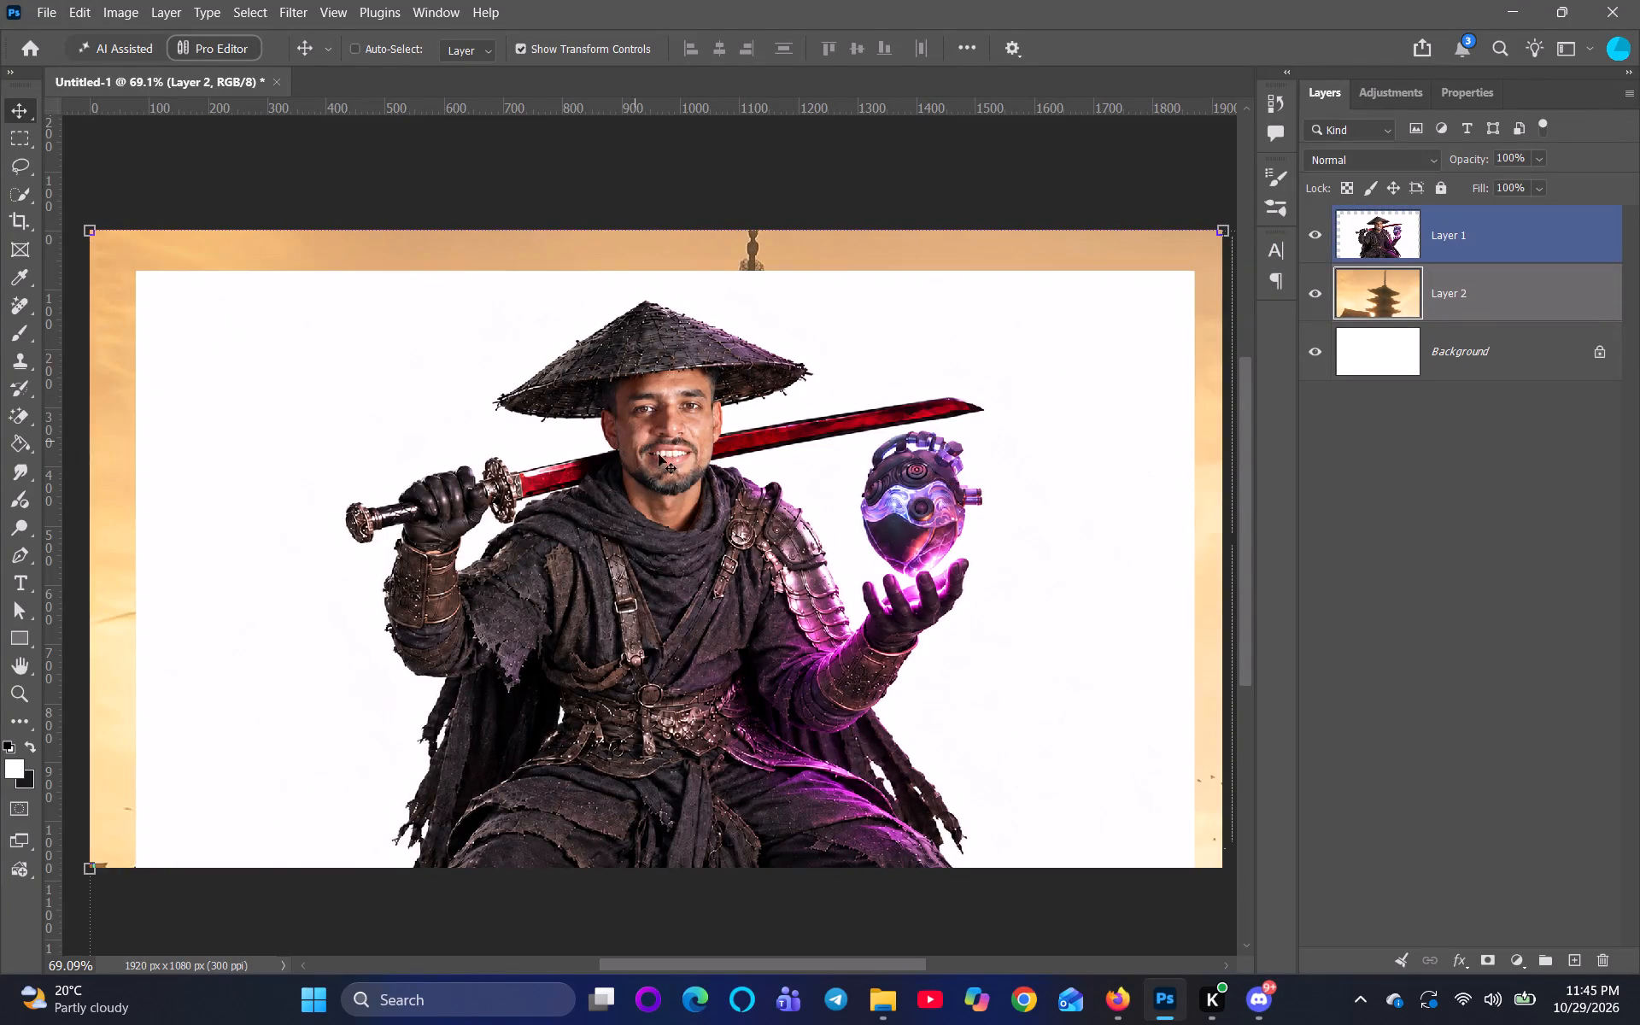
Hide Layer 2 and select the hatted warrior automatically with the Quick Selection Tool's Select Subject.
left_click(1312, 302)
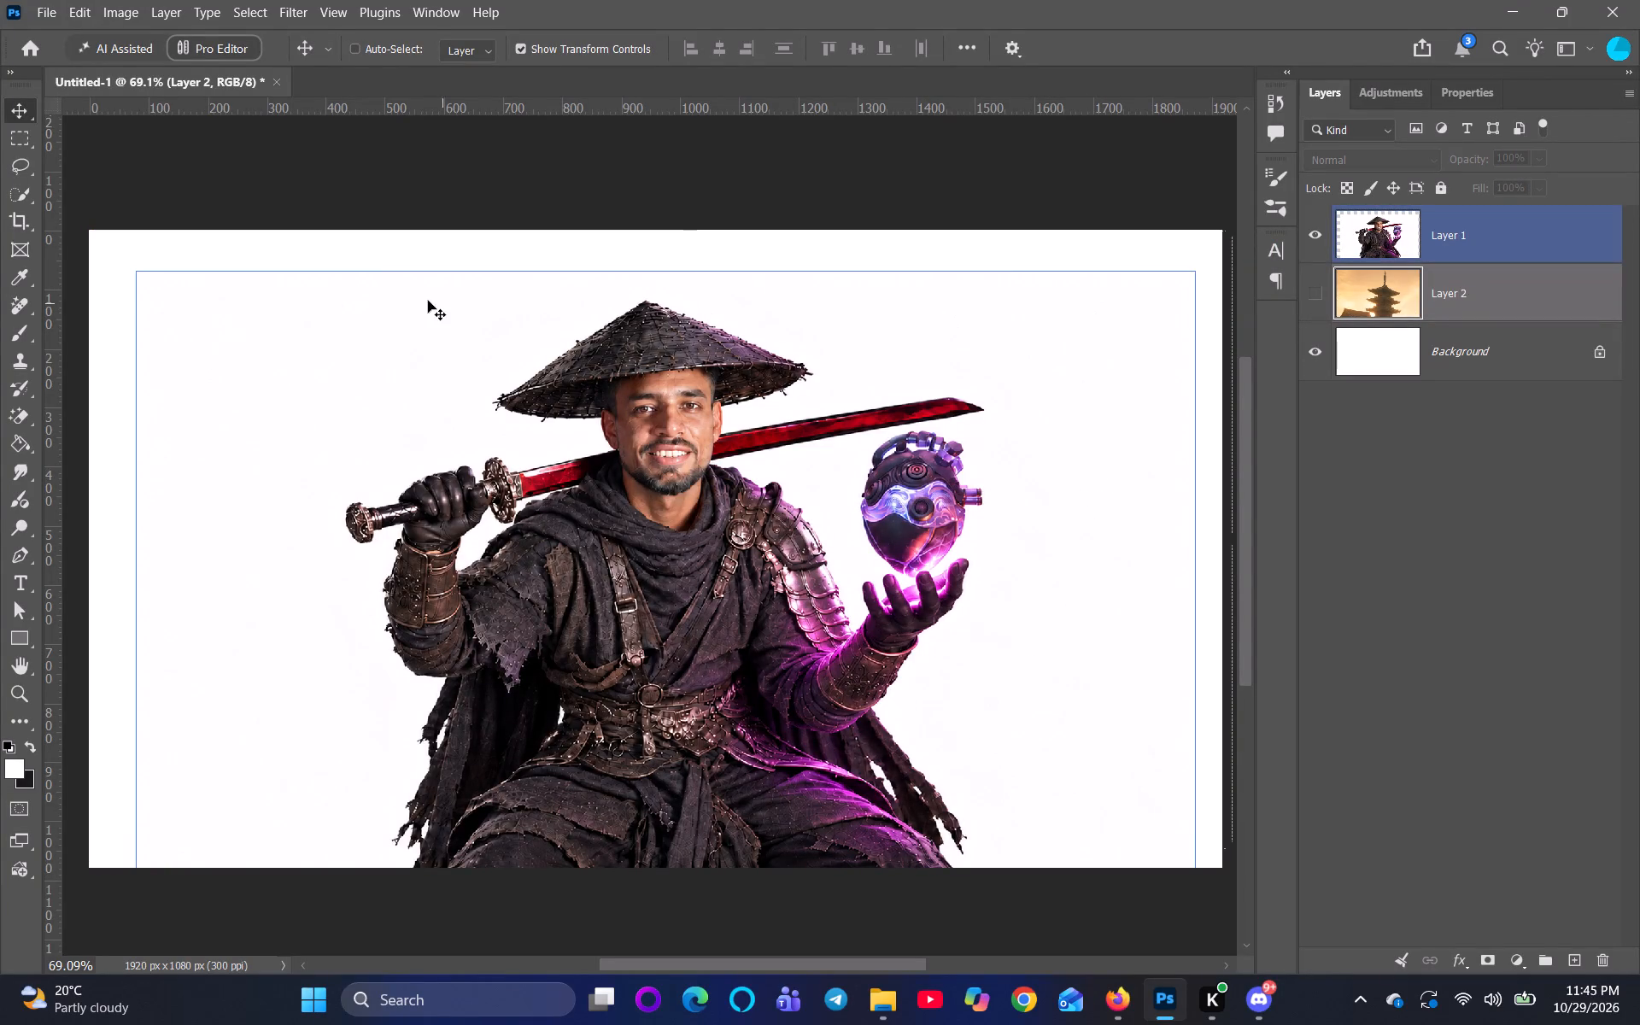
right_click(12, 190)
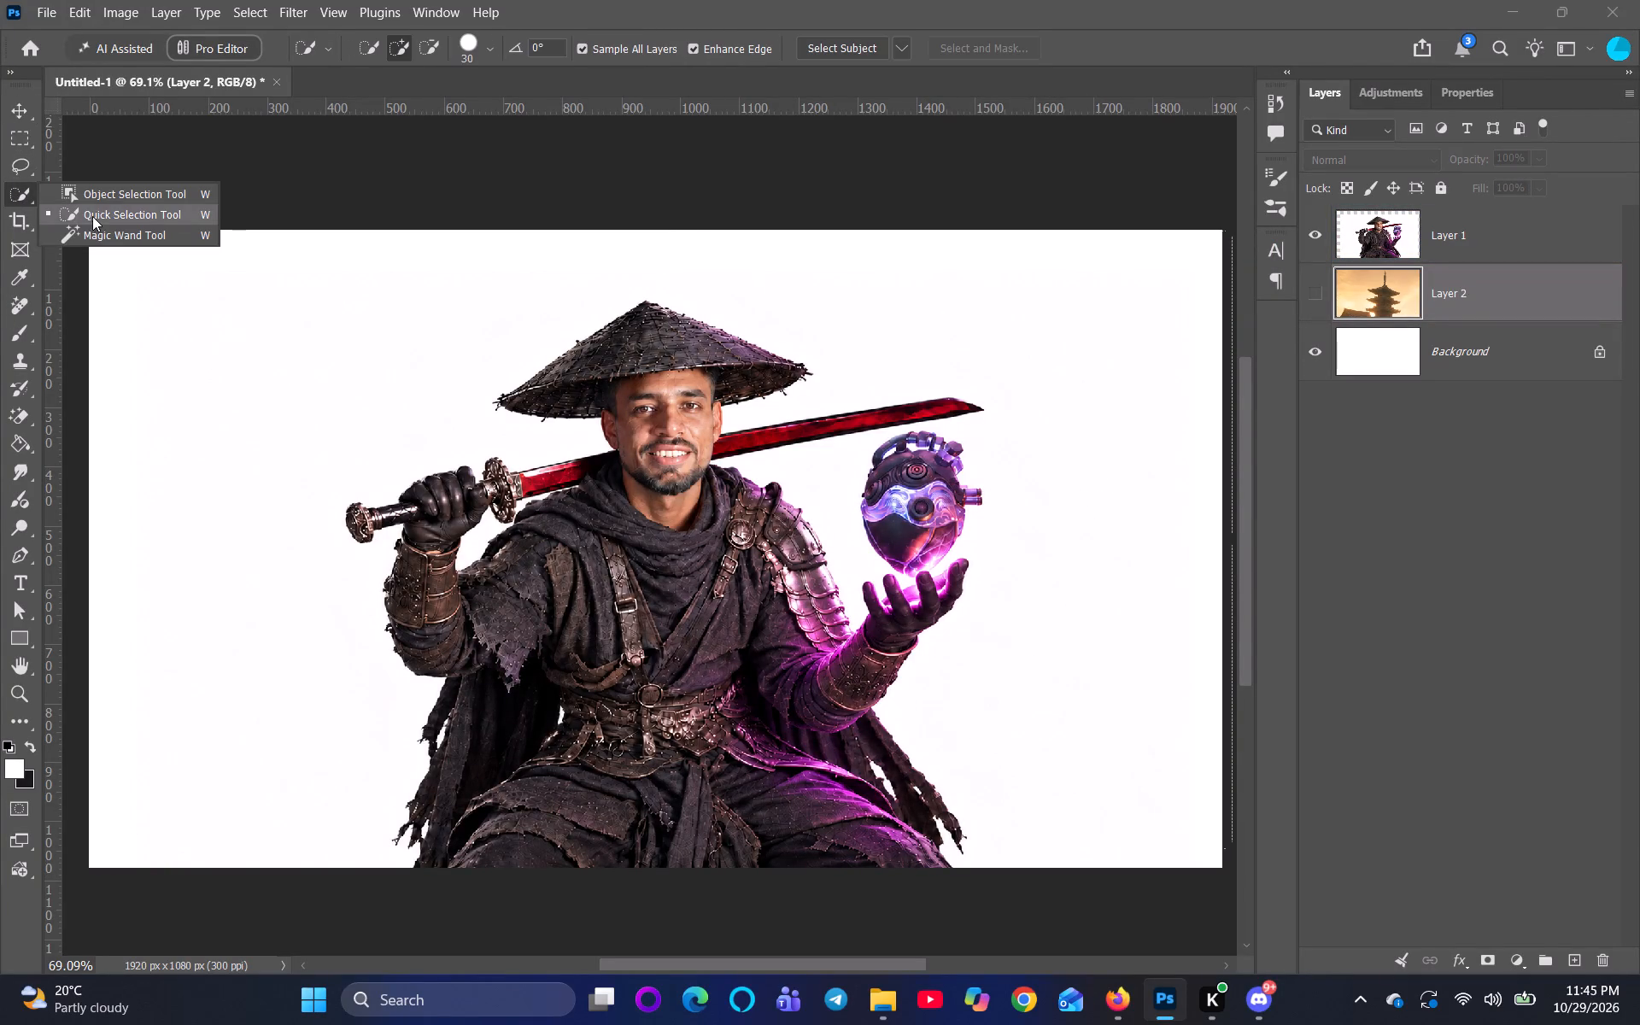
left_click(101, 214)
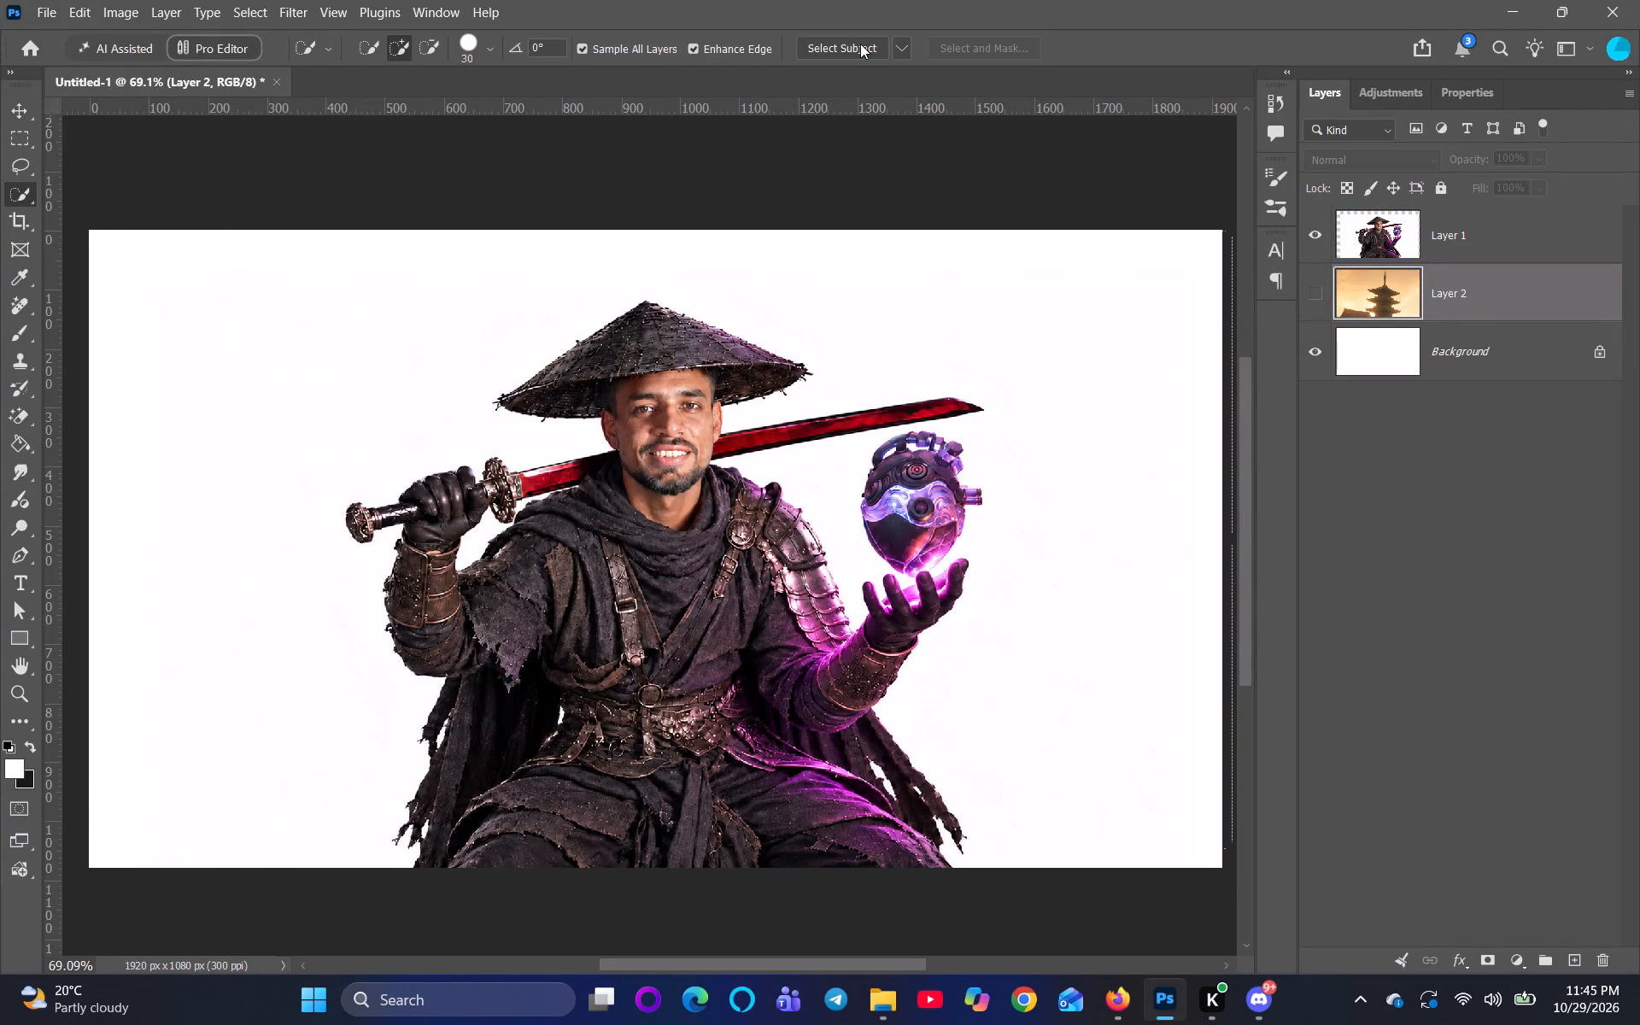
left_click(860, 44)
left_click(861, 413)
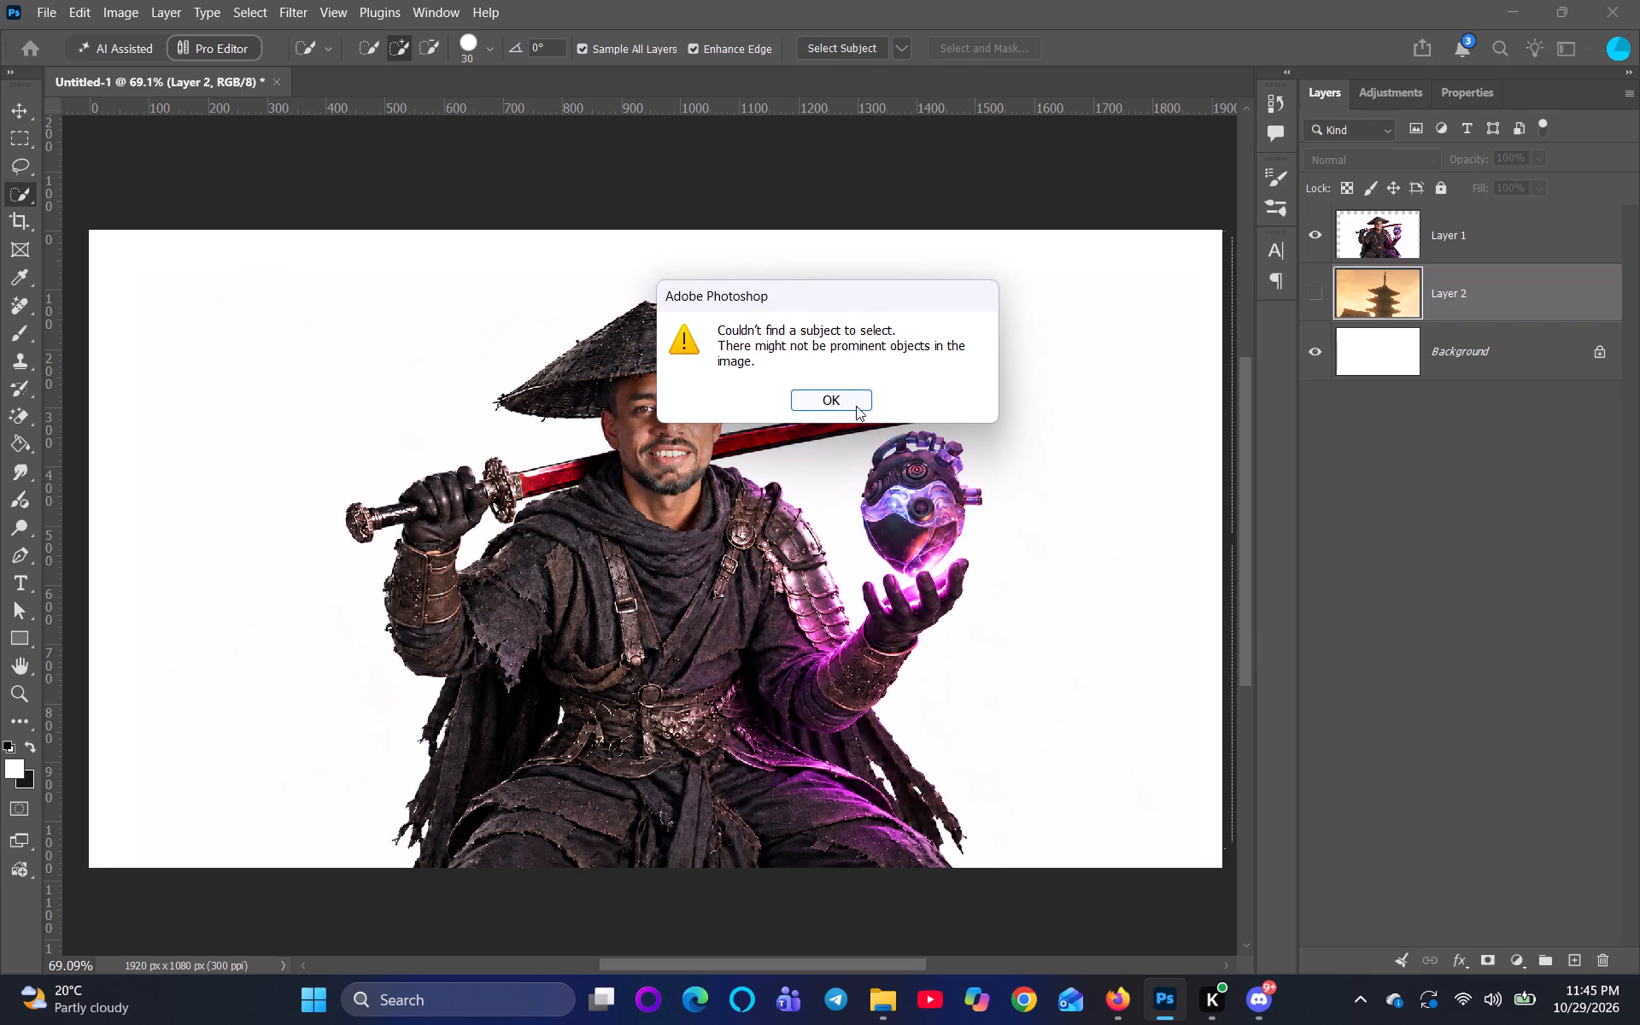
left_click(856, 406)
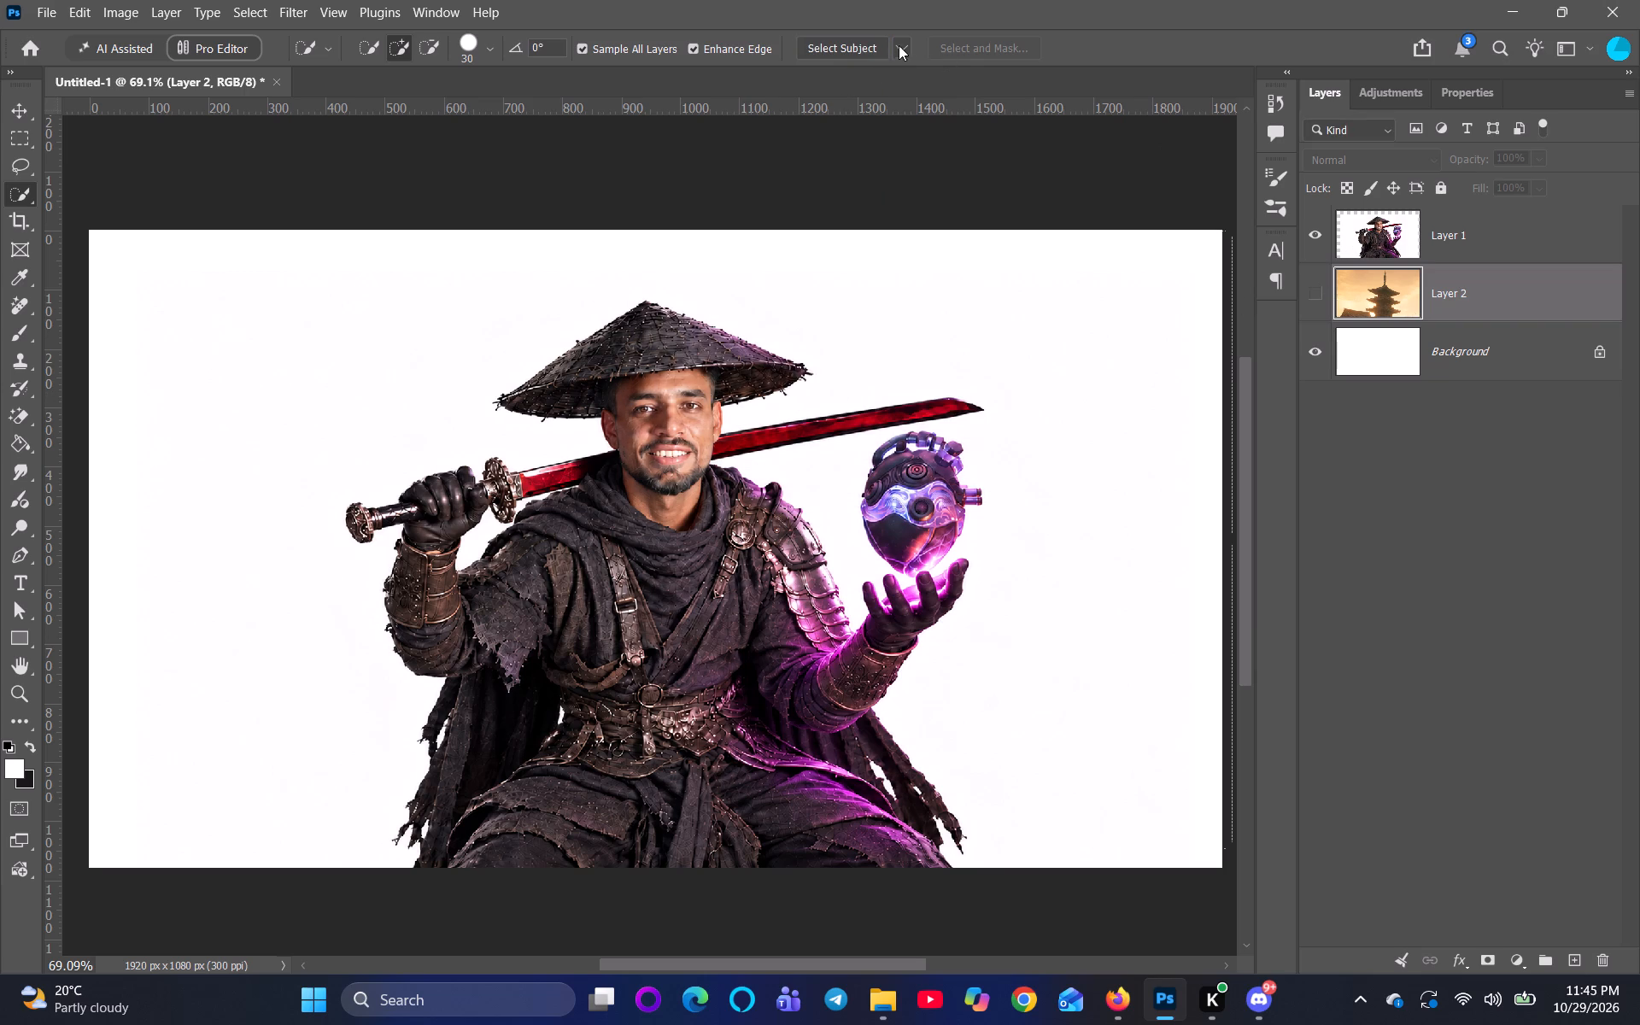
left_click(911, 49)
left_click(929, 100)
left_click(827, 41)
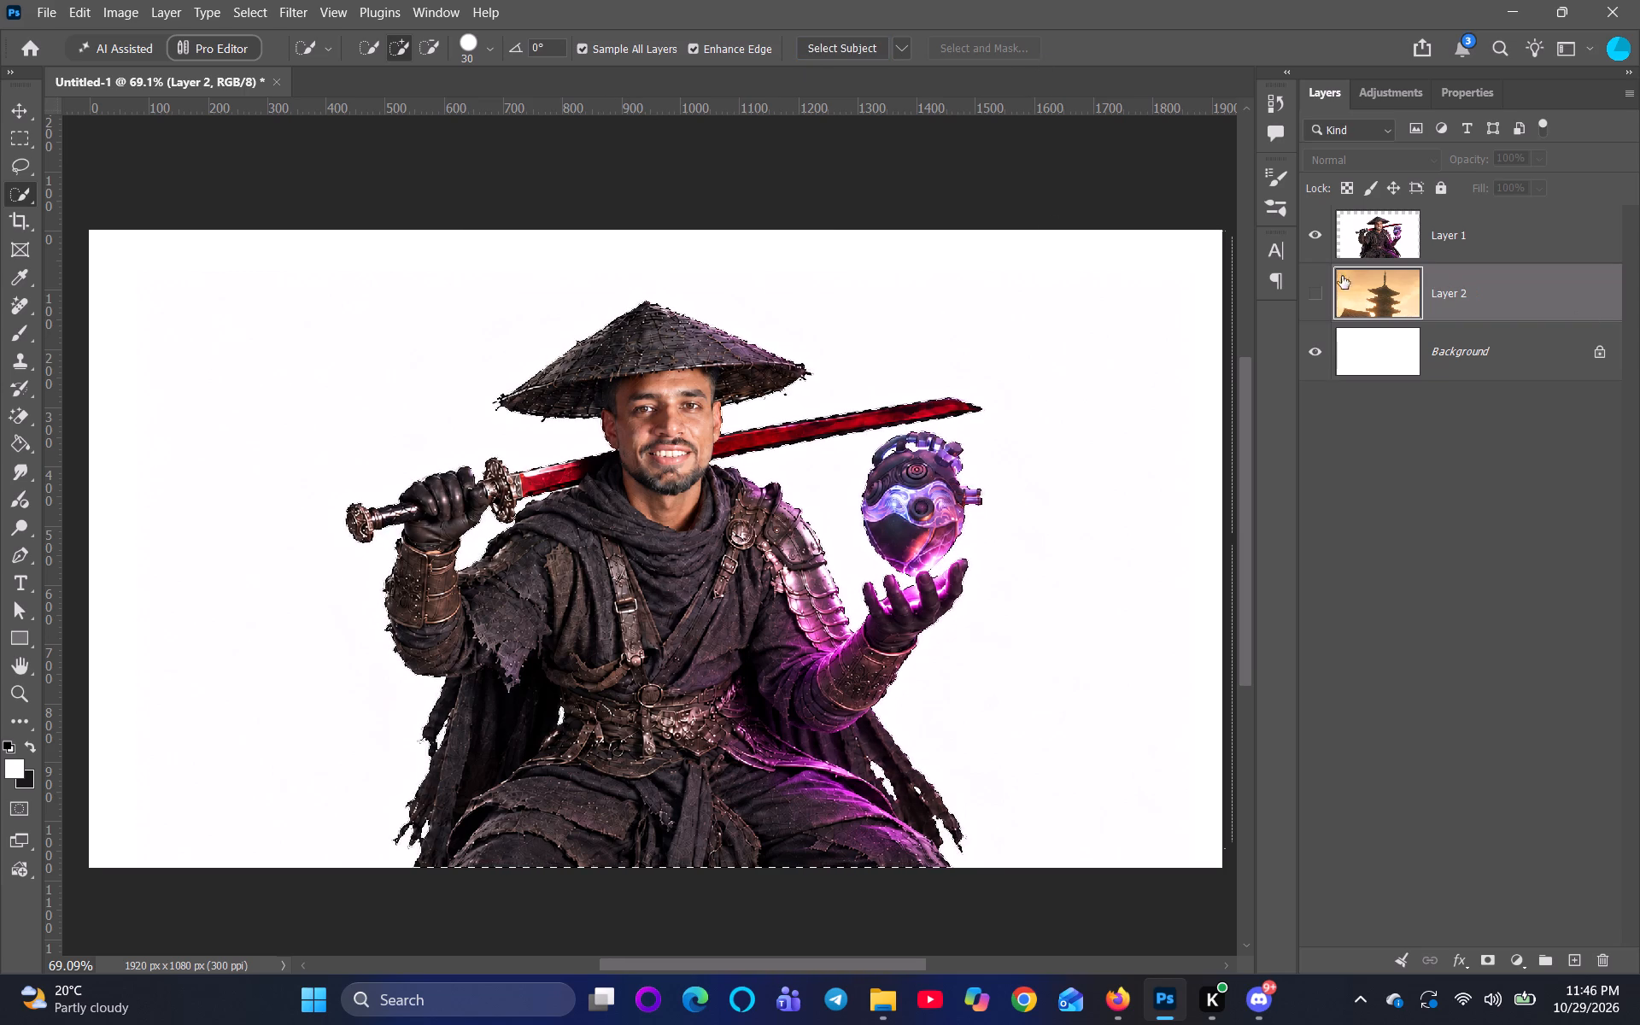
Move Layer 1 below Layer 2 and process its selection in Select and Mask with the overlay opacity set to 0%.
left_click_drag(1383, 222, 1424, 313)
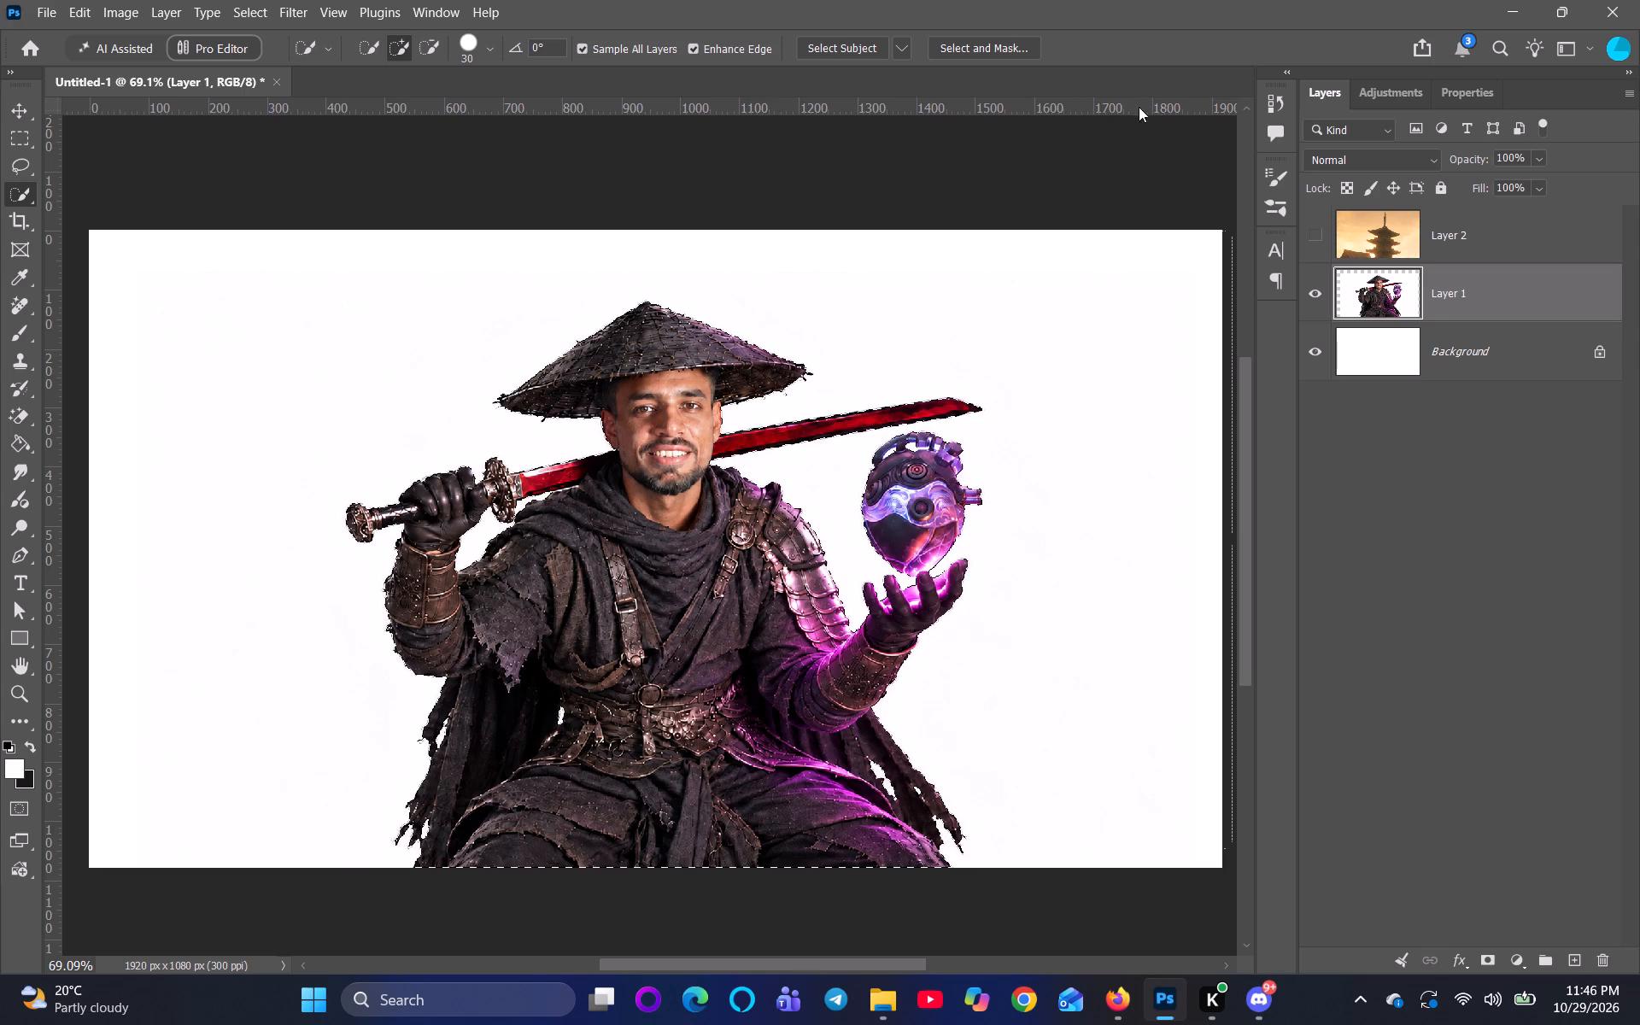
left_click(993, 53)
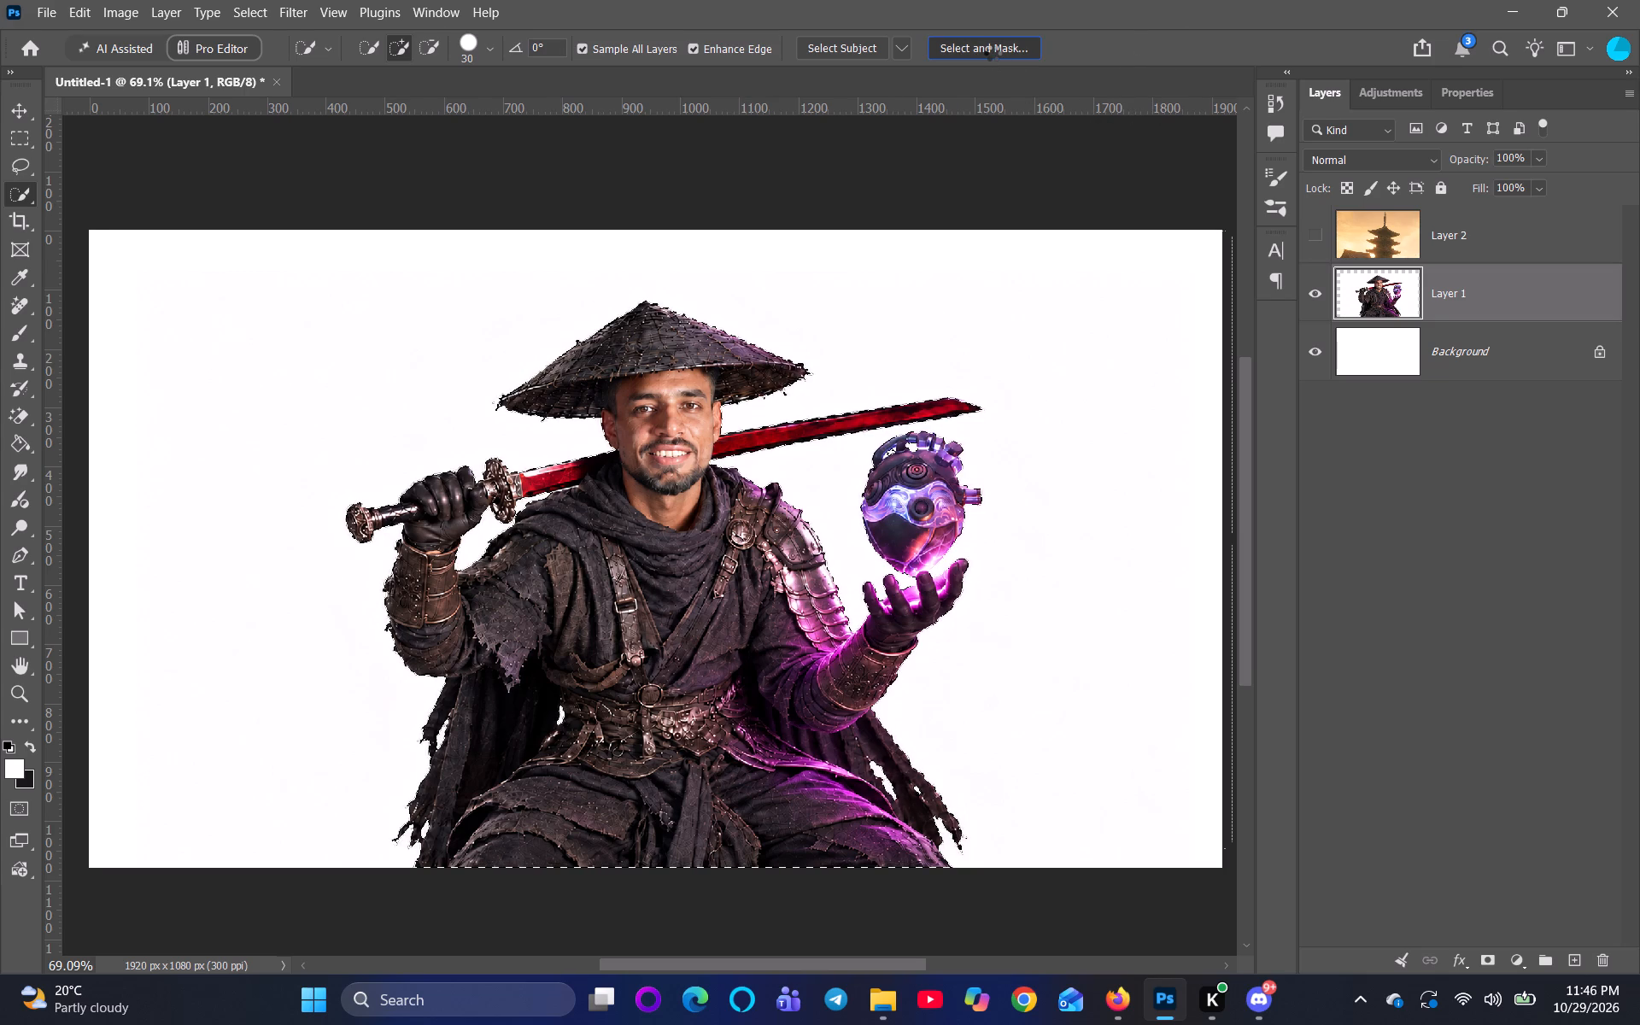
left_click_drag(1335, 242, 1639, 237)
scroll(789, 394, "up", 3)
scroll(701, 445, "up", 4)
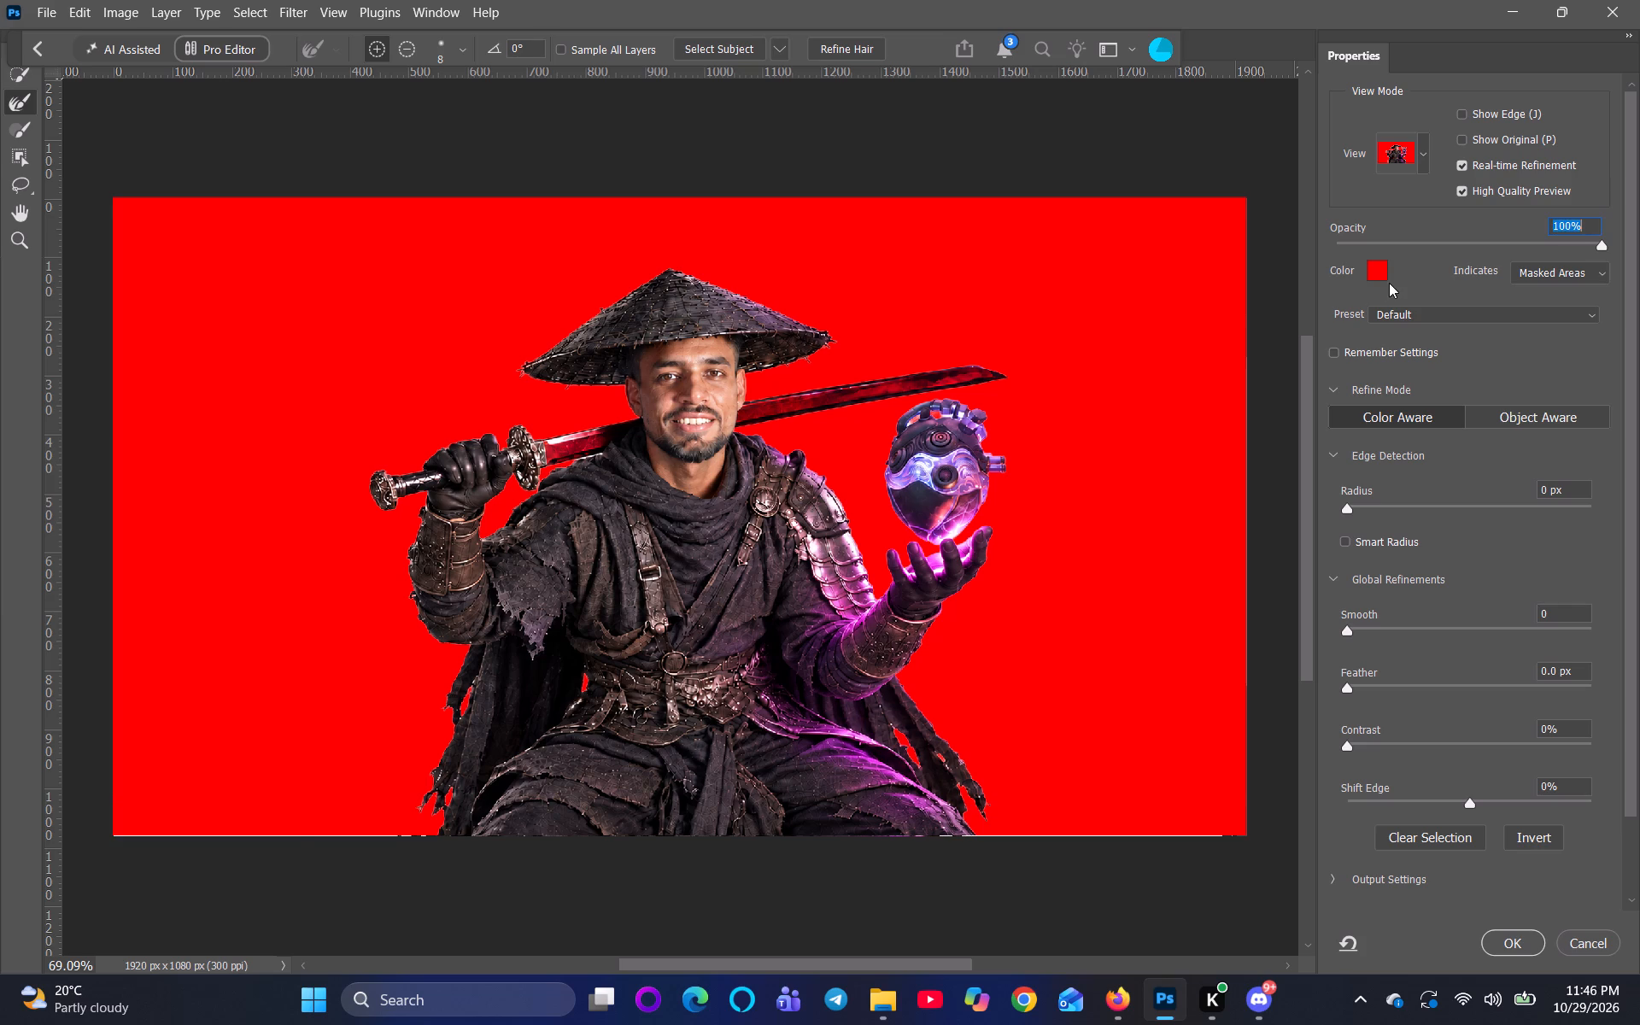
left_click_drag(1596, 244, 1300, 282)
scroll(625, 477, "up", 2)
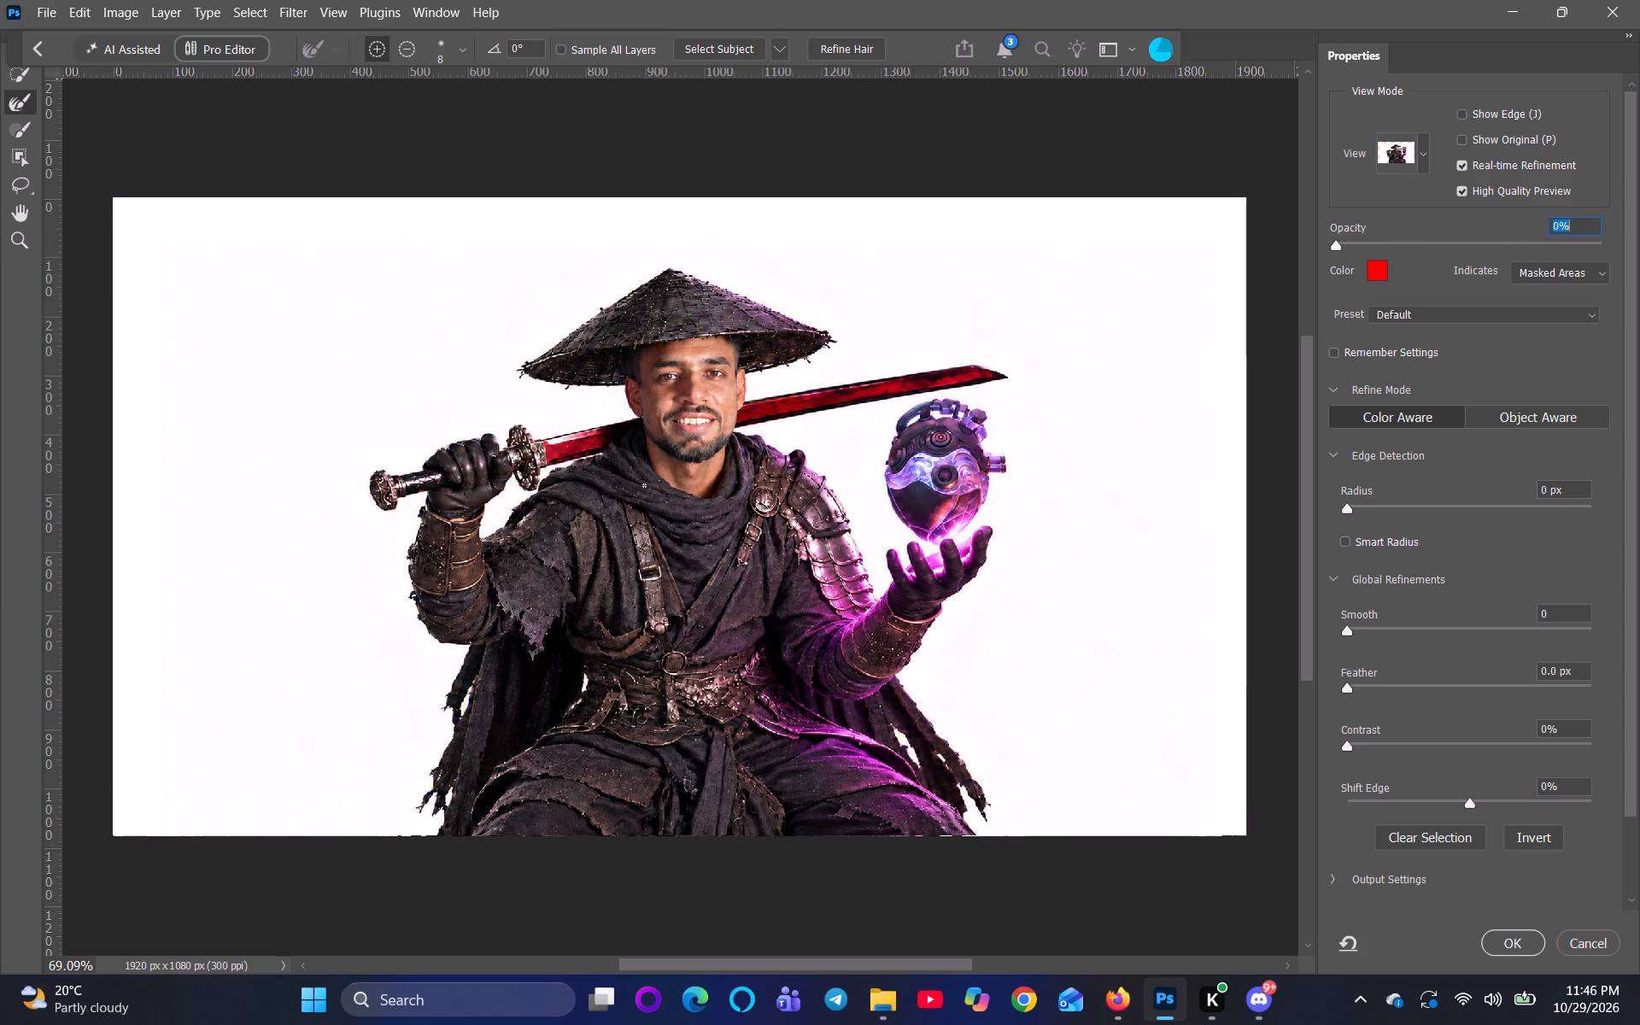
scroll(644, 485, "up", 2)
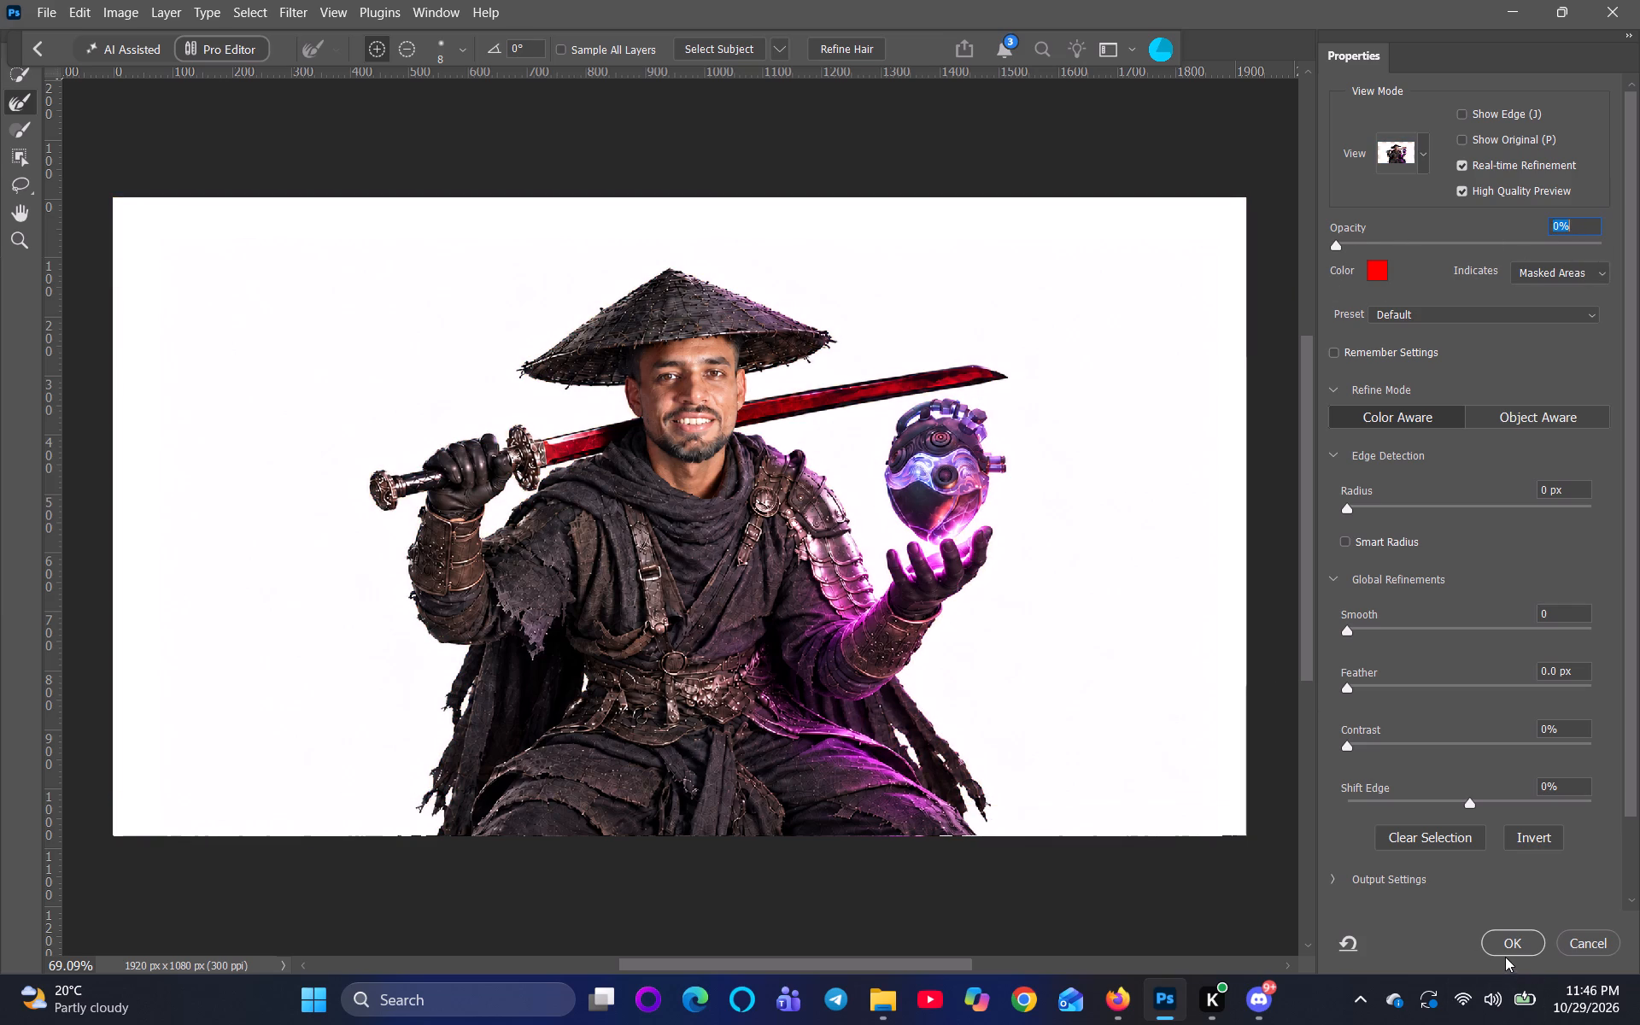
left_click(1504, 945)
Examine the selection edges around the warrior's body, belt and torn cloak up close.
scroll(745, 679, "up", 2)
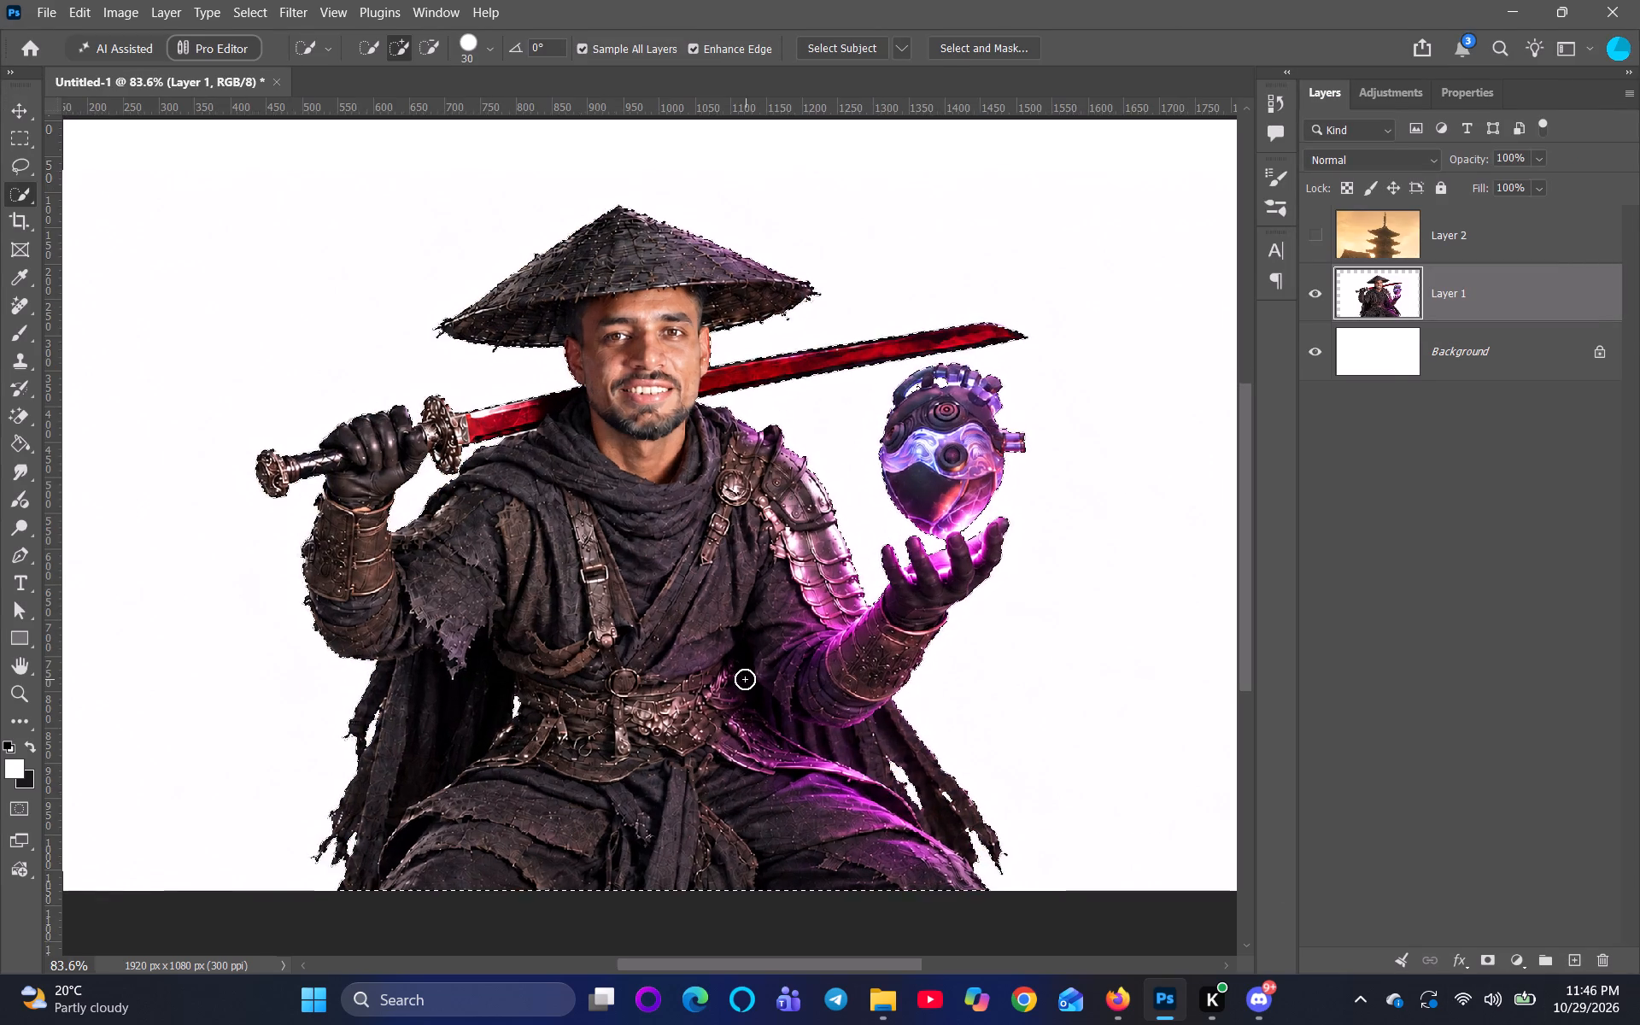
scroll(775, 670, "up", 4)
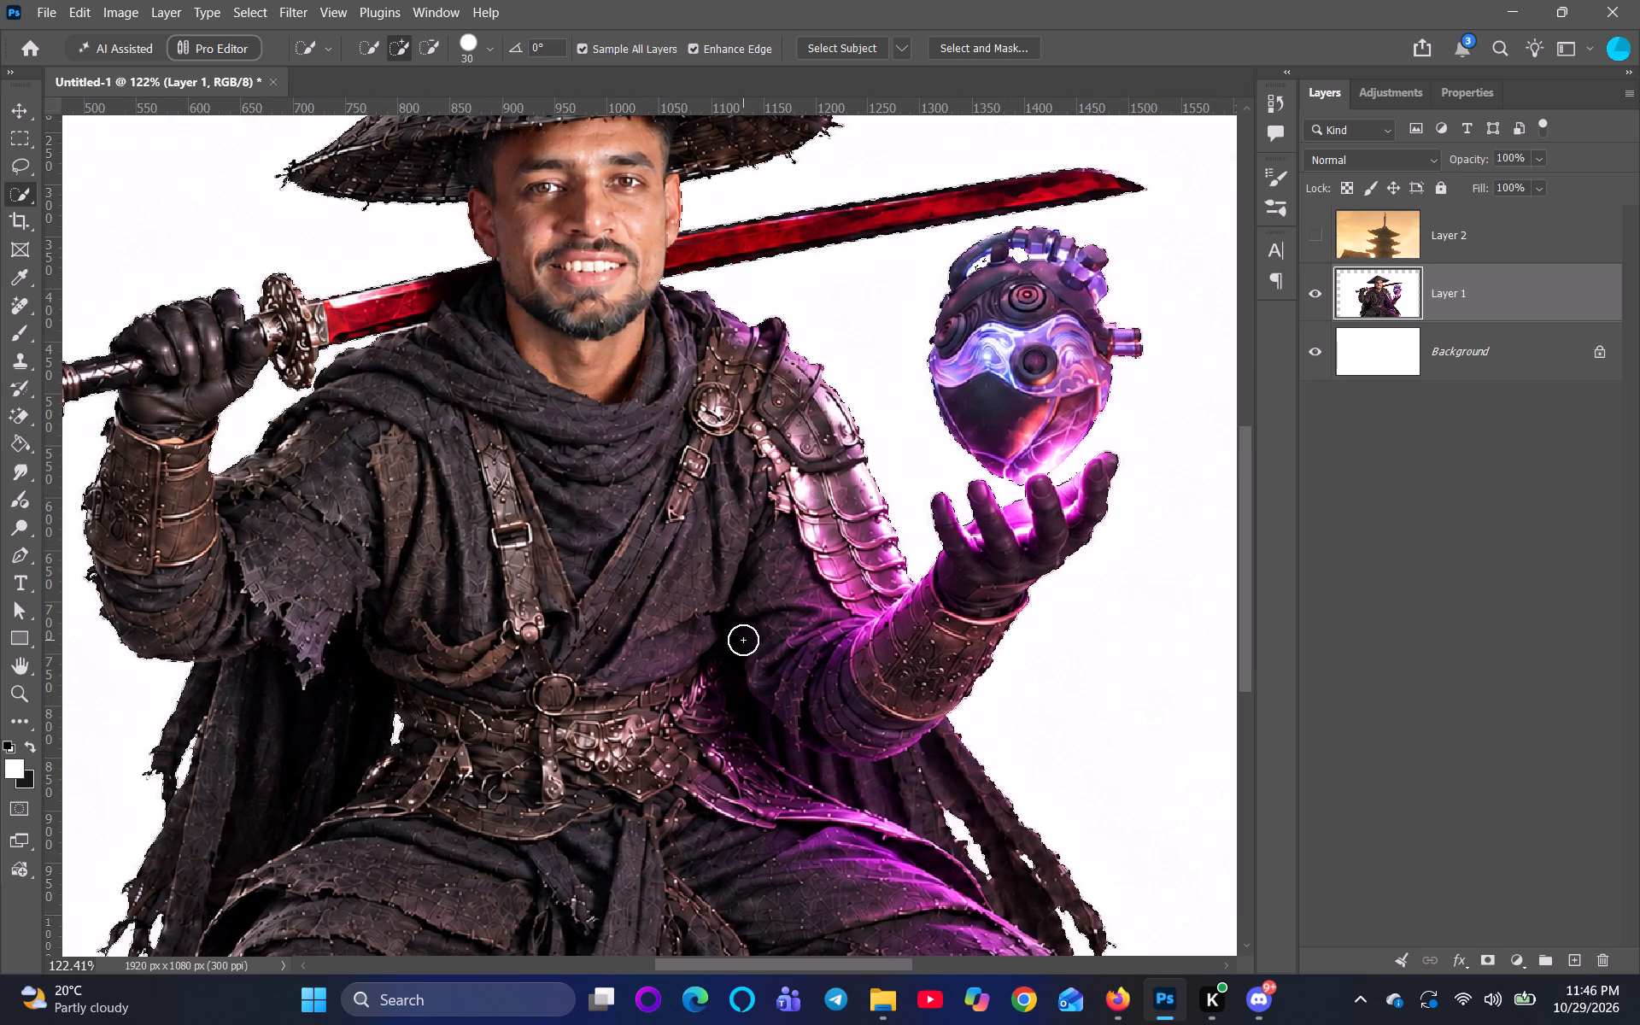
key("space")
key("space")
key("space")
key("space")
key("space")
key("space")
key("space")
key("space")
key("space")
key("space")
key("space")
key("space")
key("space")
key("space")
key("space")
key("space")
key("space")
key("space")
key("space")
key("space")
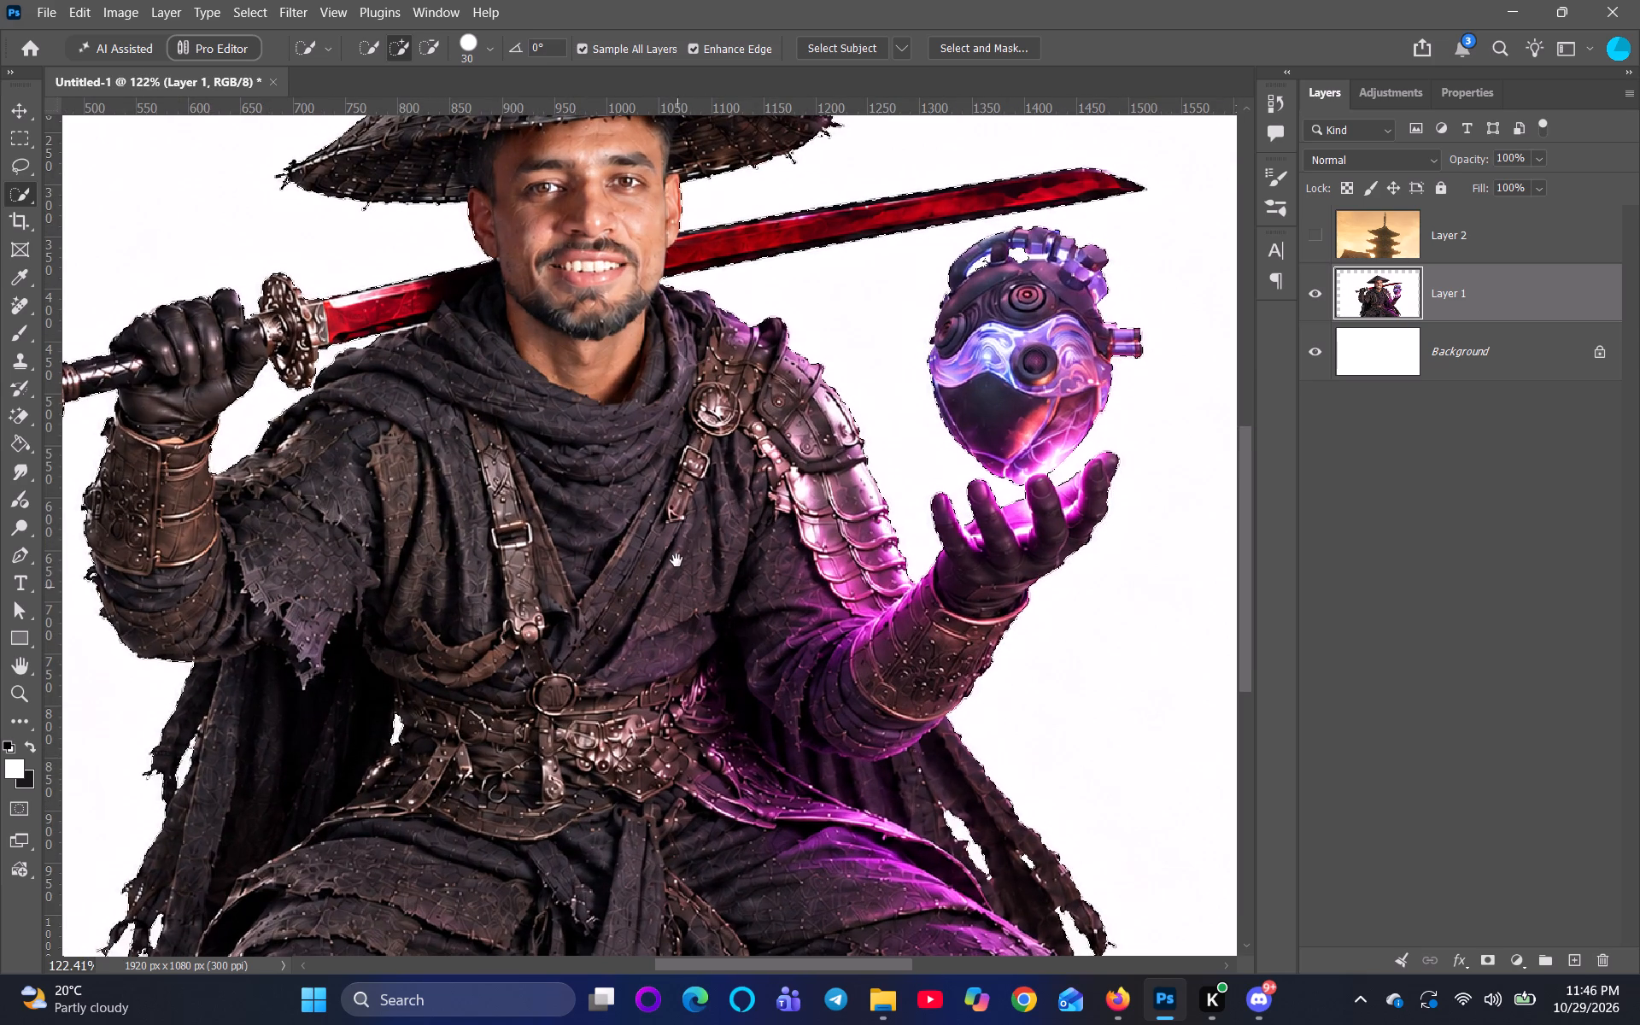
left_click_drag(675, 556, 723, 425)
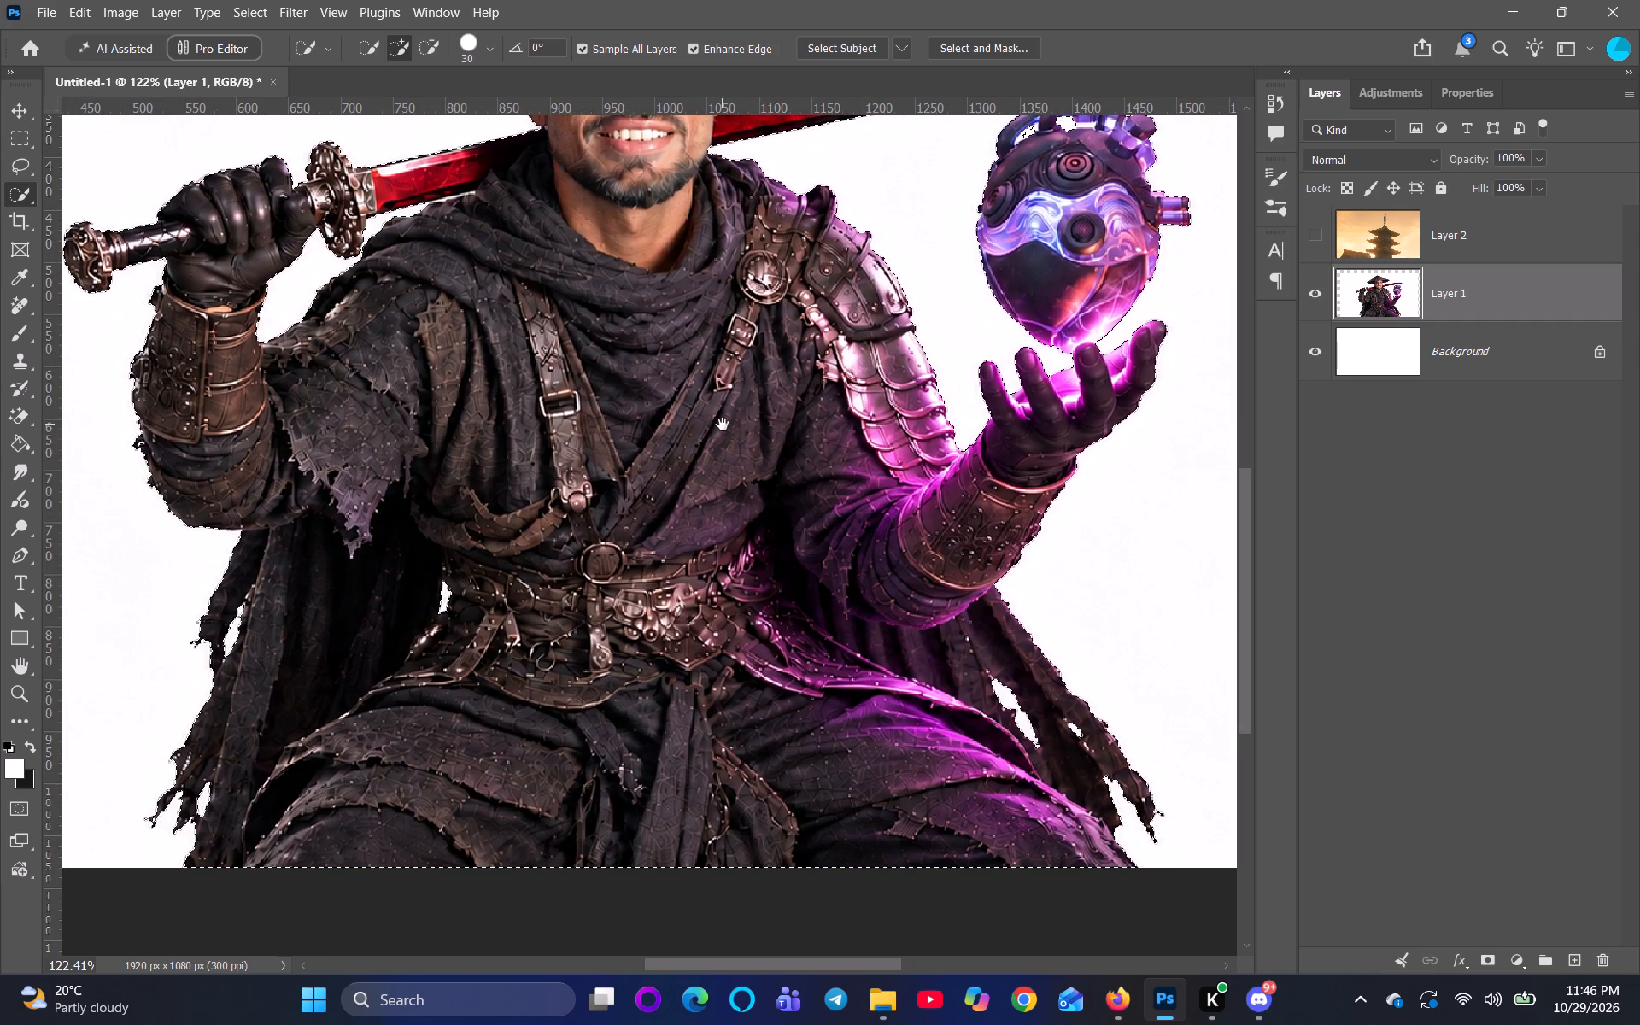
left_click_drag(723, 425, 722, 431)
scroll(424, 650, "up", 8)
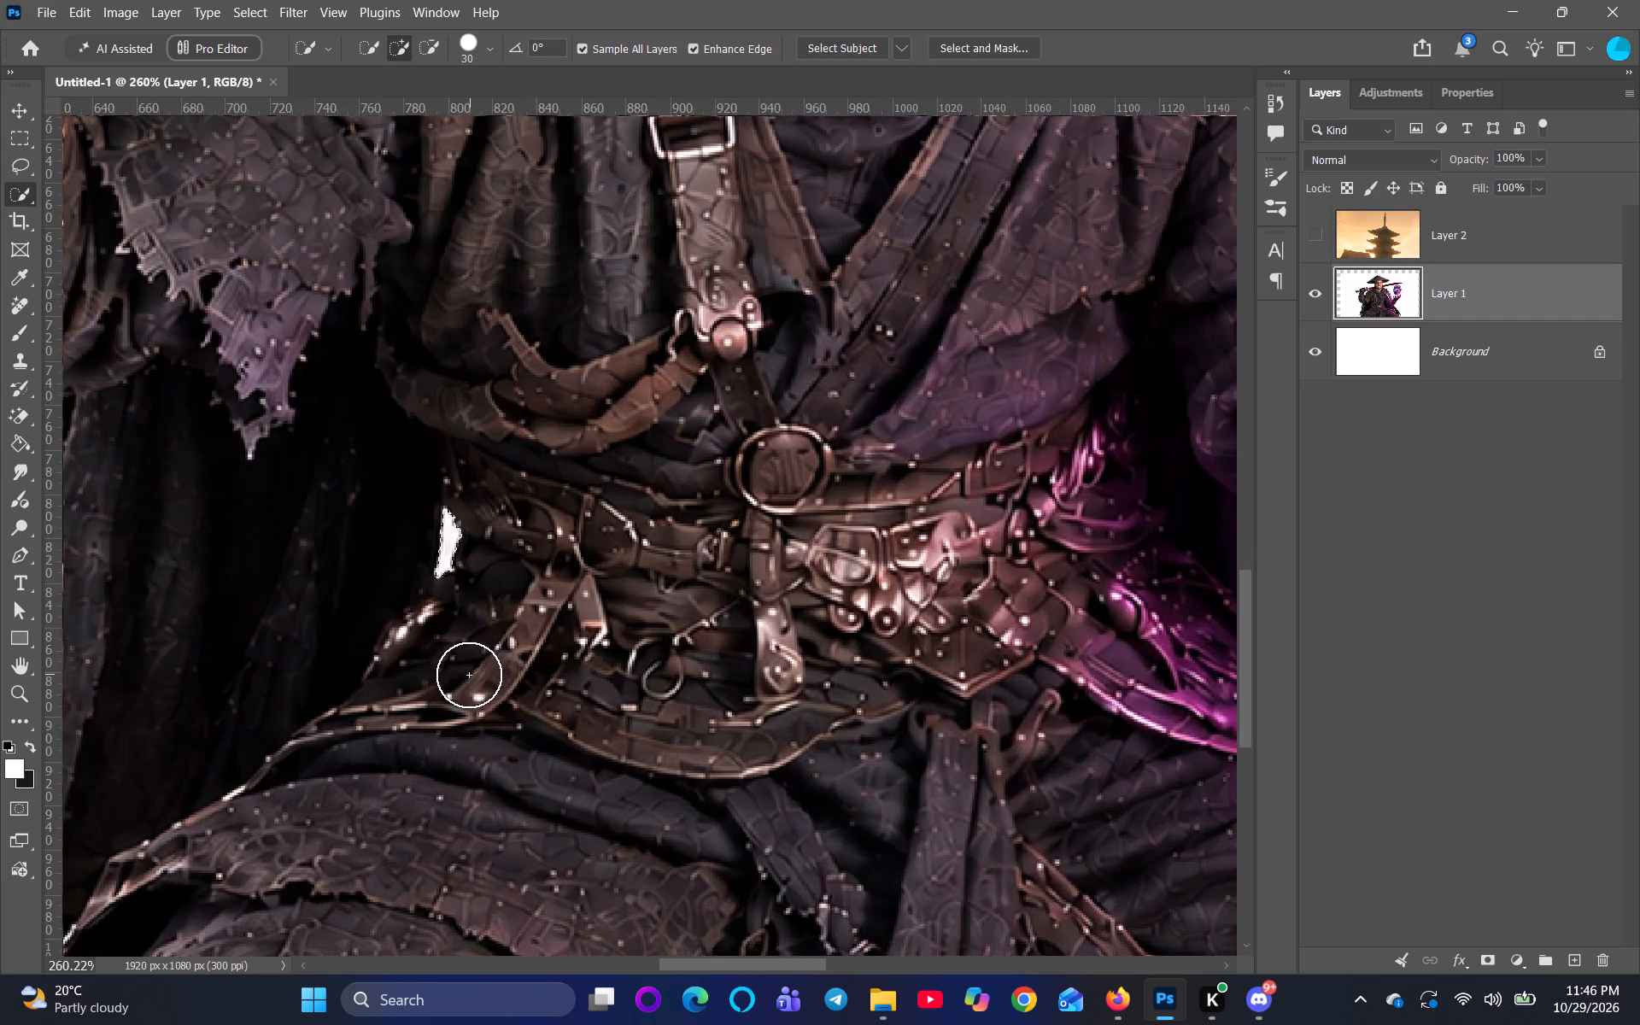
scroll(466, 569, "down", 17)
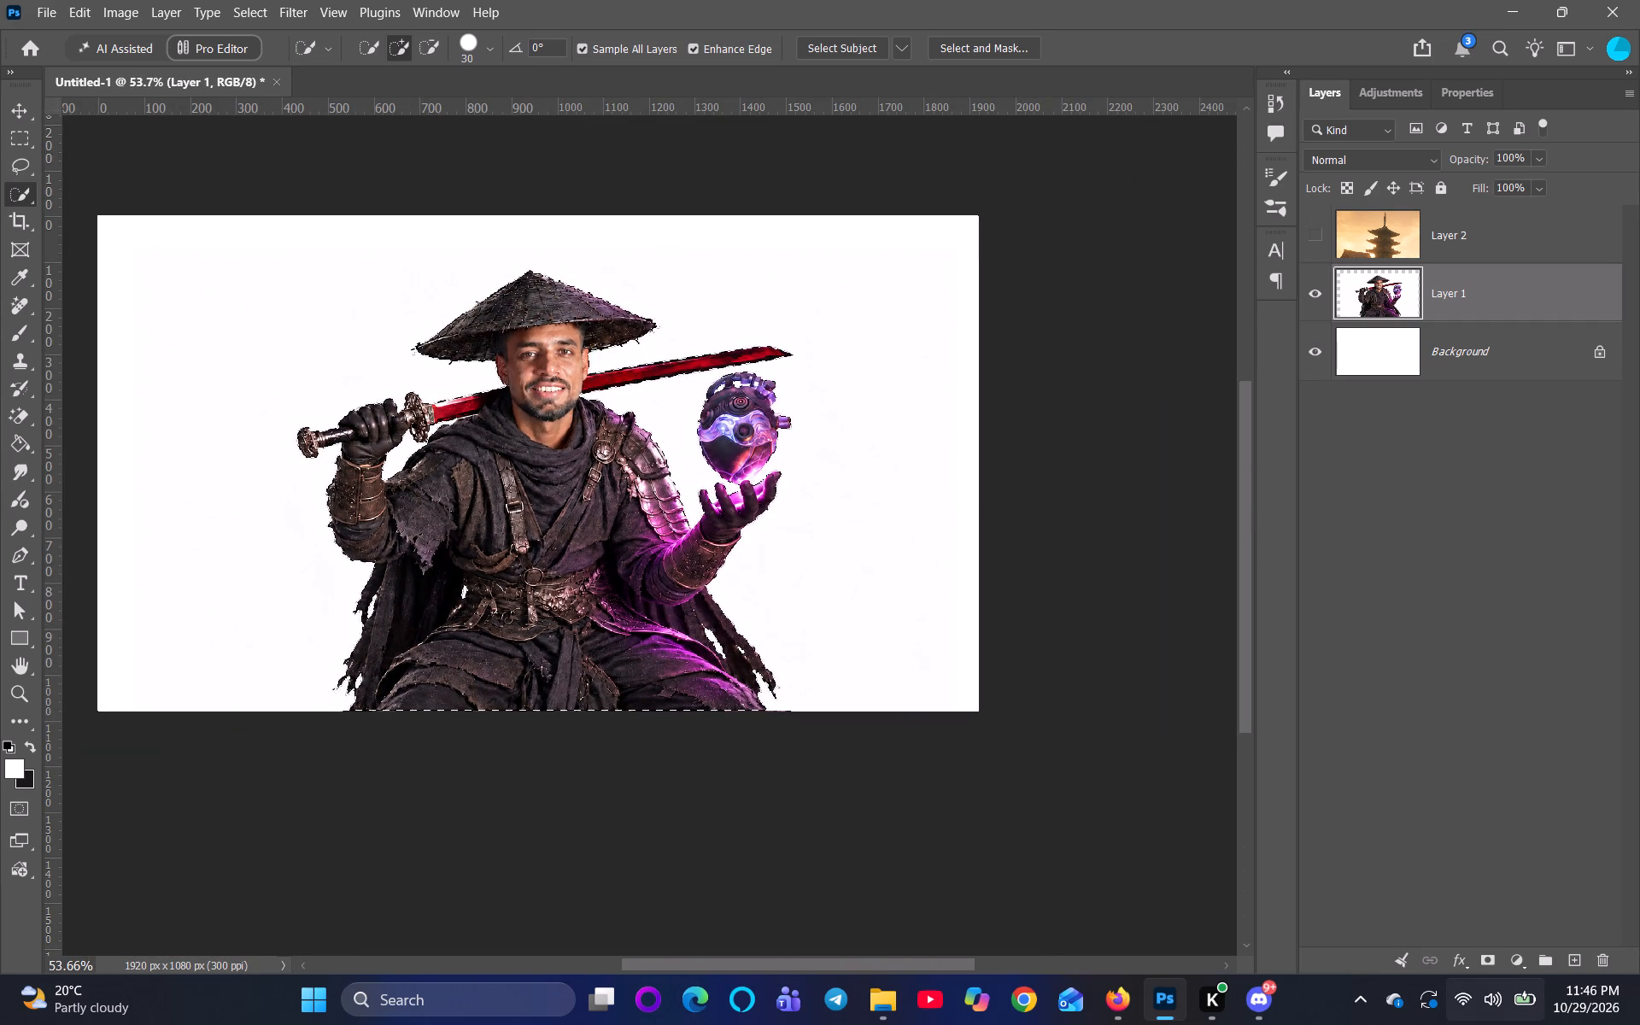
Add a layer mask to Layer 1 from the active selection.
left_click(1483, 957)
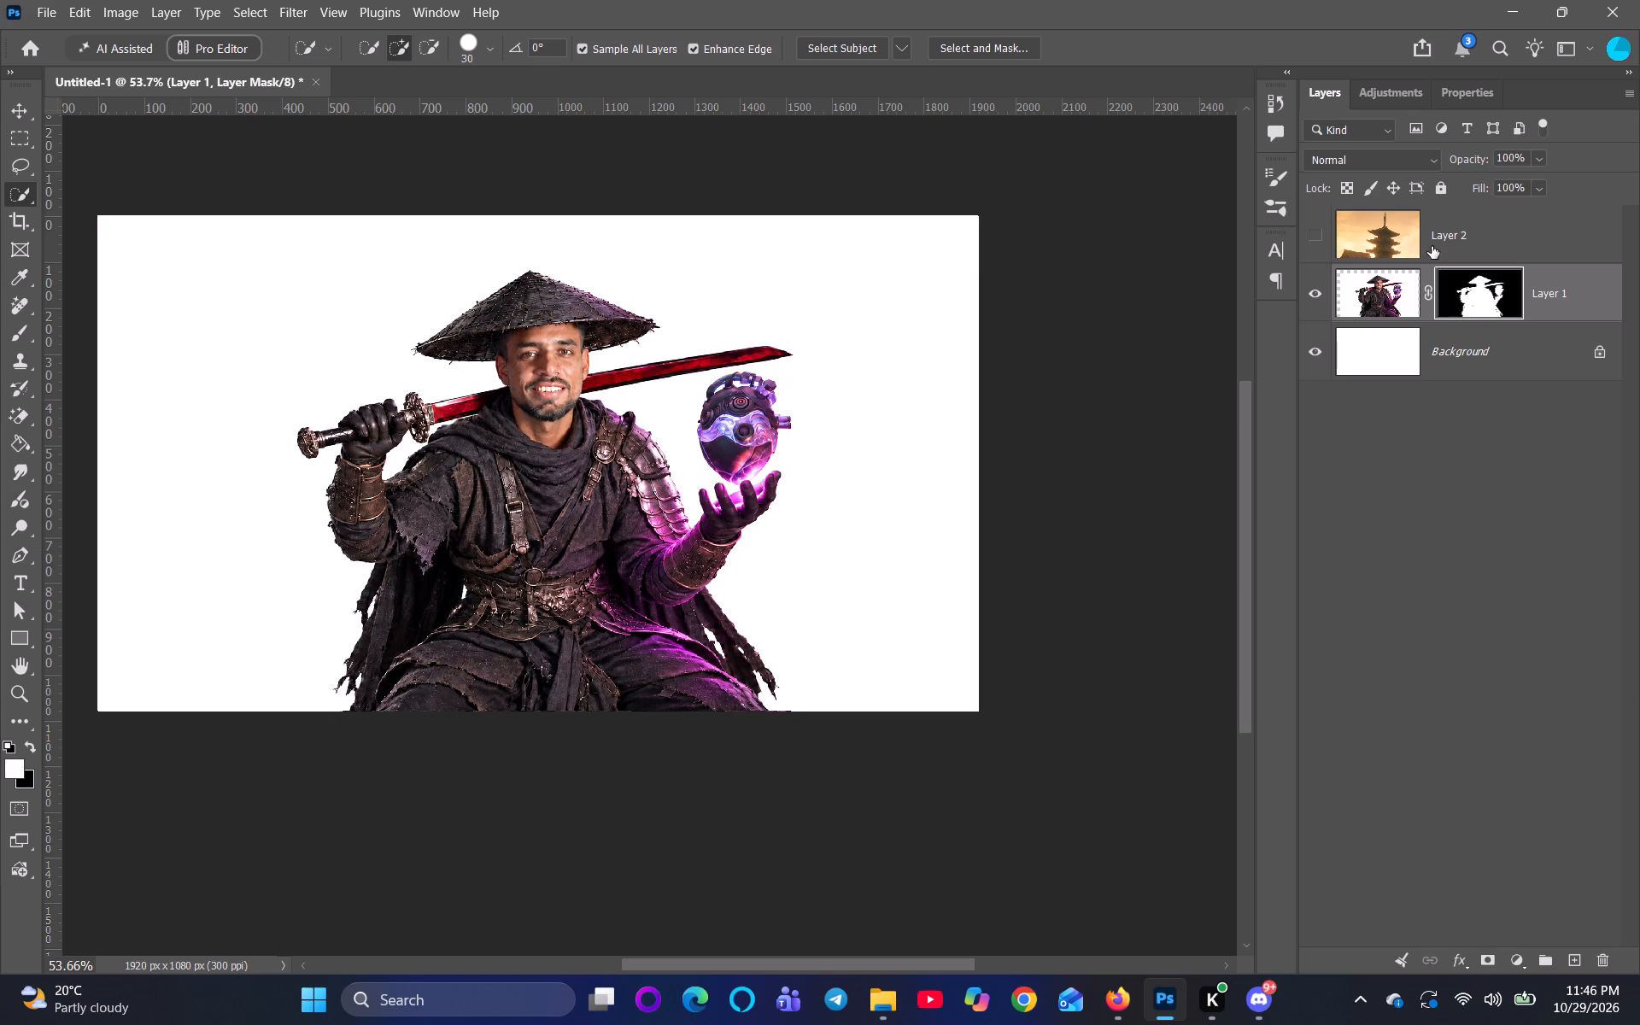
Move Layer 2 with the pagoda scene beneath Layer 1 and make it visible.
left_click_drag(1432, 246, 1463, 344)
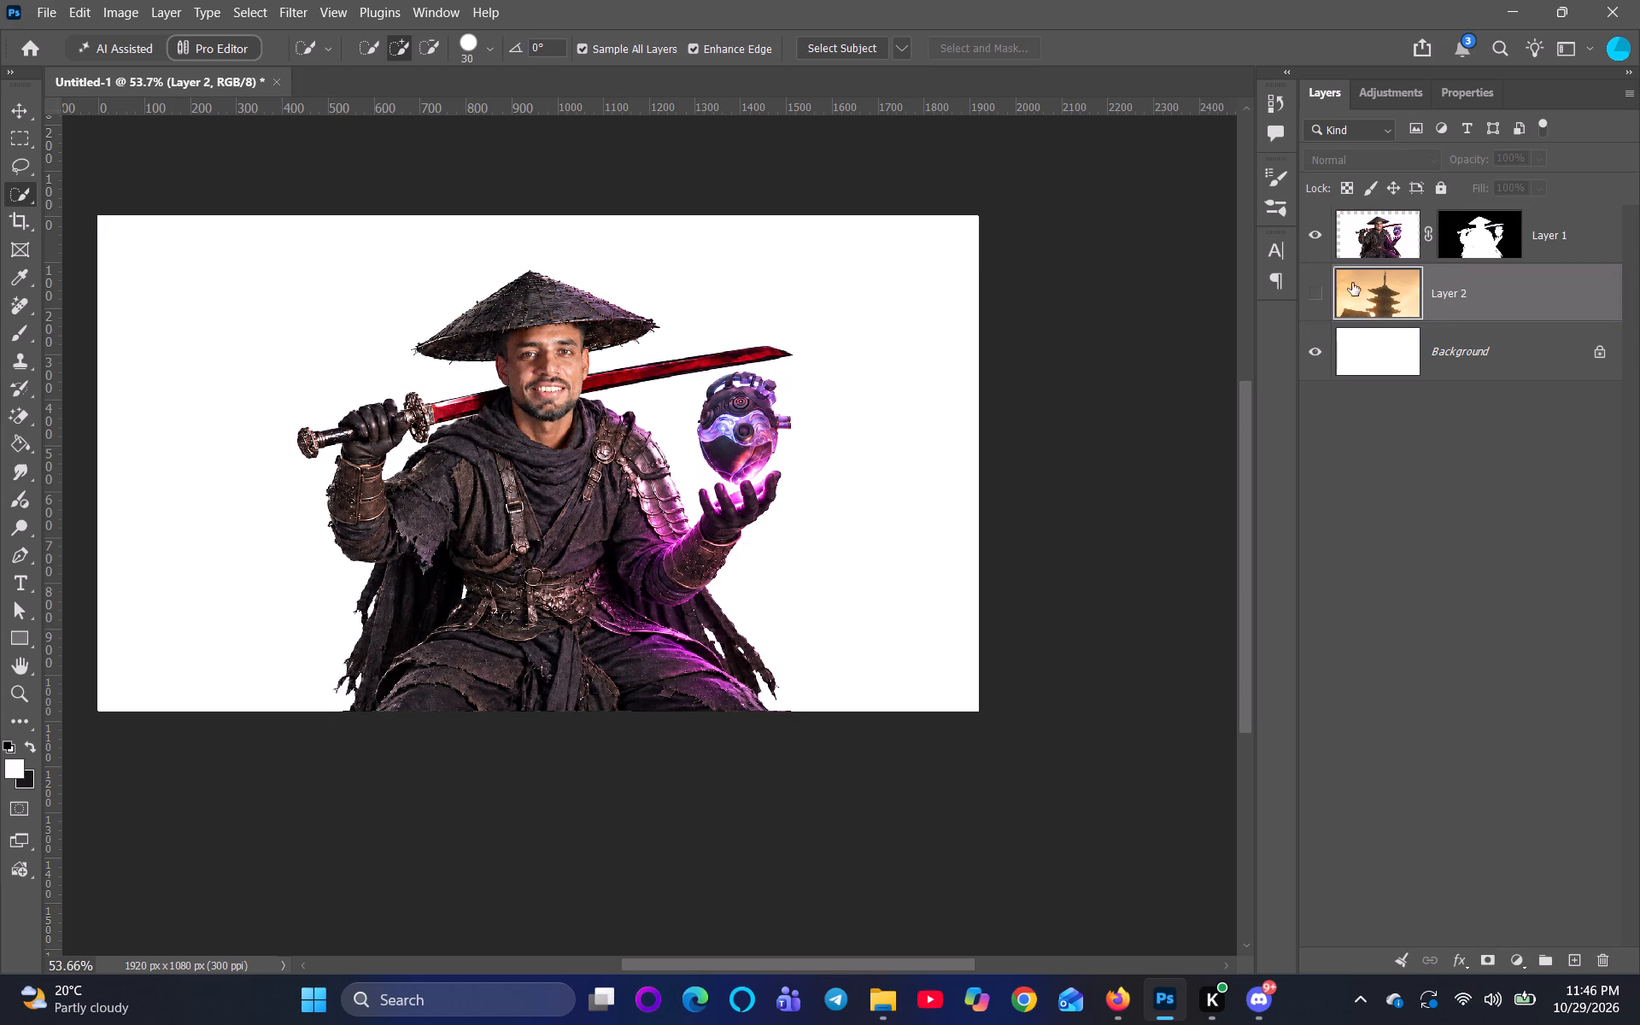
left_click(1312, 291)
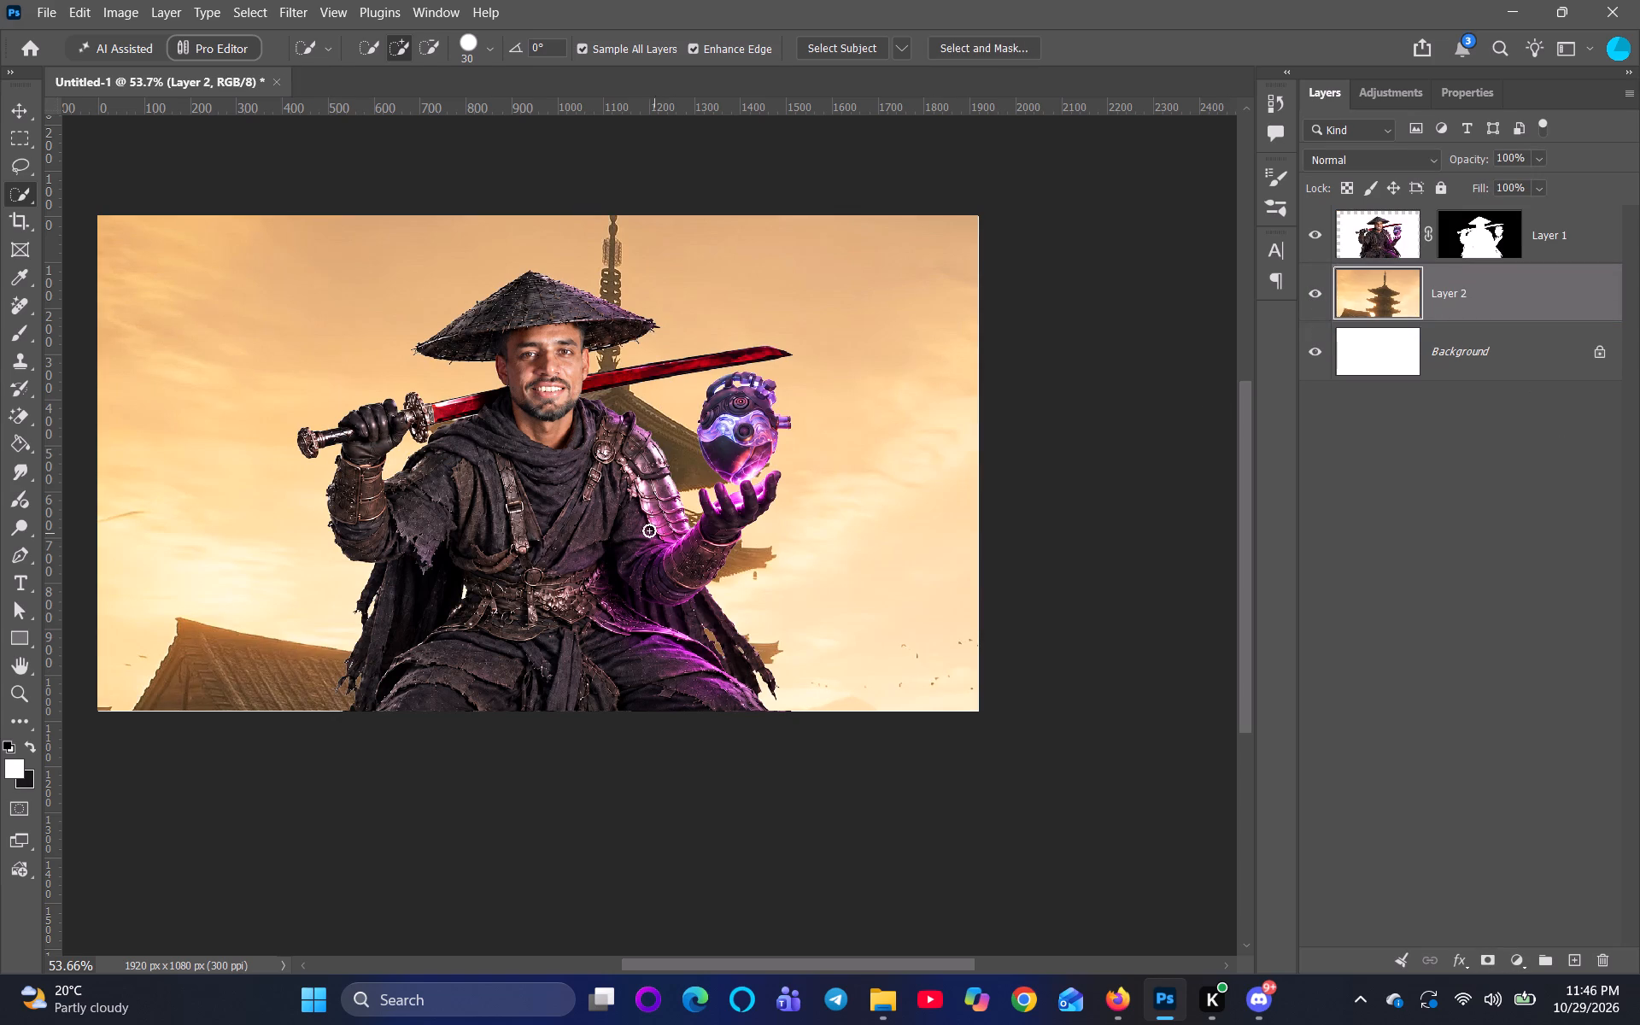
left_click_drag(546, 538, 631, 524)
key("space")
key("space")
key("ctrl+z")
Scale the pagoda background on Layer 2 to about 50.3% so it fills the canvas, and commit the transform.
left_click(15, 108)
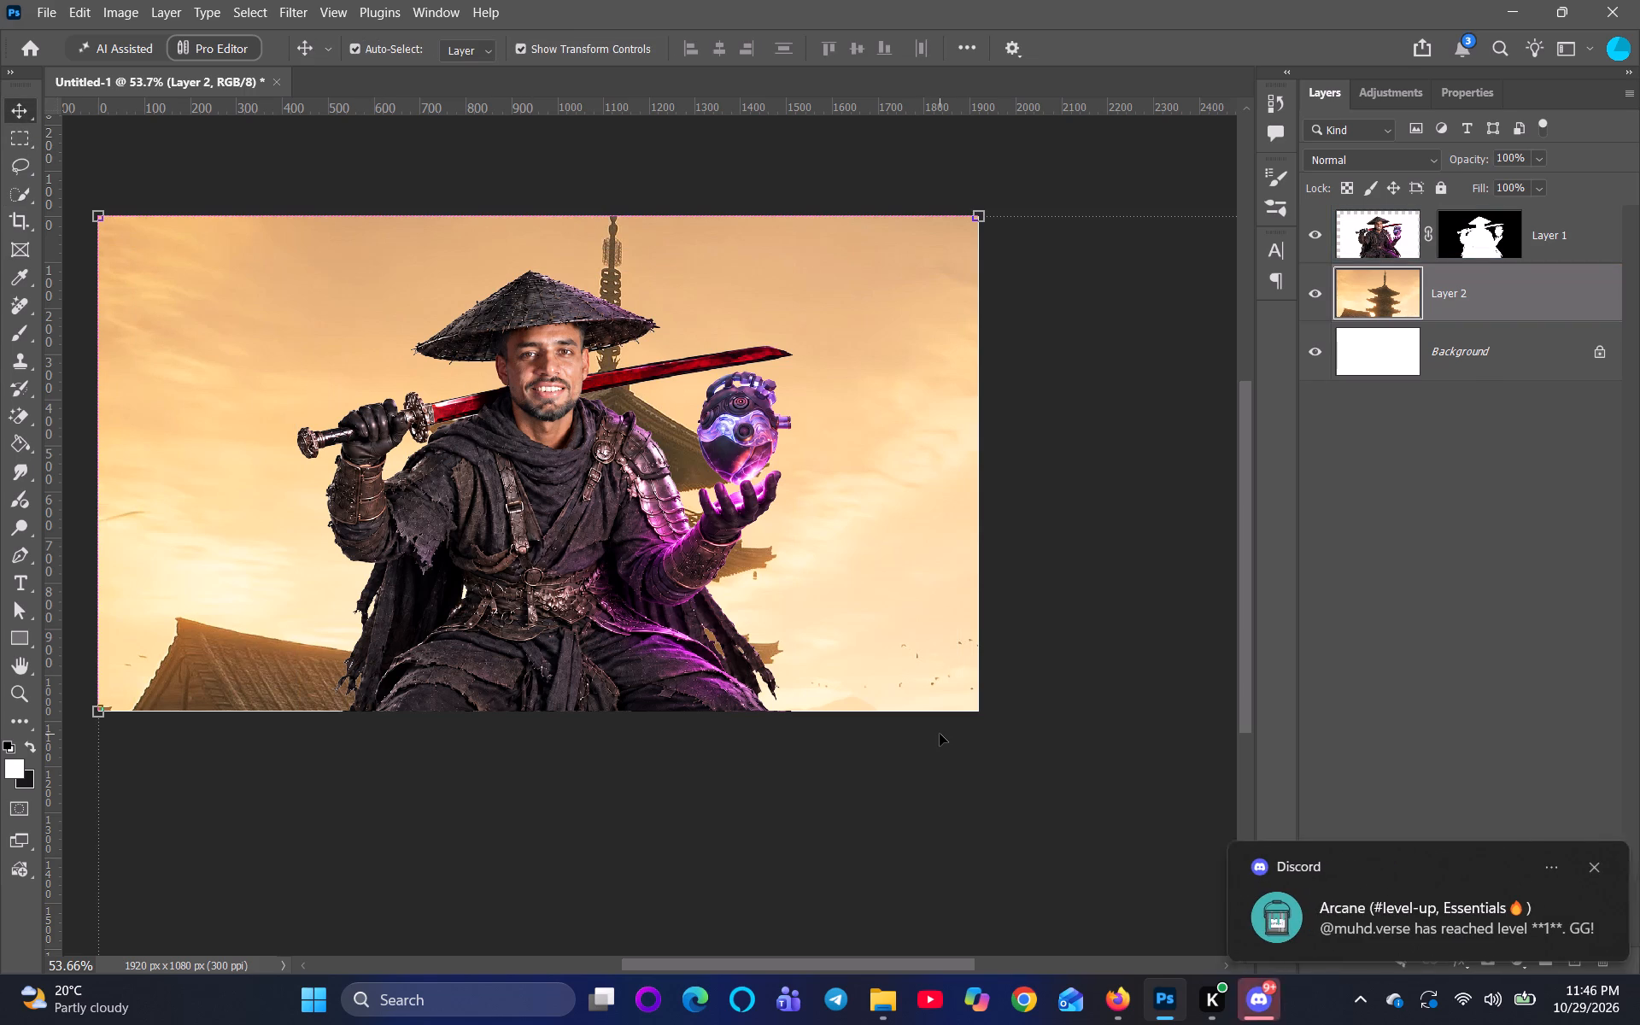
key("ctrl+0")
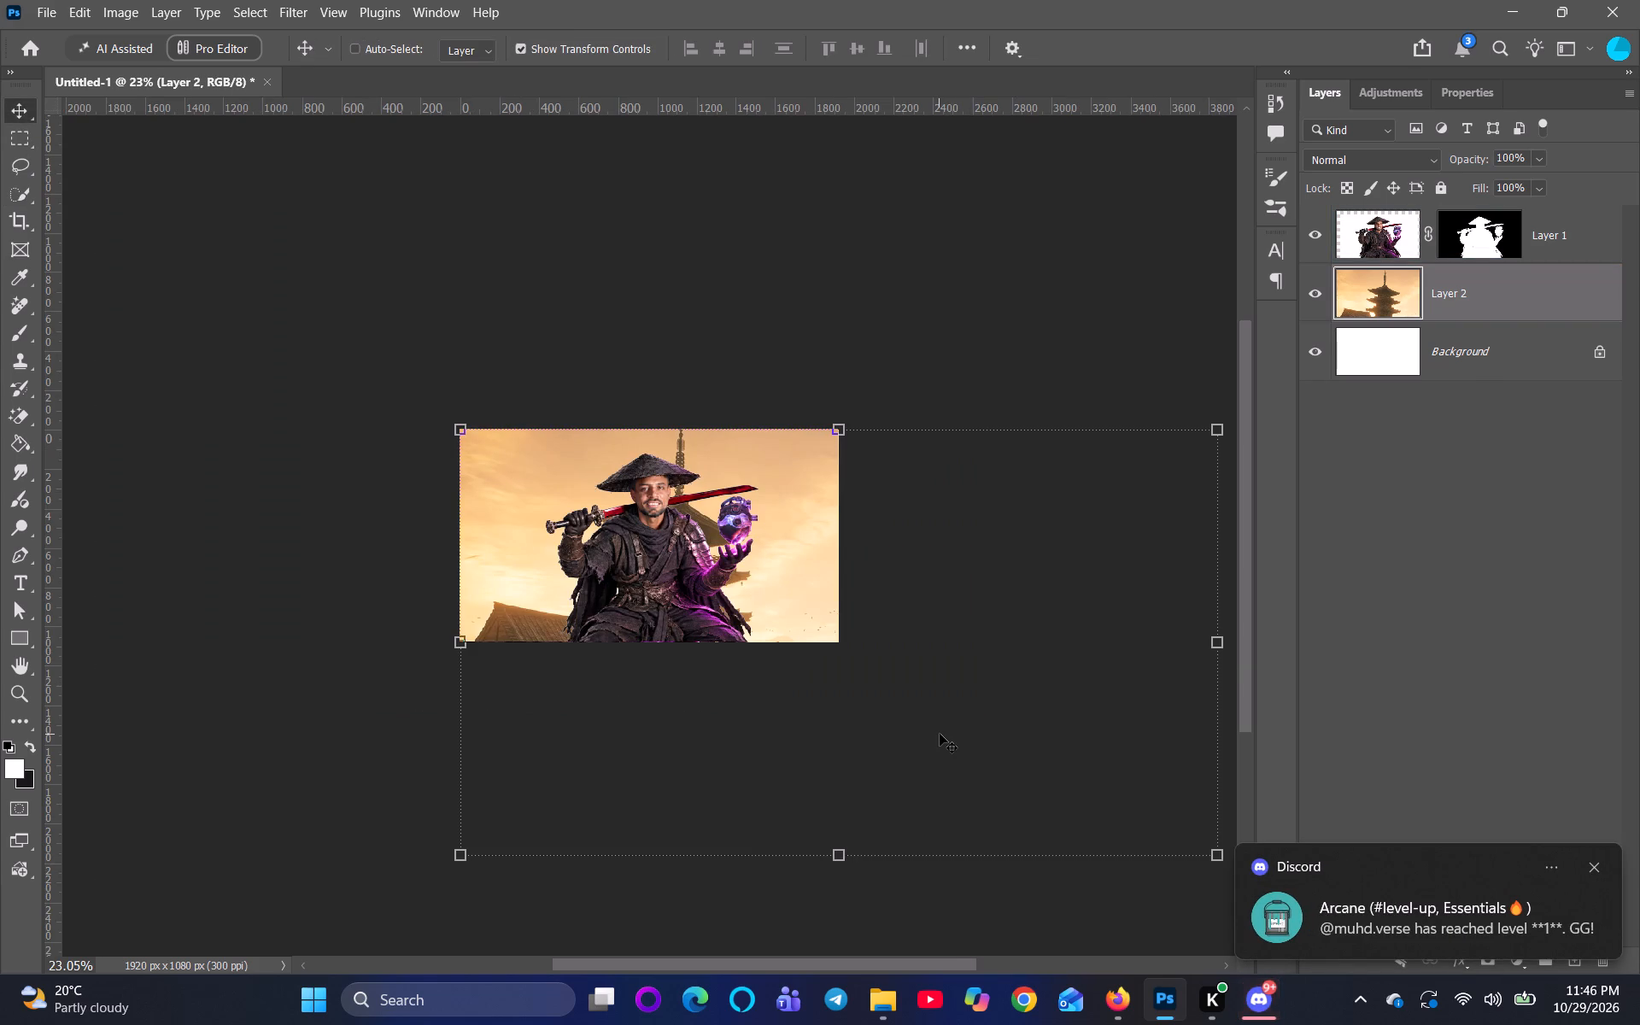
left_click_drag(1209, 852, 935, 701)
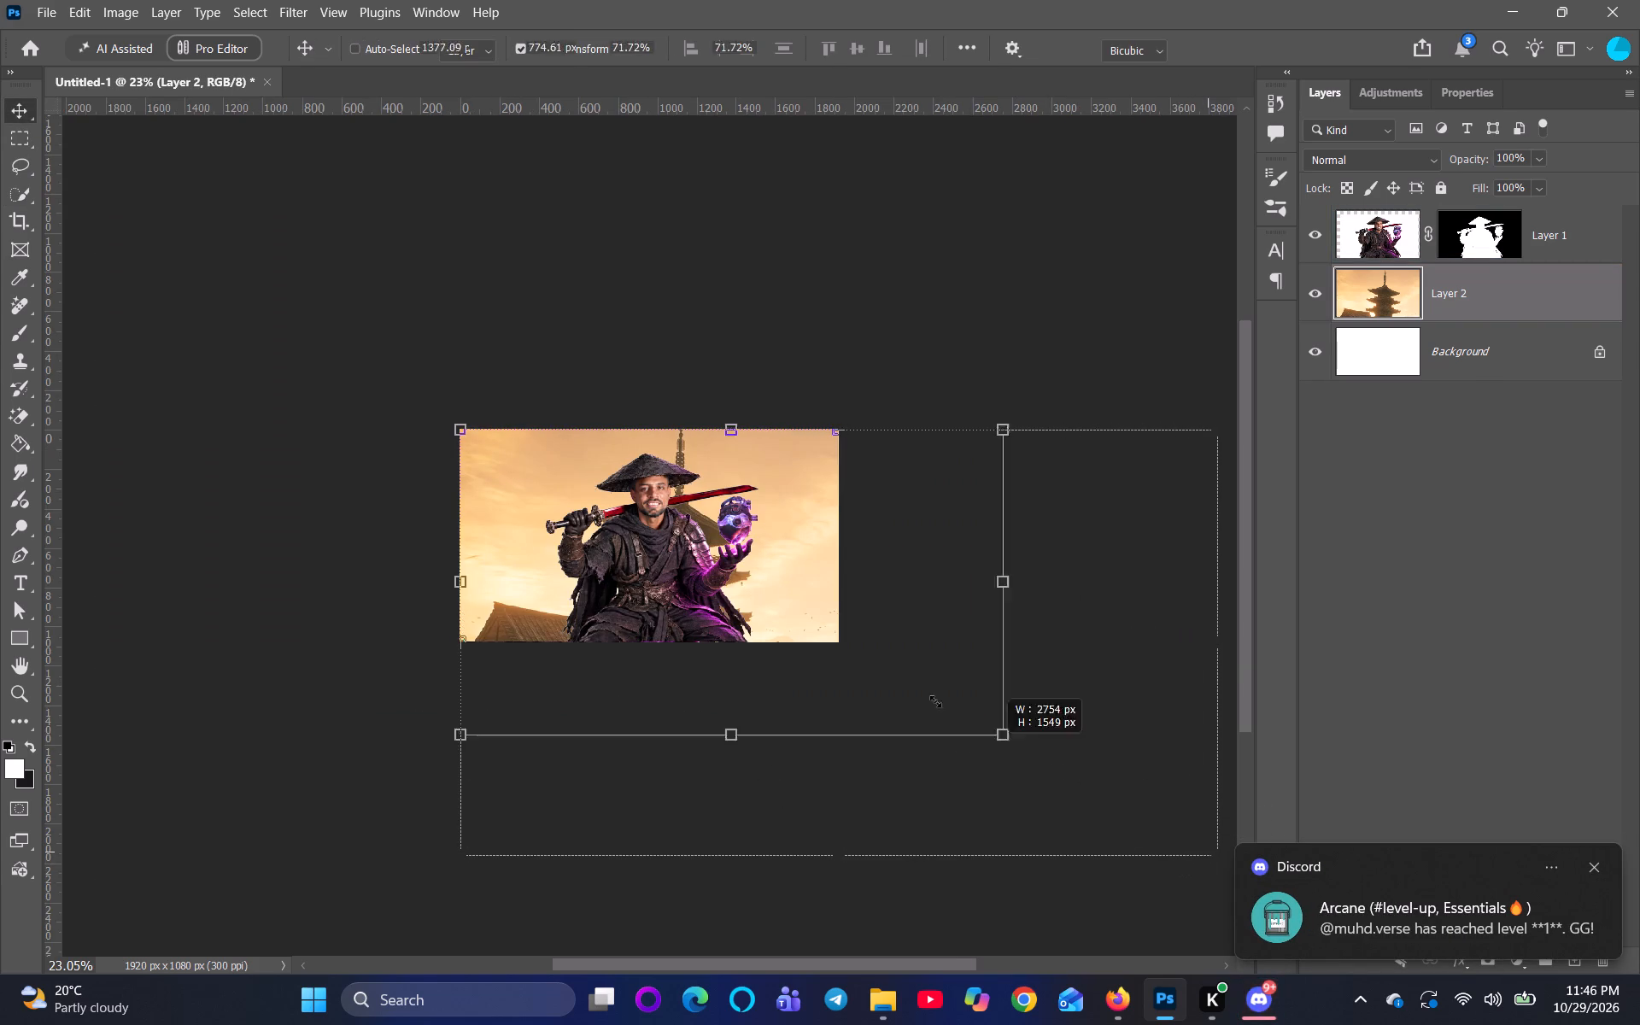
left_click_drag(935, 701, 836, 634)
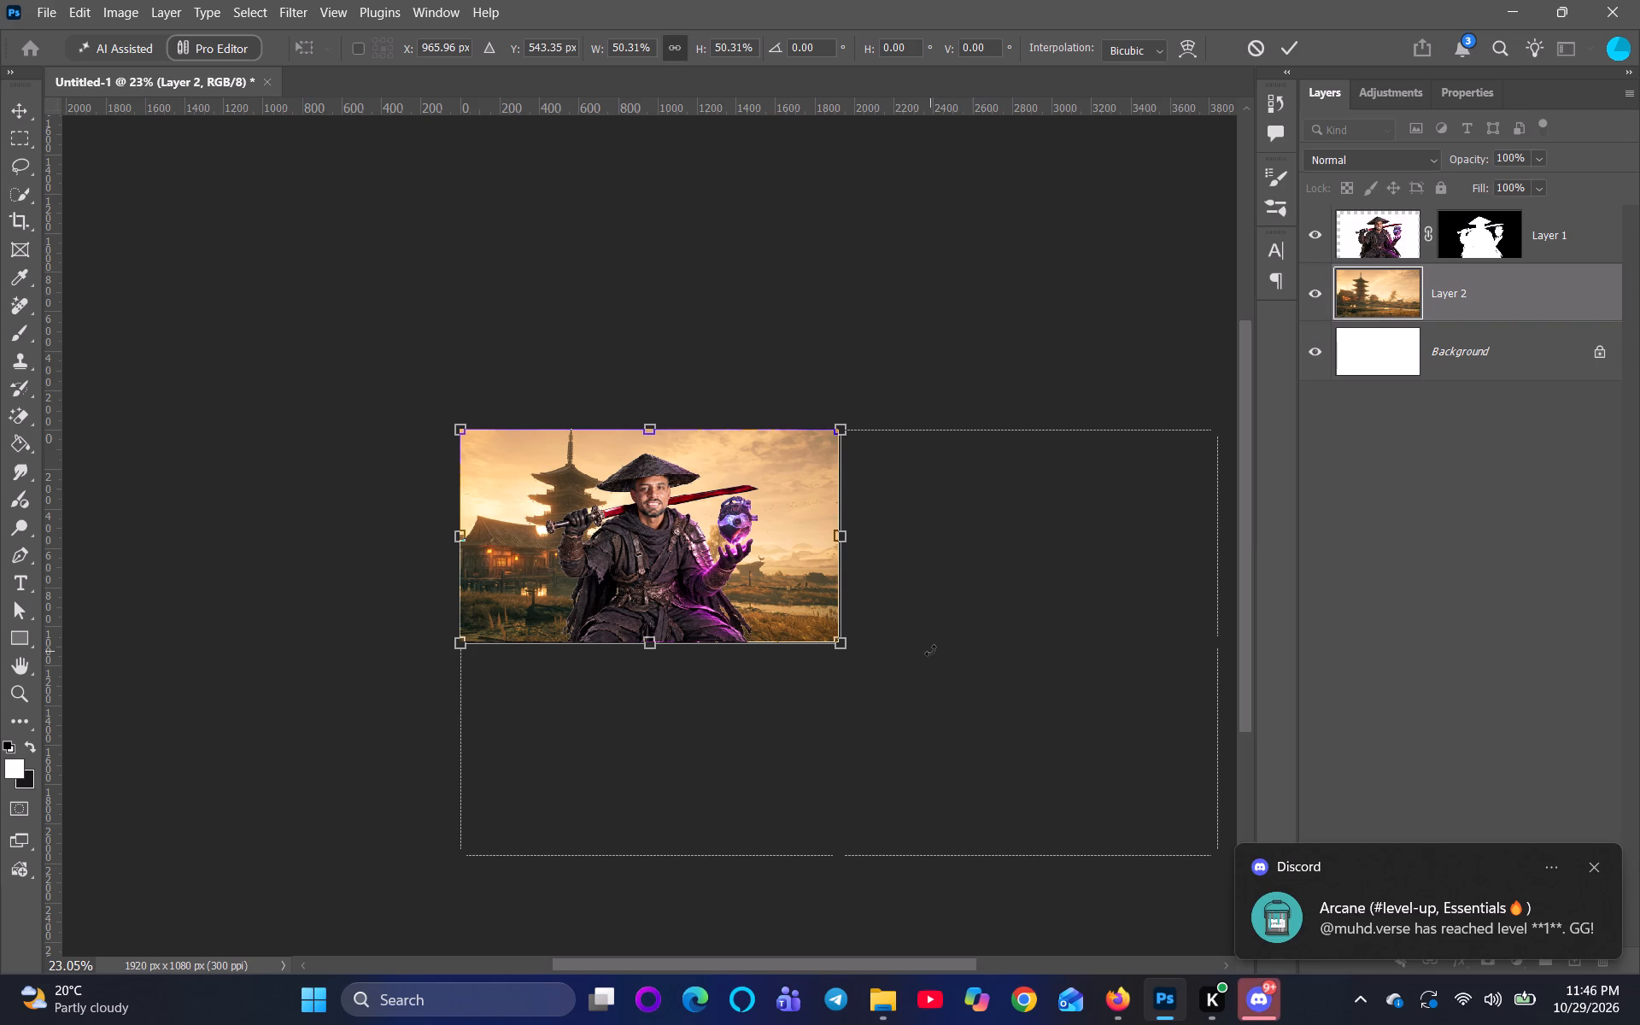
key("ctrl+0")
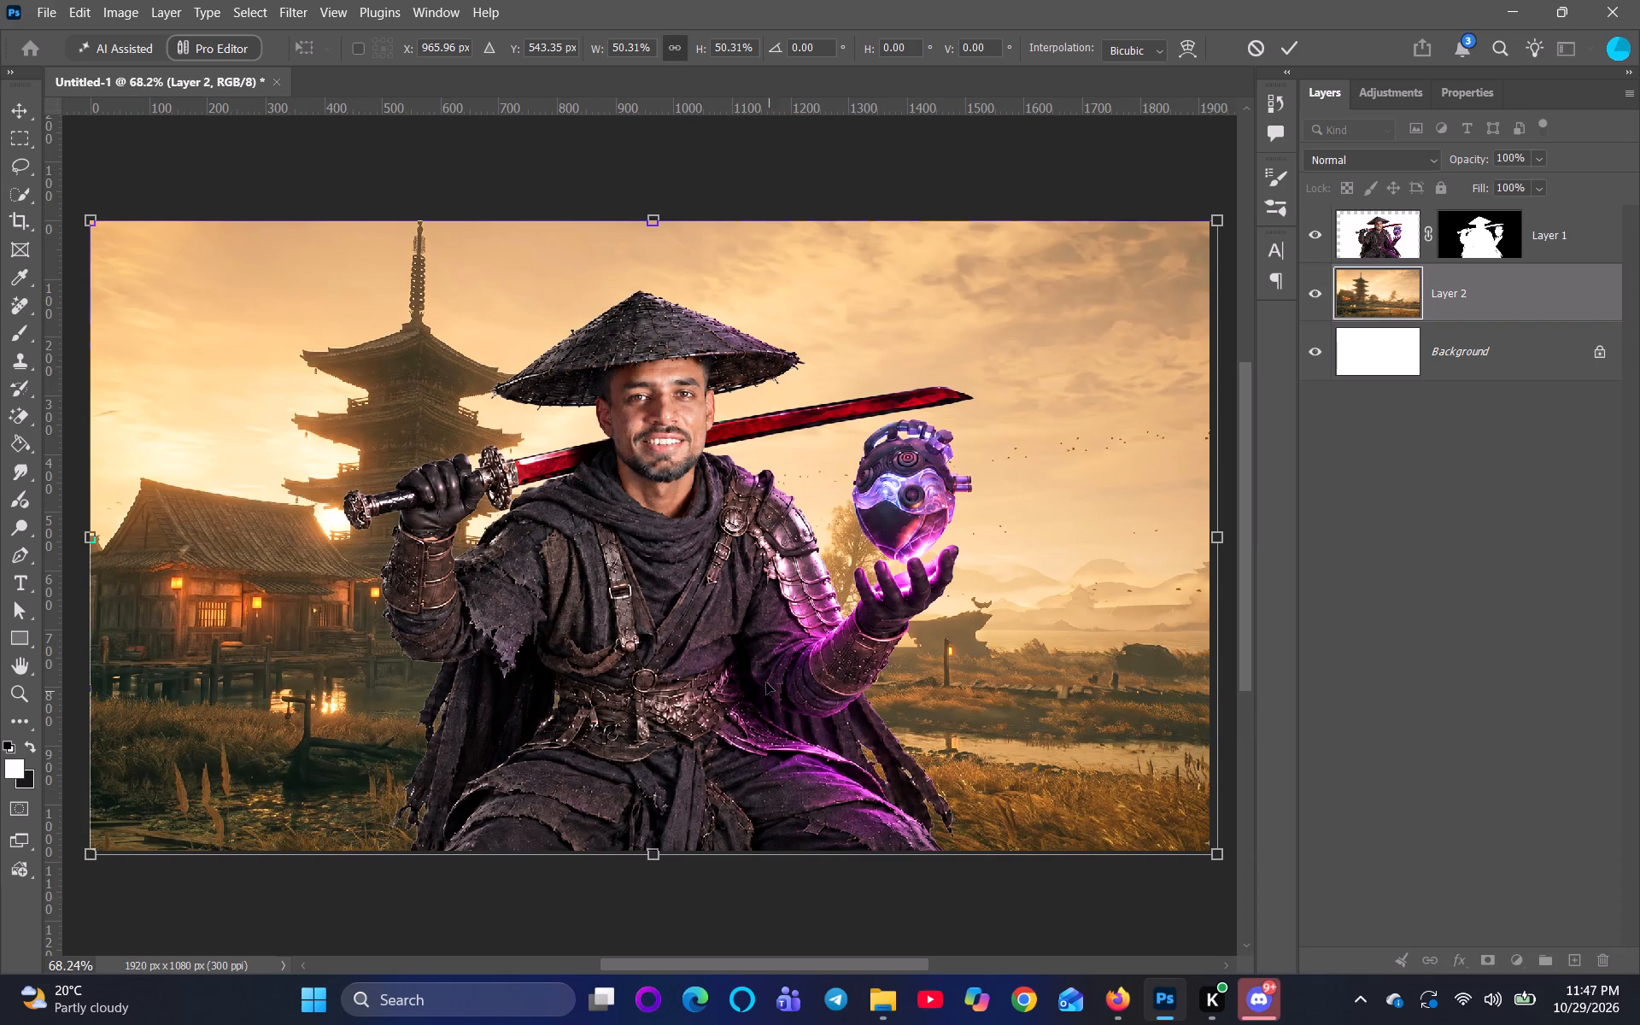
left_click(15, 102)
left_click(732, 650)
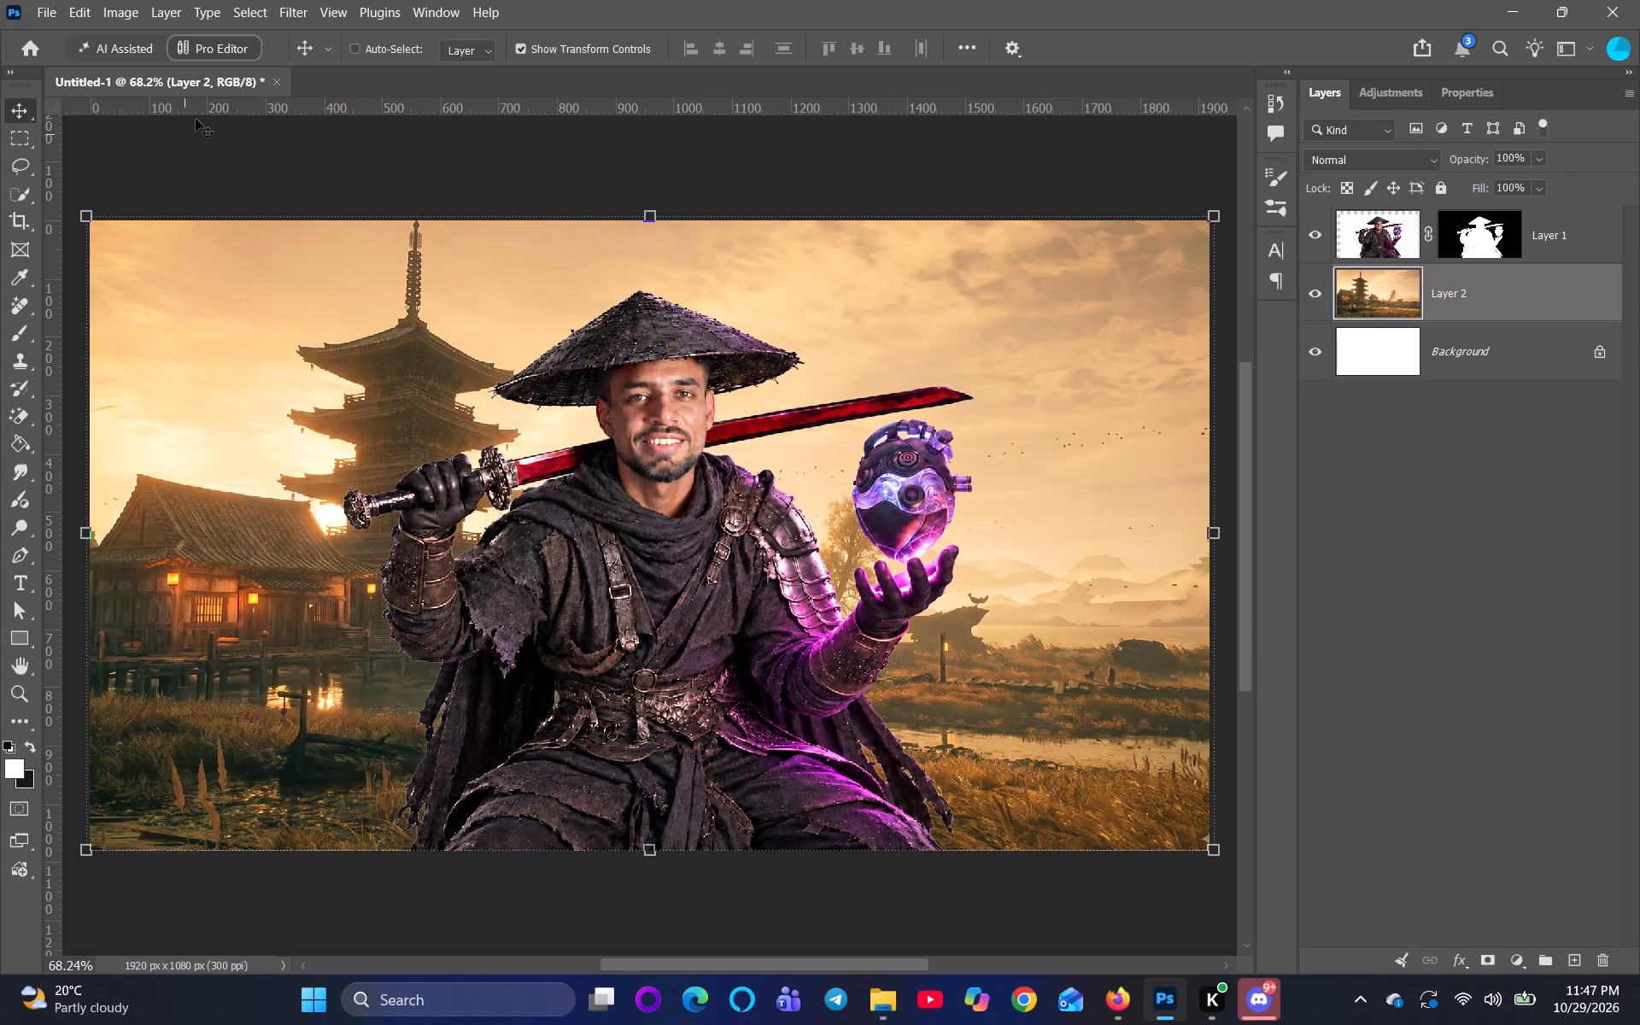
Turn on Auto-Select for the Move tool.
left_click(348, 42)
left_click(352, 48)
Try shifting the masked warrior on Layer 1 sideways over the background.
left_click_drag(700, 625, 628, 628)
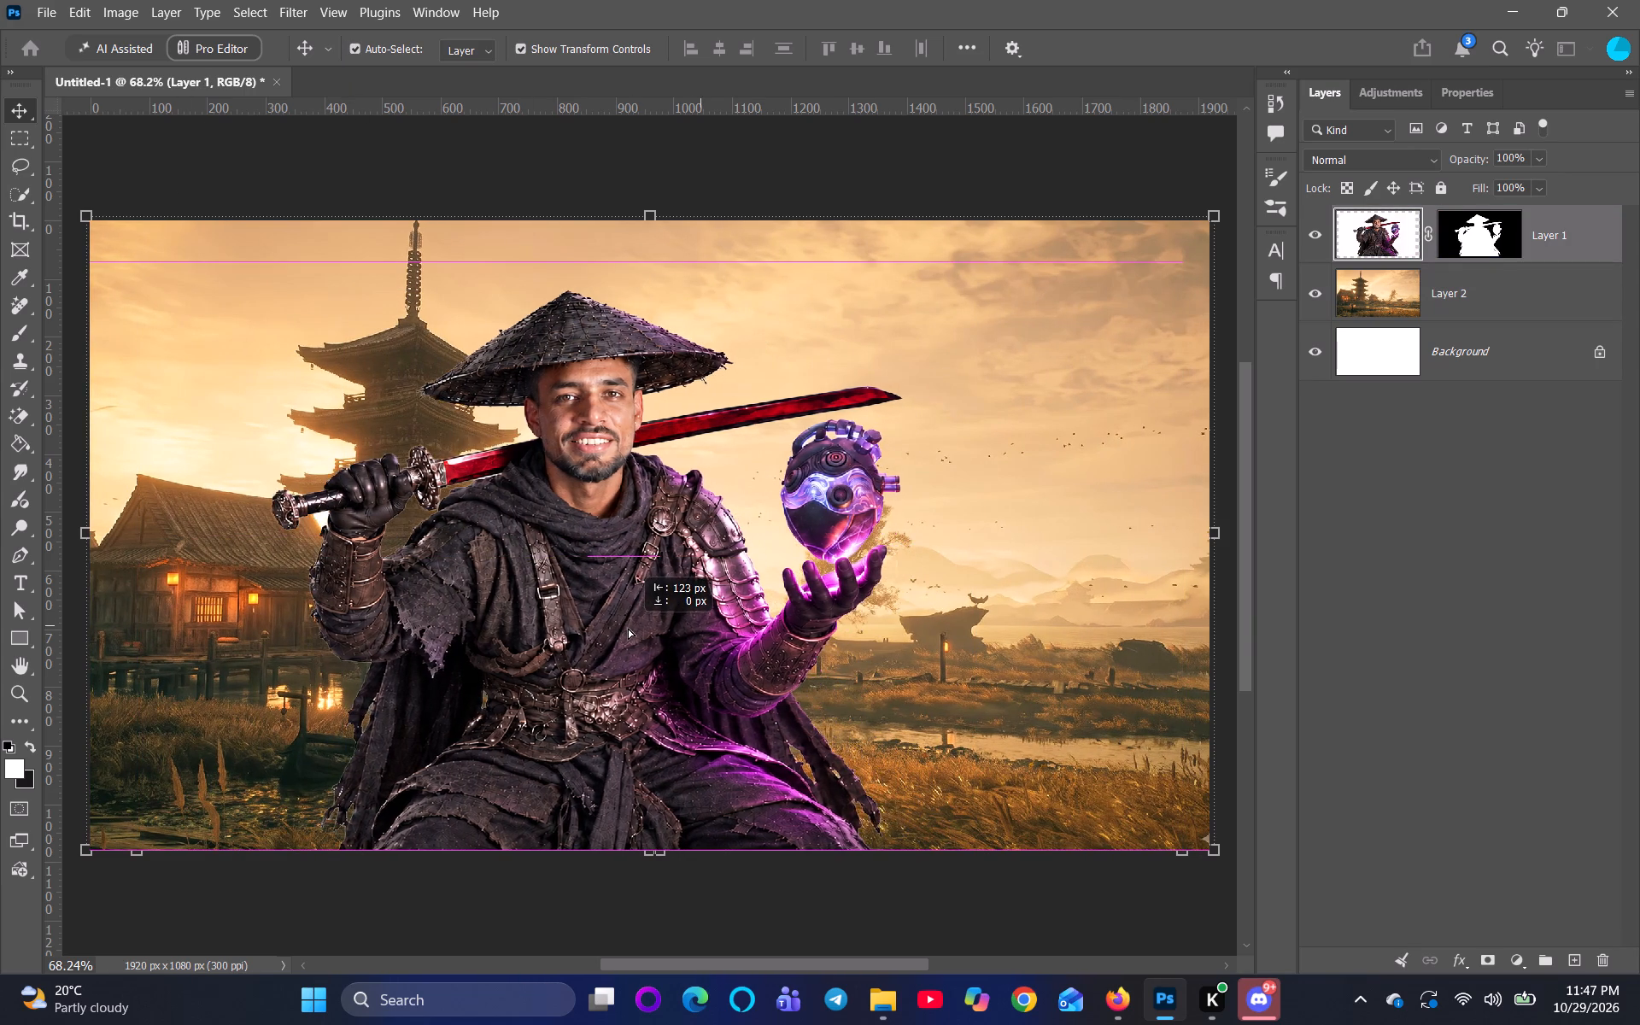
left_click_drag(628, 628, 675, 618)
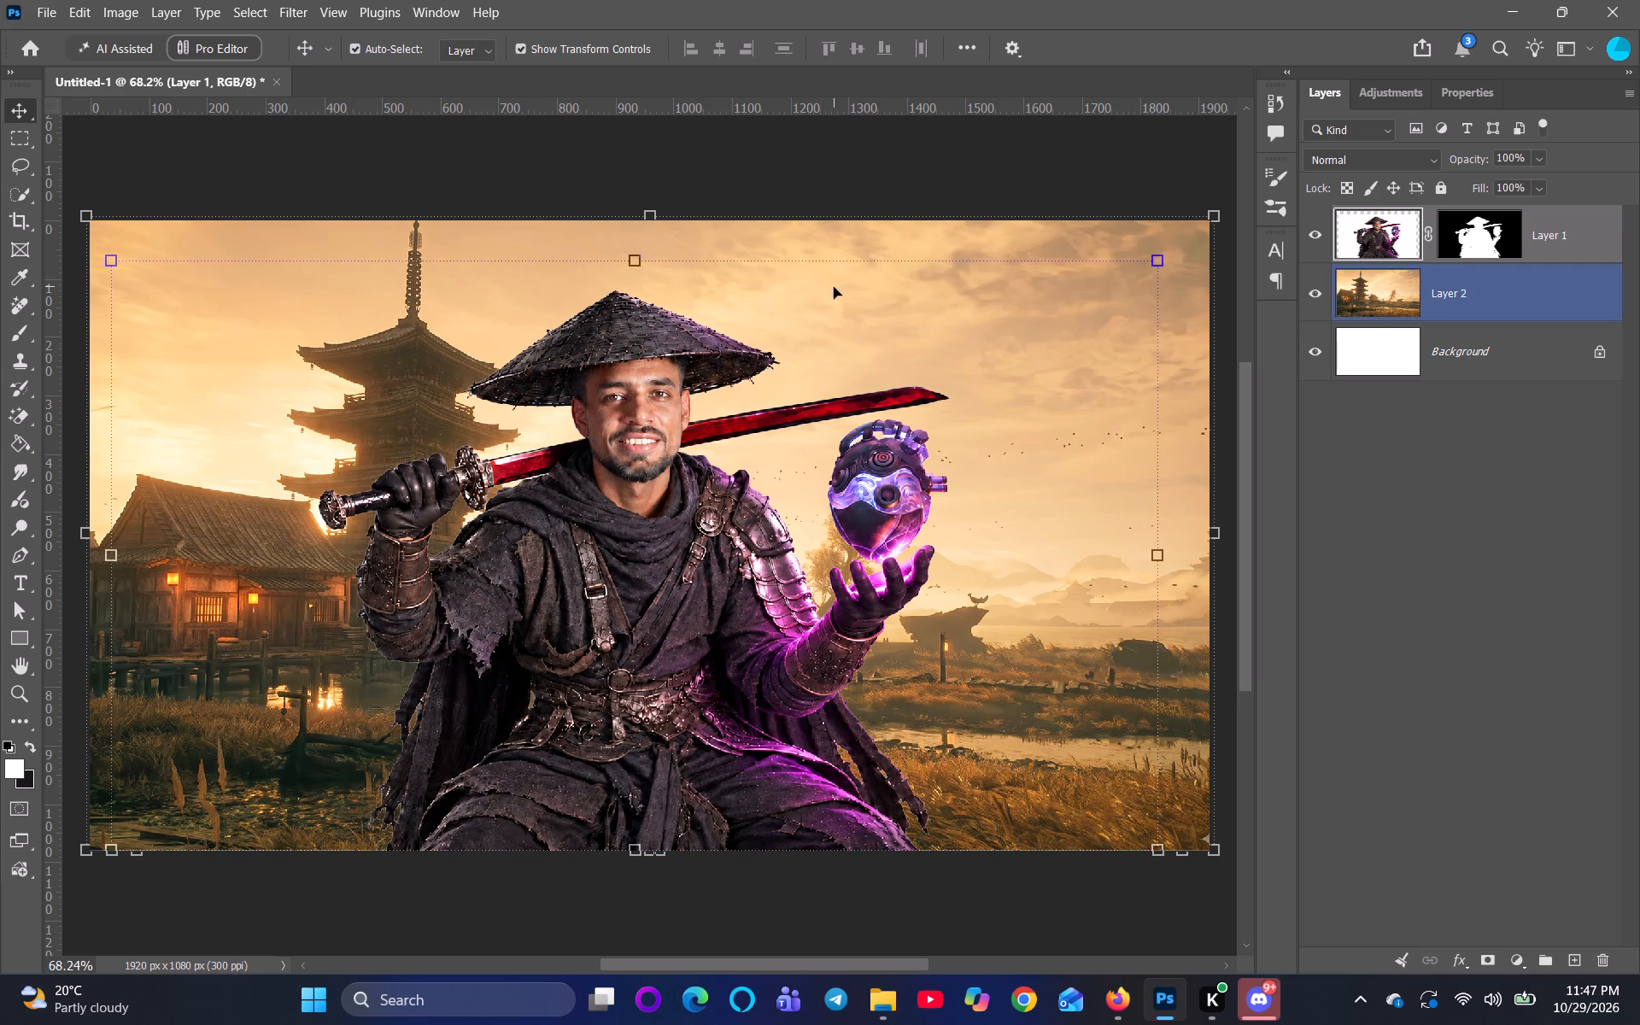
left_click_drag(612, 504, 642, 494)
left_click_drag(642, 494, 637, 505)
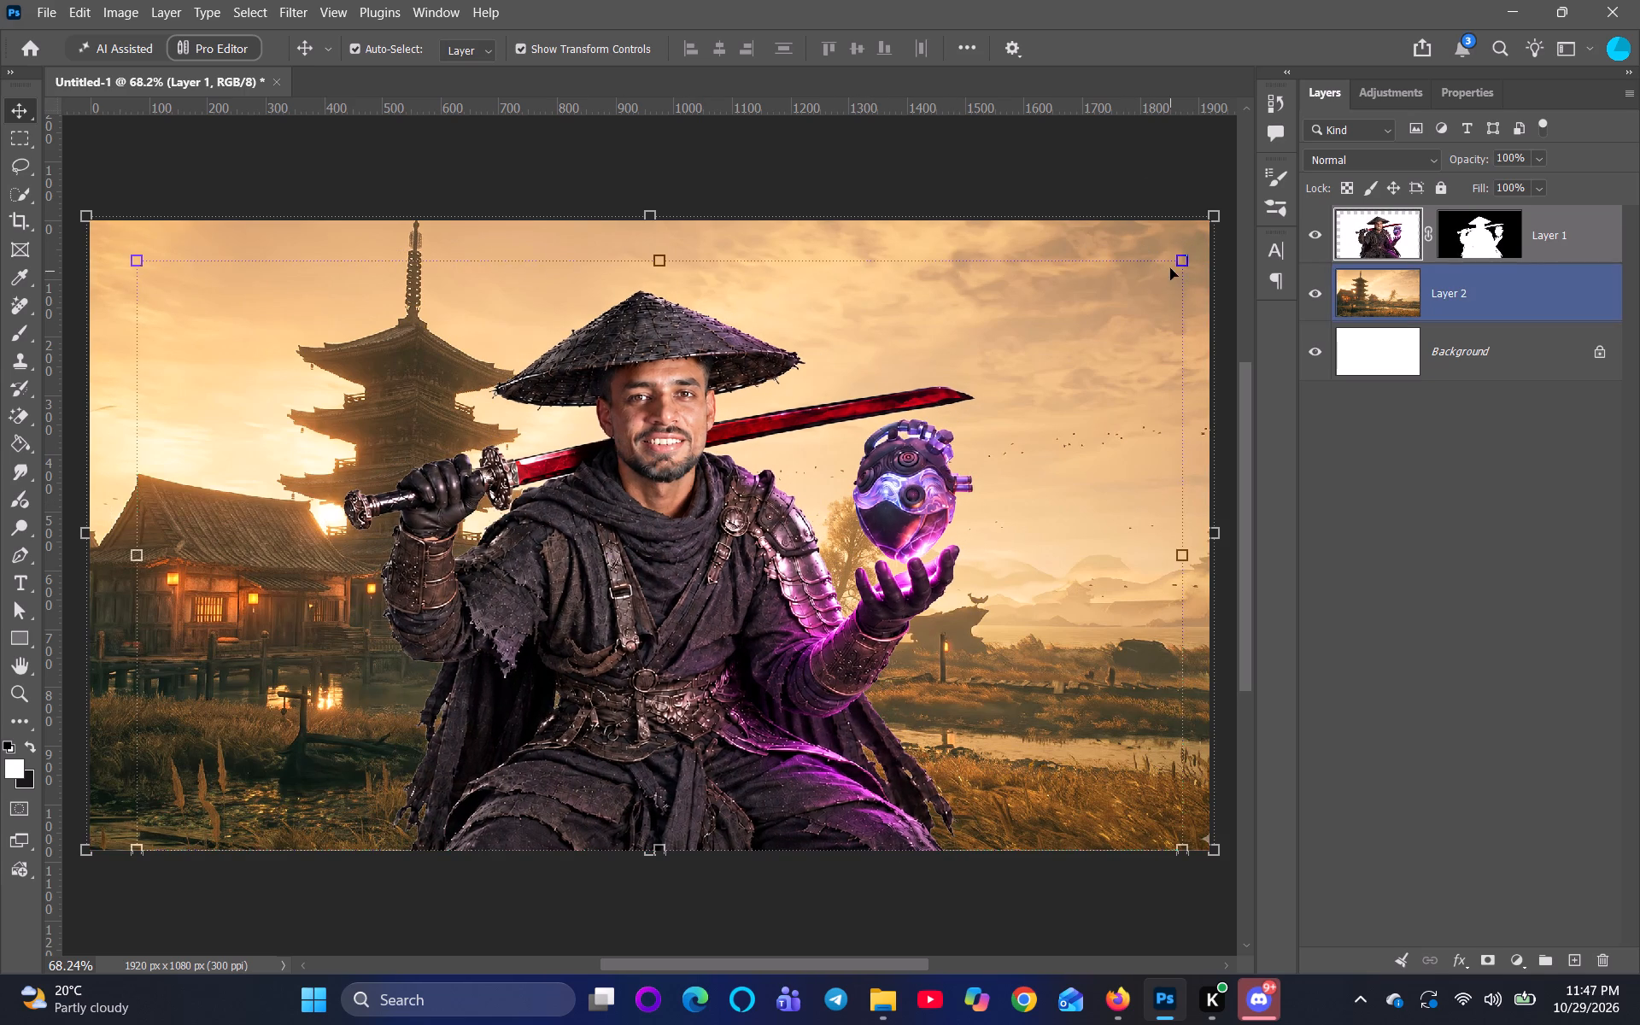
Enlarge the masked warrior on Layer 1 to about 109.5%, reposition it near the middle of the canvas, and commit the transform.
left_click_drag(1182, 261, 1189, 211)
left_click_drag(628, 477, 612, 478)
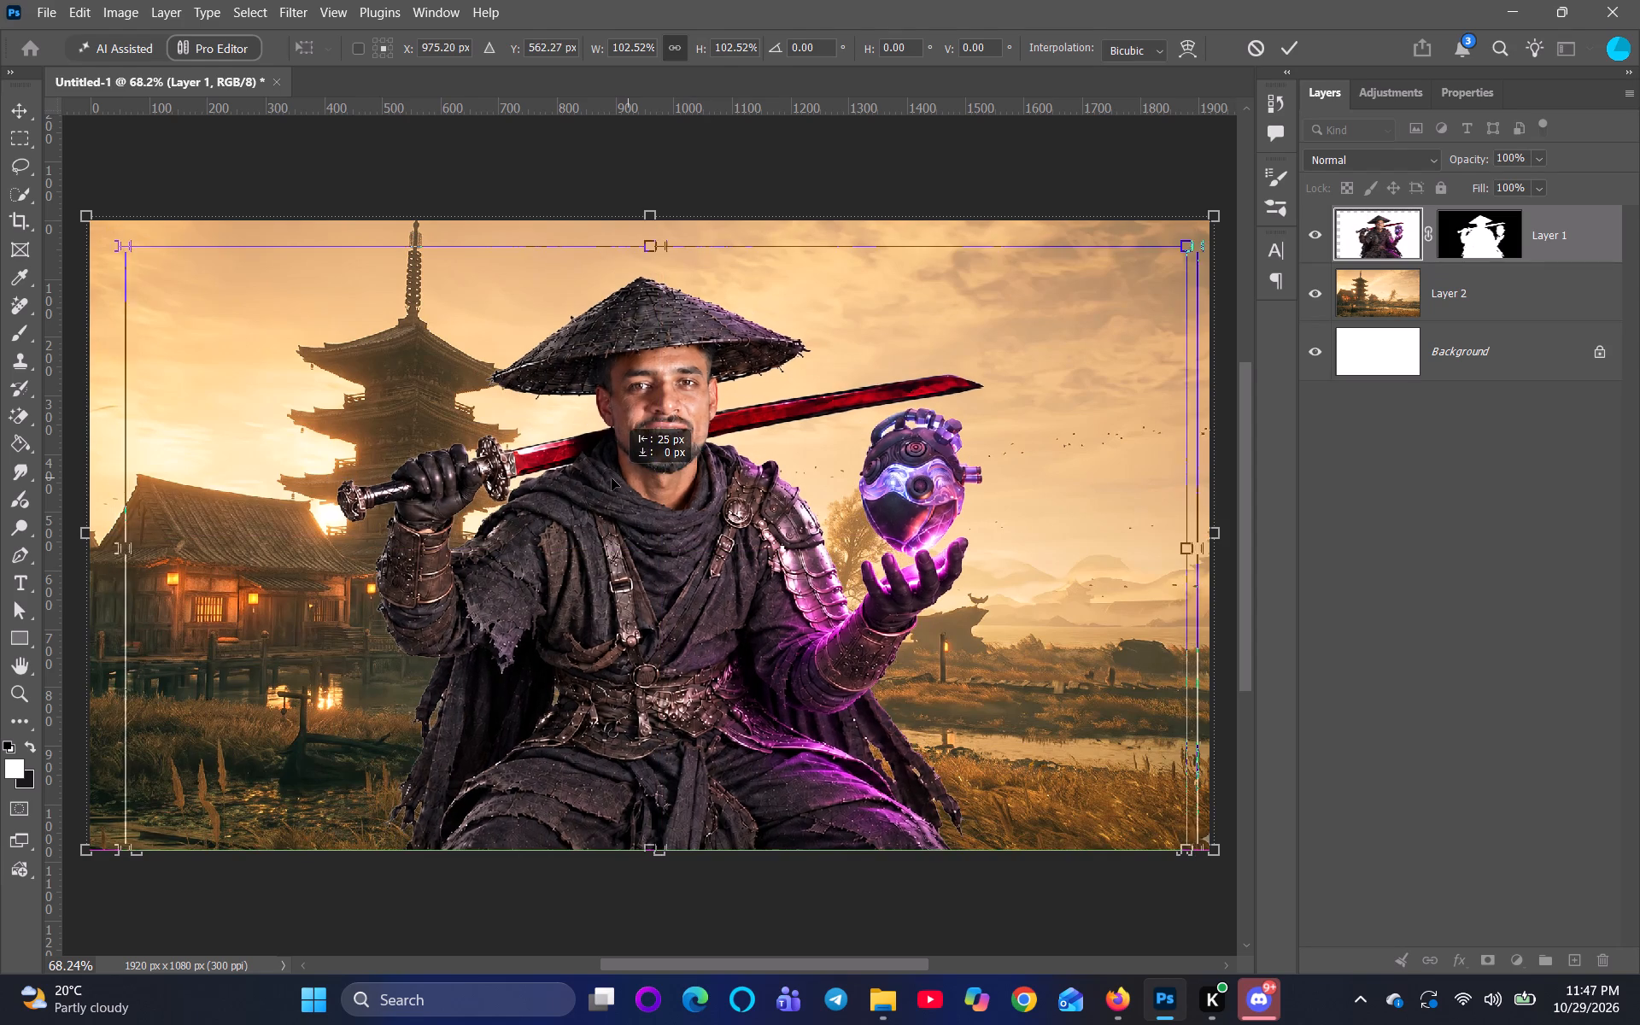
left_click_drag(612, 478, 607, 477)
left_click_drag(698, 531, 701, 543)
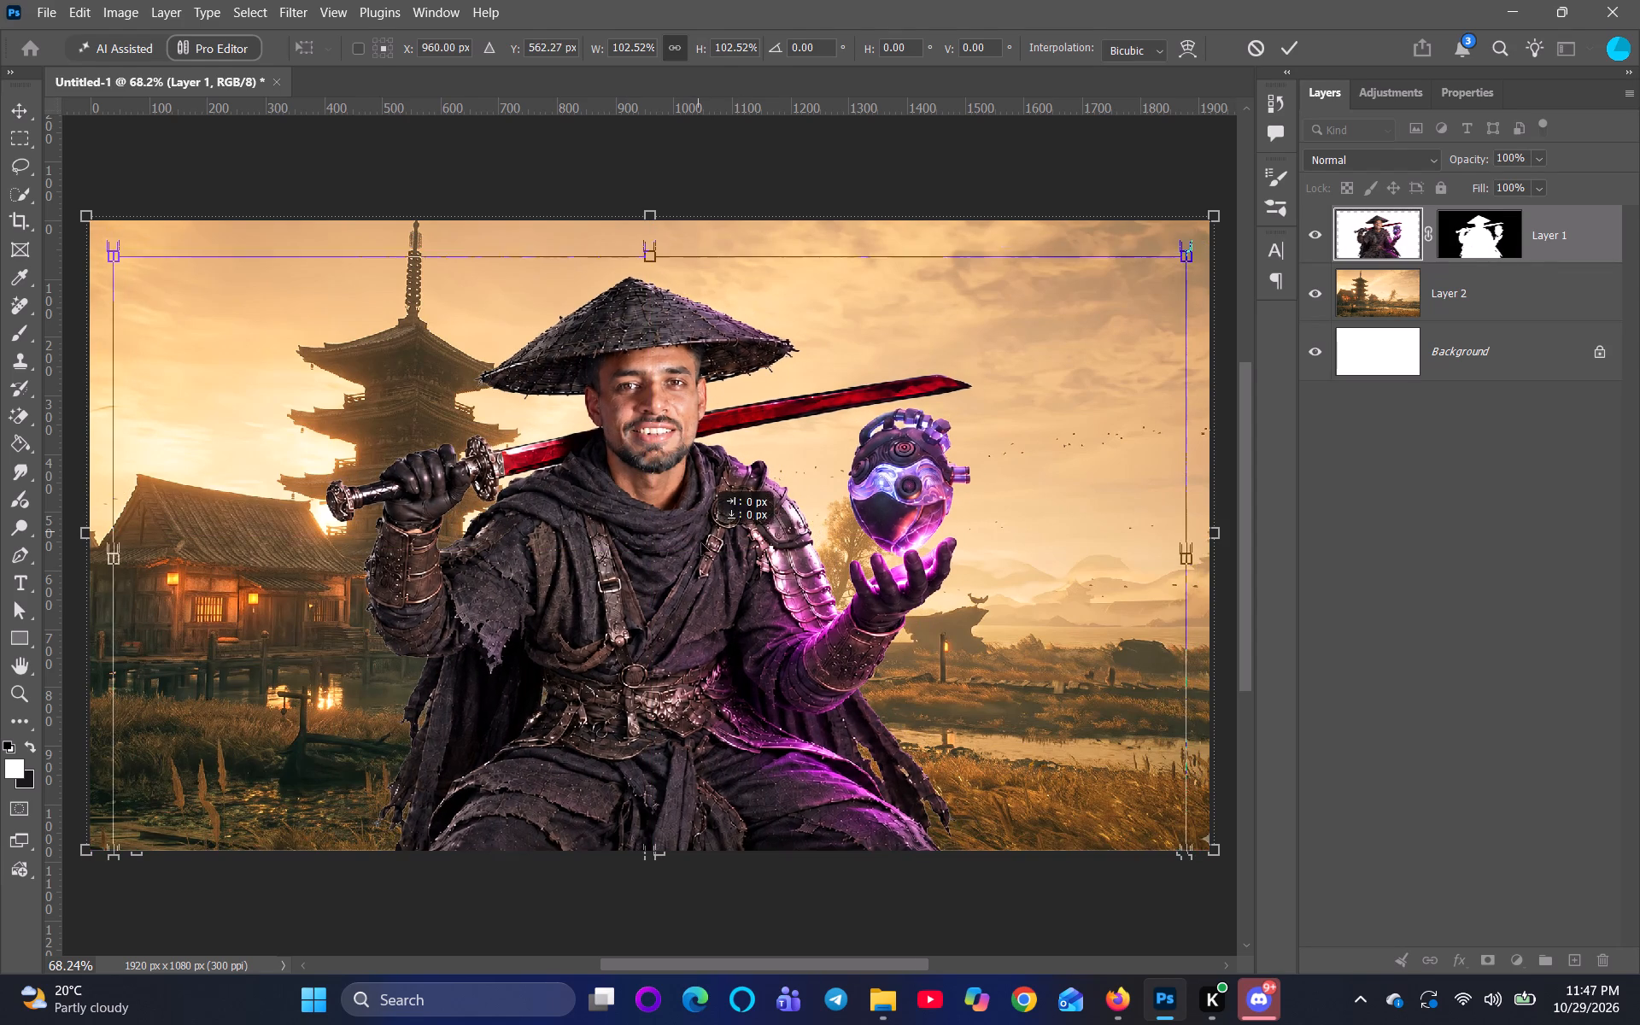
left_click_drag(701, 543, 702, 546)
left_click_drag(653, 276, 660, 251)
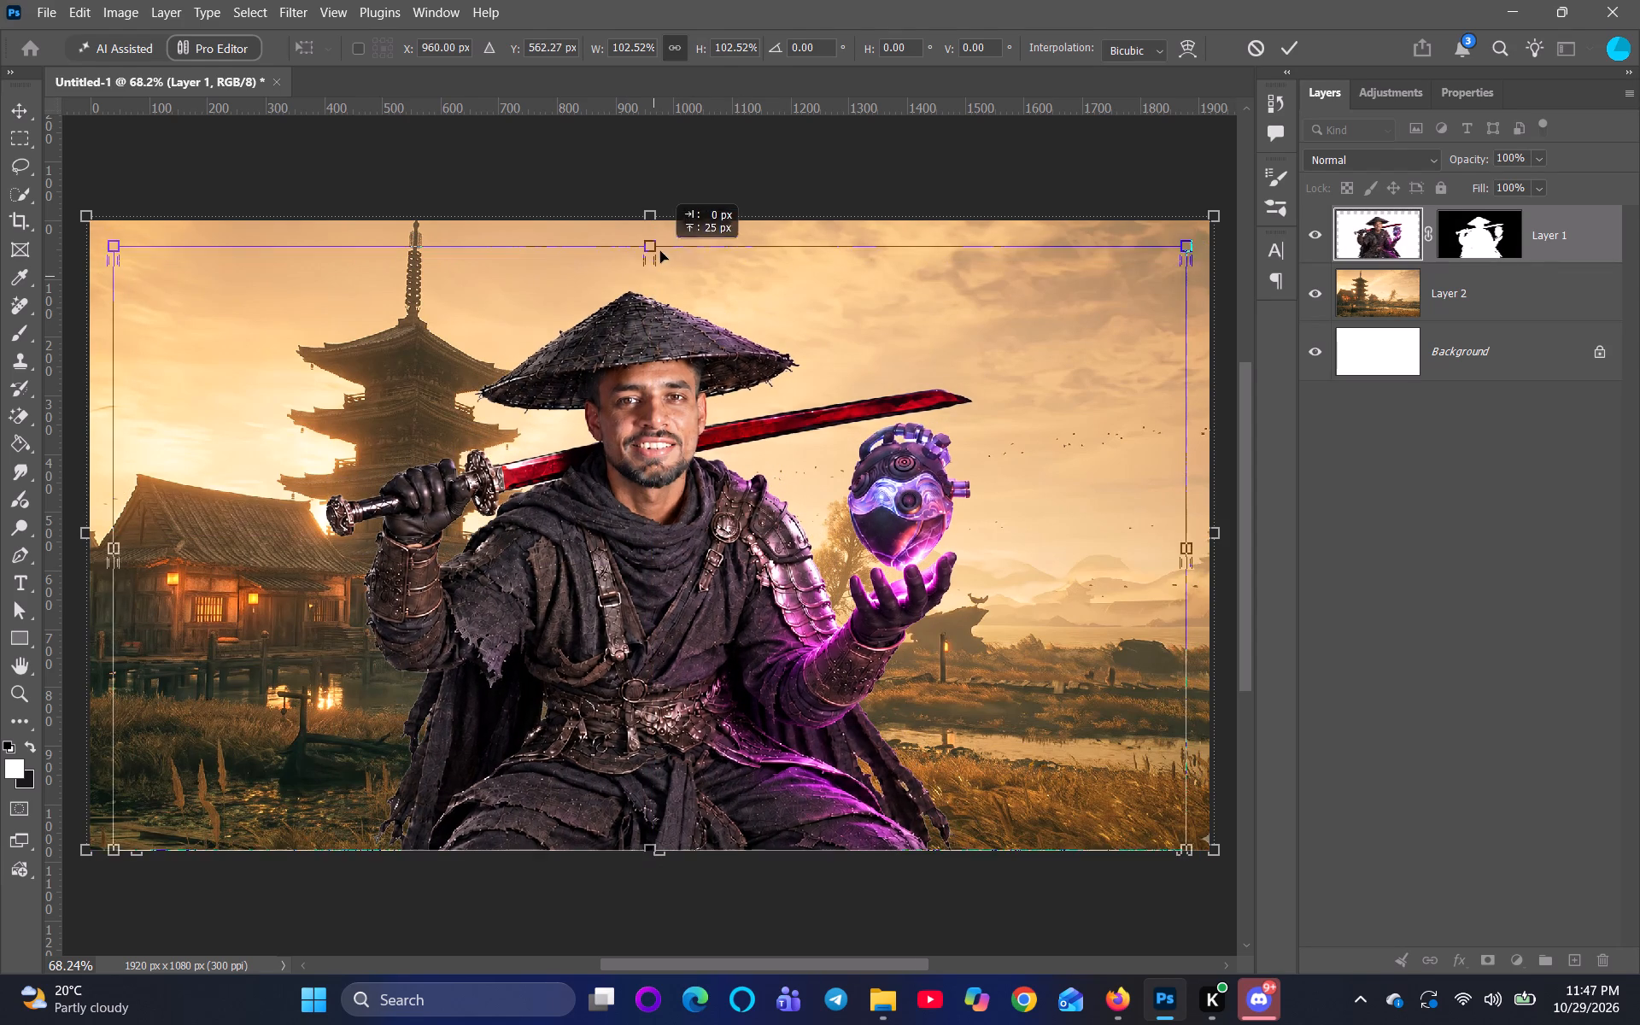
left_click_drag(660, 251, 661, 258)
left_click_drag(651, 241, 667, 200)
left_click_drag(650, 393, 651, 393)
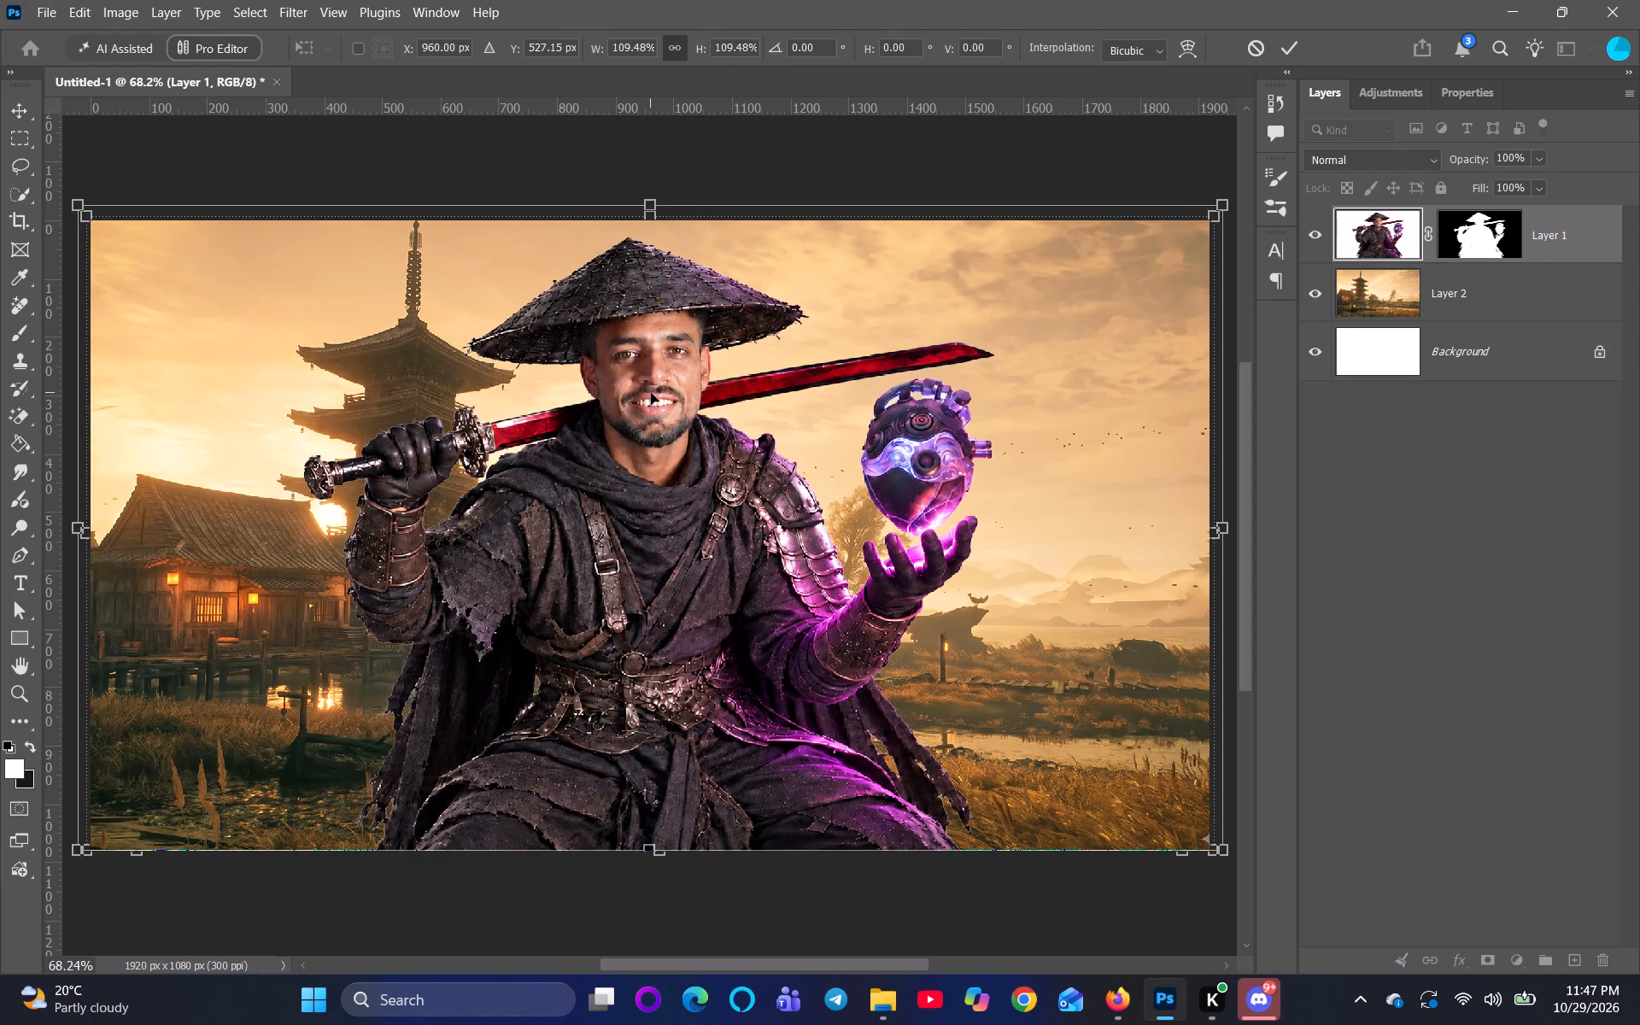
left_click_drag(651, 393, 659, 417)
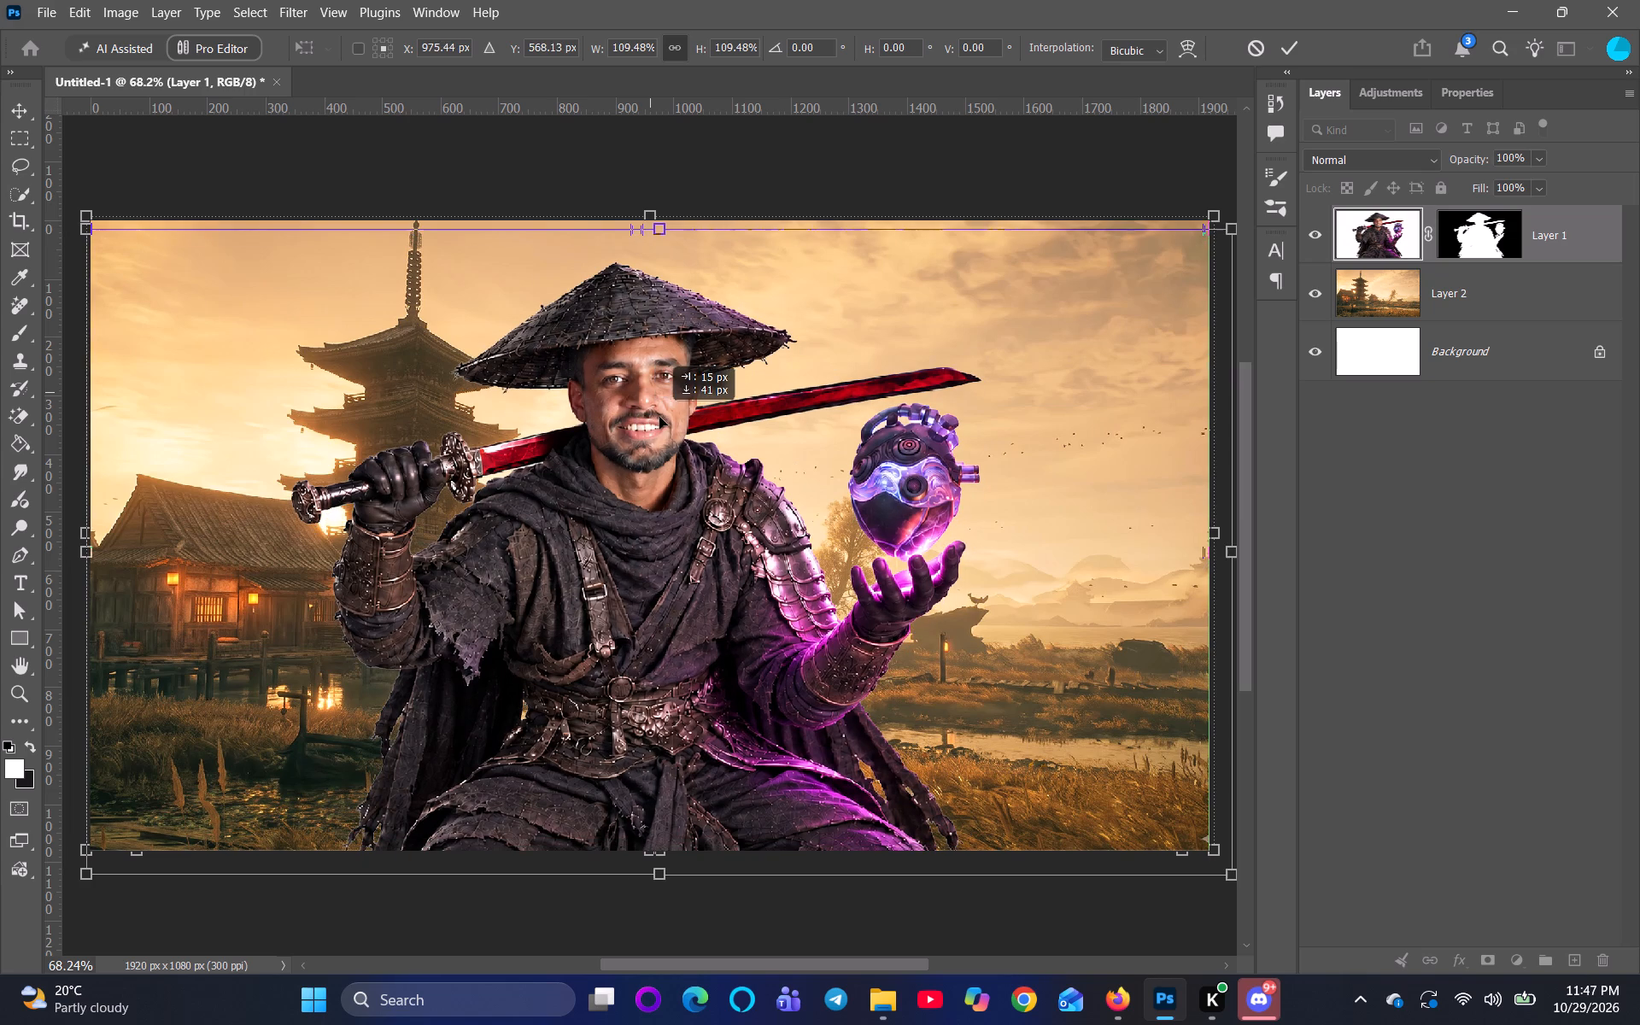
left_click_drag(659, 417, 661, 416)
left_click(1291, 42)
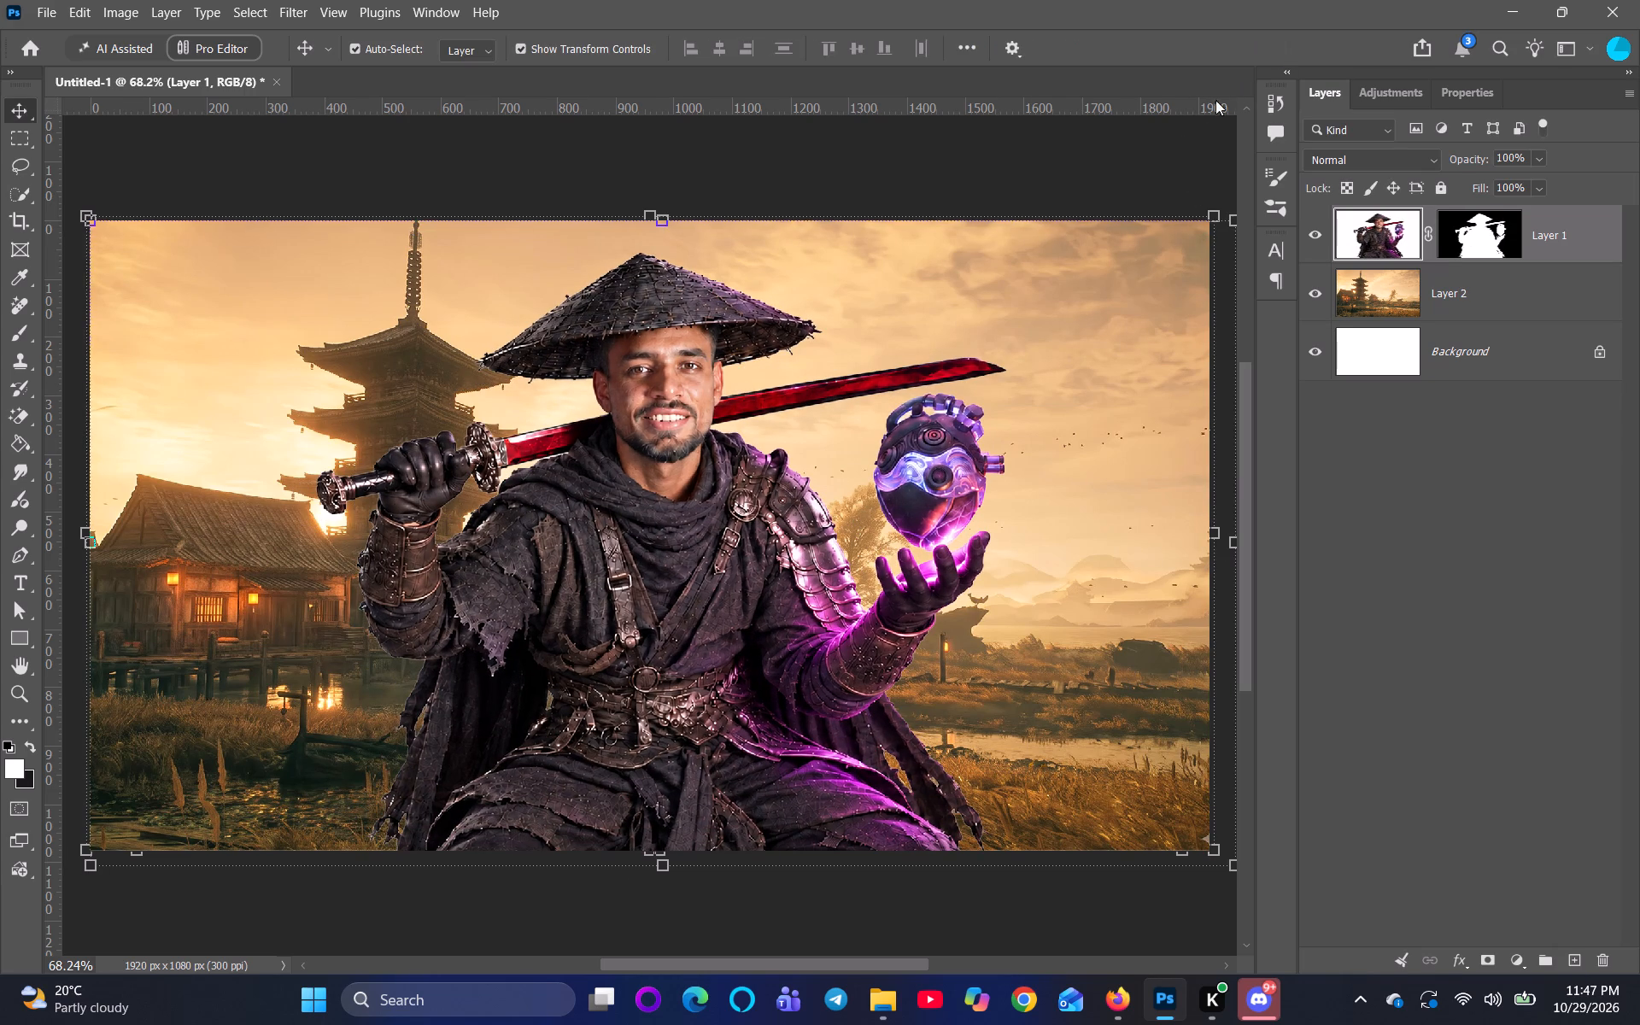
Centre the warrior on Layer 1 horizontally on the canvas and scale it down slightly, keeping its lower edge below the canvas.
left_click_drag(698, 537, 675, 561)
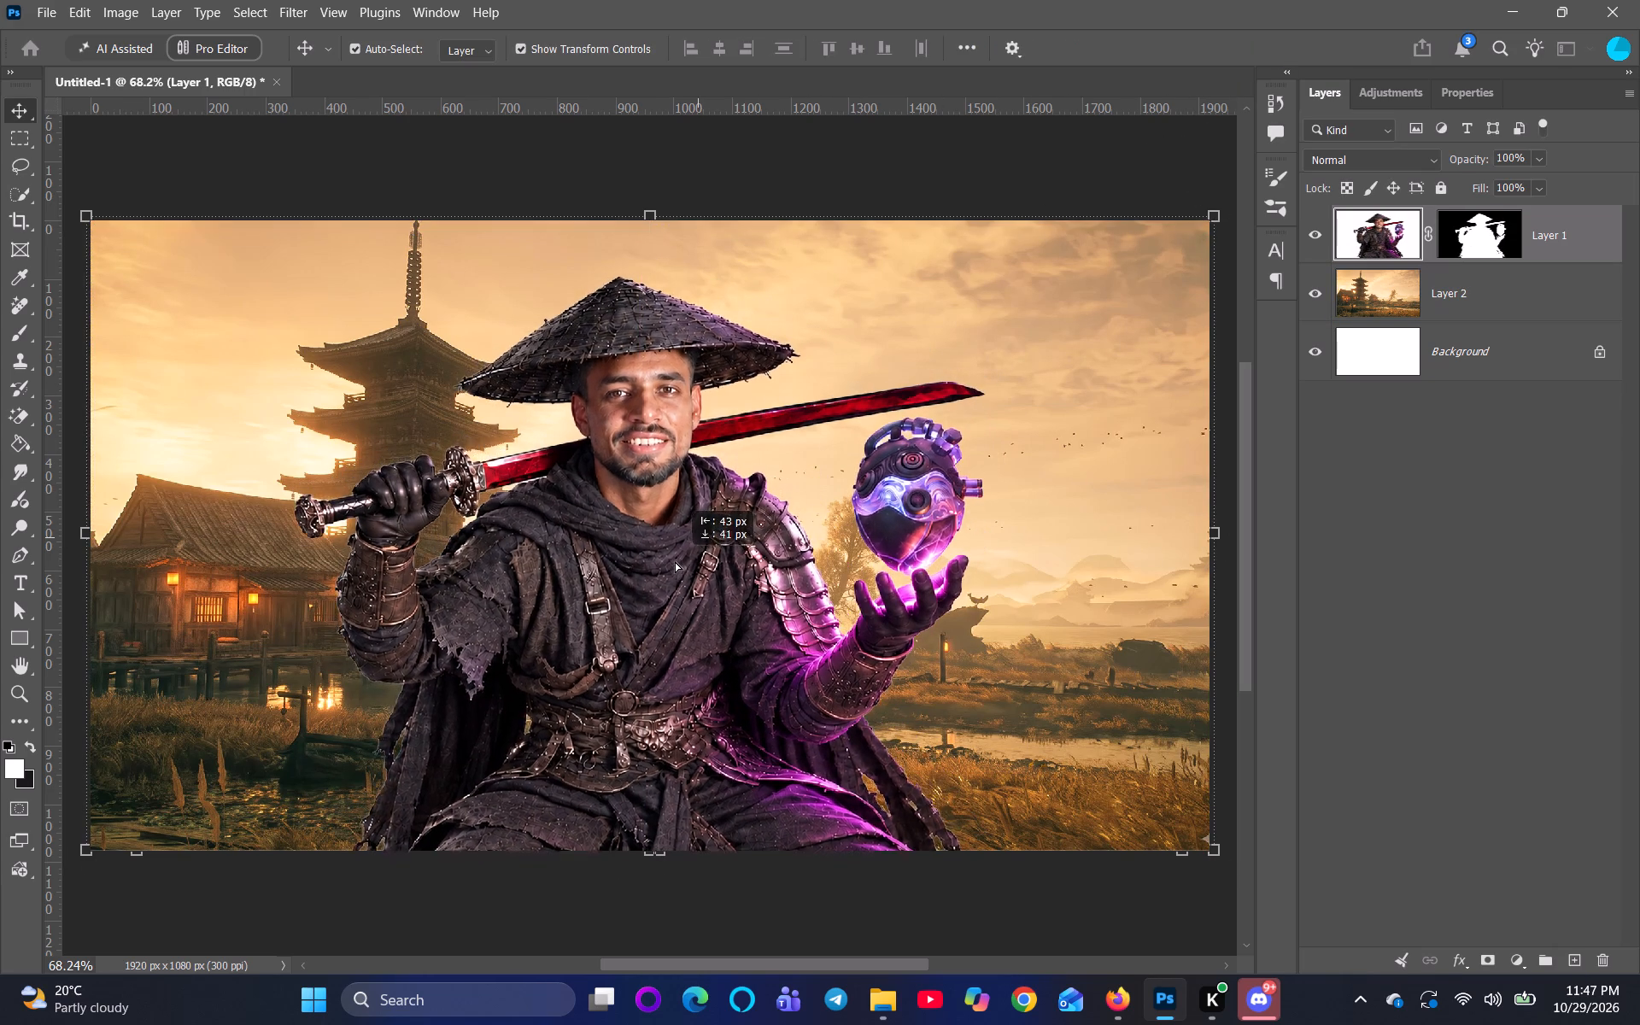
left_click_drag(675, 561, 696, 527)
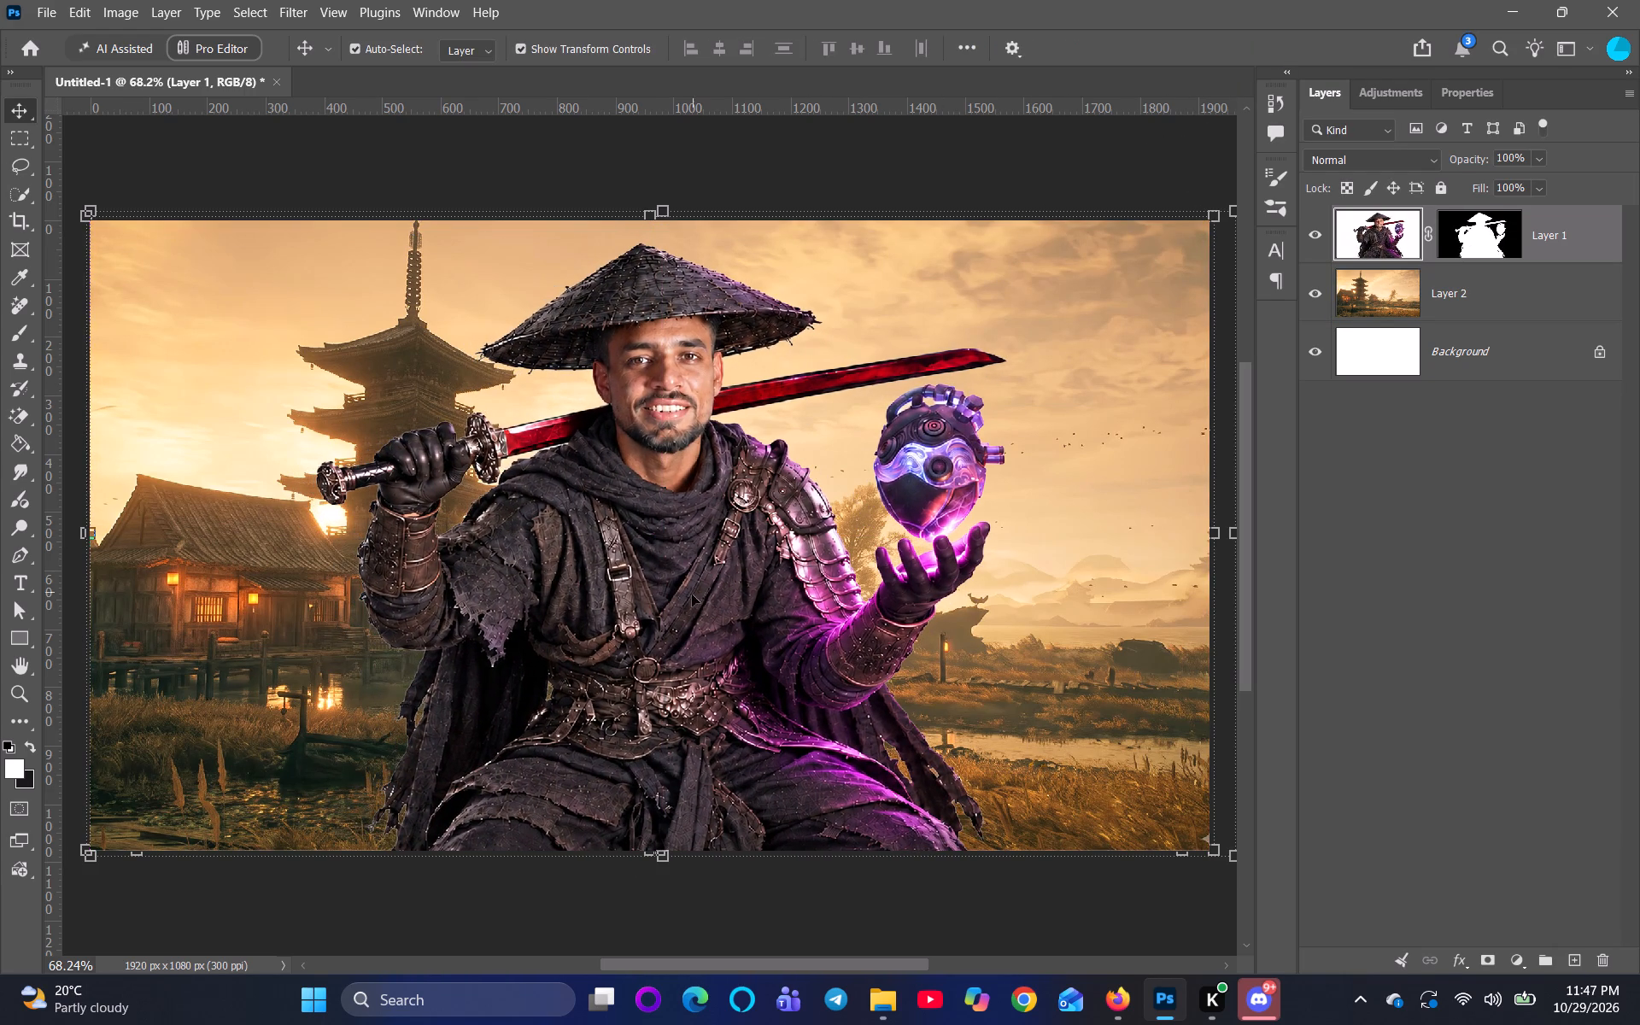
left_click_drag(672, 583, 662, 600)
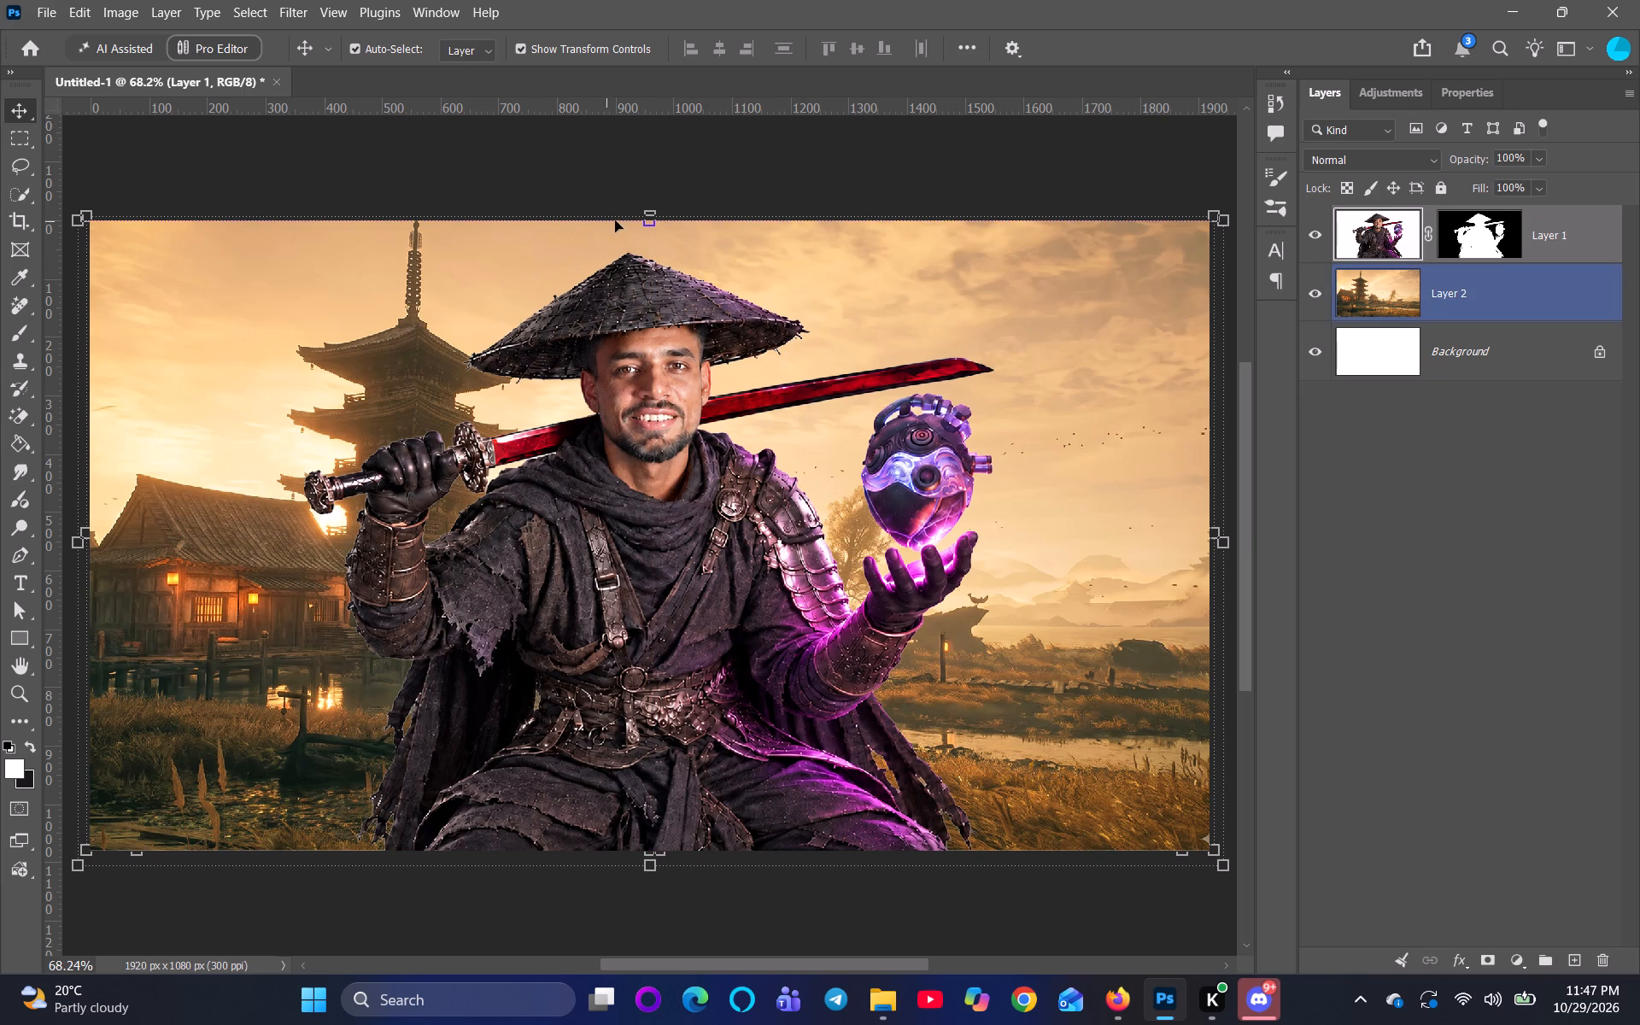
left_click_drag(647, 219, 655, 179)
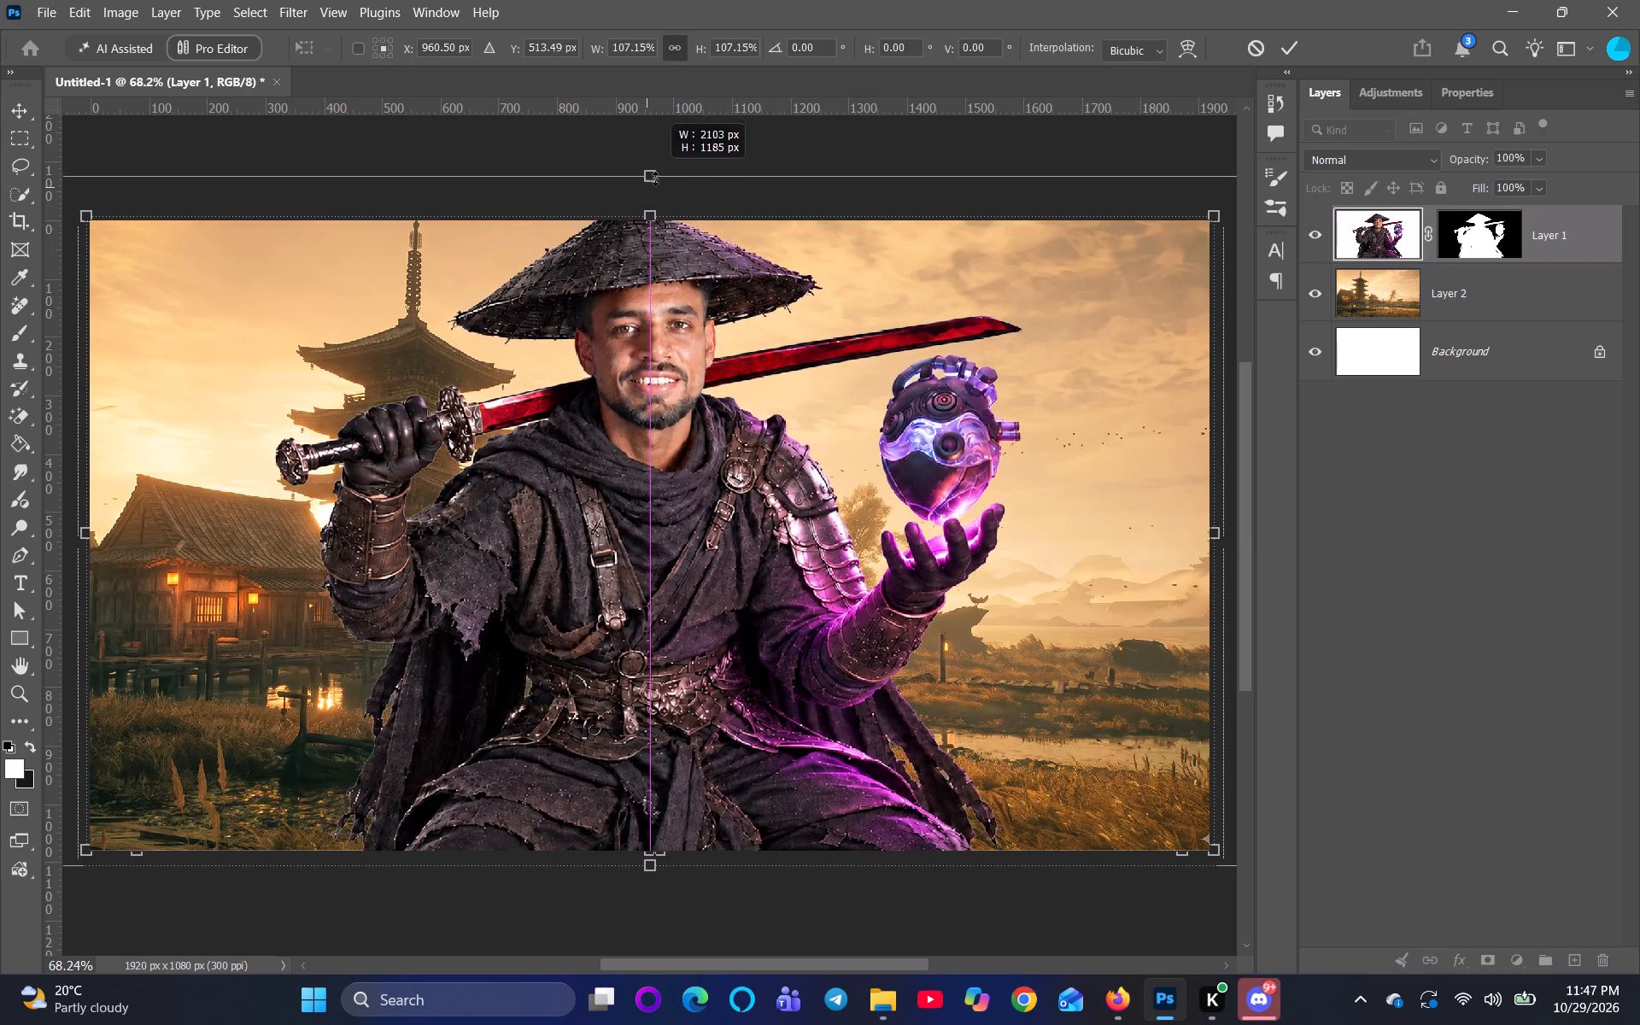
left_click_drag(655, 179, 653, 228)
Scale the pagoda background on Layer 2 up to about 135.1%, extending past the canvas so the tree shows beside the warrior's glowing orb.
left_click(1470, 276)
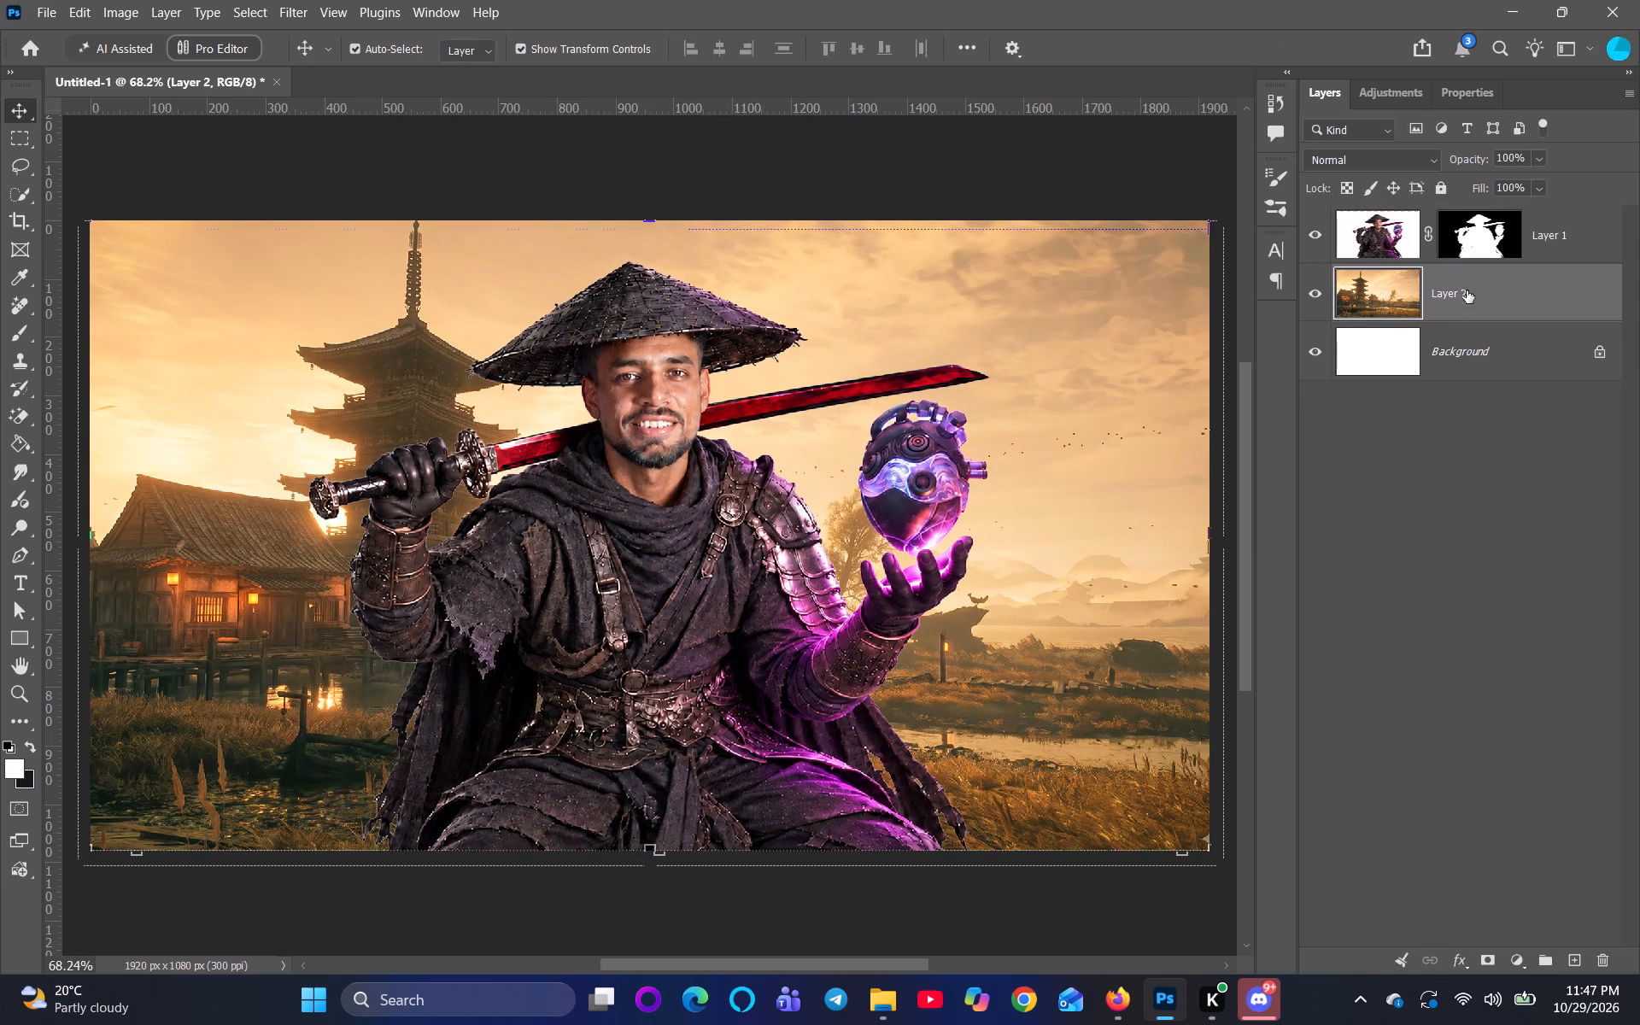
left_click_drag(642, 216, 641, 180)
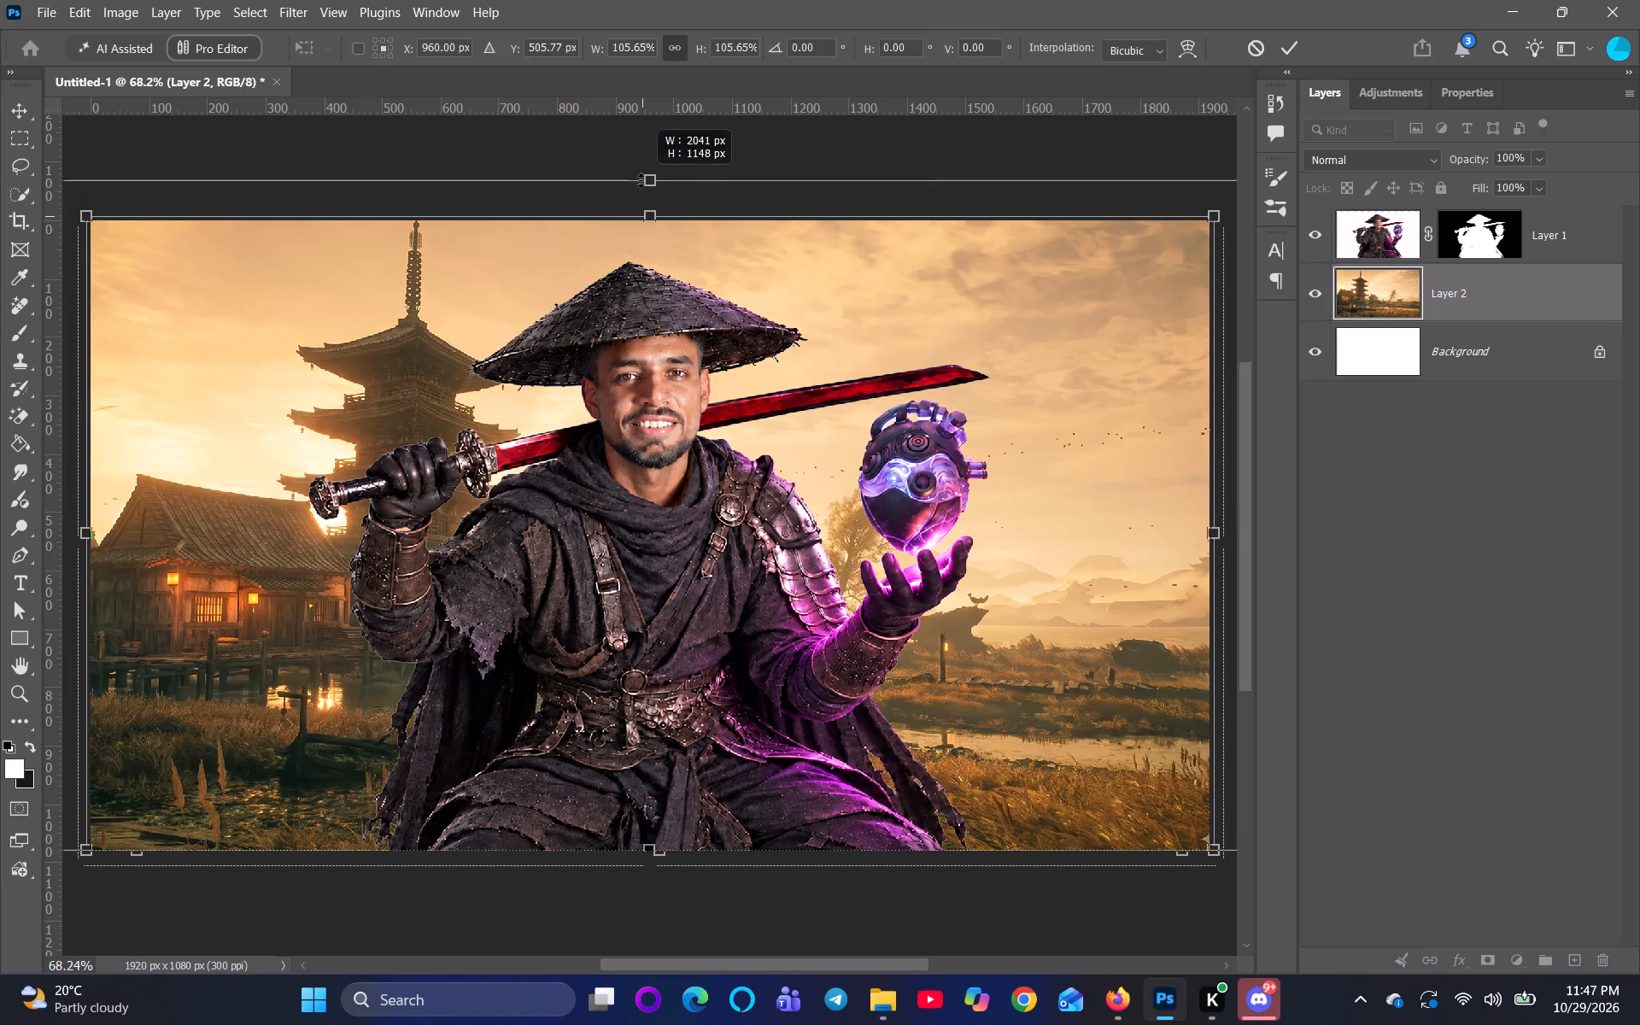
left_click_drag(641, 180, 644, 225)
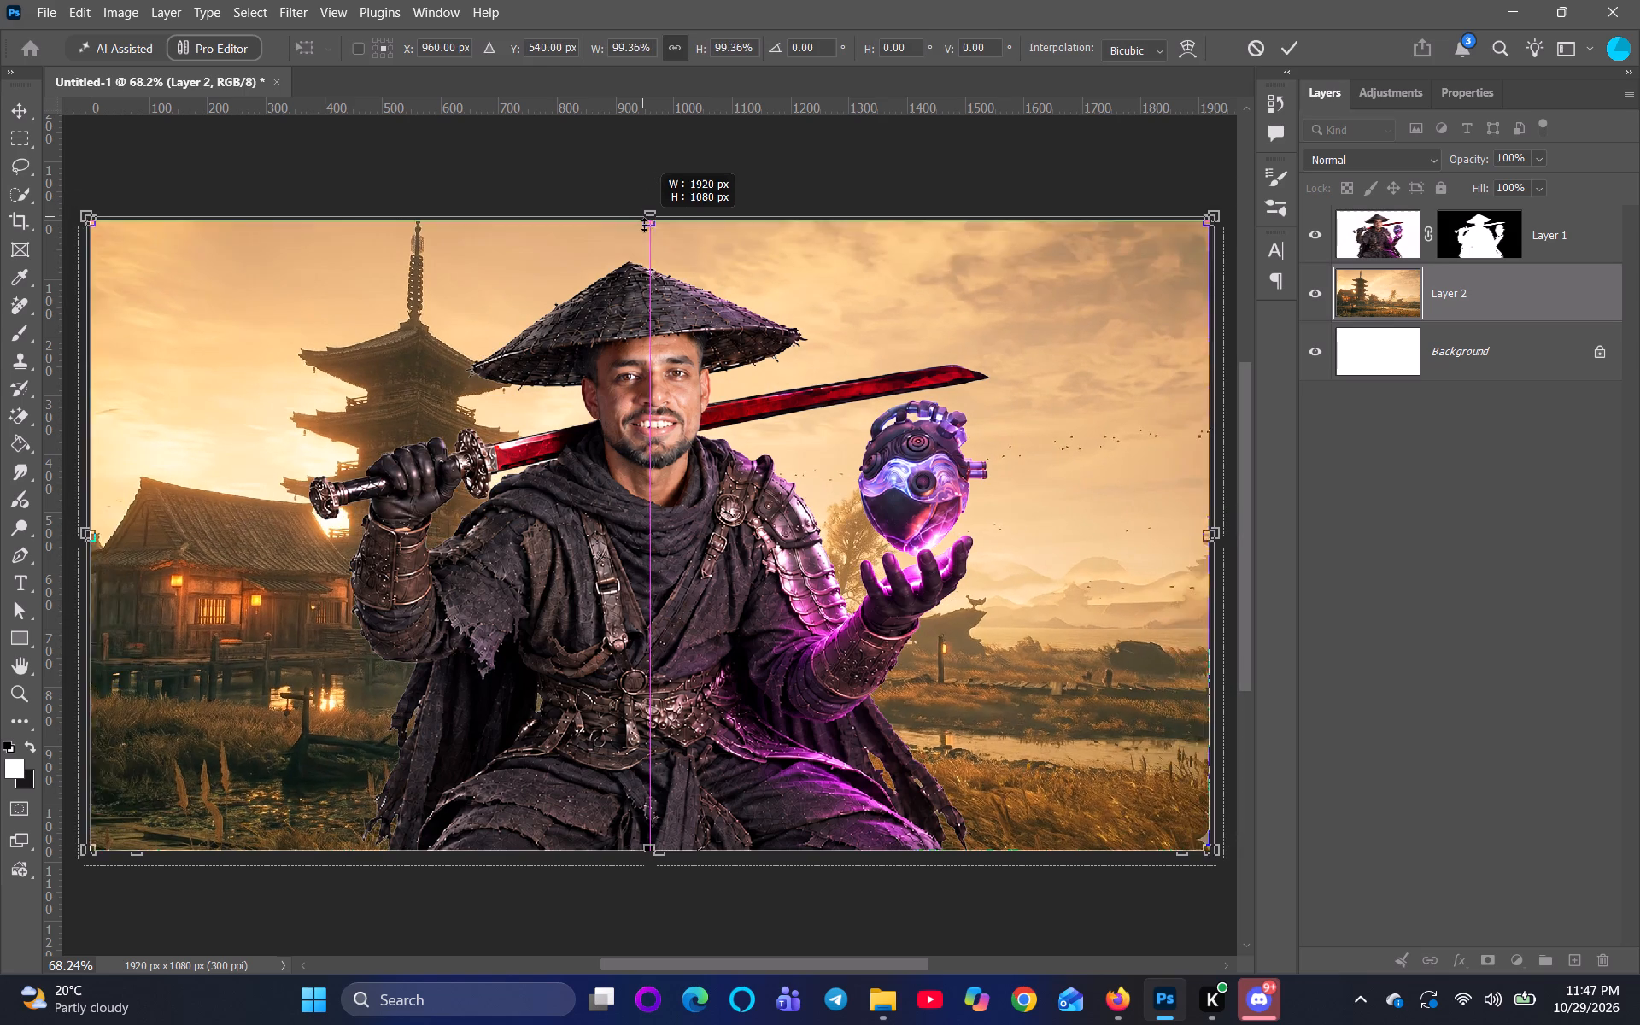
left_click_drag(644, 225, 634, 206)
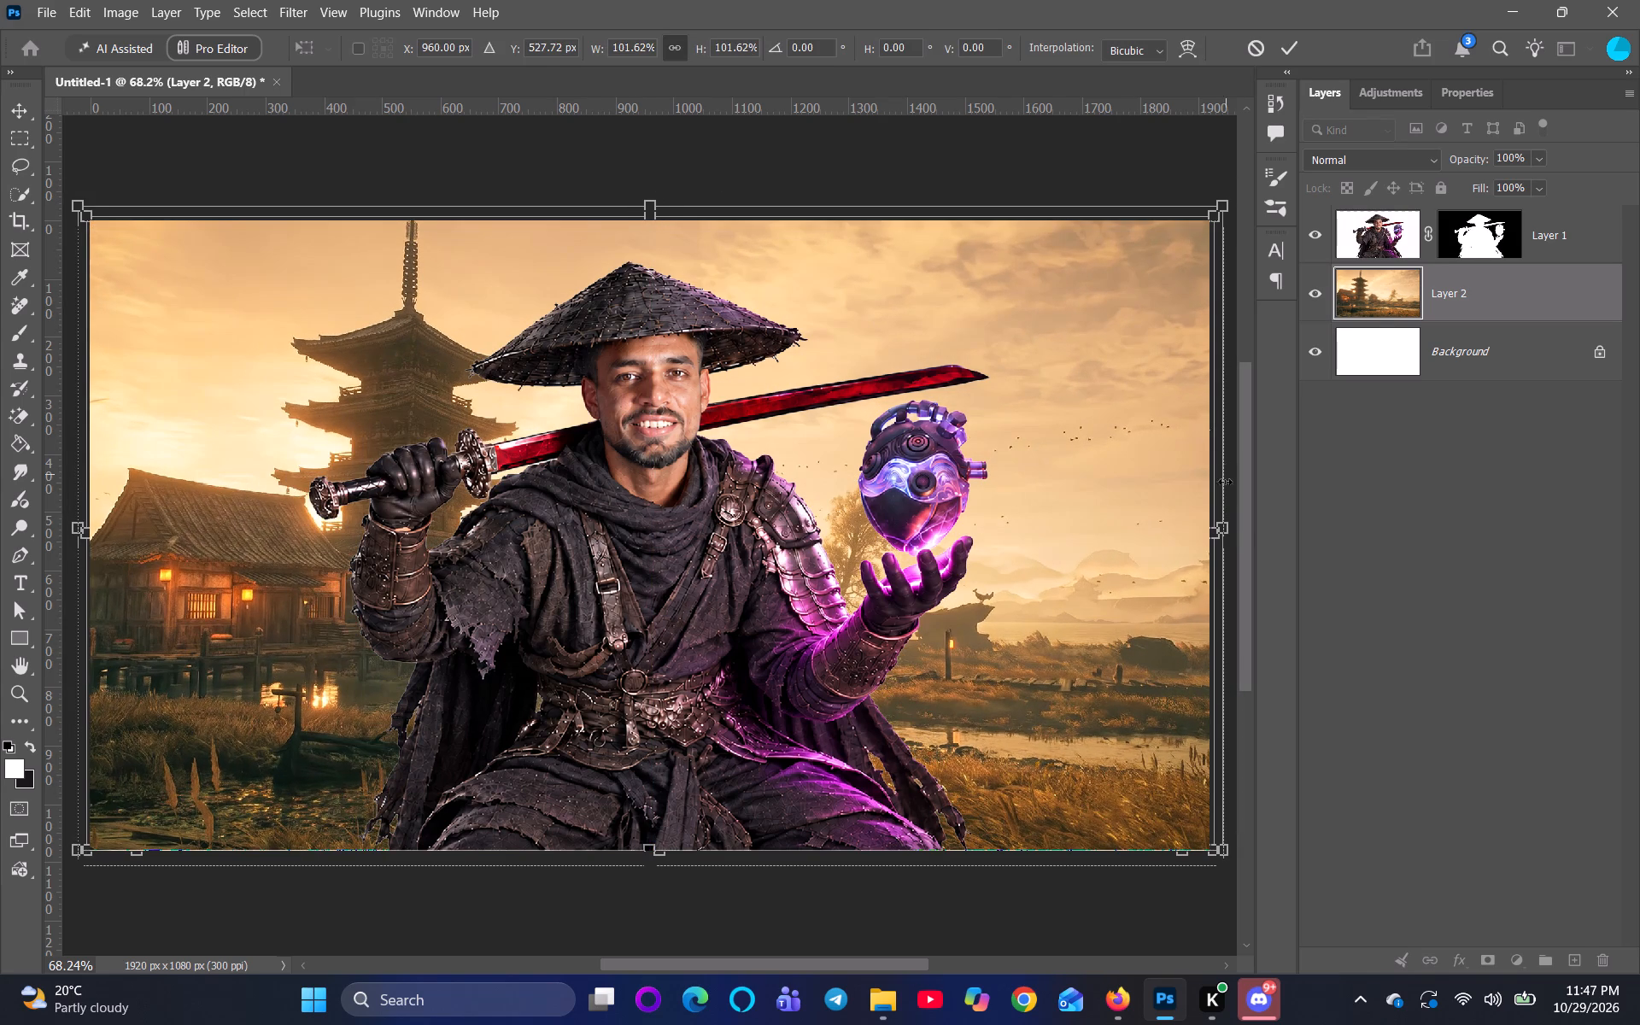
left_click_drag(1215, 532, 1287, 515)
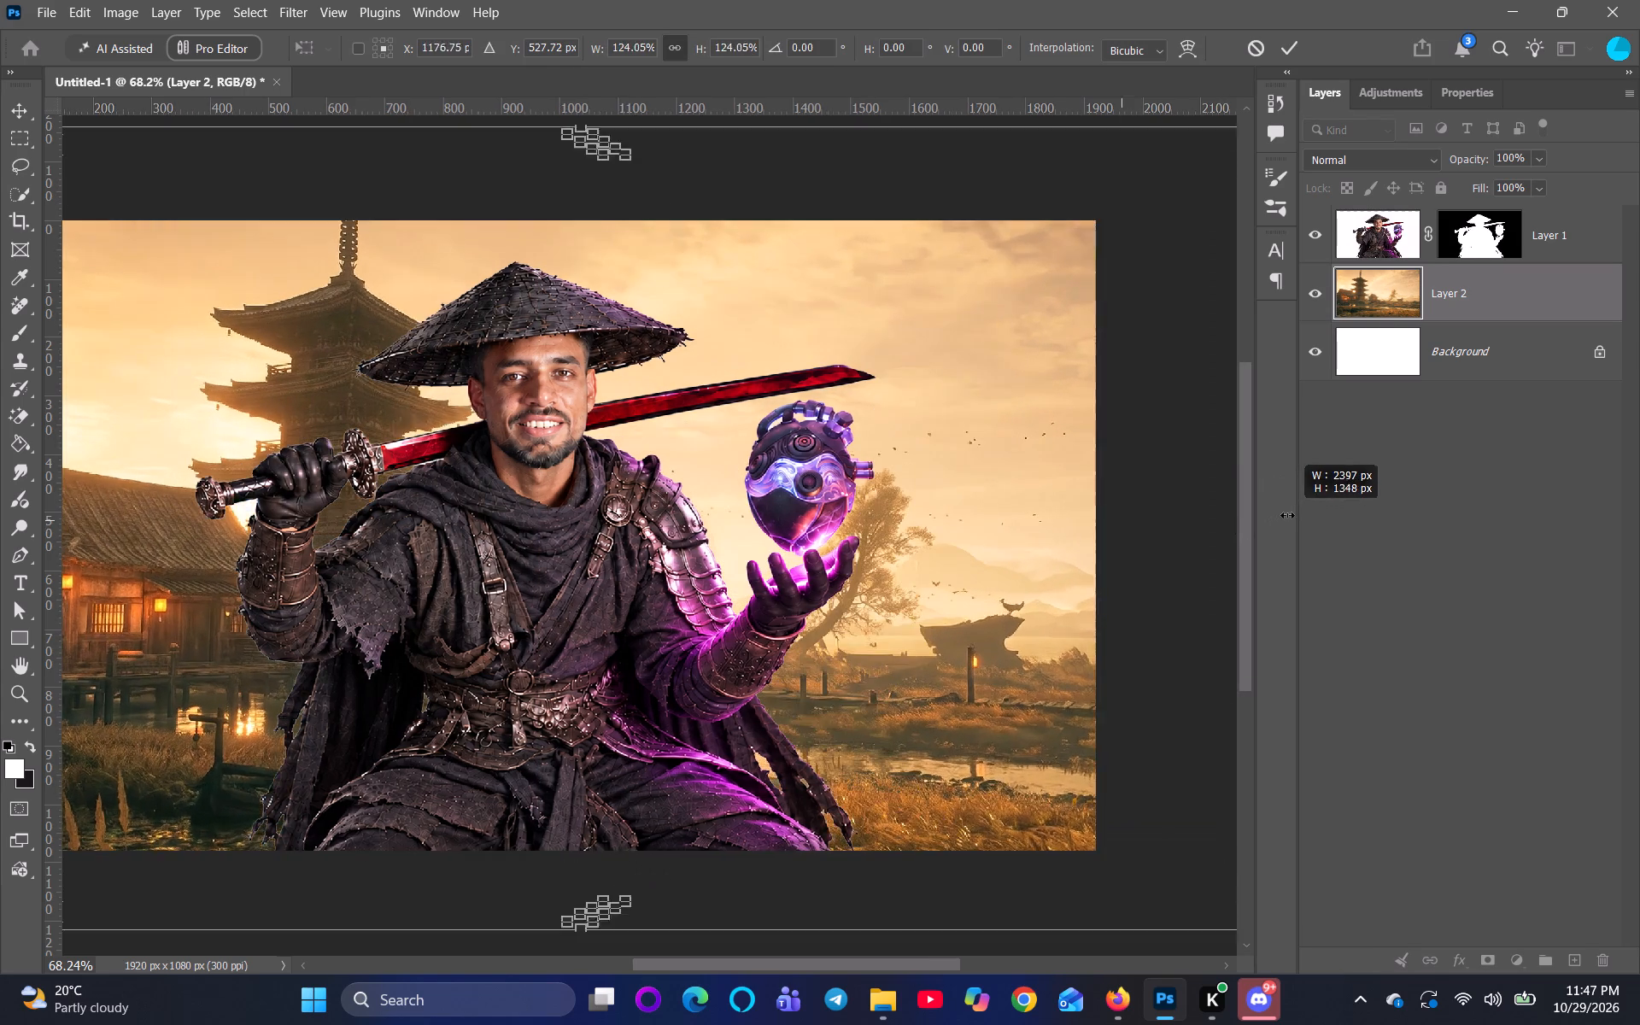
left_click_drag(1287, 515, 1204, 521)
scroll(659, 494, "down", 6)
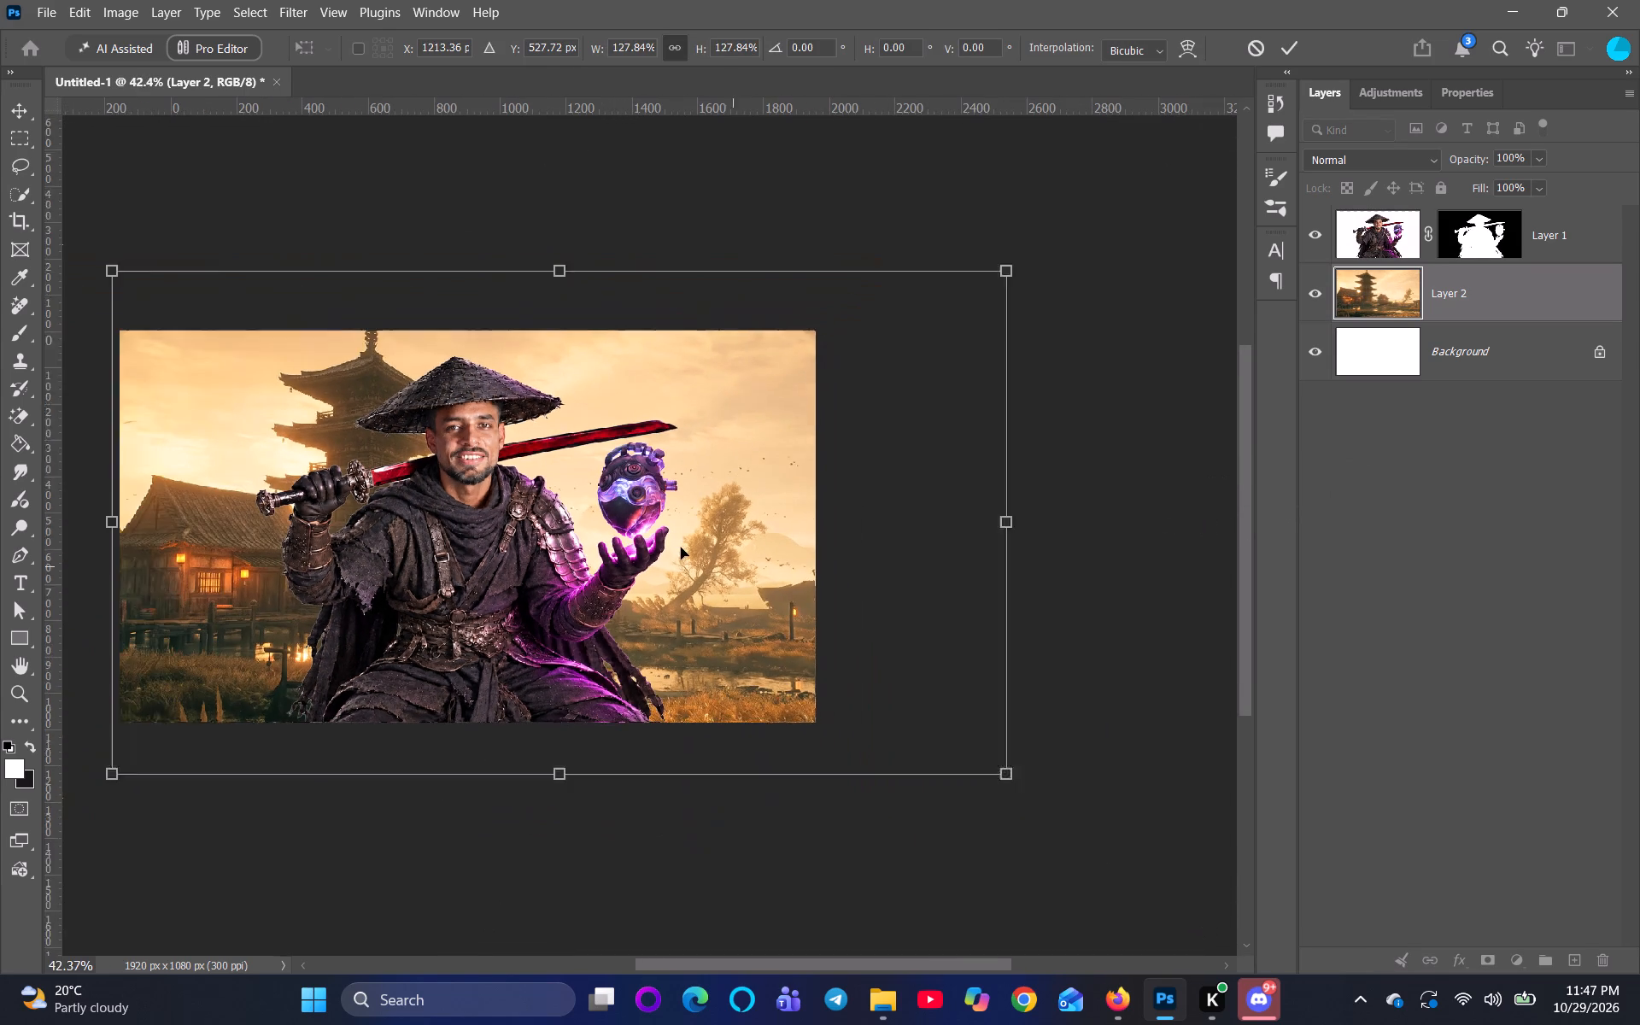
left_click_drag(155, 528, 109, 536)
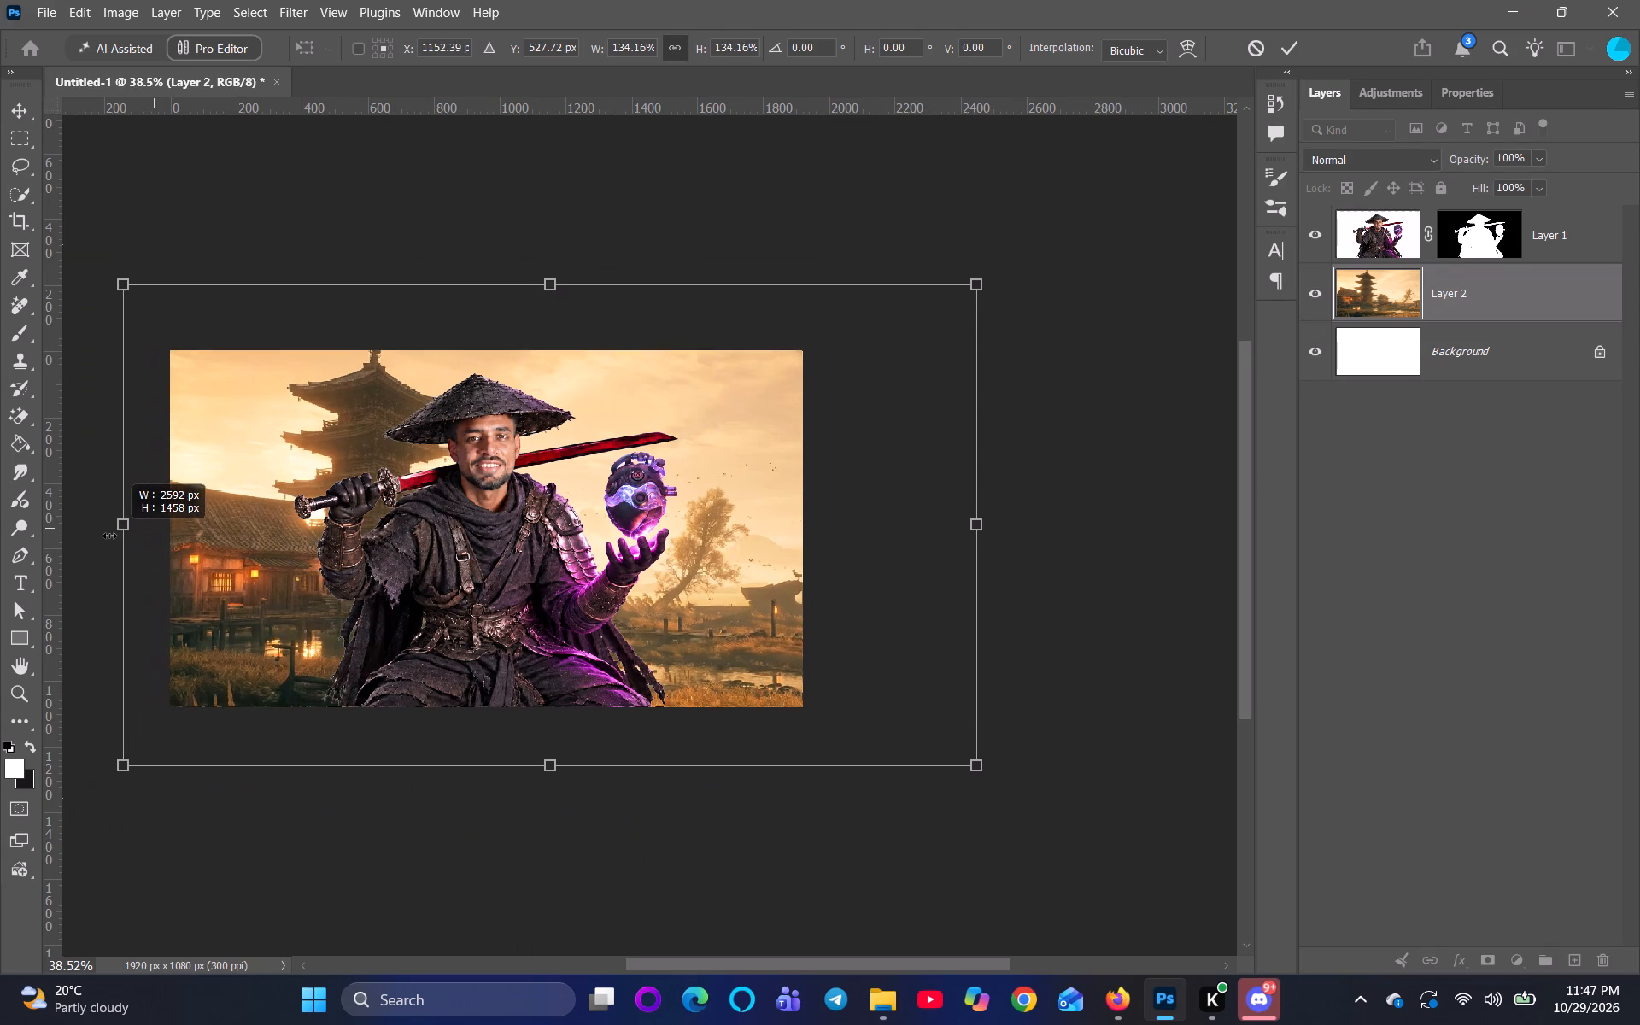
left_click_drag(109, 536, 108, 536)
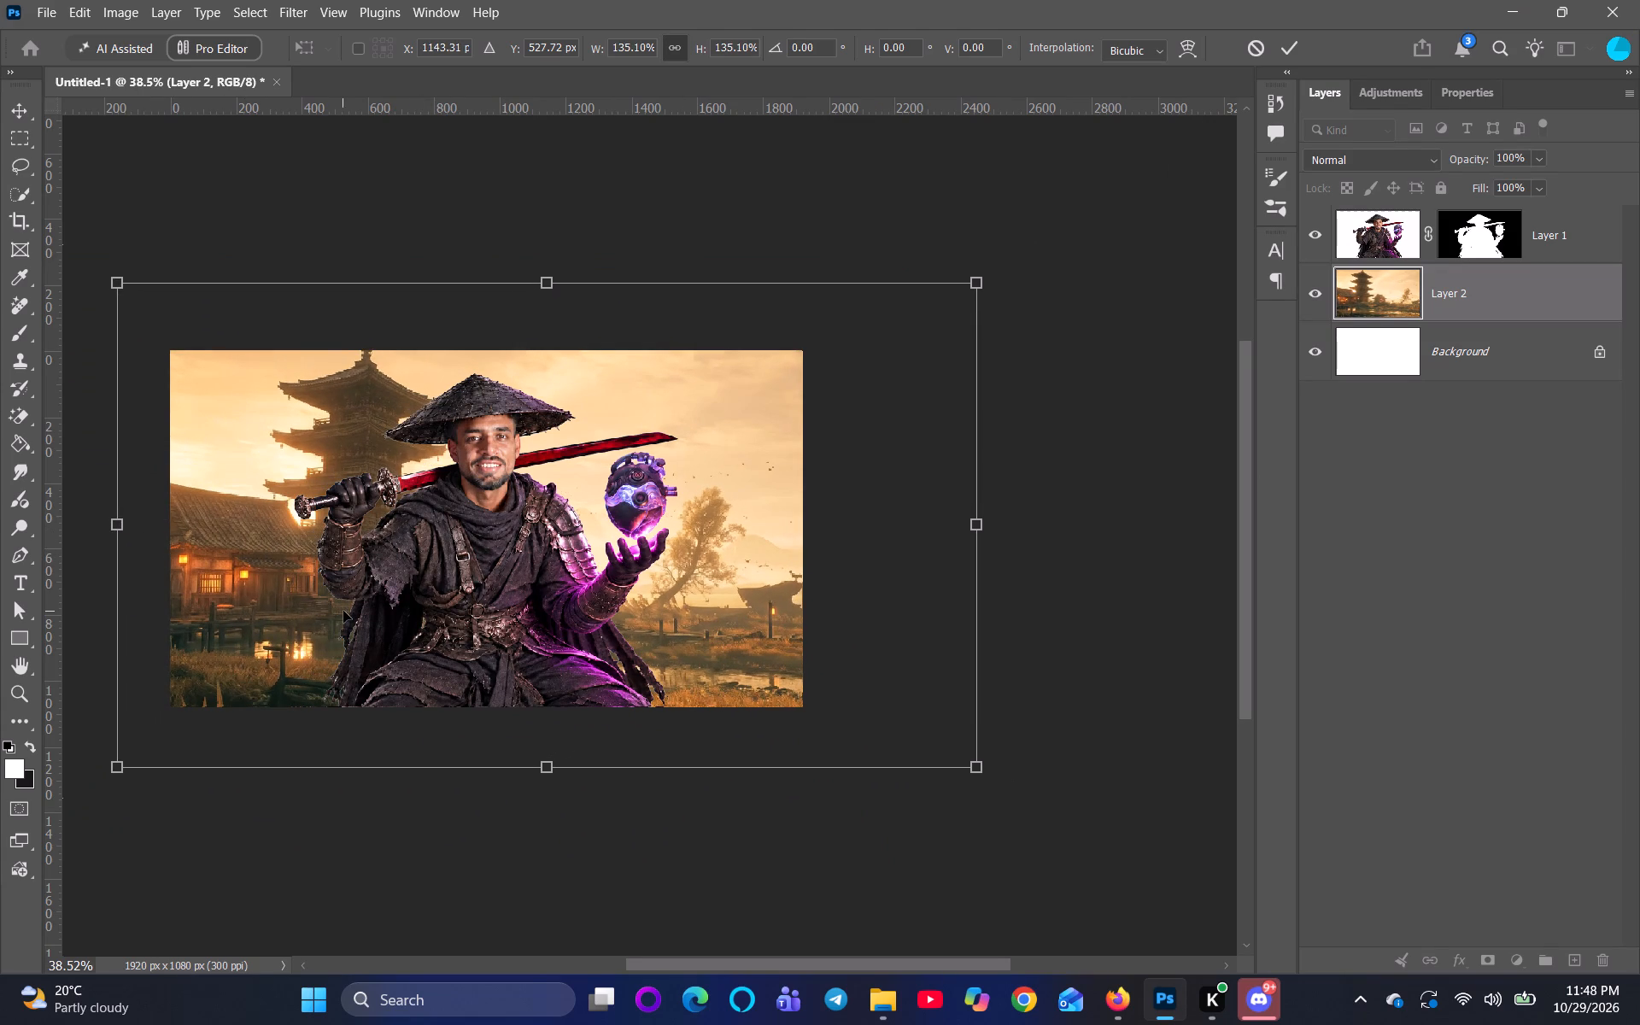
scroll(172, 547, "up", 3)
scroll(261, 537, "up", 2)
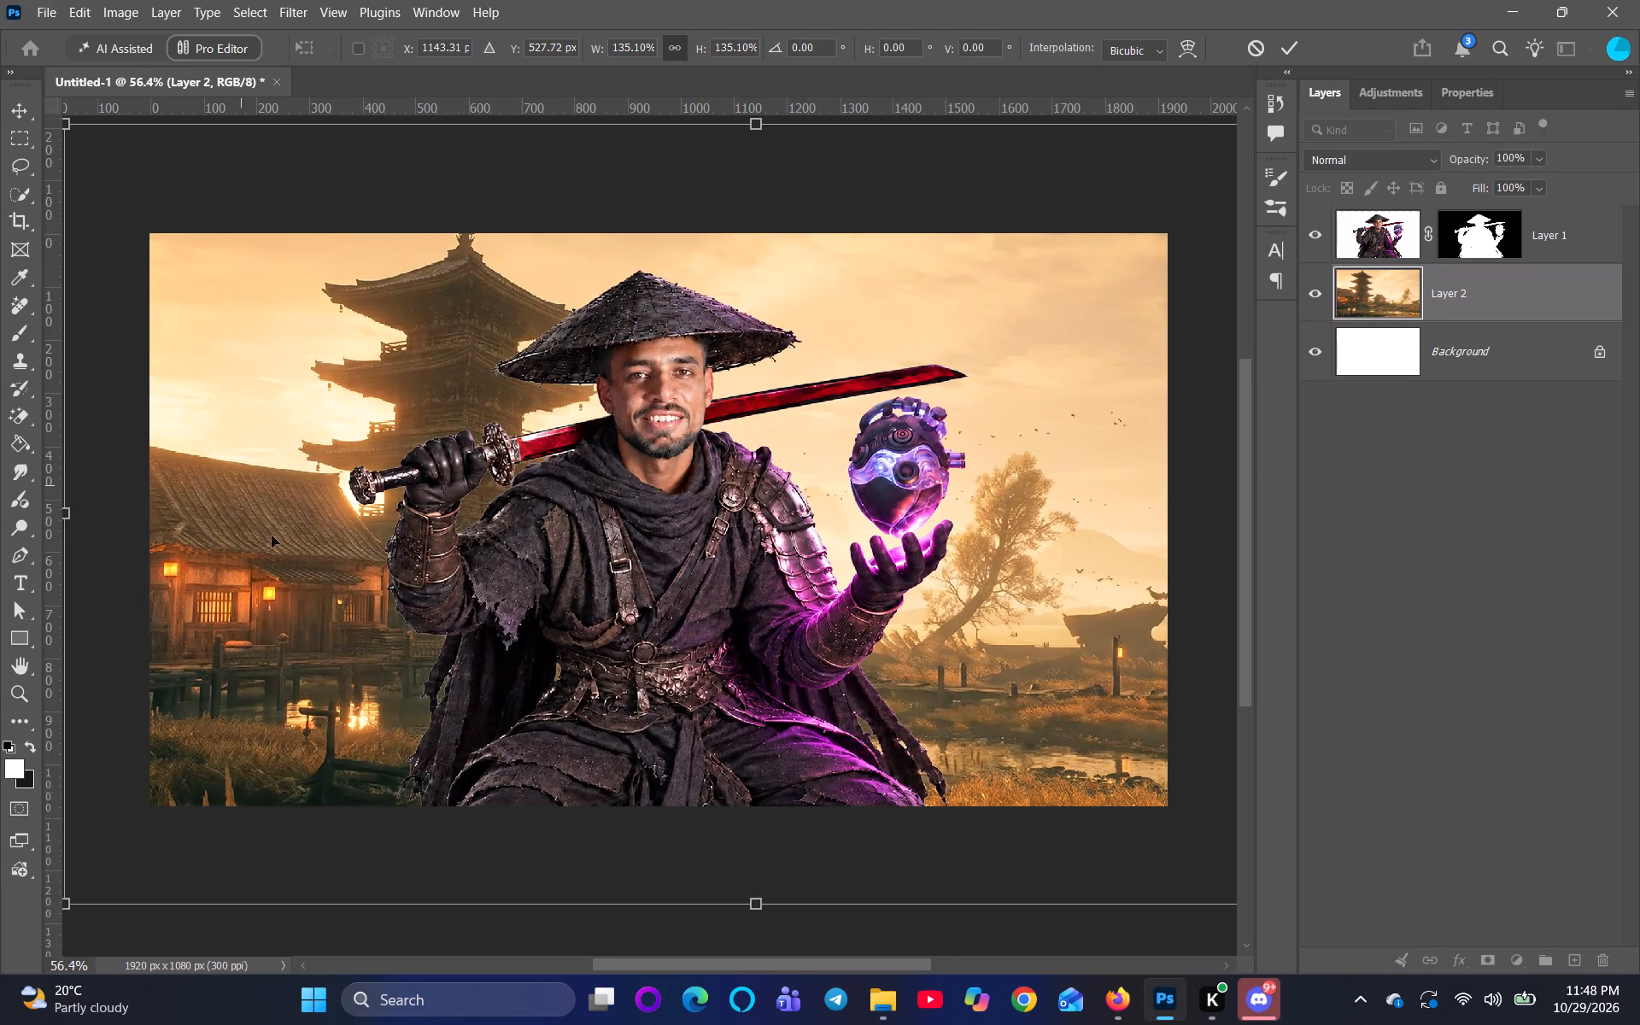
key("ctrl+0")
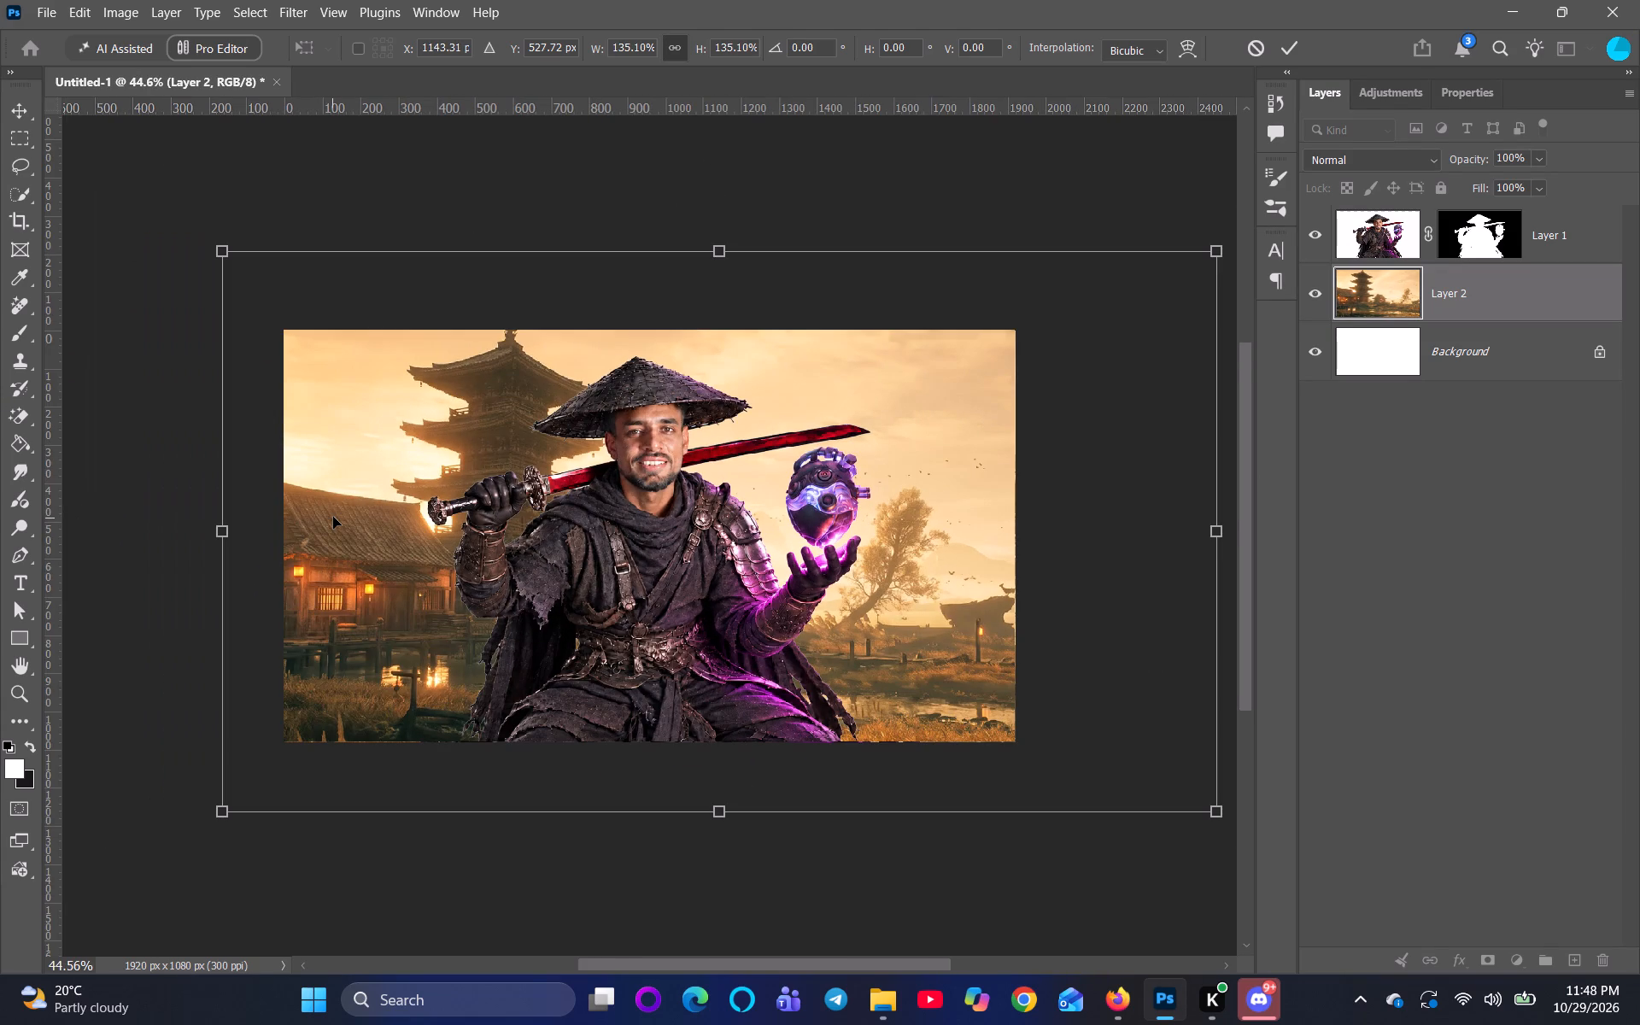
scroll(903, 526, "up", 6)
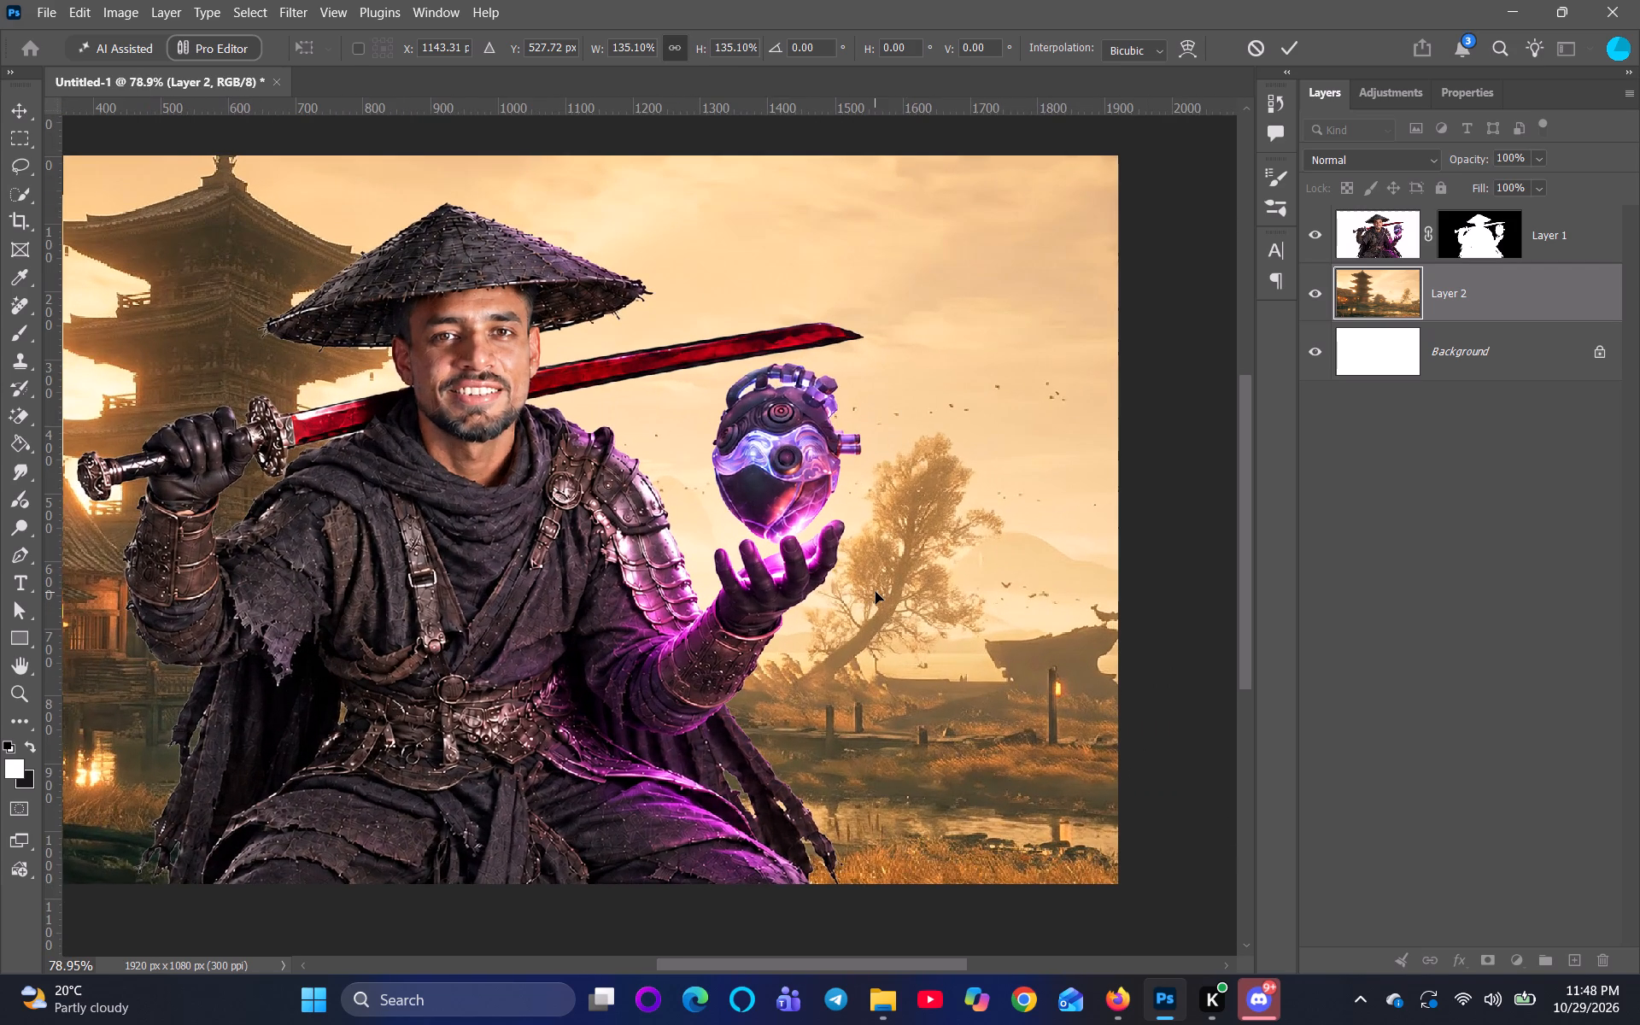
key("ctrl+0")
scroll(657, 536, "up", 3)
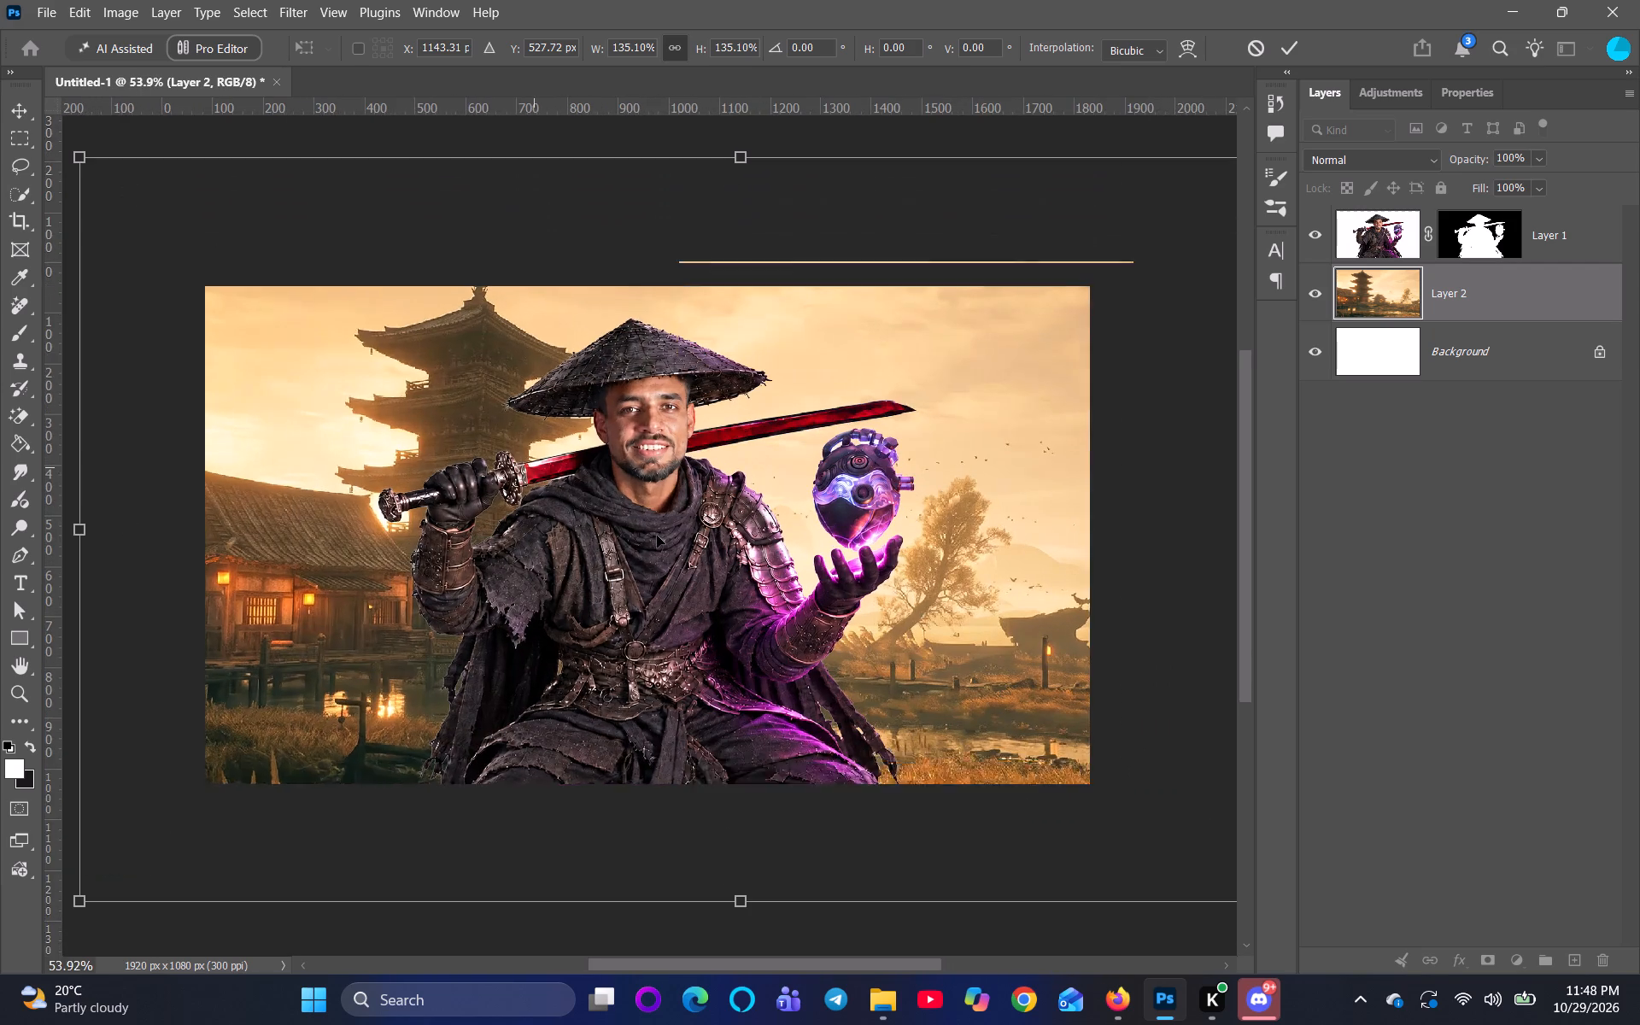
scroll(596, 538, "up", 2)
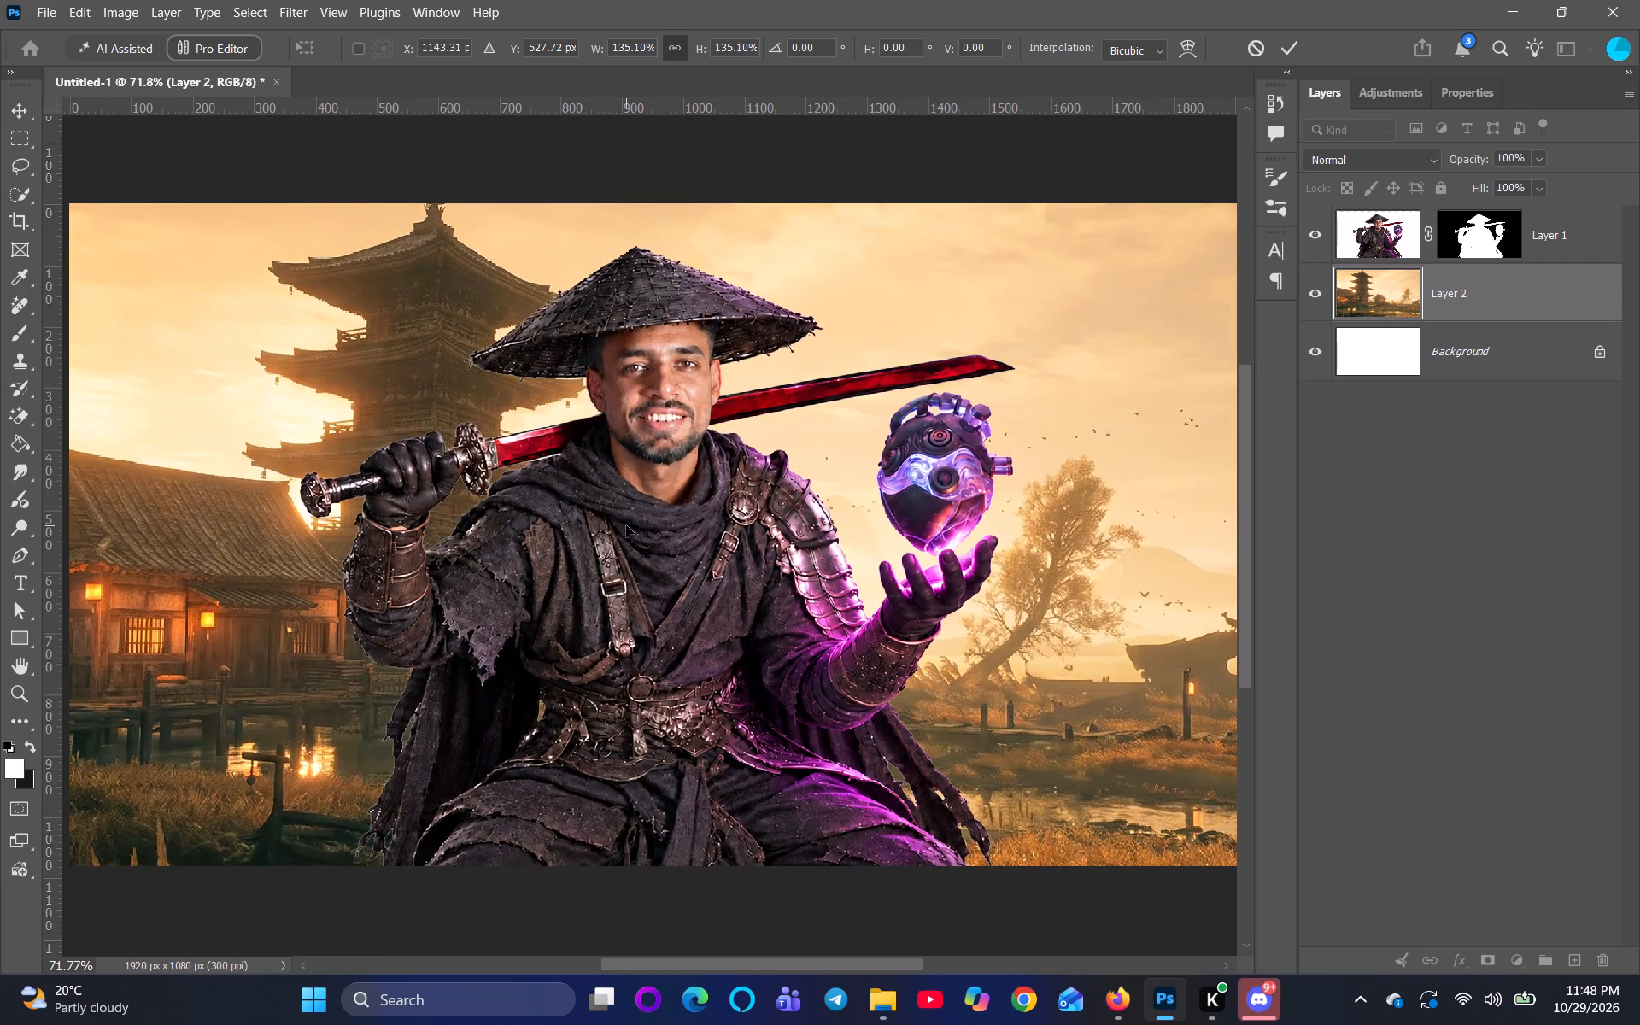
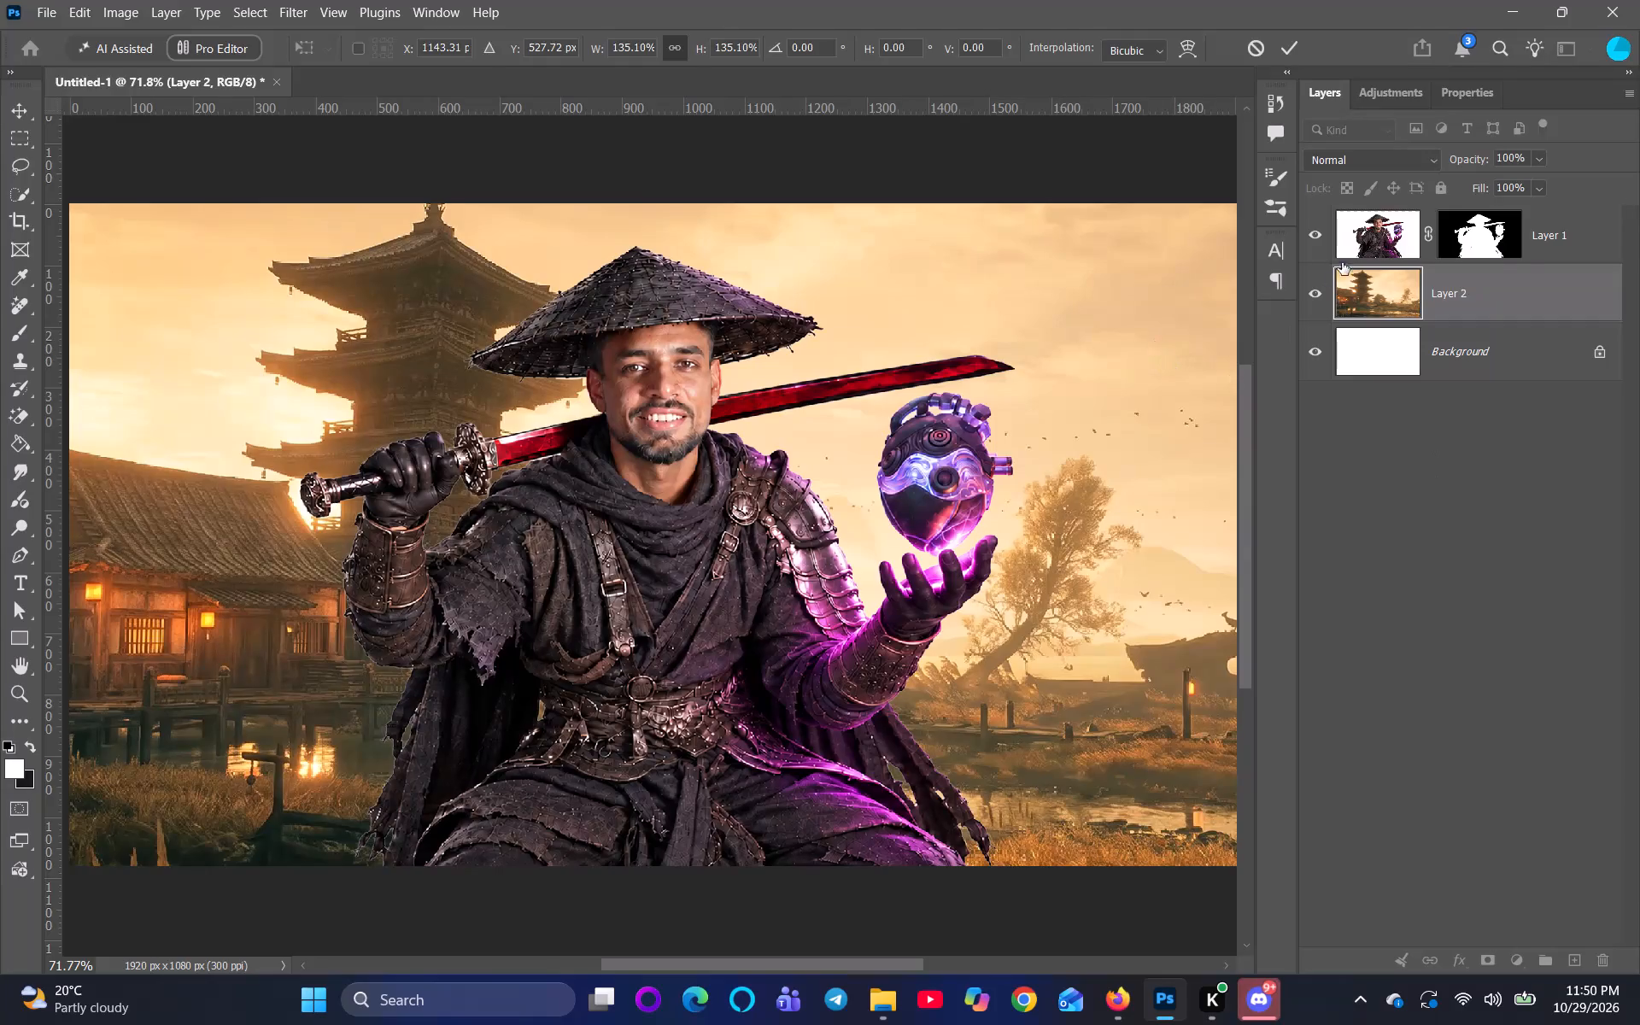
Convert the masked warrior on Layer 1 and the pagoda background on Layer 2 into separate Smart Objects.
right_click(1359, 249)
right_click(1581, 237)
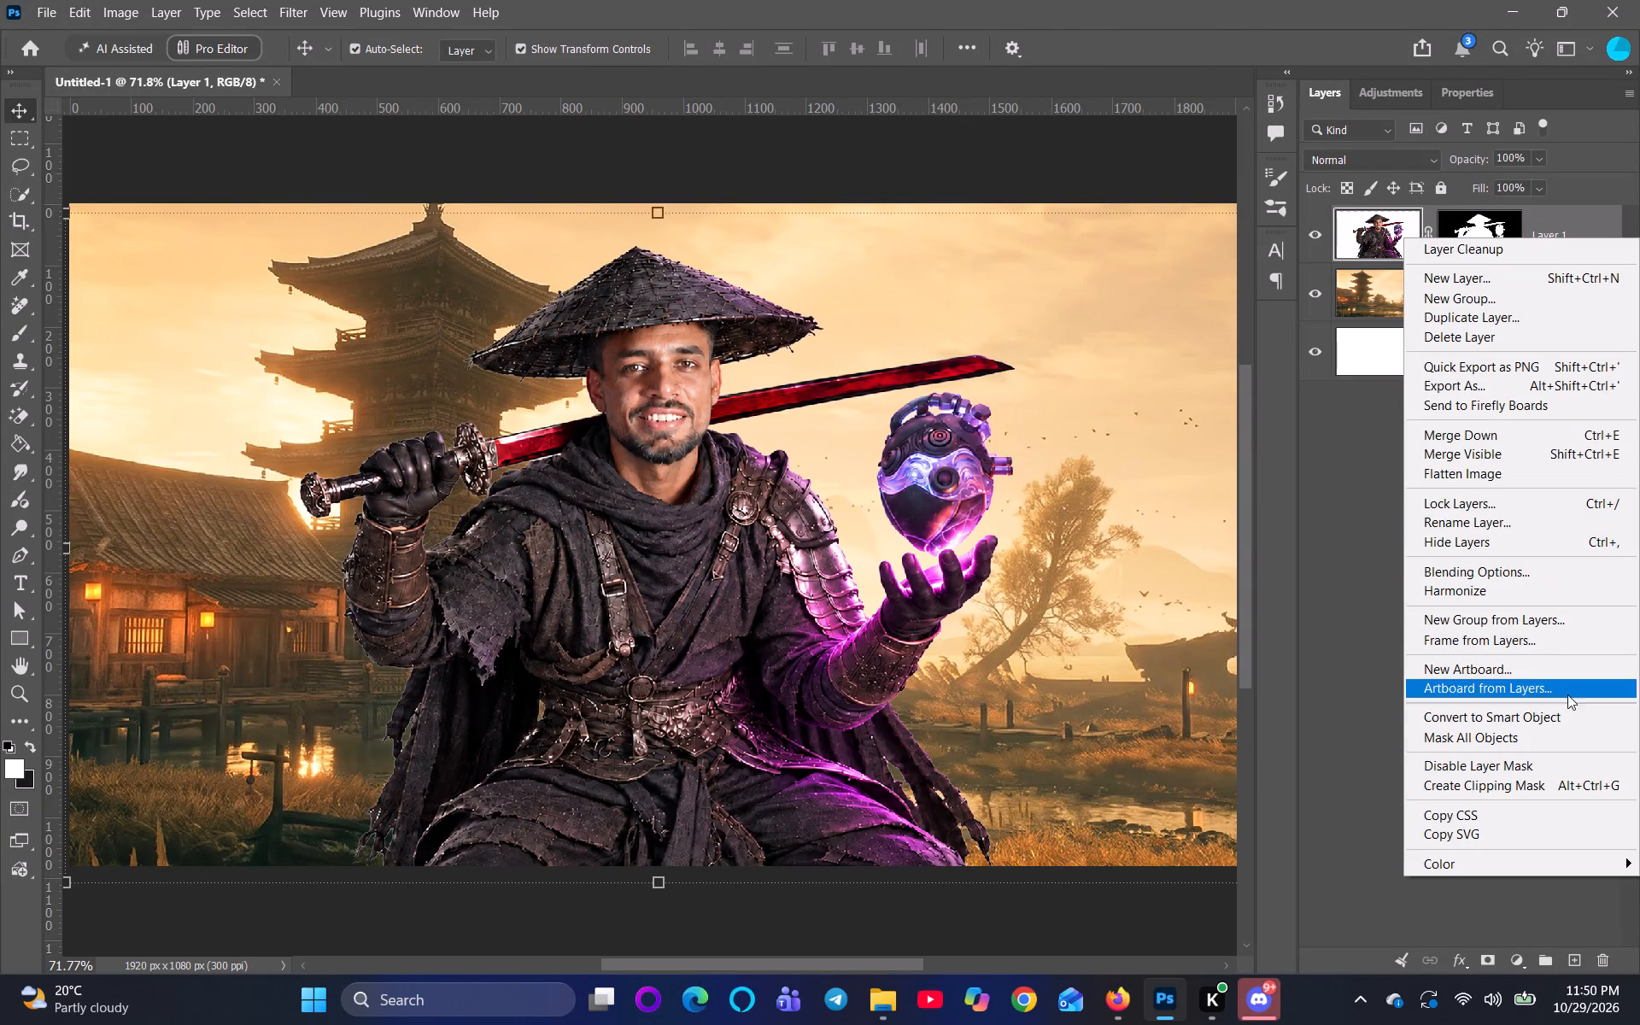
left_click(1561, 721)
right_click(1527, 313)
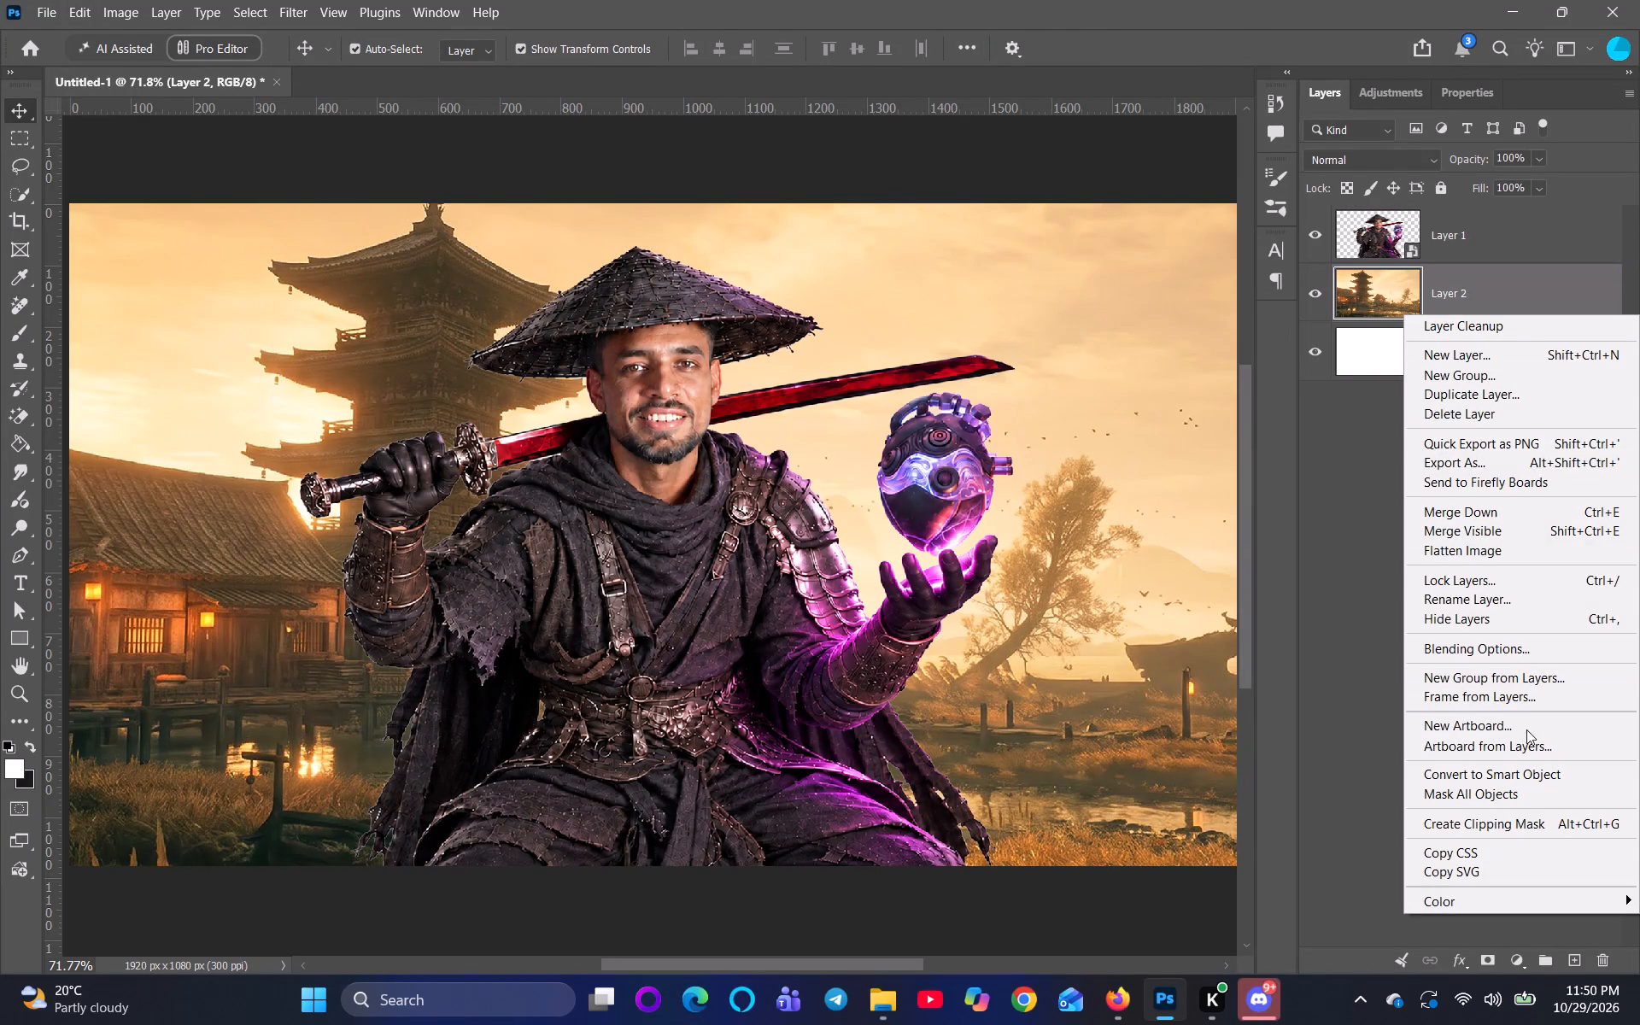
left_click(1530, 769)
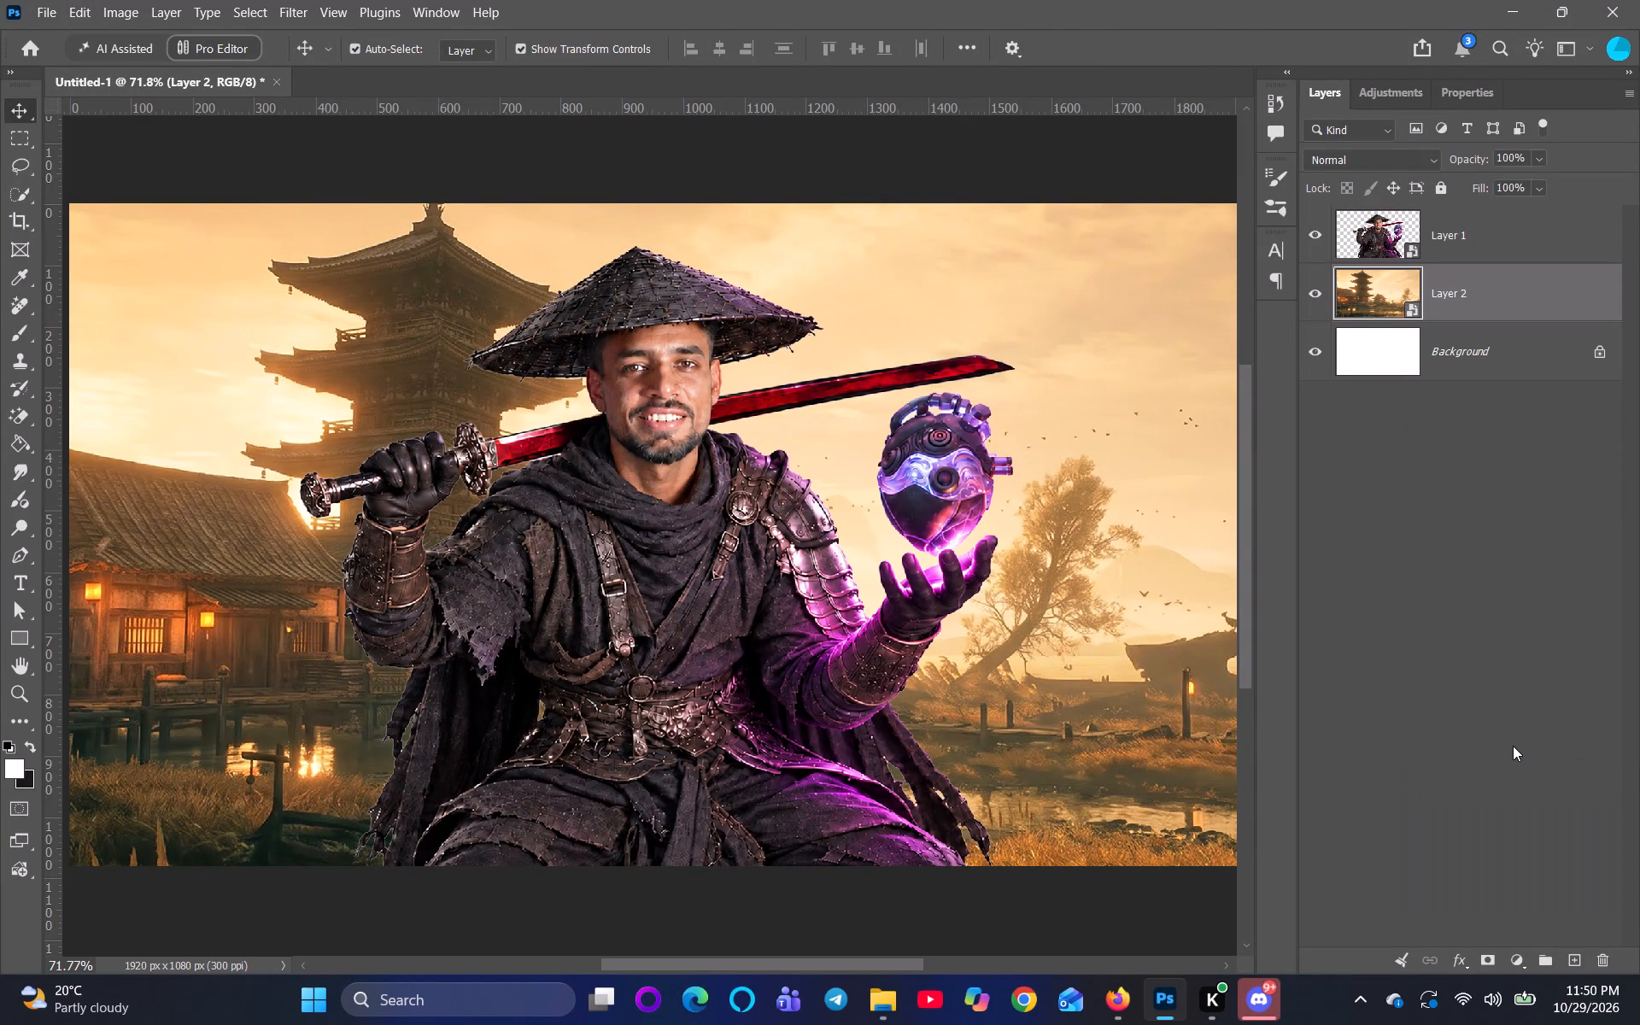
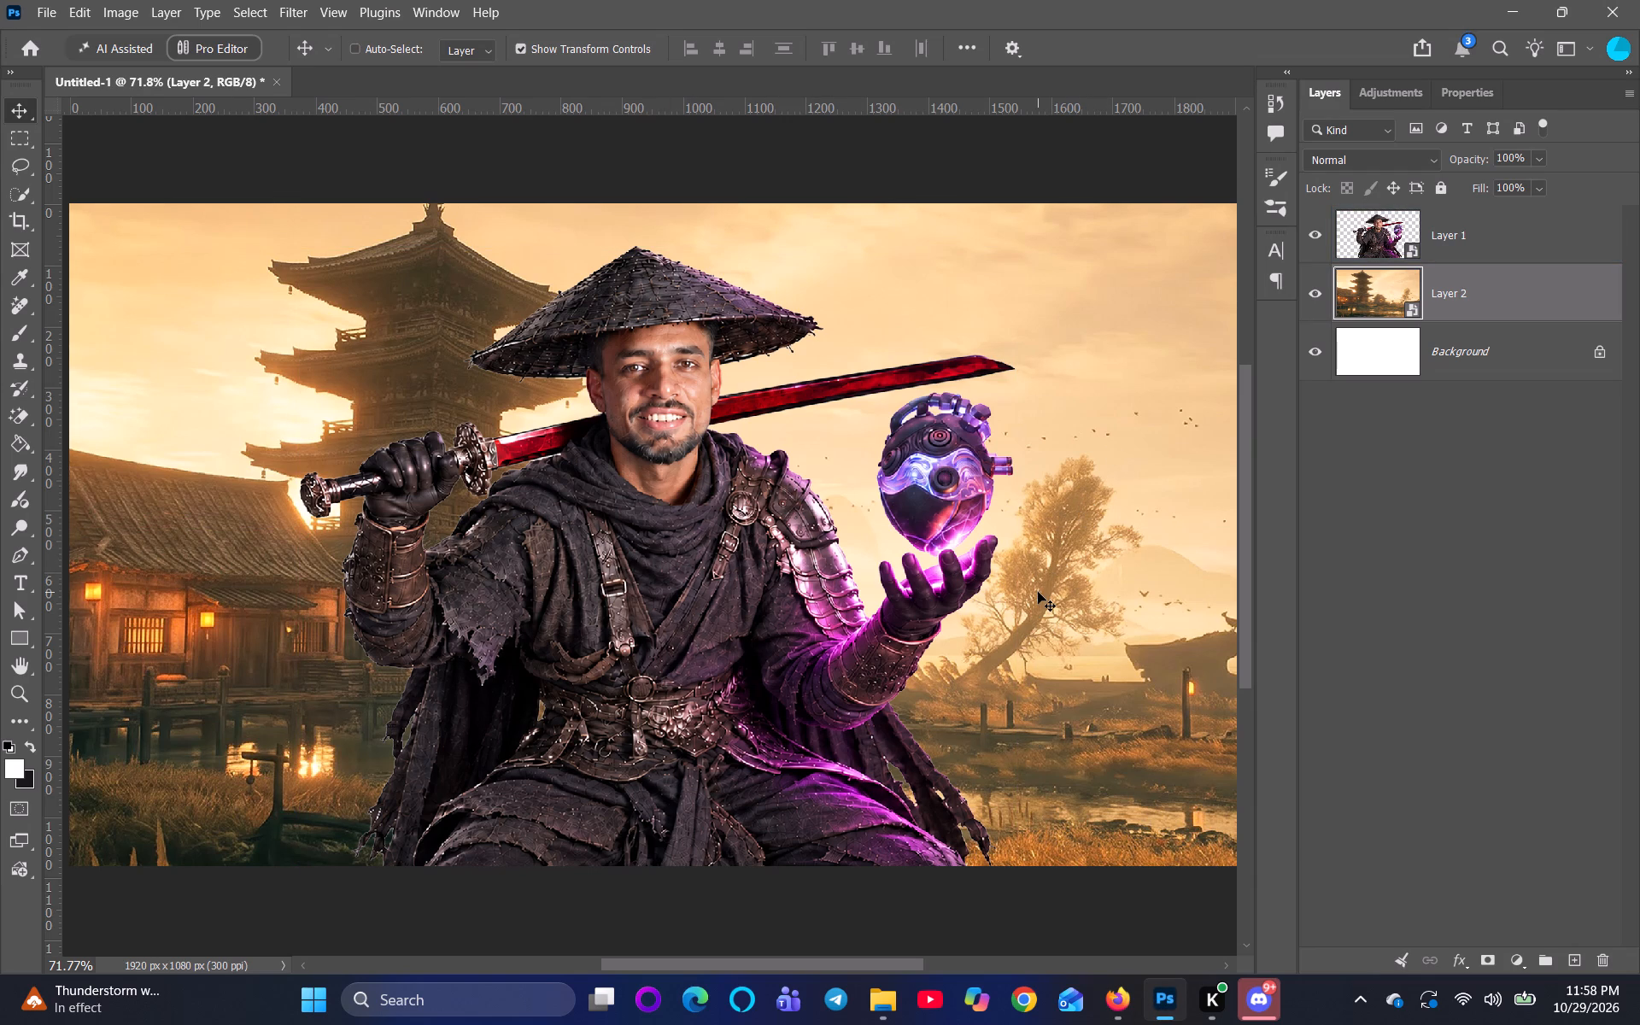
key("ctrl+v")
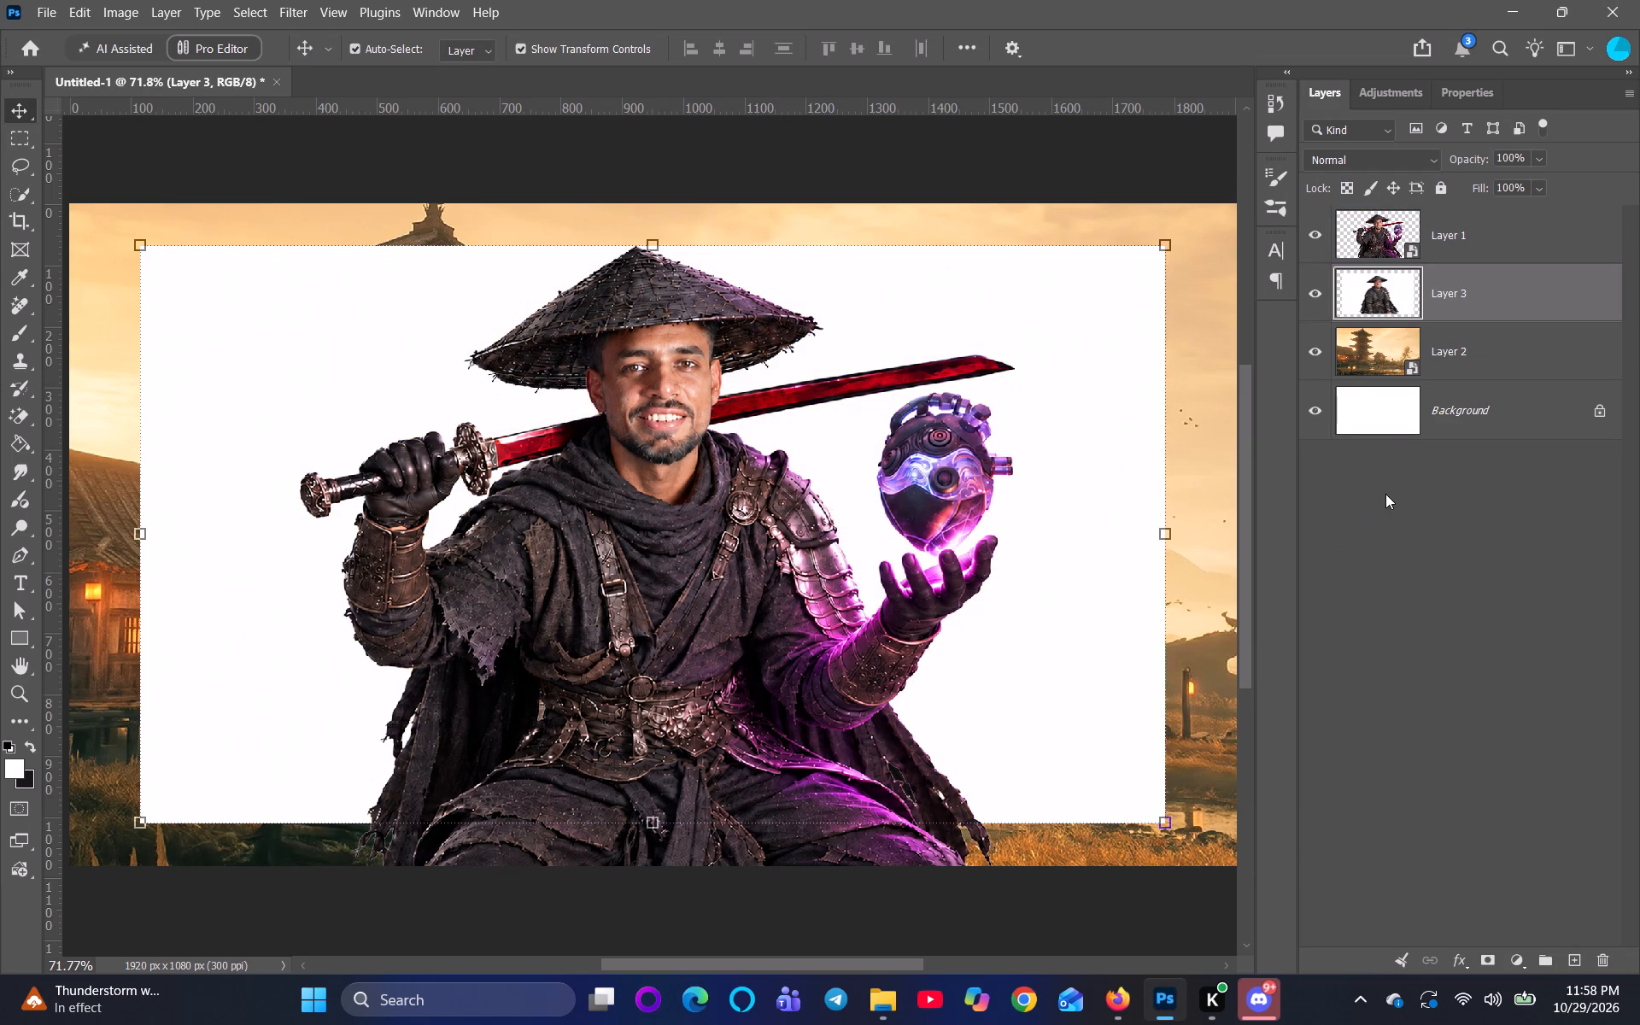
Move Layer 3 above Layer 1 in the layer stack and convert it to a Smart Object.
left_click_drag(1366, 302, 1363, 281)
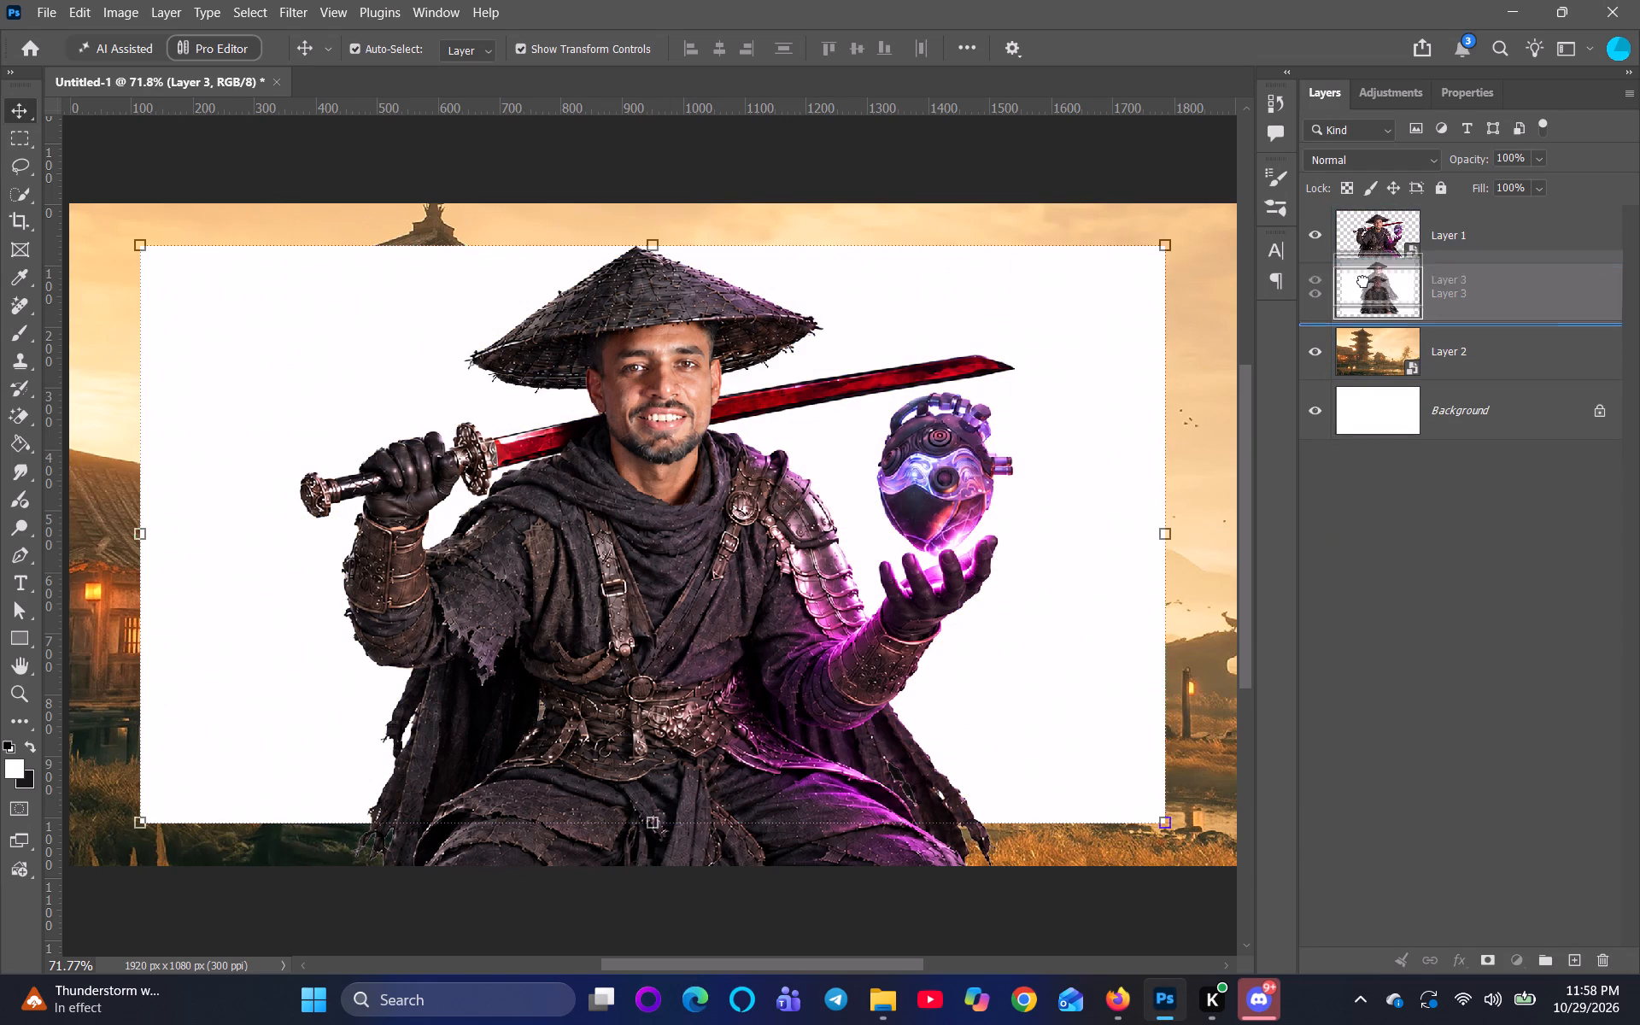
left_click_drag(1363, 281, 1357, 223)
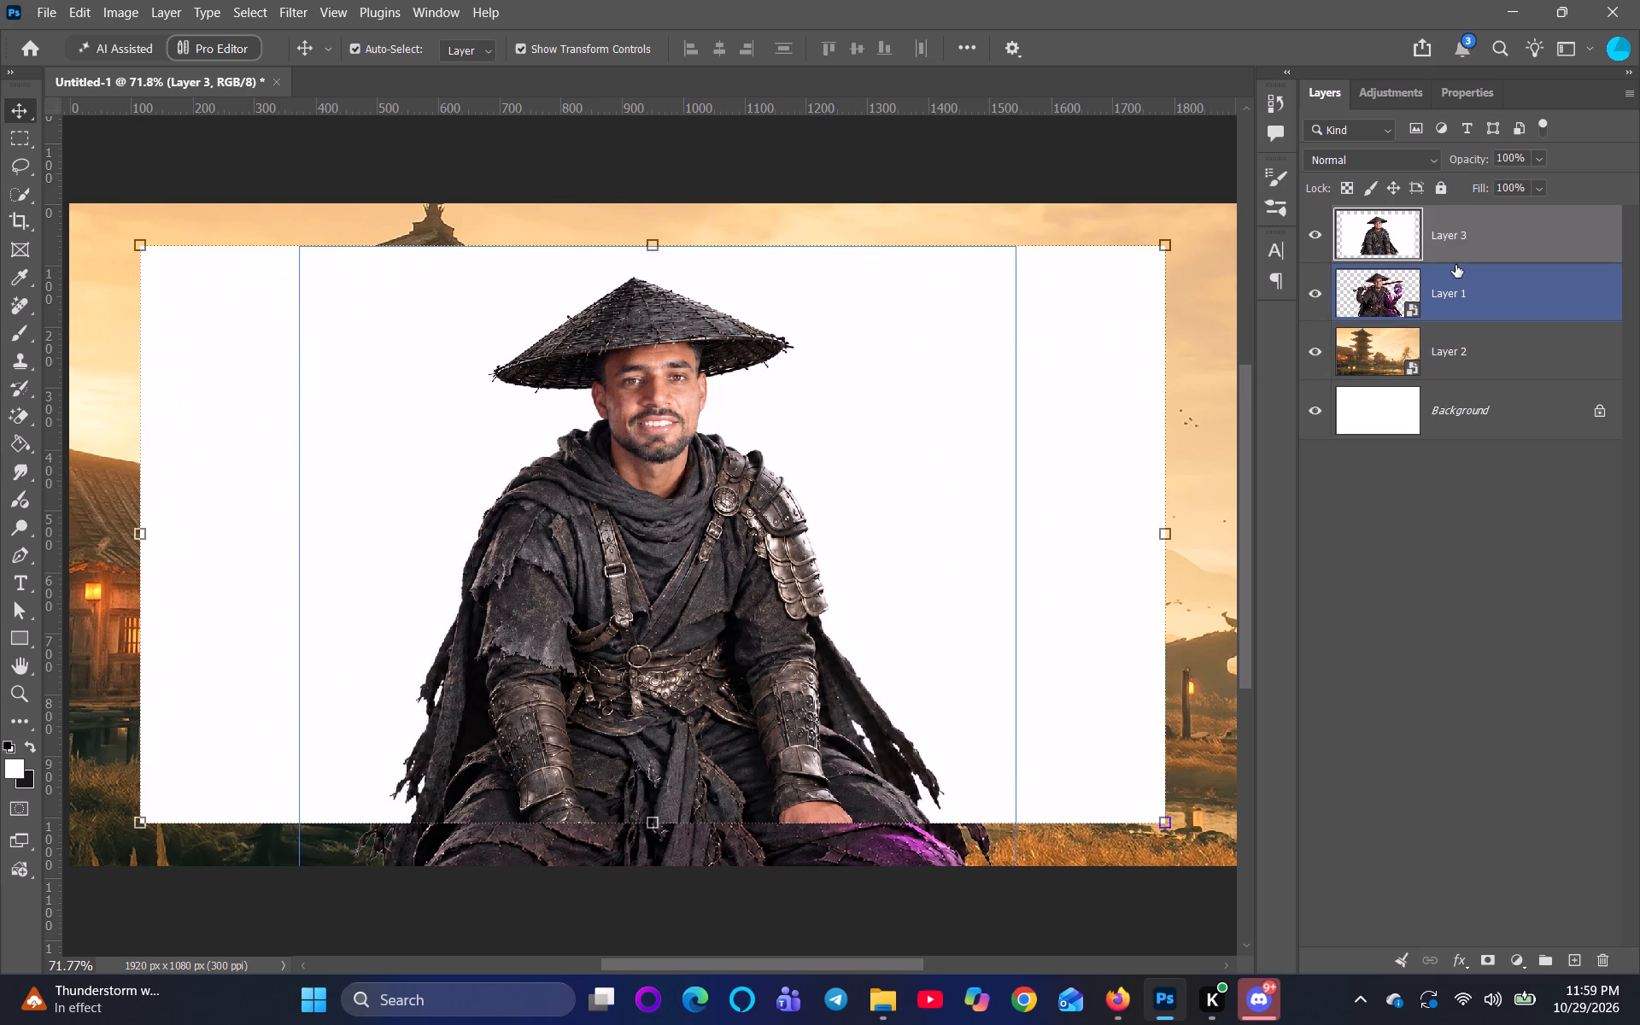
right_click(1446, 243)
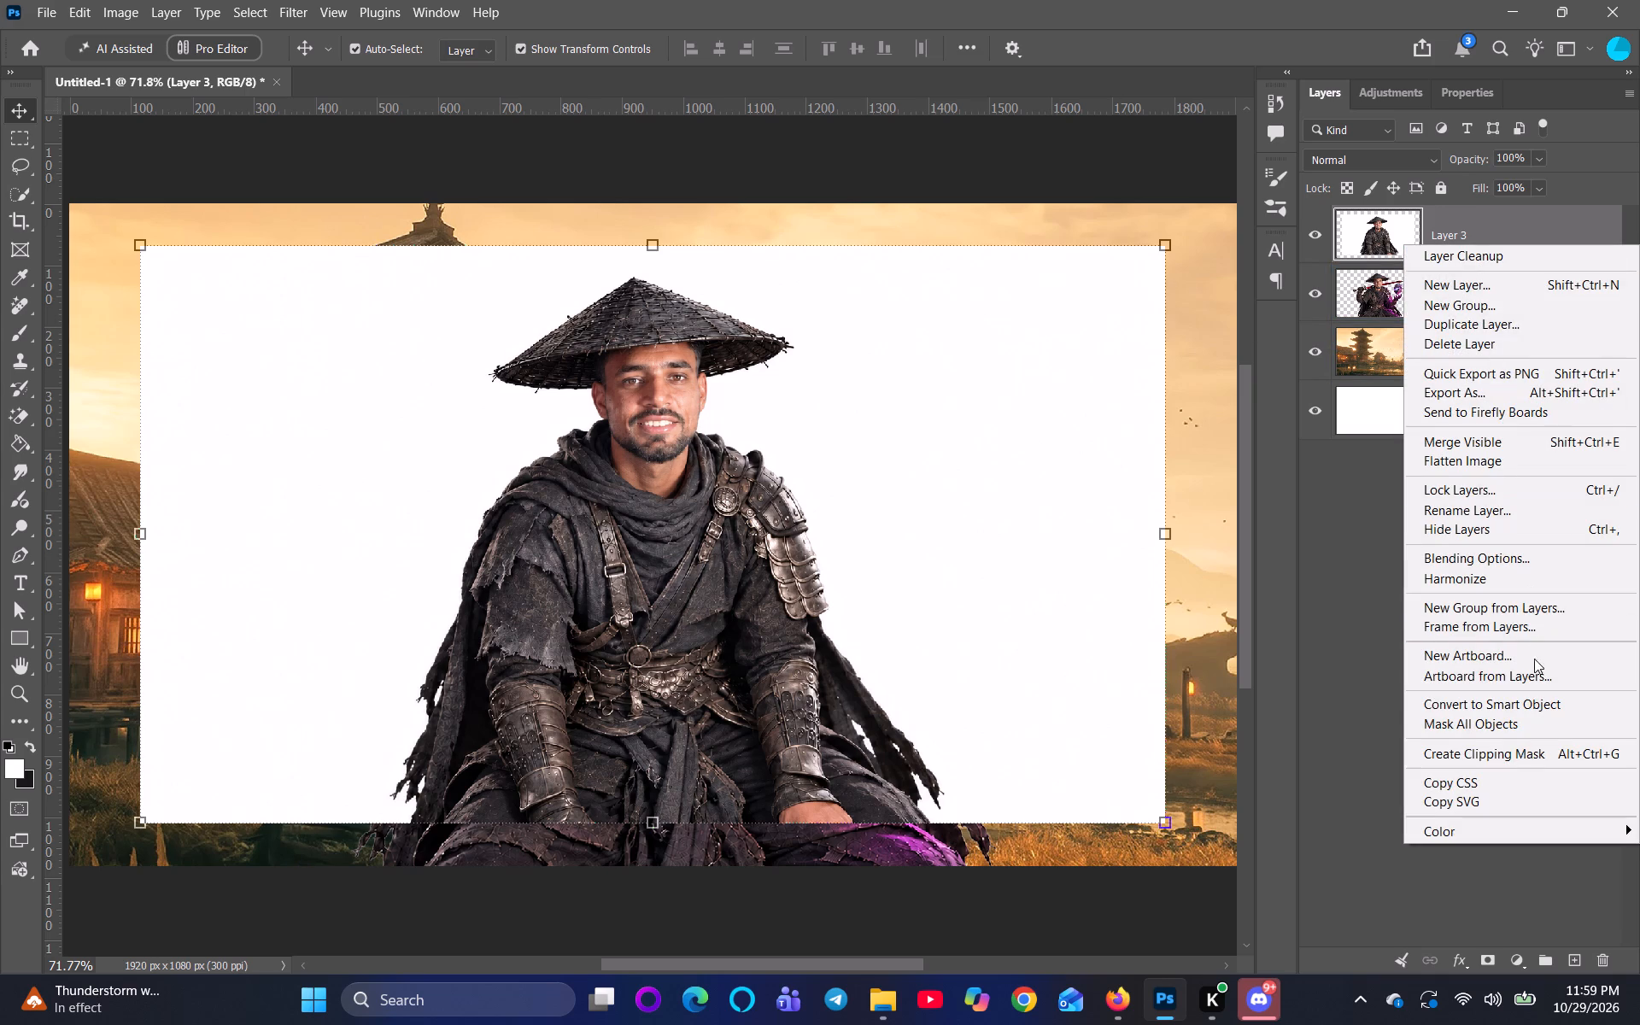
left_click(1537, 699)
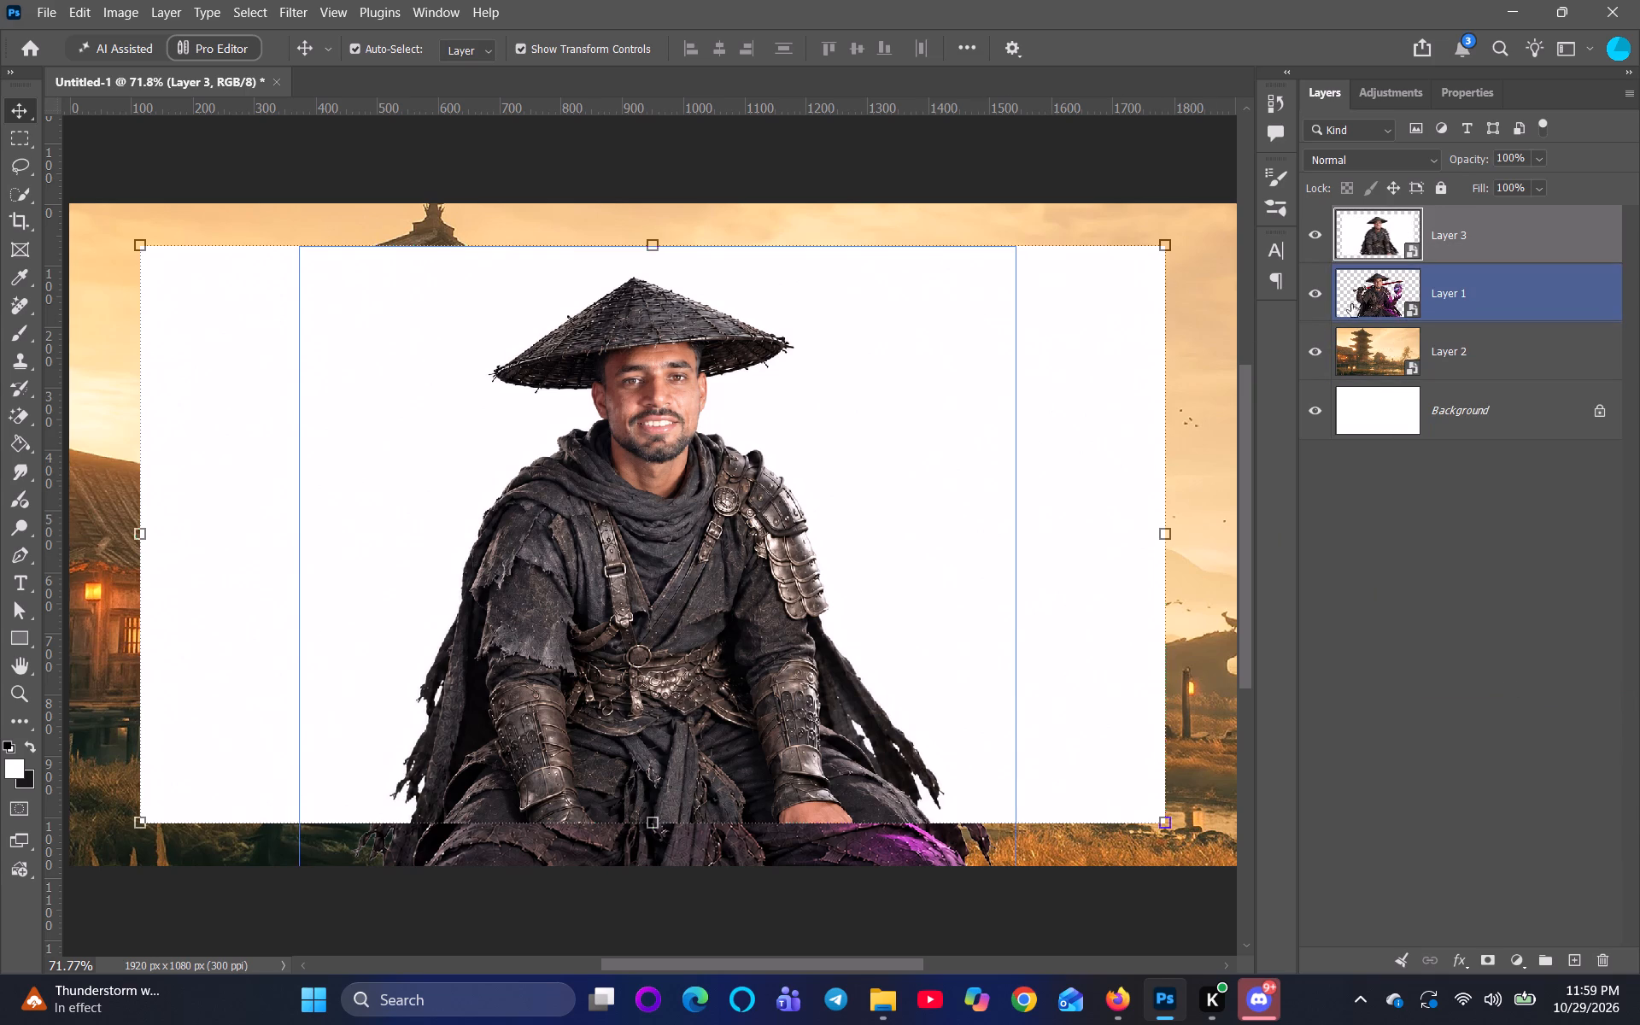
Toggle the visibility of Layer 3 and Layer 1 to compare the swordless warrior with the sword-bearing one.
left_click(1313, 244)
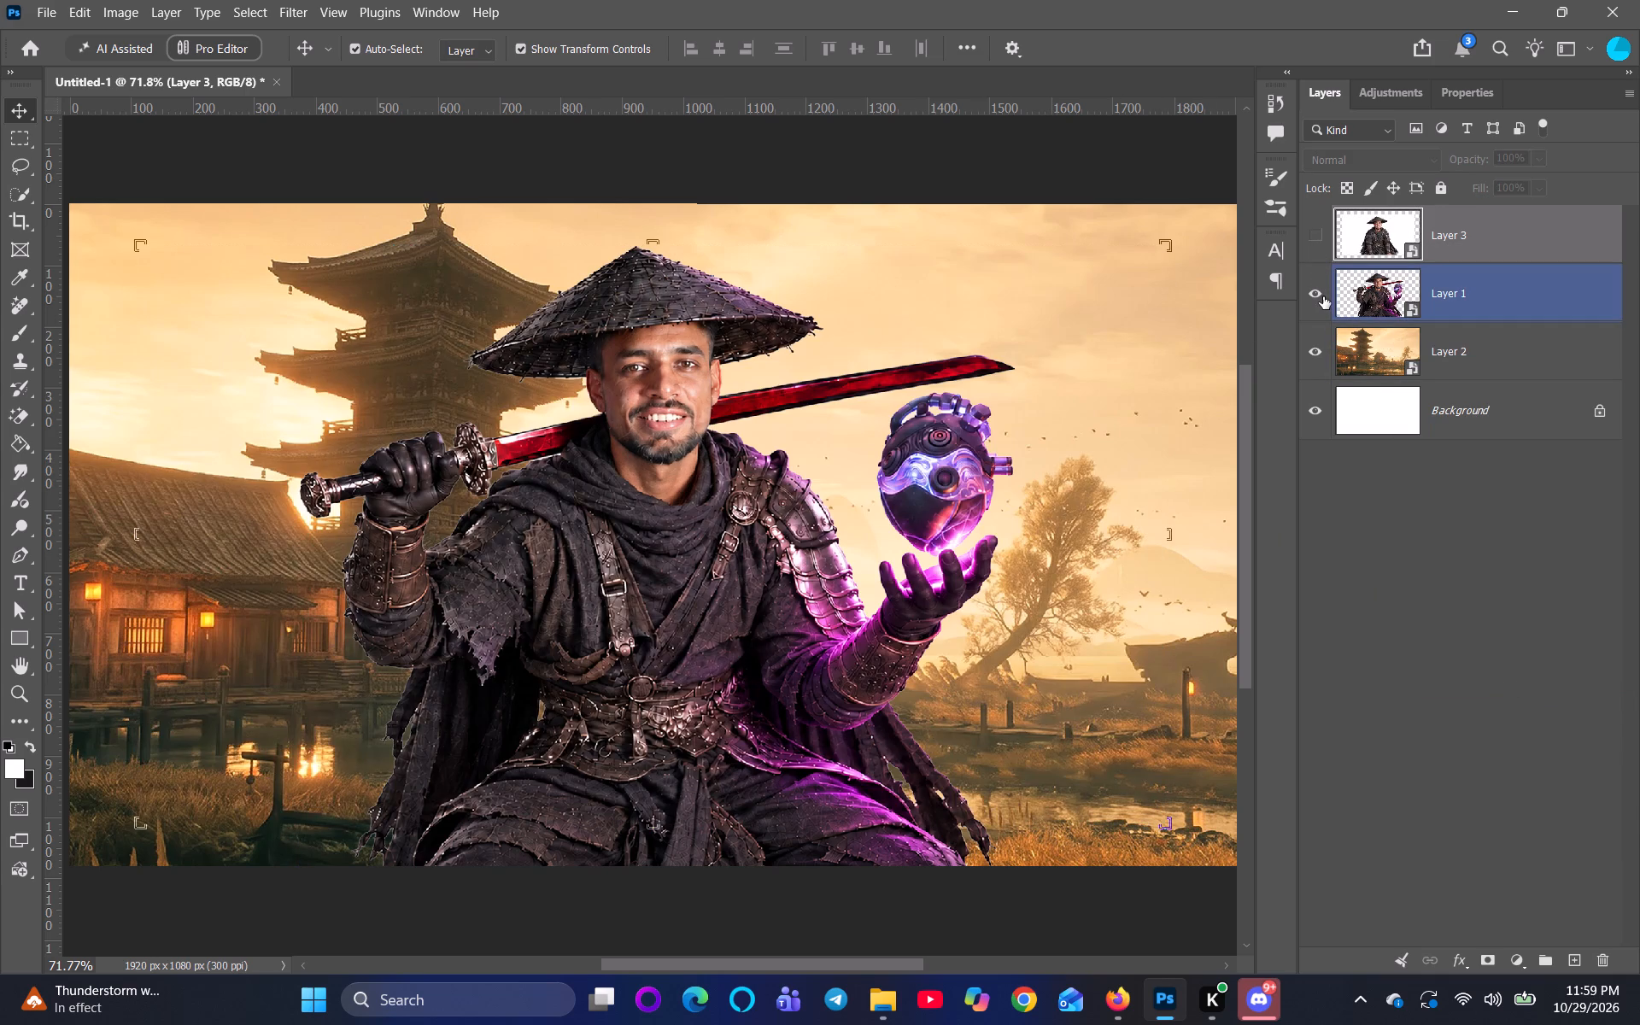
left_click(1323, 297)
left_click(1323, 297)
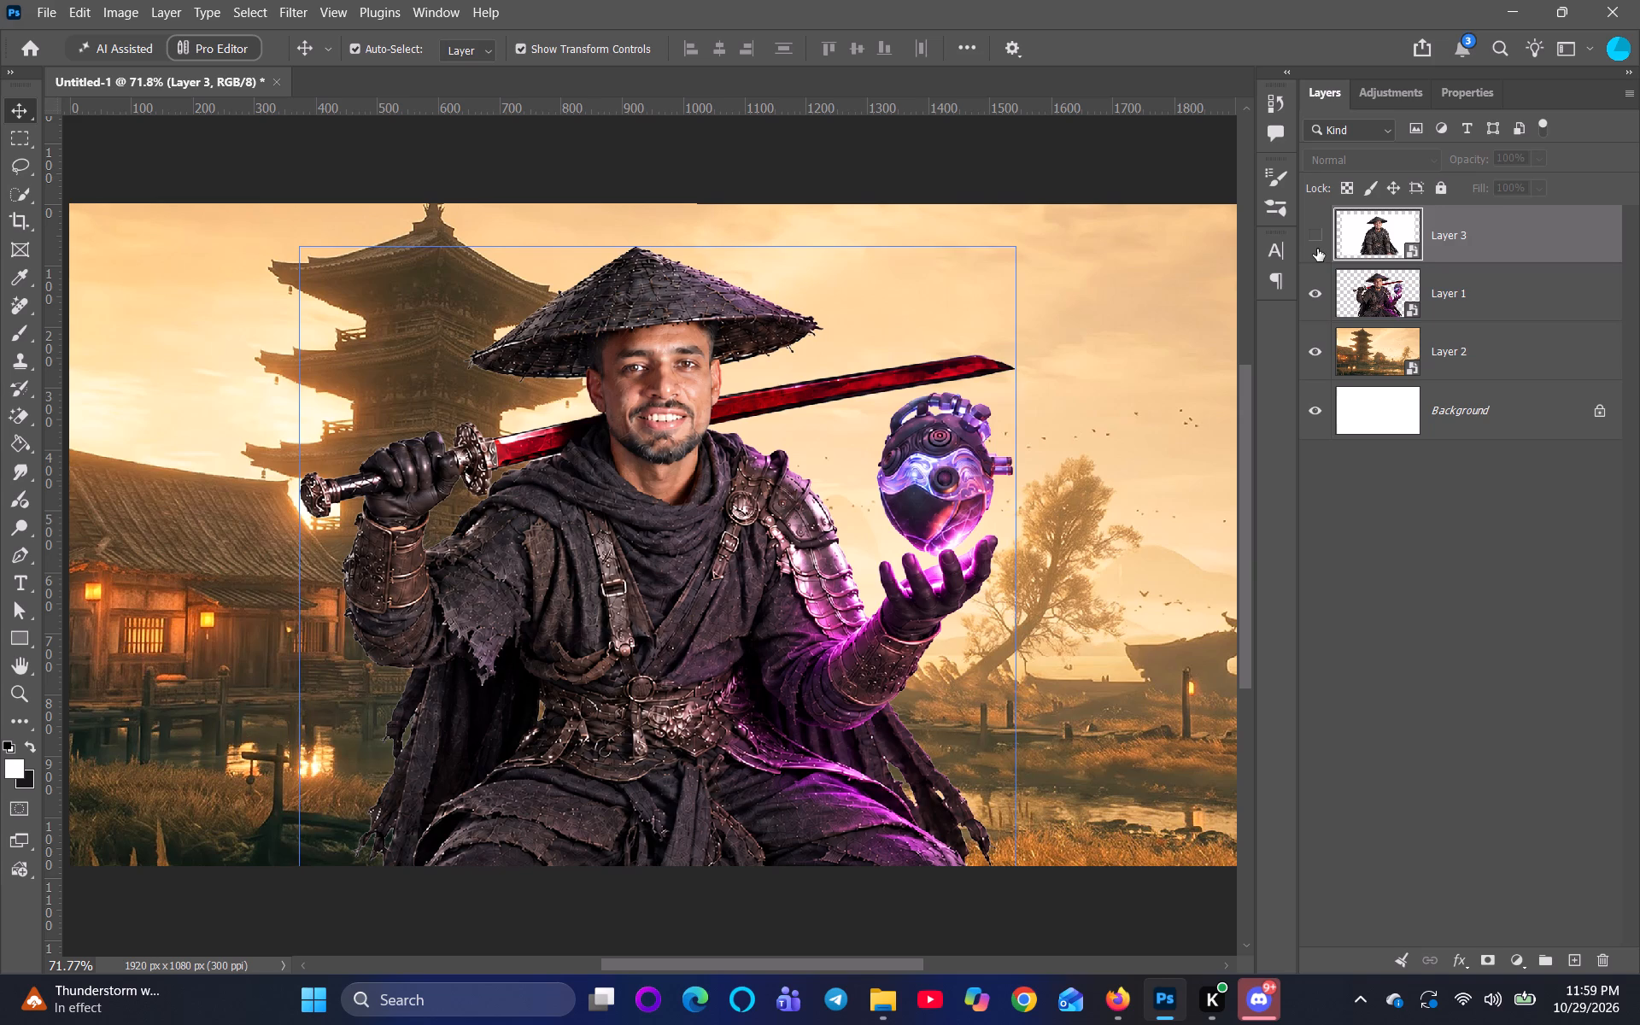
left_click(1320, 243)
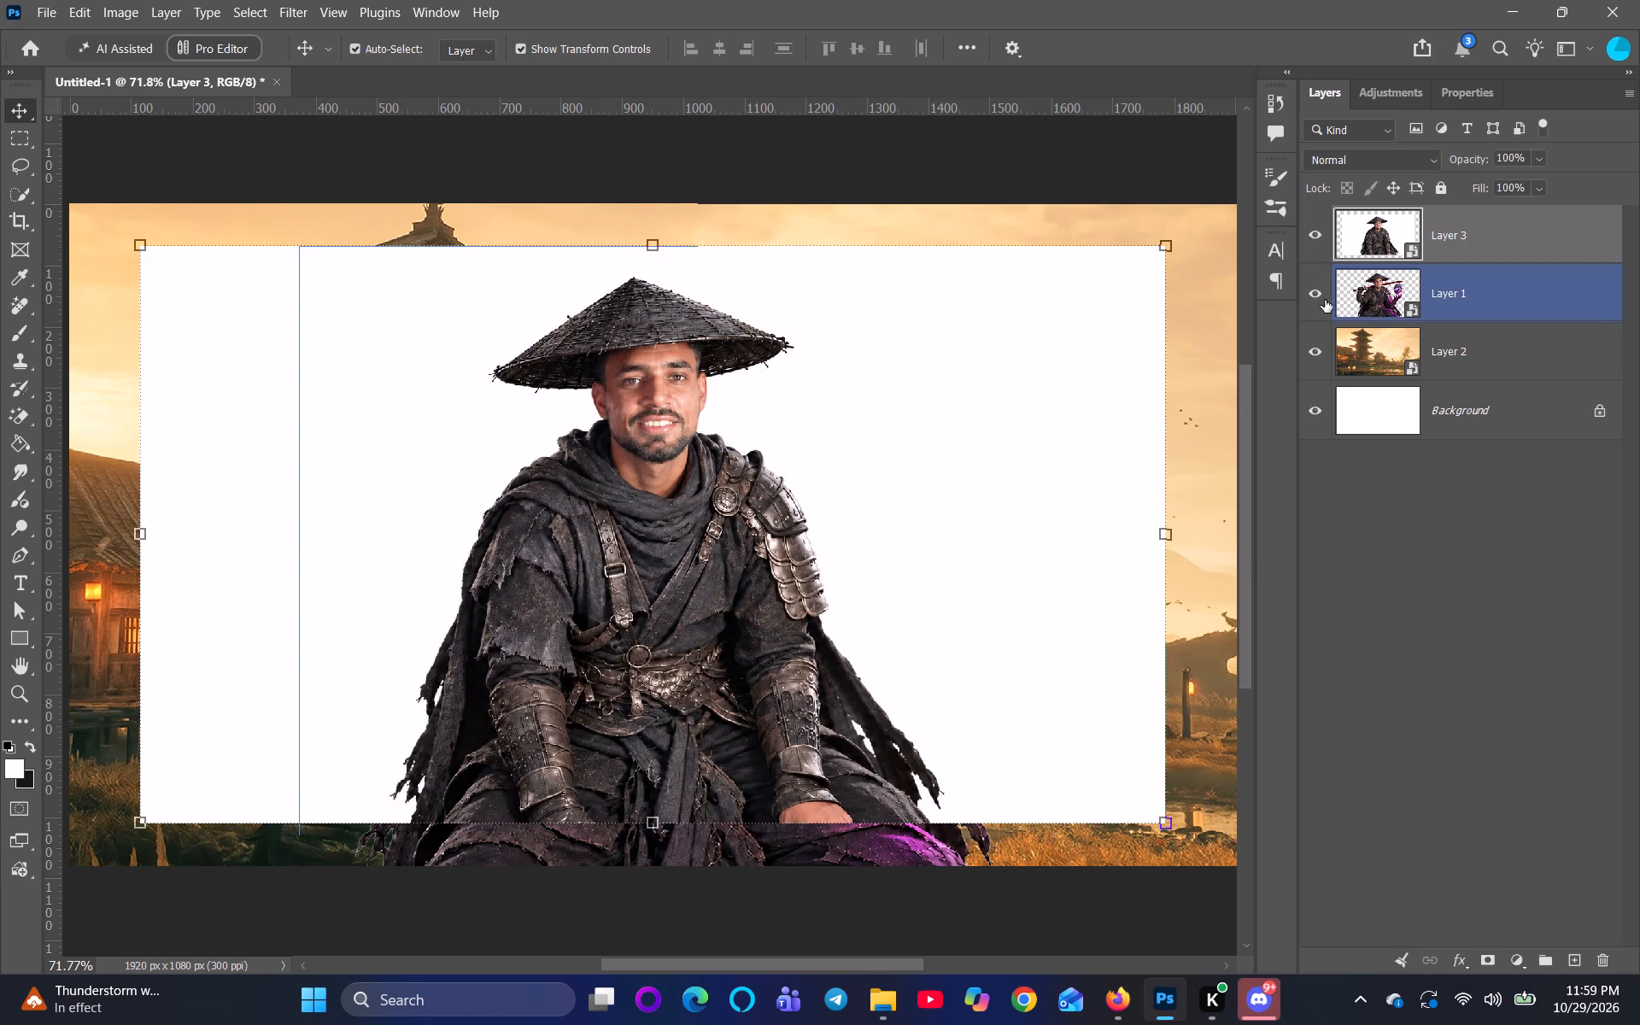
left_click(1325, 300)
left_click(1325, 300)
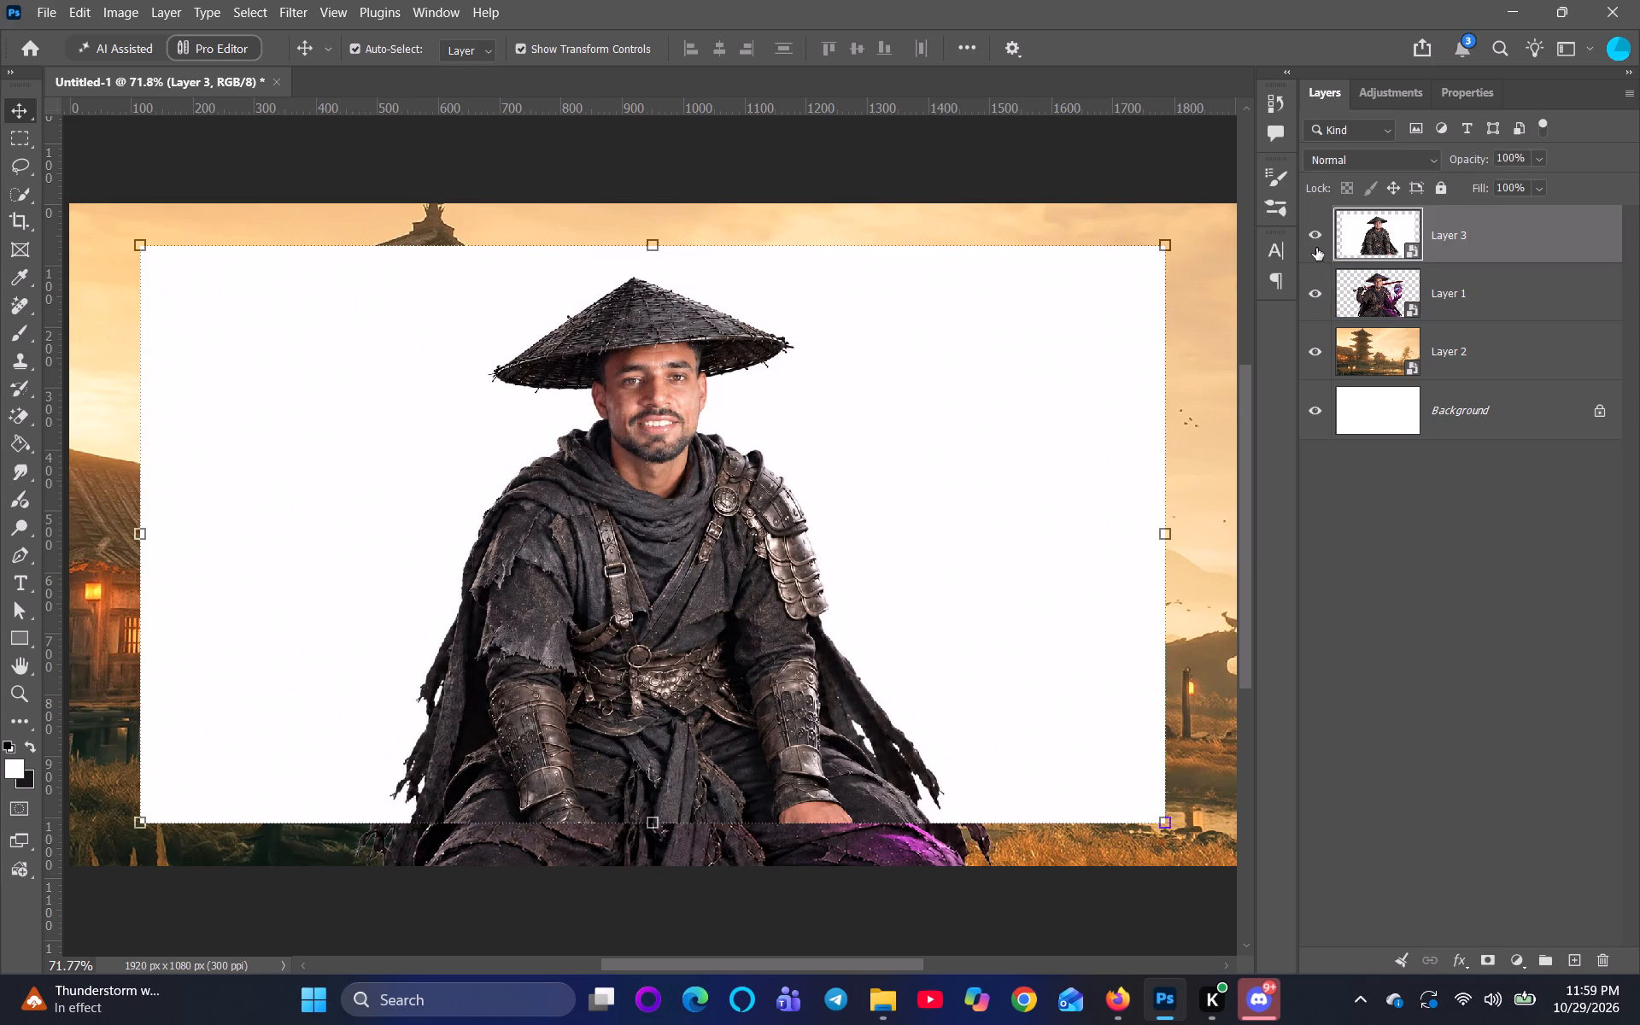
left_click(1316, 248)
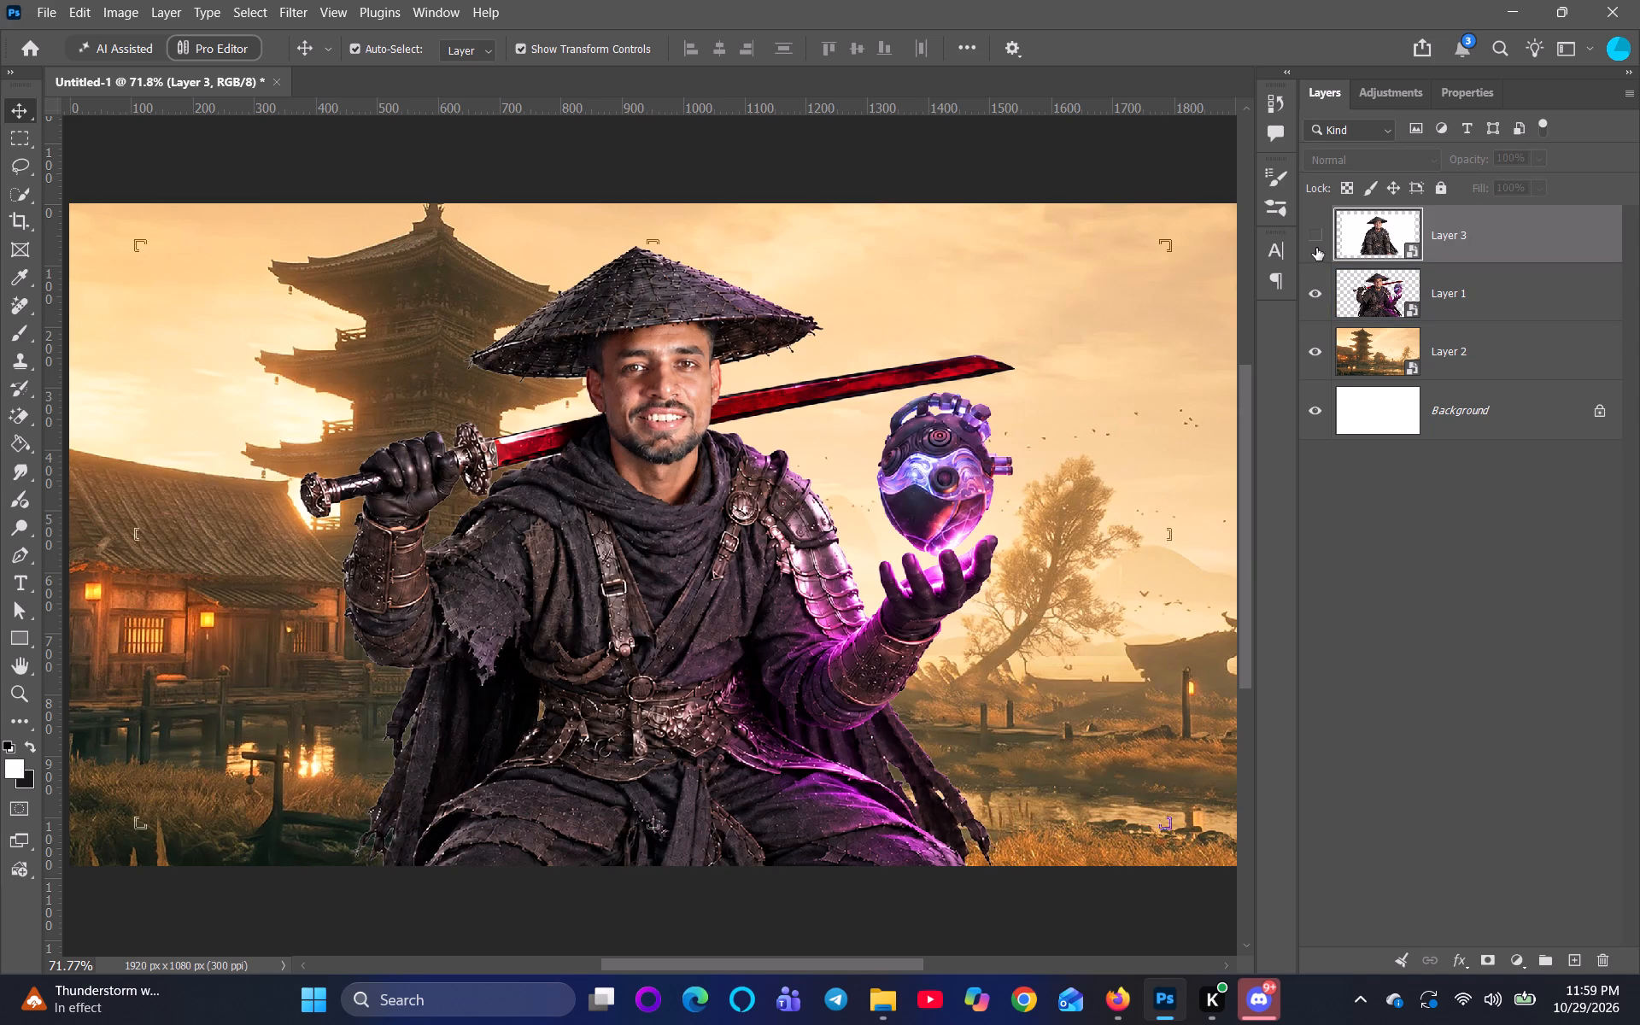
left_click(1316, 248)
Scale the swordless warrior image on Layer 3 up proportionally to about 105%, keeping its lower-left corner fixed.
left_click_drag(1163, 248, 1177, 233)
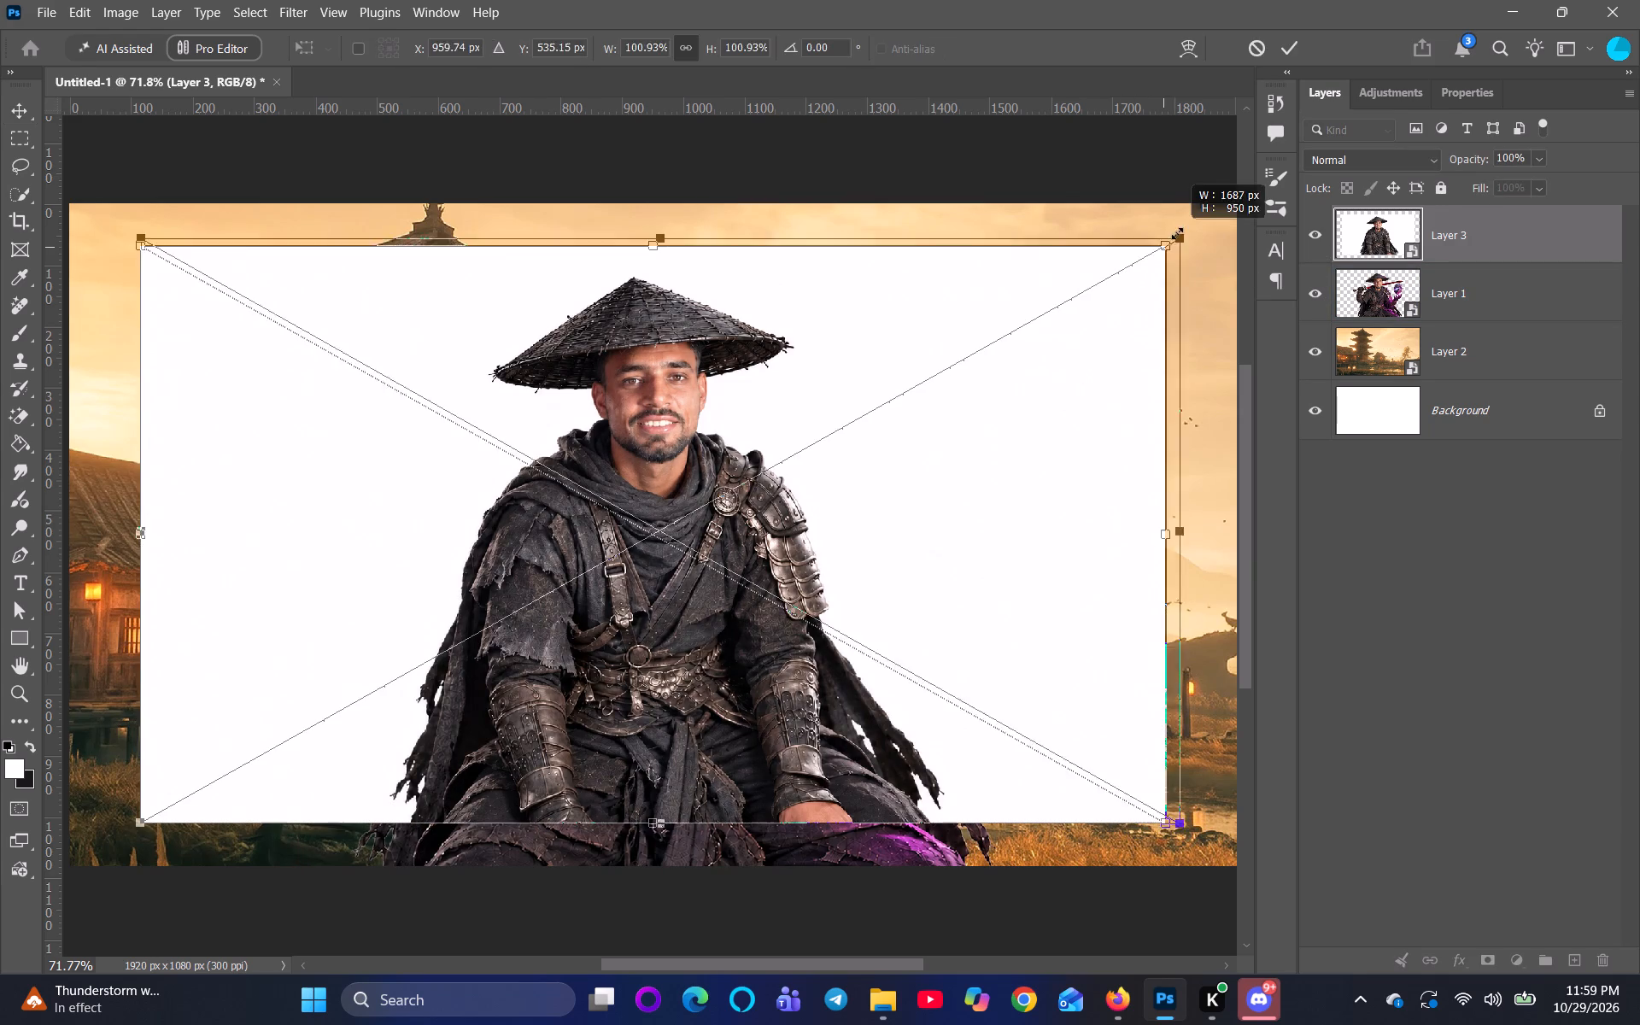
left_click_drag(1177, 233, 1204, 200)
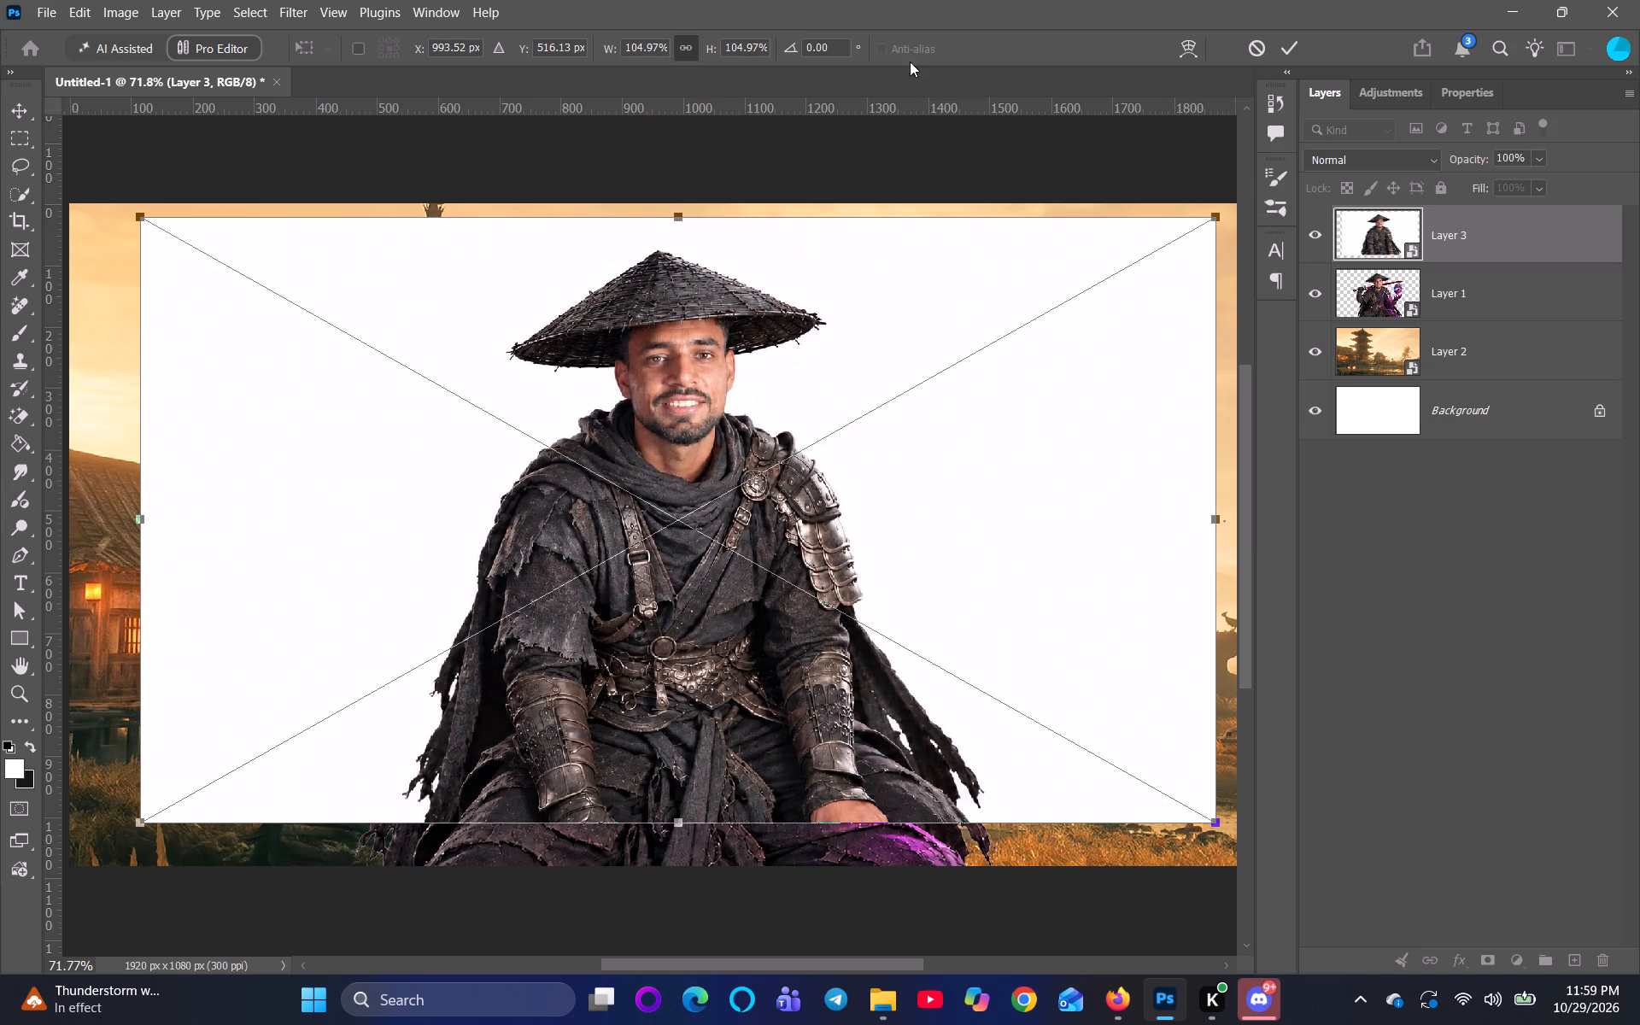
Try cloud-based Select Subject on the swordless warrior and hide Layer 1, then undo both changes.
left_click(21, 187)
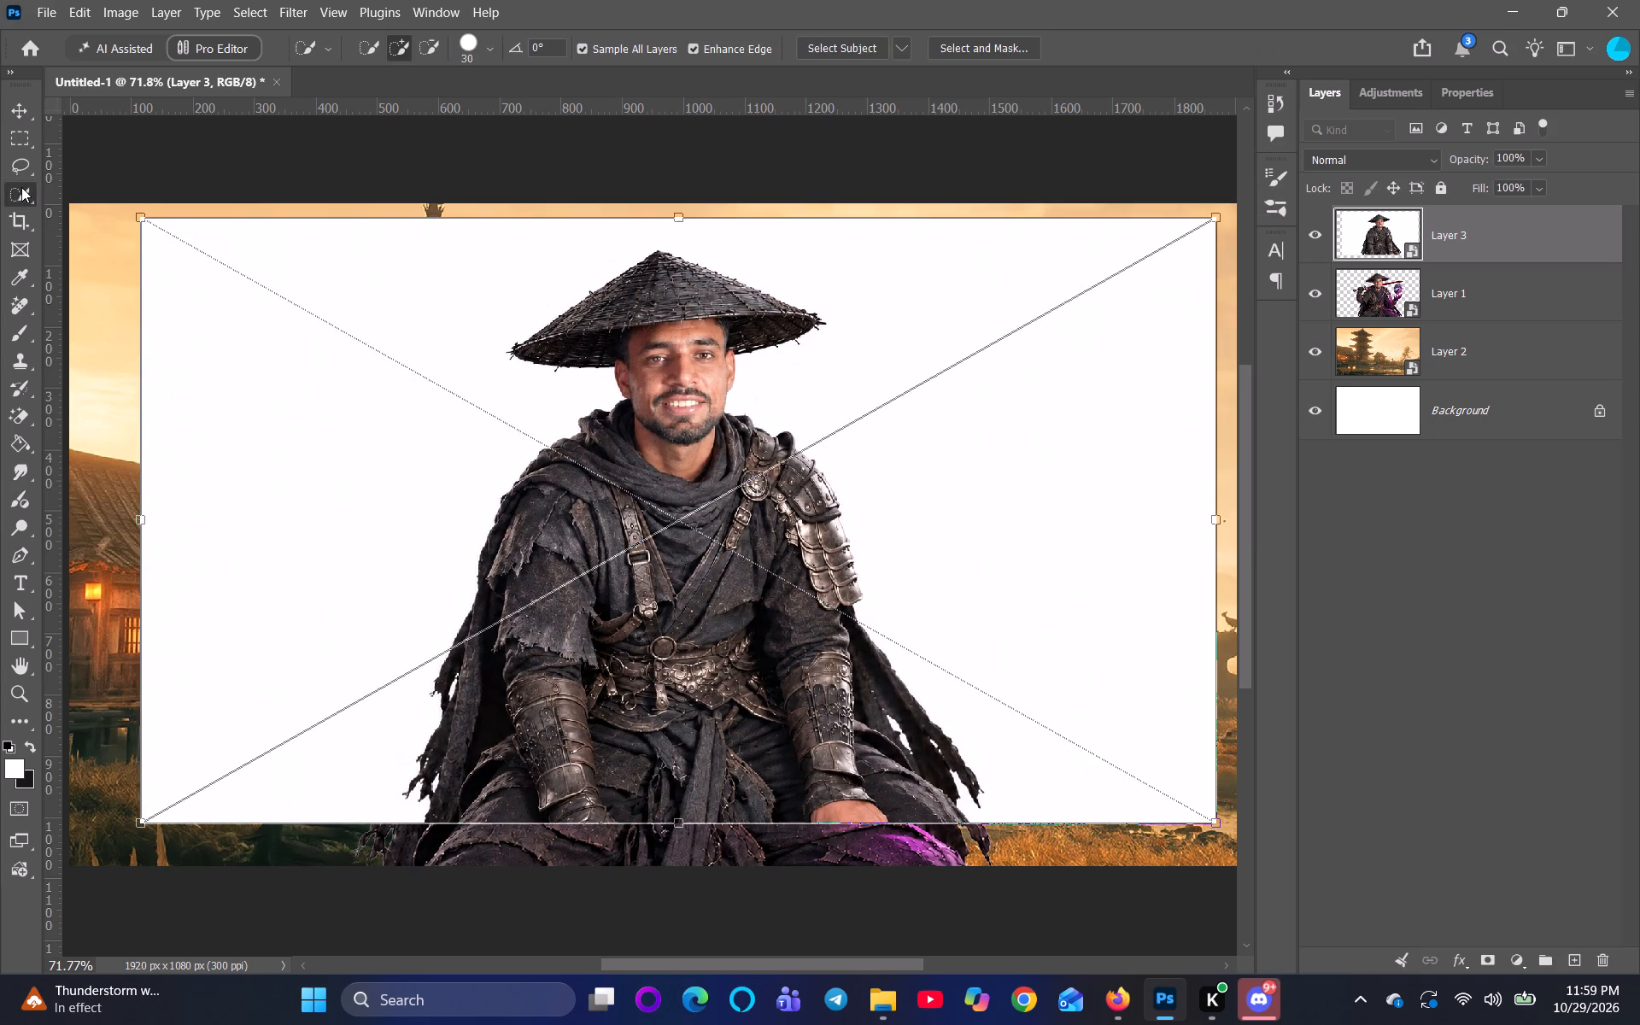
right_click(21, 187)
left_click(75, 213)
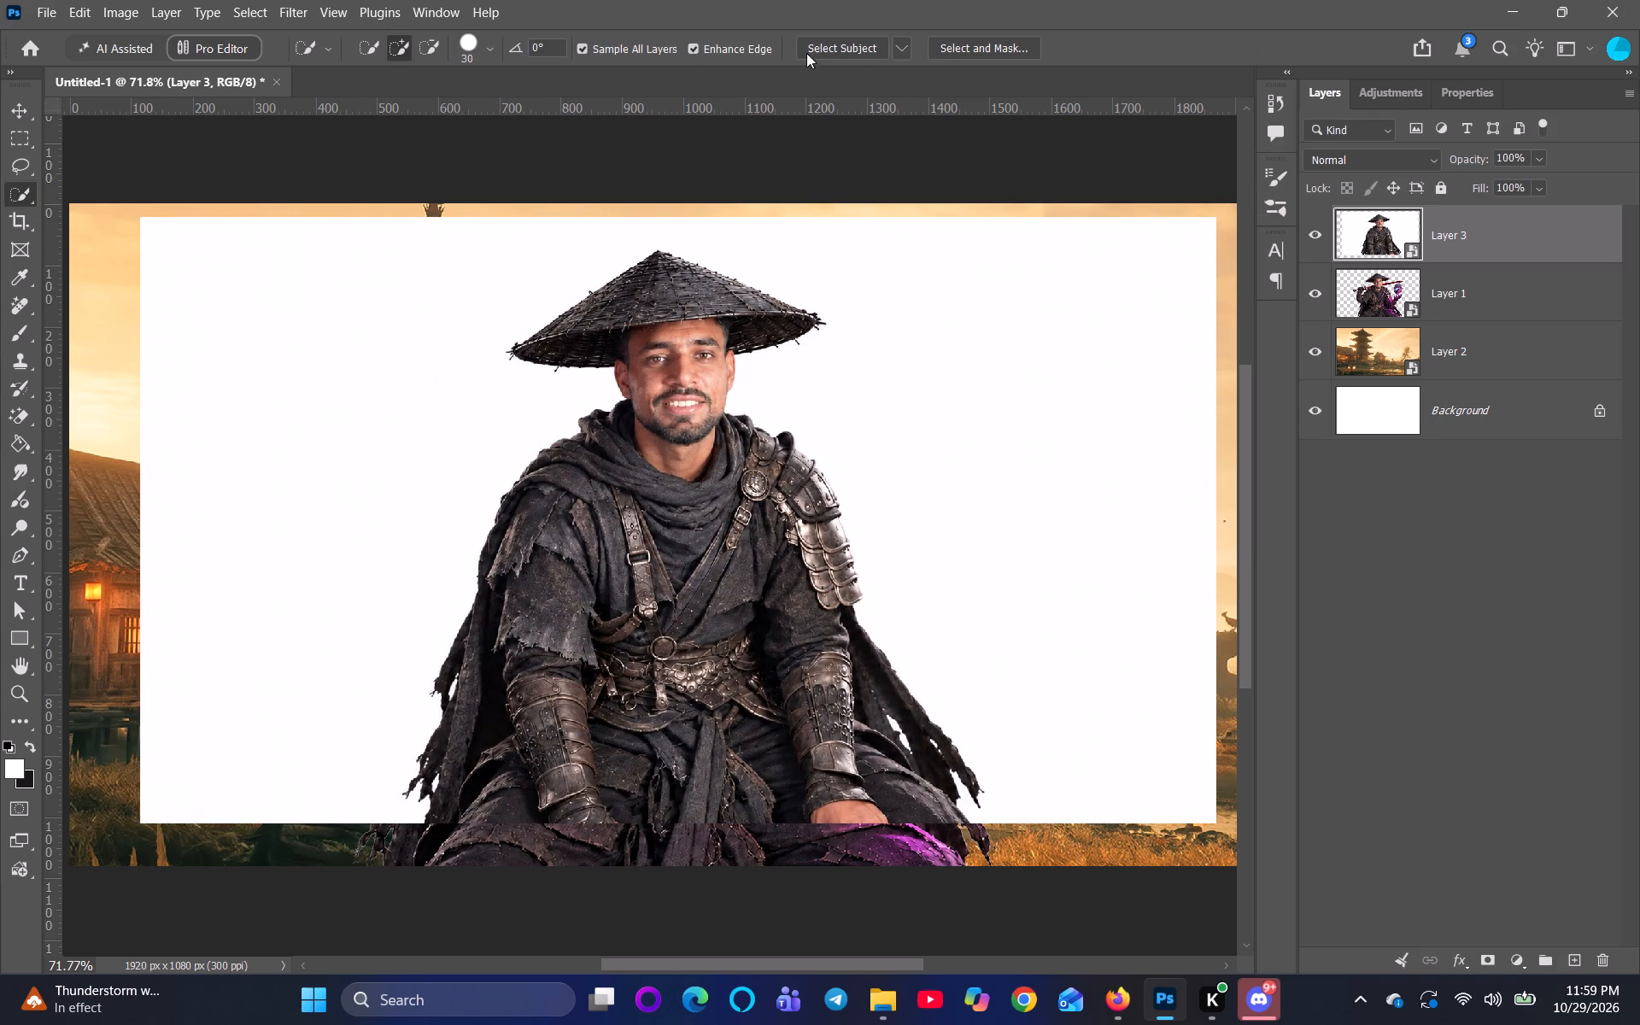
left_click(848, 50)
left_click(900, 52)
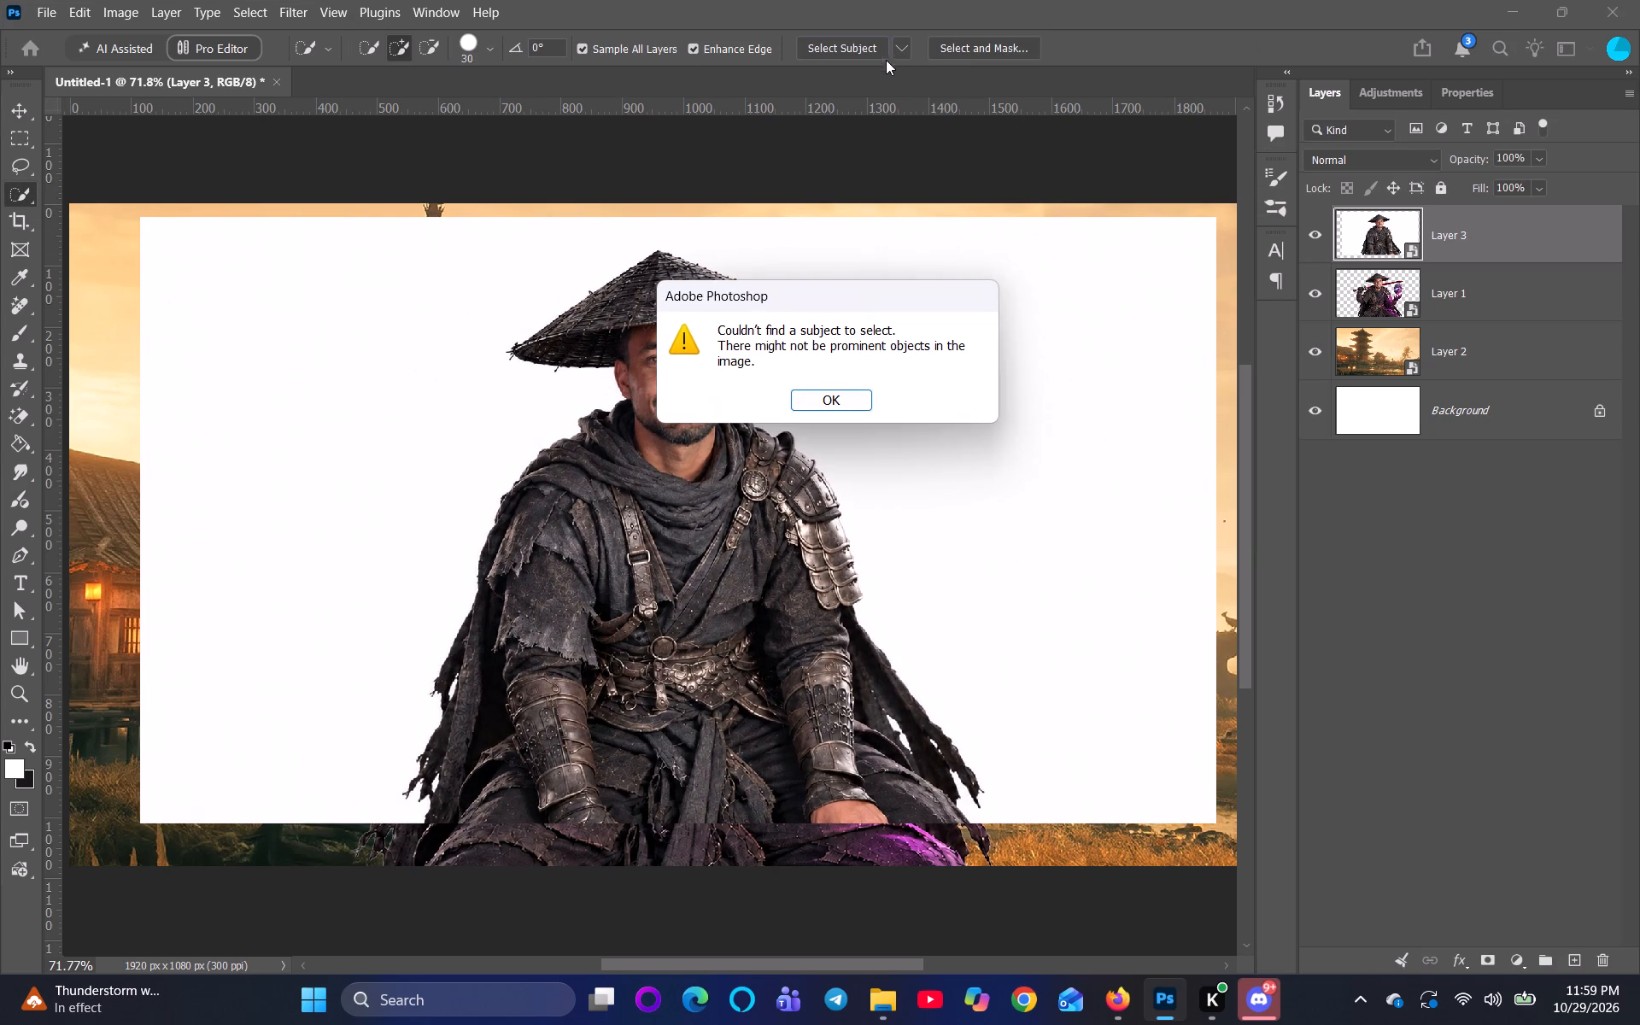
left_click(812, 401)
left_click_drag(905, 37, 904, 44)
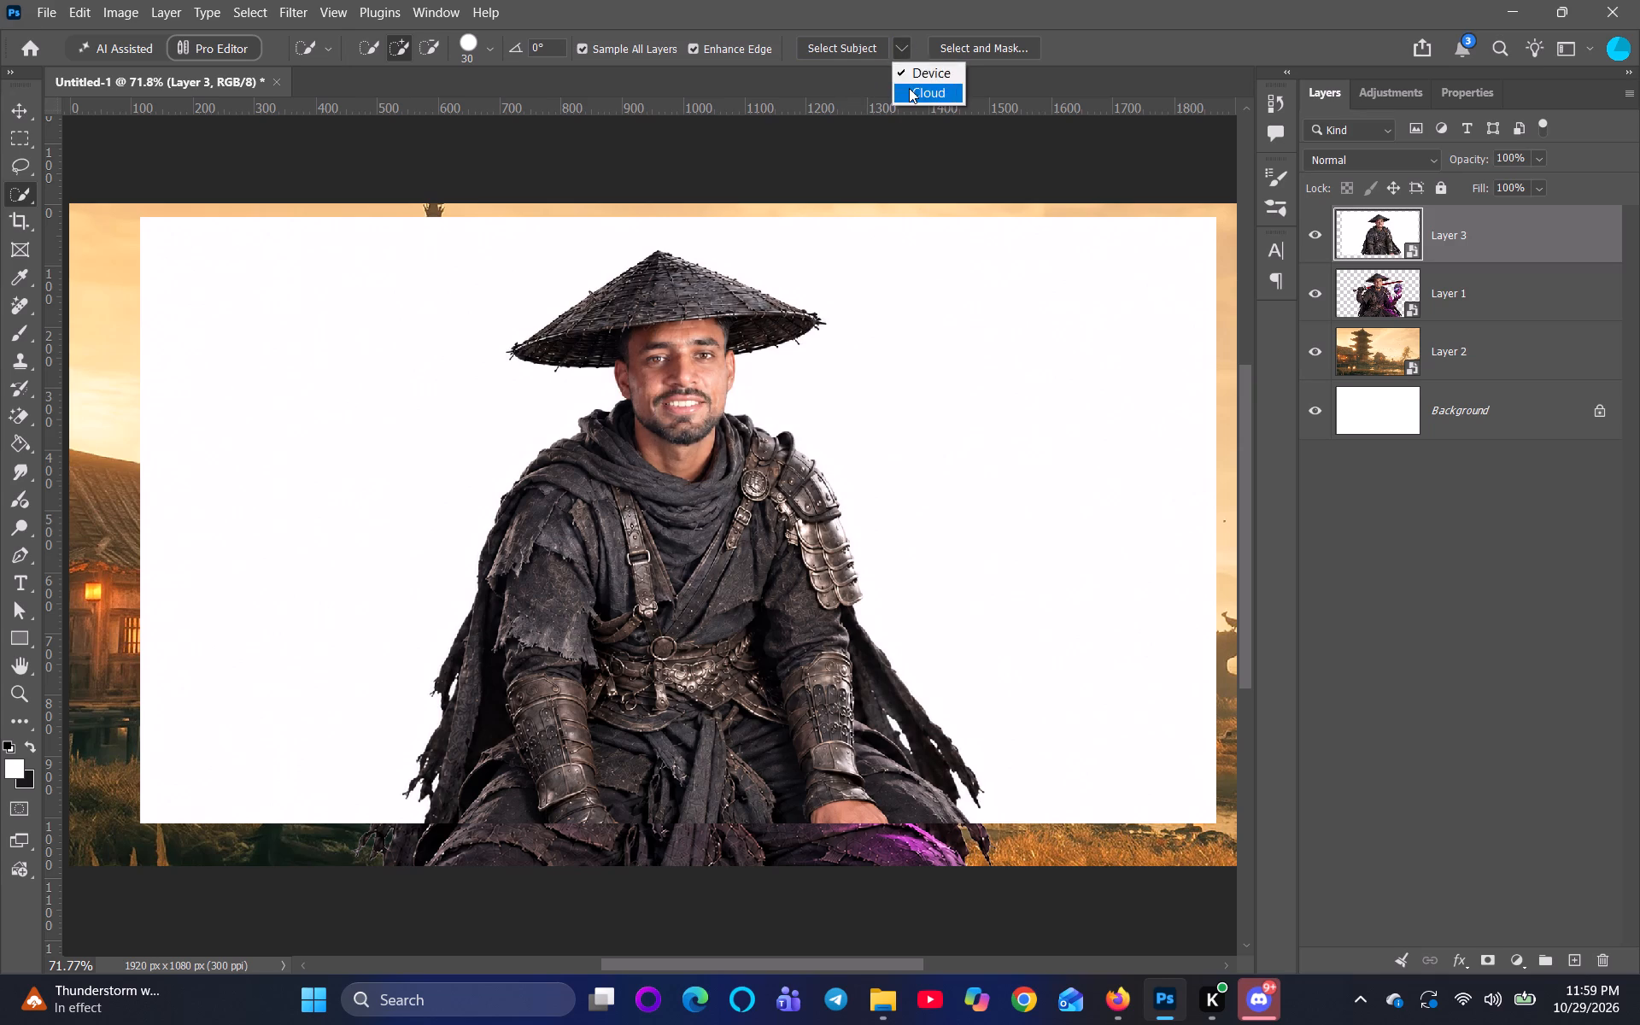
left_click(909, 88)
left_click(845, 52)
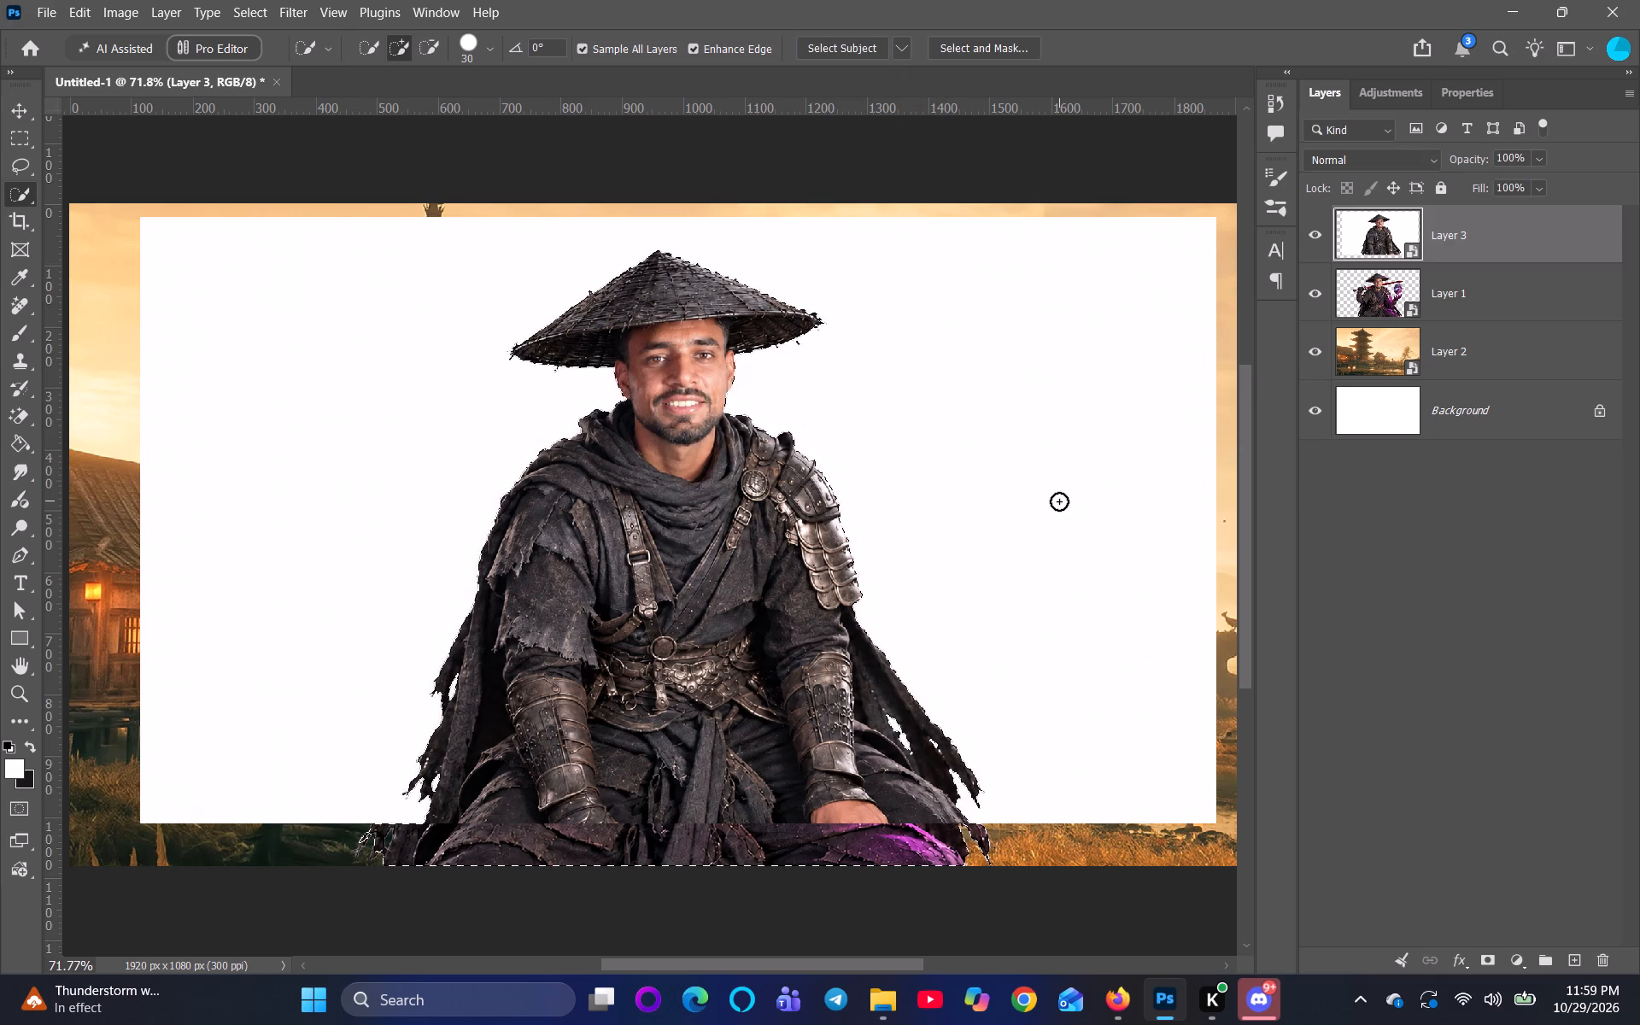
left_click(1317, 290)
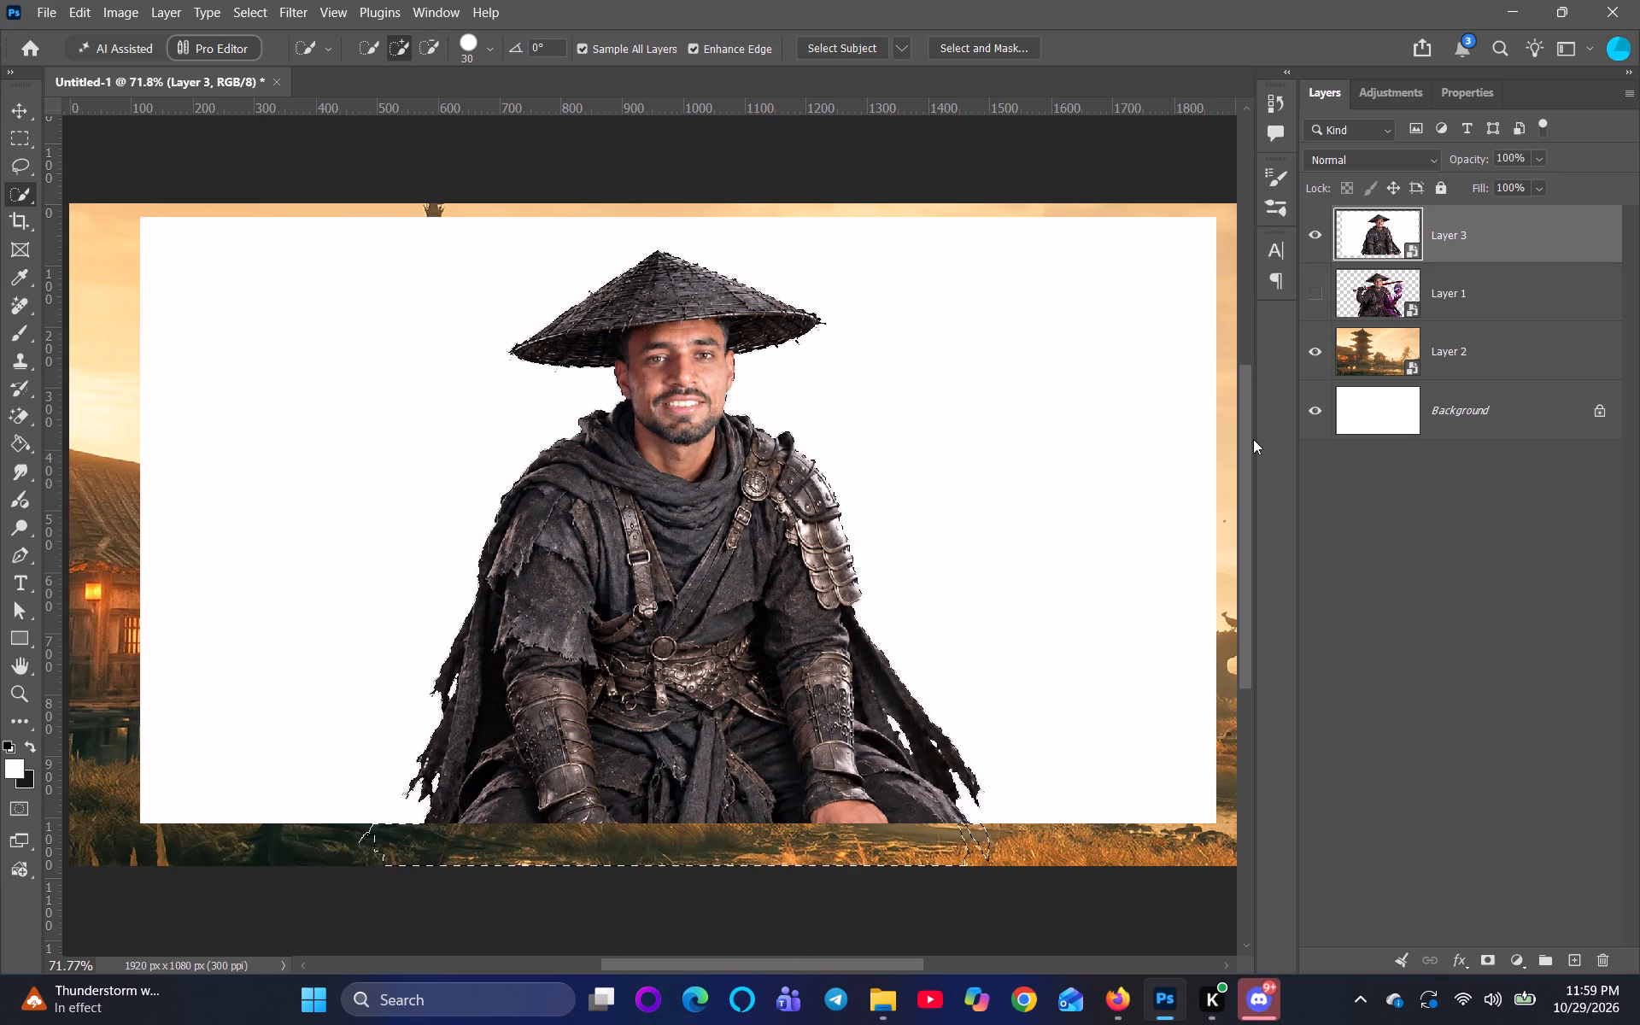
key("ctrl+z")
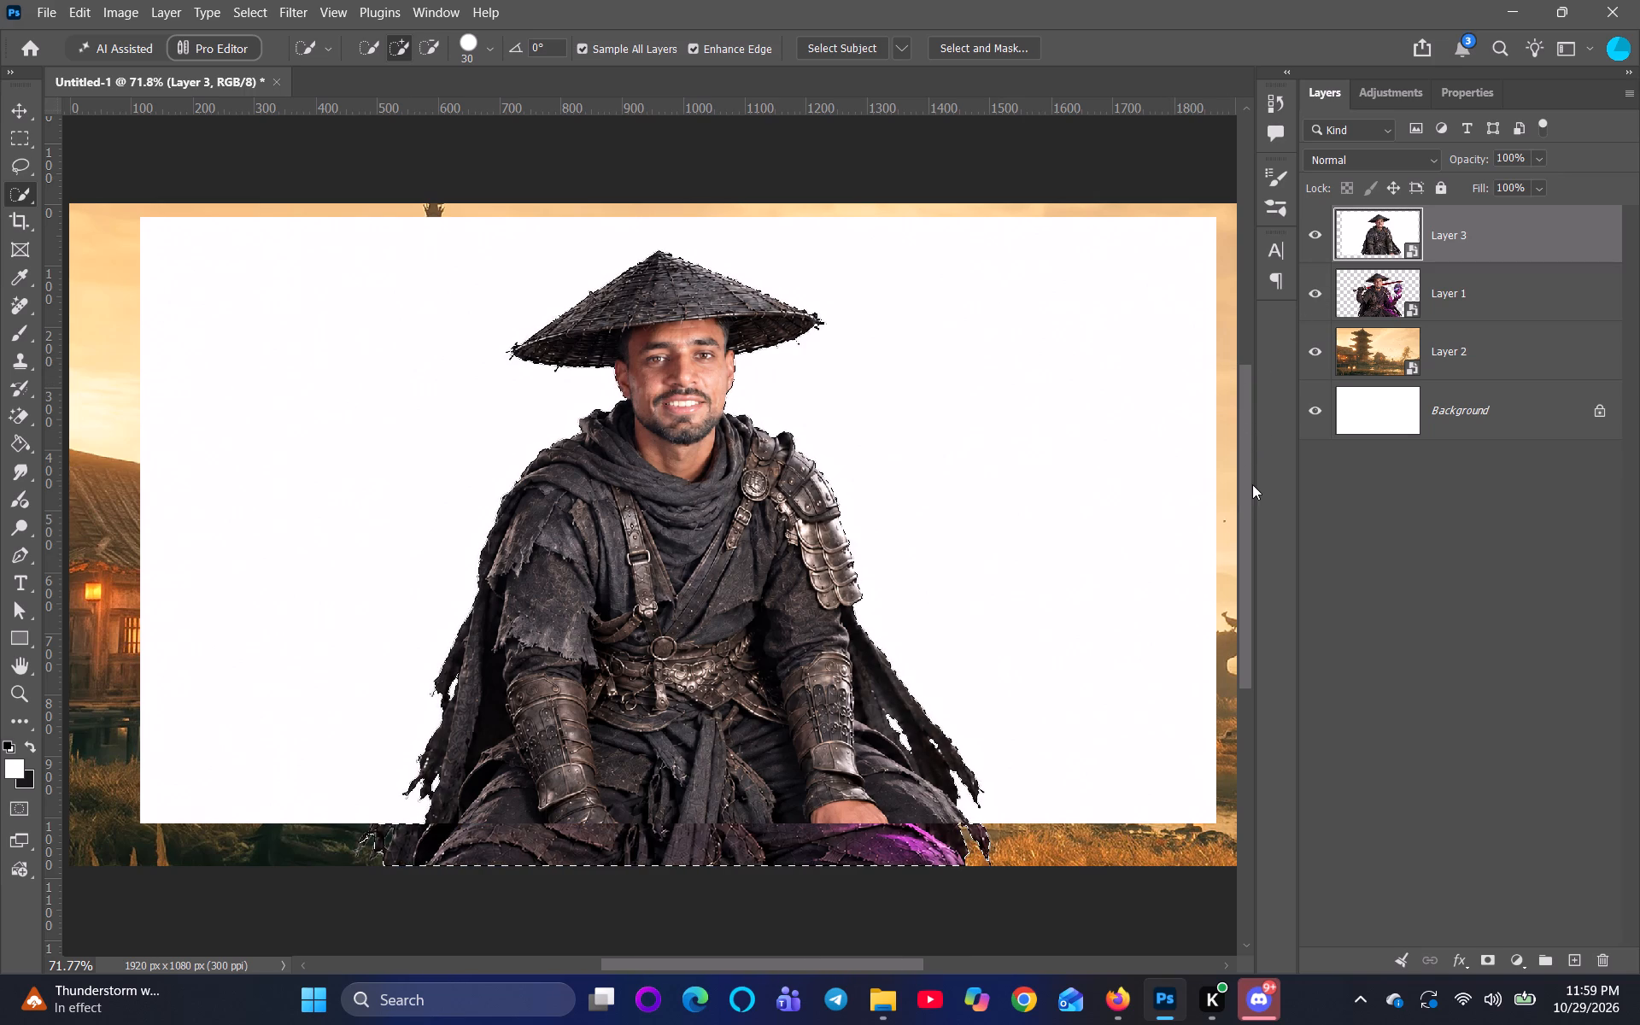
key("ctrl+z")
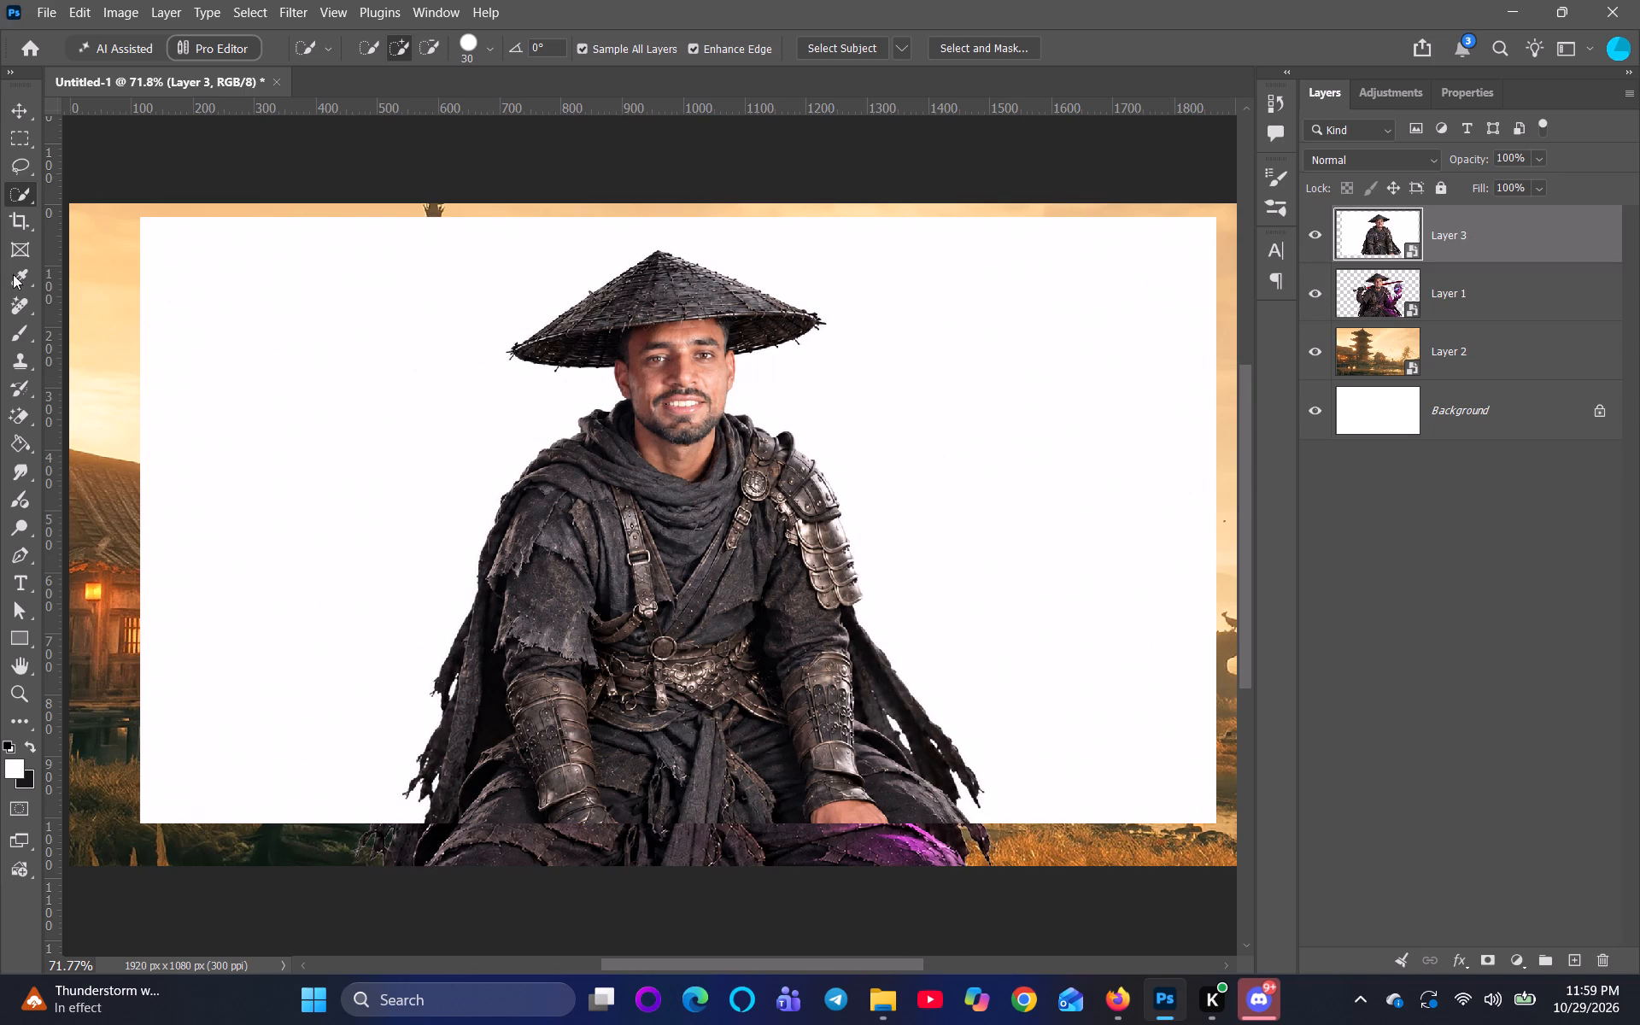
Scale the swordless warrior image on Layer 3 up proportionally until it roughly fills the 1920 x 1080 canvas.
left_click(17, 100)
left_click_drag(150, 820, 115, 831)
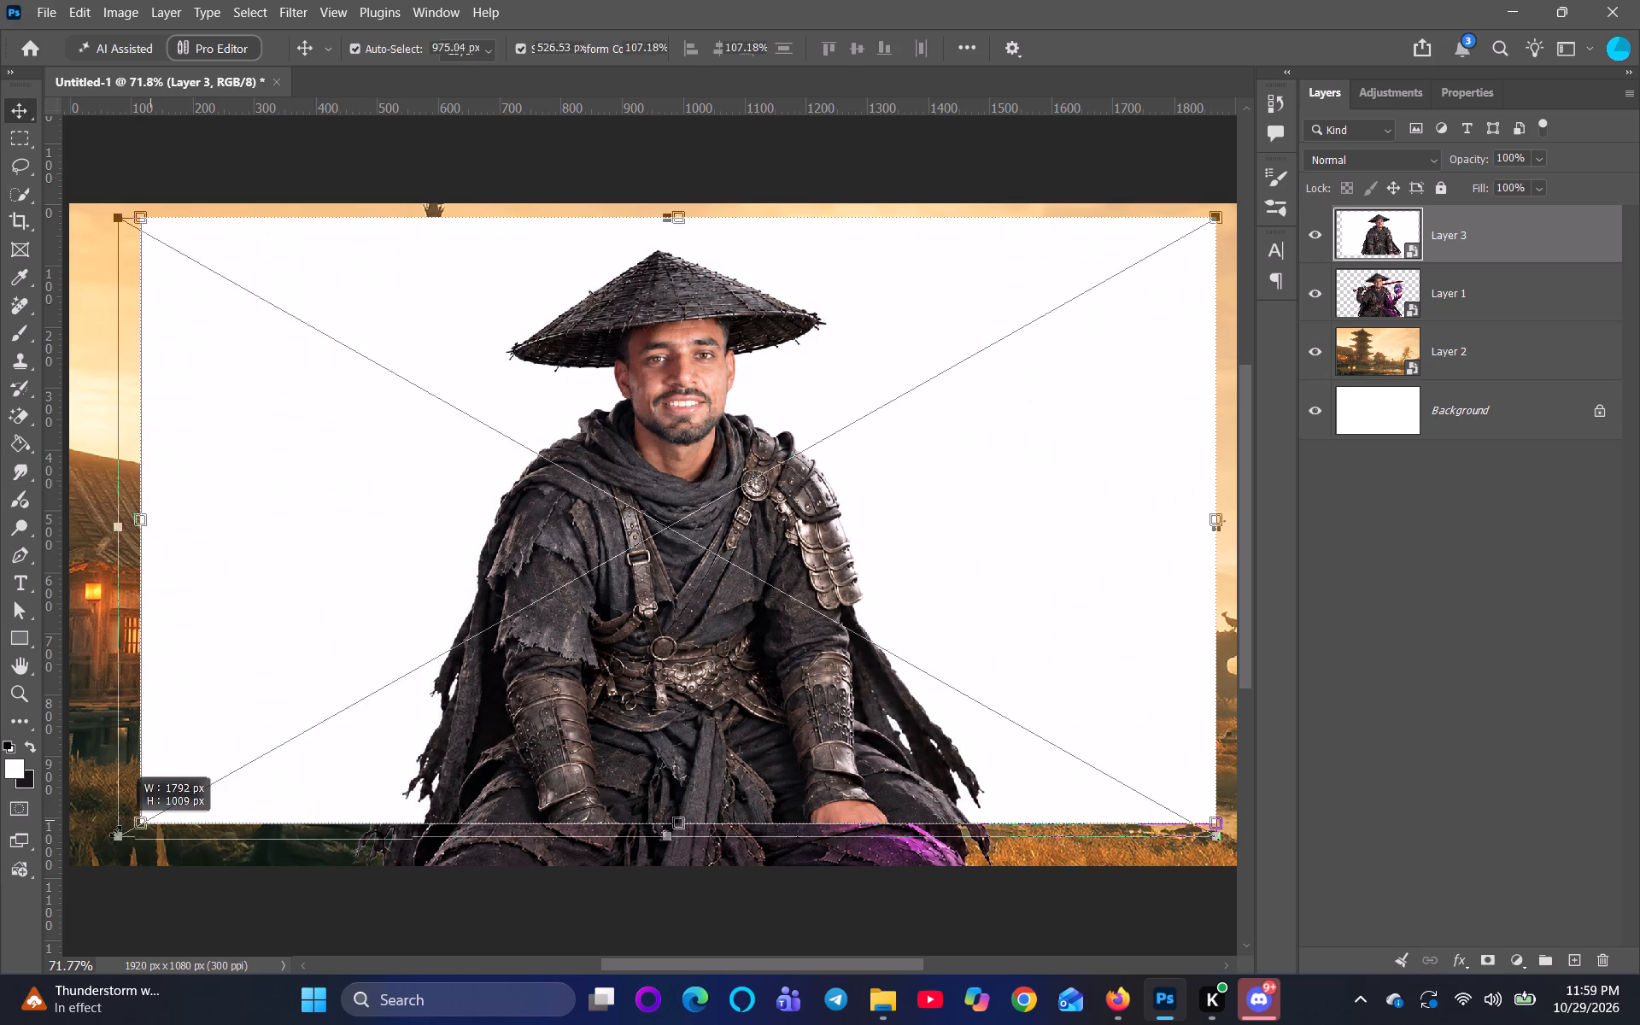
left_click_drag(115, 831, 84, 856)
left_click_drag(1225, 526, 1233, 526)
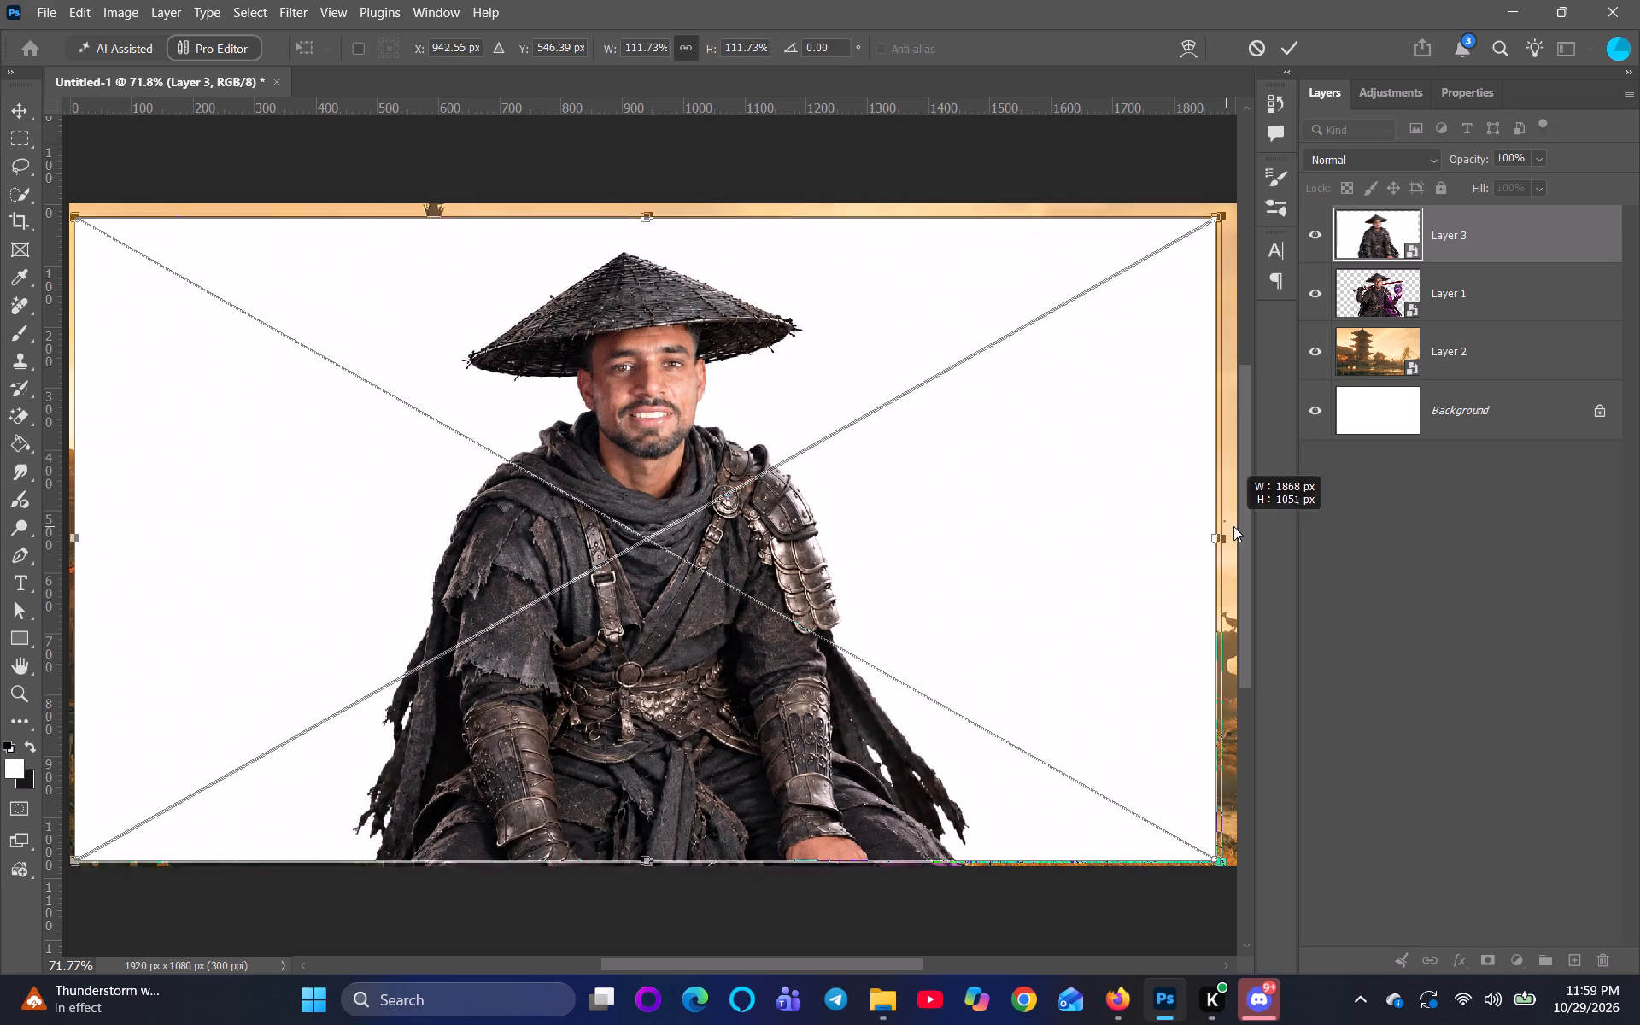
left_click_drag(1233, 526, 1245, 522)
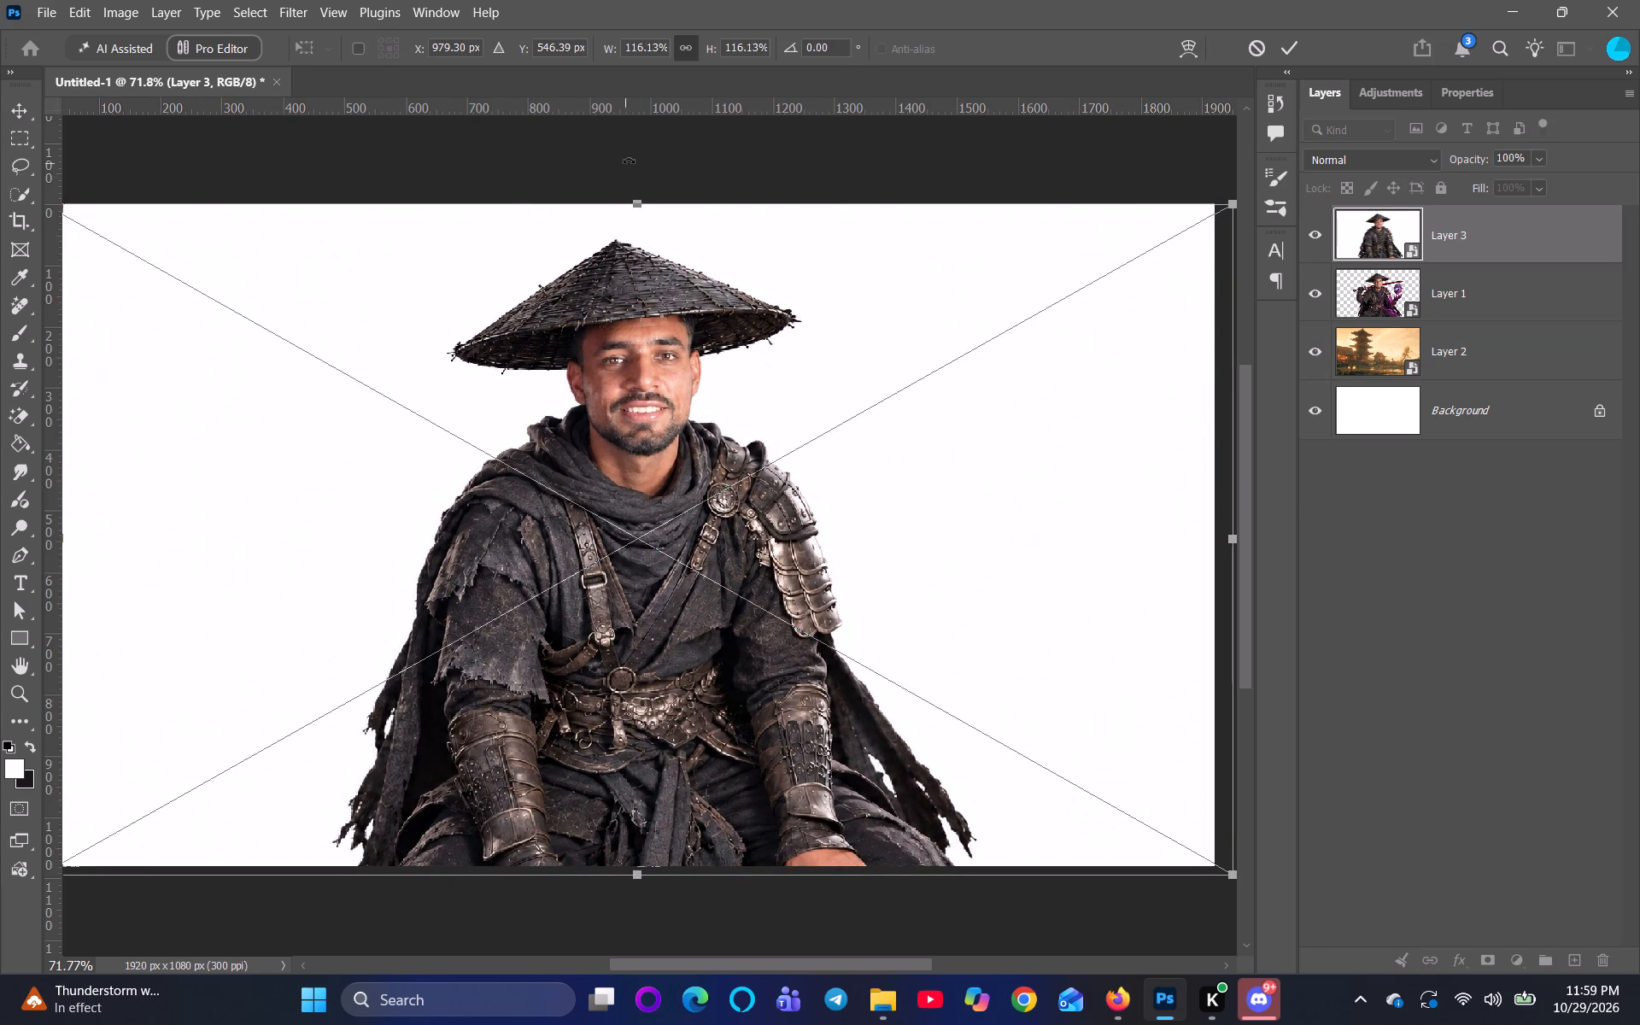
left_click_drag(1227, 200, 1201, 226)
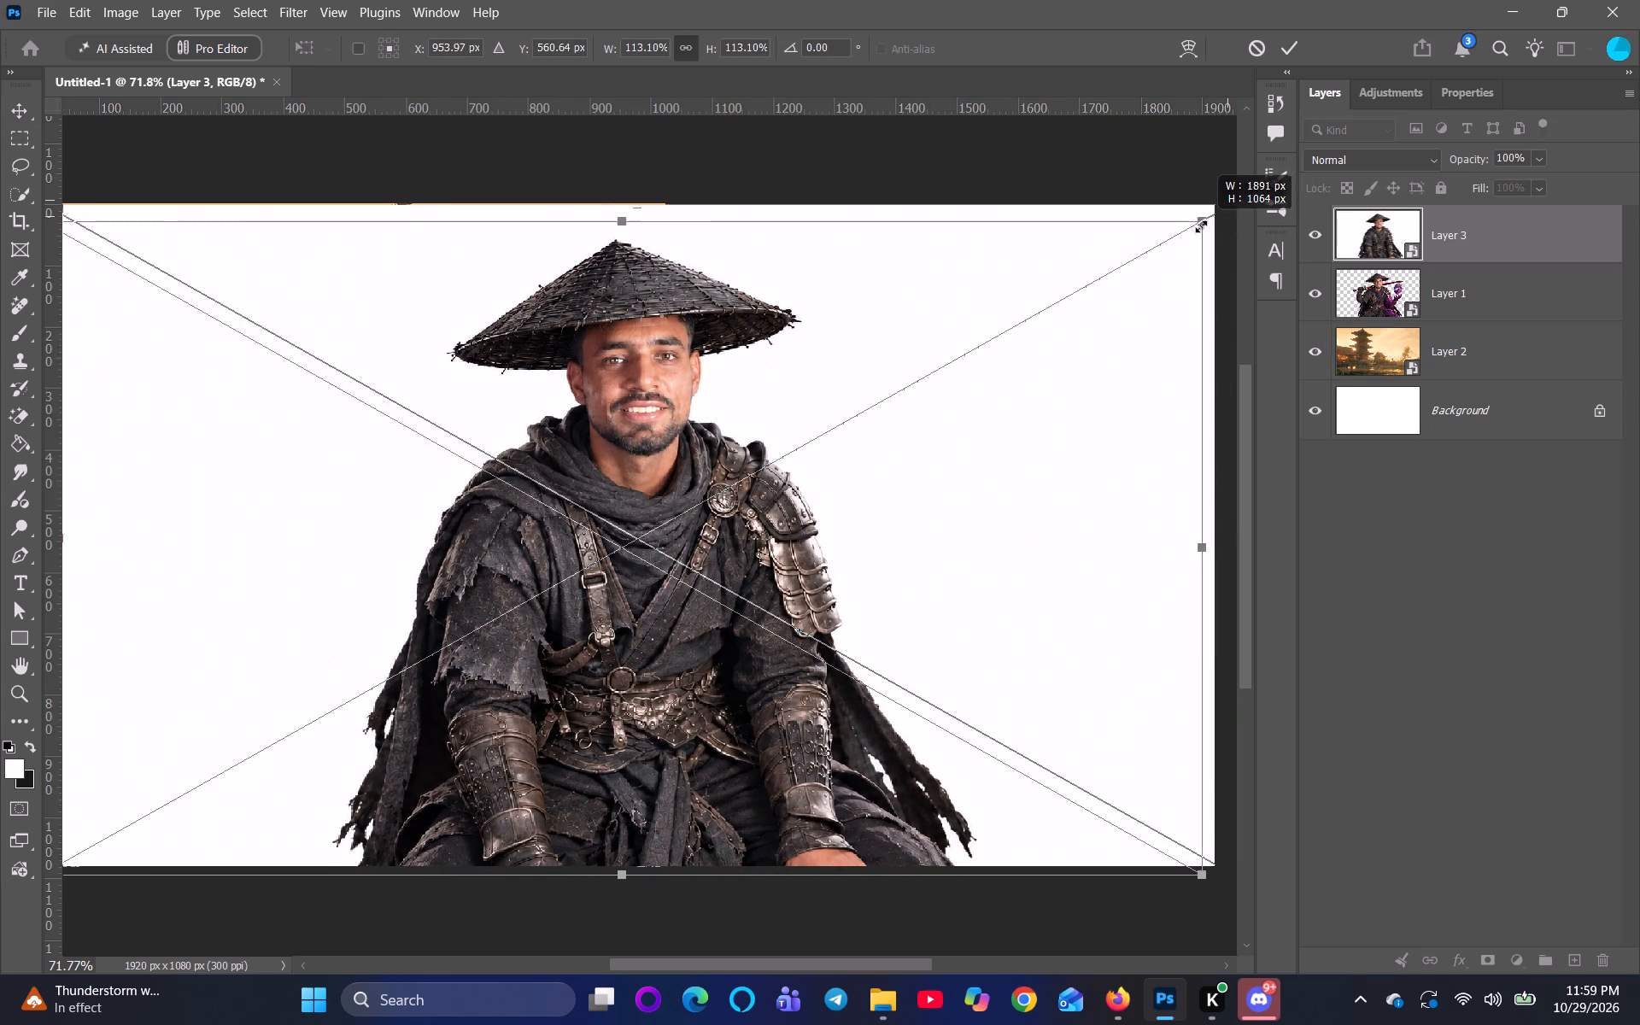
left_click_drag(1201, 226, 1216, 221)
Hide Layer 1 and reposition Layer 3 so its bottom edge lines up with the canvas bottom.
left_click(1315, 287)
left_click_drag(876, 491, 889, 439)
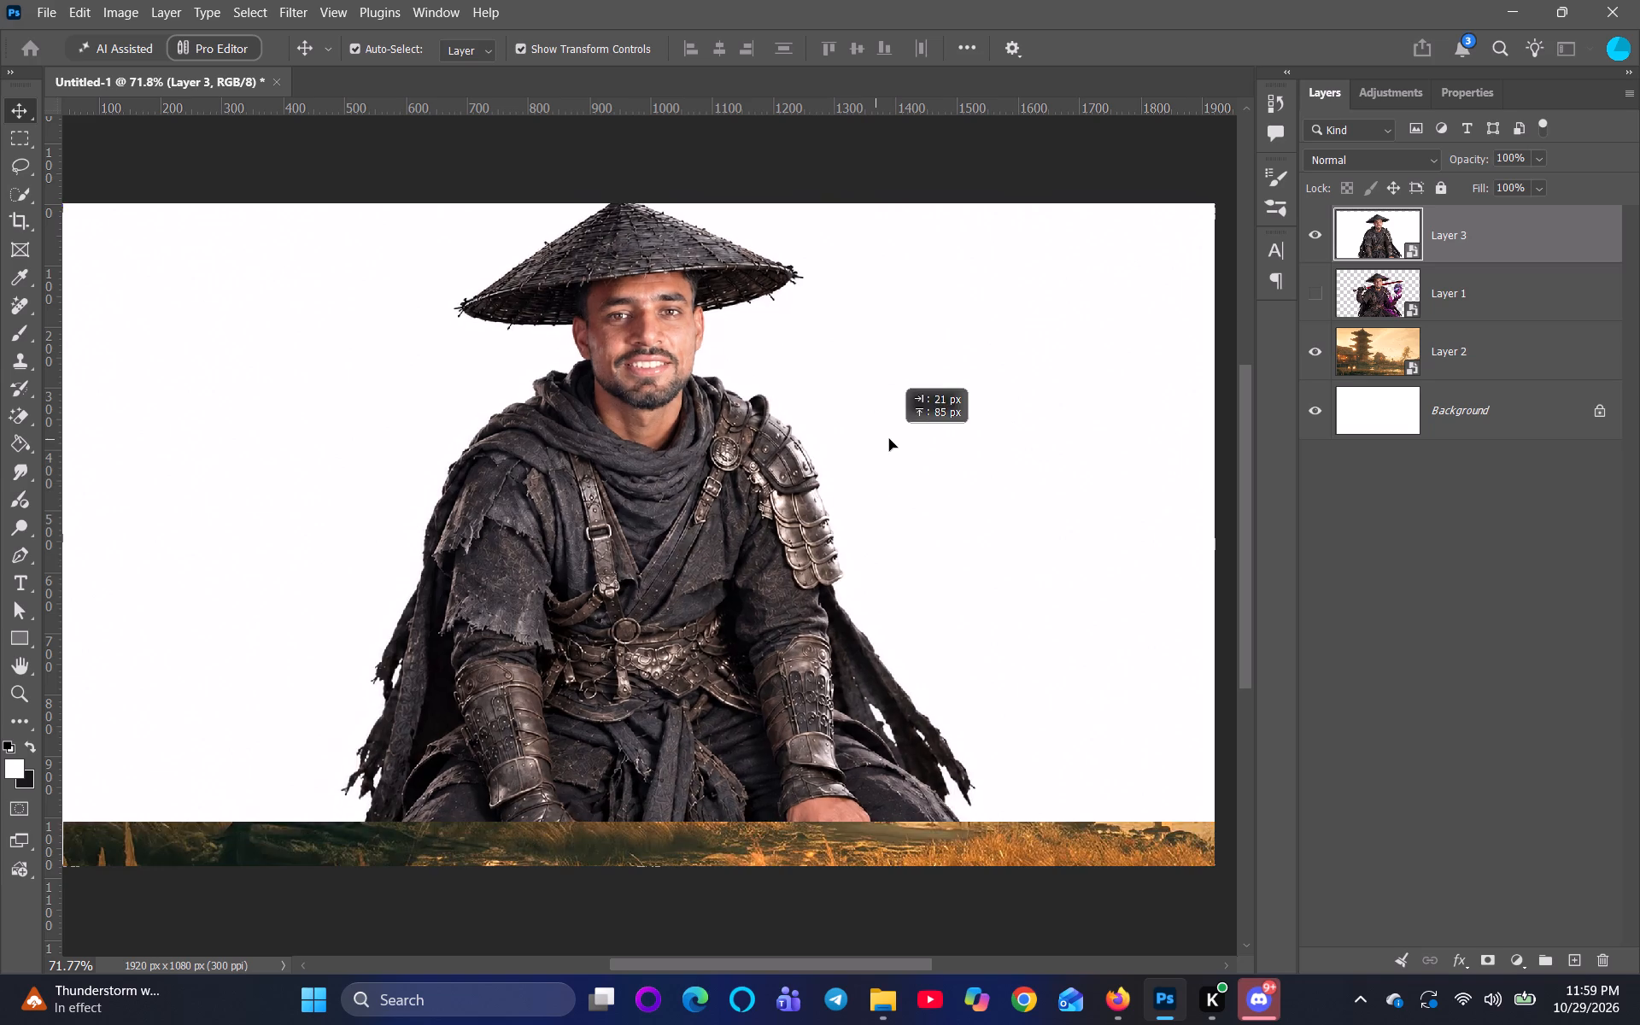
left_click_drag(889, 439, 890, 490)
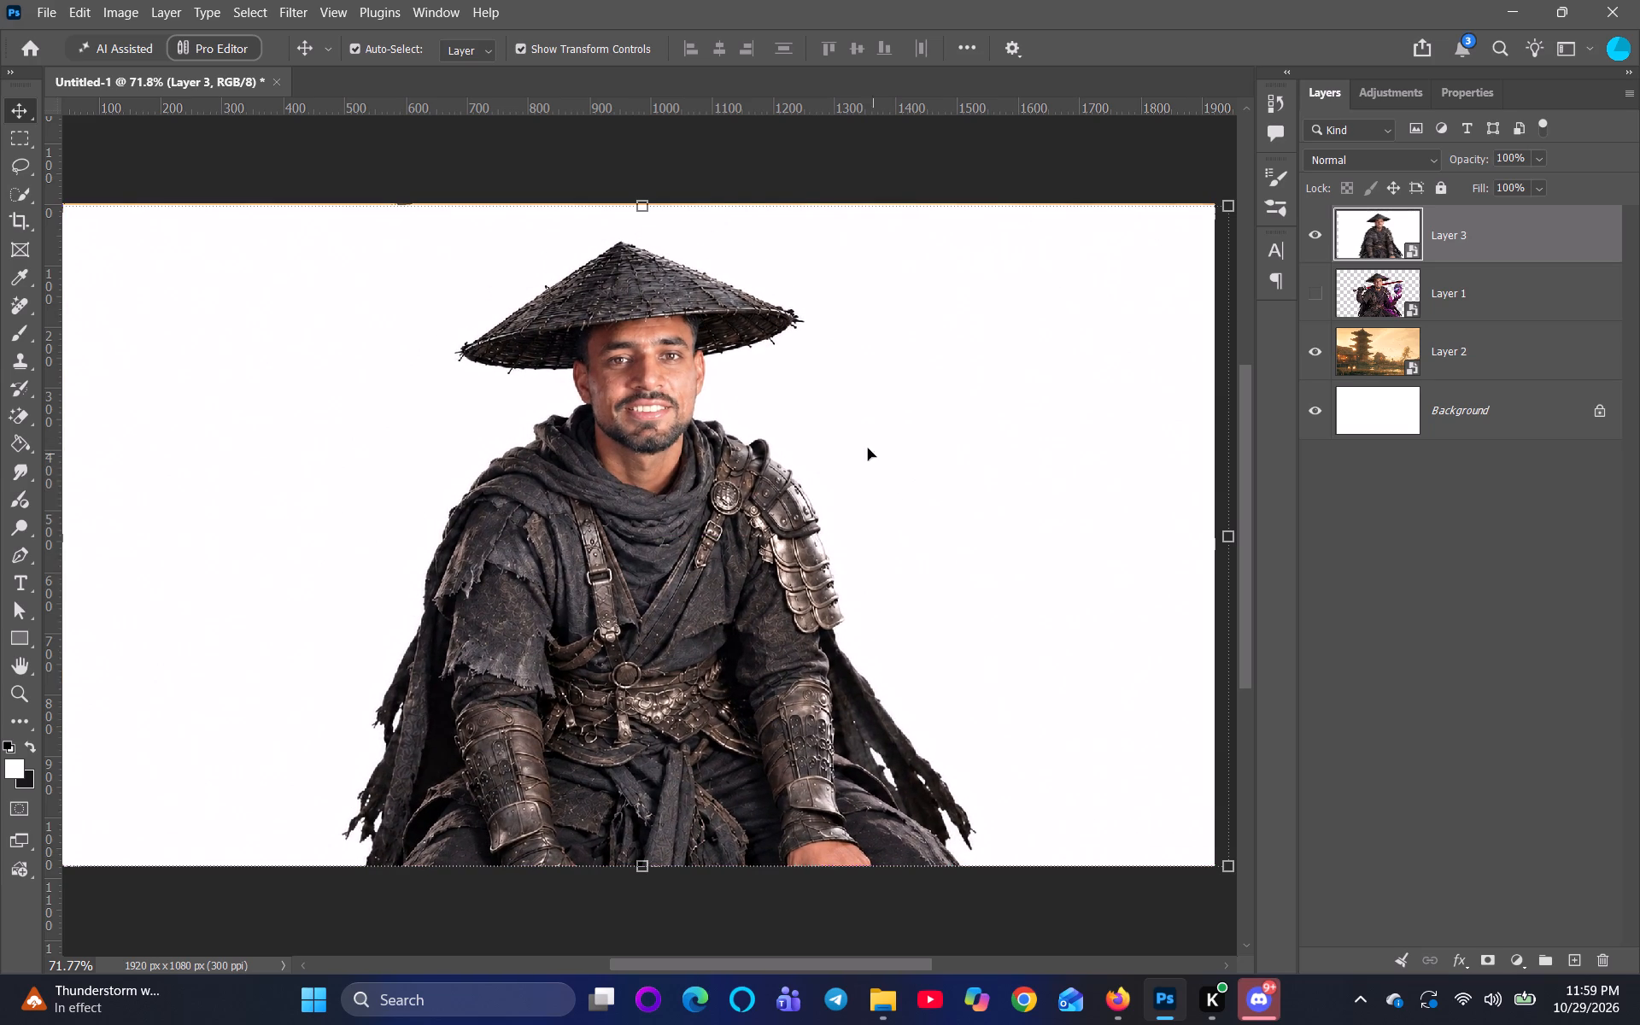
Select the swordless warrior on Layer 3 with Select Subject using Cloud processing.
left_click(33, 200)
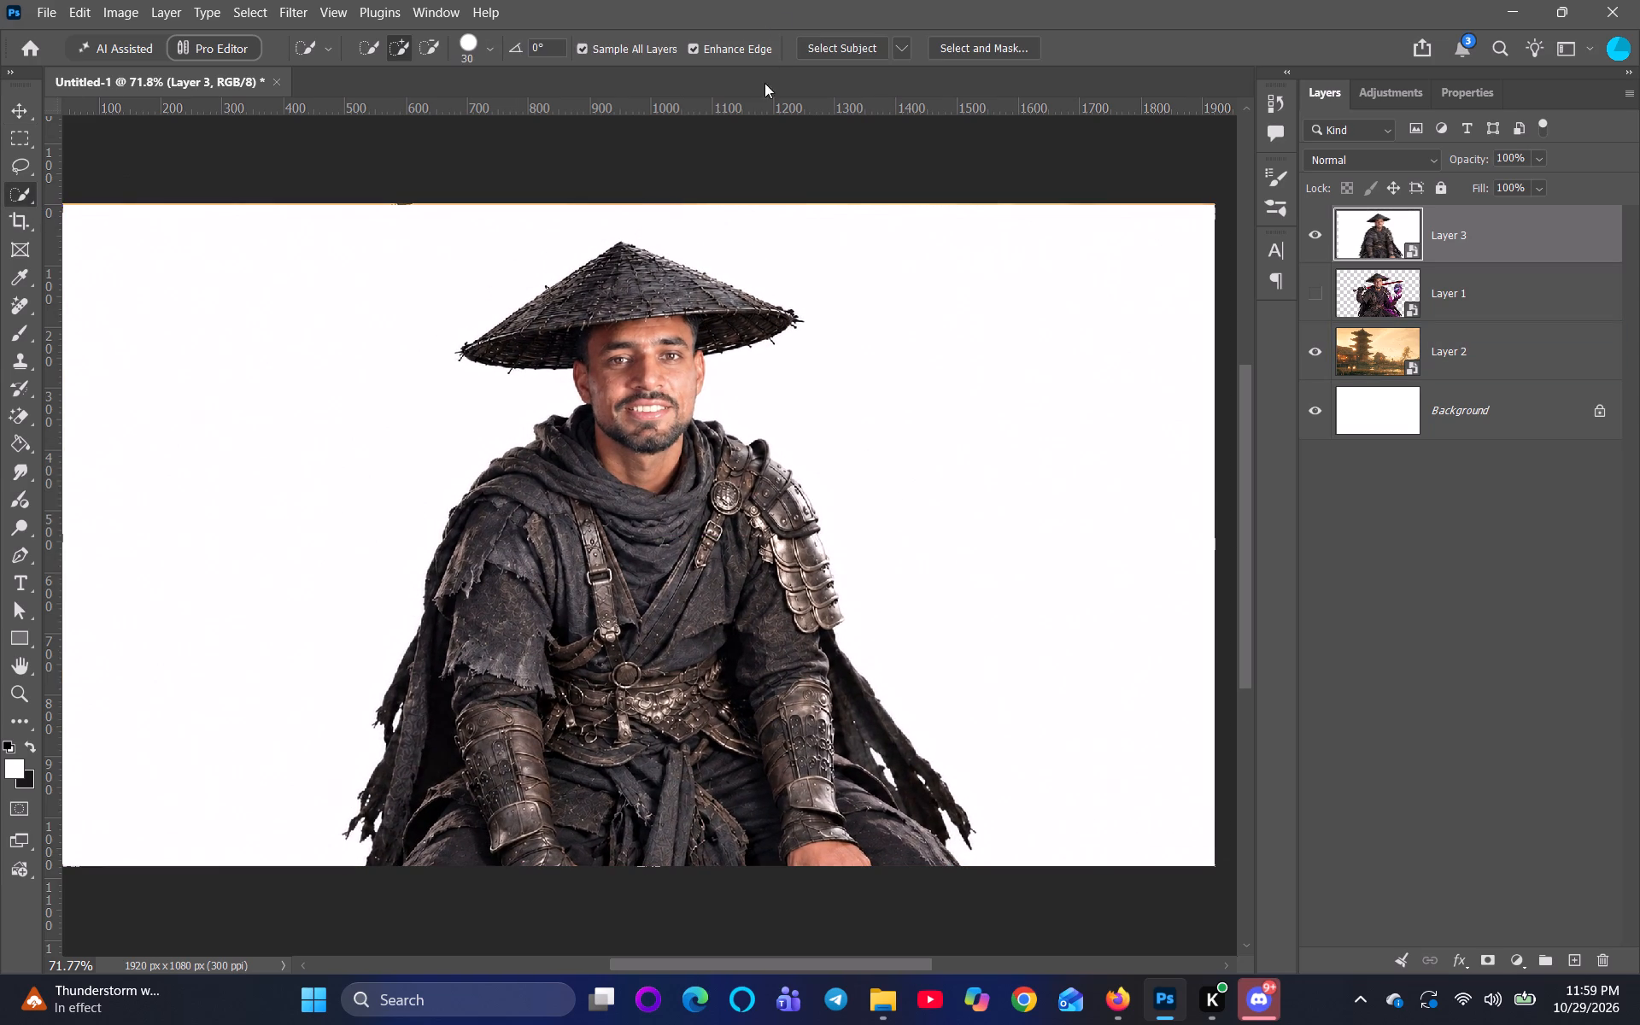
left_click(908, 44)
left_click(901, 89)
left_click(828, 37)
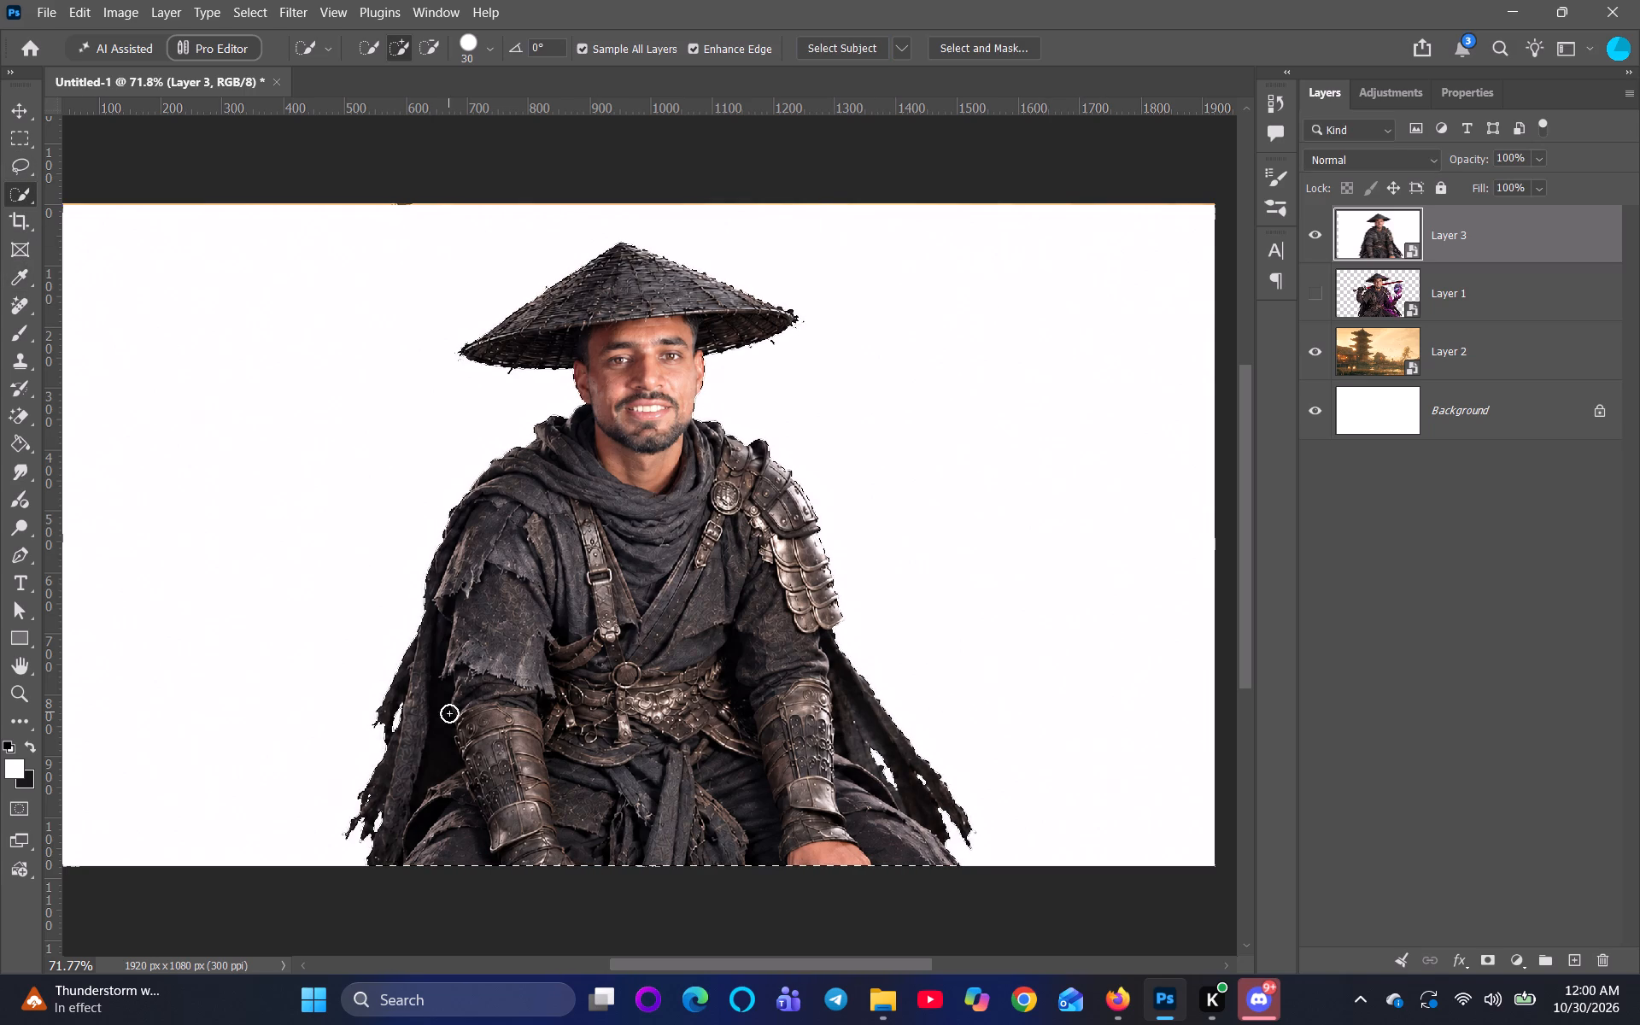
Subtract the warrior's robe, arms and legs from the selection with the Quick Selection tool, keeping the hat, face and neck.
left_click_drag(630, 862, 629, 850, "alt")
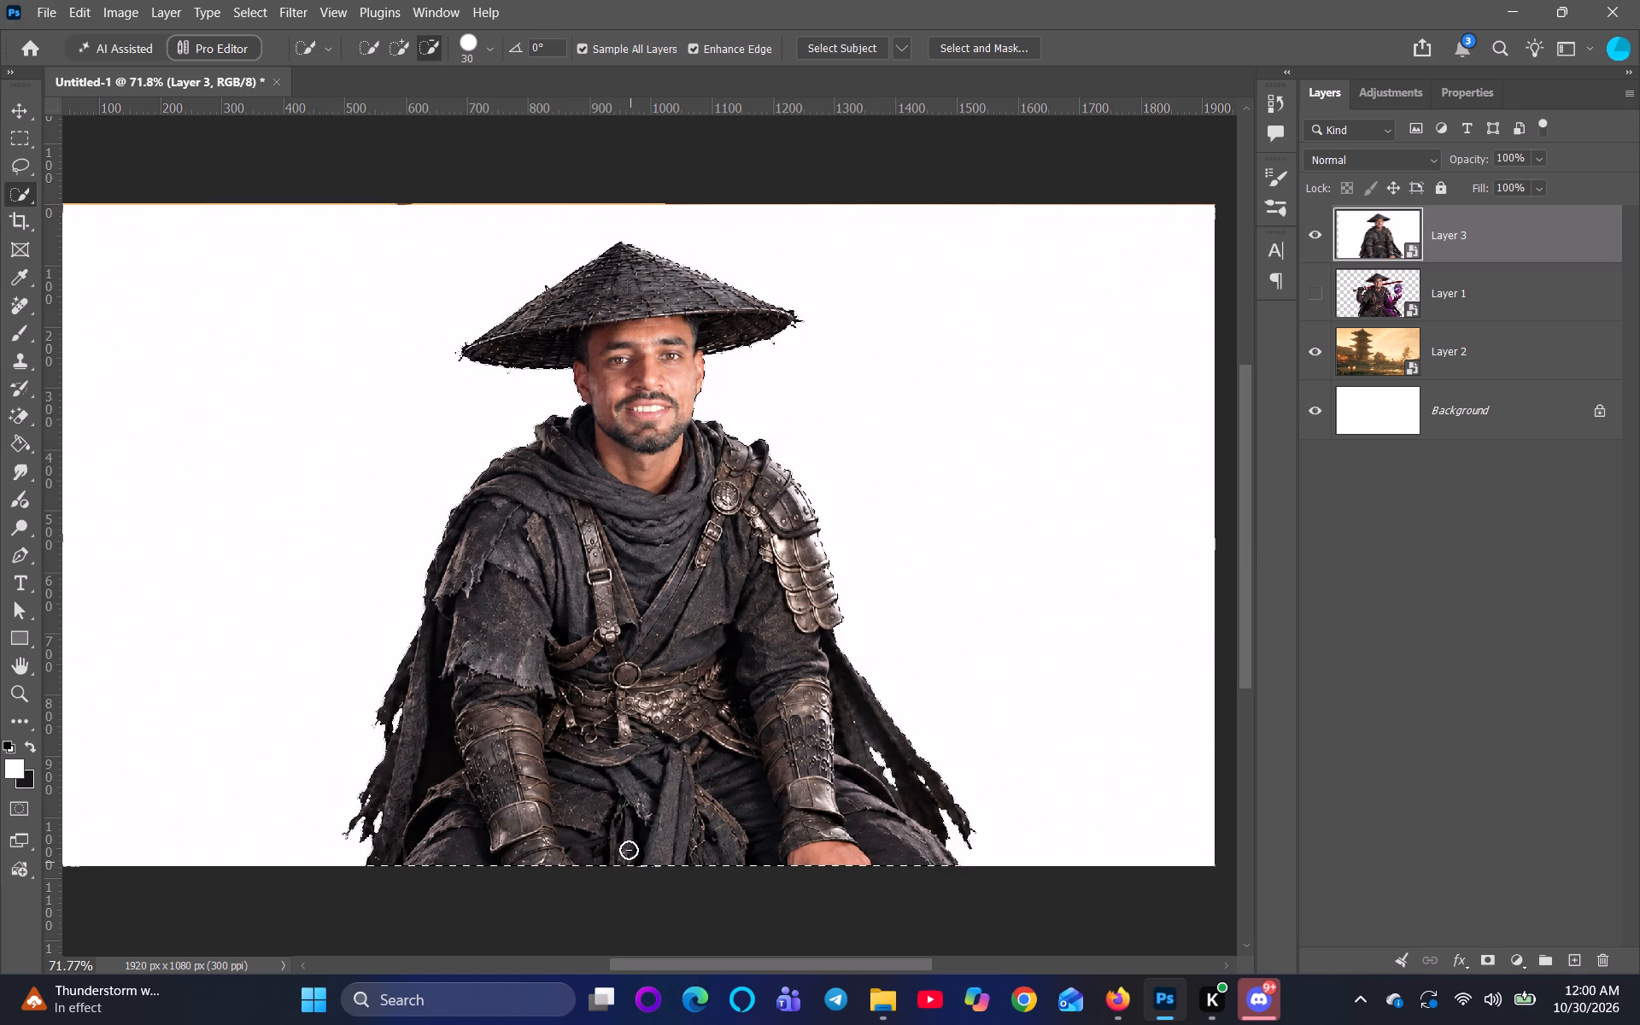
left_click_drag(629, 850, 466, 699, "alt")
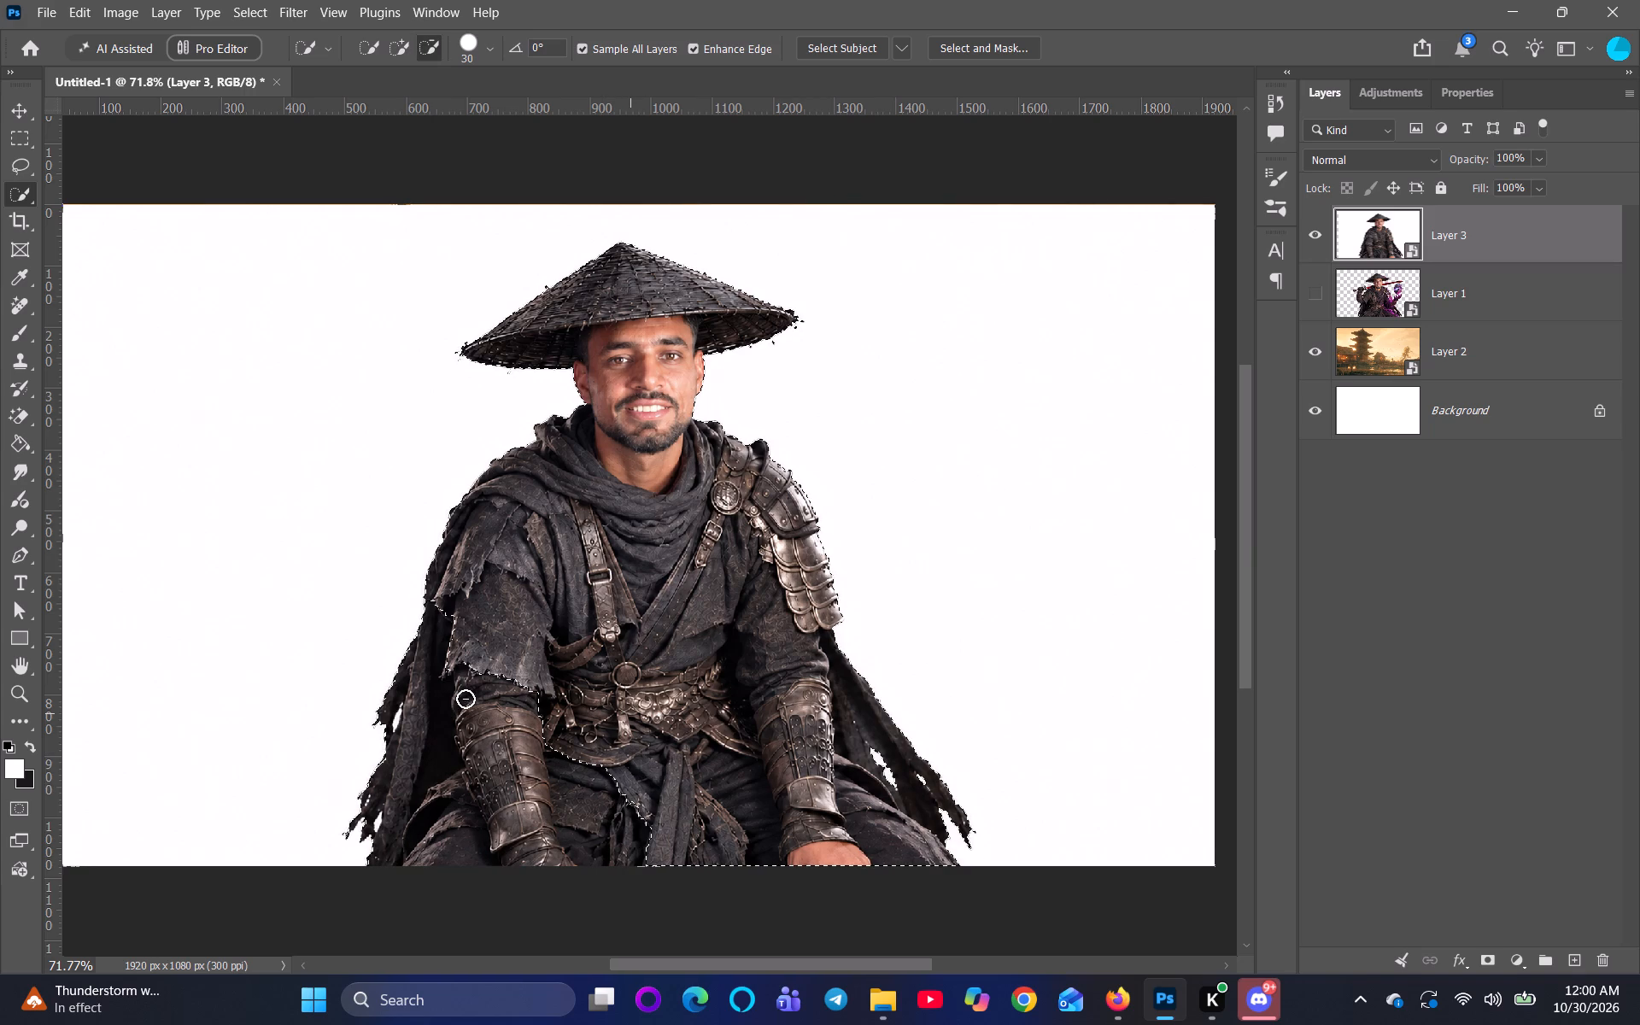
left_click_drag(466, 699, 893, 811, "alt")
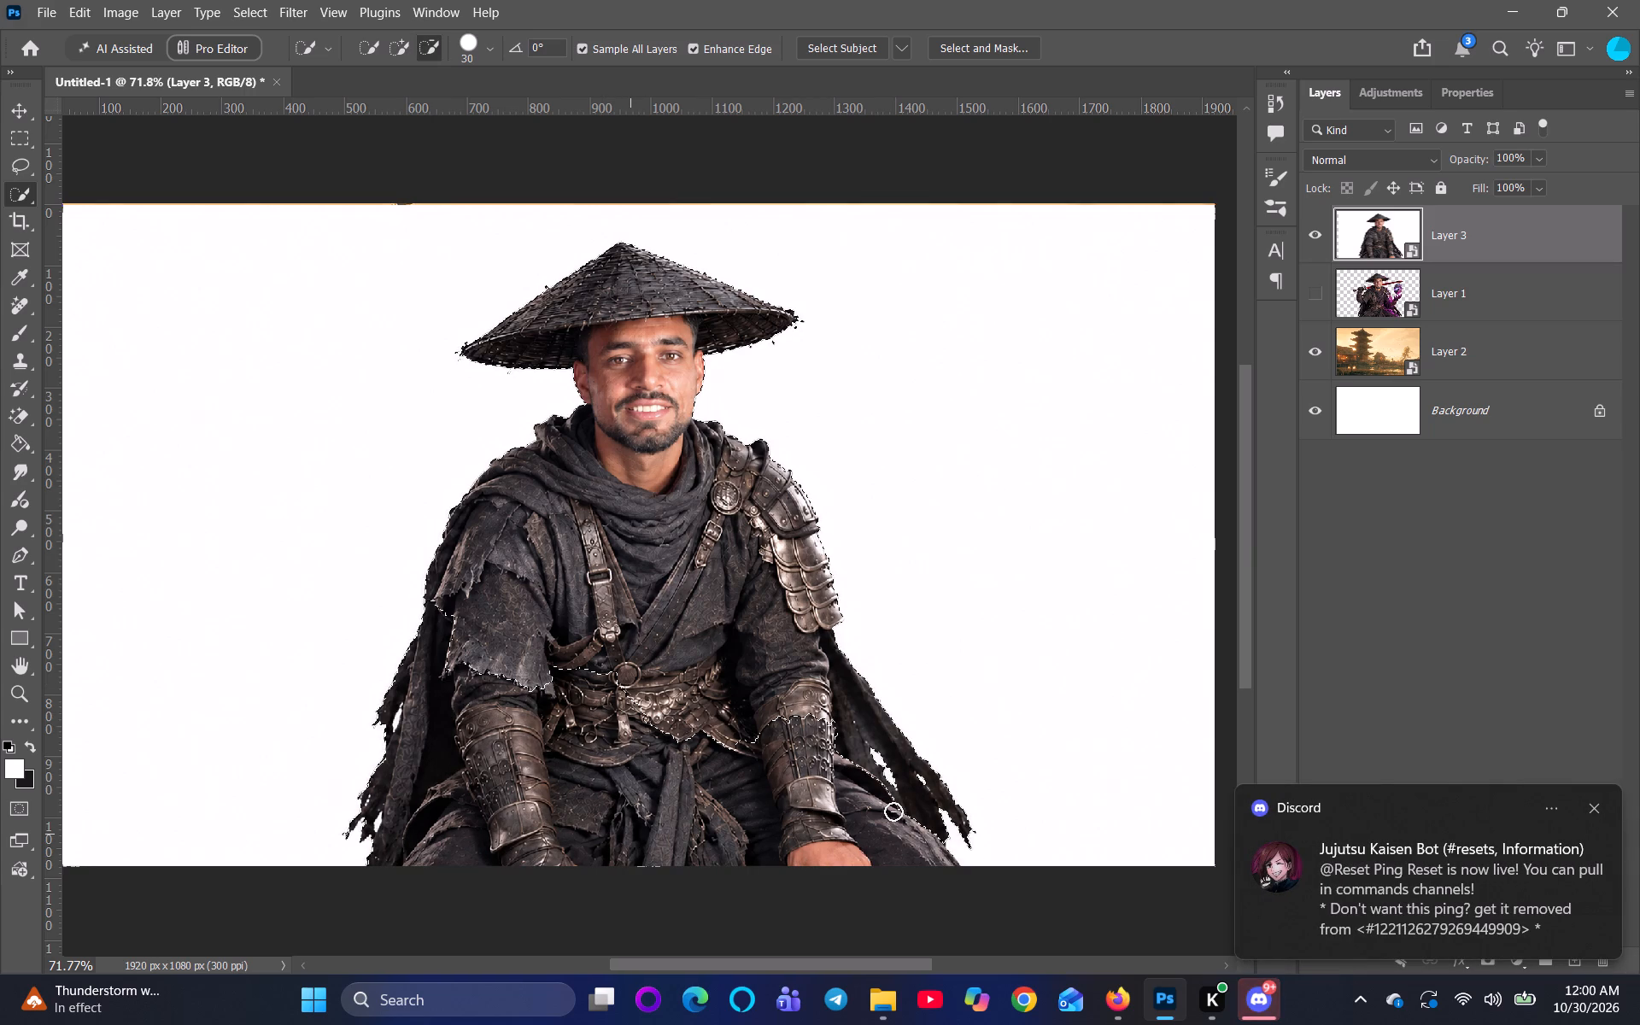
left_click_drag(893, 811, 485, 594, "alt")
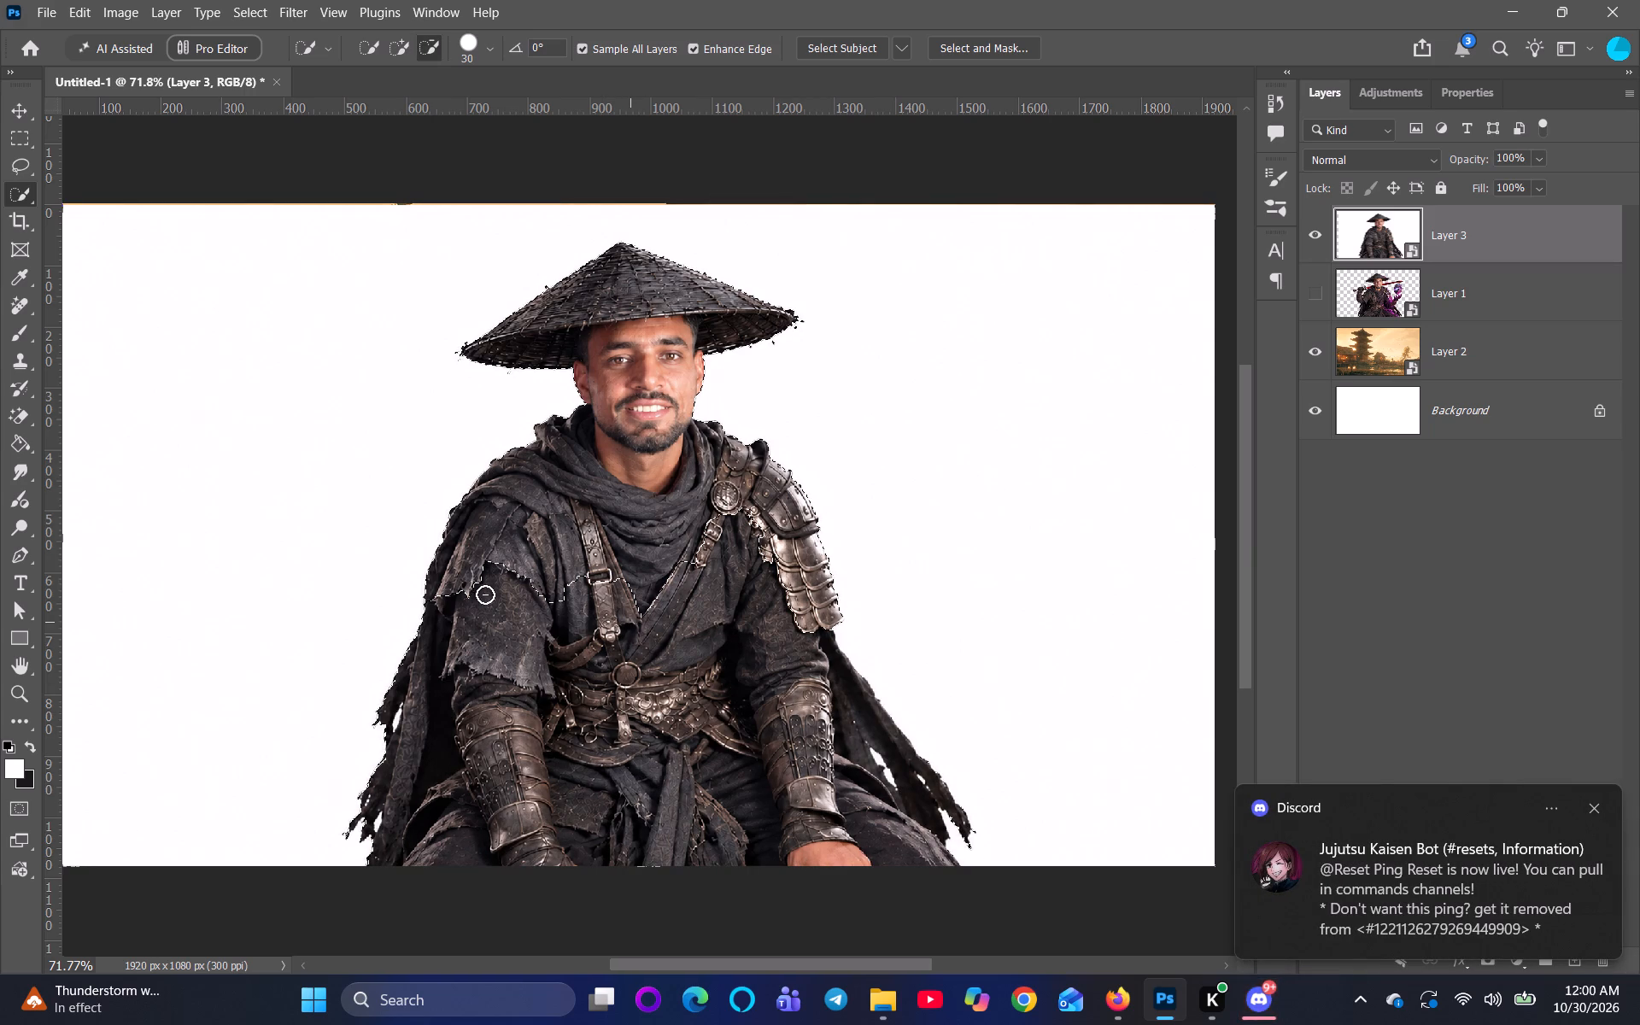
left_click_drag(485, 594, 540, 444, "alt")
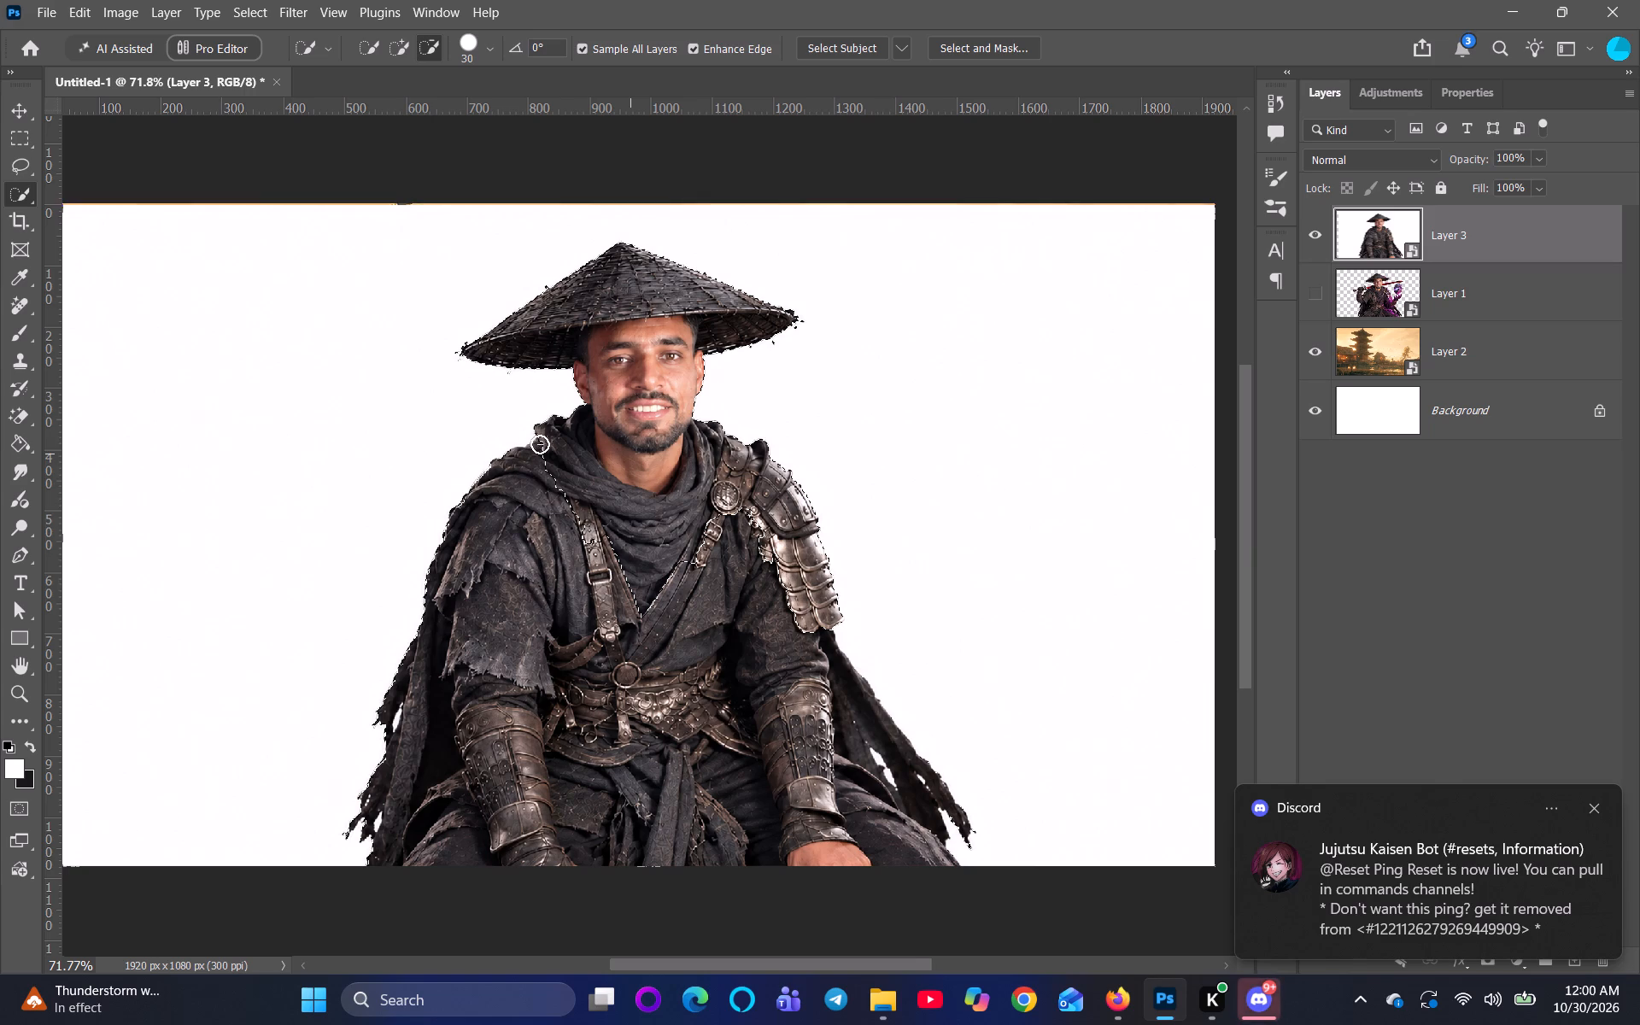
left_click_drag(540, 444, 568, 489, "alt")
left_click_drag(830, 582, 806, 575, "alt")
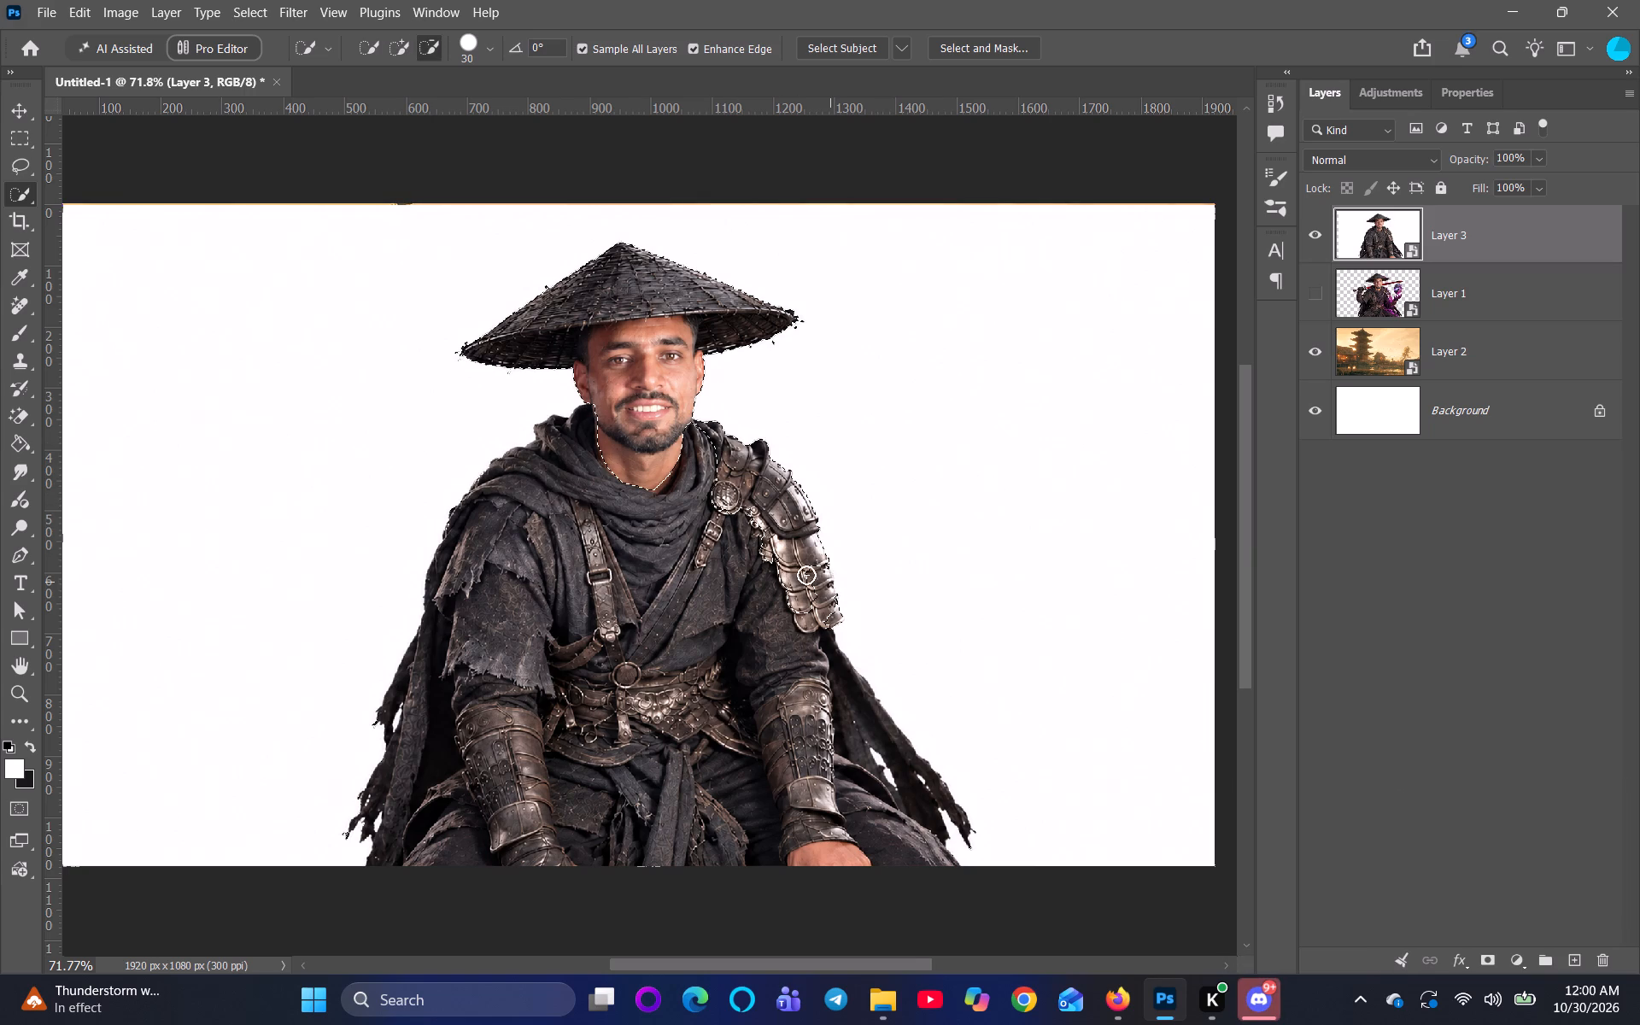
left_click_drag(806, 575, 769, 478, "alt")
Subtract the leftover selected patches along the metal shoulder armour from the head selection.
scroll(716, 545, "up", 9)
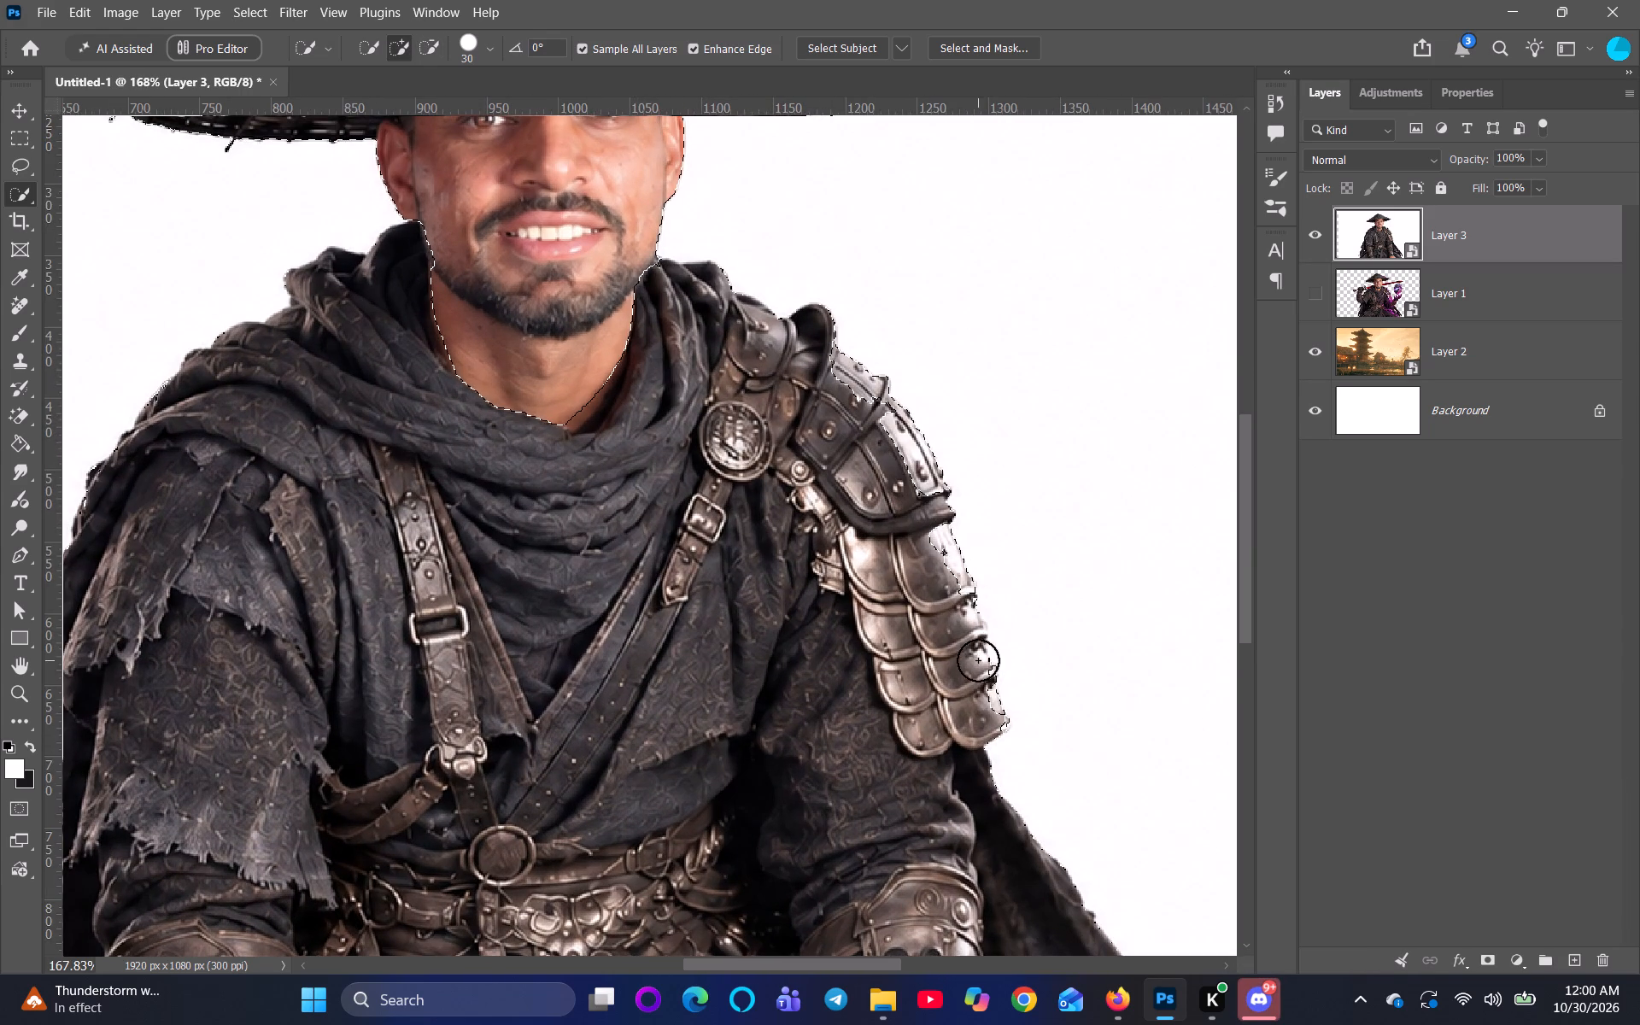
left_click_drag(978, 660, 928, 550)
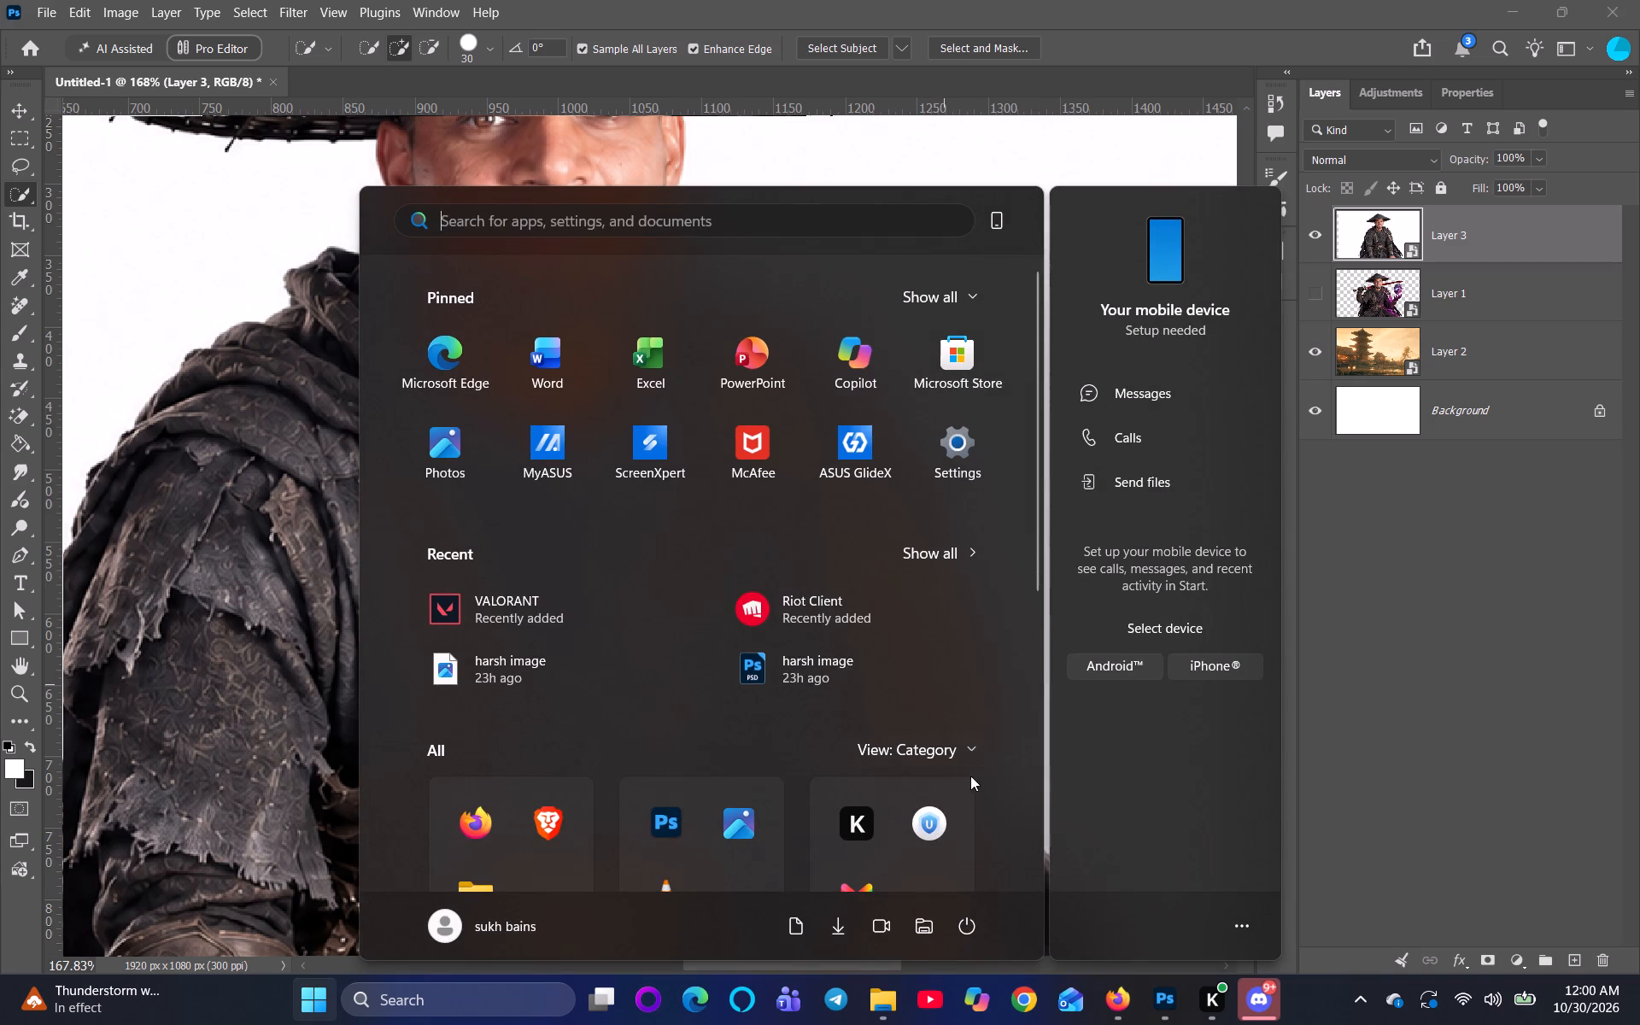
left_click(1114, 156)
left_click_drag(965, 689, 962, 612, "alt")
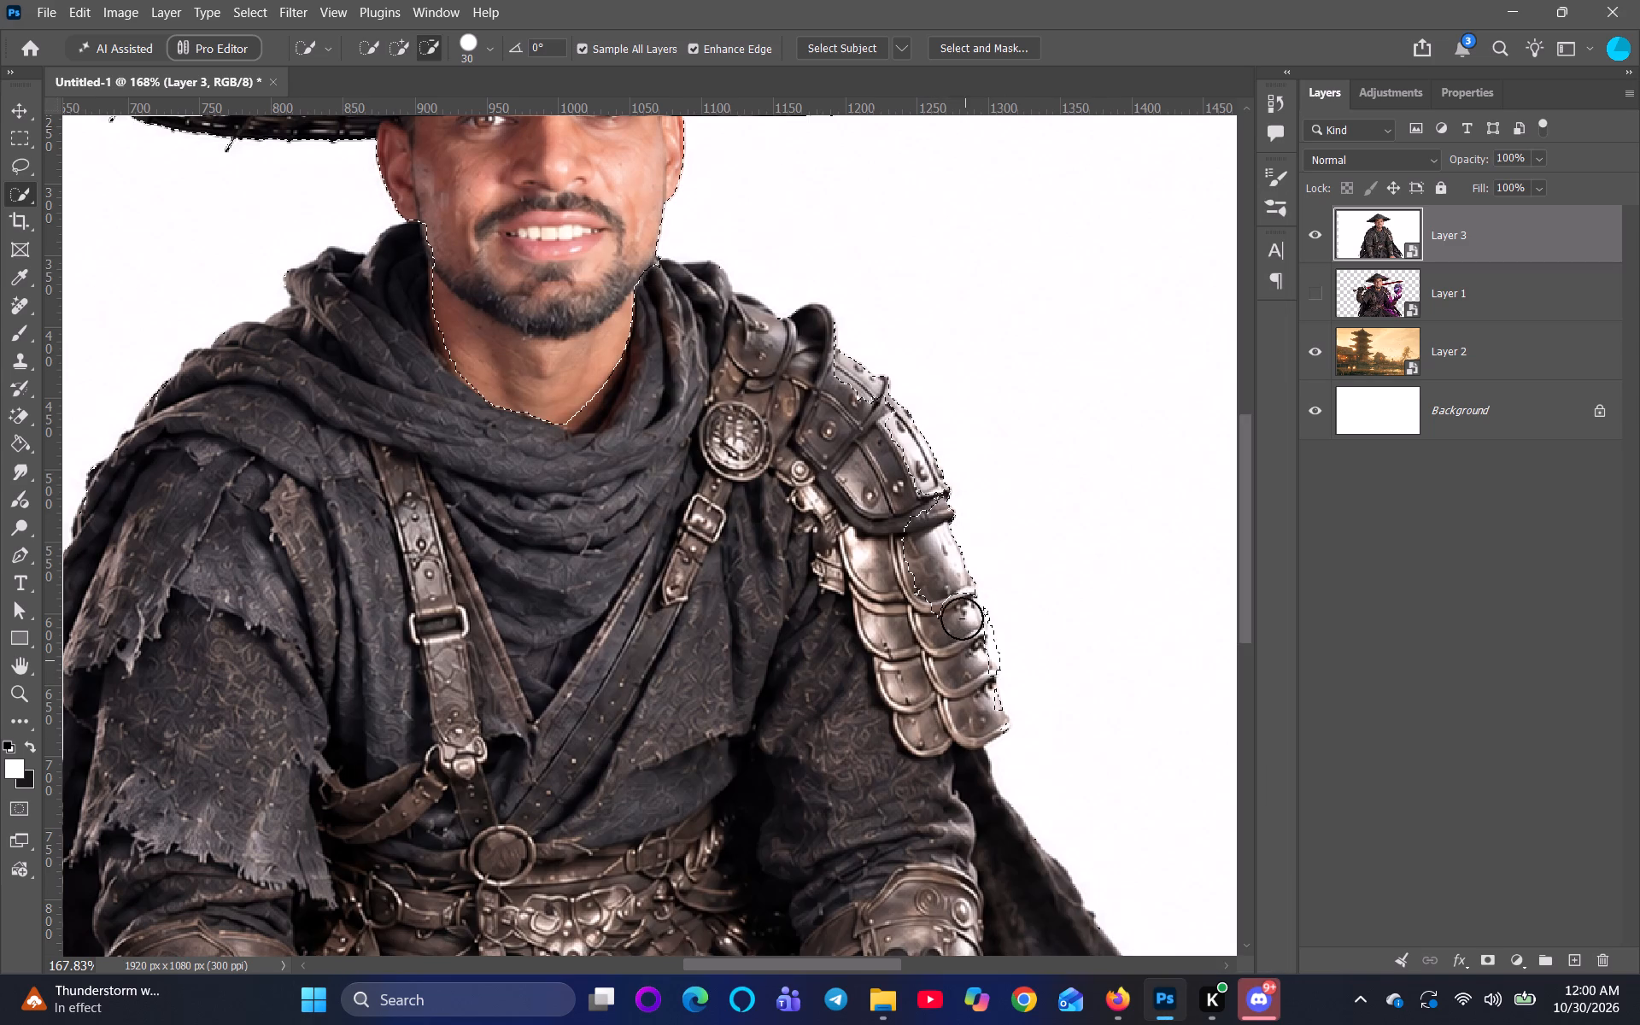
left_click_drag(956, 638, 939, 513)
left_click_drag(967, 776, 967, 710, "alt")
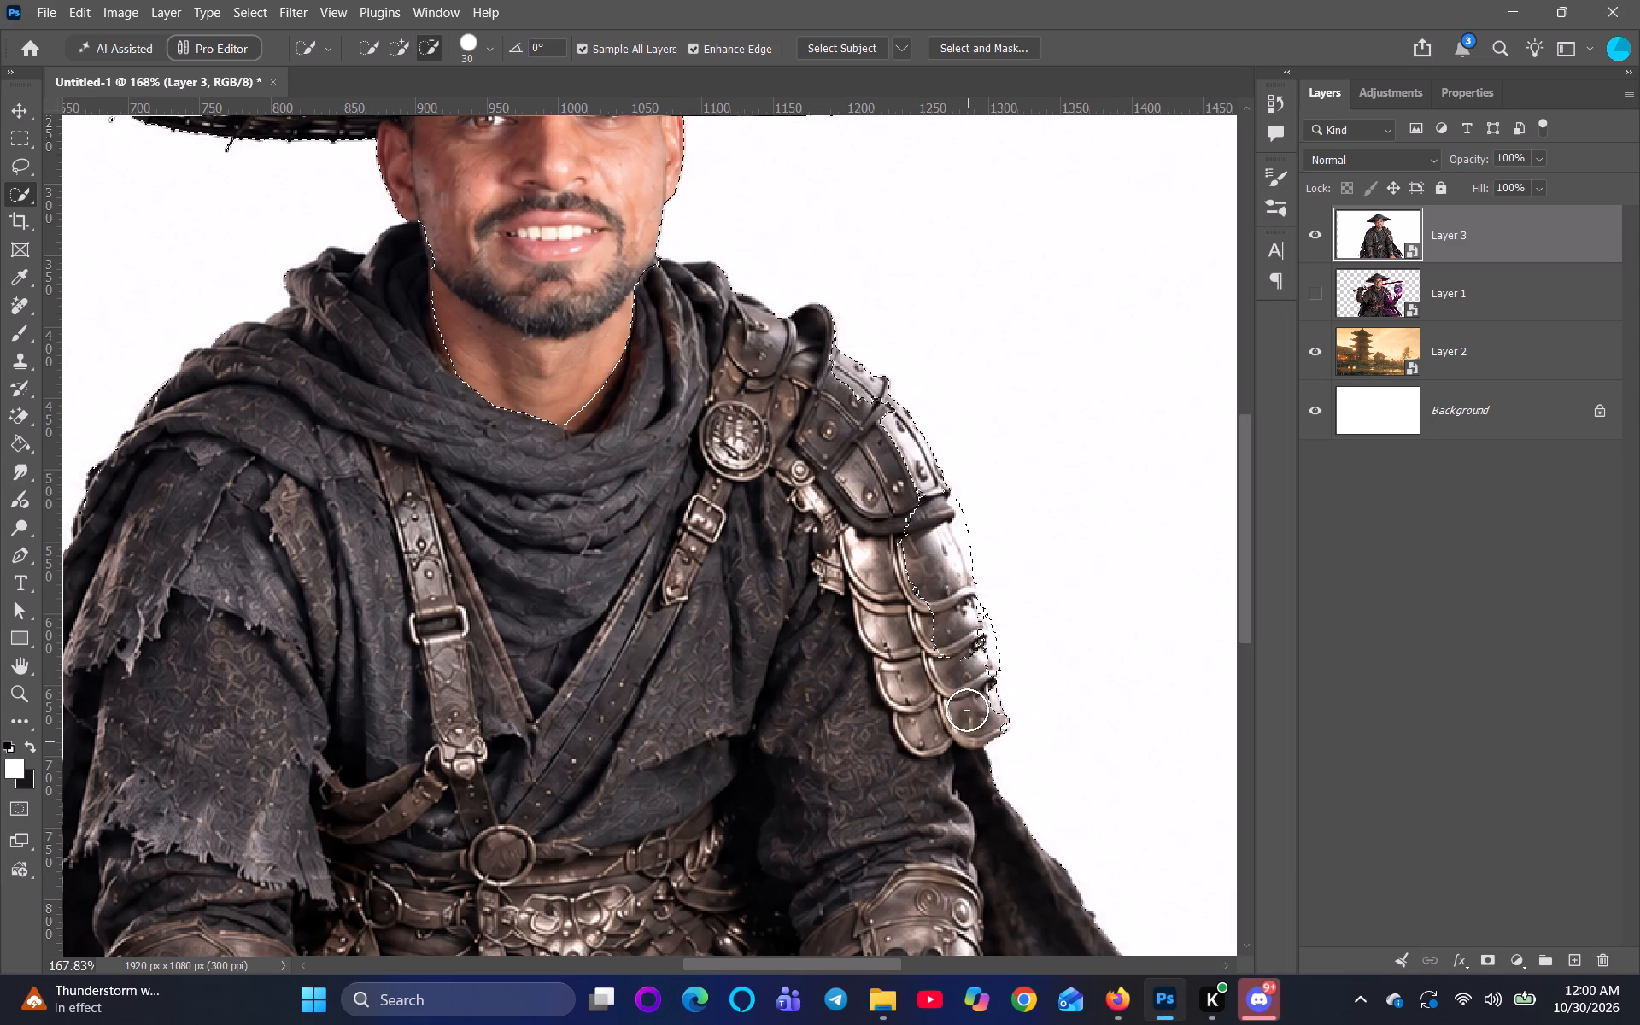
left_click_drag(967, 710, 946, 674, "alt")
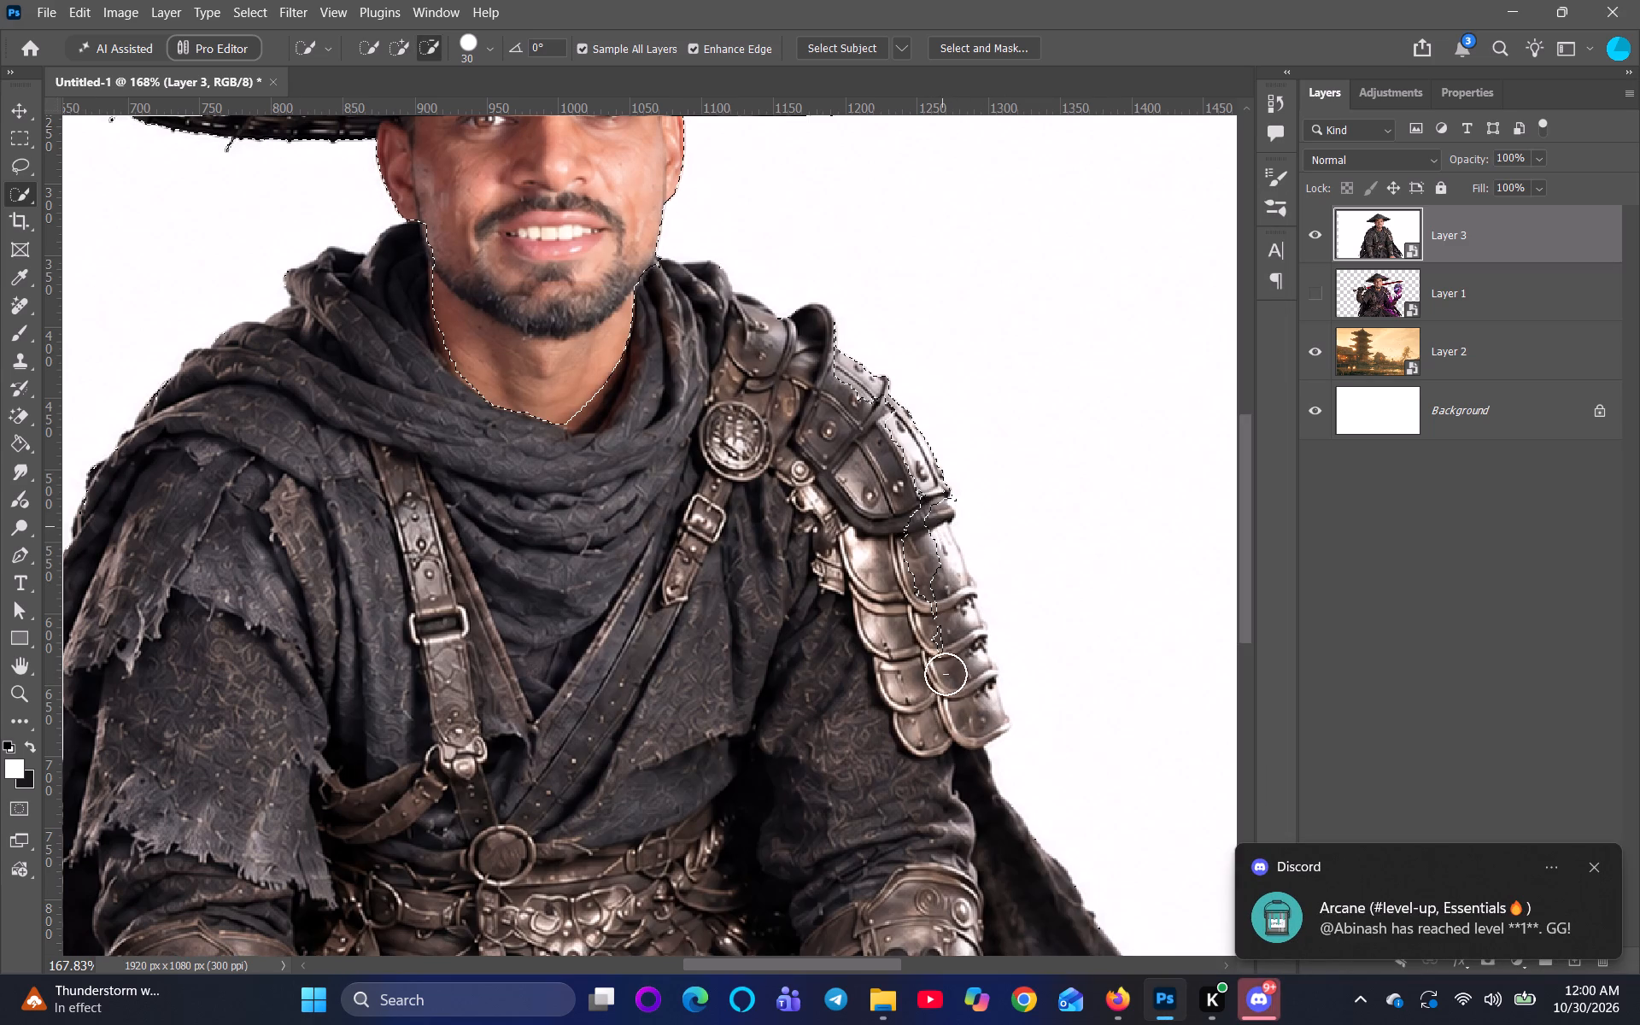
left_click_drag(946, 674, 814, 351, "alt")
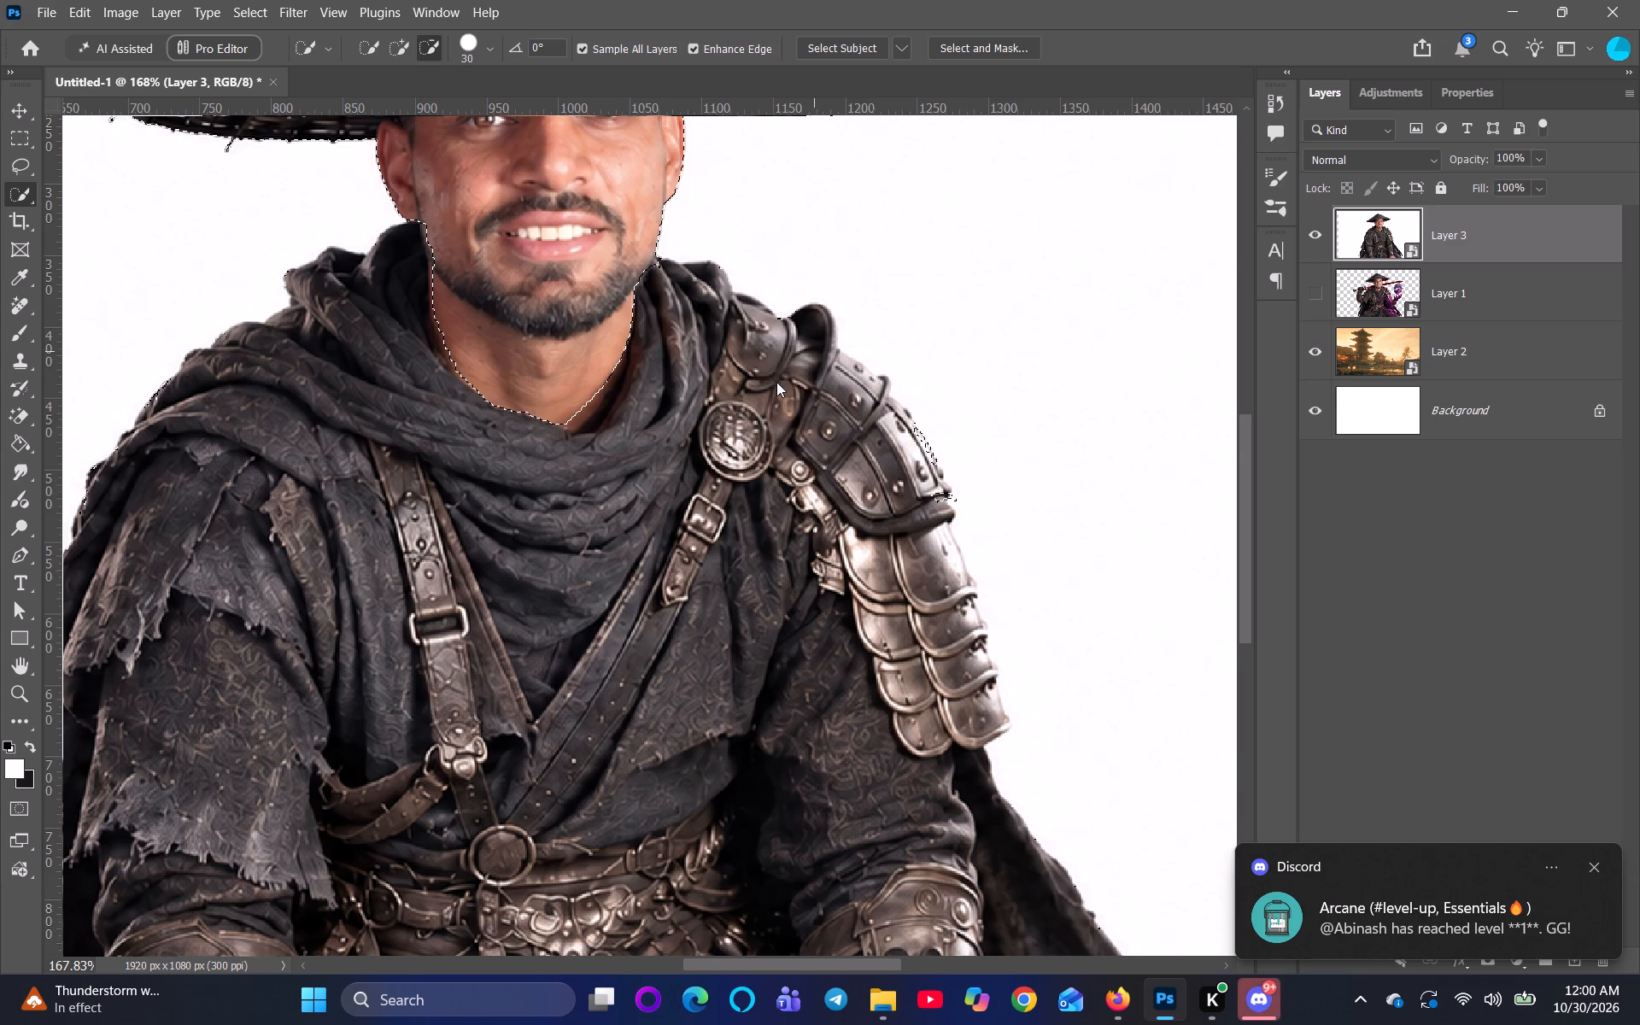
Add the shaded base of the neck to the selection, and undo the extra addition along the other side of the collar.
left_click(599, 394, "shift")
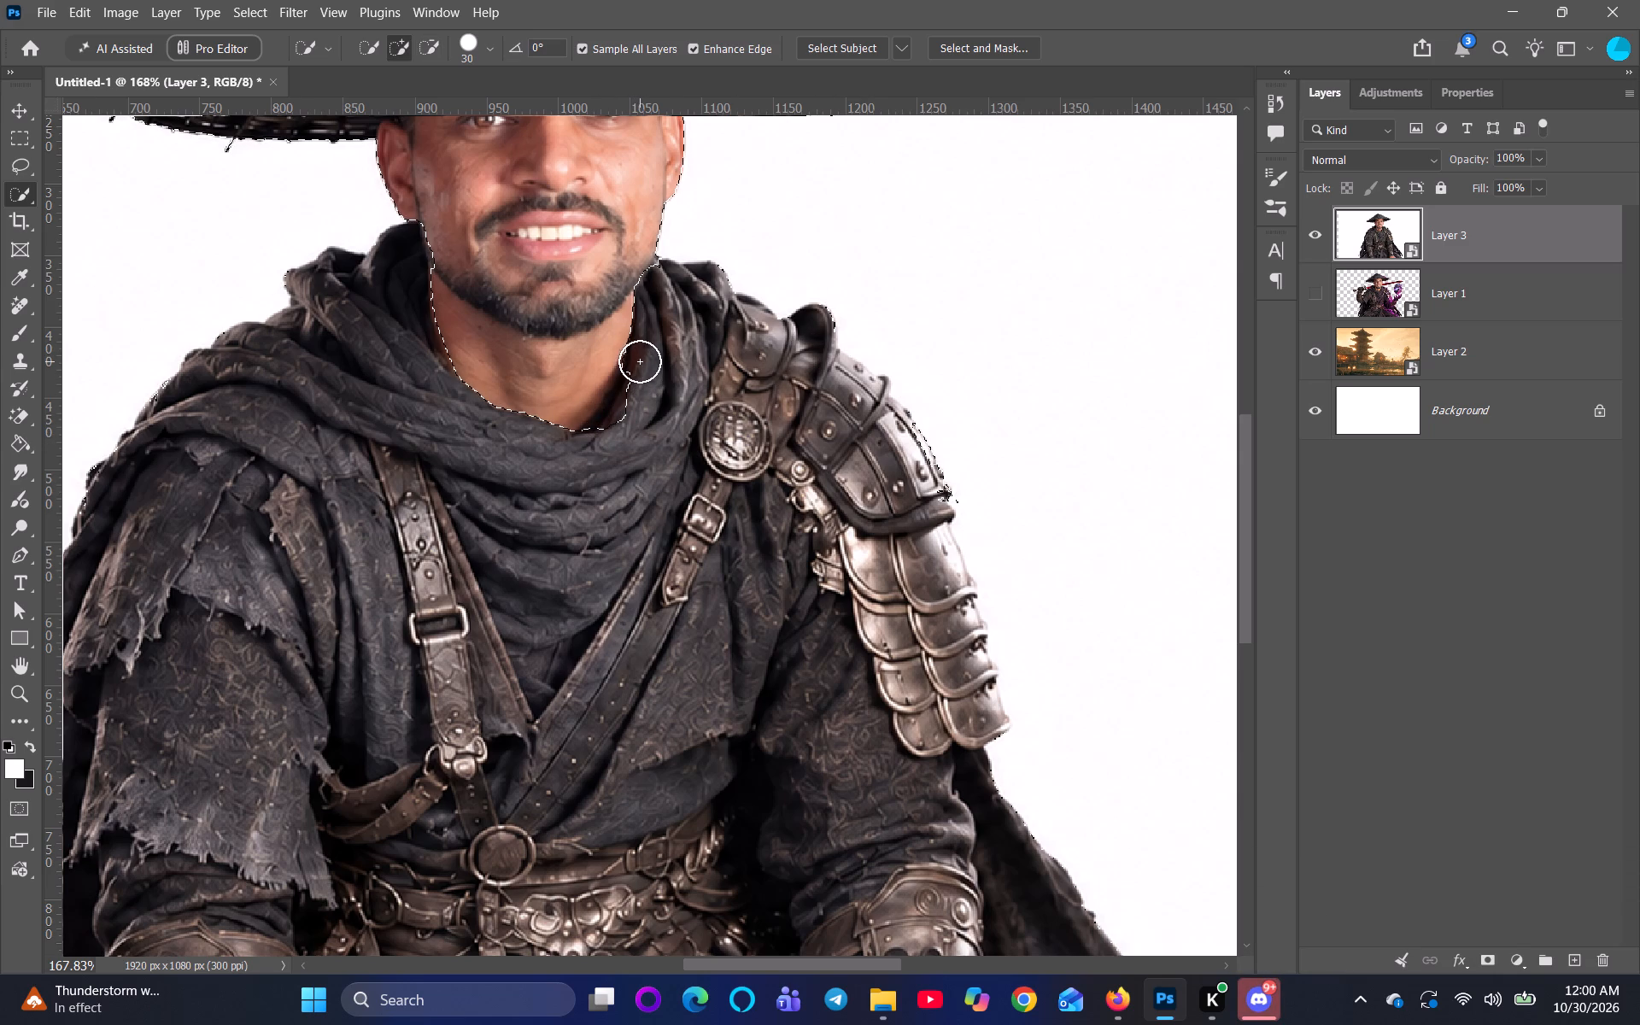
left_click(434, 325, "shift")
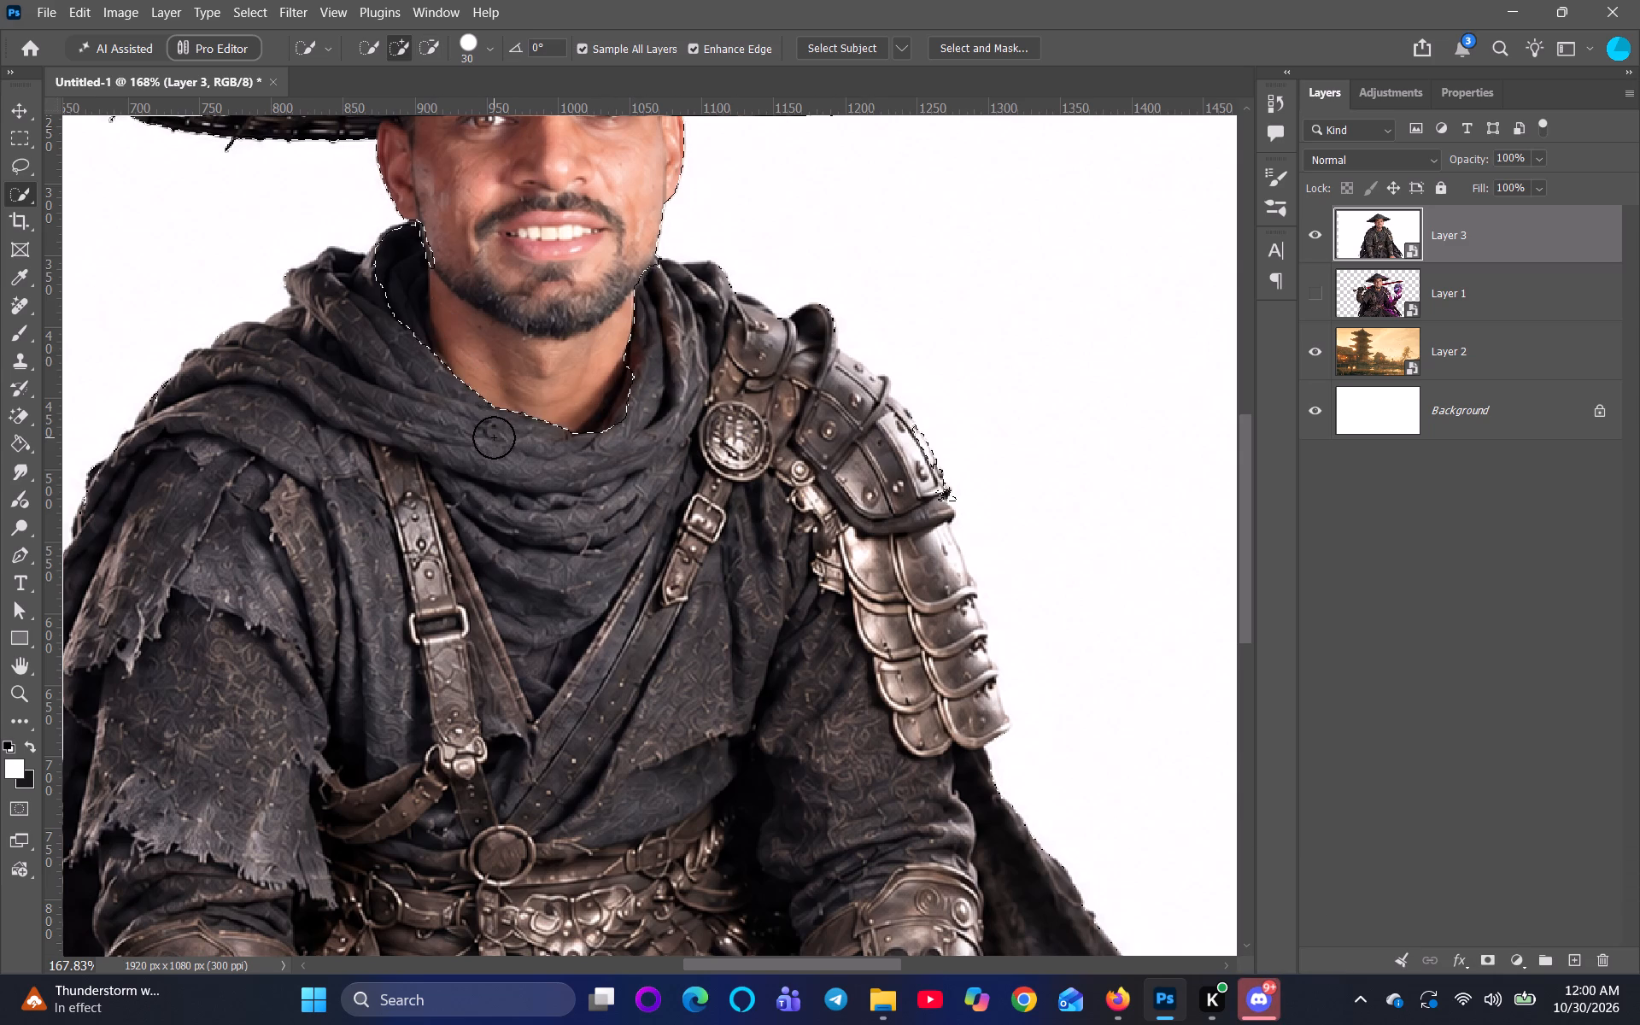
key("ctrl+z")
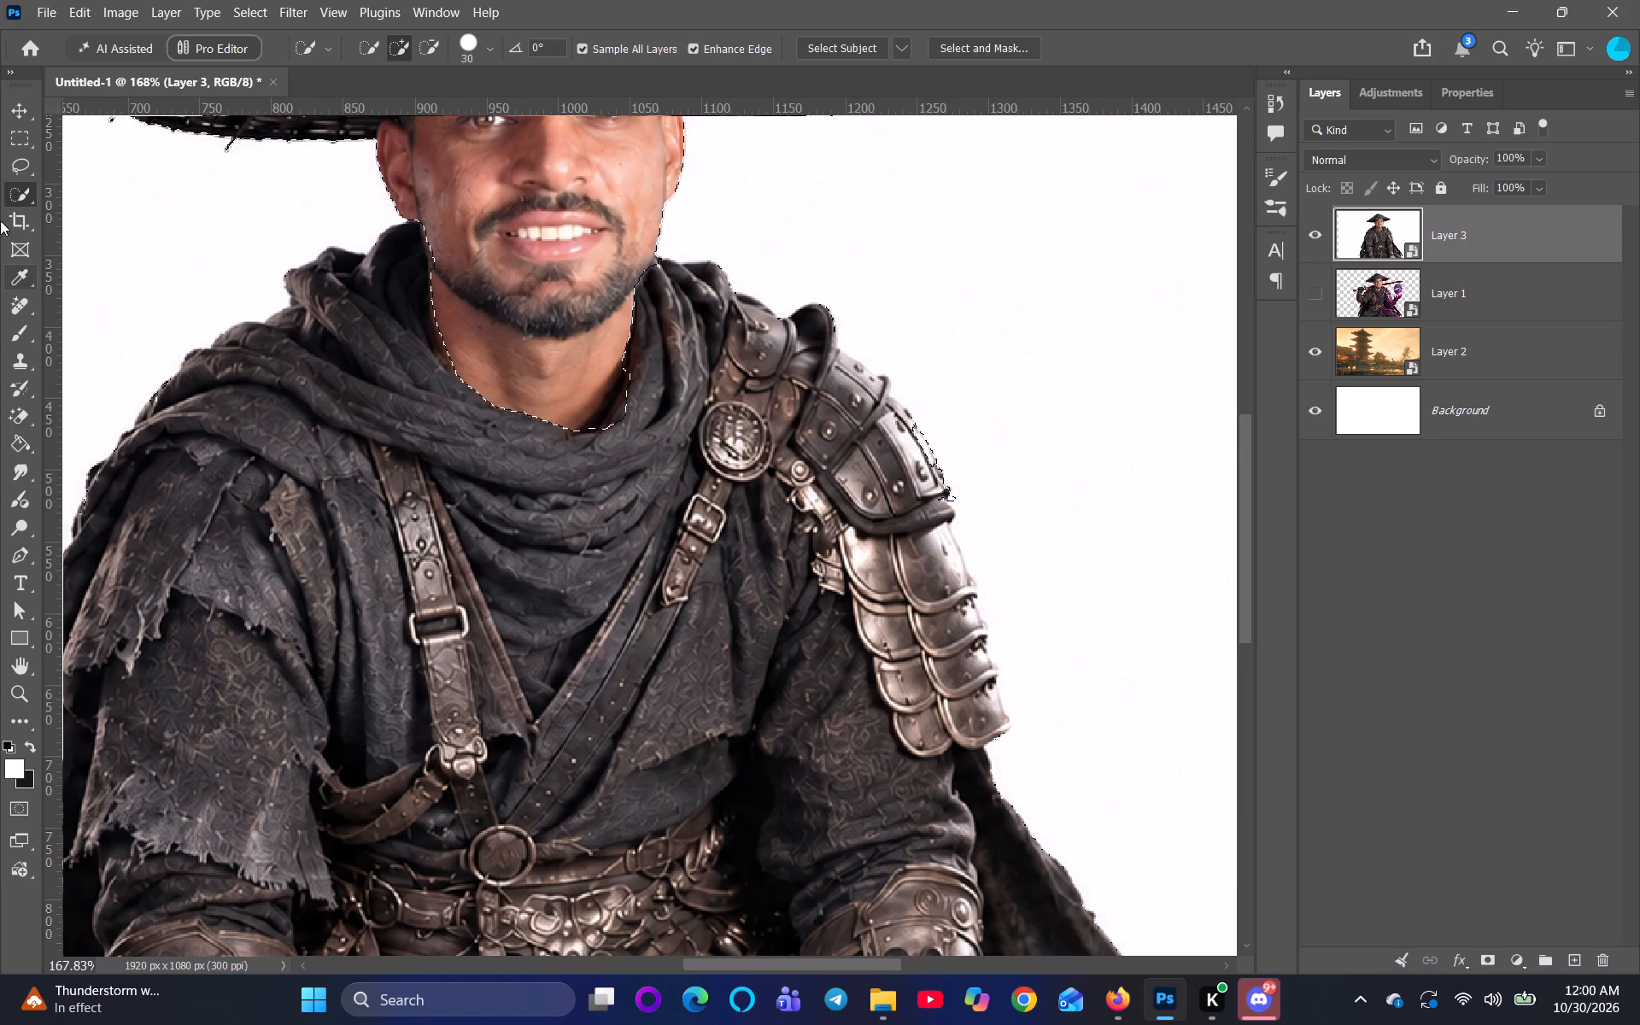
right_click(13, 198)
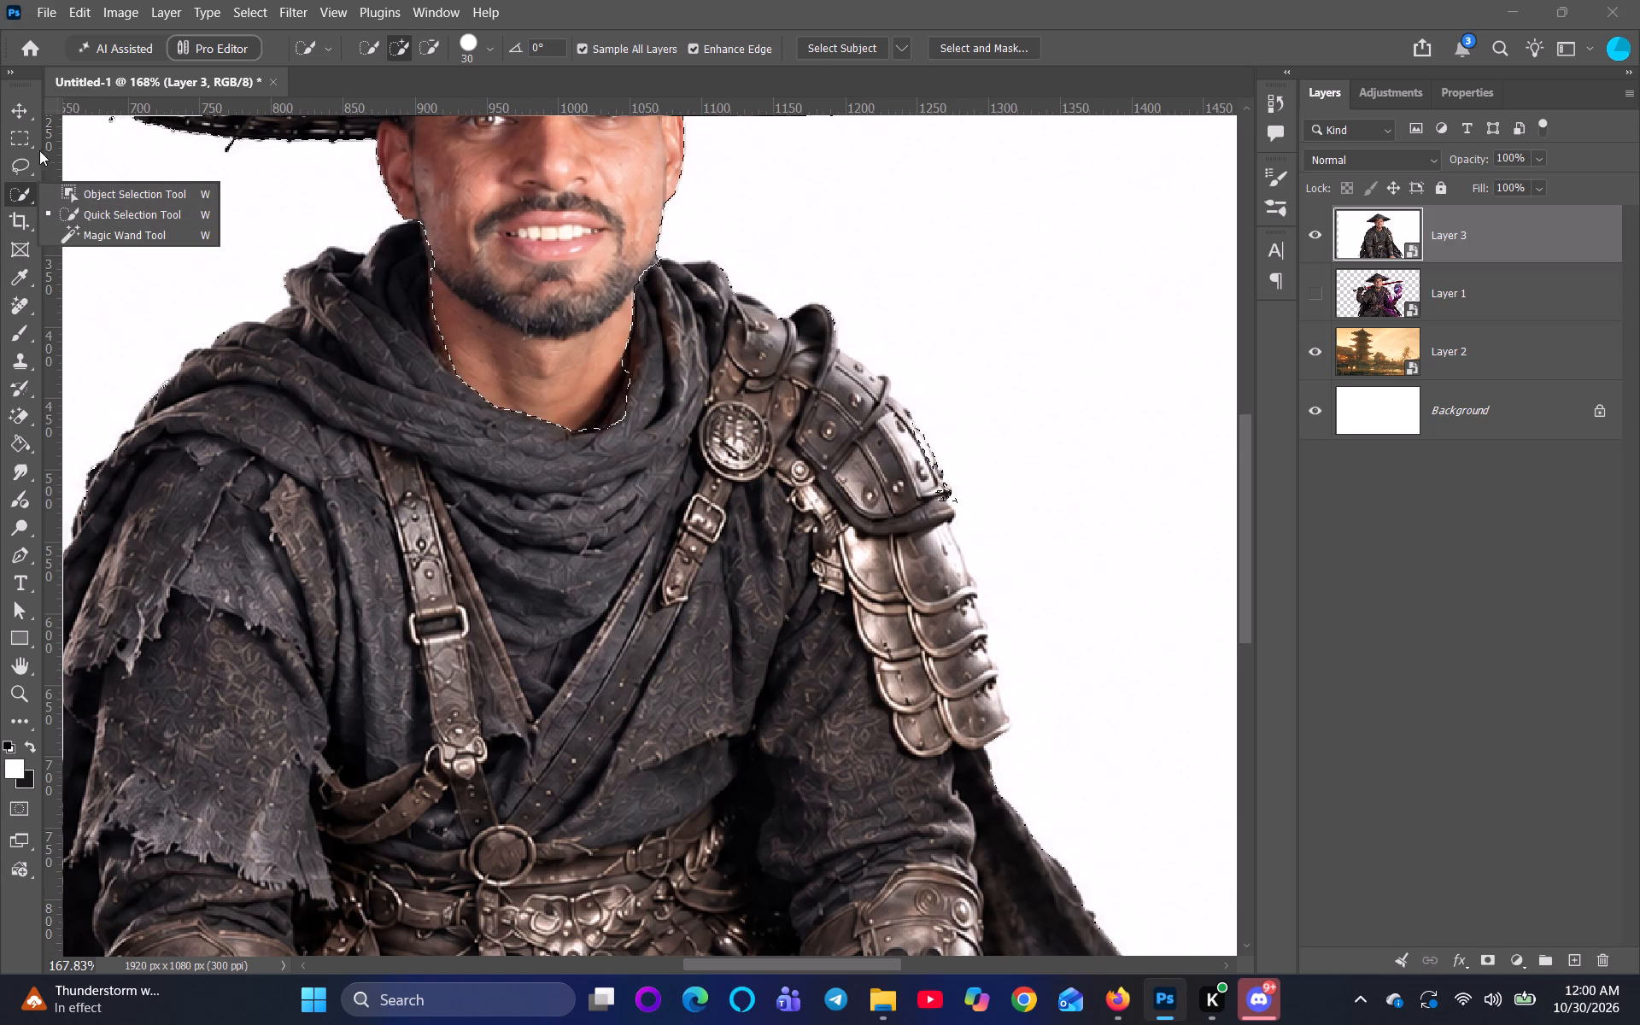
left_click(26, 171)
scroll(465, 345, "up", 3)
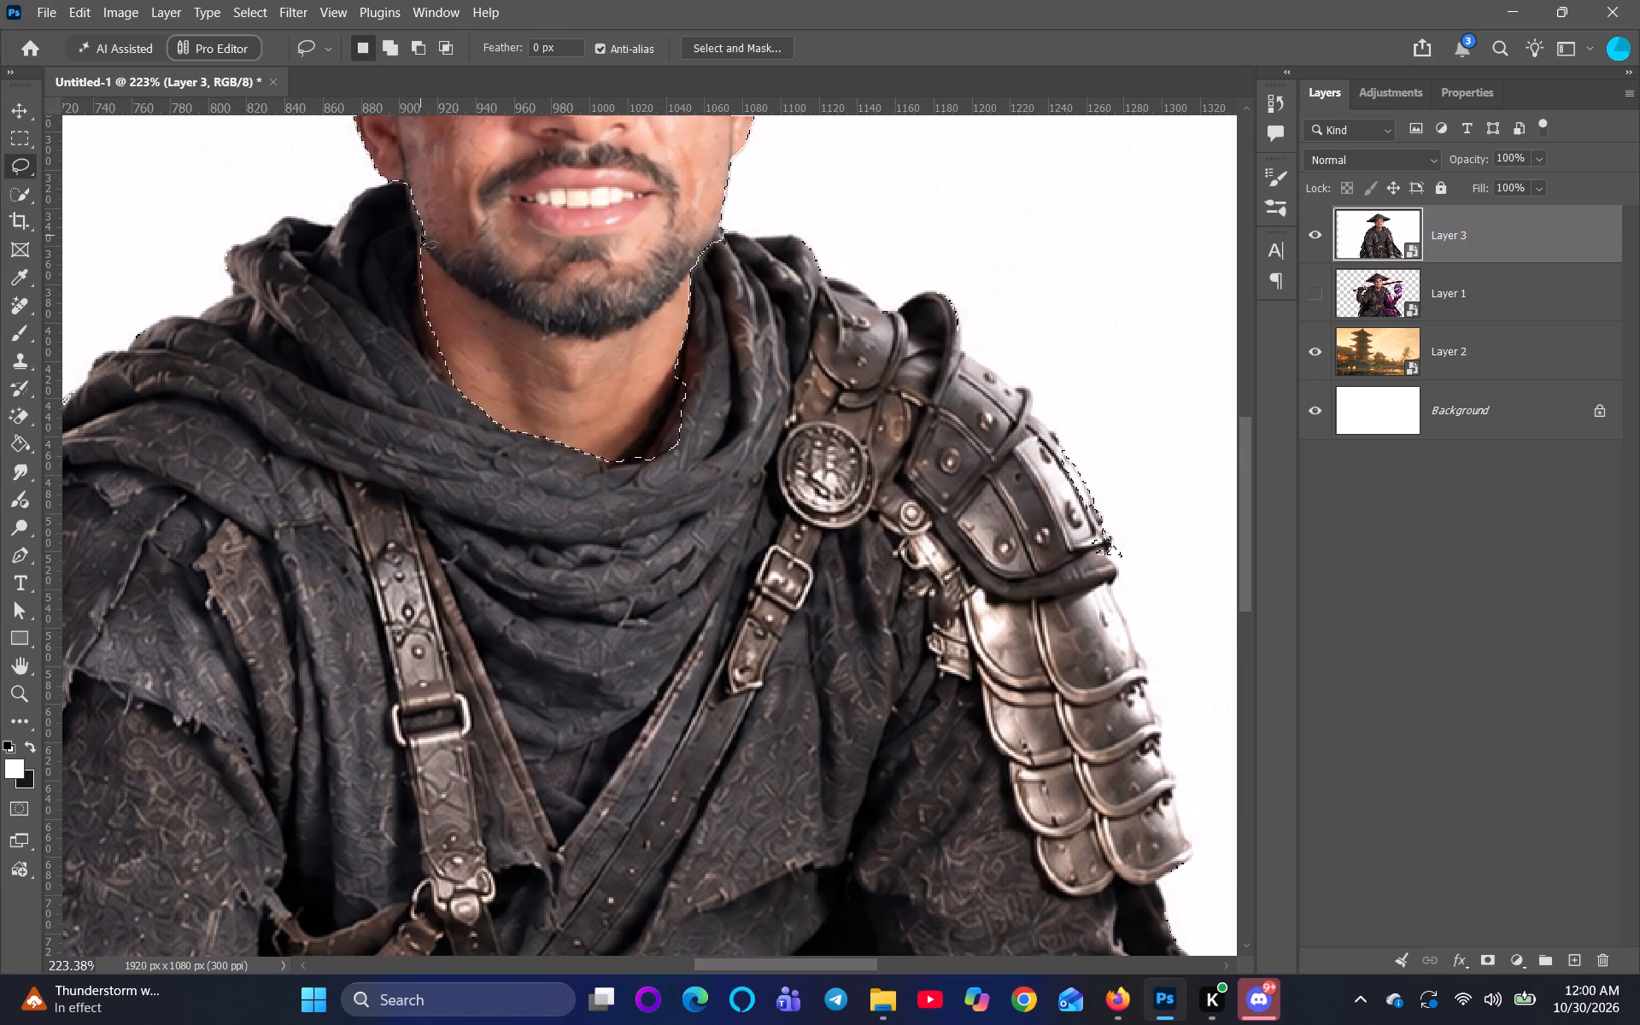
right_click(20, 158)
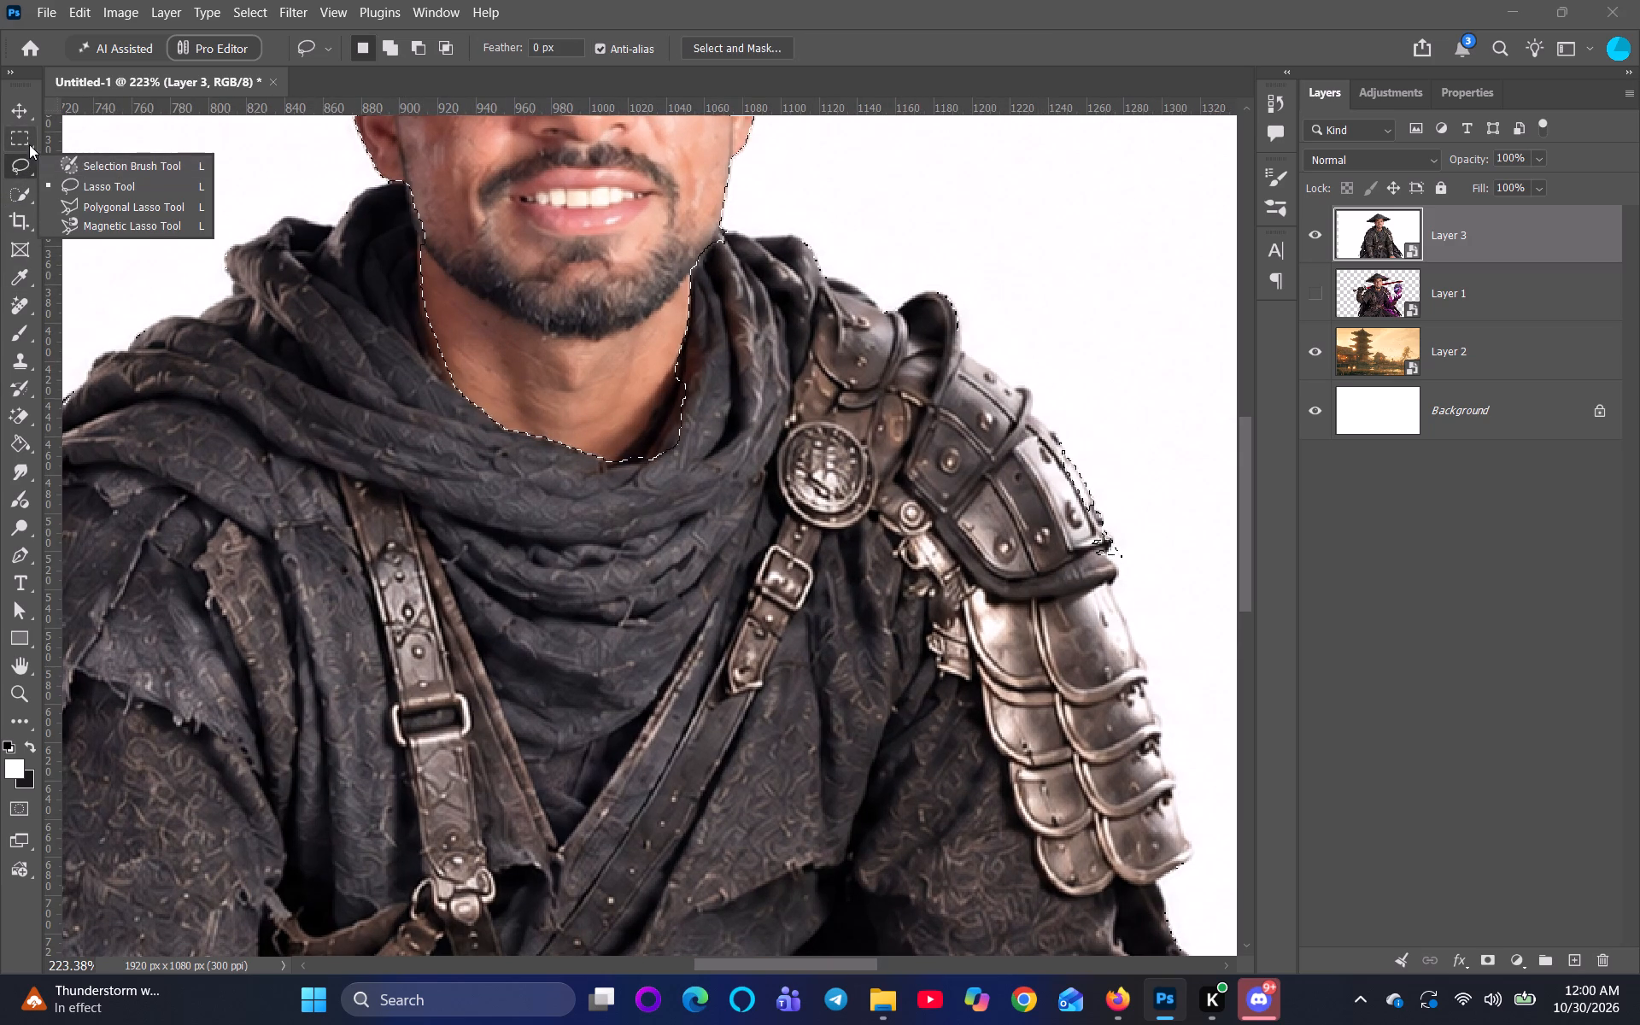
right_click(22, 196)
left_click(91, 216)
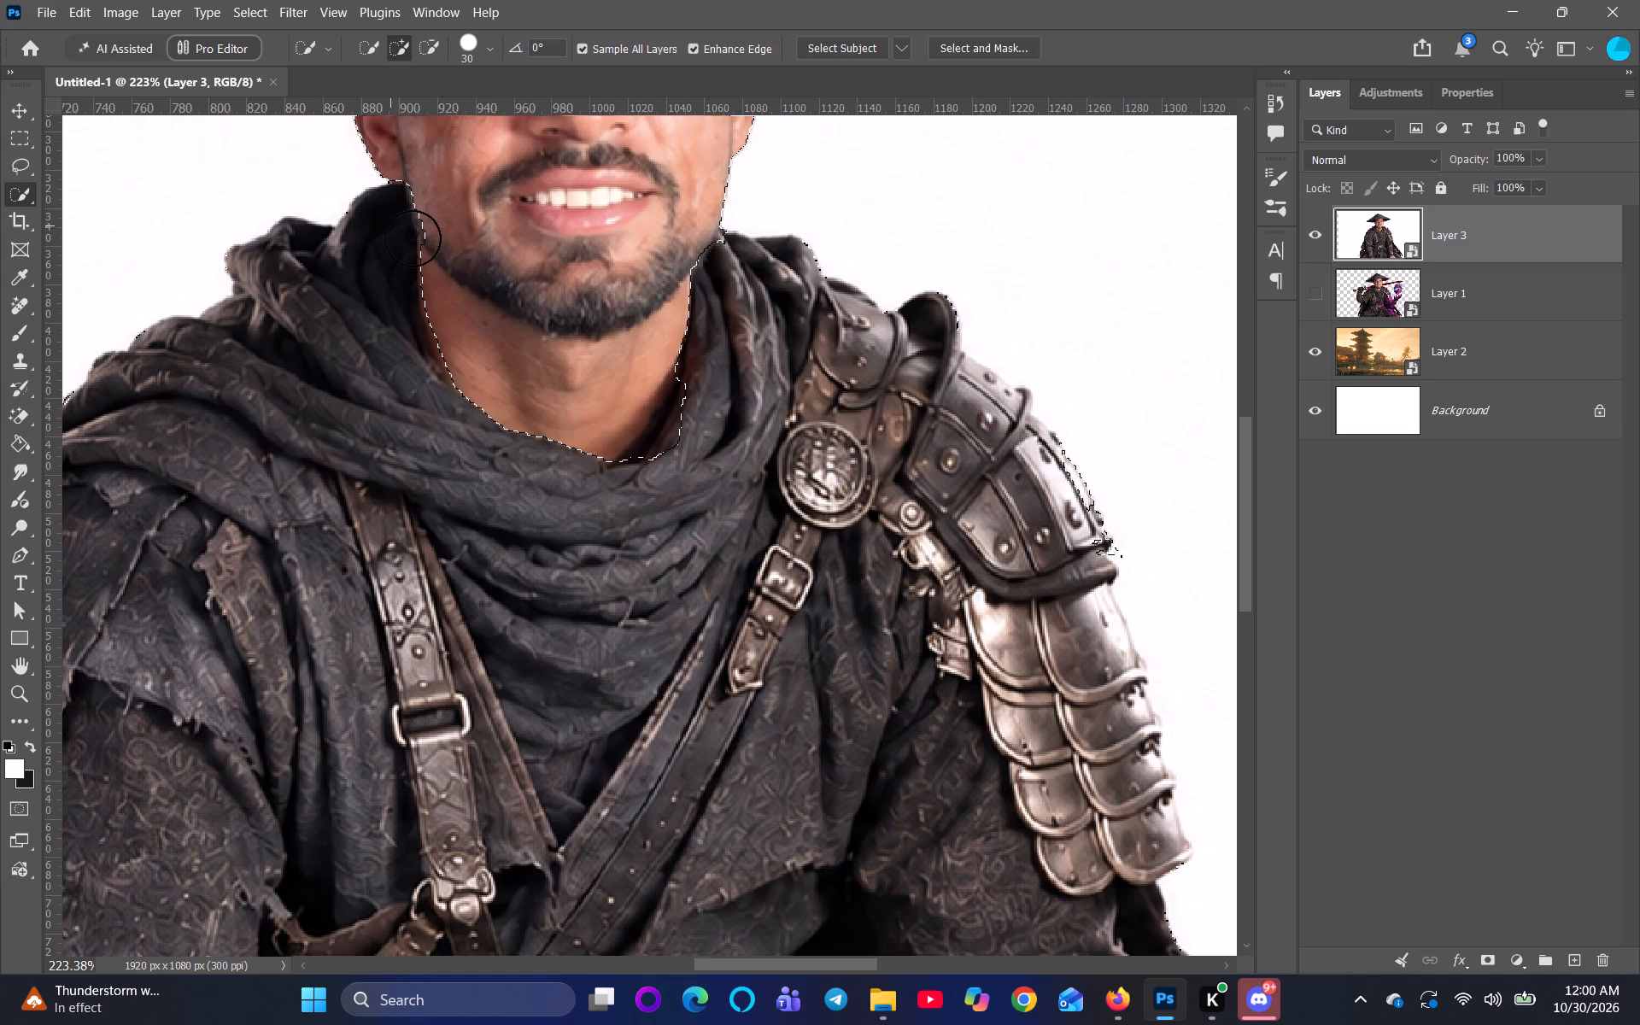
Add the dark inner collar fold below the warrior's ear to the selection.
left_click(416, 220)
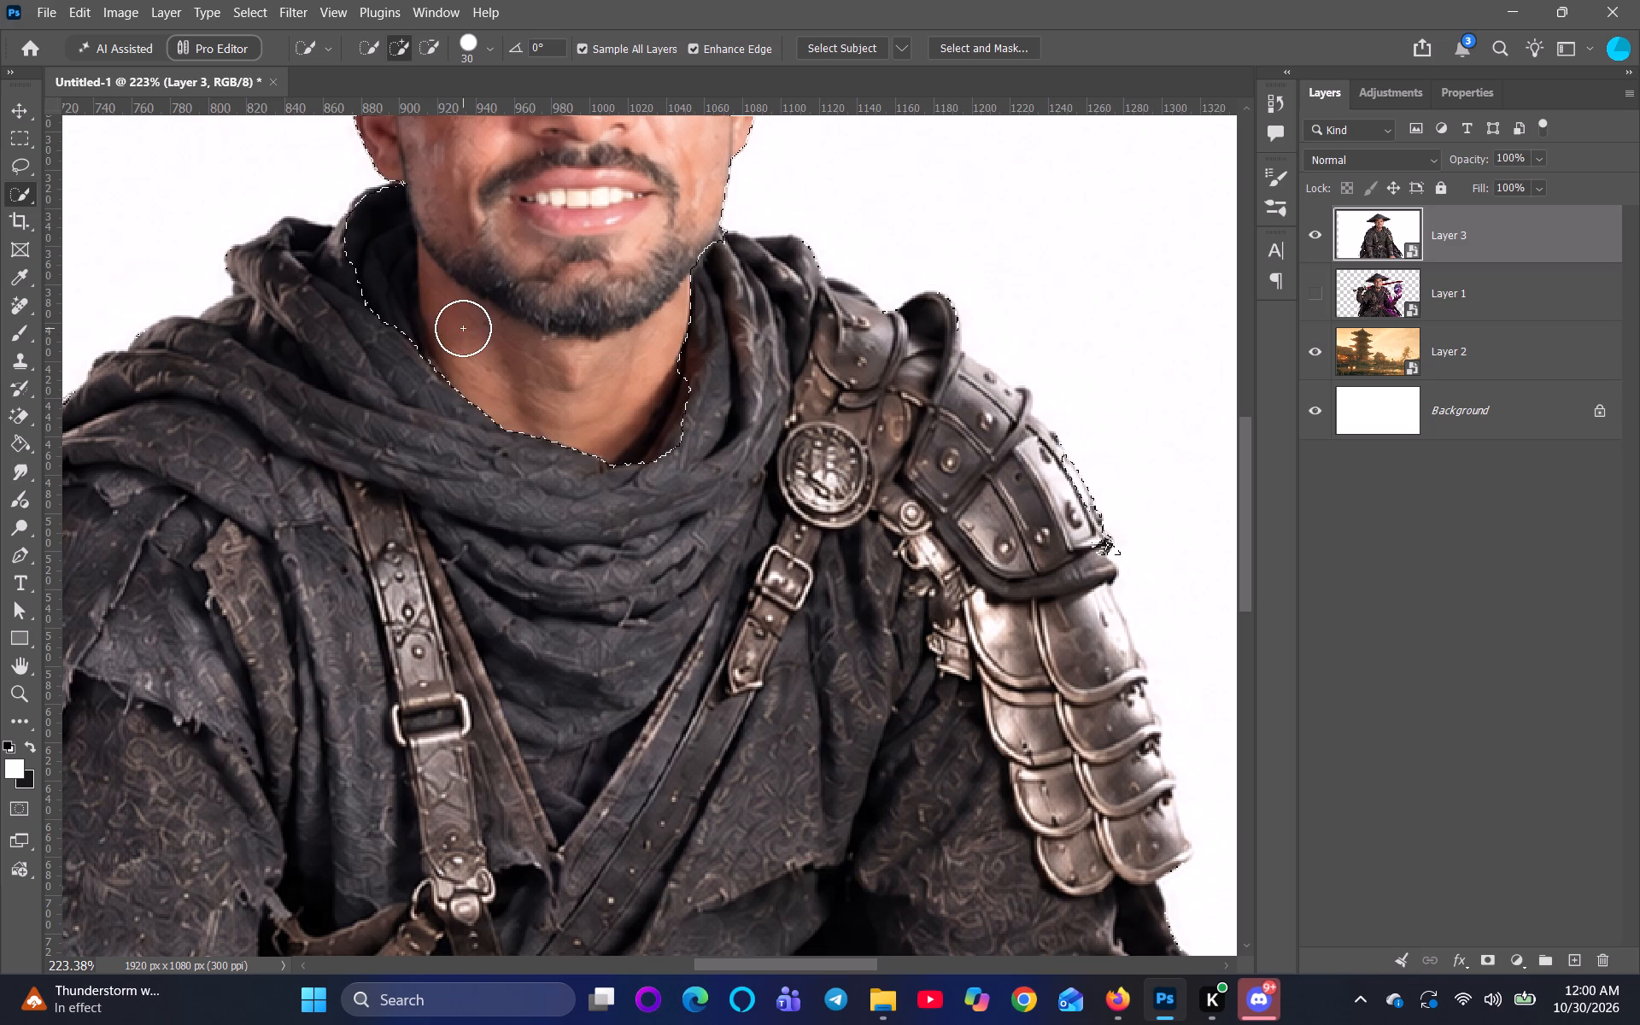
Refine the selection edge at the shaded base of the neck with the Quick Selection tool, excluding the scarf.
scroll(568, 393, "down", 3)
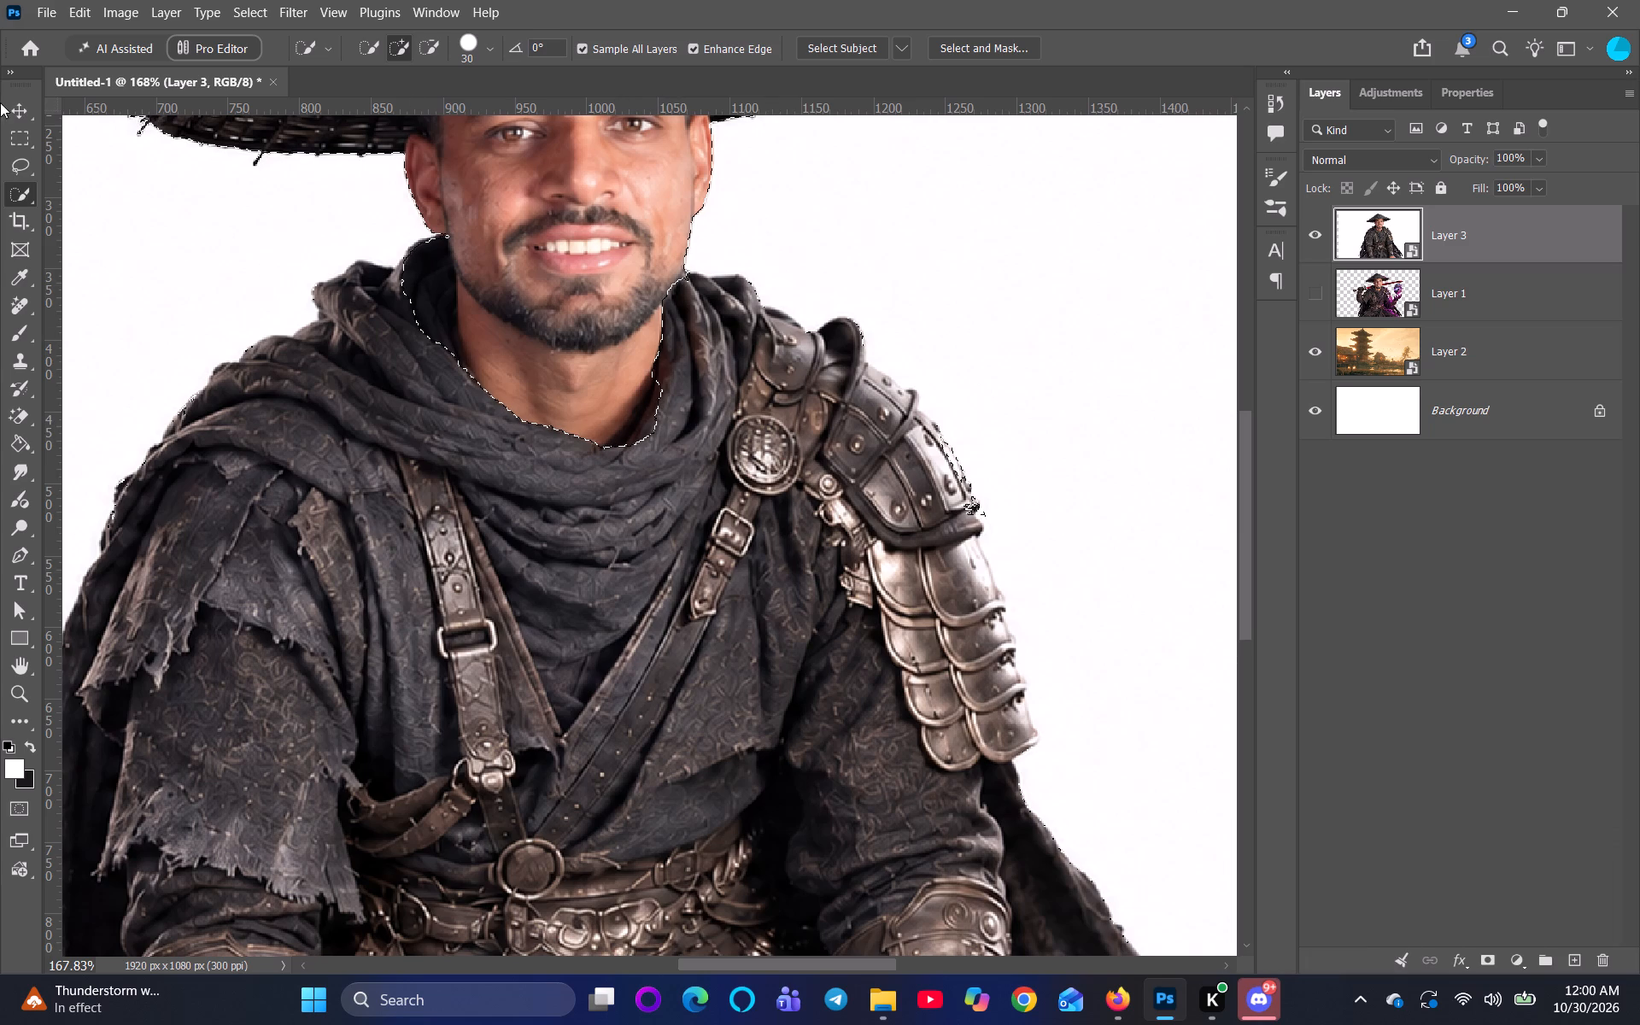
scroll(663, 470, "up", 1)
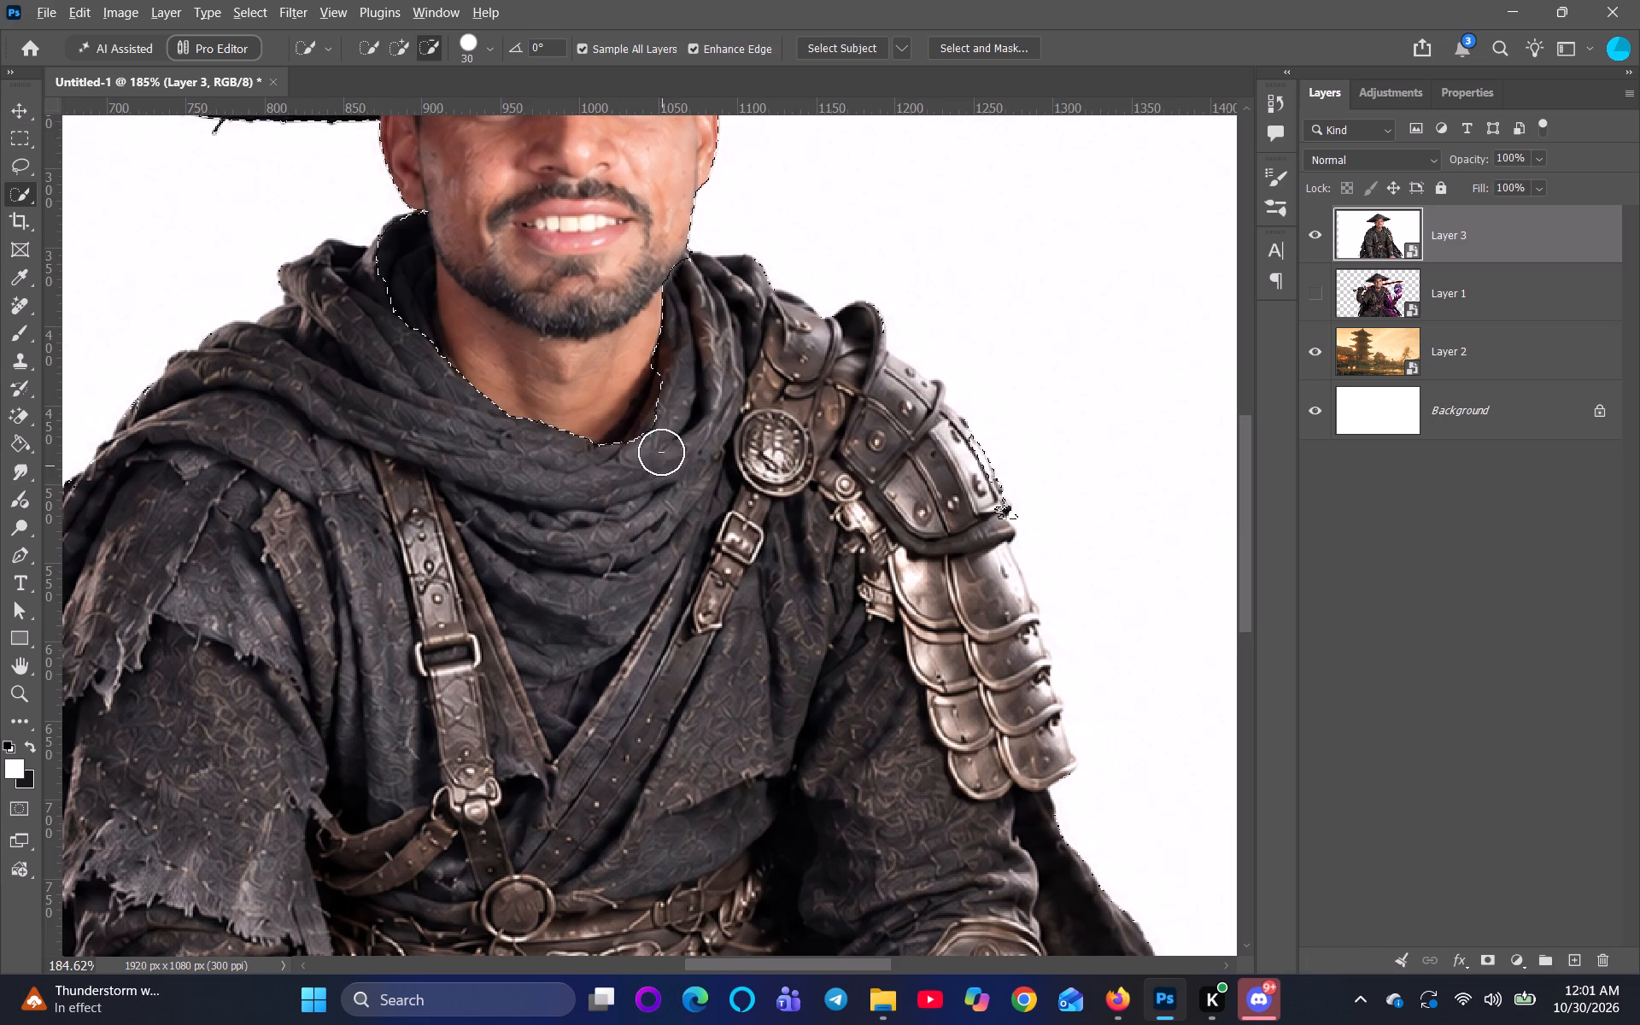
left_click_drag(658, 432, 647, 424, "alt")
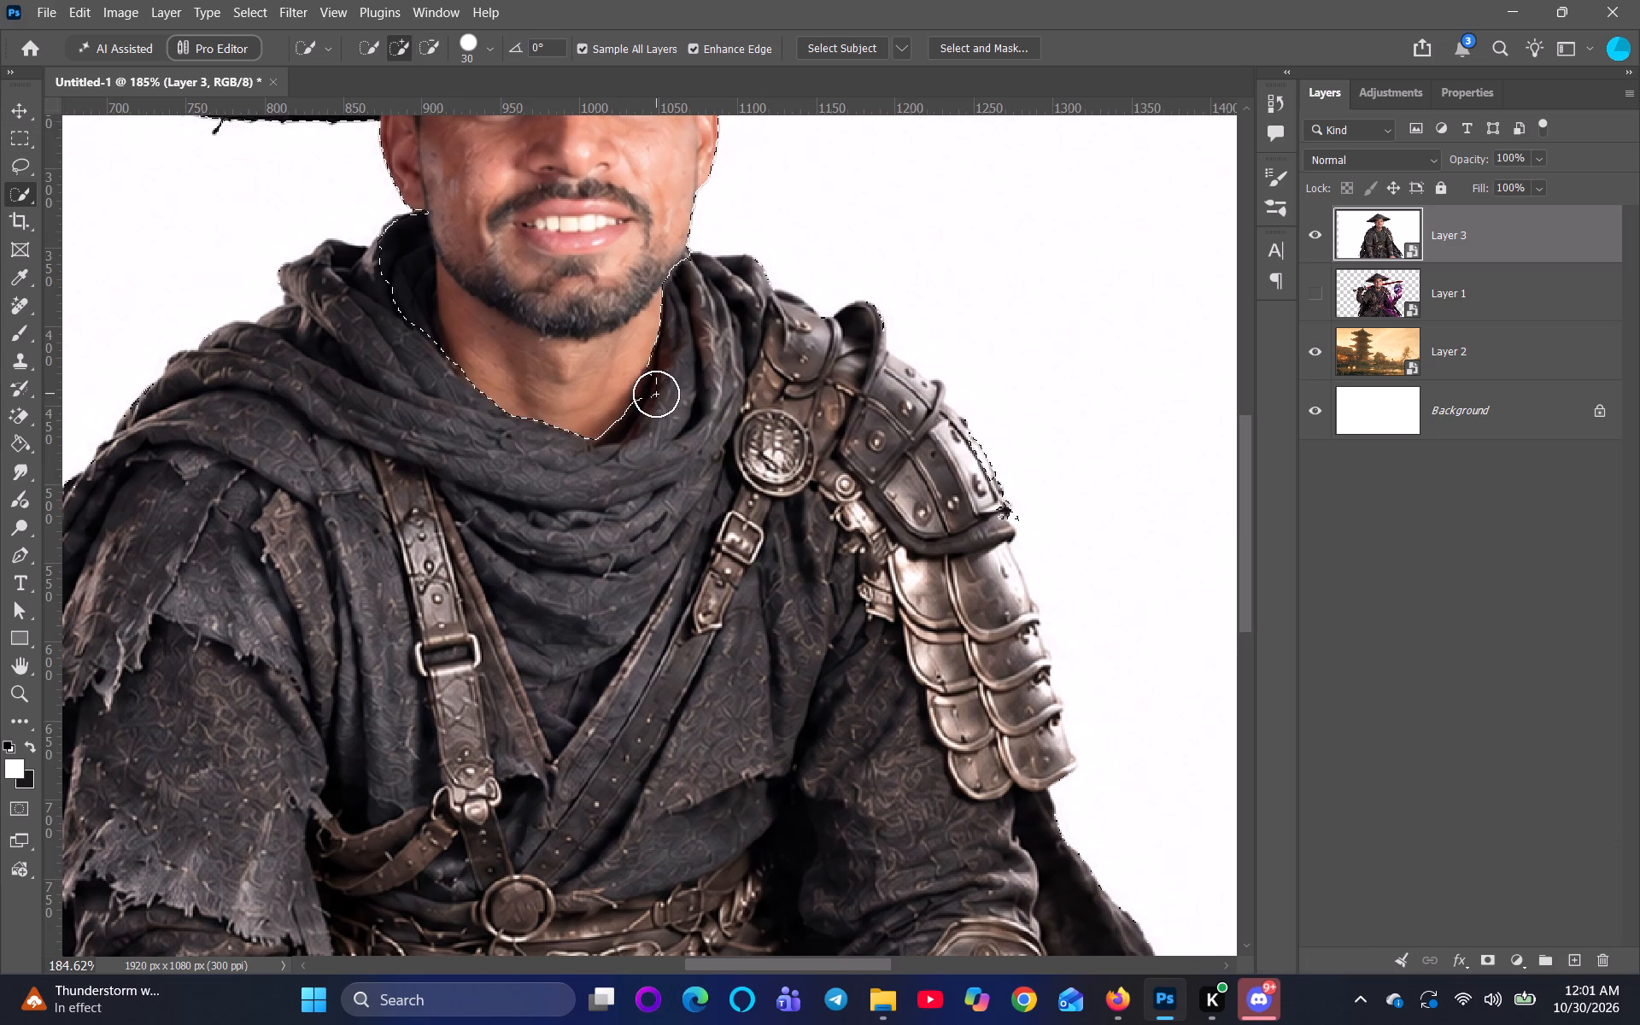
left_click(654, 389, "alt")
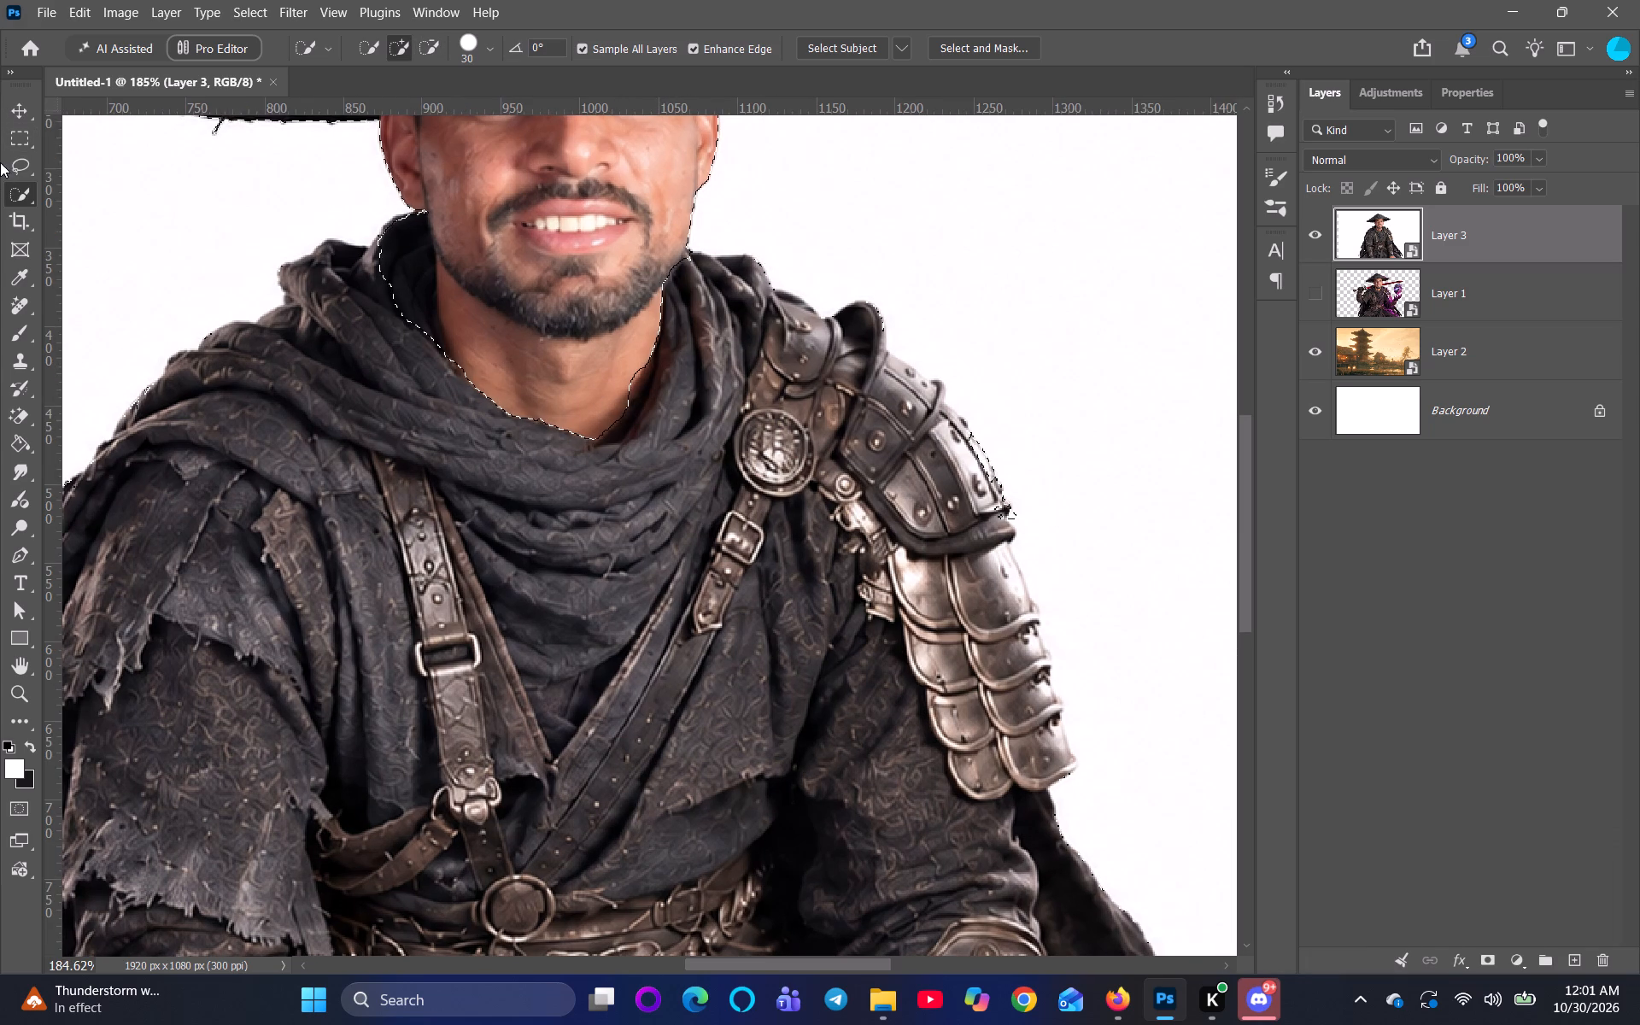
Add the missed skin along the shaded side of the neck to the selection with the Lasso tool.
left_click(31, 166)
scroll(589, 398, "up", 2)
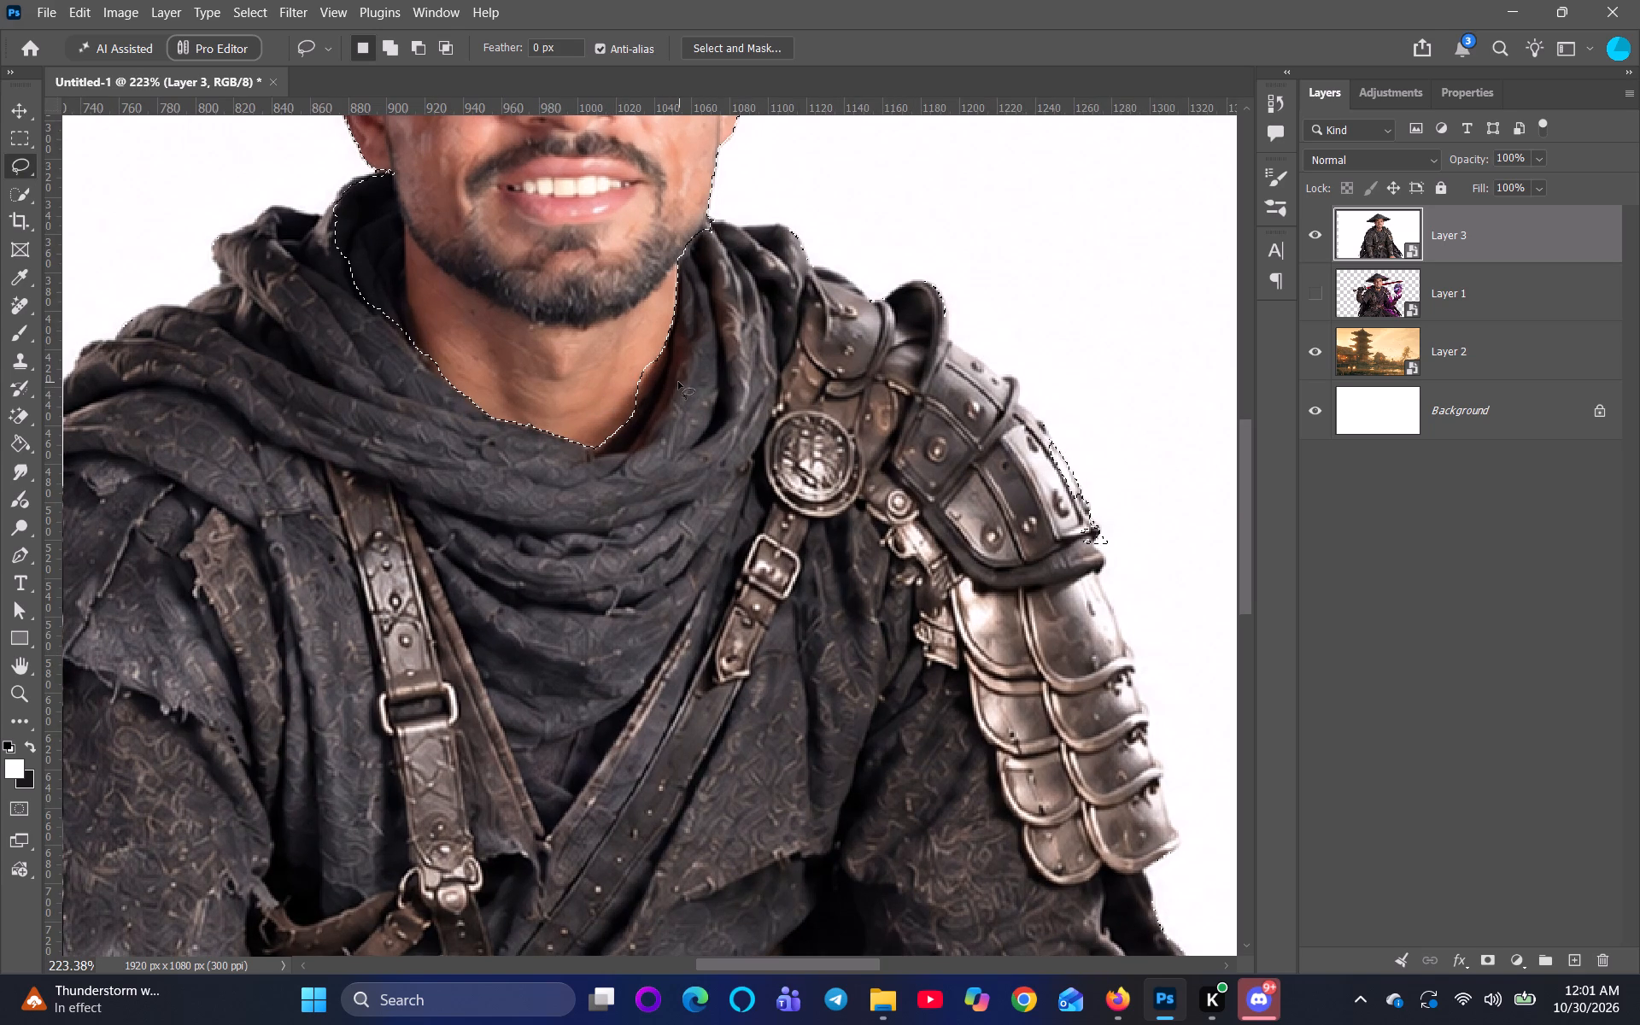
left_click_drag(667, 342, 647, 401, "shift")
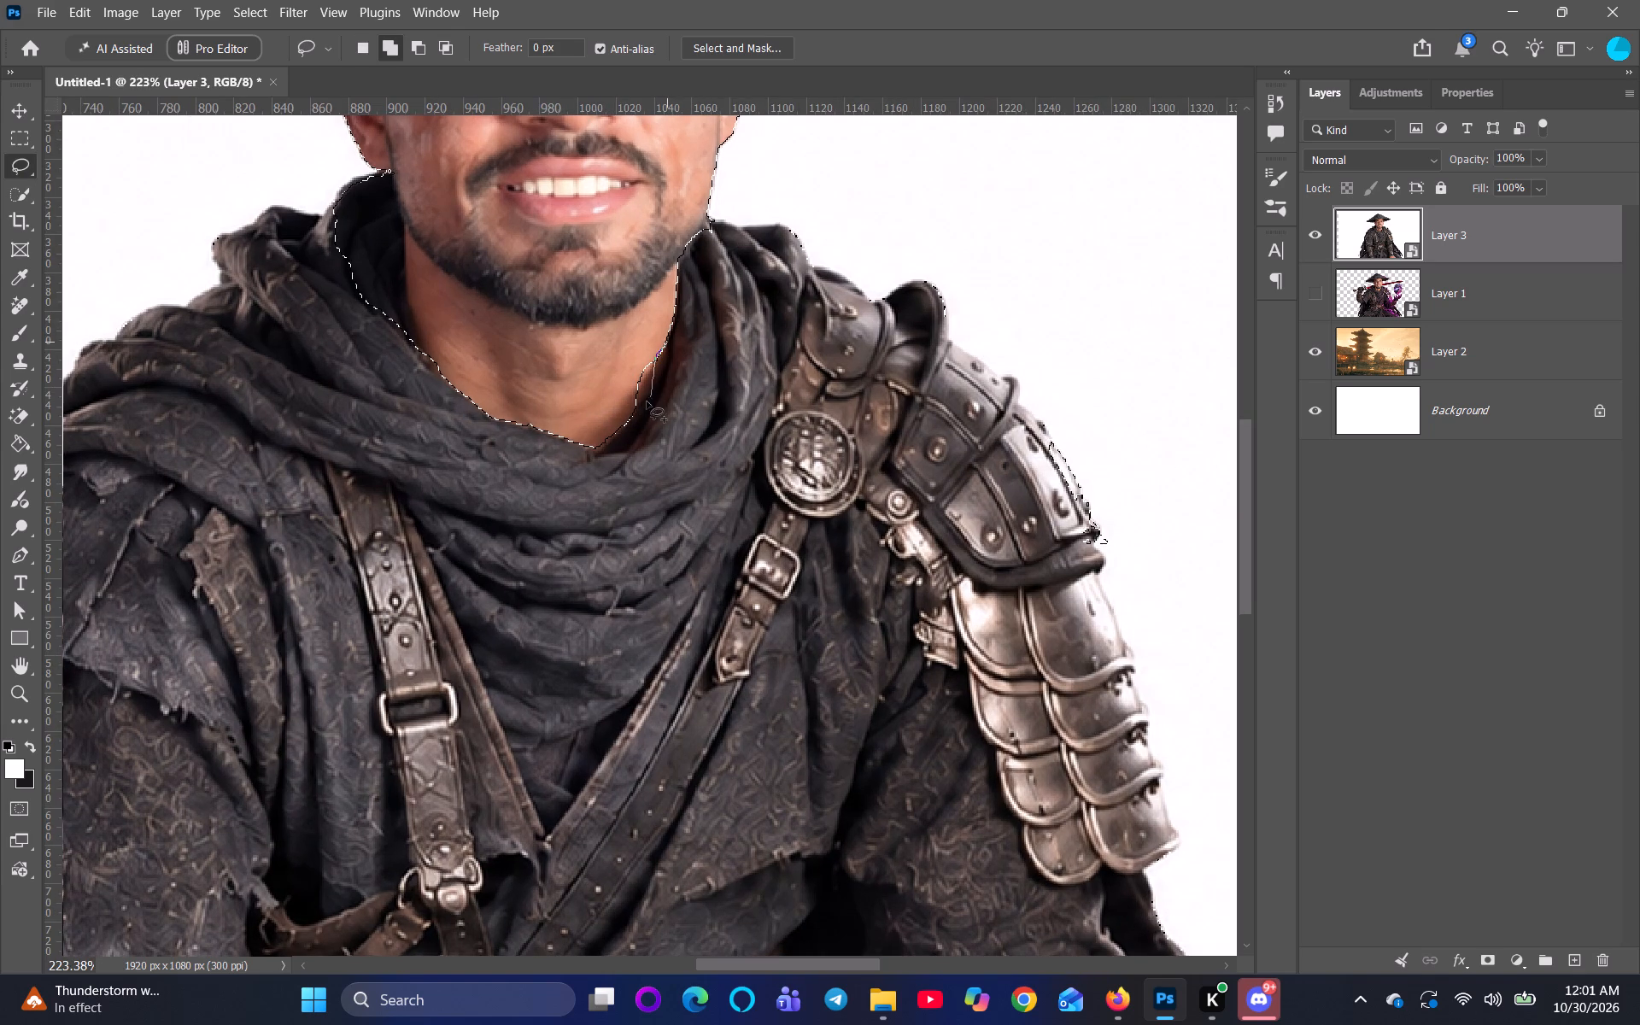
left_click_drag(647, 401, 659, 361, "shift")
left_click_drag(667, 351, 663, 362, "shift")
left_click_drag(663, 362, 668, 366, "shift")
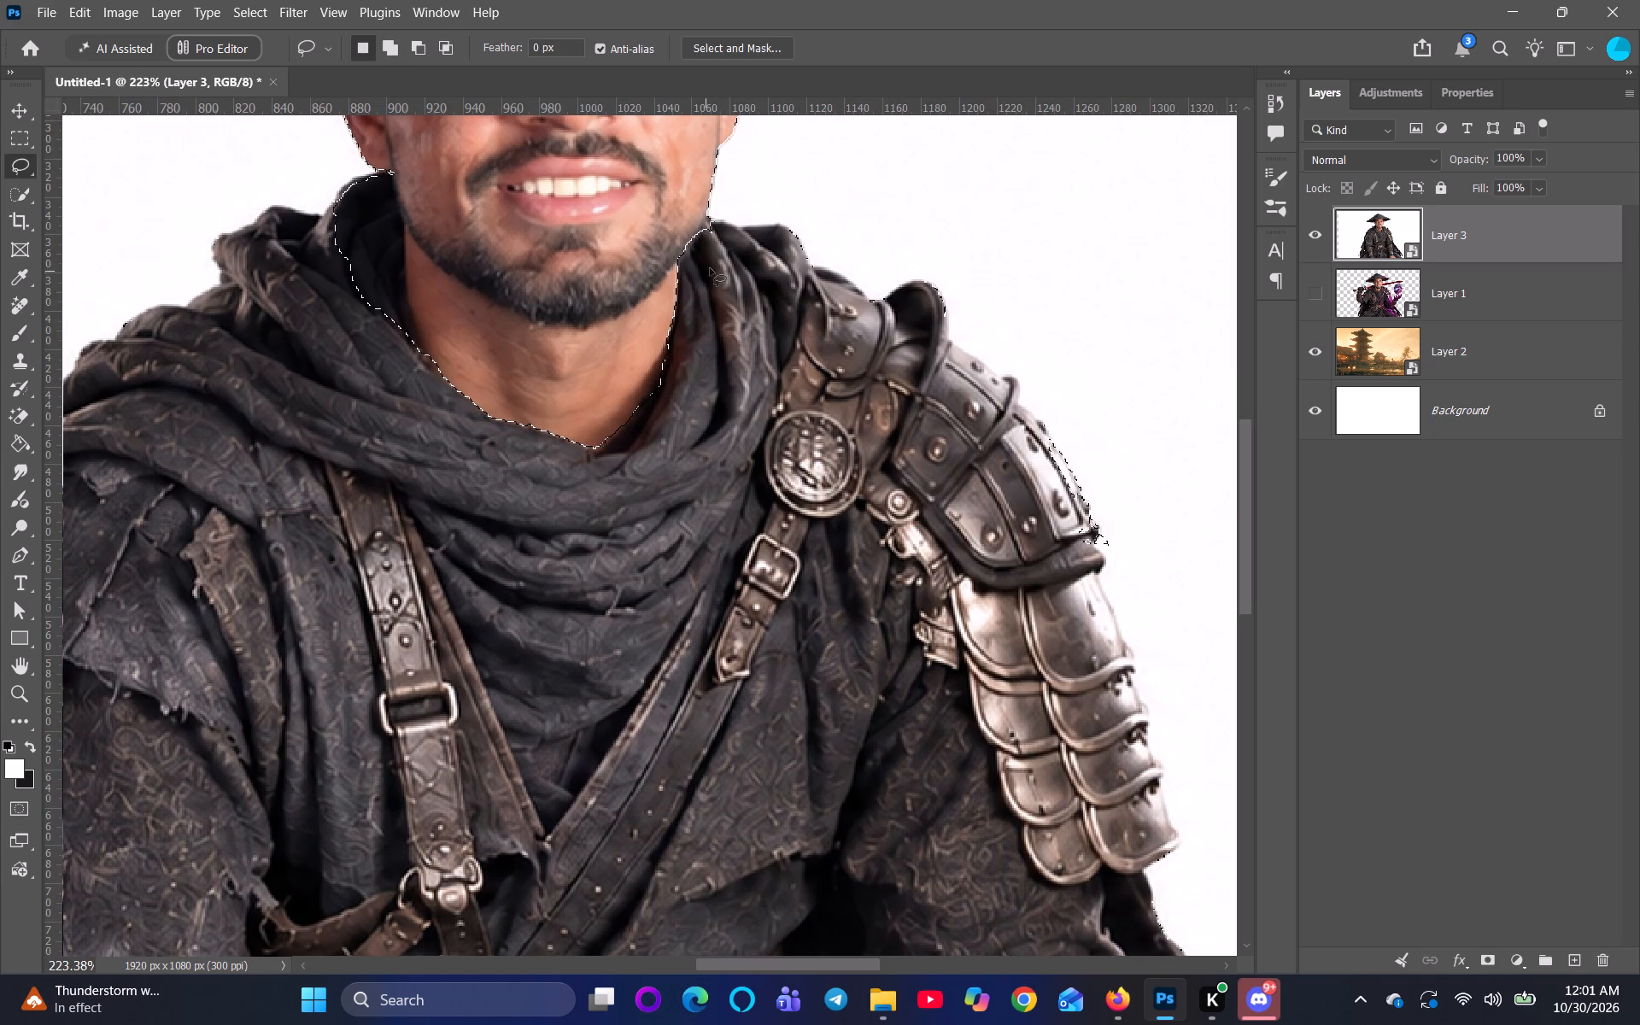
Subtract the small stray bit where the jaw meets the scarf, on the shoulder armour side, with the Lasso tool.
scroll(712, 249, "up", 2)
key("space")
key("space")
key("space")
key("space")
key("space")
key("space")
key("space")
key("space")
key("space")
key("space")
key("space")
key("space")
key("space")
key("space")
key("space")
key("space")
key("space")
key("space")
key("space")
key("space")
left_click_drag(722, 264, 747, 543)
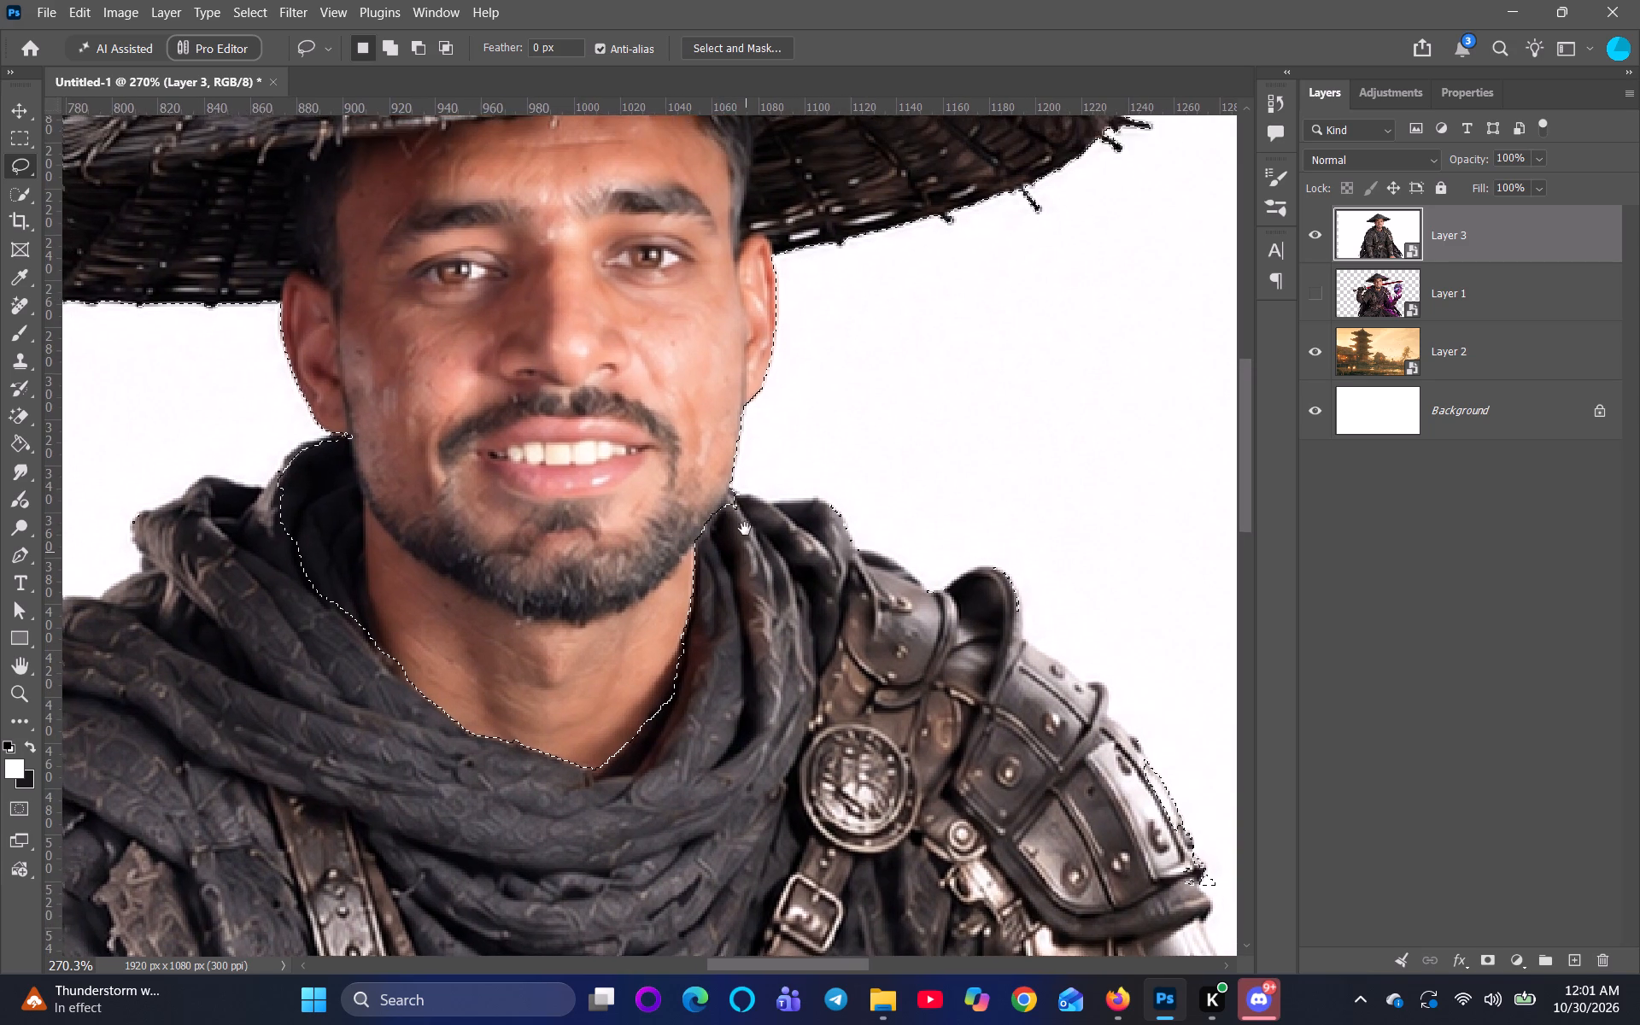
scroll(746, 512, "up", 6)
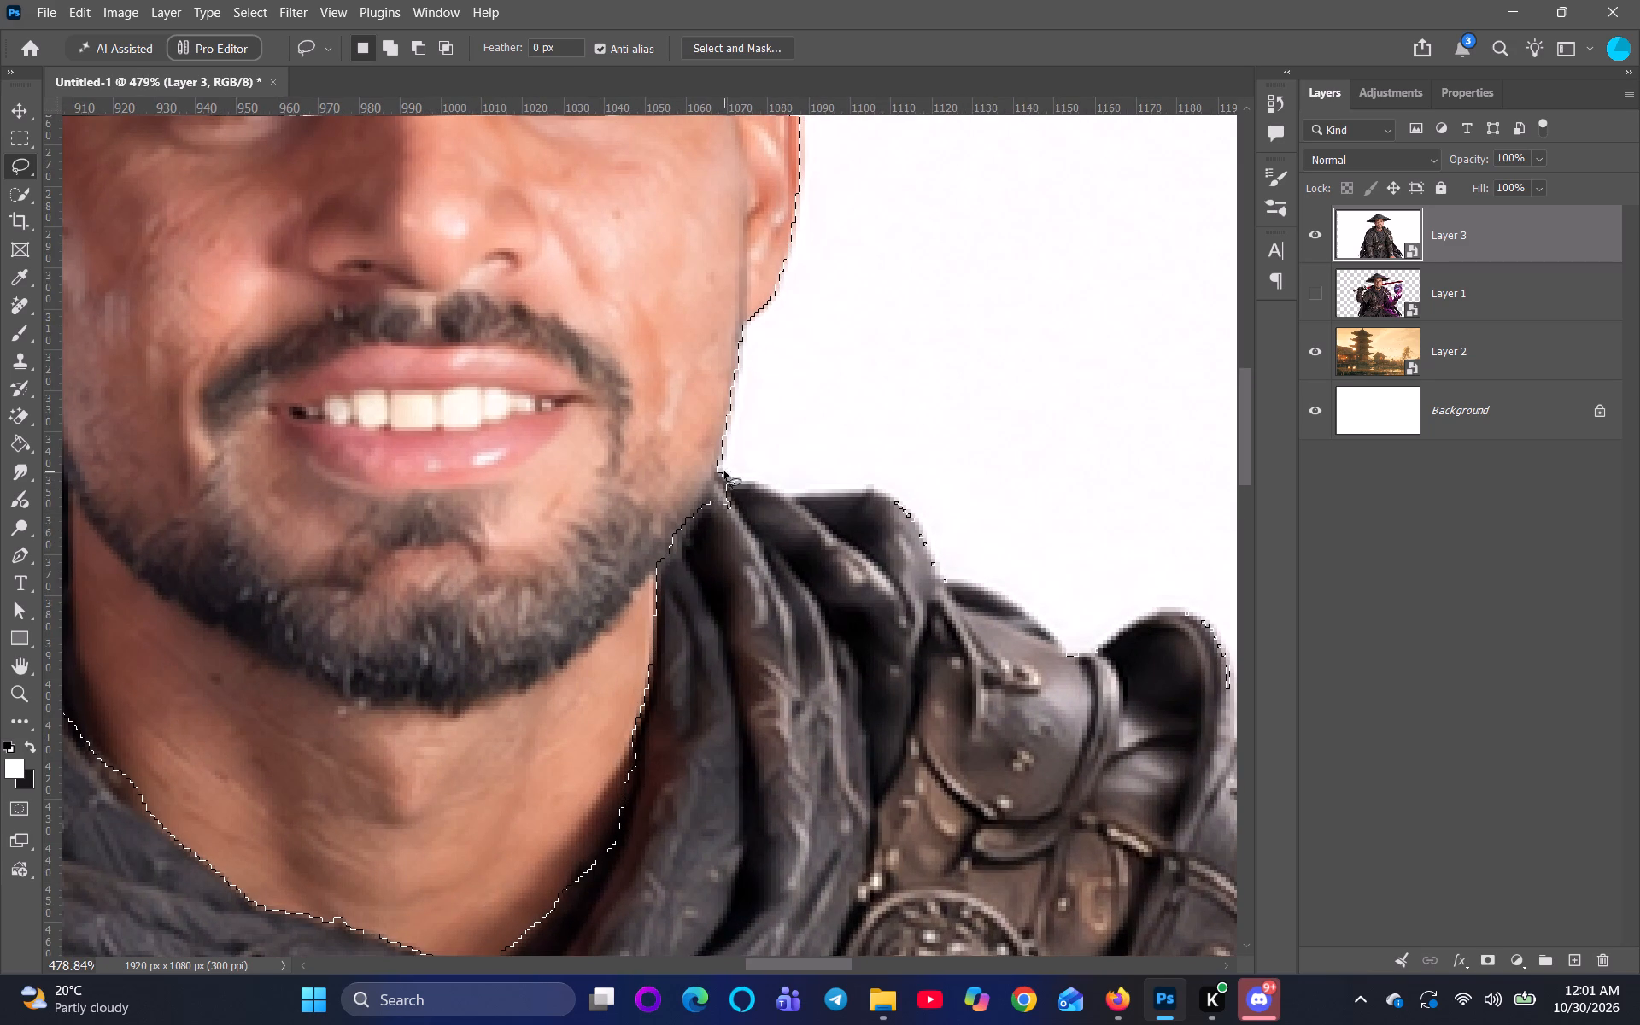
left_click_drag(719, 471, 717, 485, "alt")
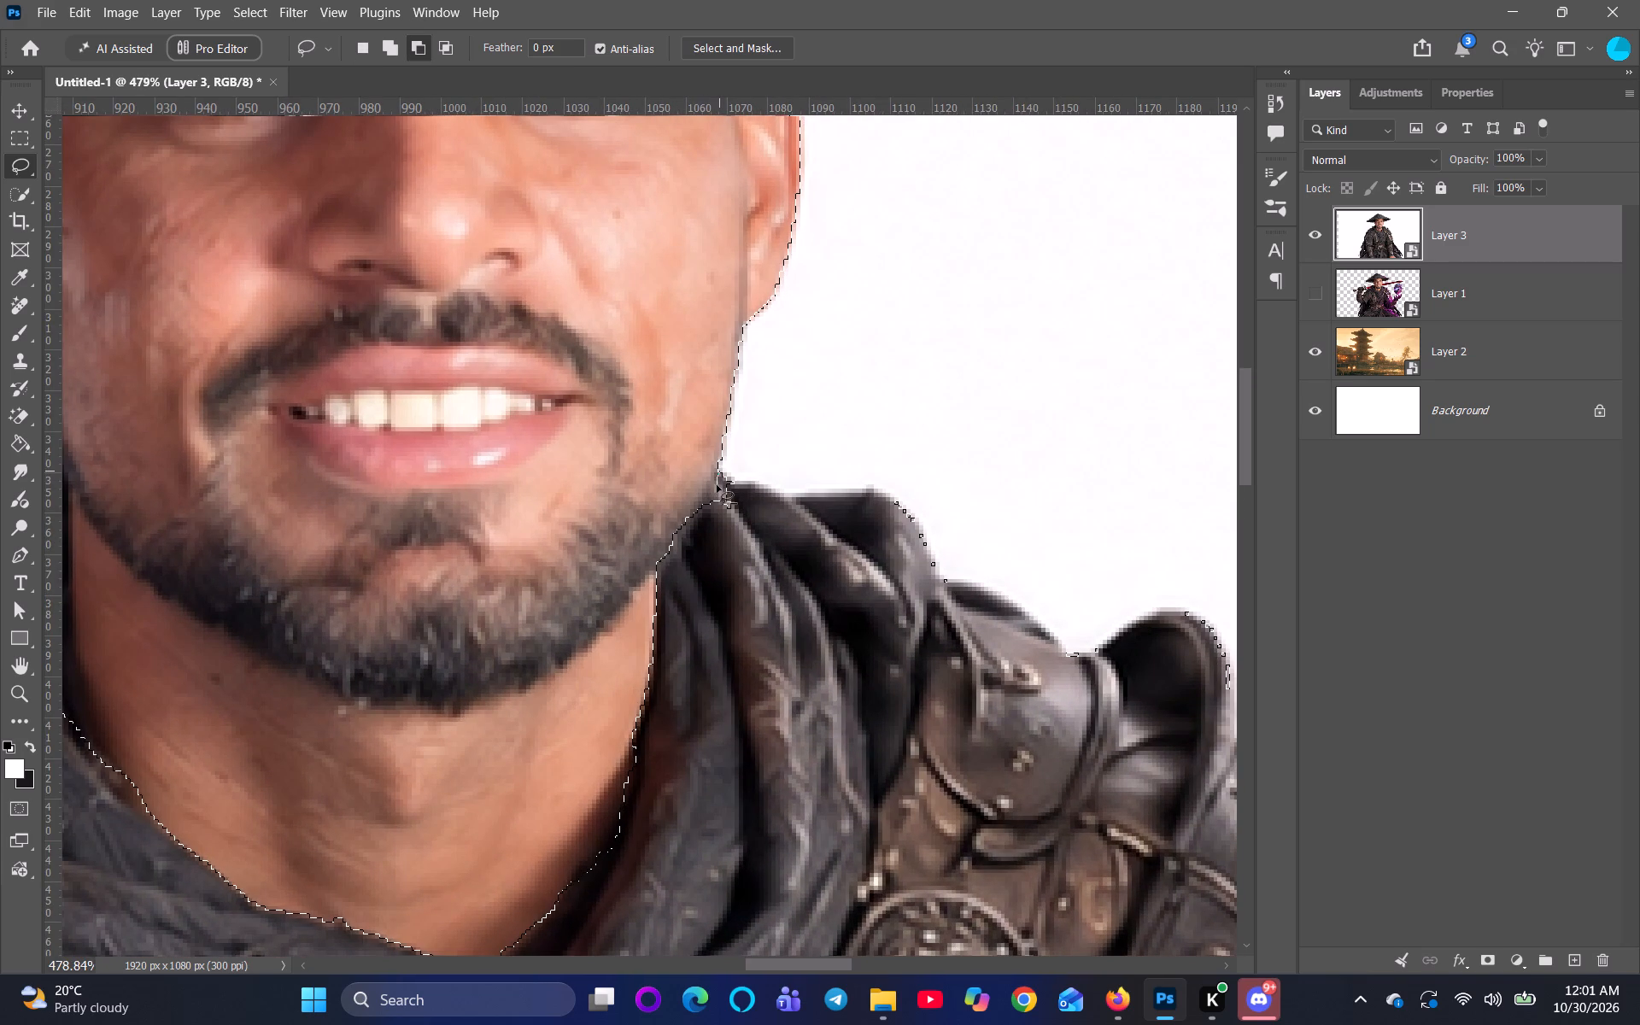
left_click_drag(717, 485, 716, 484, "alt")
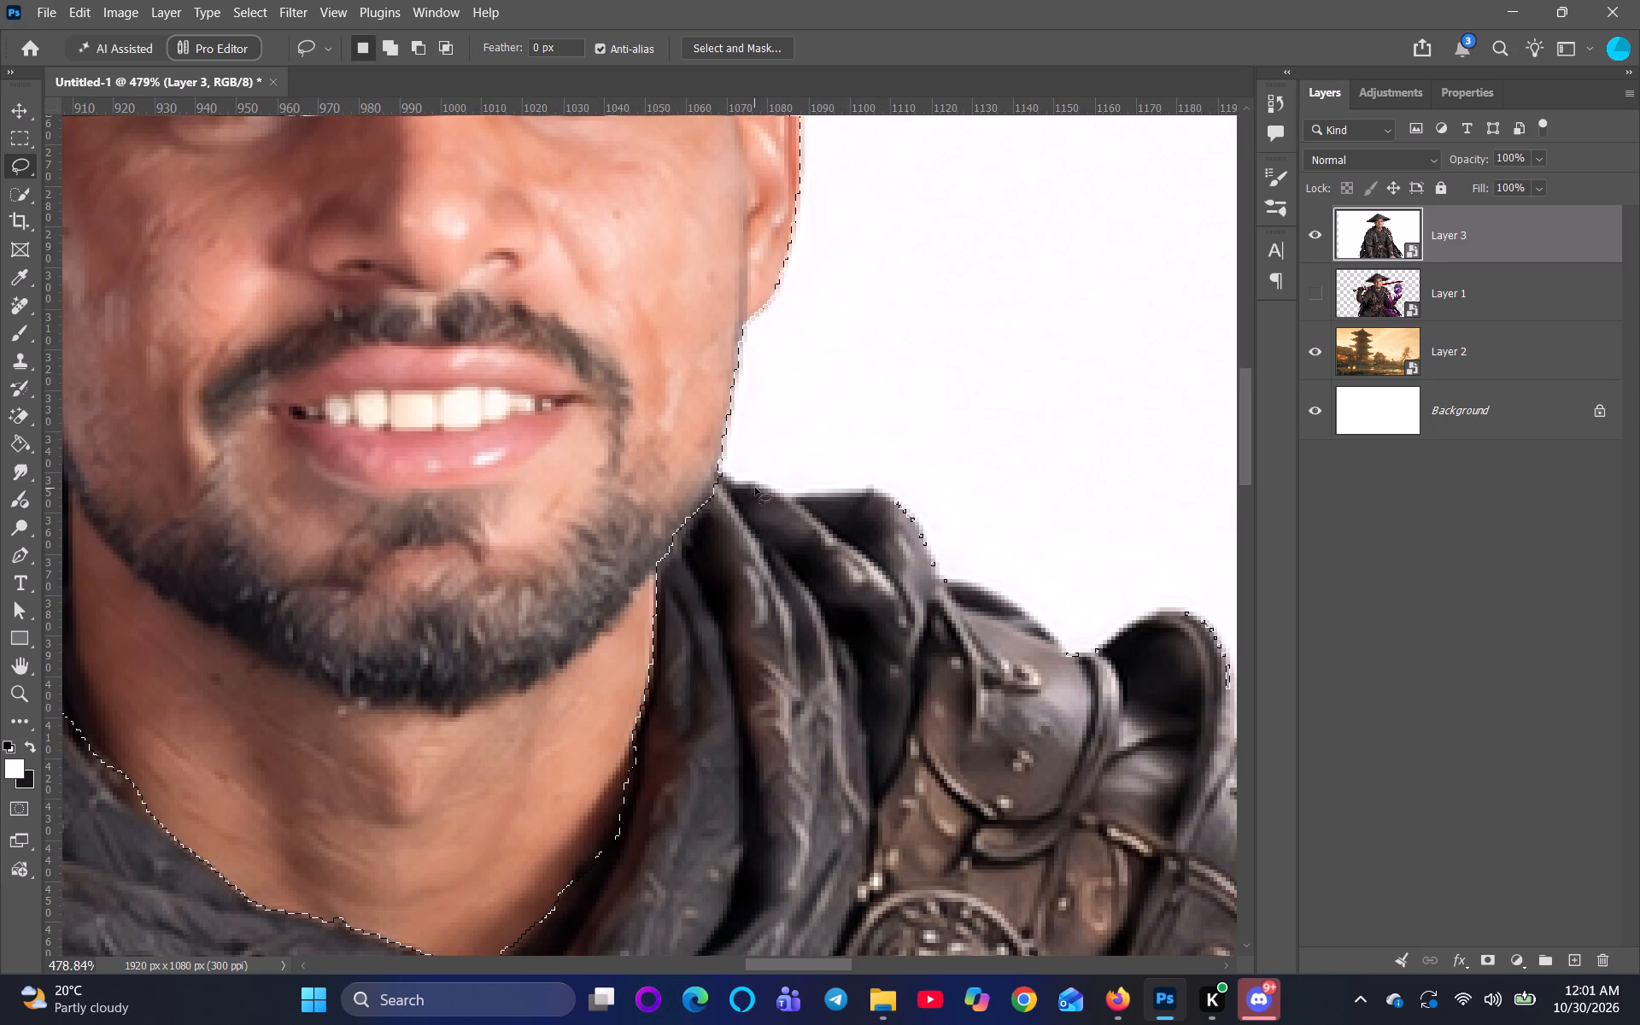
Subtract the leftover selected edges along the scarf's shoulder and the top of the shoulder armour with the Lasso tool.
left_click_drag(915, 481, 920, 612, "alt")
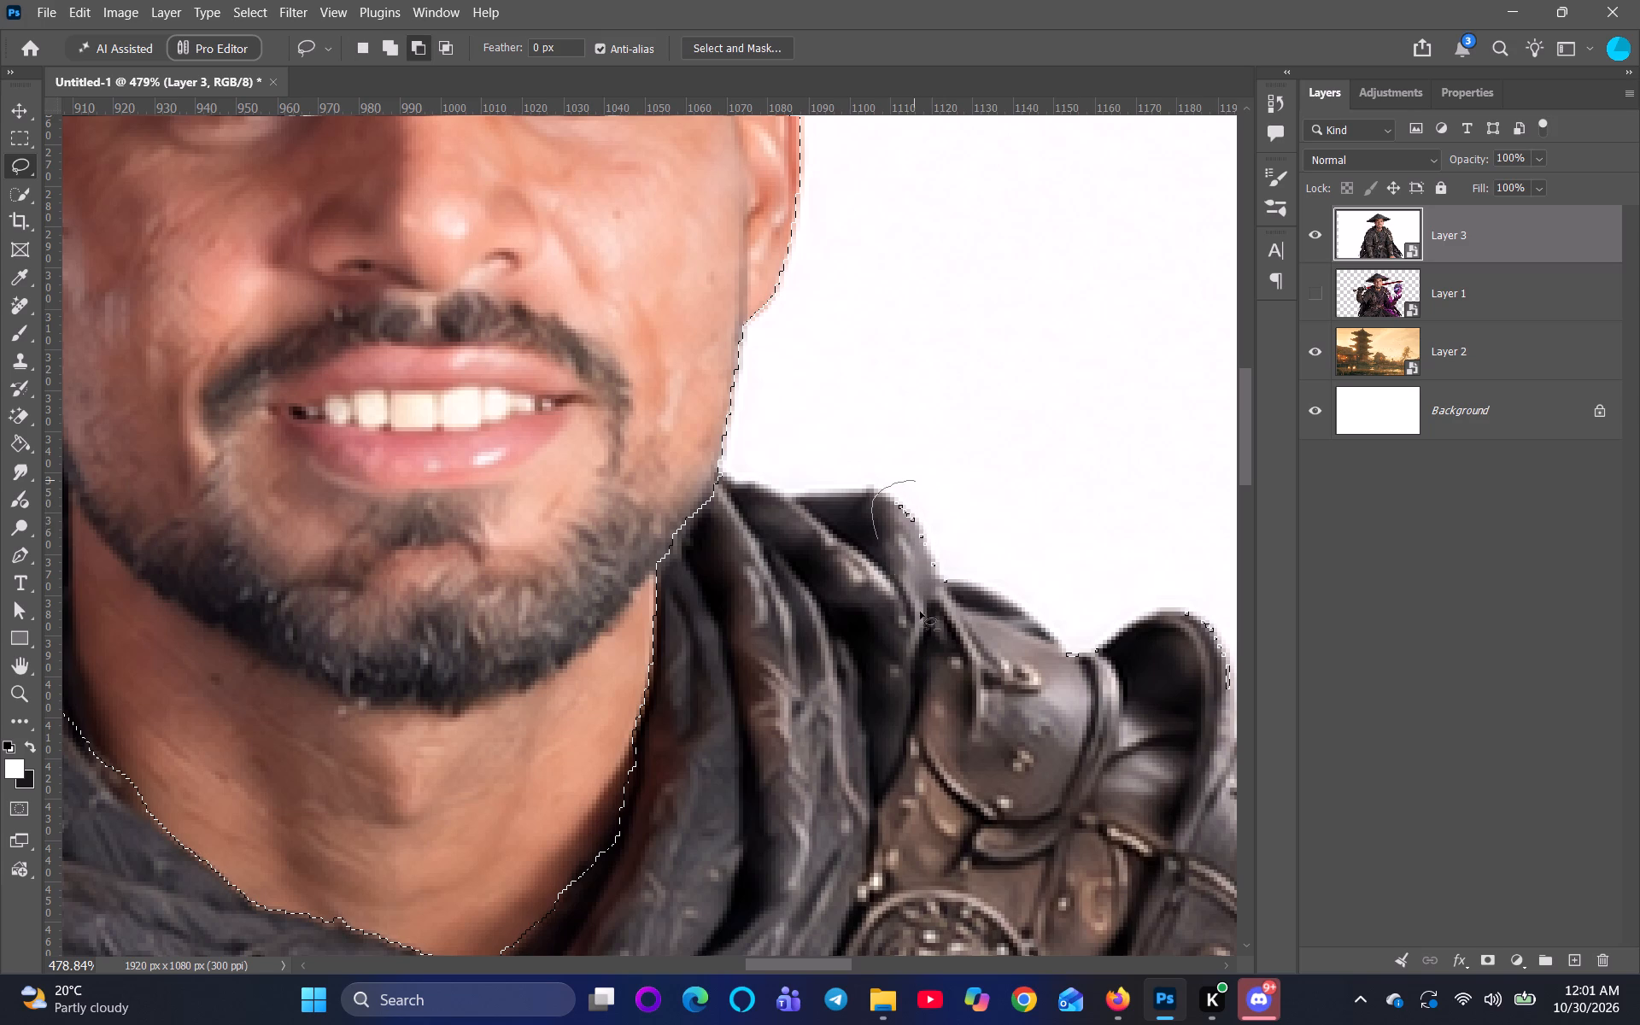
left_click_drag(920, 612, 877, 474, "alt")
scroll(1045, 549, "down", 2)
scroll(1136, 588, "down", 5)
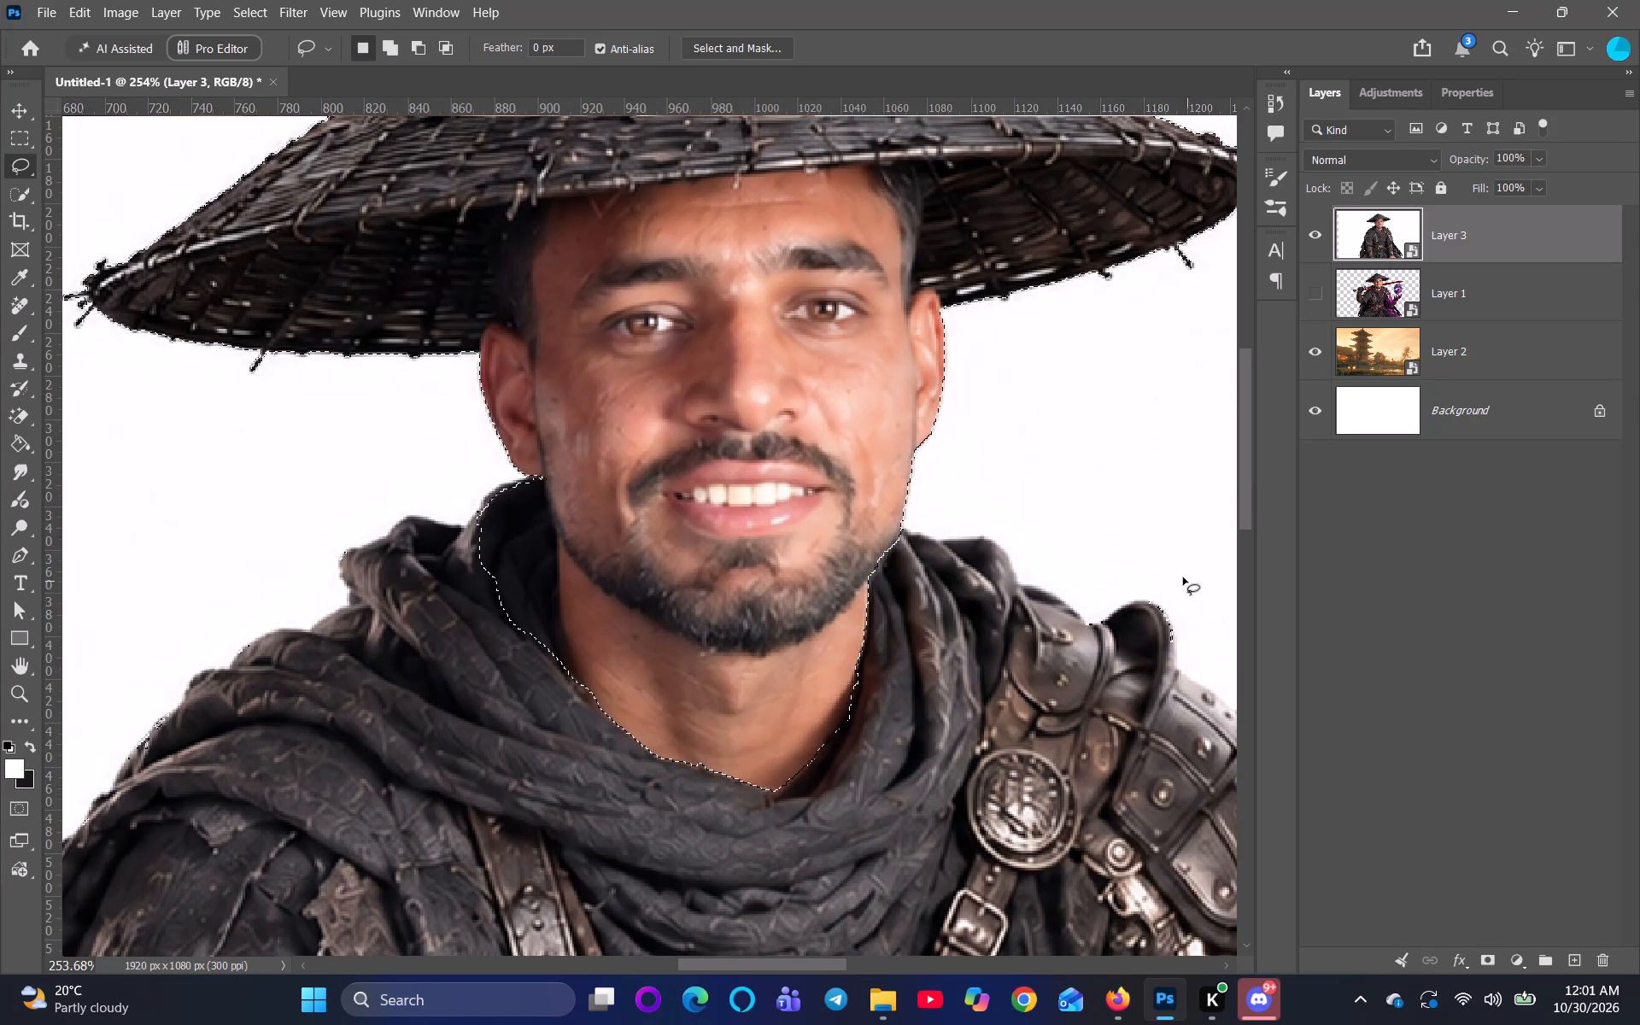
left_click_drag(1182, 577, 1161, 576)
Undo the accidental deselection and subtract the strip left along the metal shoulder armour's outer edge with the Lasso tool.
scroll(1104, 692, "down", 6)
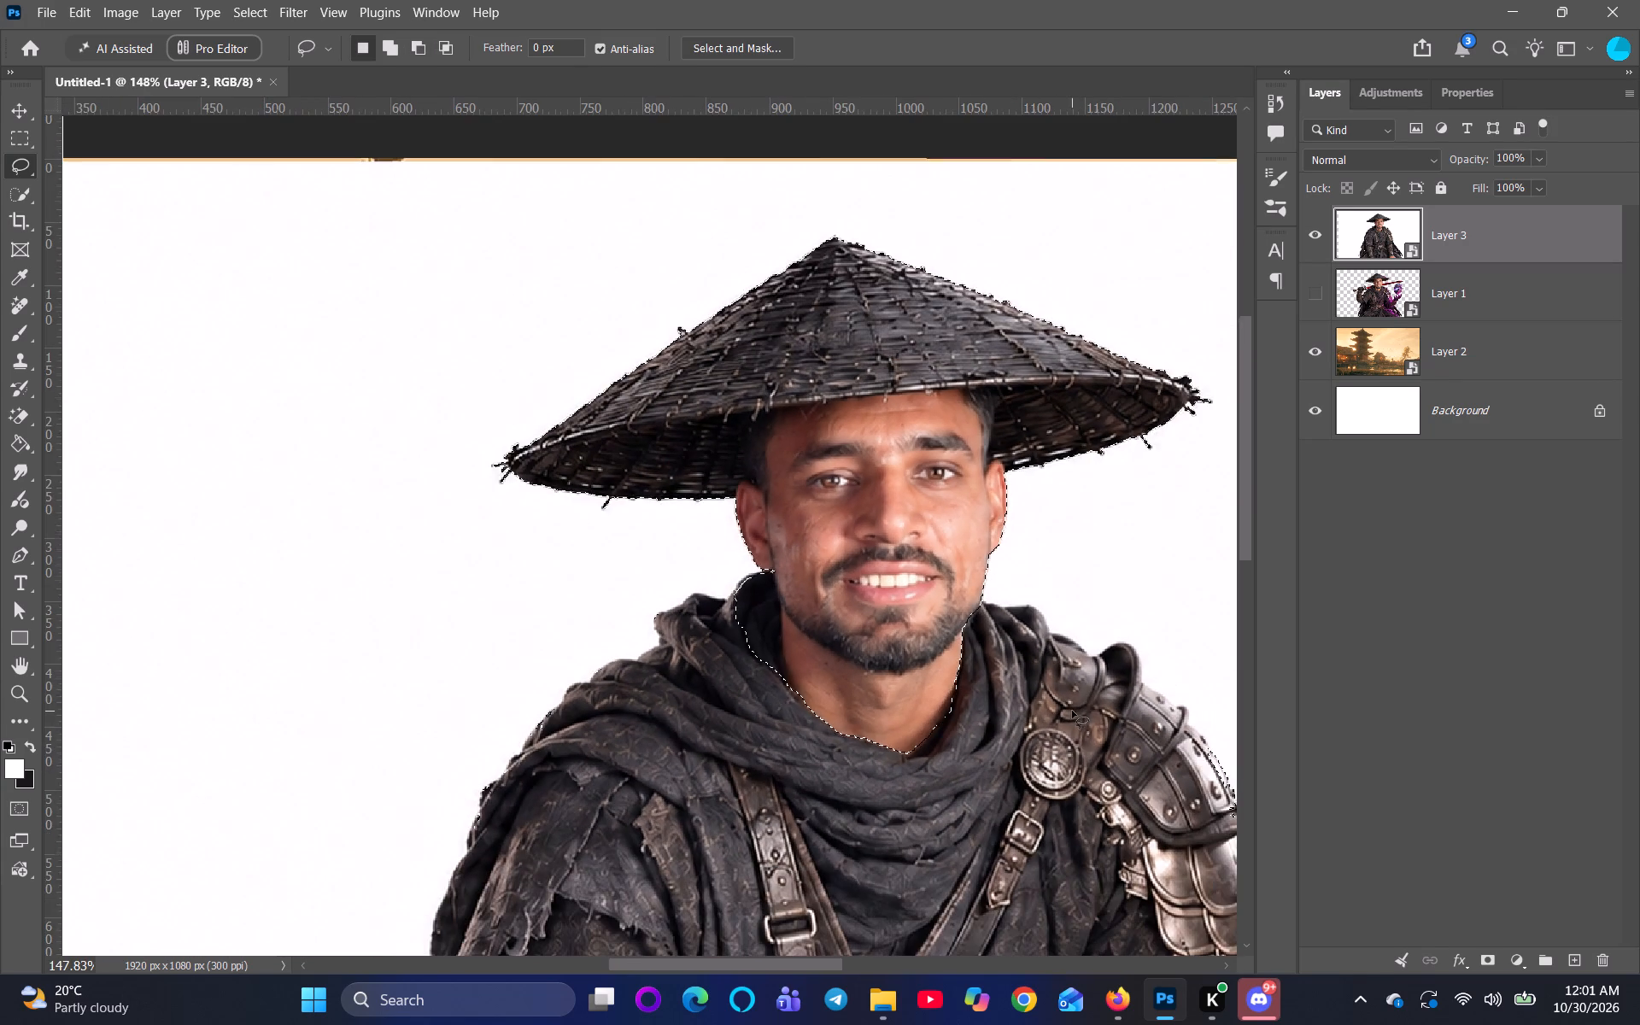
left_click_drag(1097, 733, 859, 631)
key("space")
key("space")
key("space")
key("space")
key("space")
key("space")
key("space")
key("space")
key("space")
key("space")
key("space")
key("space")
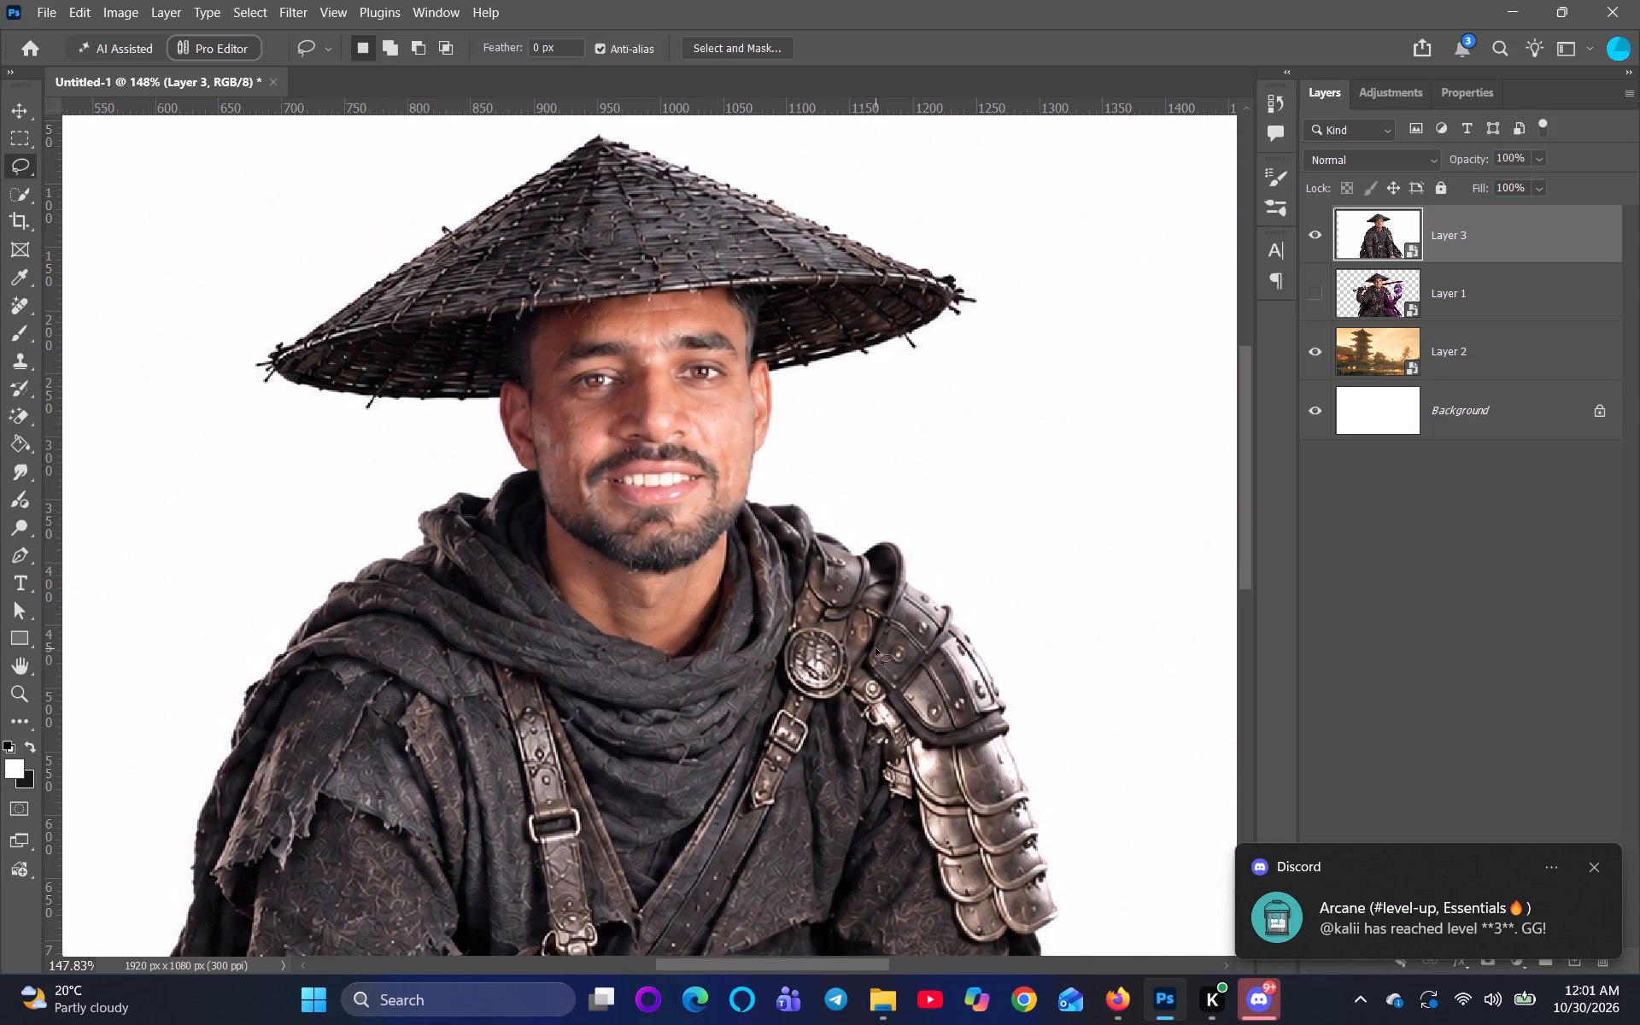
key("ctrl+z")
left_click(1590, 855)
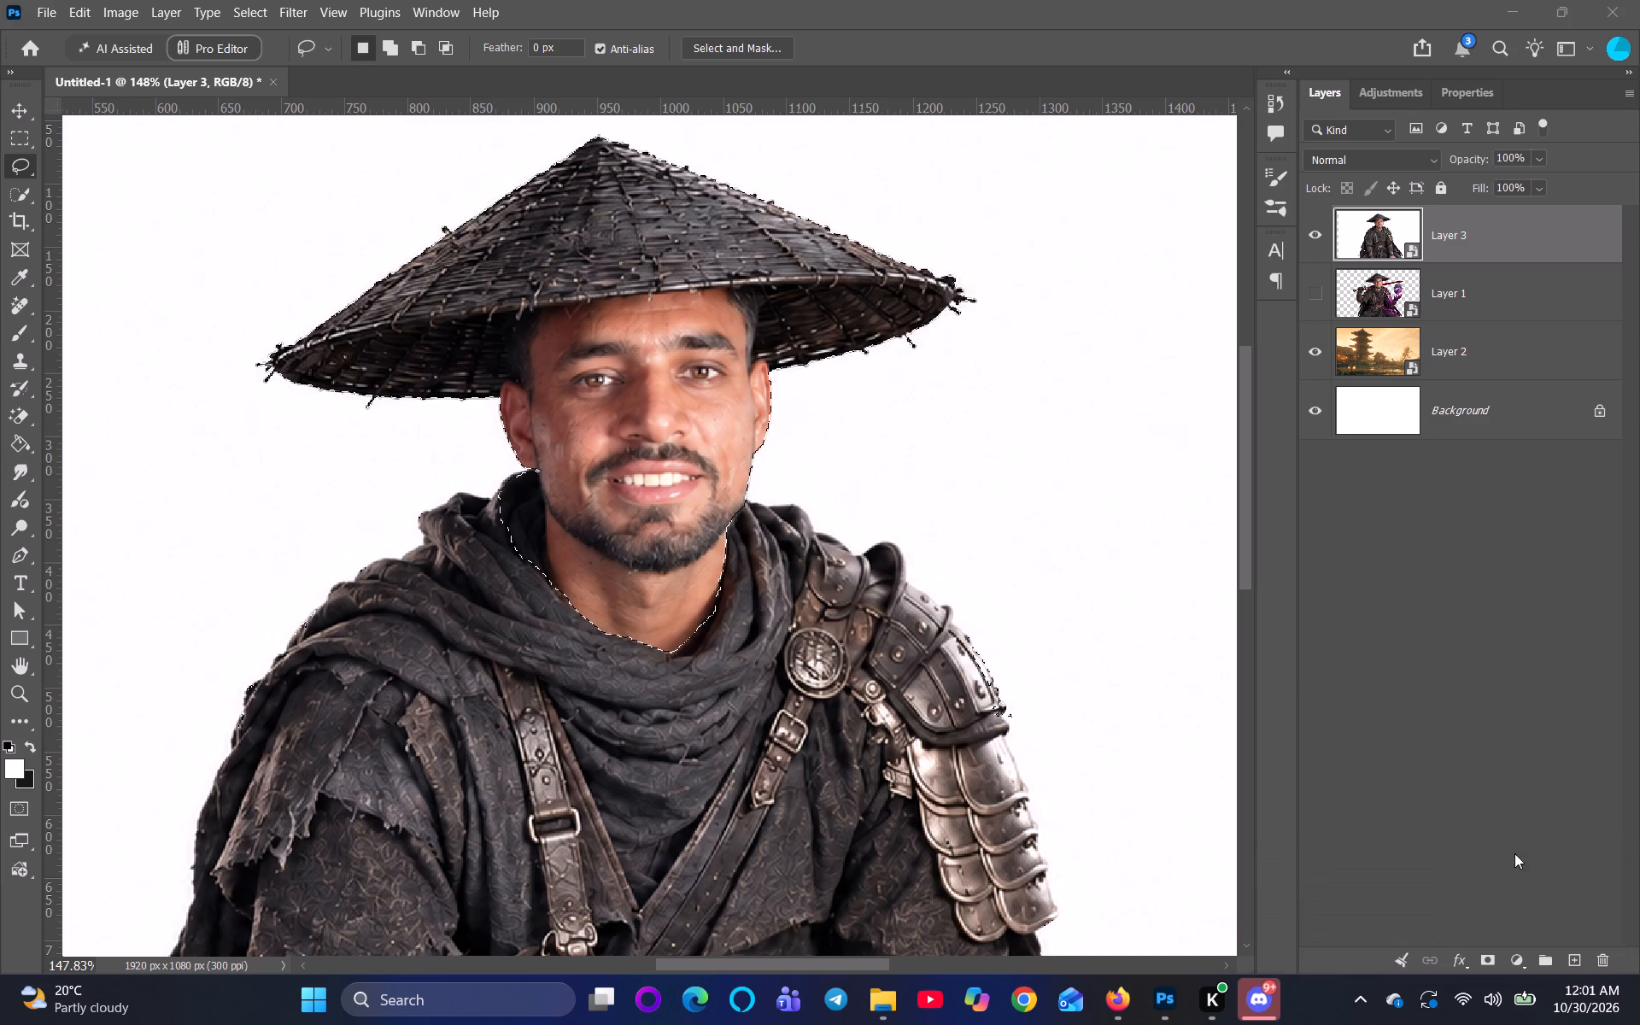
left_click_drag(958, 574, 1045, 595, "alt")
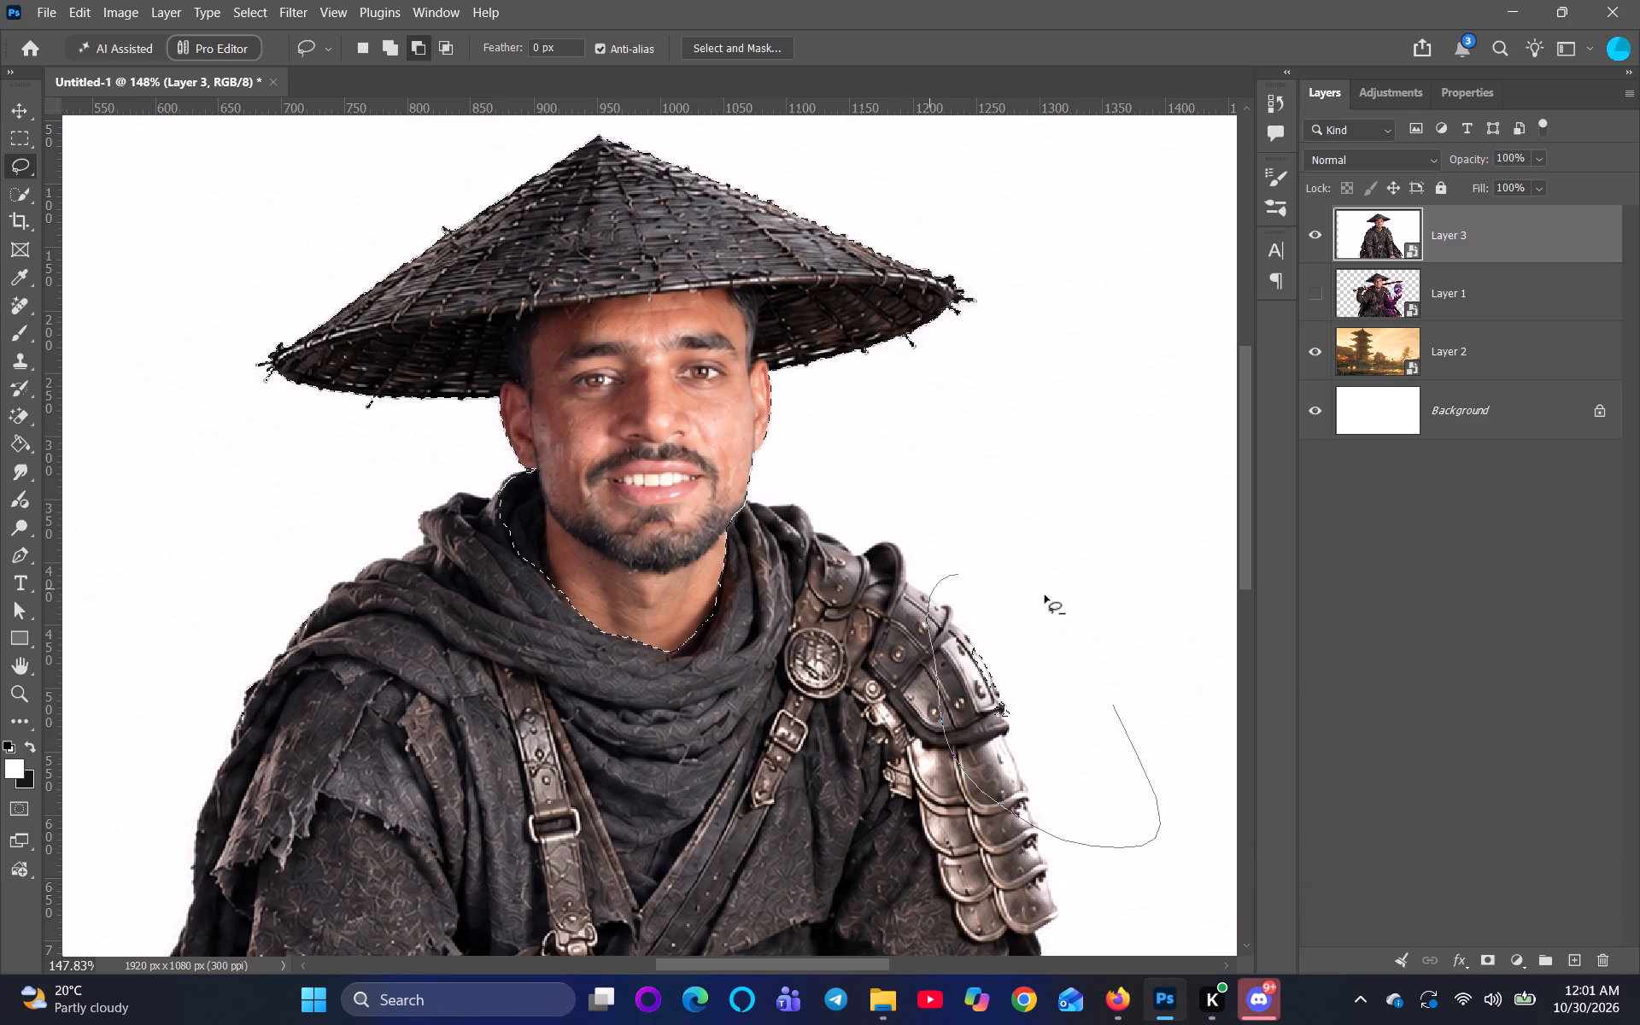
left_click_drag(1045, 595, 875, 554, "alt")
Subtract the dark inner collar fold beside the jaw and neck from the selection with the Quick Selection tool.
scroll(1056, 693, "down", 4)
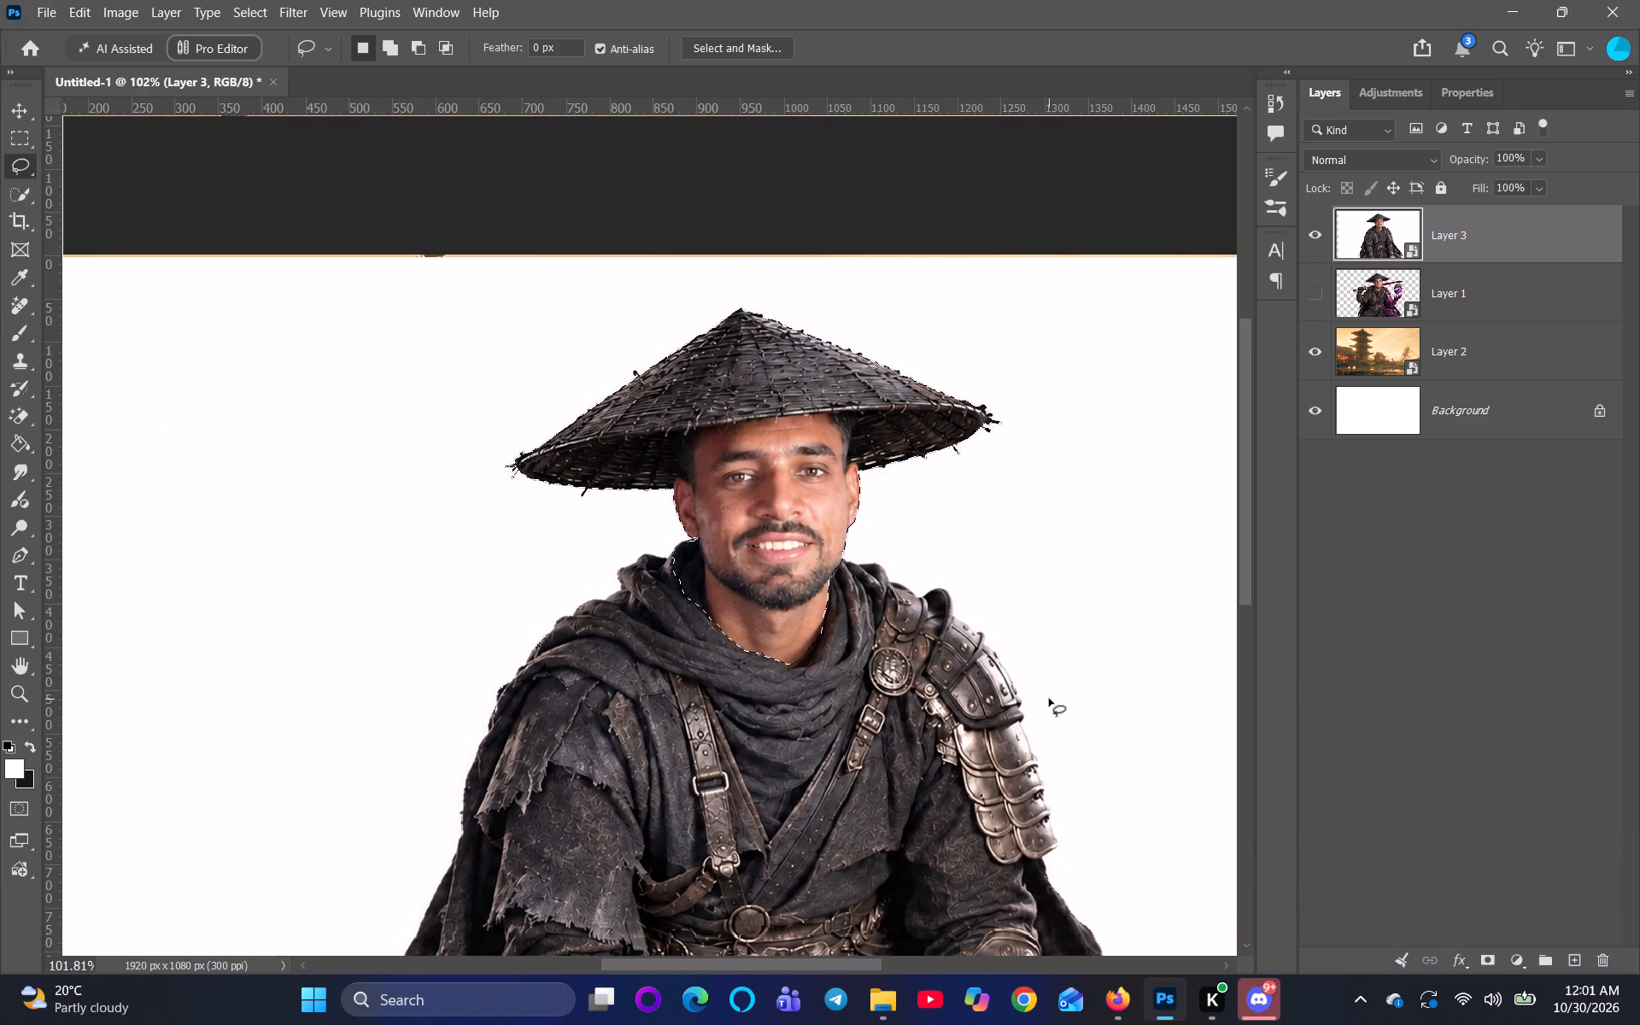
scroll(1049, 699, "up", 5)
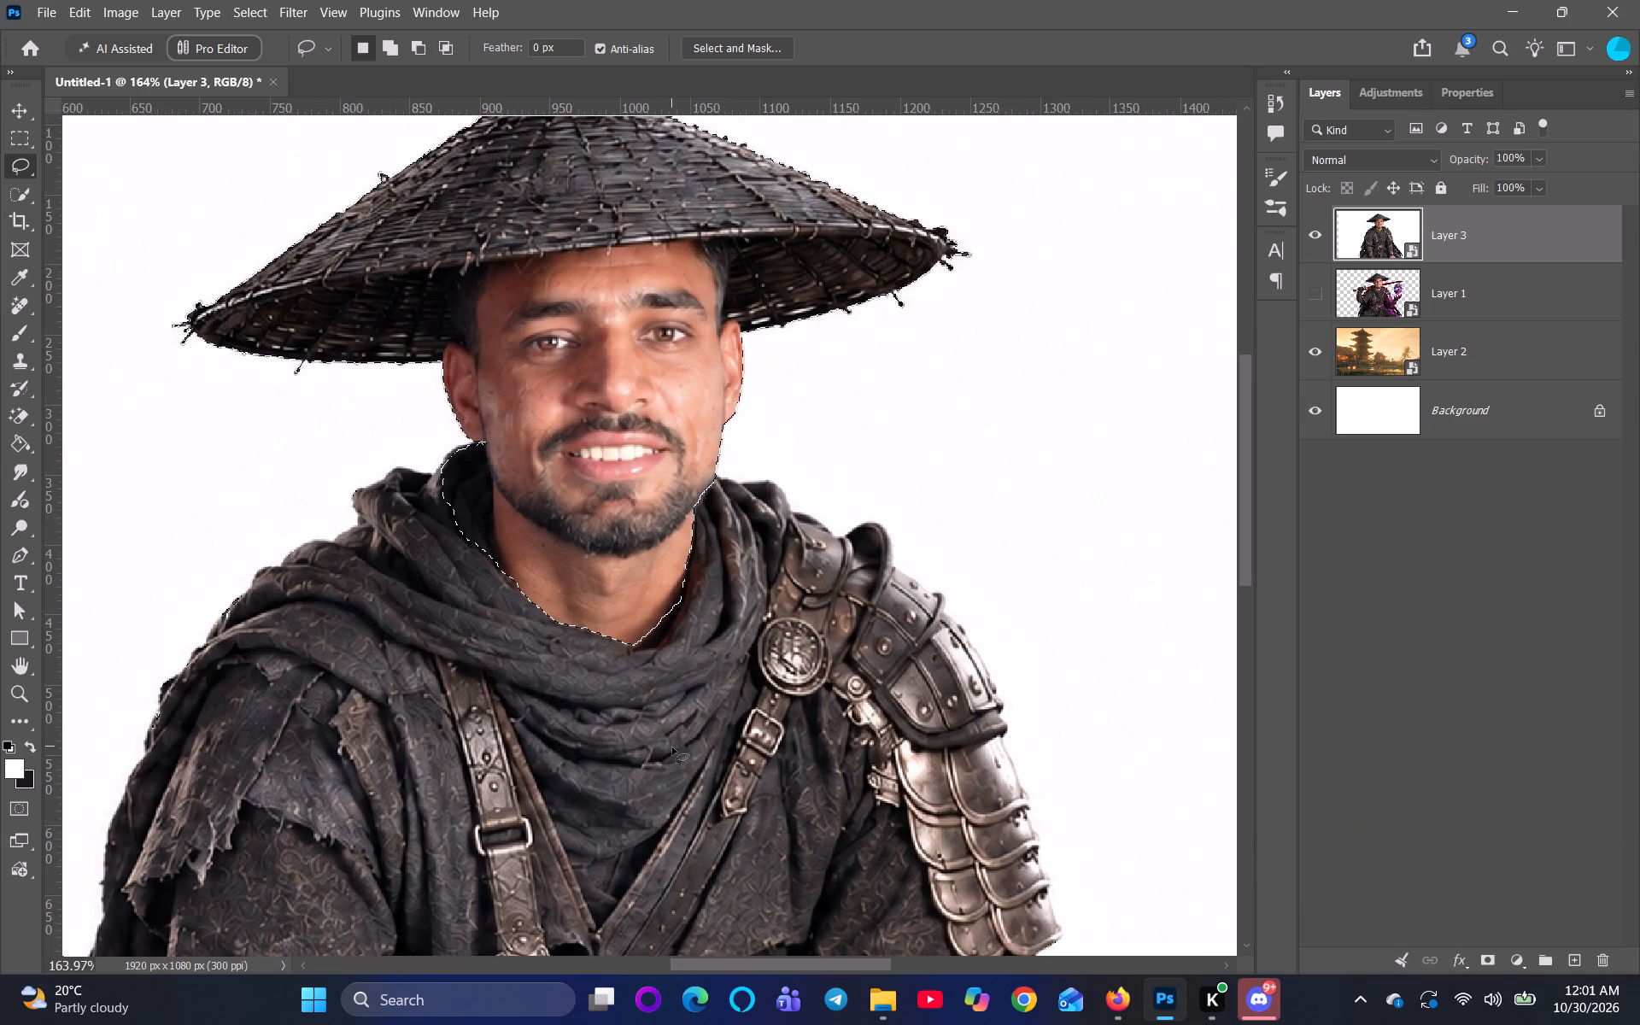
scroll(671, 747, "up", 3)
scroll(411, 421, "up", 1)
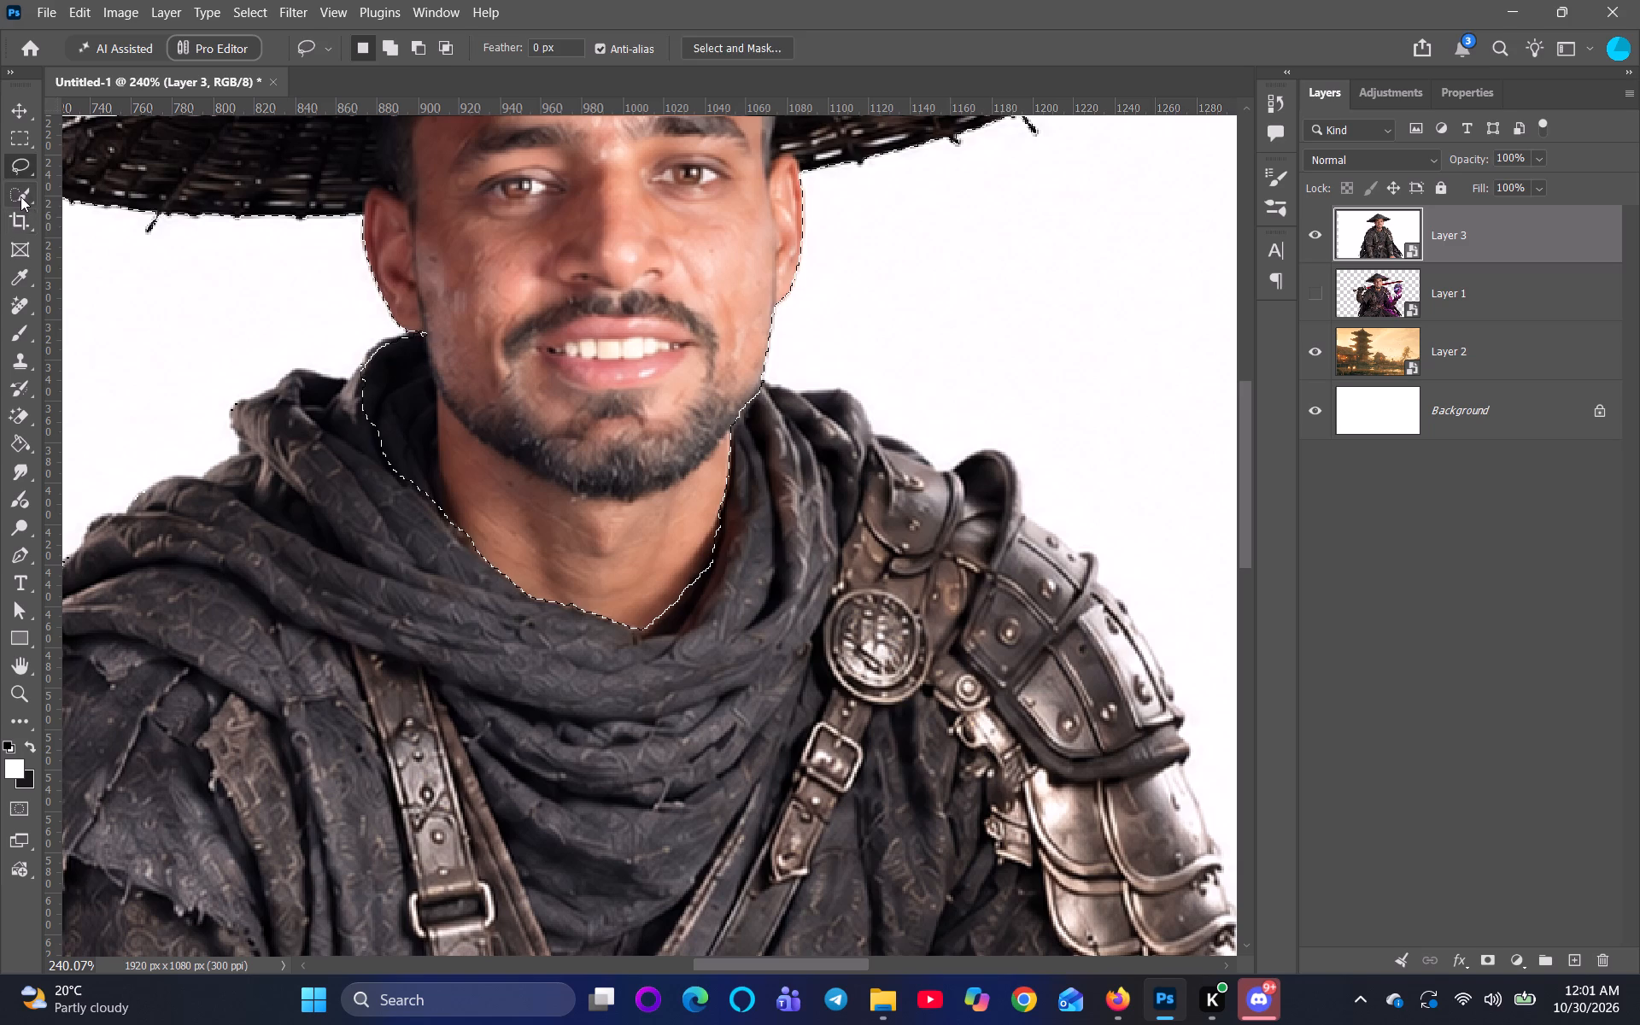
right_click(22, 196)
left_click(113, 219)
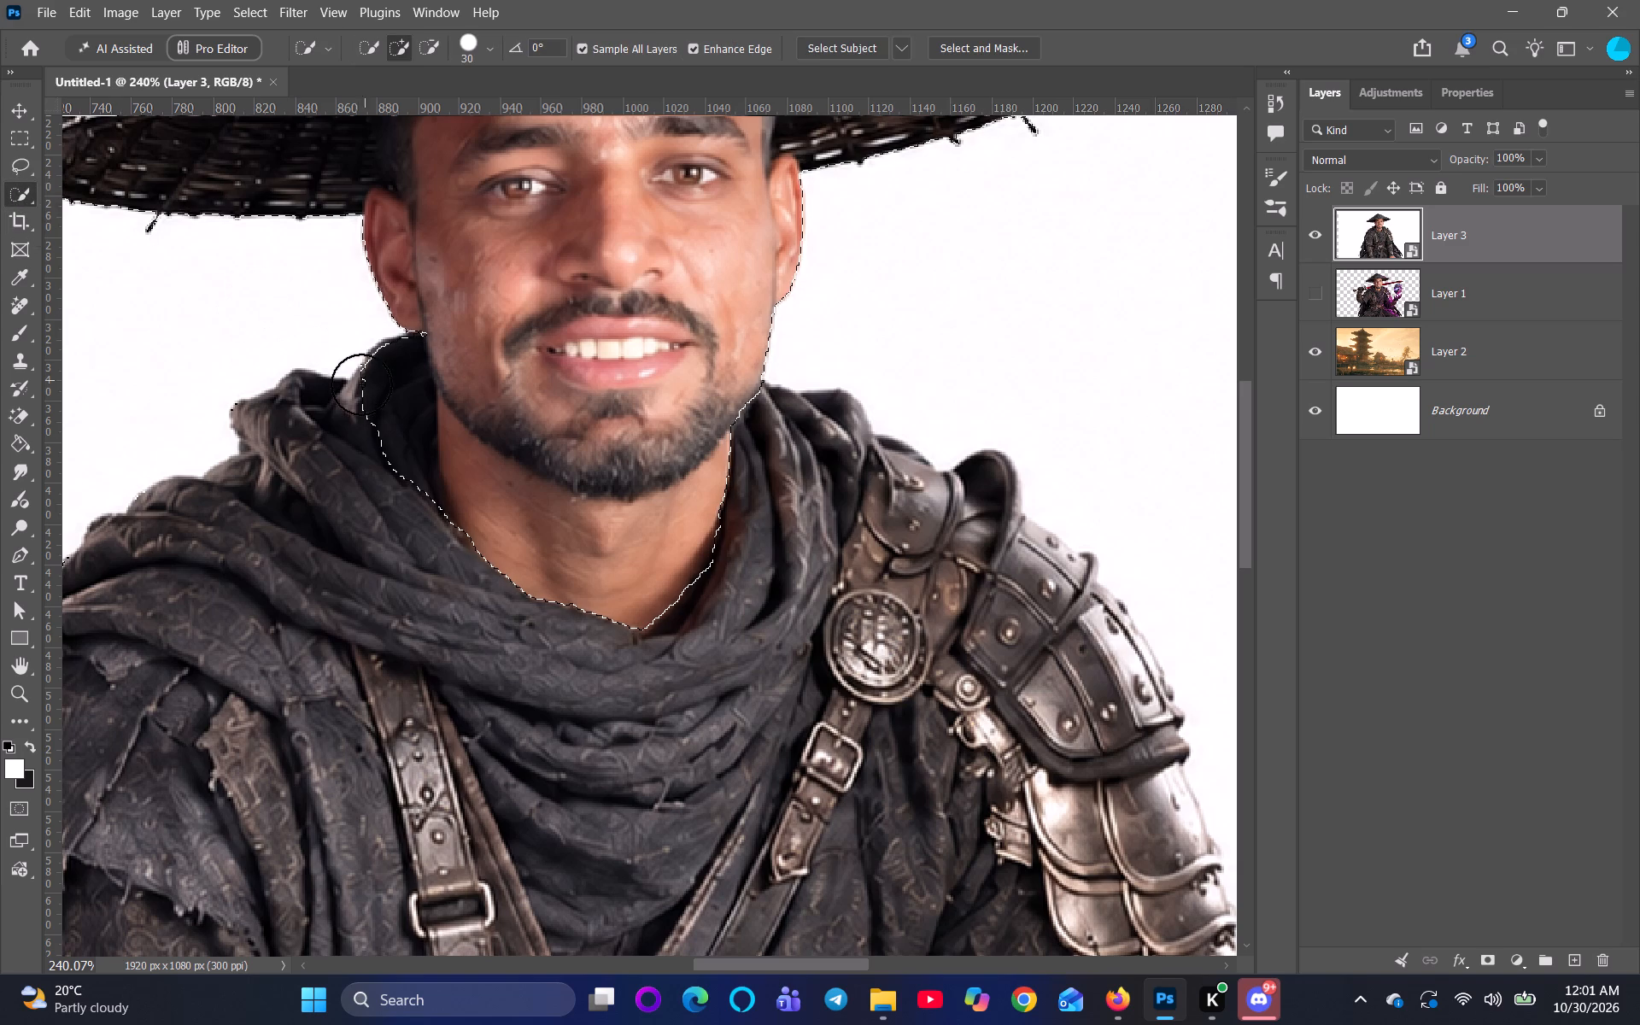
left_click_drag(370, 383, 374, 405, "alt")
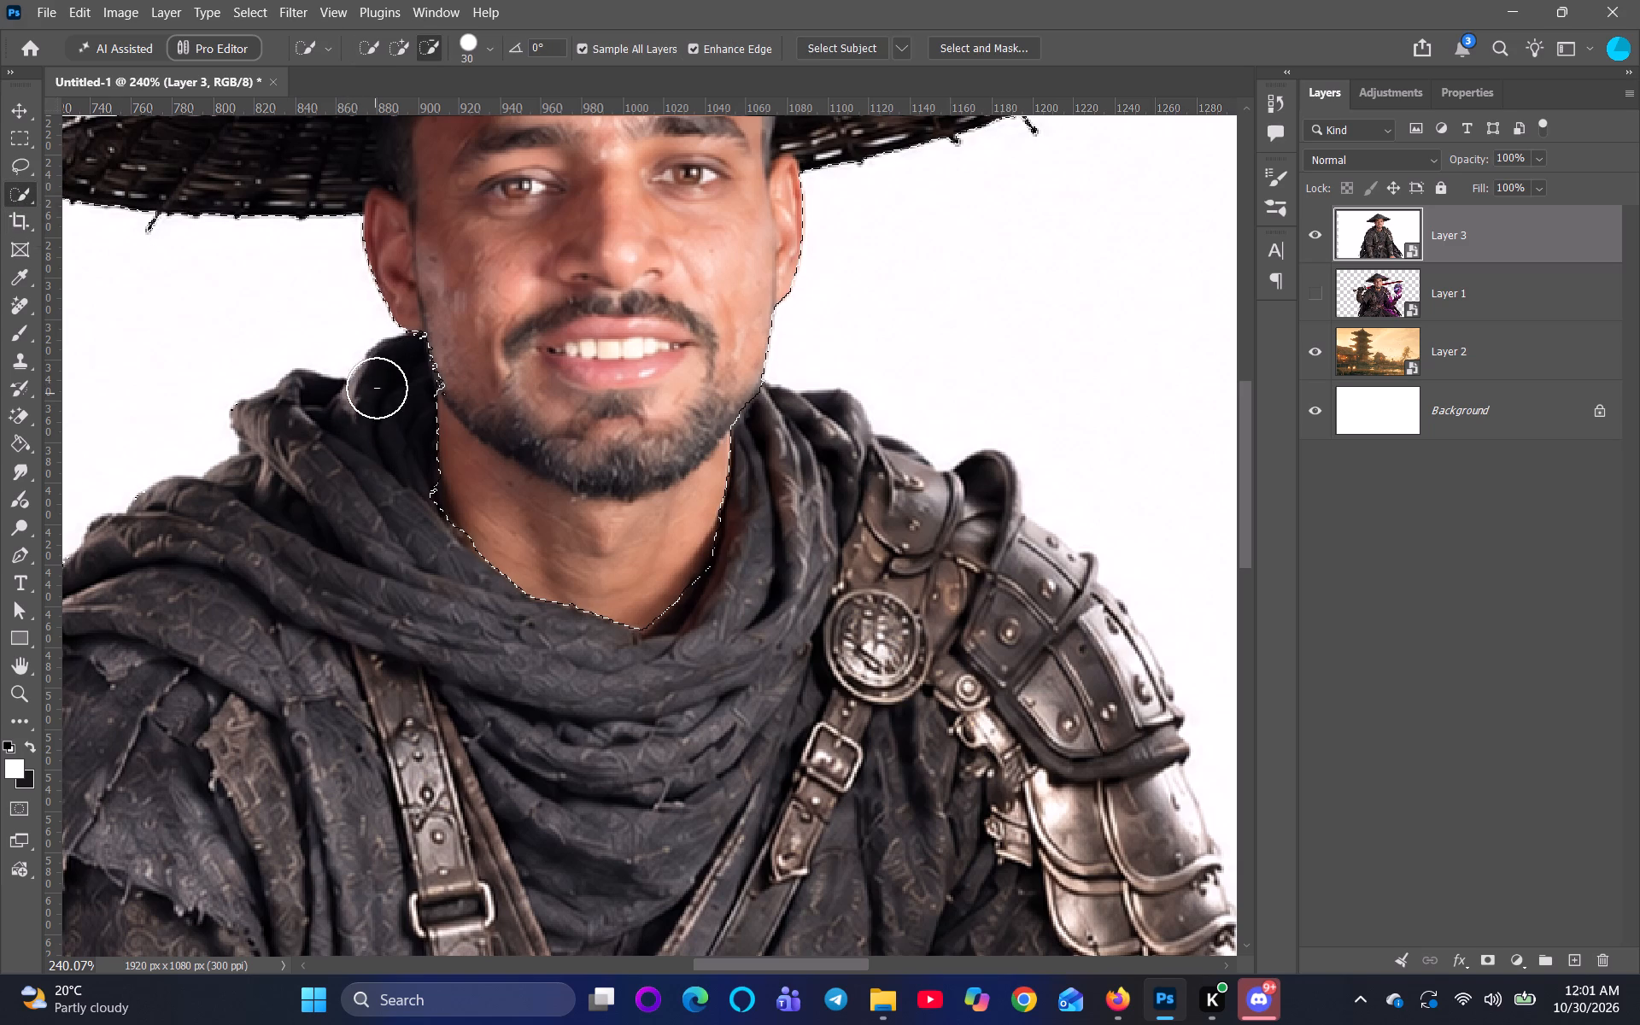
Clean up the selection edge between the earlobe, jaw and dark collar with small Lasso additions and subtractions.
scroll(418, 414, "up", 5)
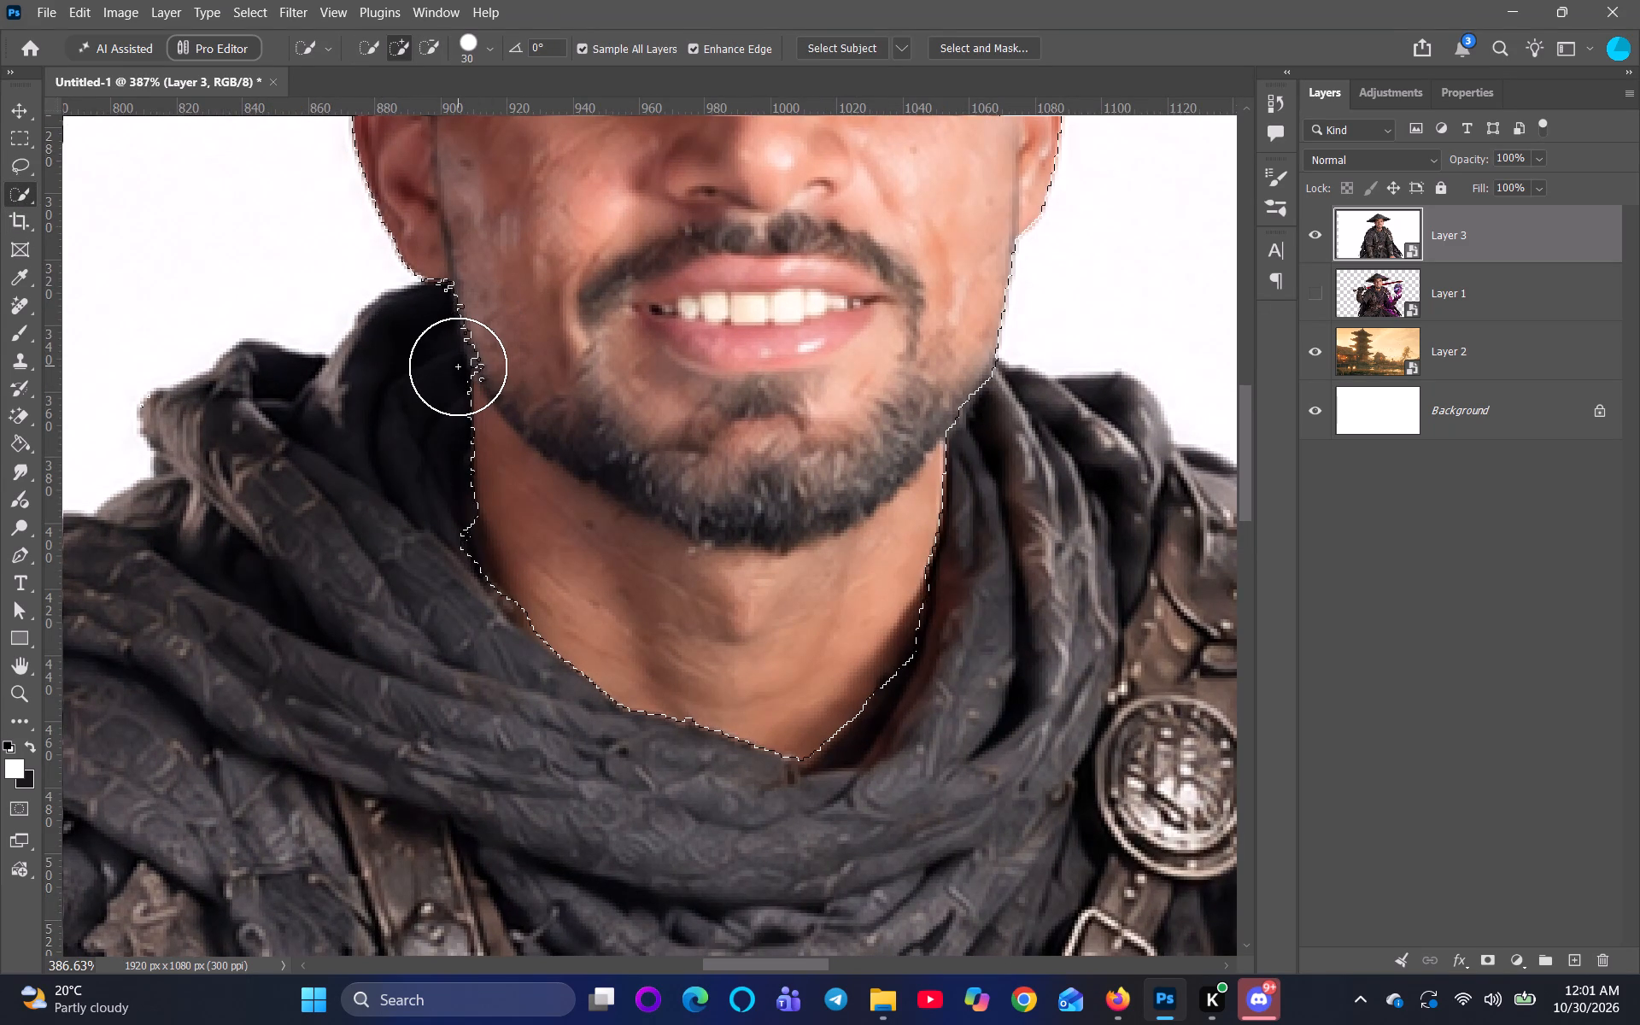
left_click(33, 165)
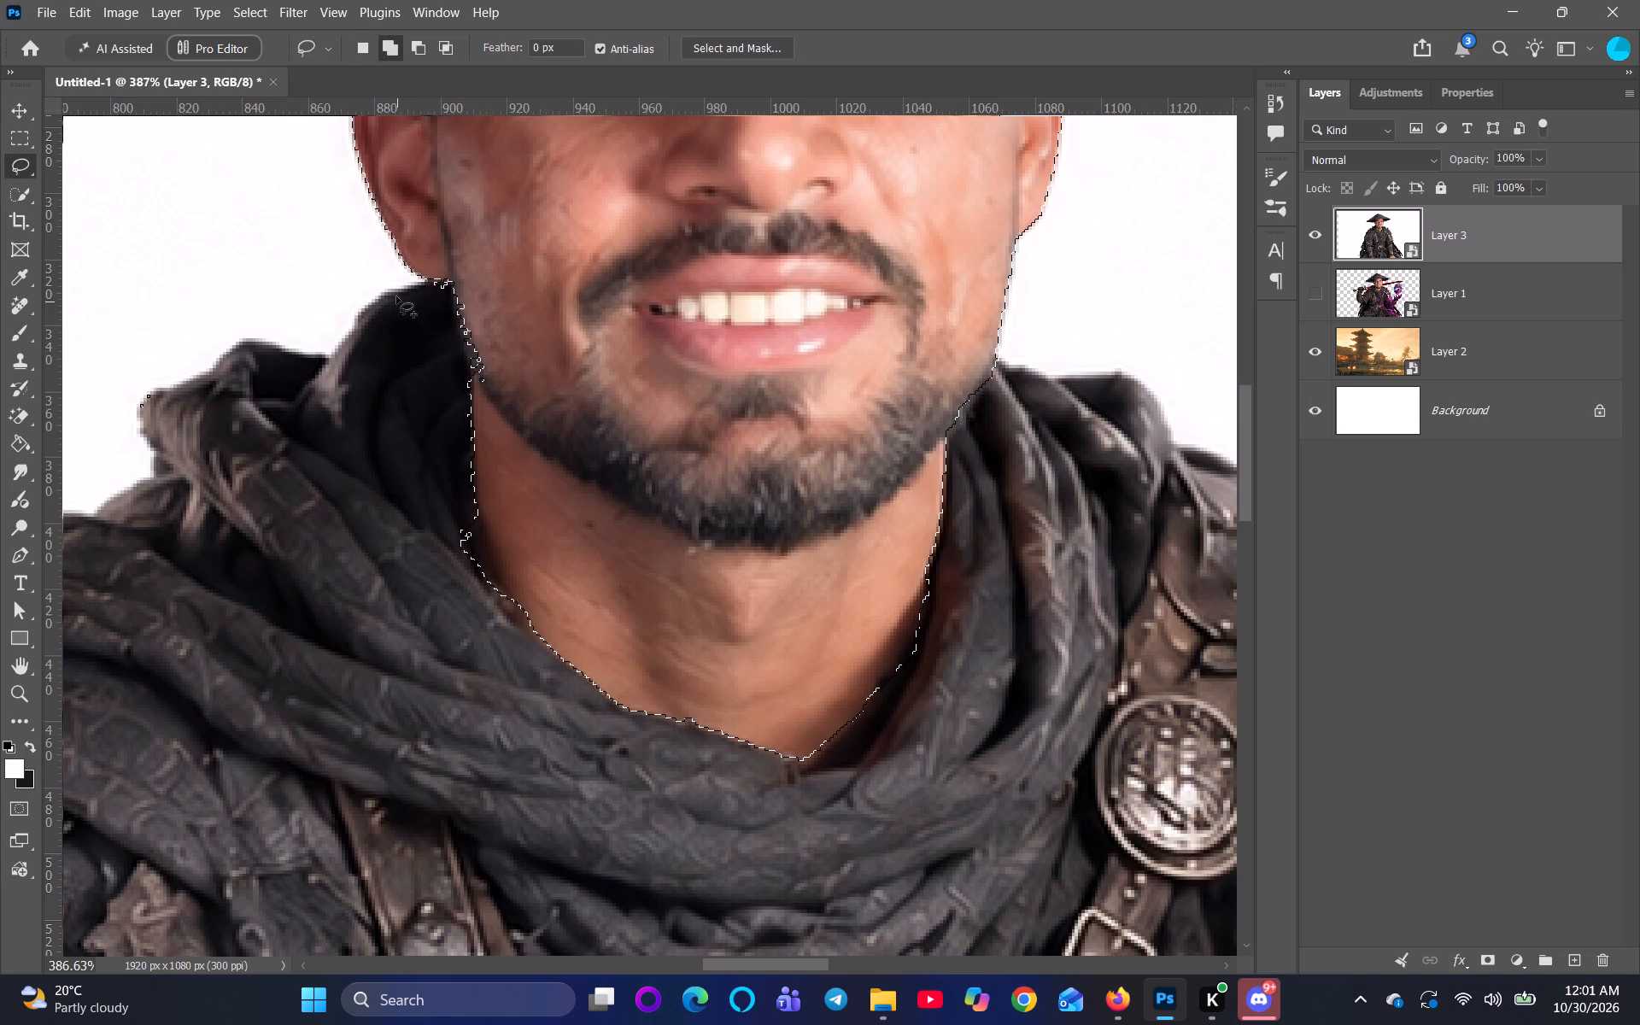
left_click(448, 290, "shift")
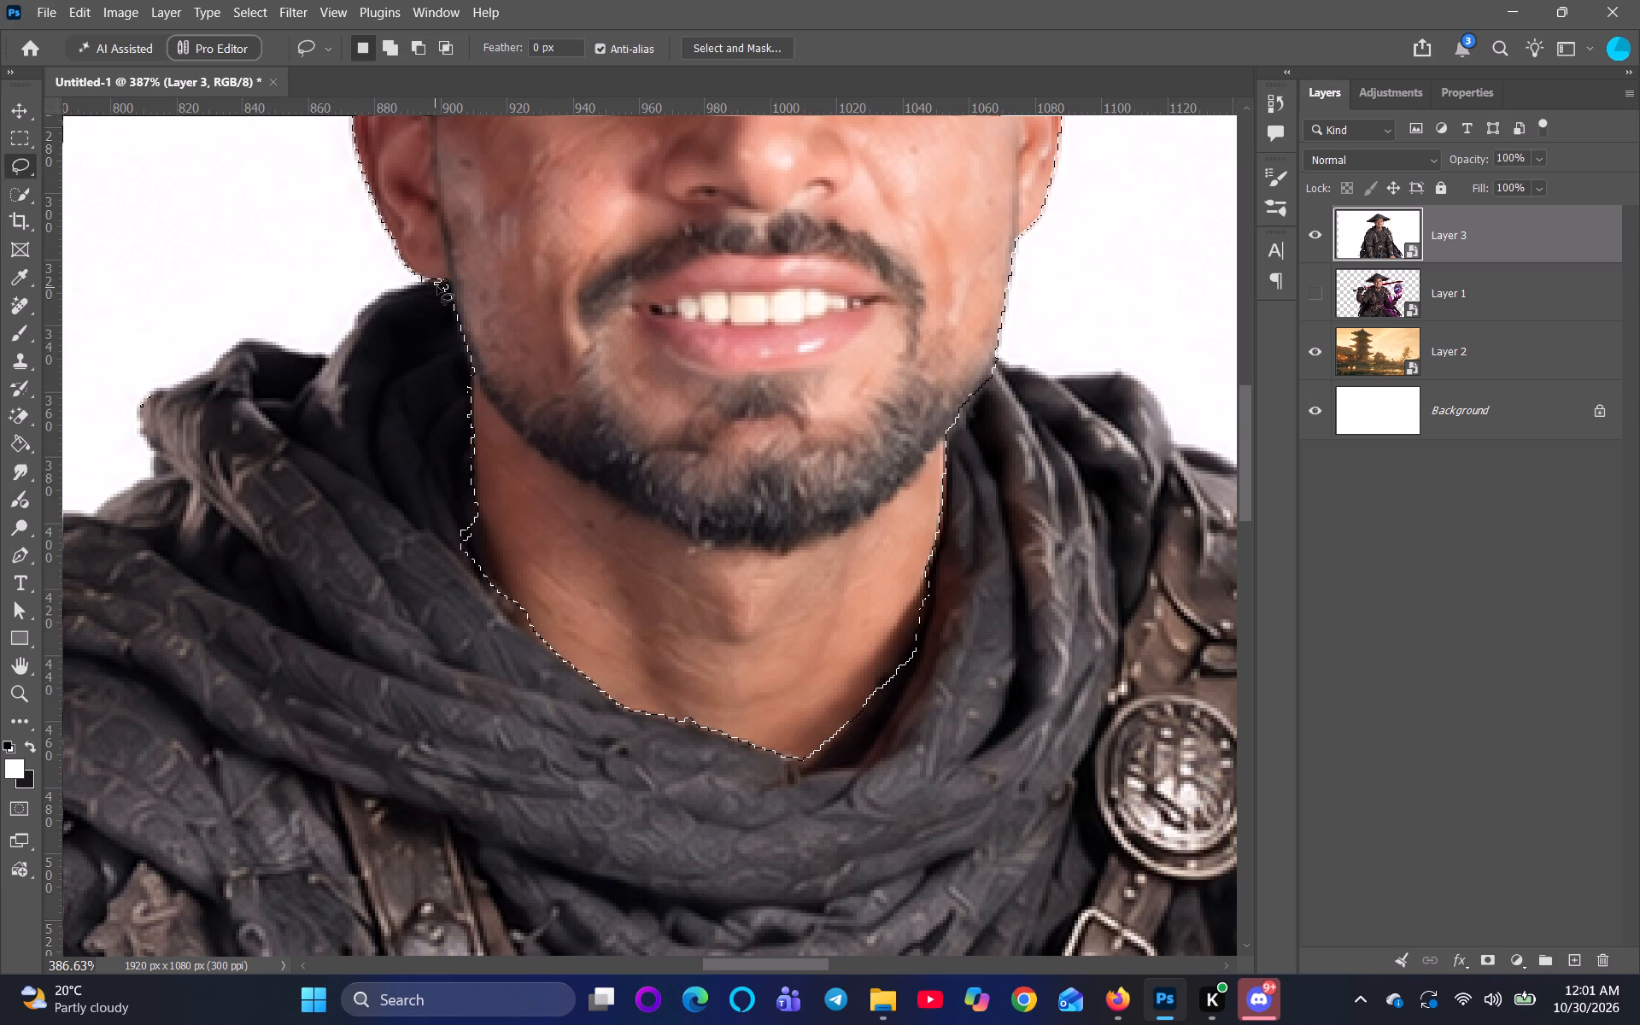
left_click_drag(446, 277, 441, 295, "shift")
scroll(439, 298, "up", 4)
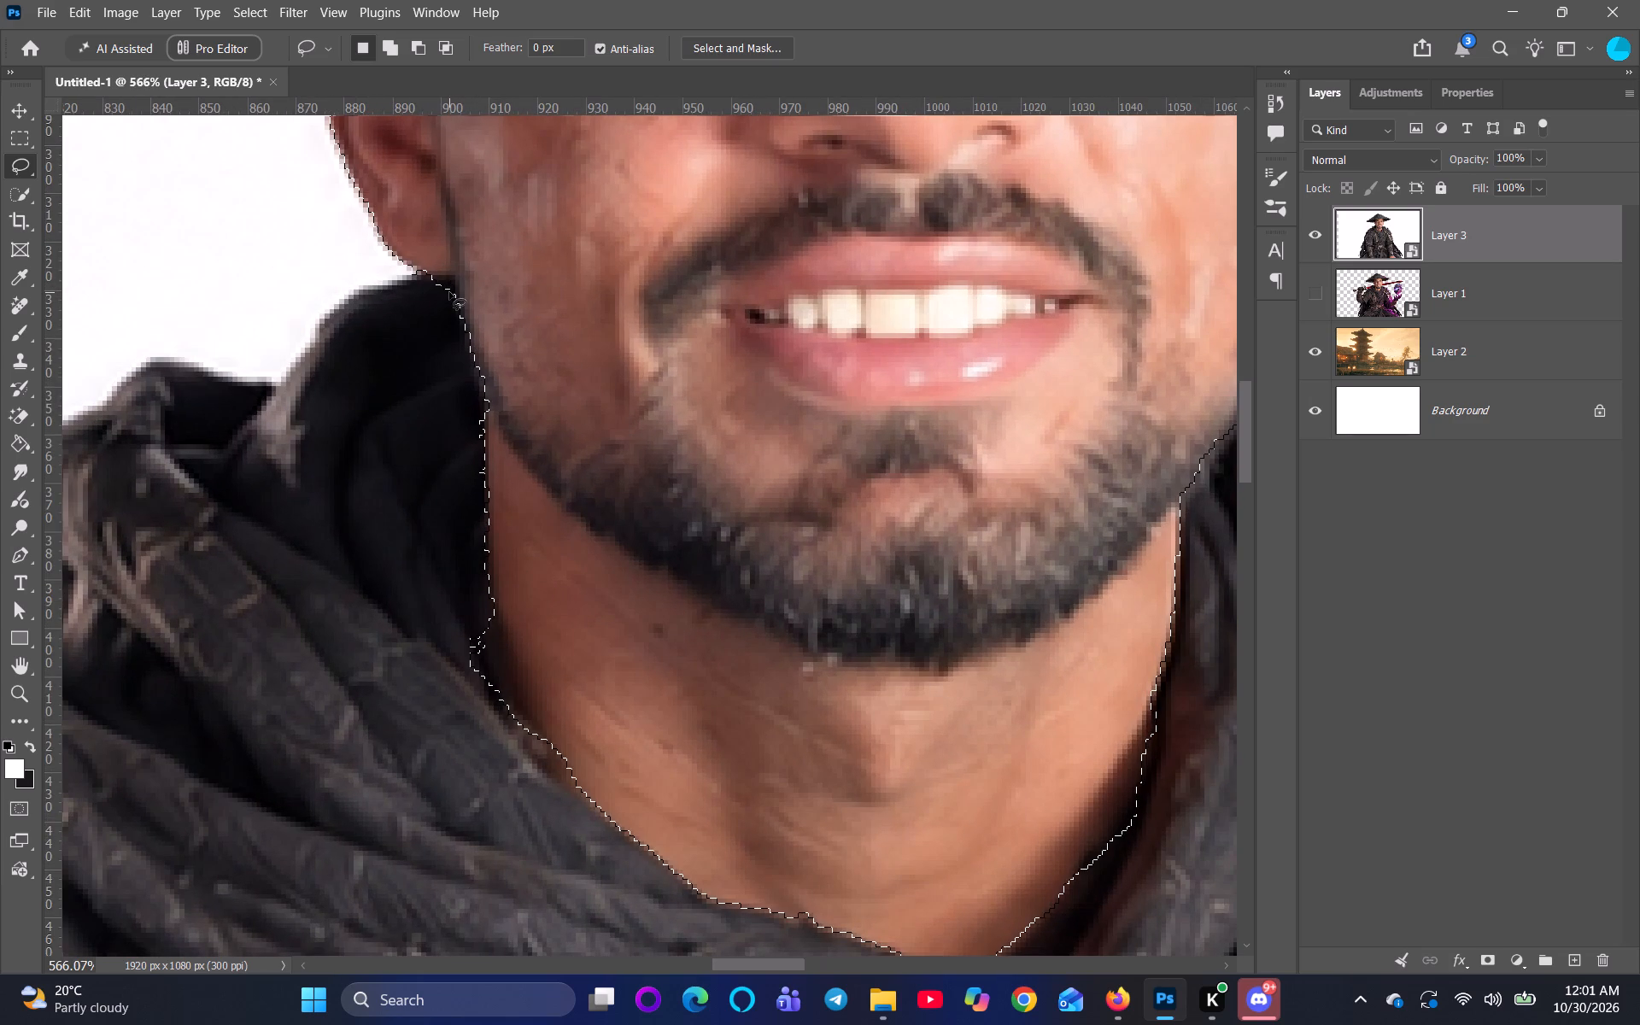
left_click(438, 279, "alt")
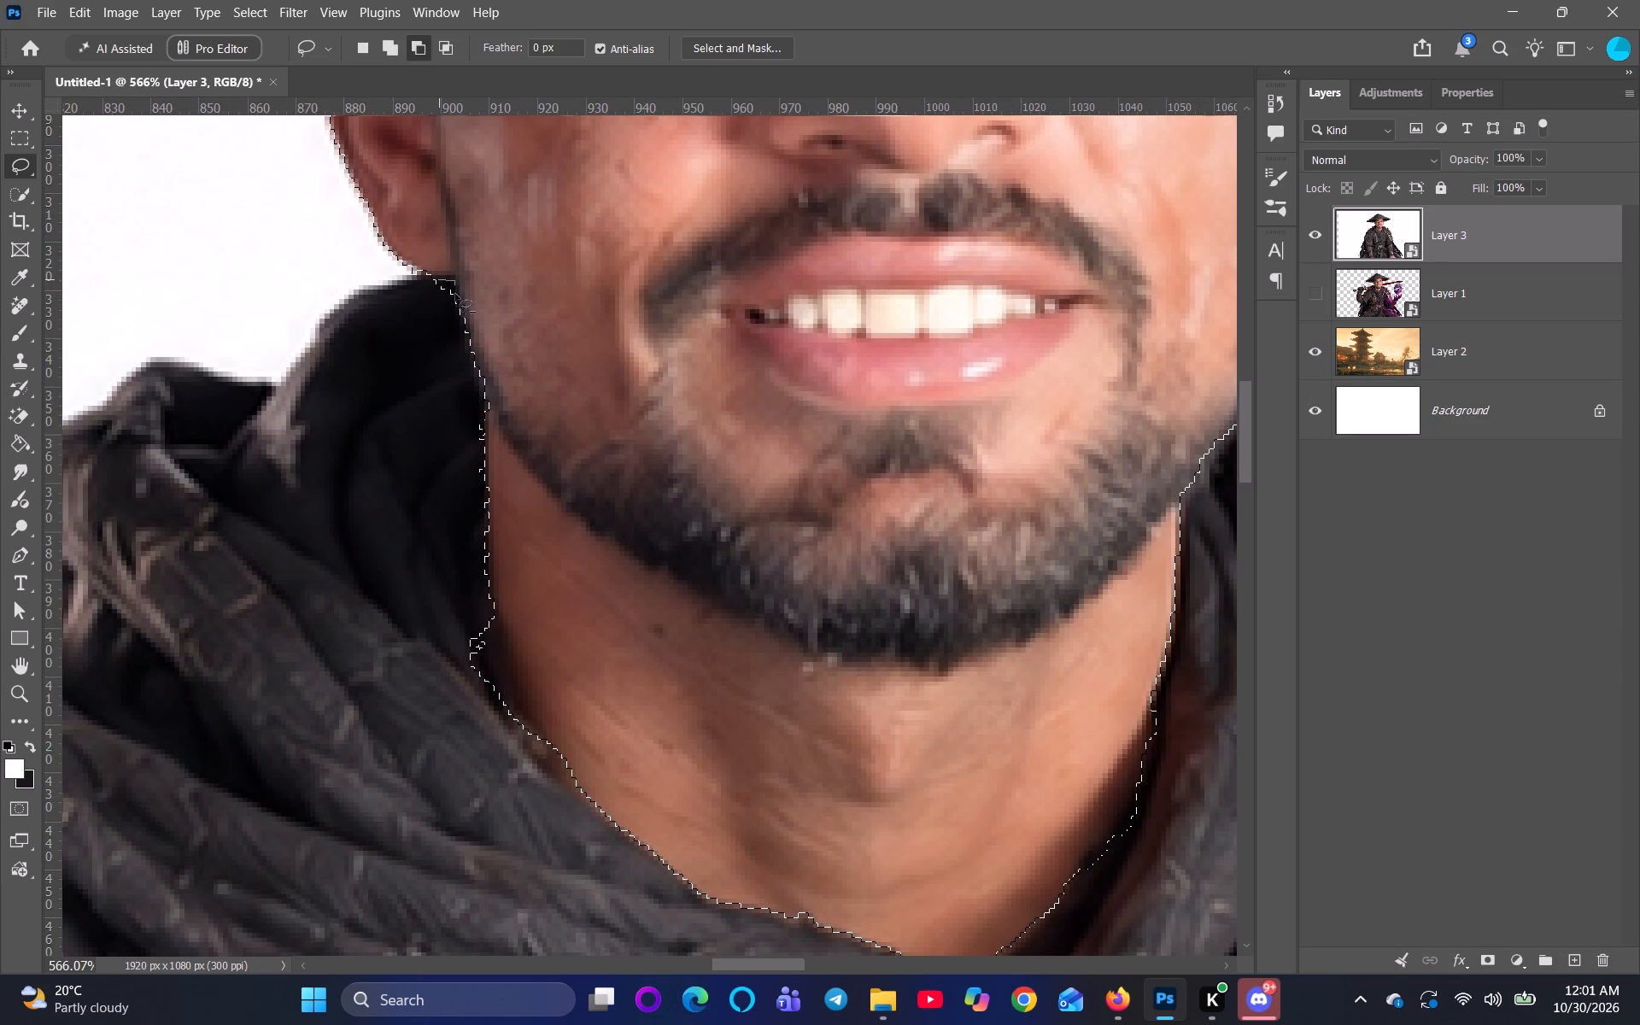
Copy the selected hat, face and neck from Layer 3 onto a new layer.
scroll(515, 386, "down", 2)
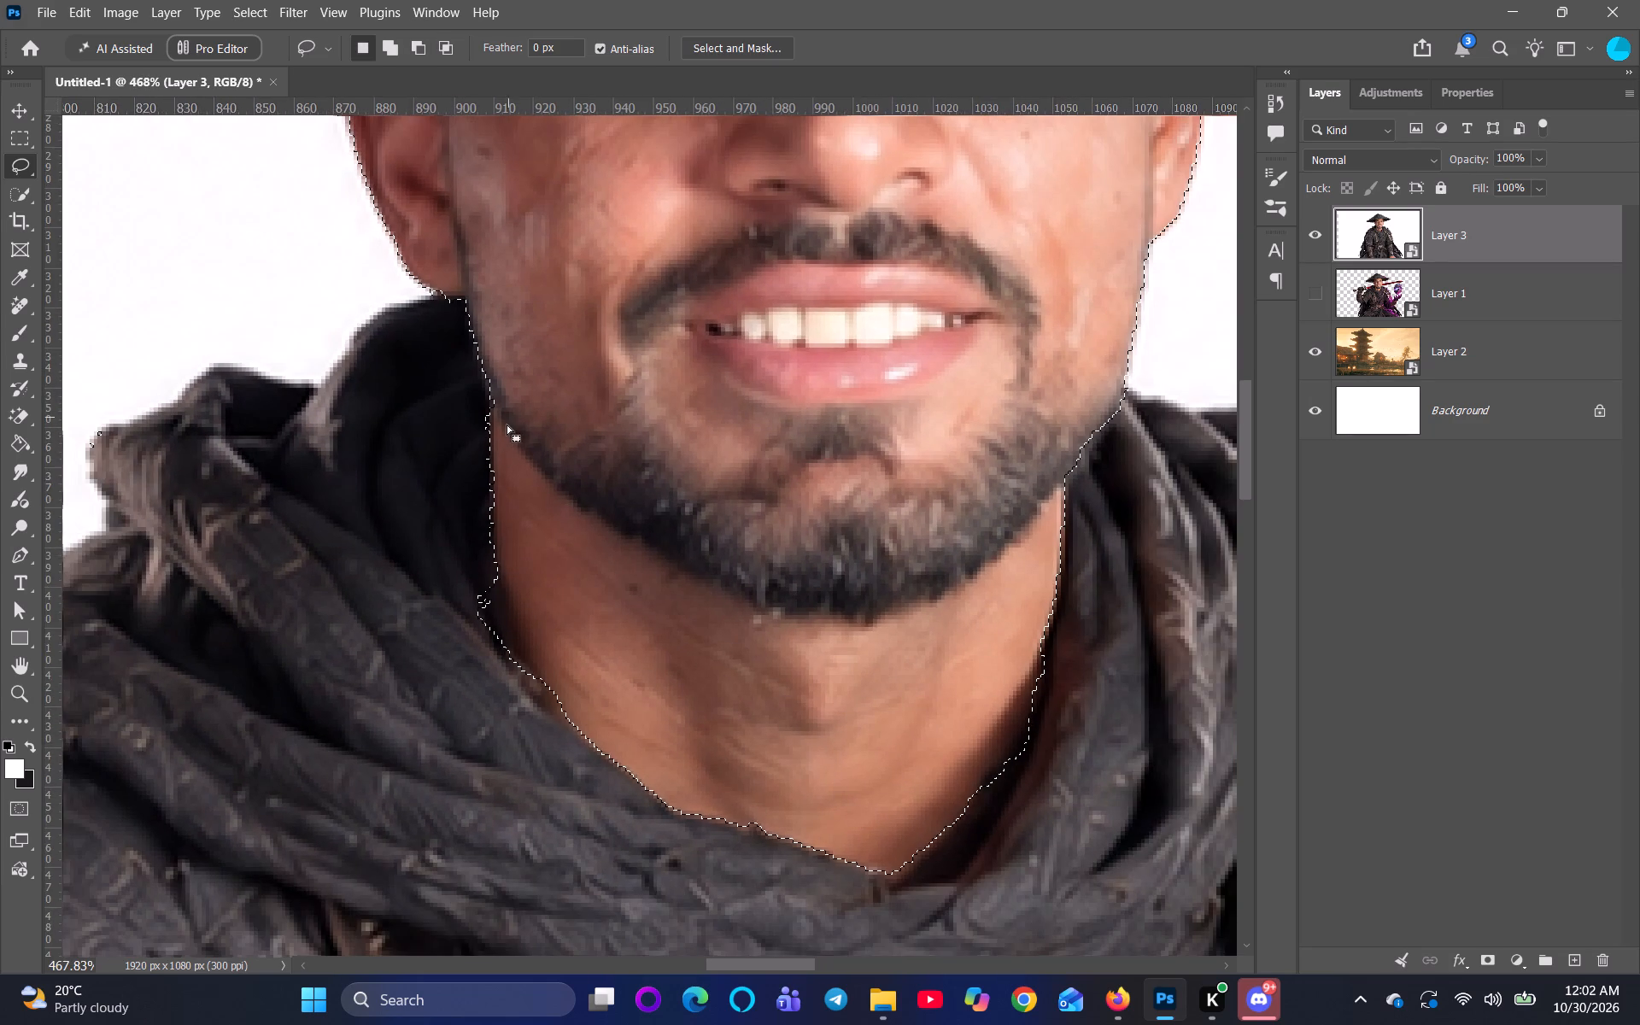
scroll(527, 486, "down", 4)
scroll(873, 681, "up", 2)
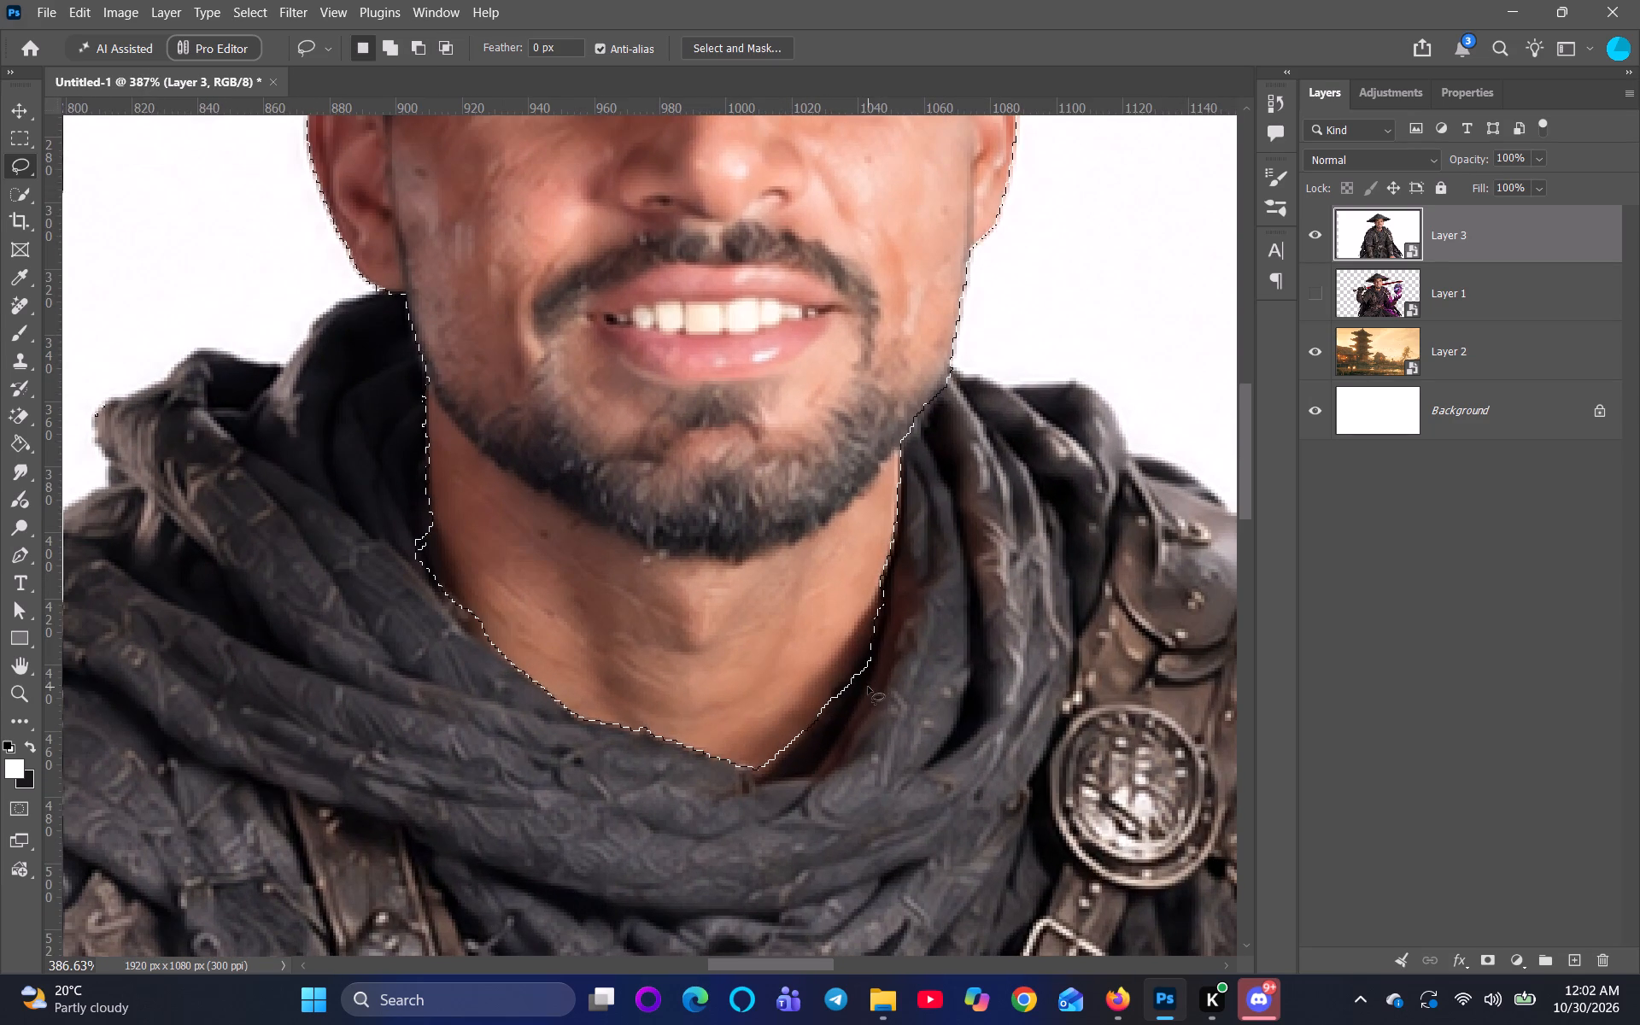
scroll(859, 669, "down", 7)
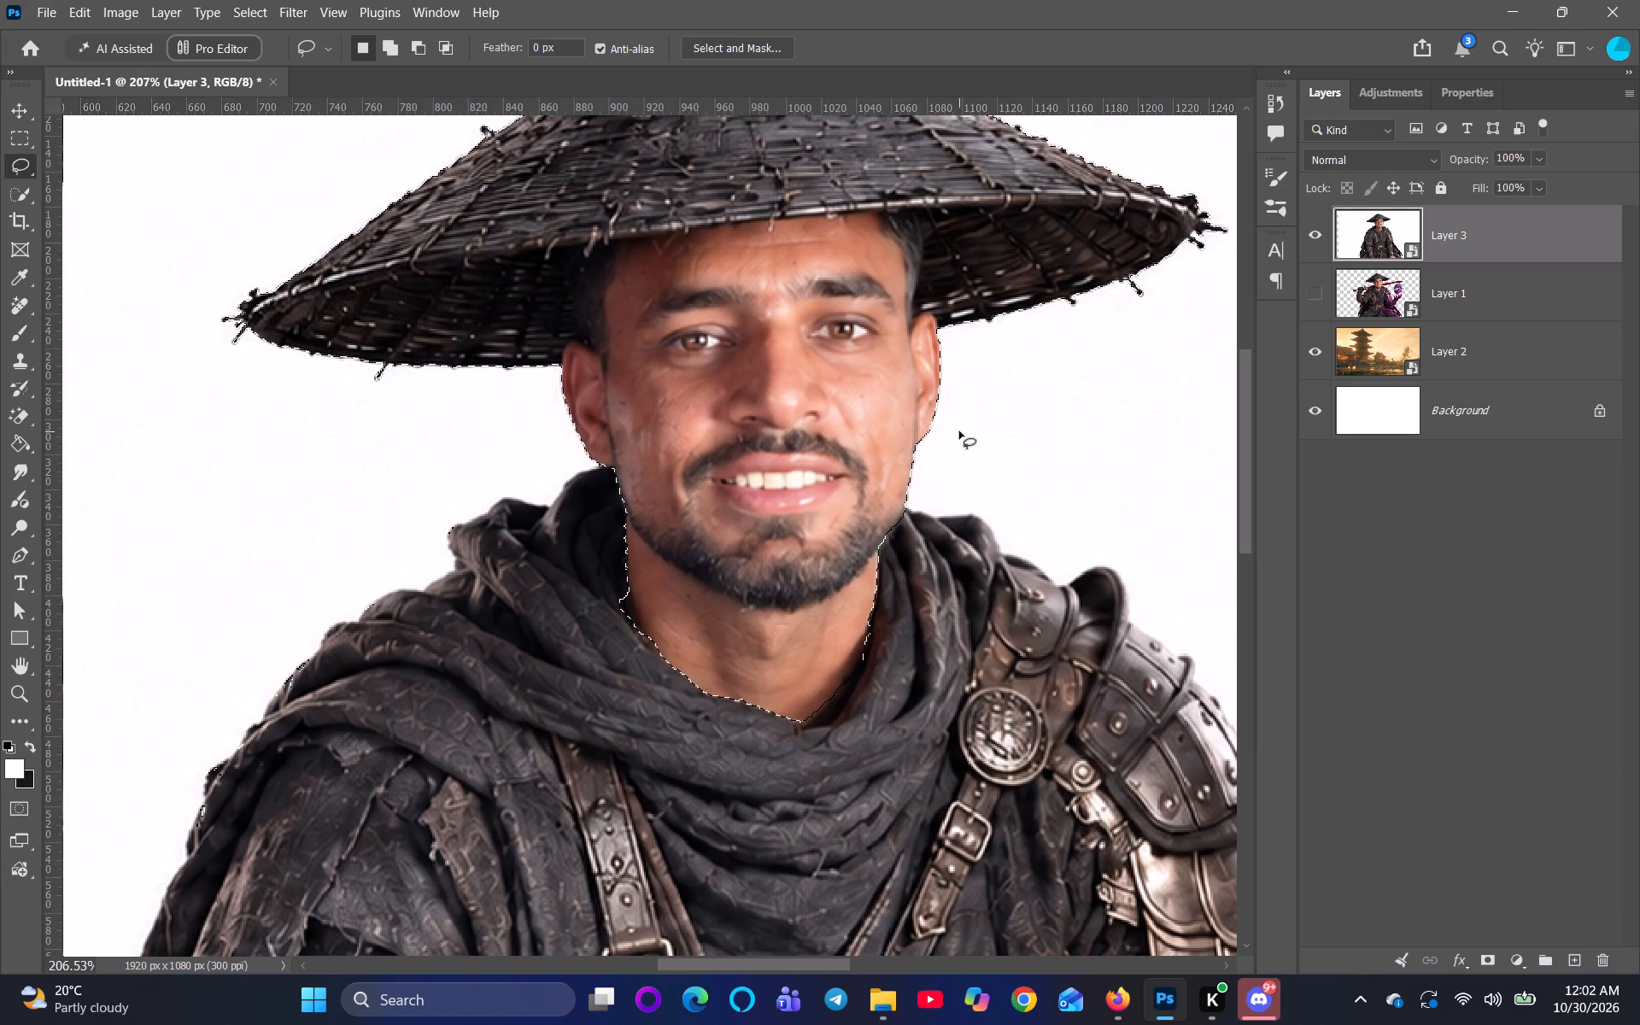
scroll(795, 376, "down", 3)
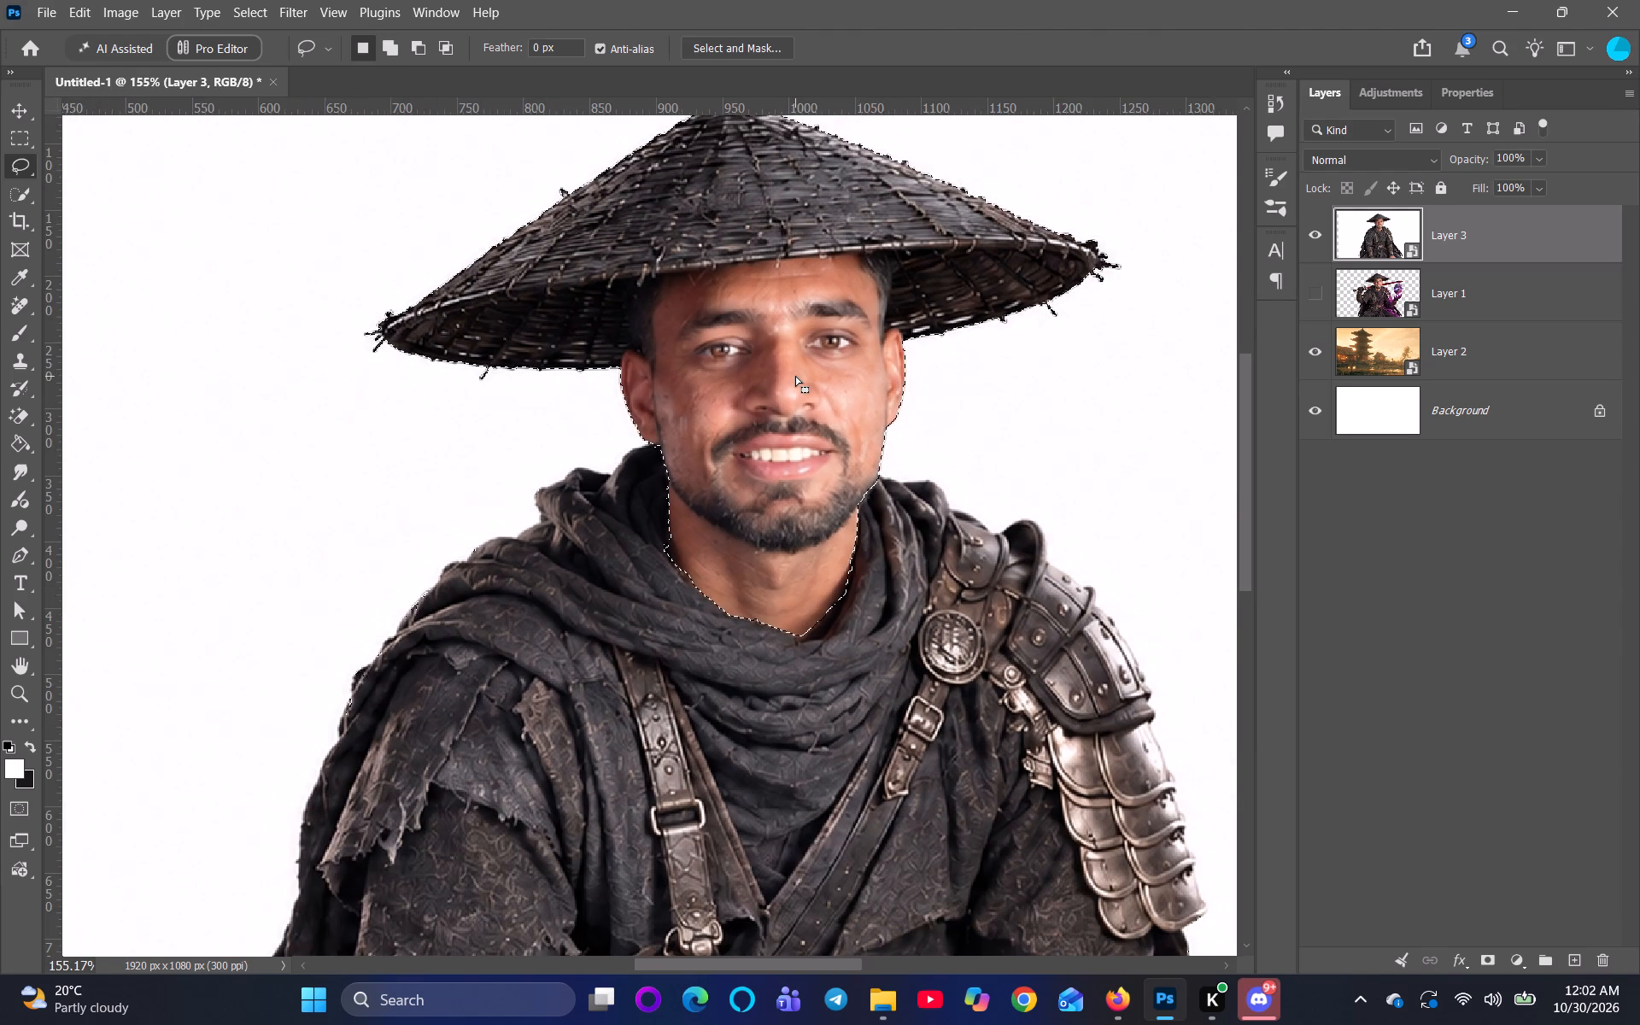
key("ctrl+j")
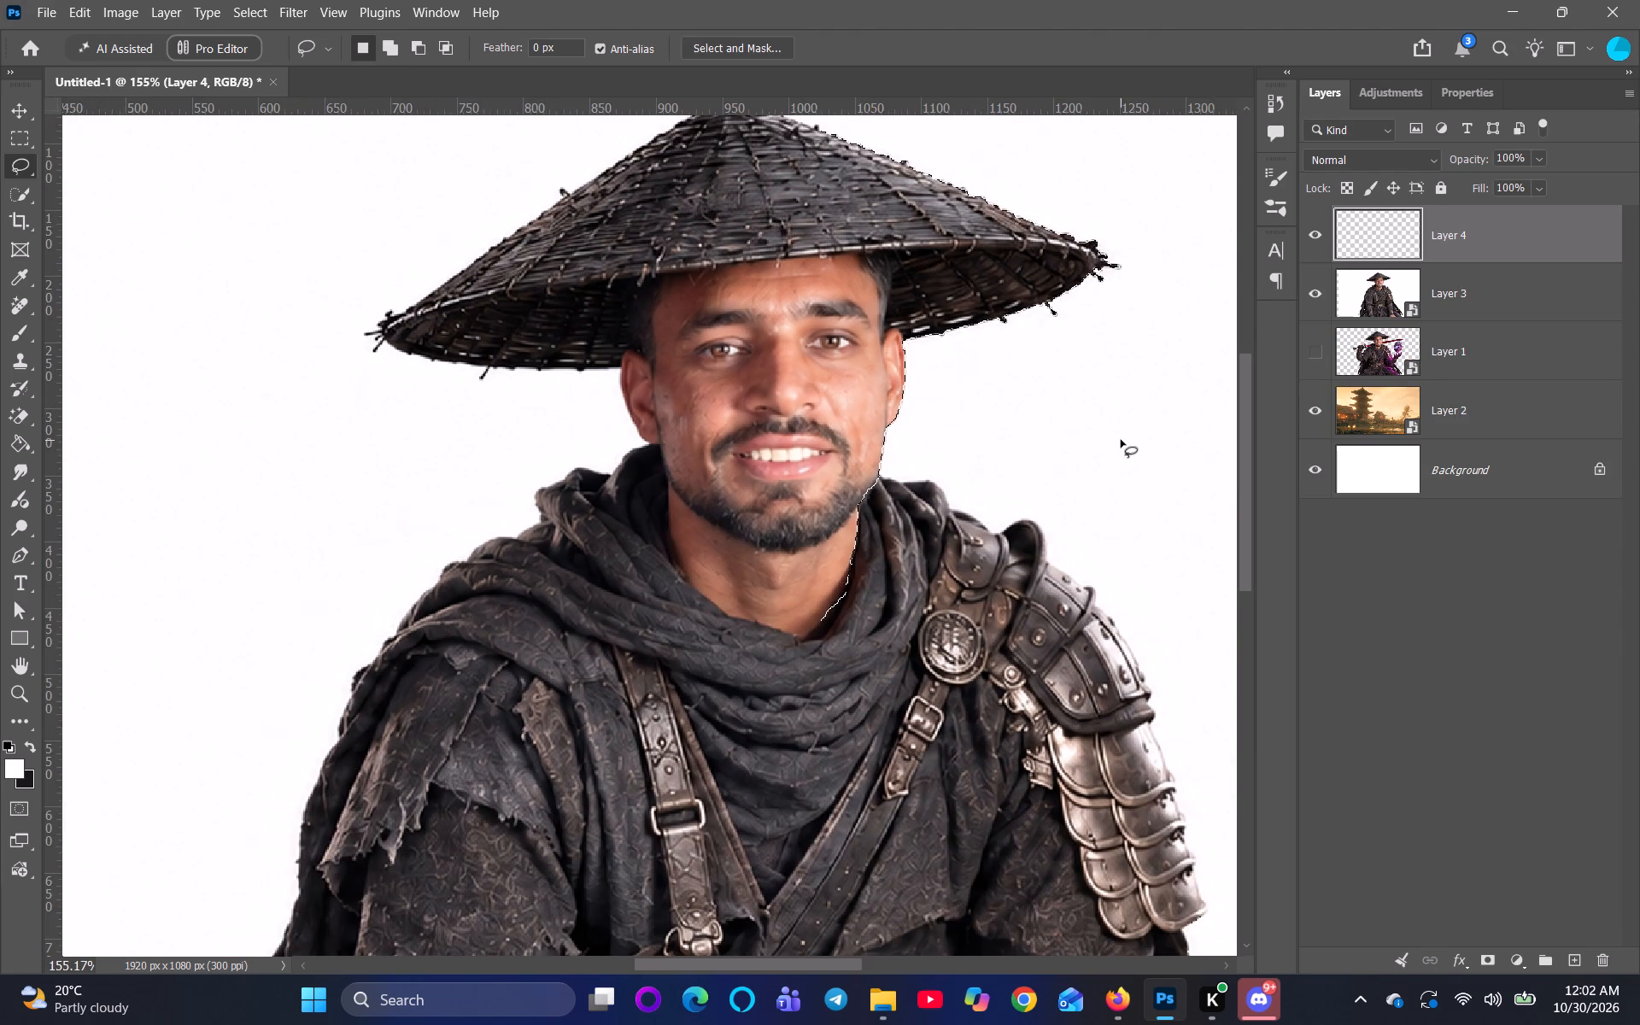
Hide Layer 3 and convert the extracted head on Layer 4 to a smart object.
left_click(1317, 301)
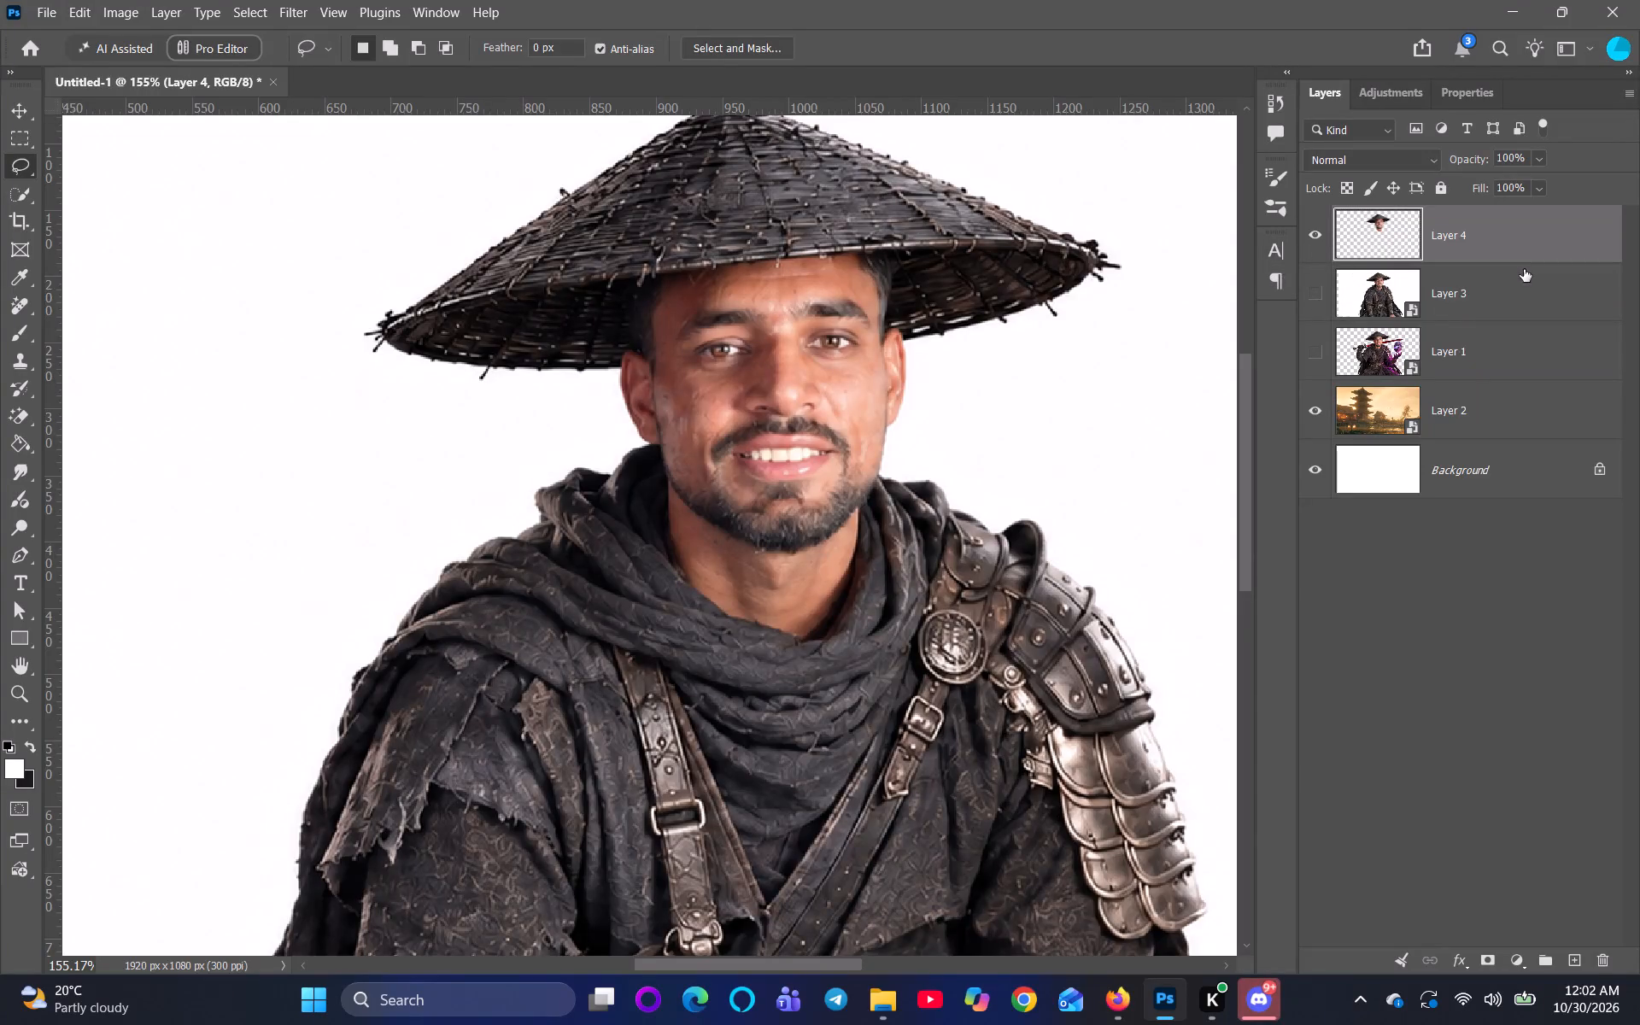
right_click(1515, 248)
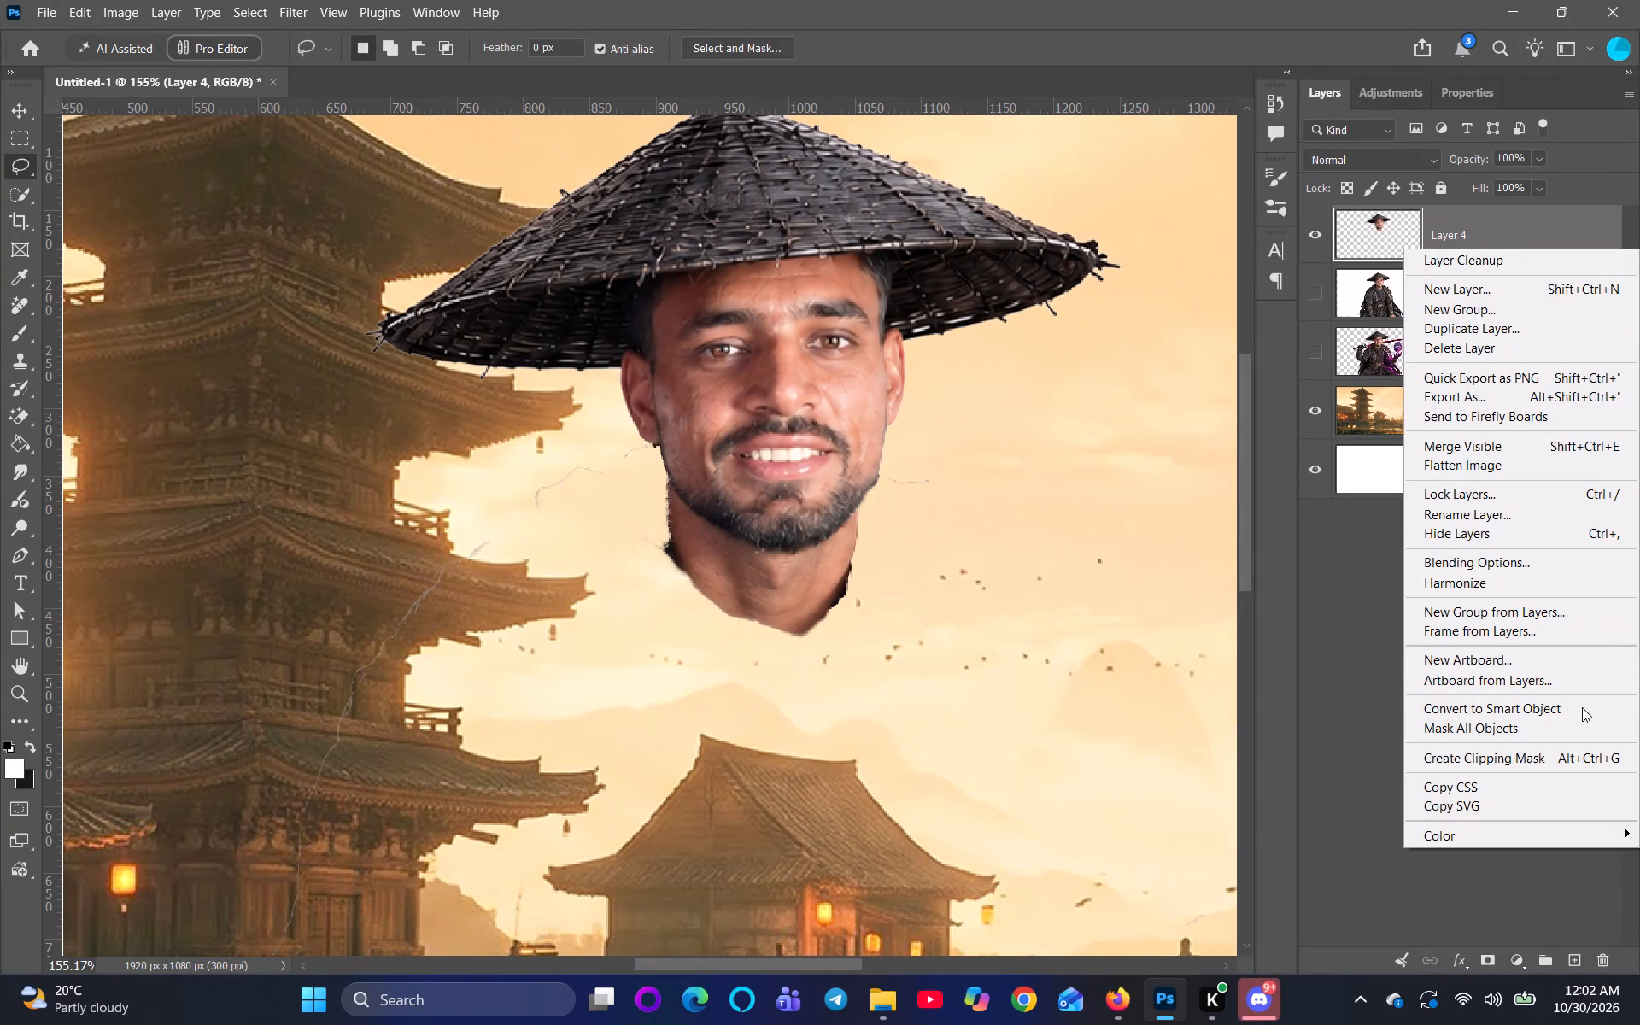
left_click(1582, 706)
Show Layer 1, the warrior with the red sword, beneath the extracted head.
scroll(1301, 321, "down", 4)
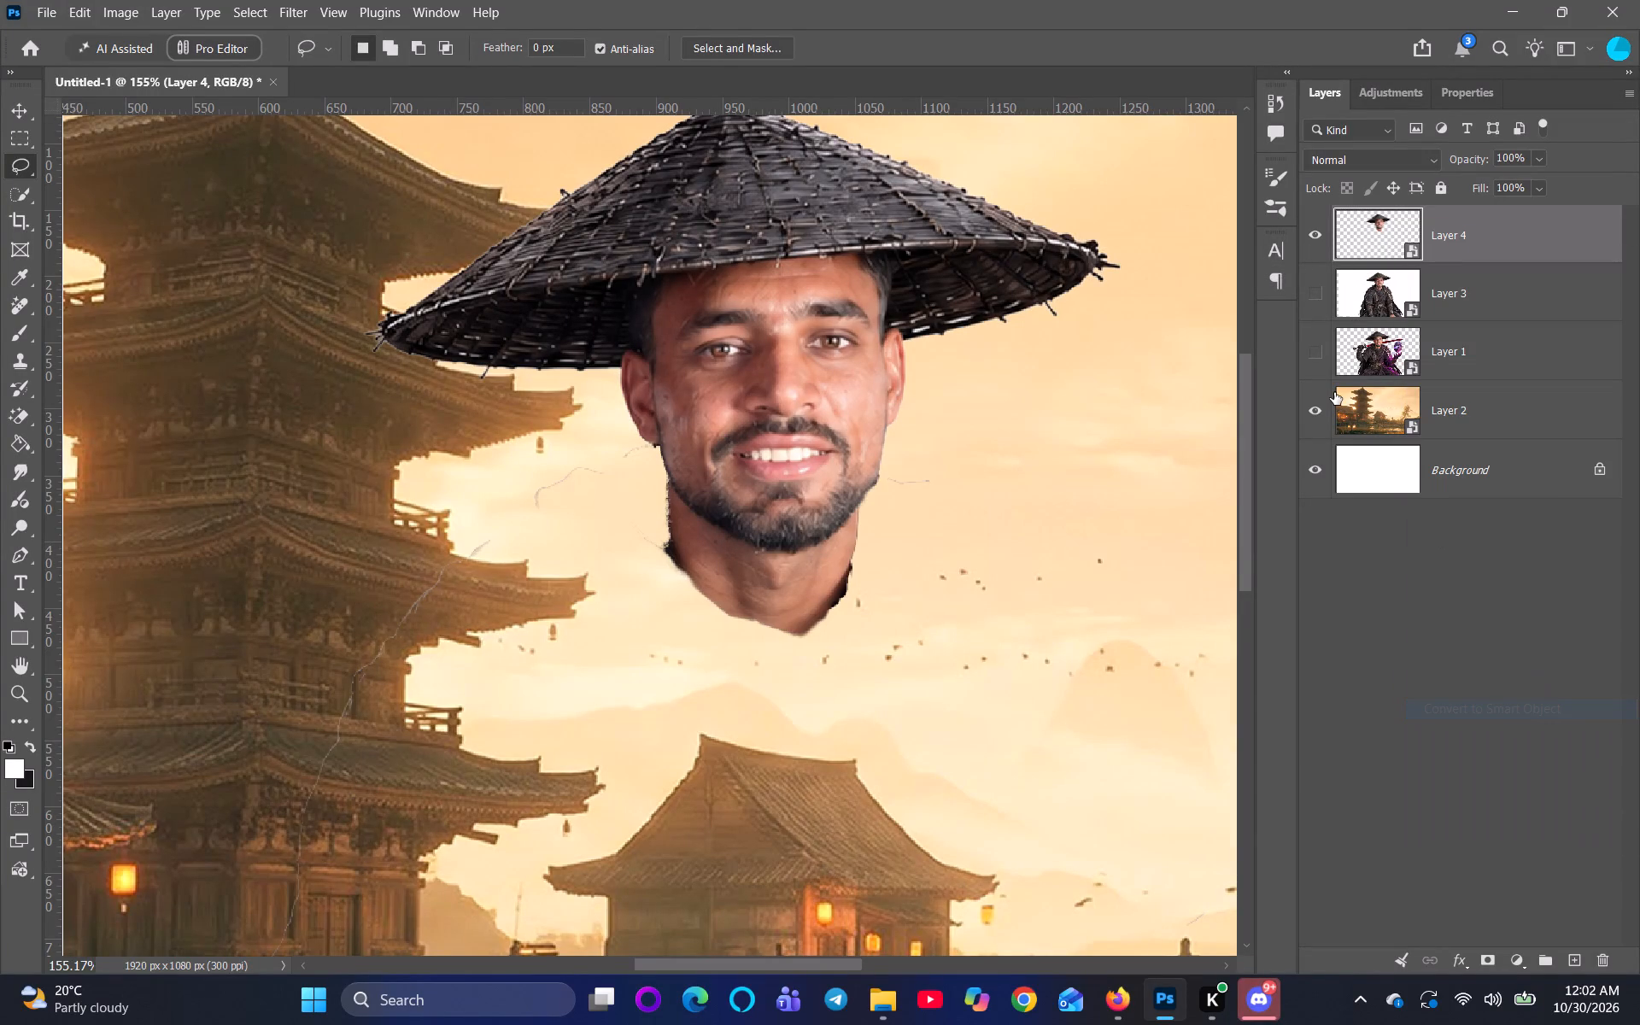
key("ctrl+0")
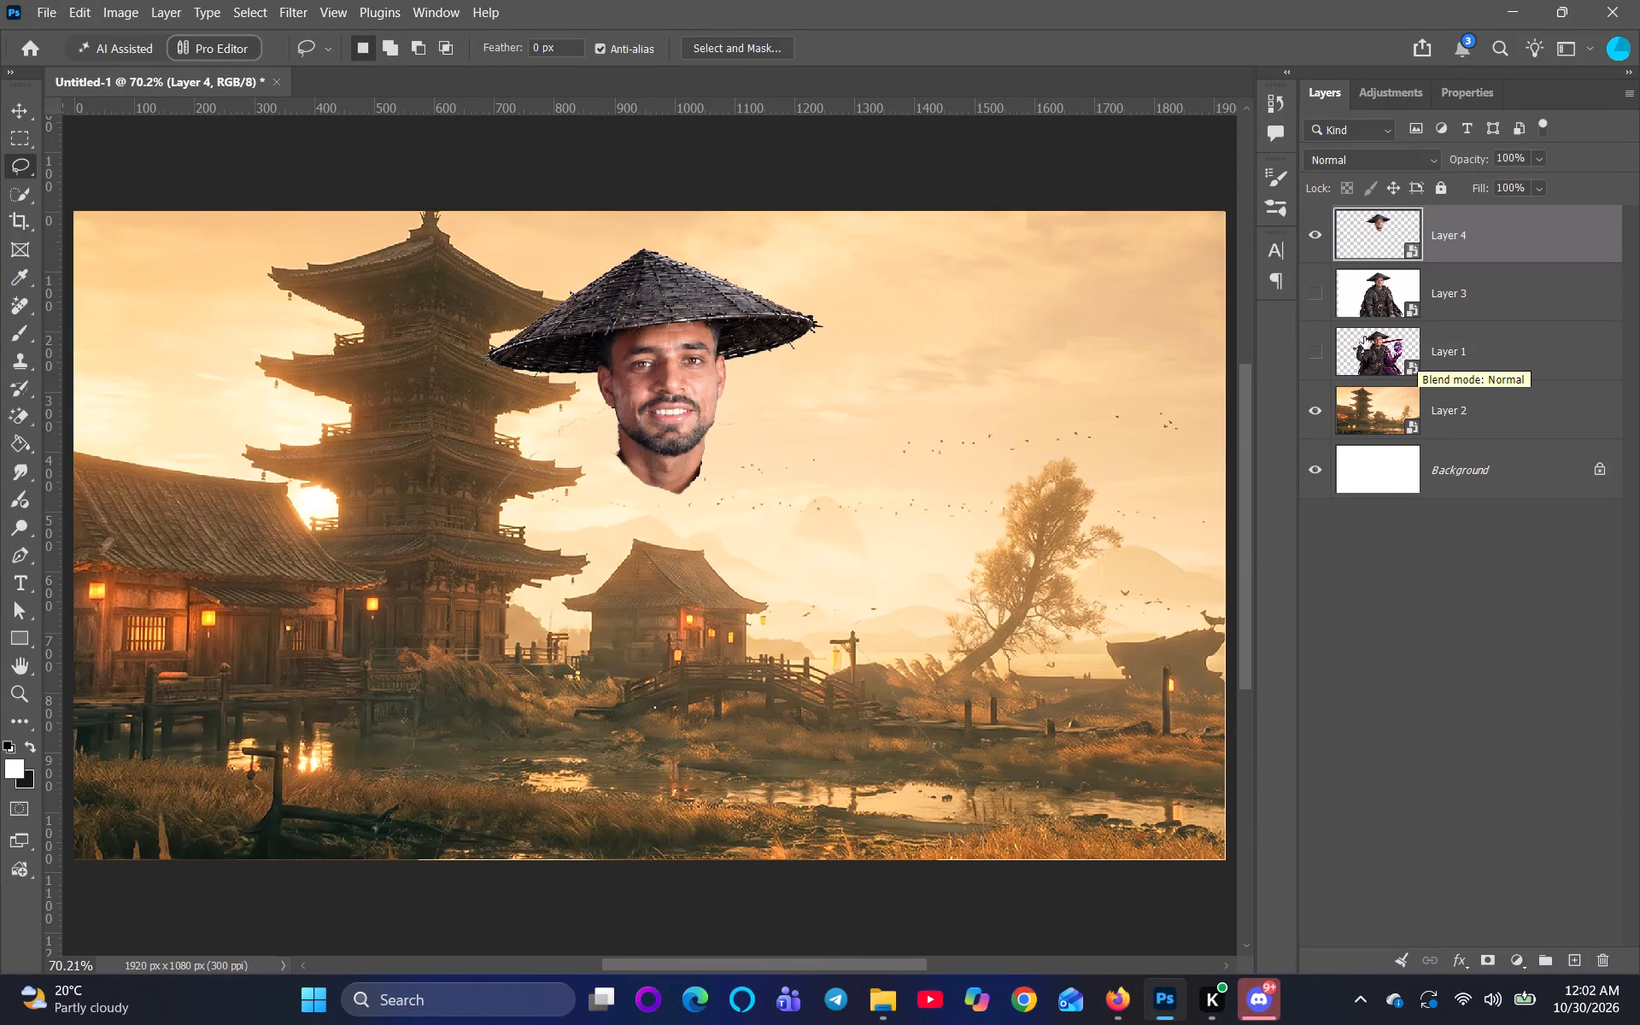
left_click(1311, 359)
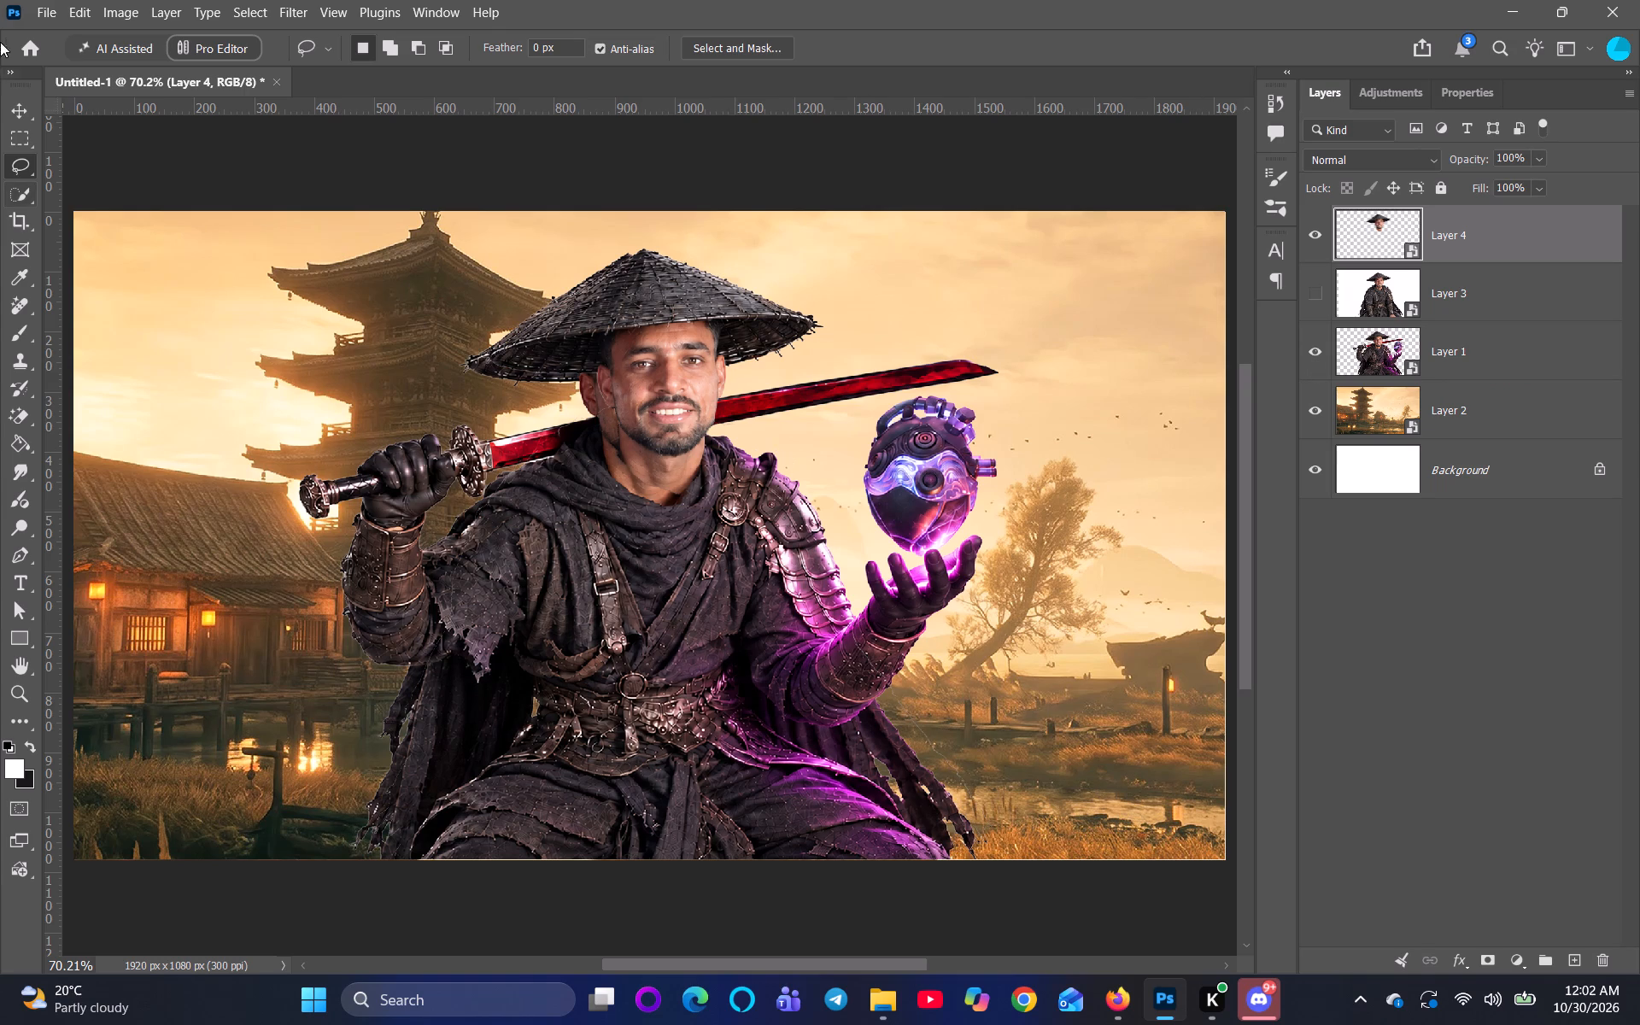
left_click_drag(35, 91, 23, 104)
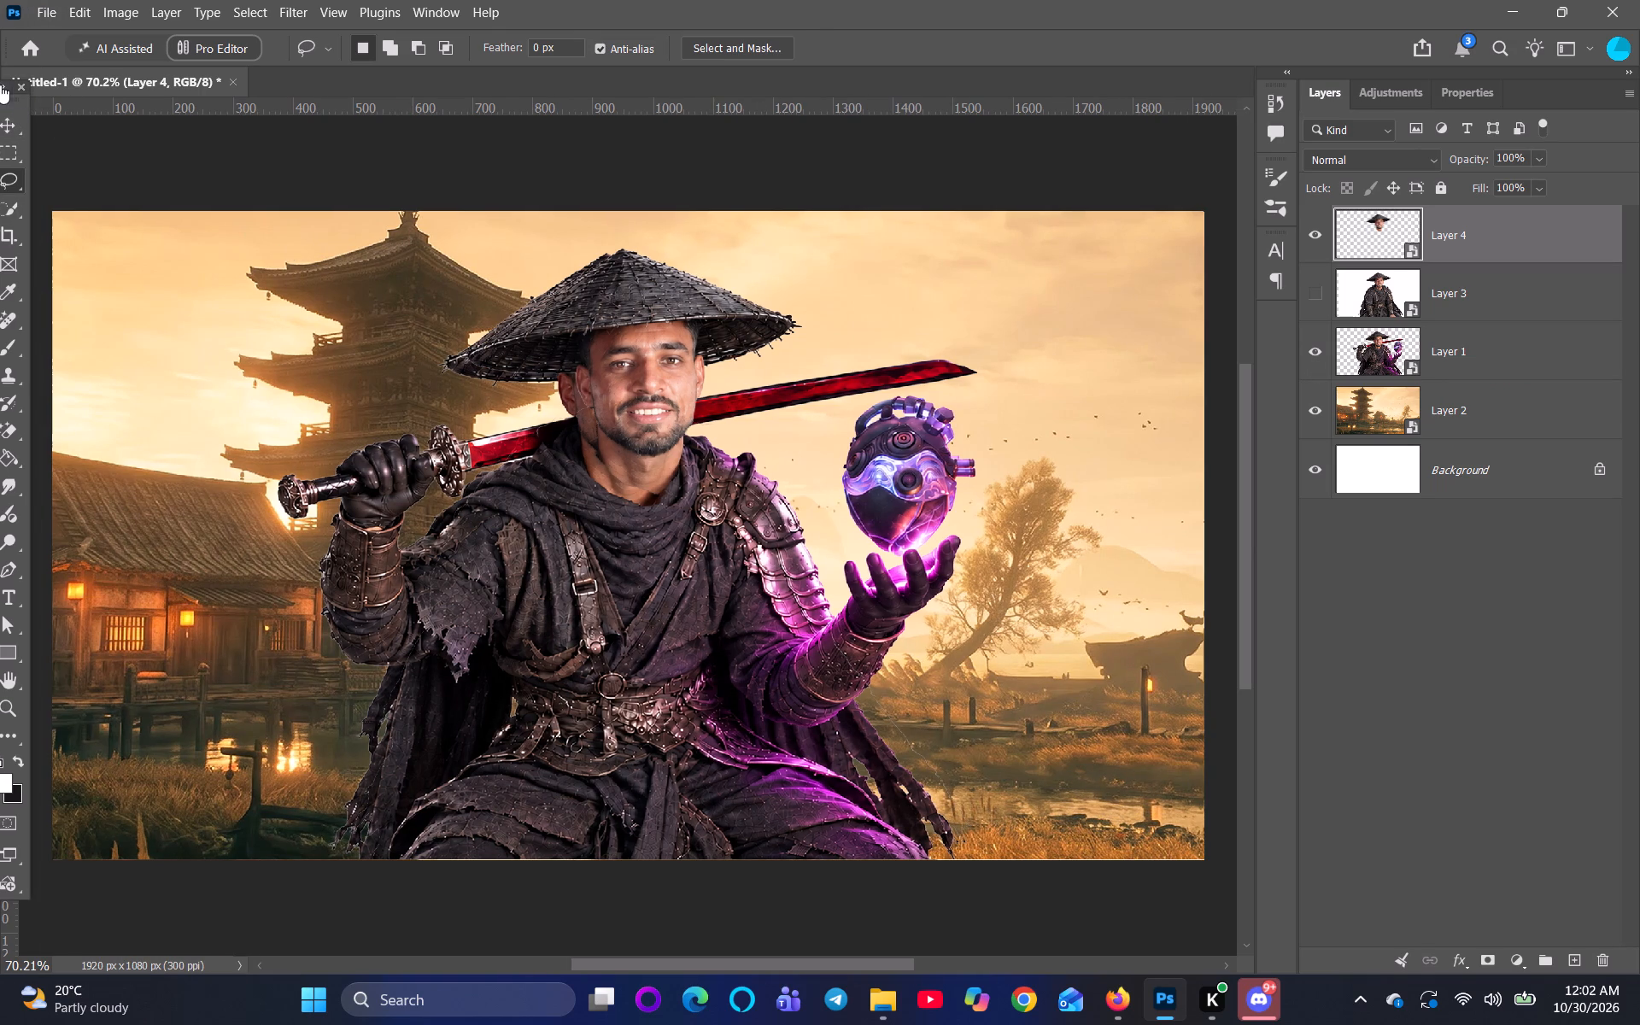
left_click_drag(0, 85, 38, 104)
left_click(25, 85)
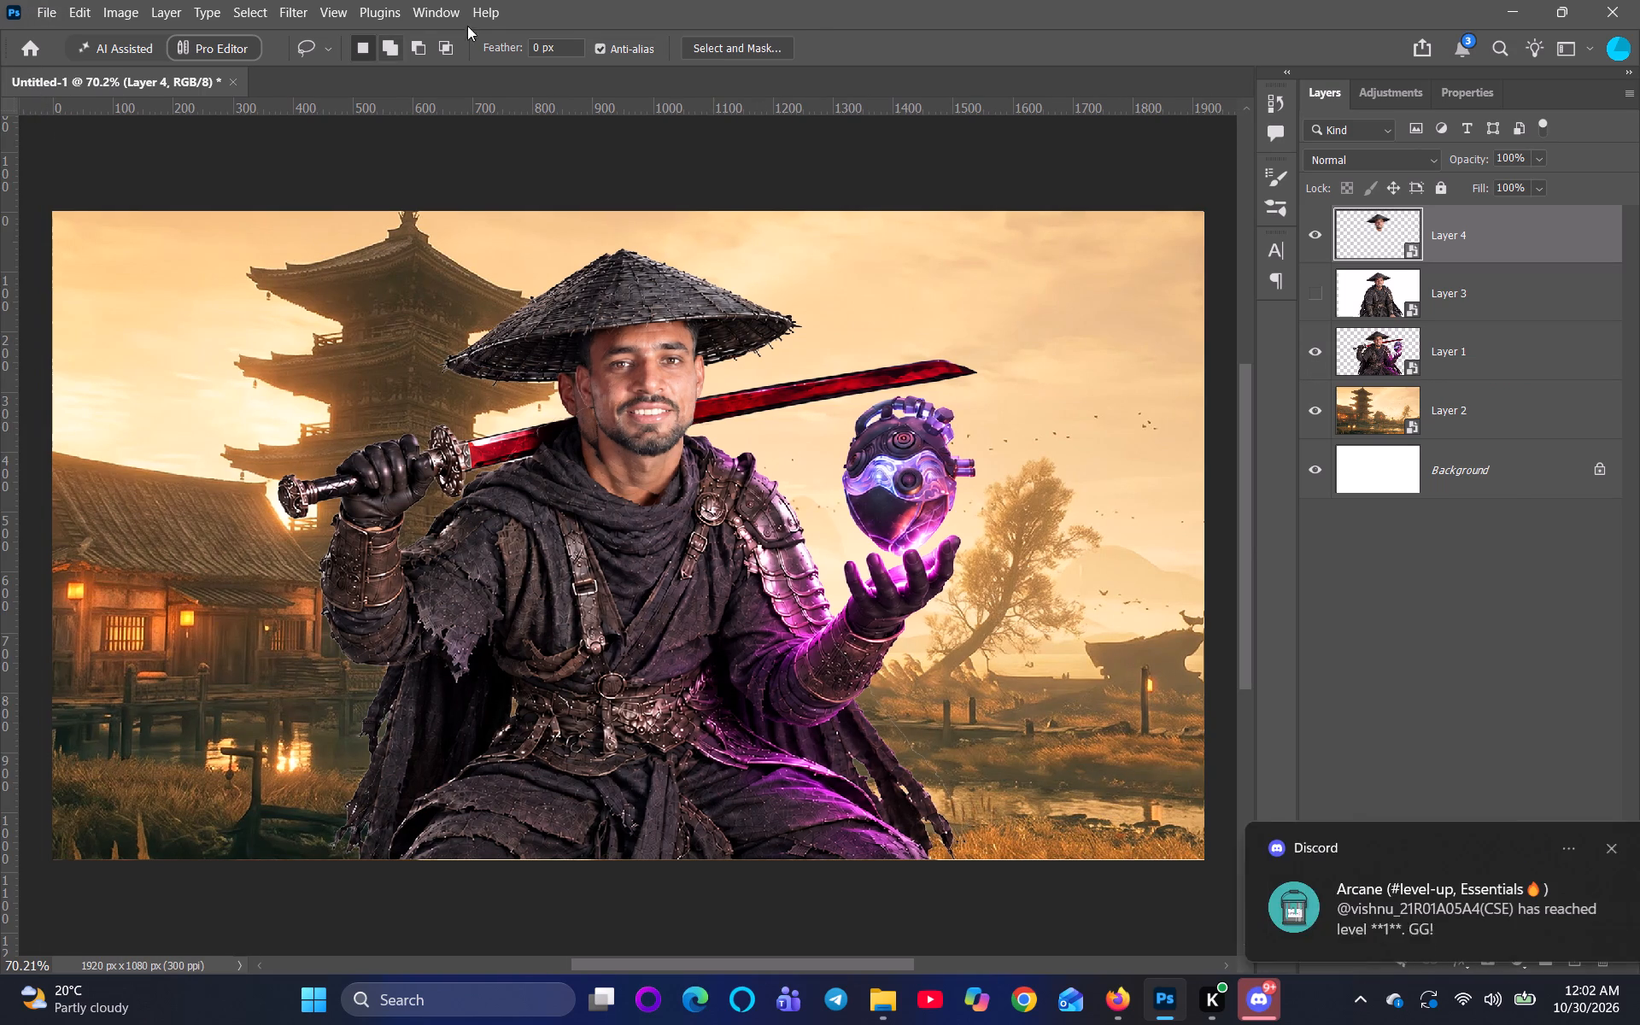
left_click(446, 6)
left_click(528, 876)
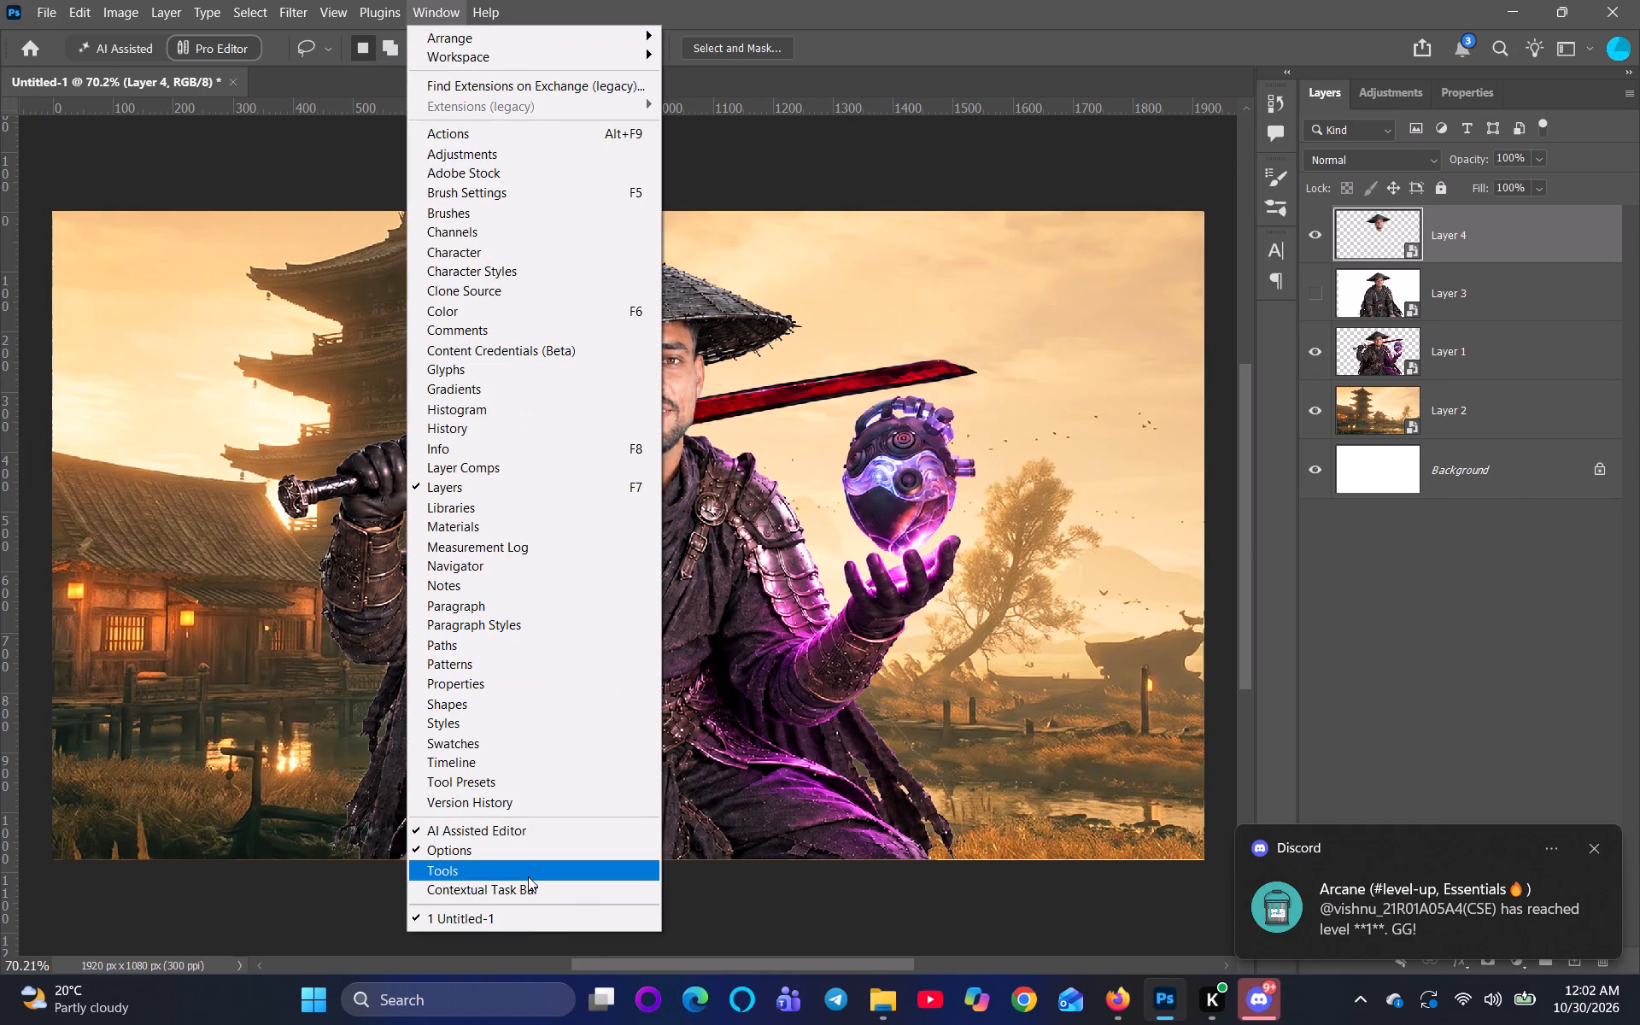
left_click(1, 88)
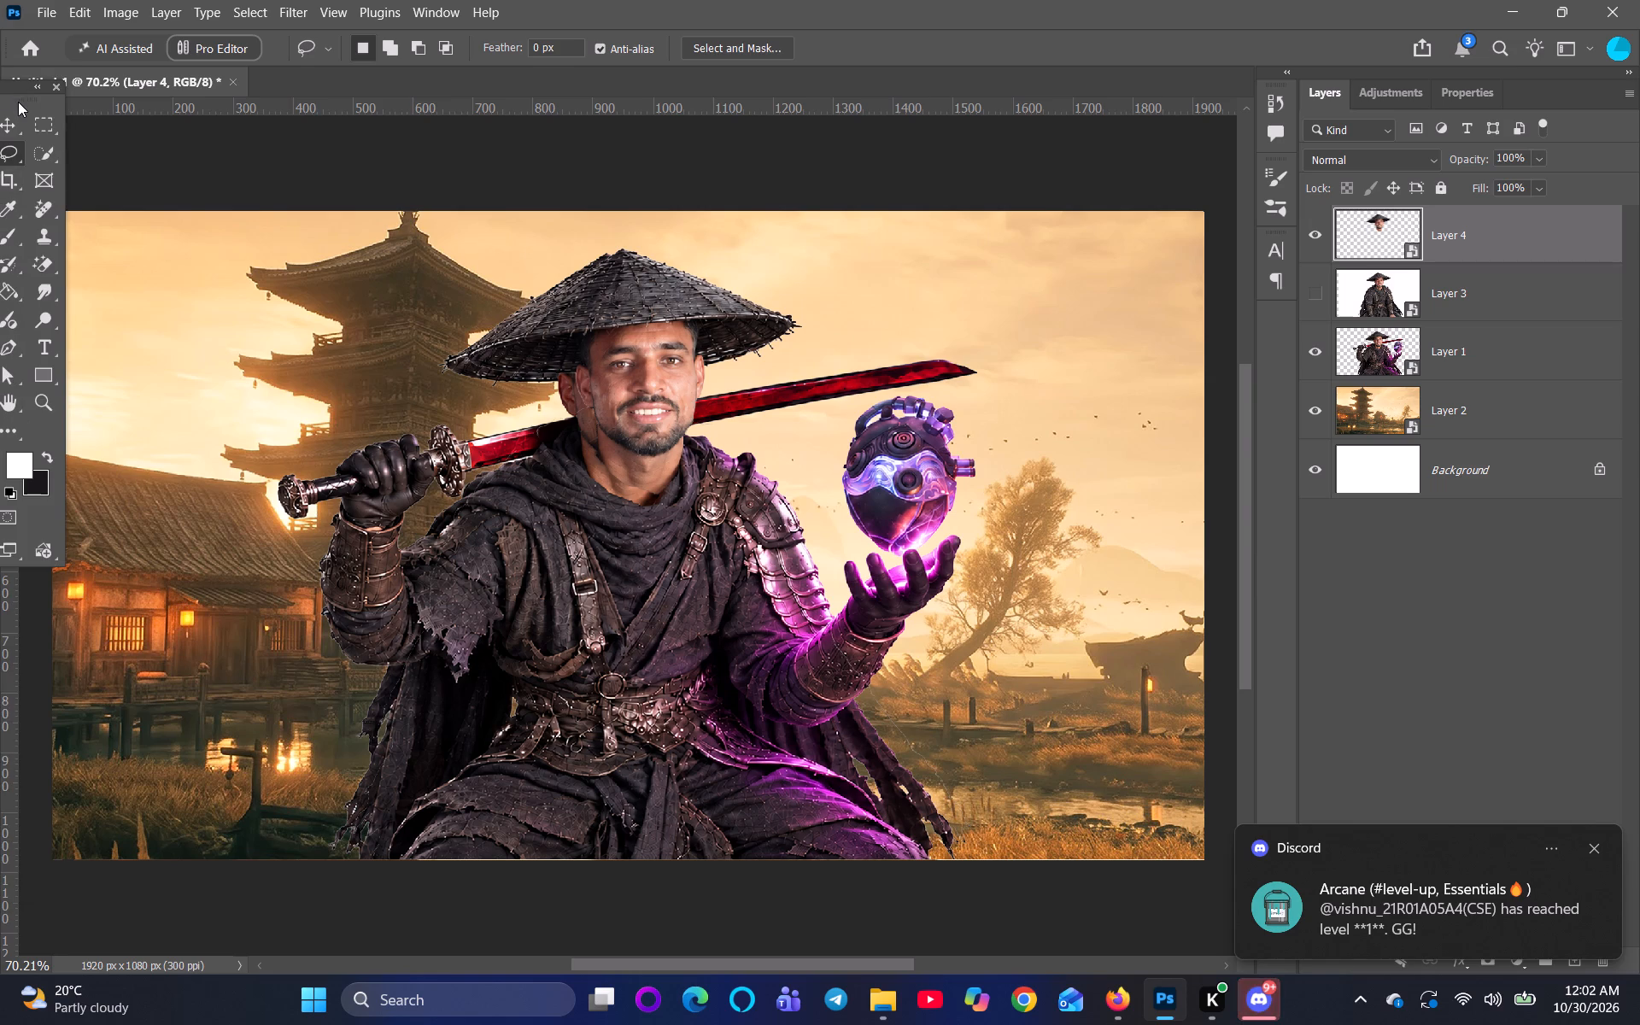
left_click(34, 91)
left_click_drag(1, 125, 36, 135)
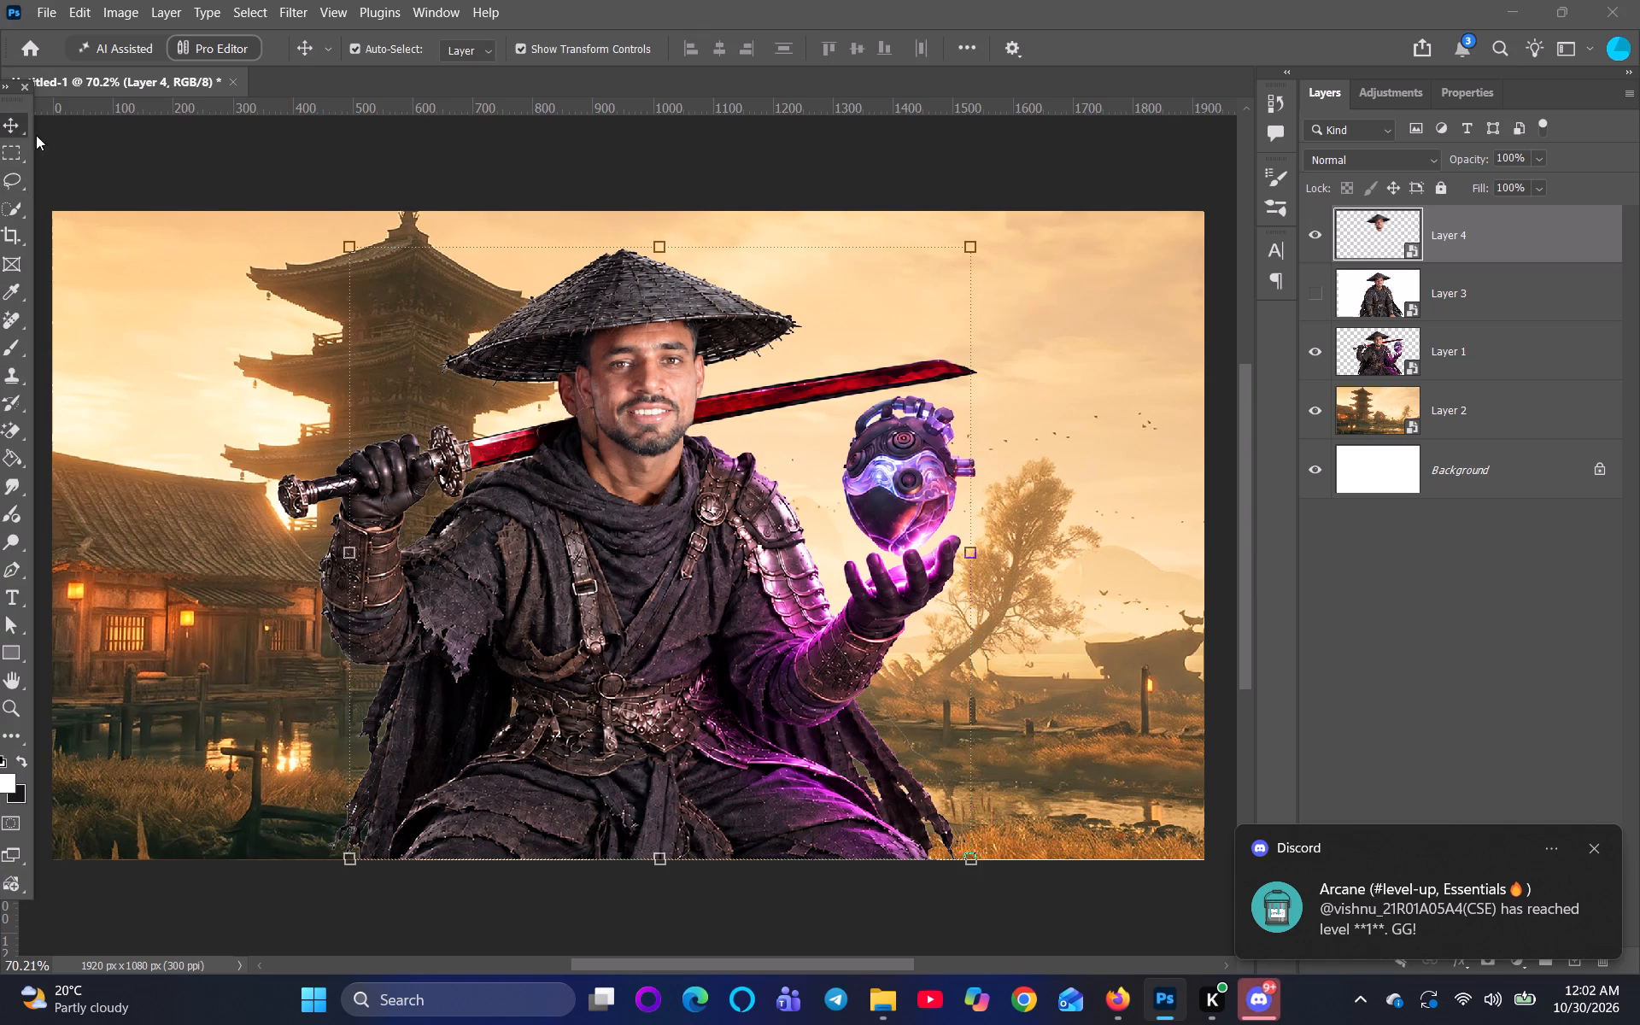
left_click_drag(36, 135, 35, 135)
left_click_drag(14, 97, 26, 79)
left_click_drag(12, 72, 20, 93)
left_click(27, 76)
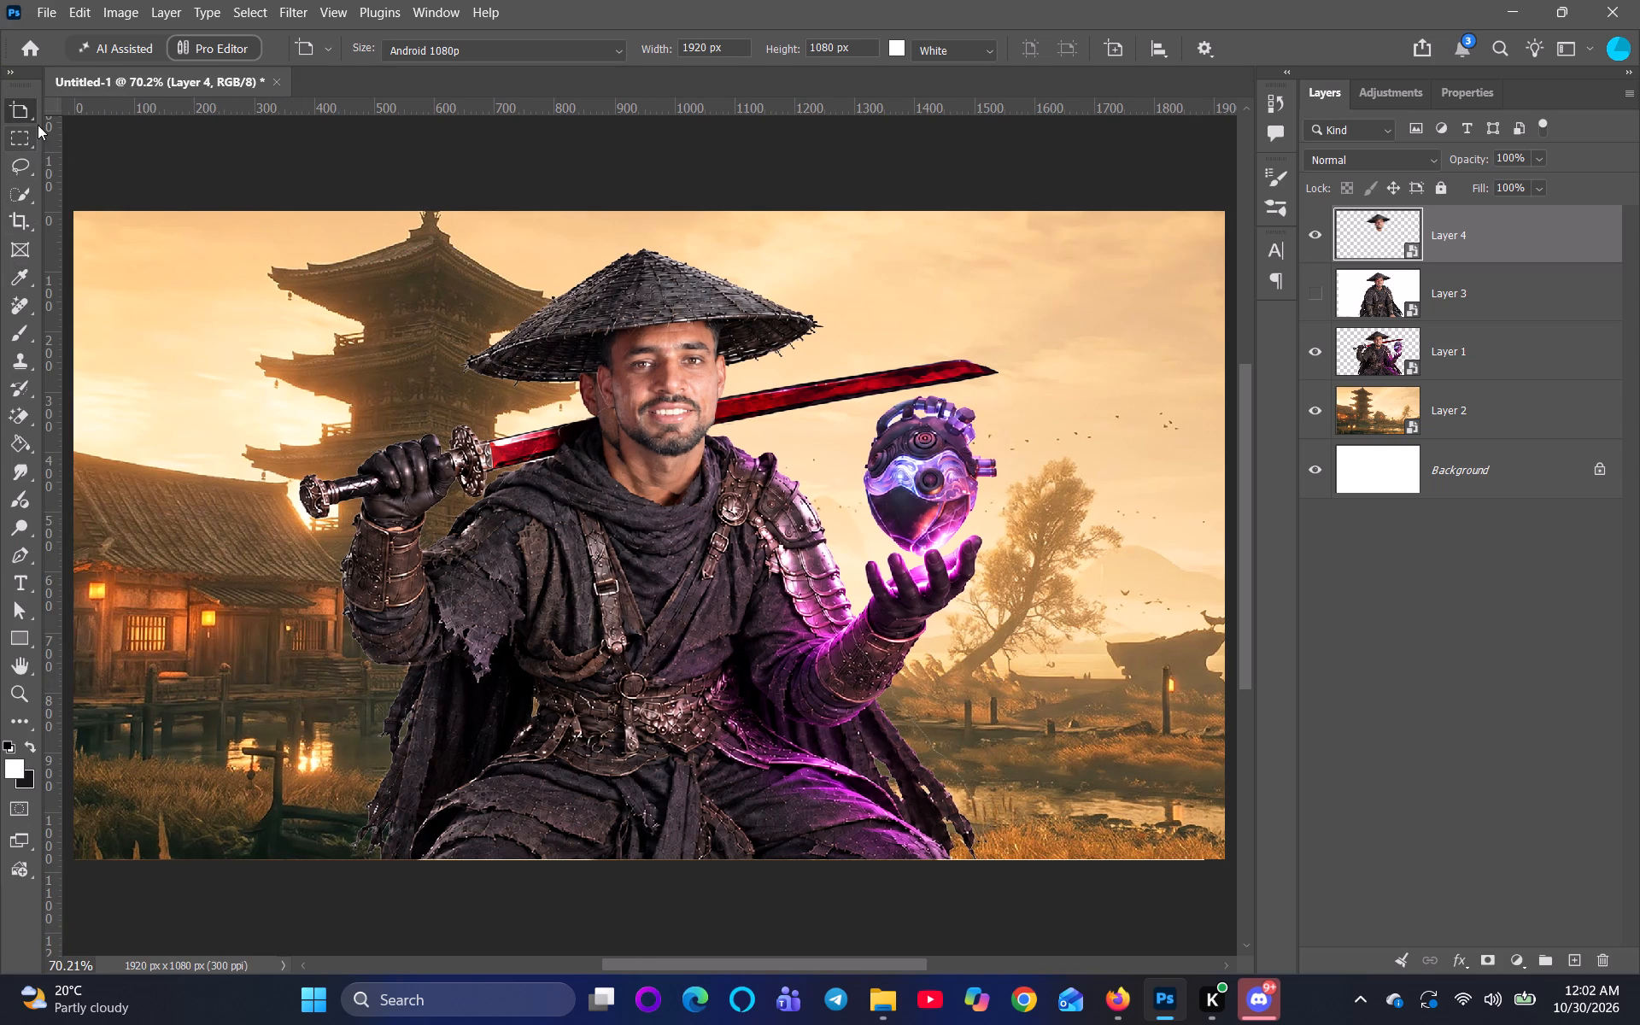
Move Layer 4's head with the Move tool to line up with the sword warrior's hat and collar.
left_click(20, 138)
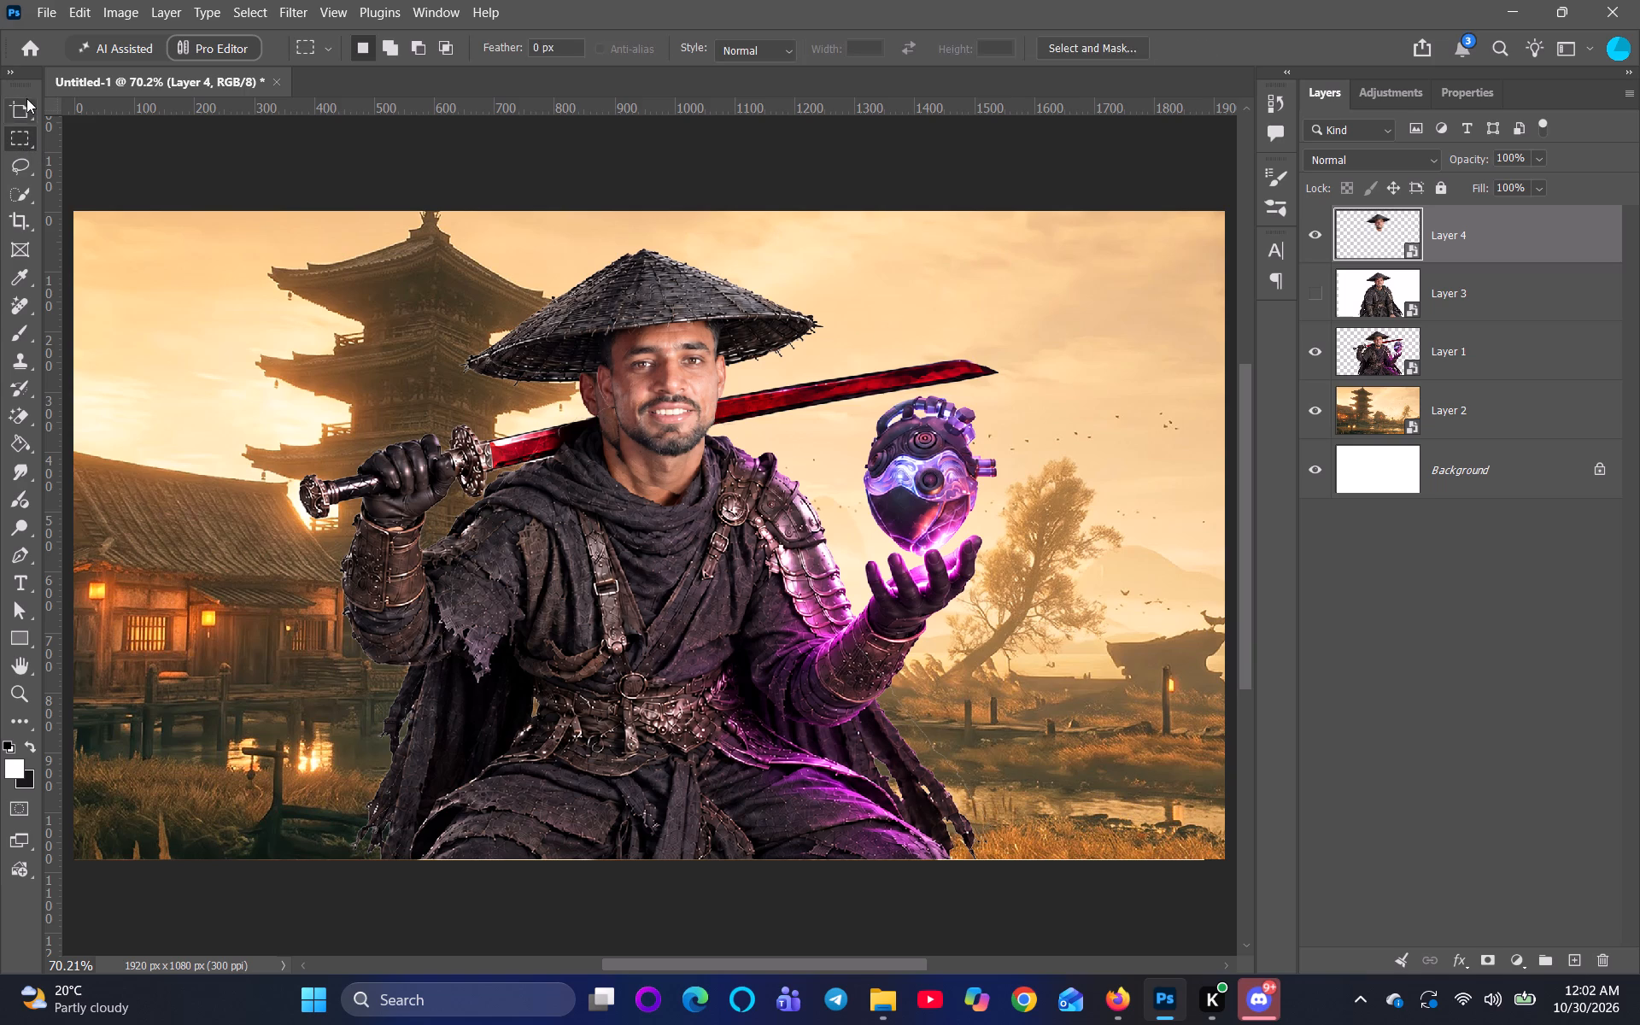
right_click(26, 98)
left_click(70, 112)
scroll(767, 374, "up", 1)
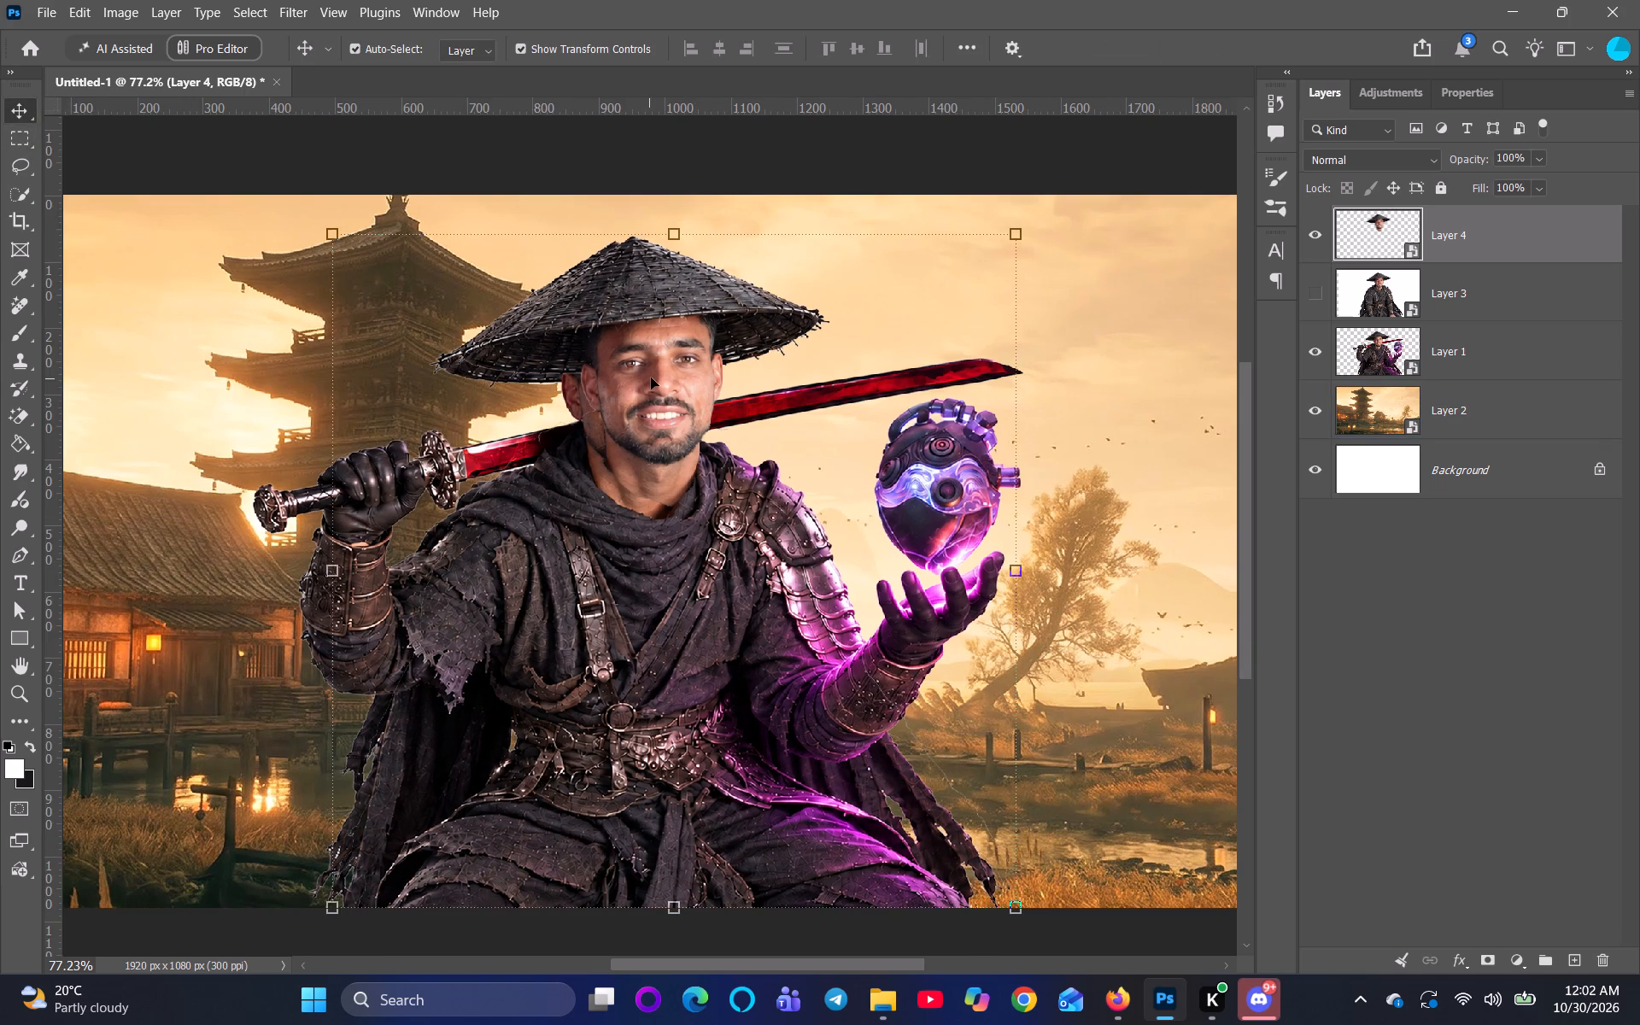
left_click_drag(673, 388, 661, 401)
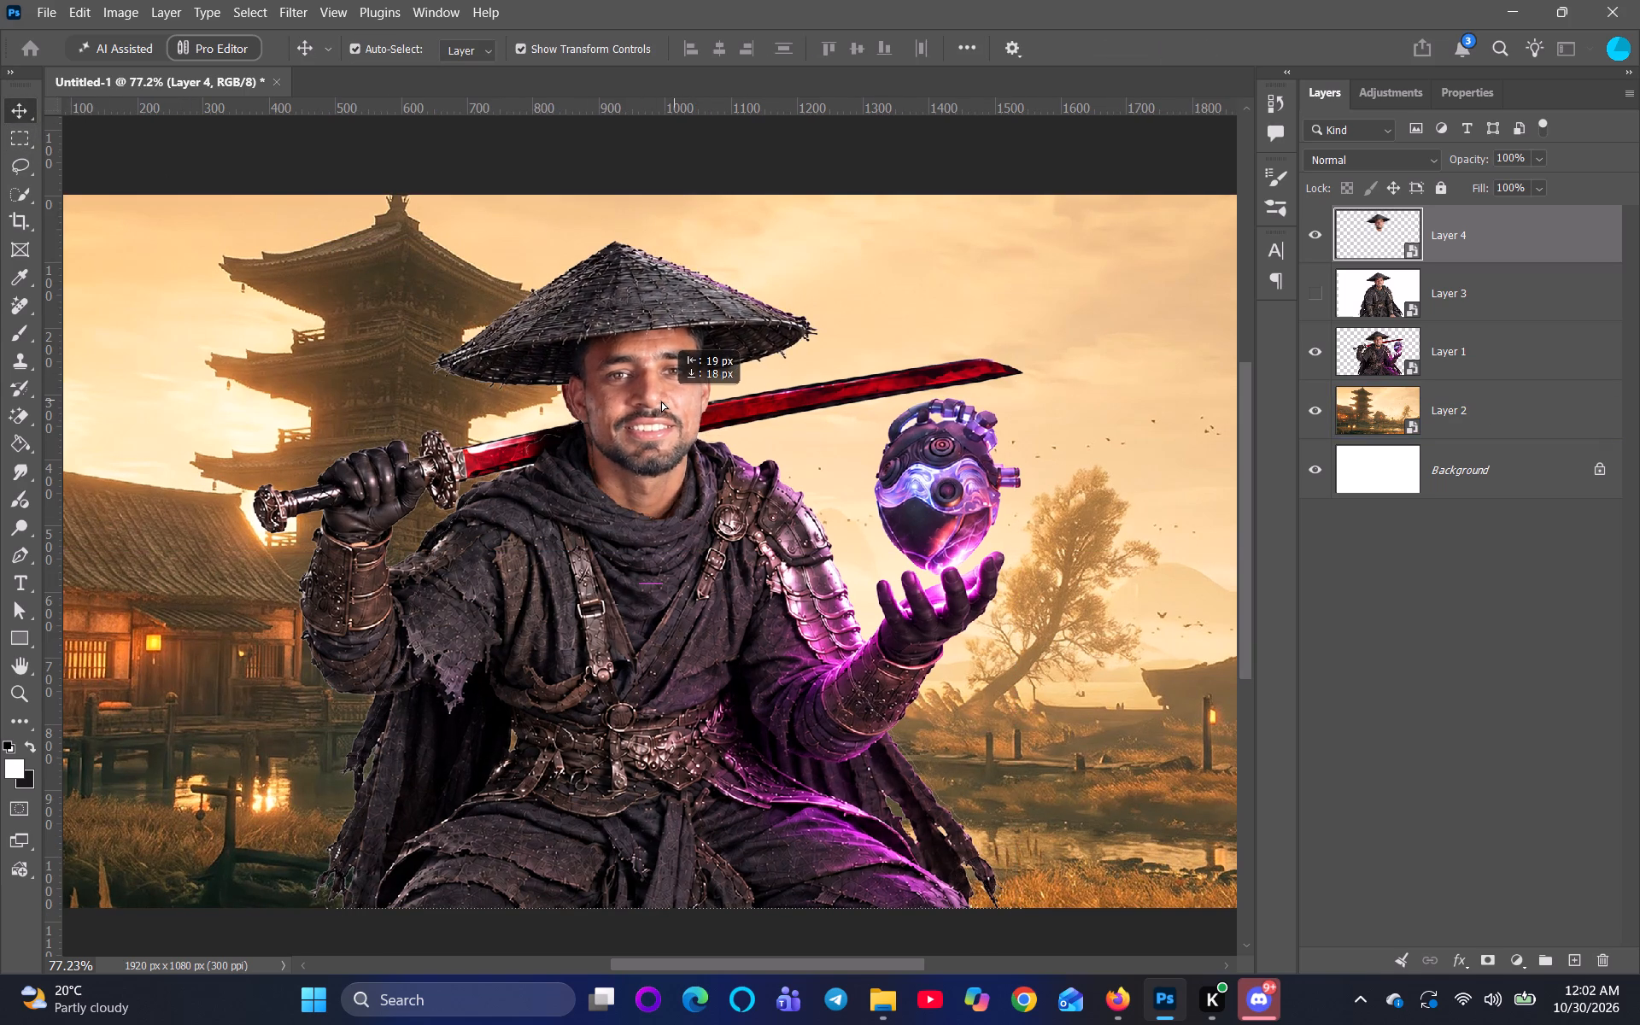
left_click_drag(661, 401, 658, 395)
scroll(658, 285, "up", 2)
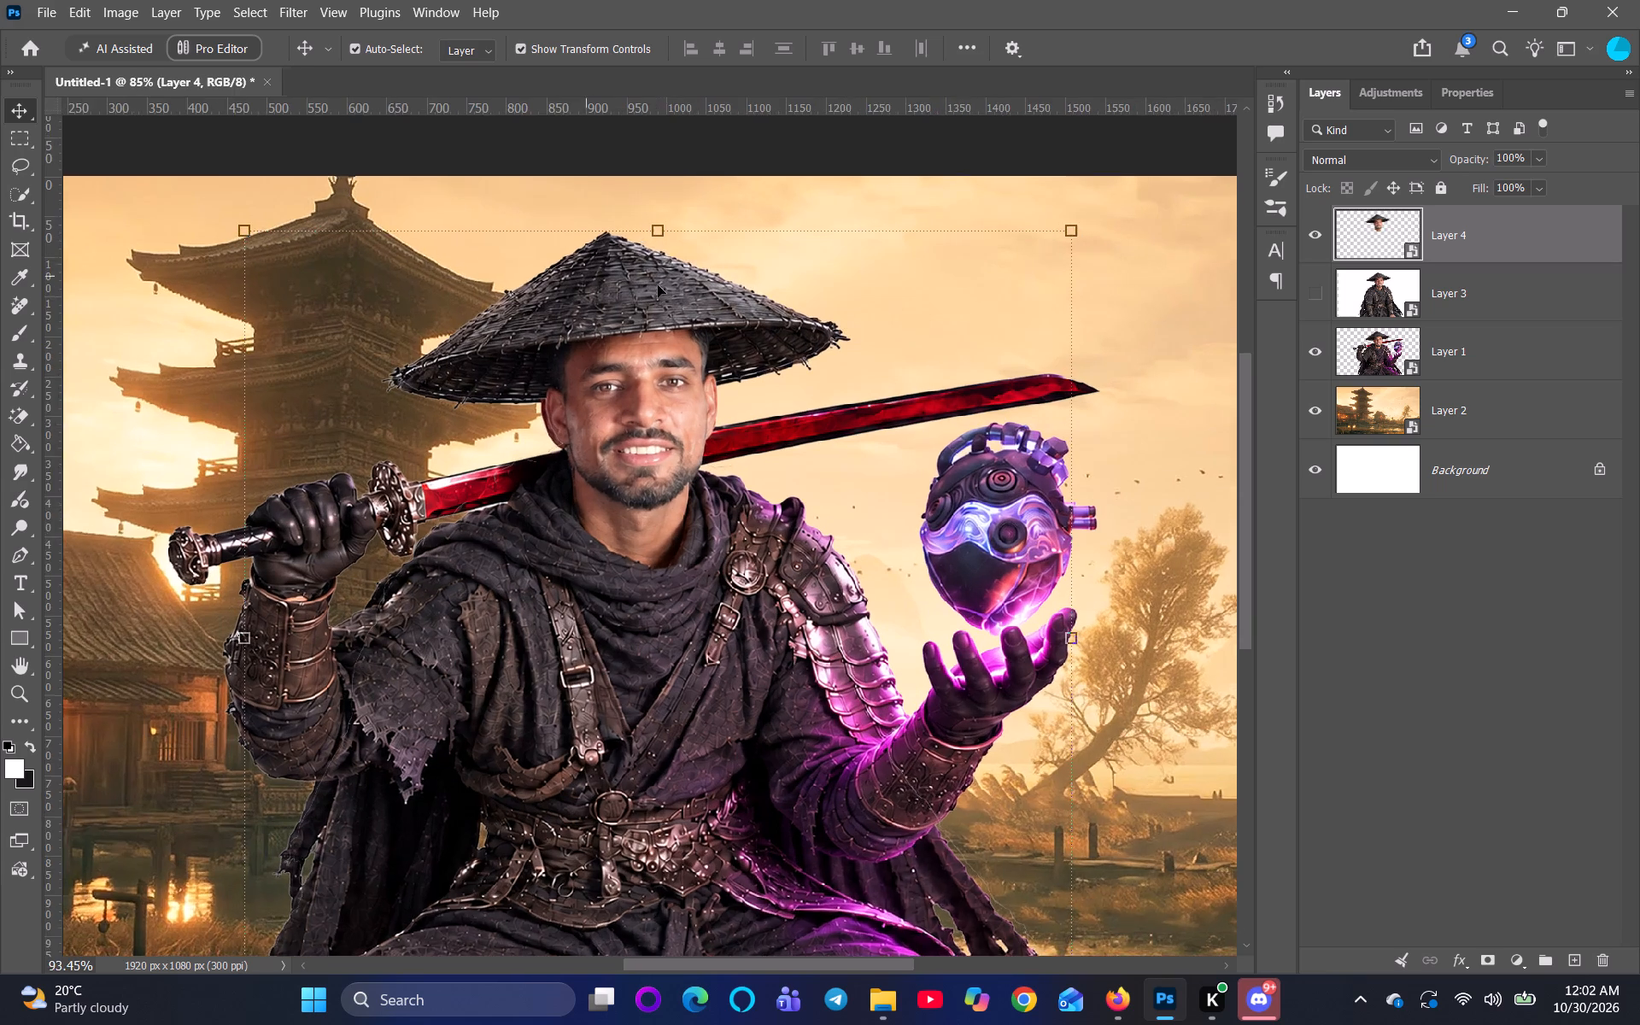
scroll(658, 285, "up", 1)
left_click_drag(638, 409, 642, 421)
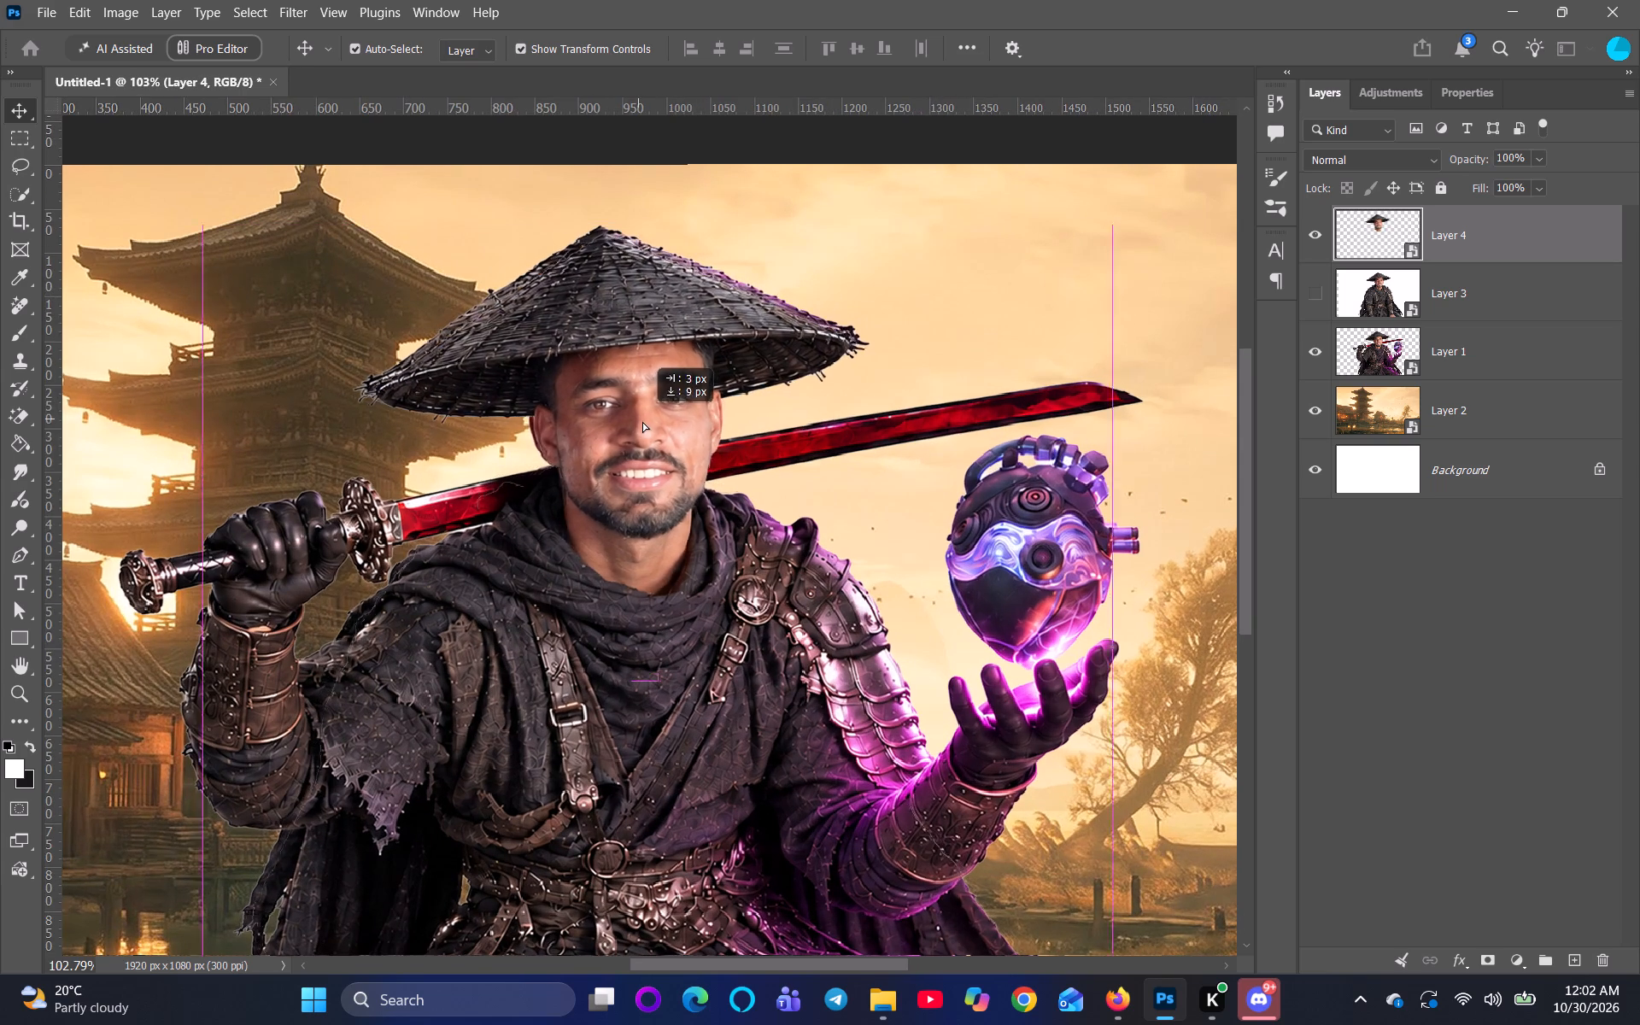
left_click_drag(642, 421, 636, 418)
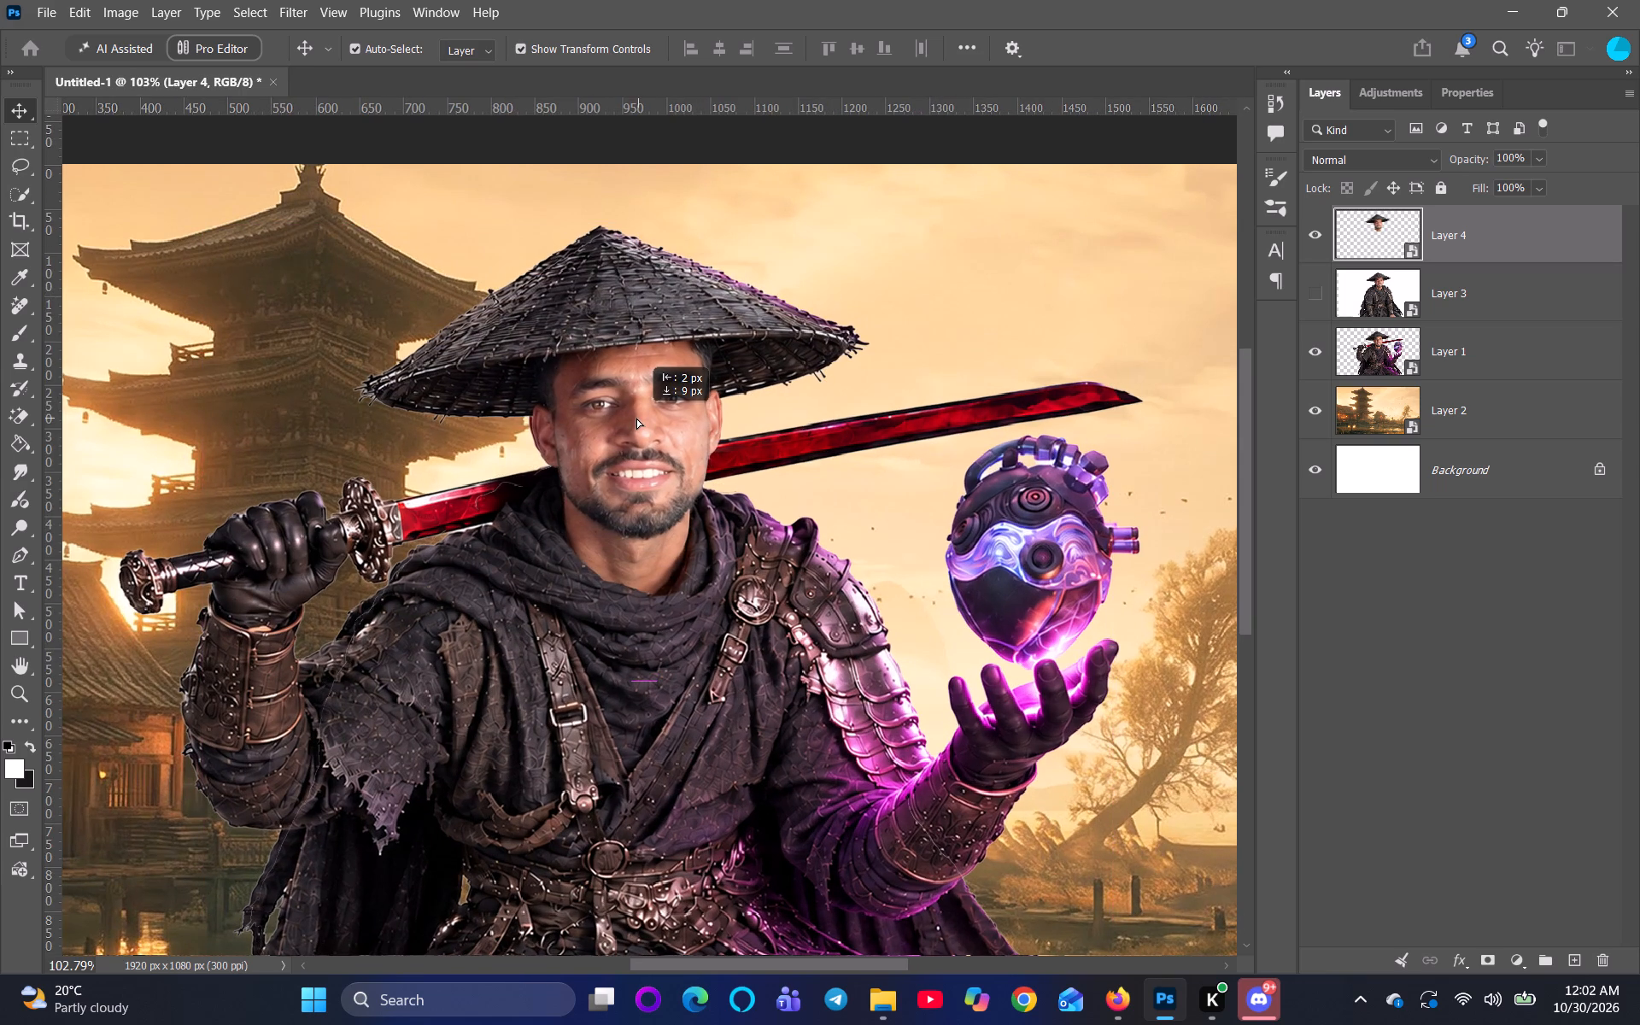
left_click_drag(636, 418, 634, 418)
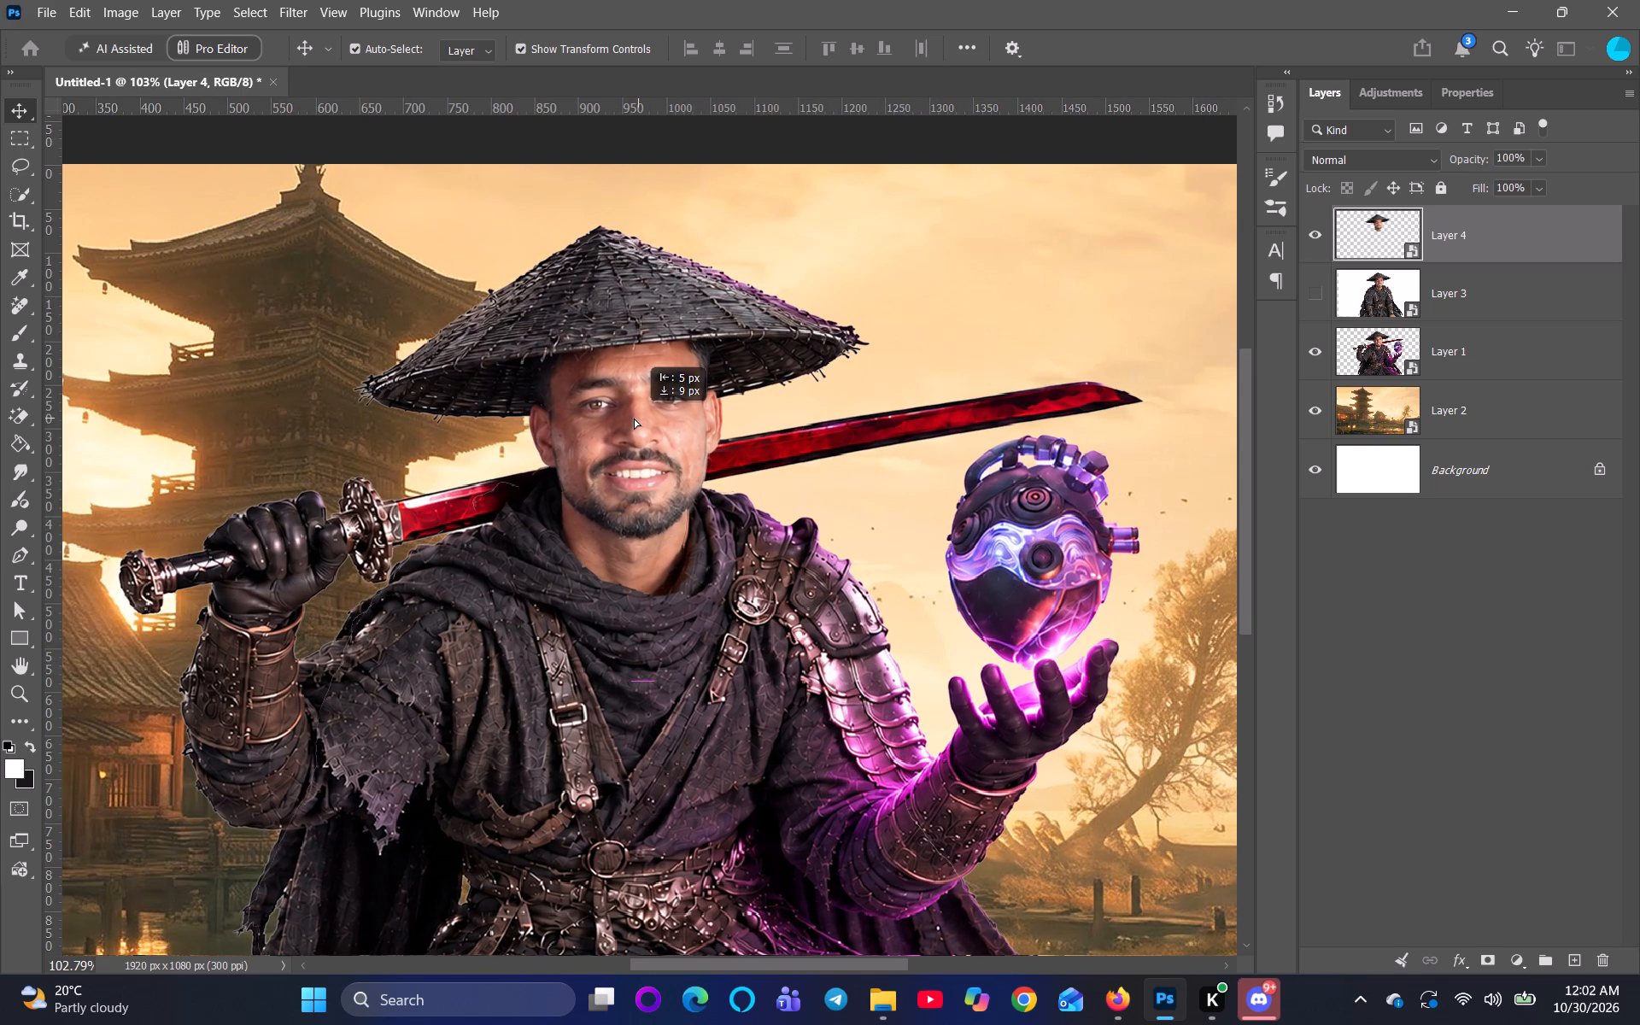
left_click_drag(634, 418, 630, 417)
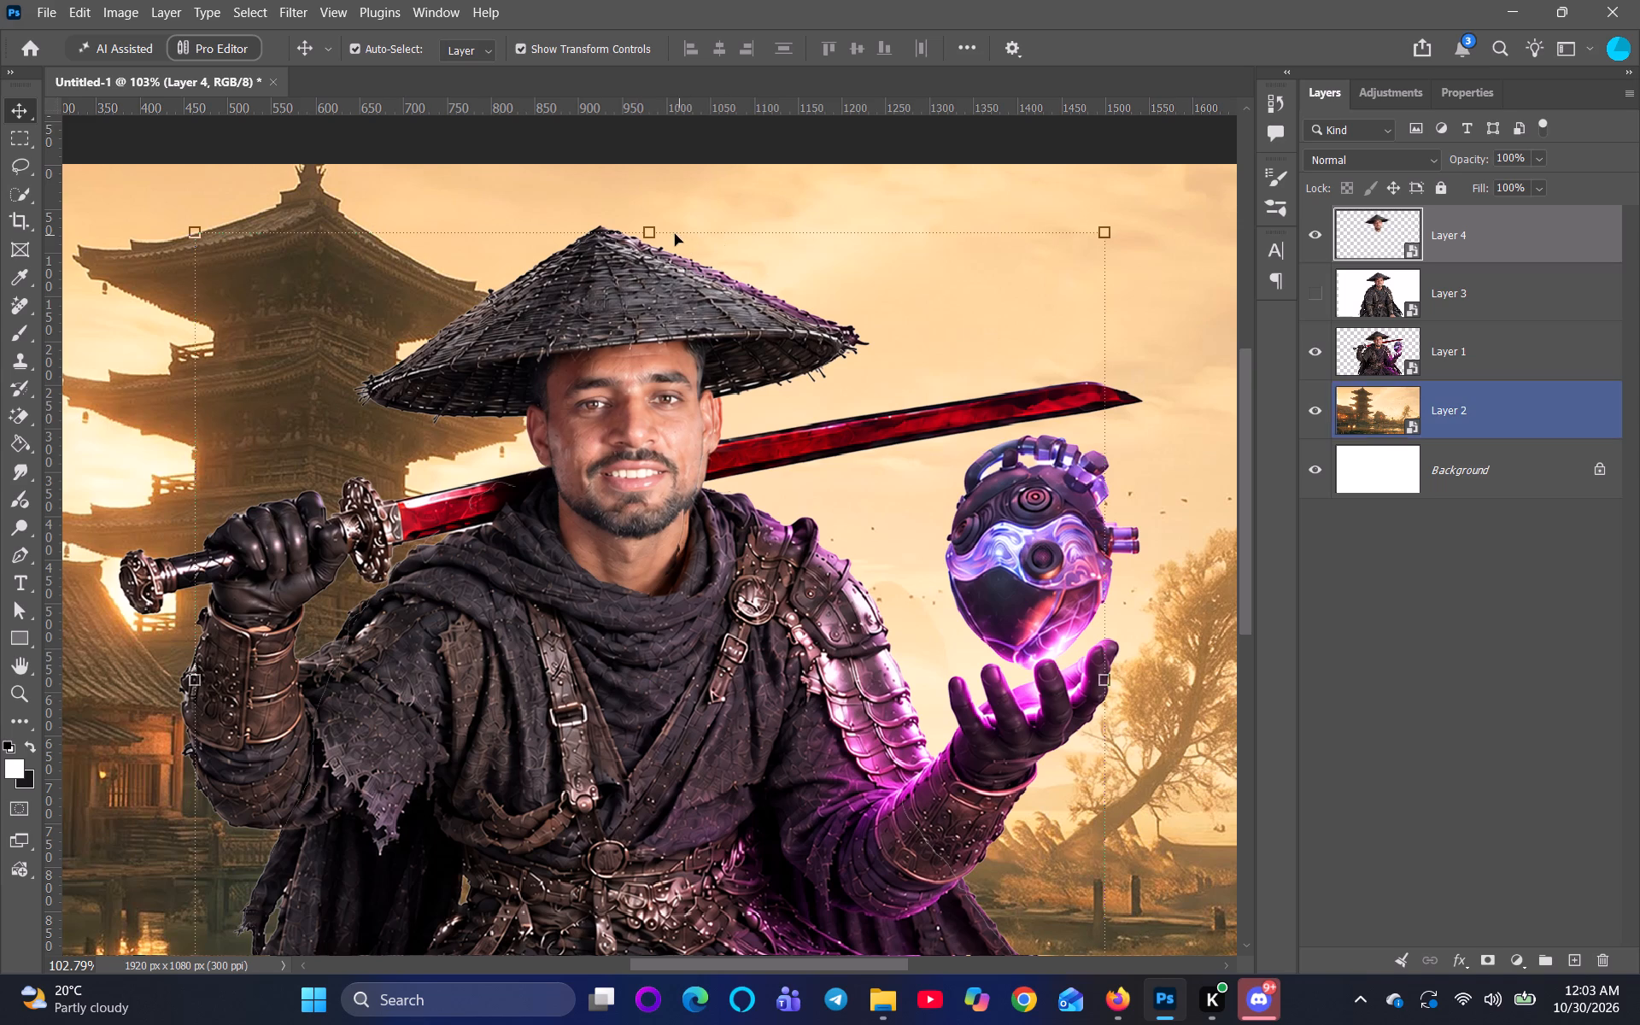
Free-transform Layer 4's head to about 100.88% and nudge it sideways to about X 986 px over the warrior's face.
left_click(659, 230)
left_click(628, 364)
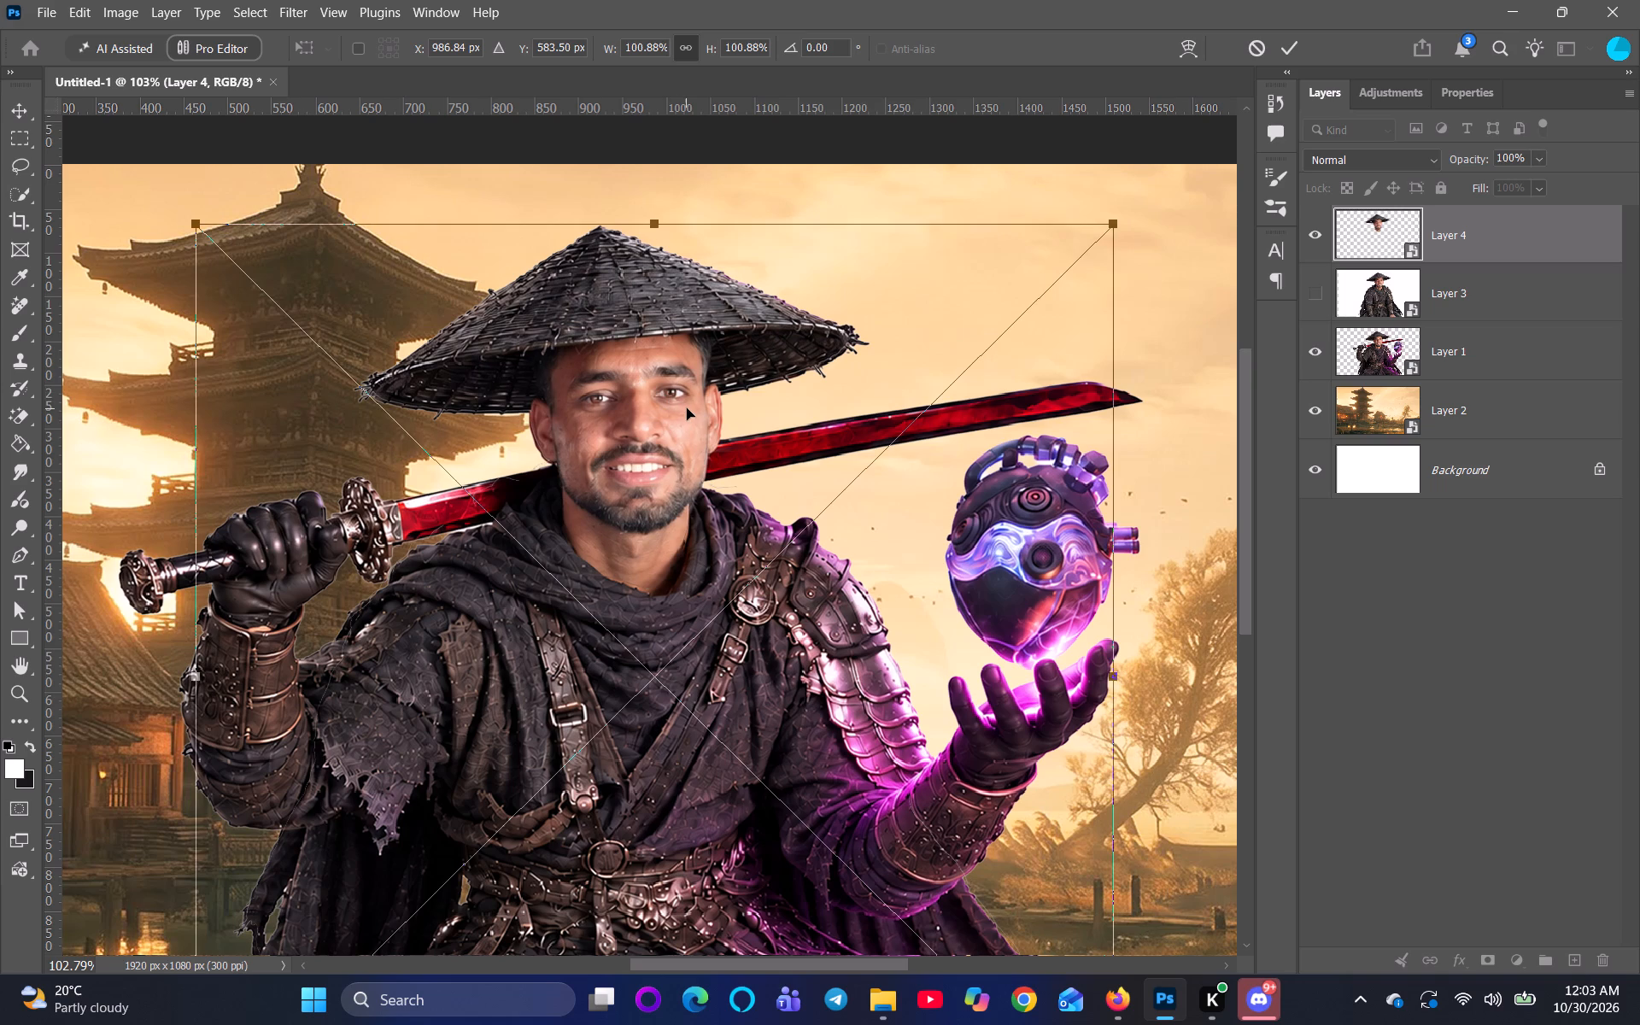
scroll(679, 460, "up", 4)
left_click(673, 453)
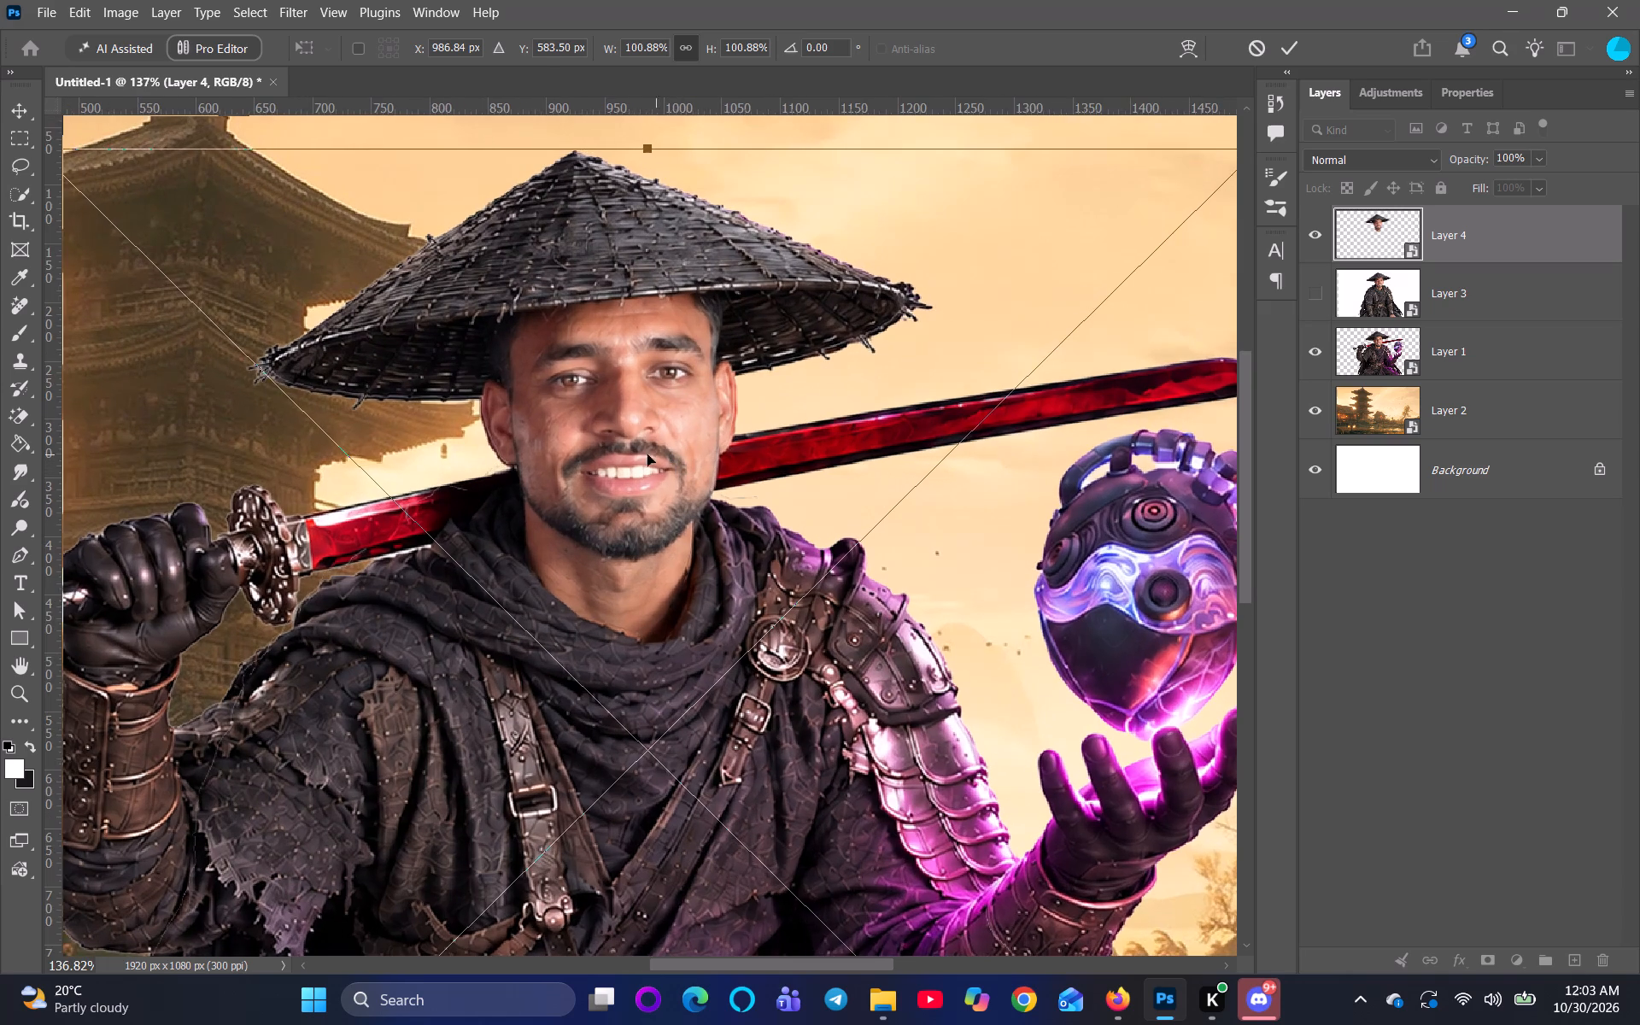
scroll(634, 454, "up", 1)
left_click(650, 468)
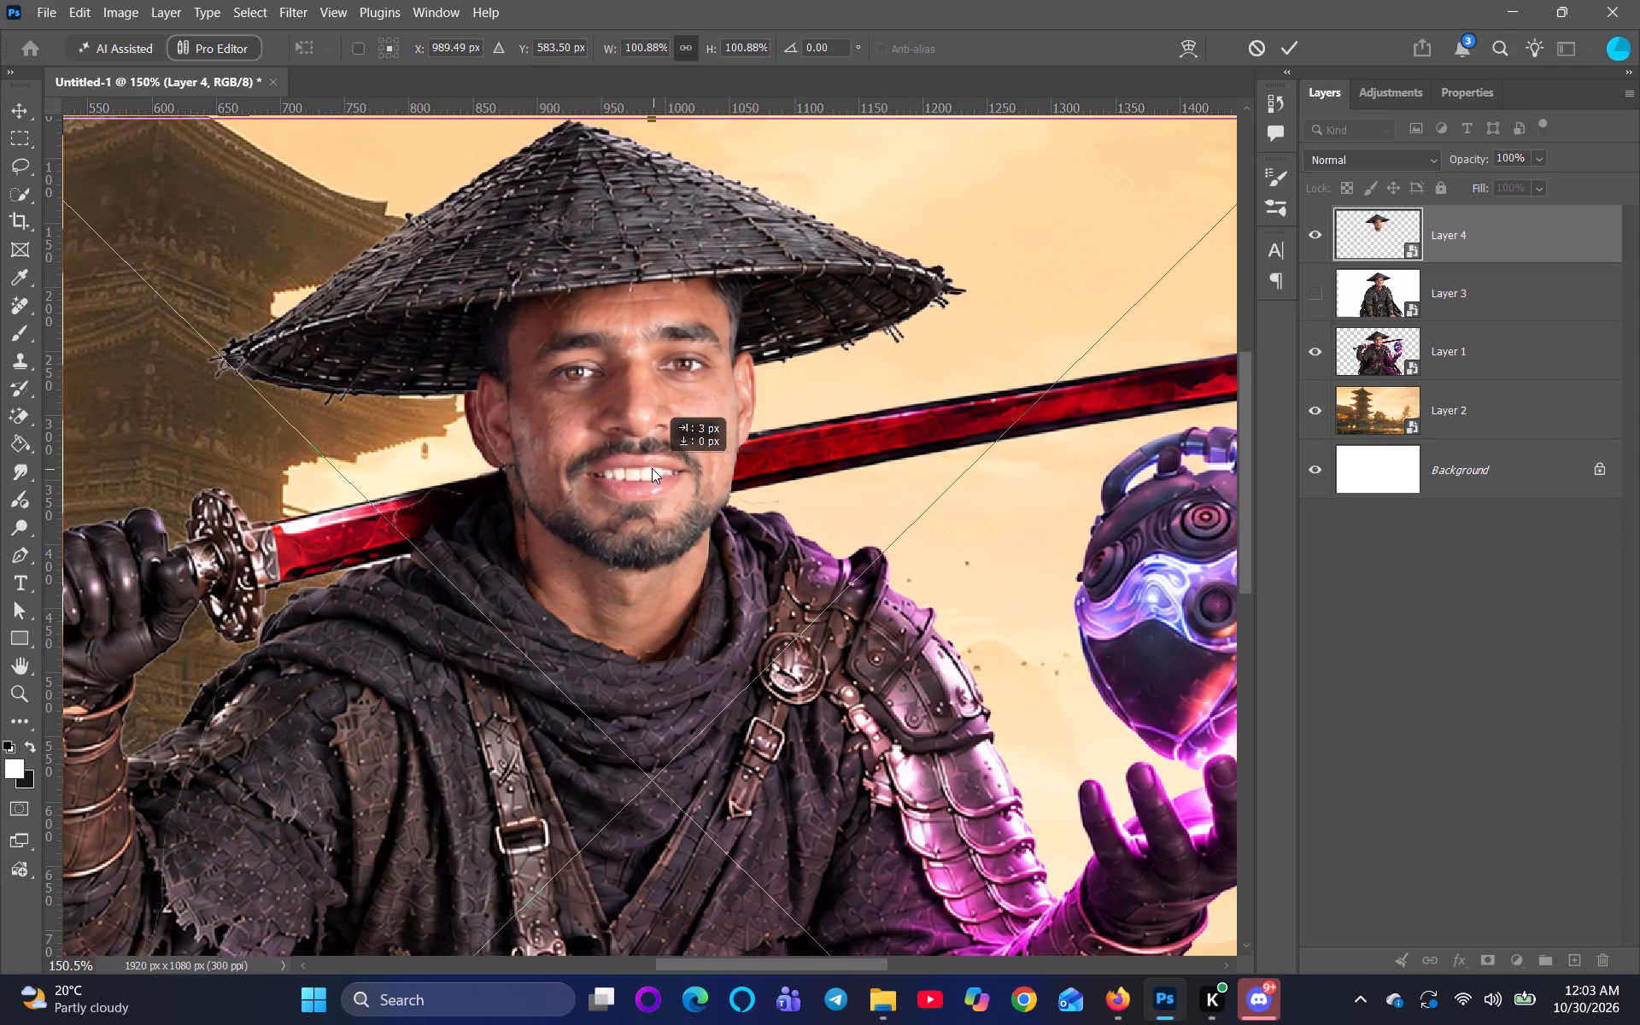
scroll(662, 413, "up", 1)
scroll(659, 413, "down", 6)
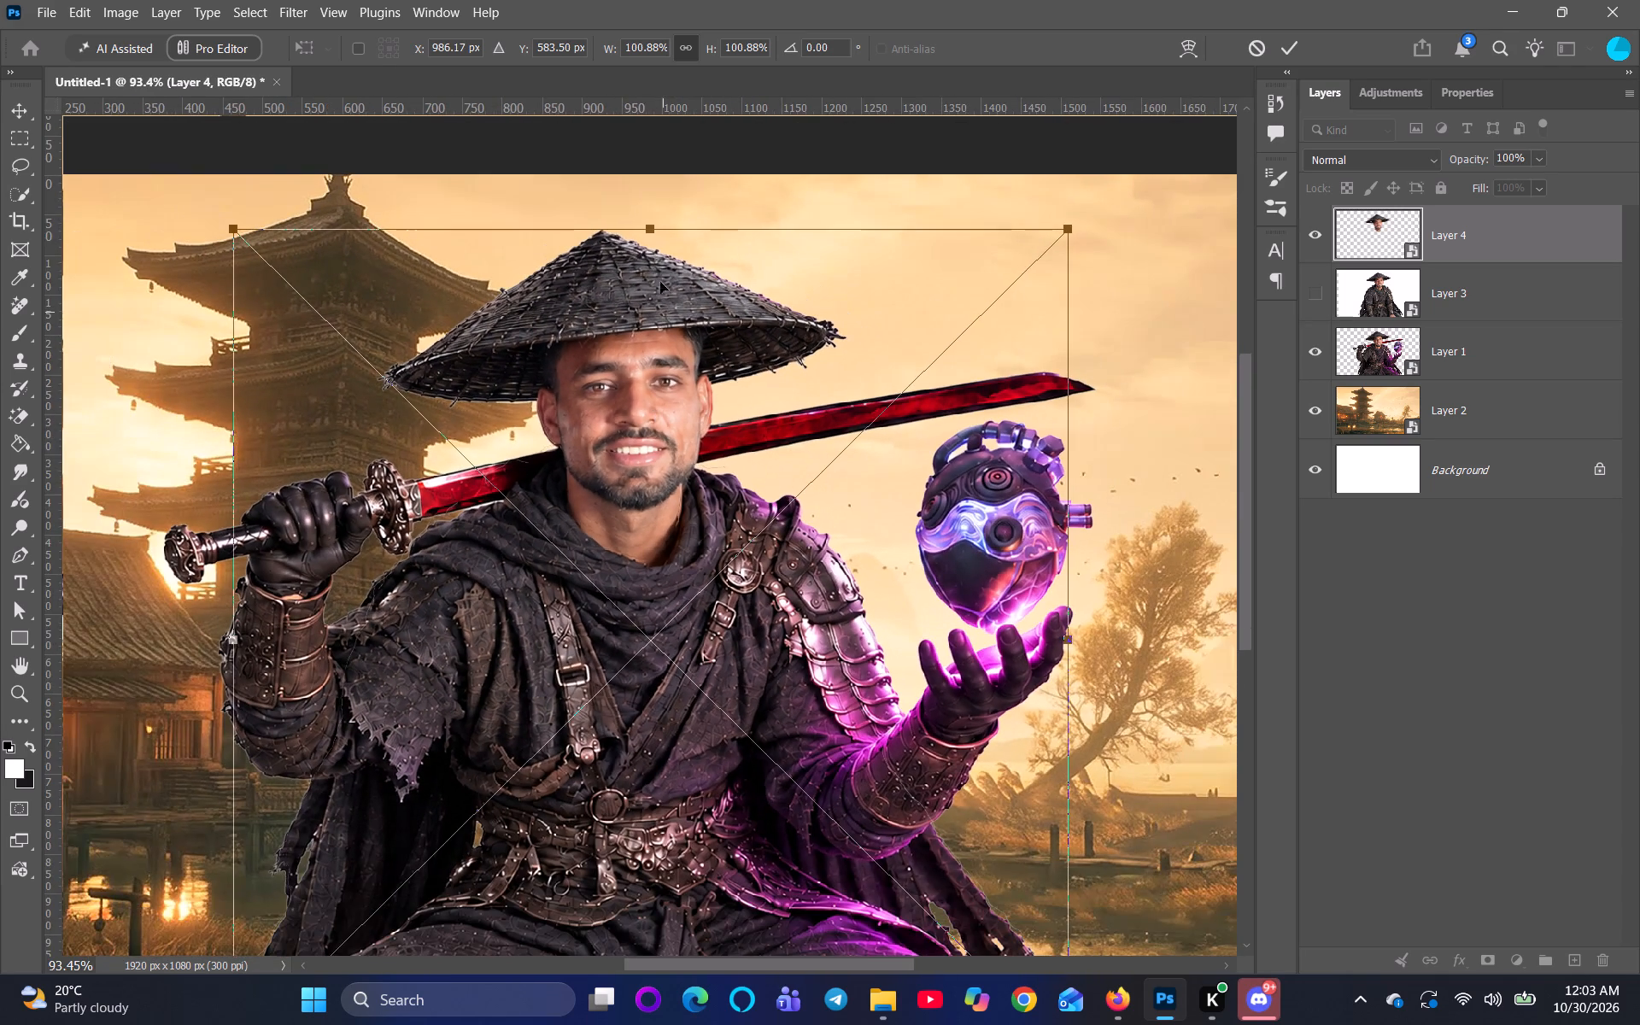
Scale Layer 4's head to about 105.33% and place it at about X 987, Y 587.5 px over the original hat and face.
left_click(648, 235)
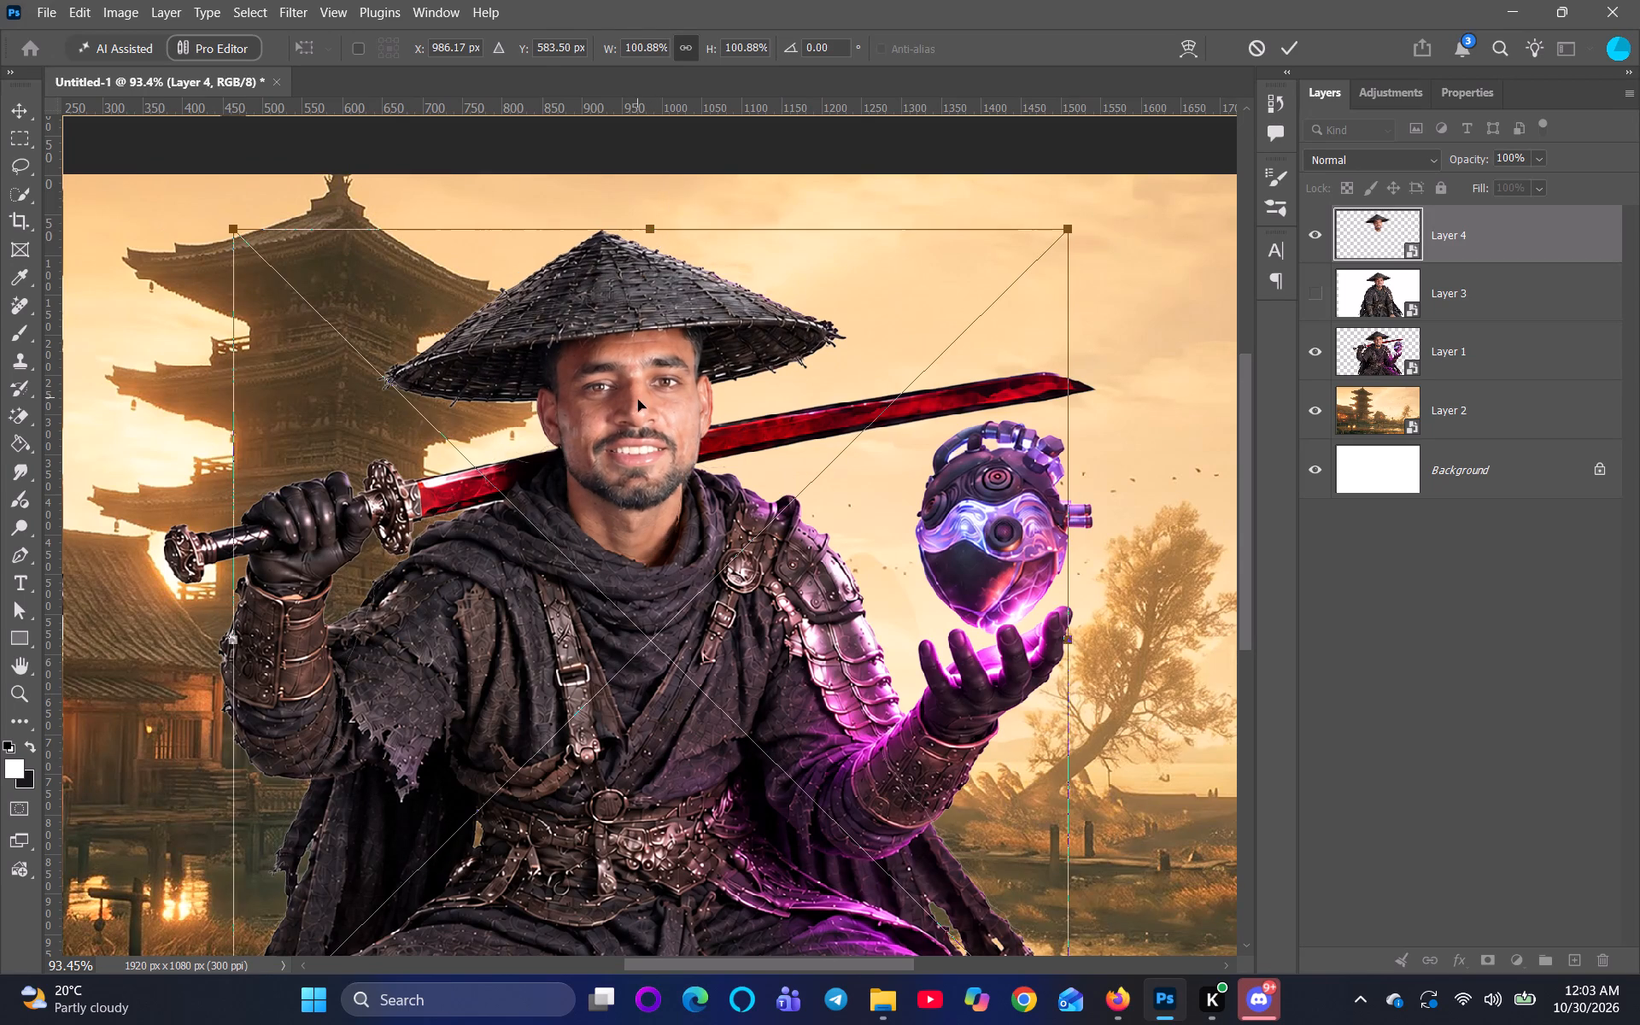
left_click_drag(650, 221, 656, 214)
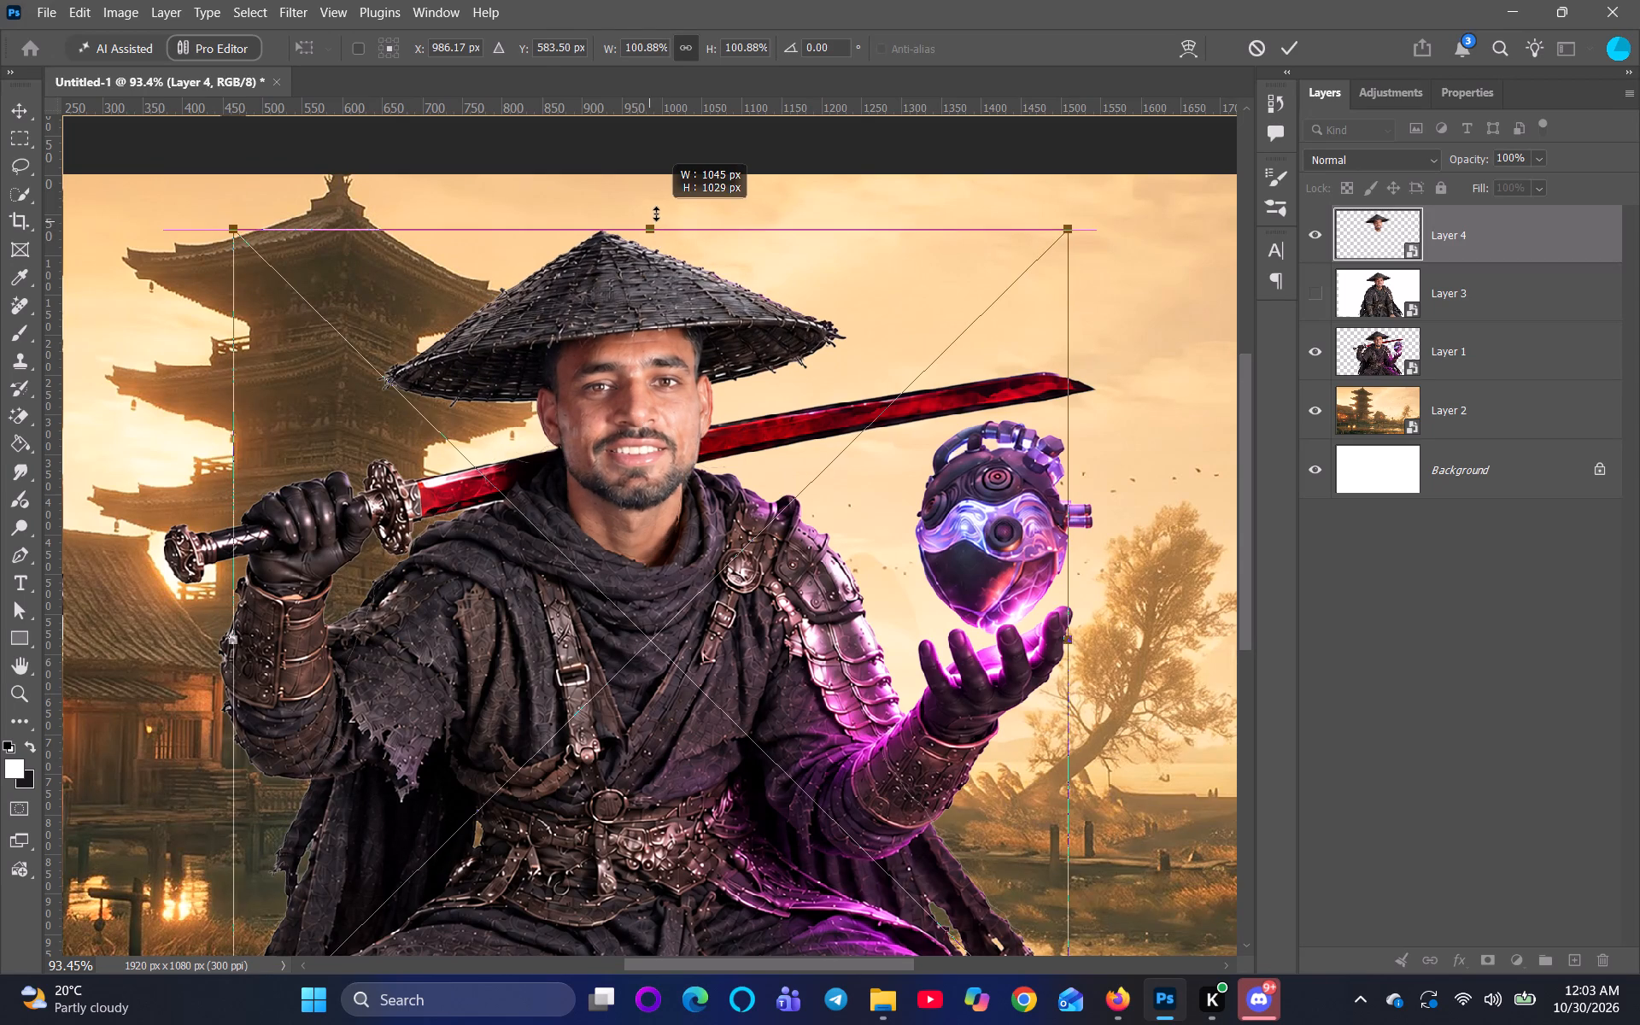
left_click_drag(656, 214, 654, 213)
left_click(647, 421)
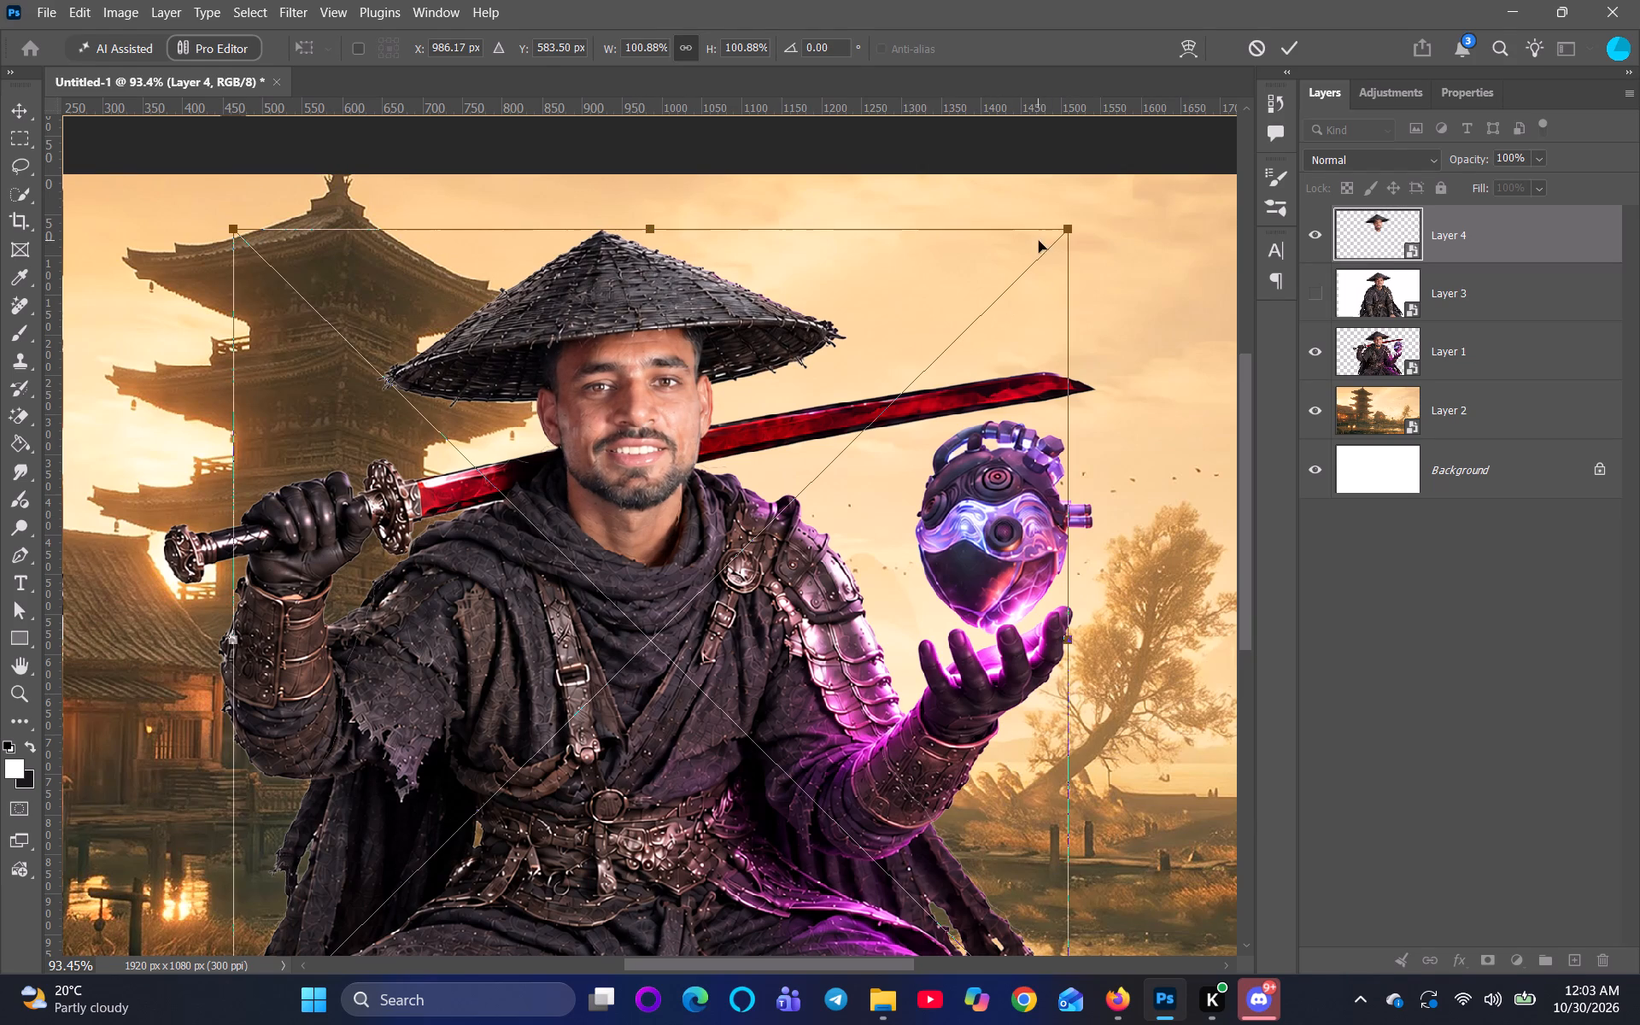
left_click_drag(1071, 229, 1069, 217)
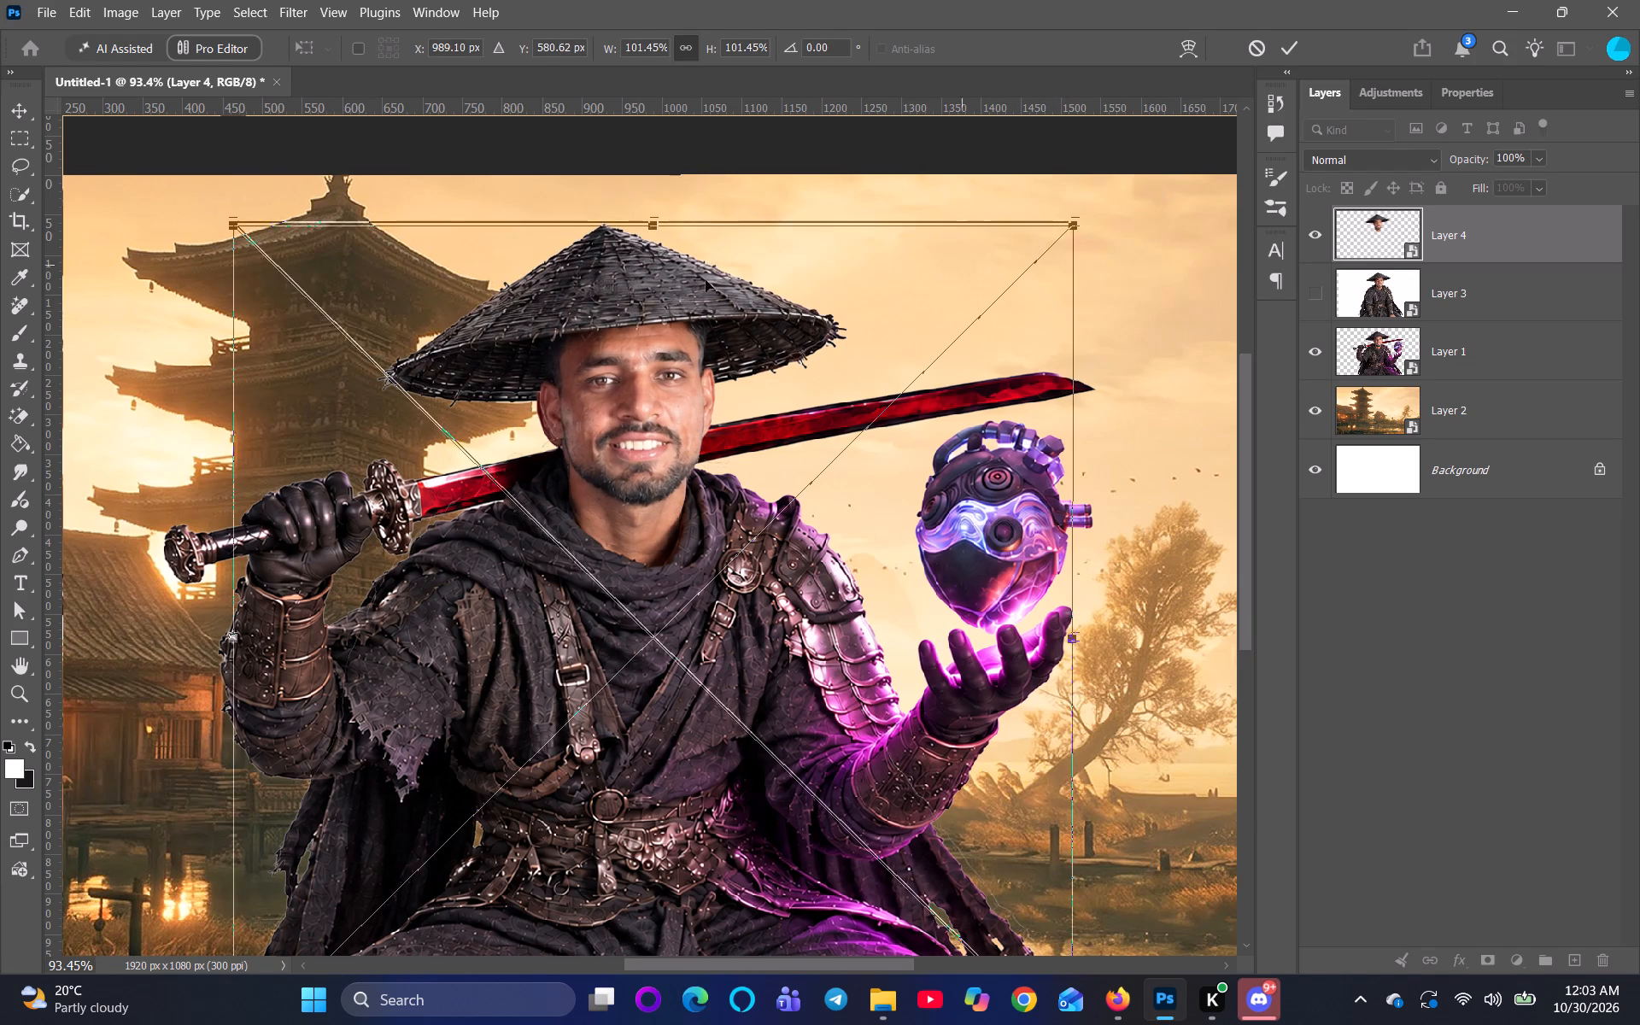
left_click_drag(655, 219, 660, 185)
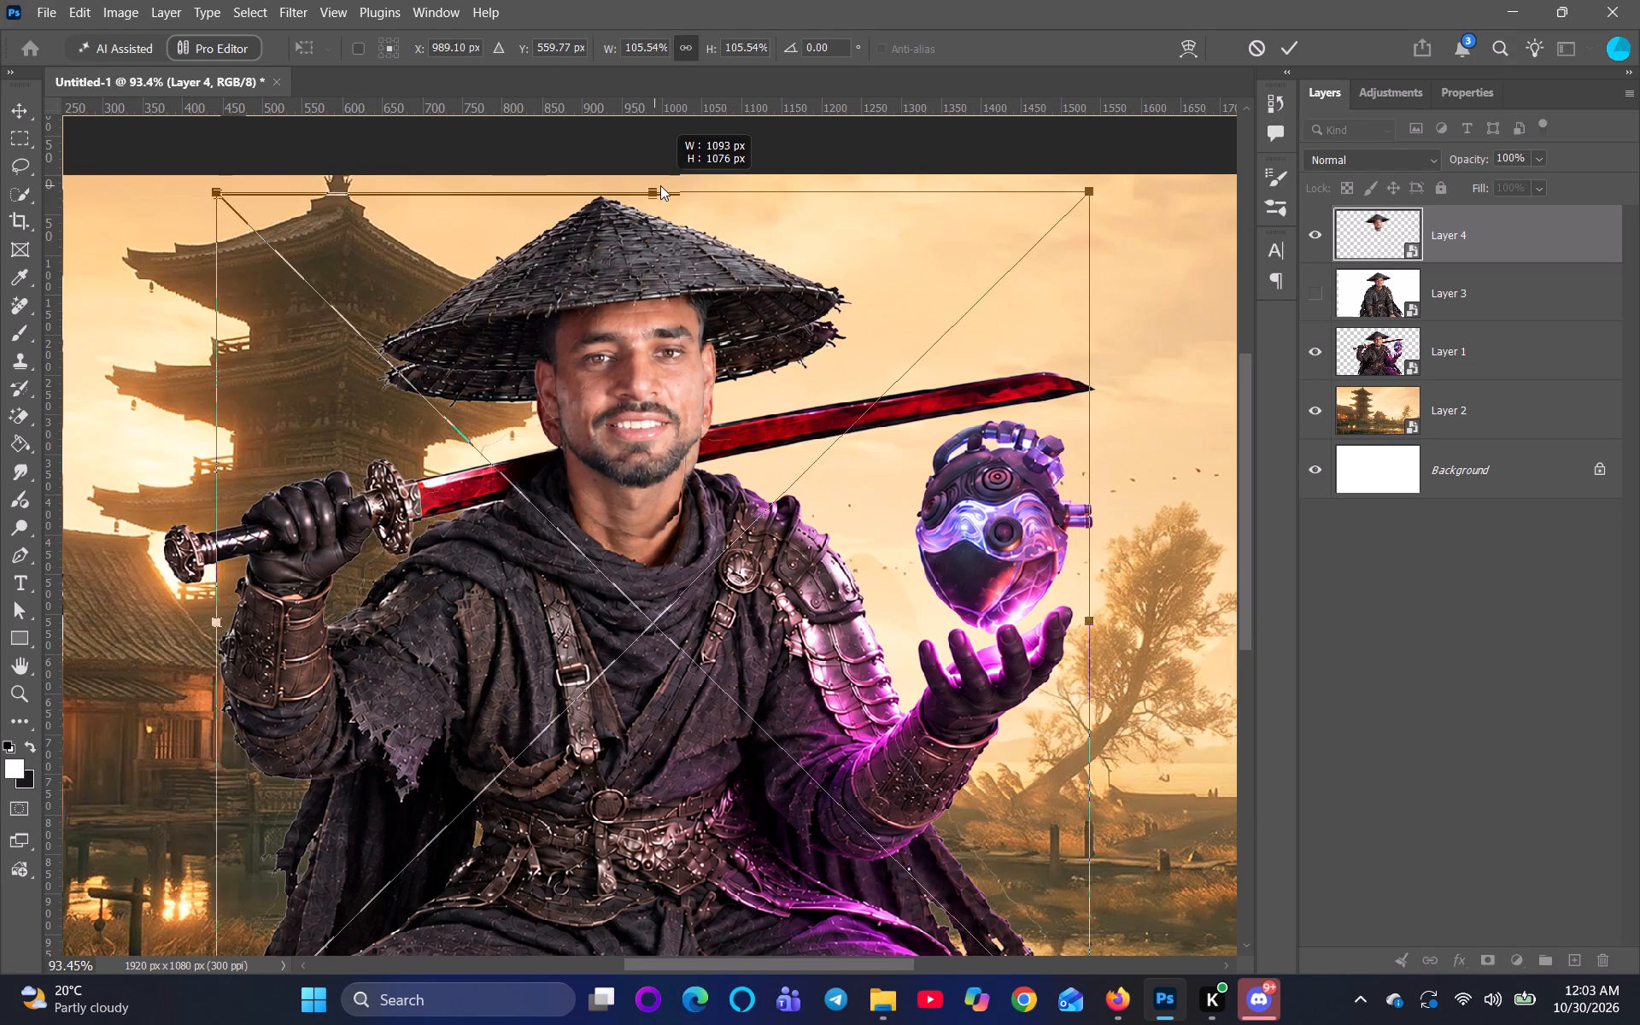
left_click_drag(660, 185, 660, 187)
left_click_drag(634, 326, 629, 344)
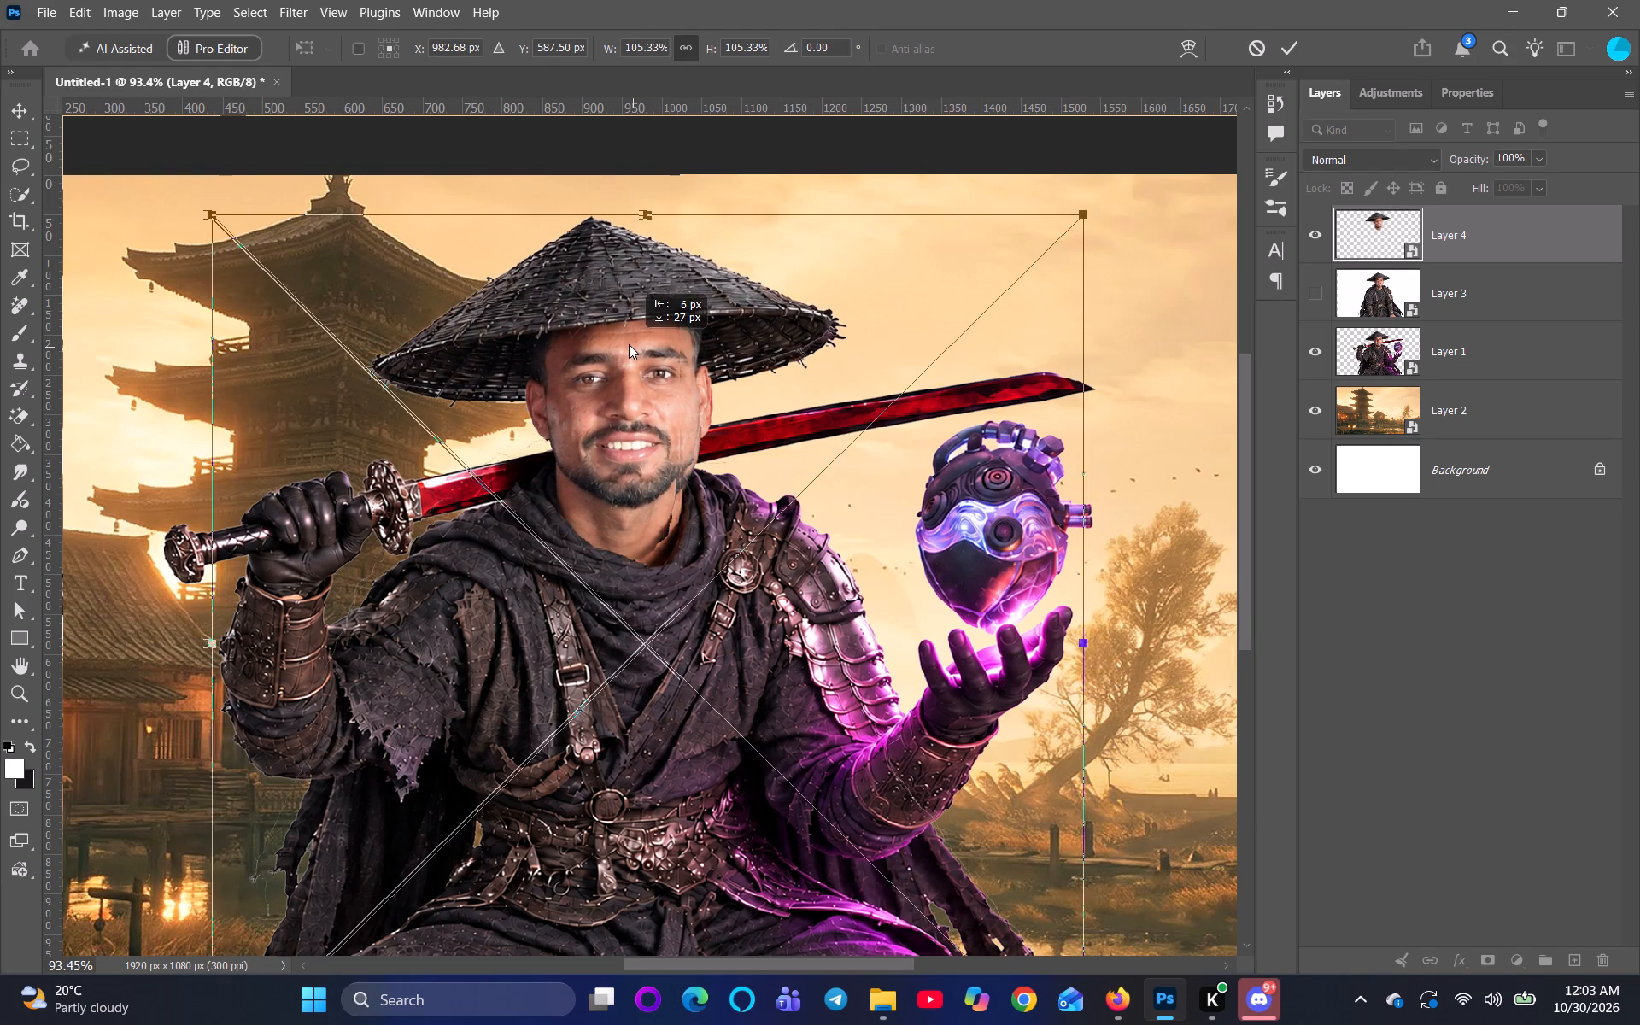
left_click_drag(629, 344, 632, 347)
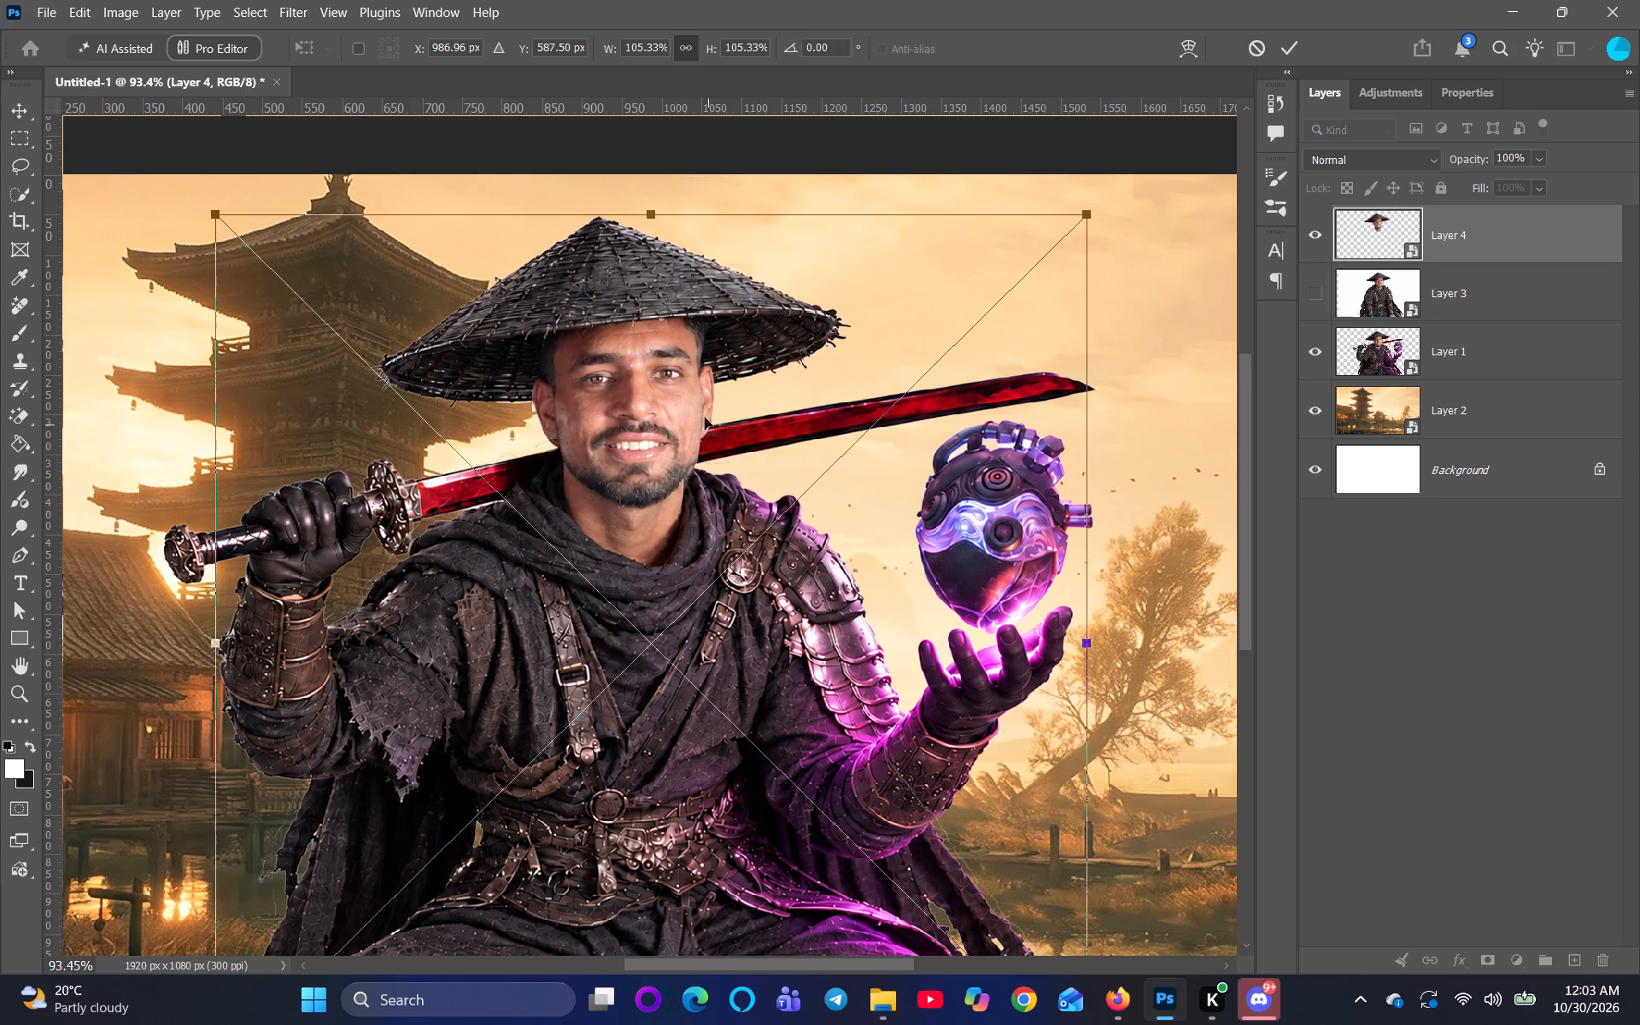
scroll(699, 409, "down", 5)
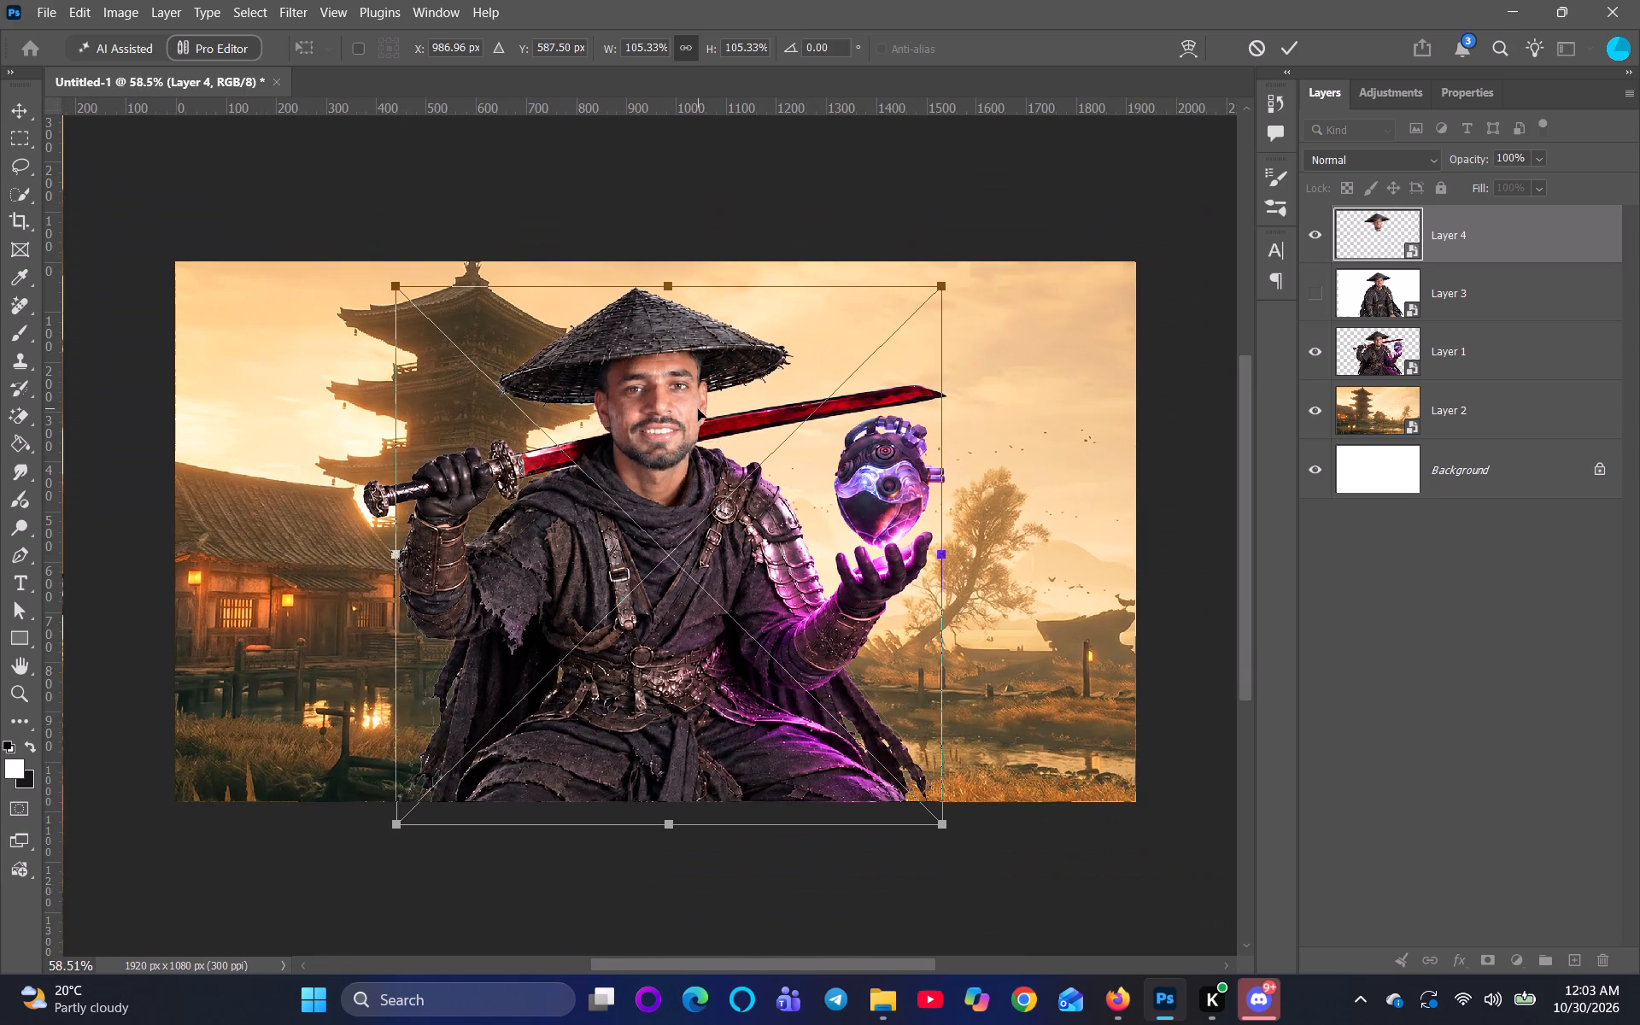
scroll(698, 409, "up", 5)
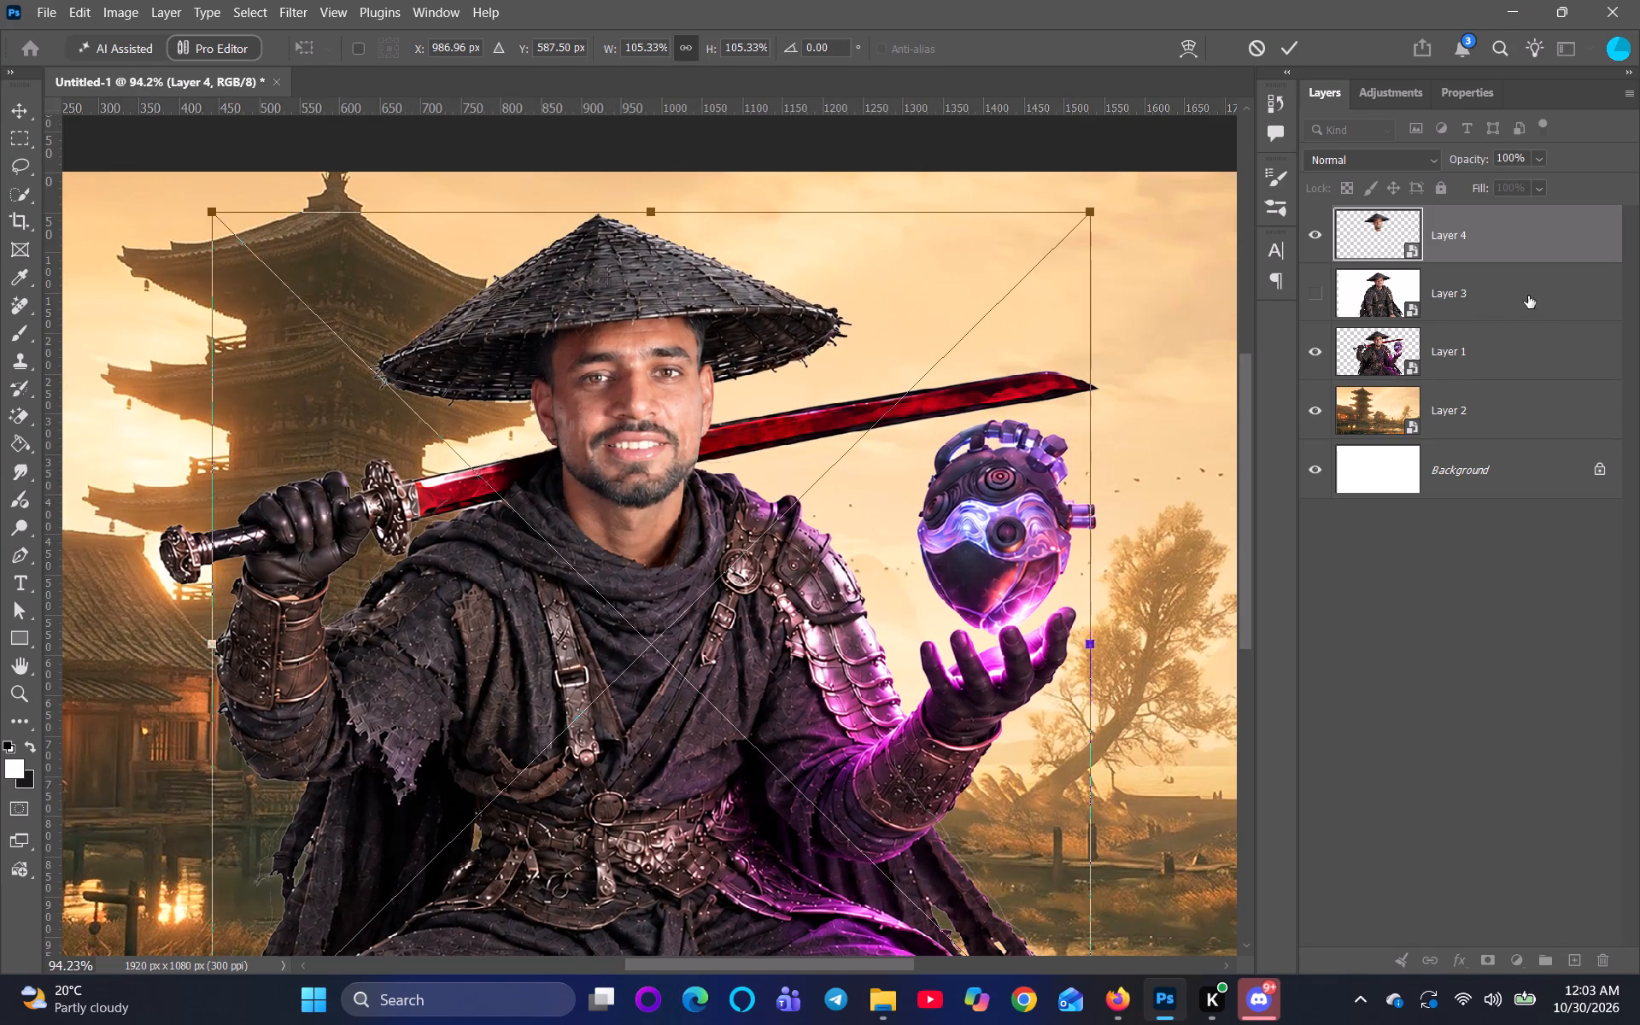
left_click(1319, 293)
left_click(1319, 293)
Delete the hidden Layer 3 containing the swordless warrior.
left_click_drag(1437, 295, 1576, 495)
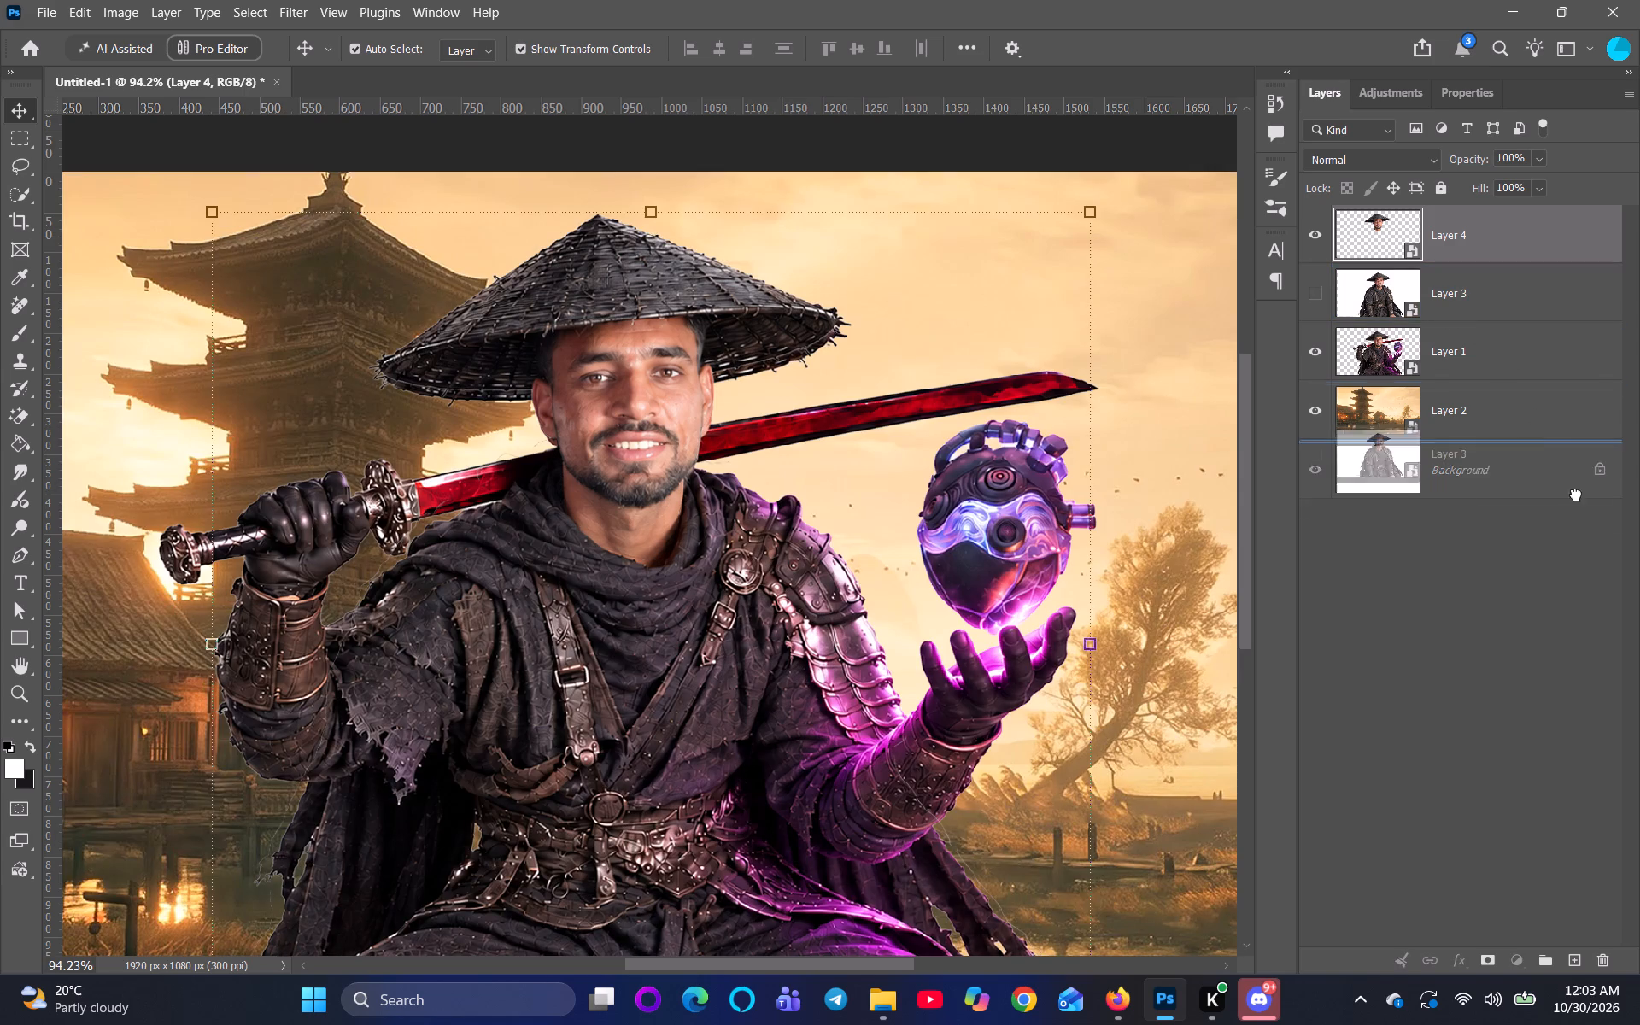
left_click_drag(1576, 495, 1615, 966)
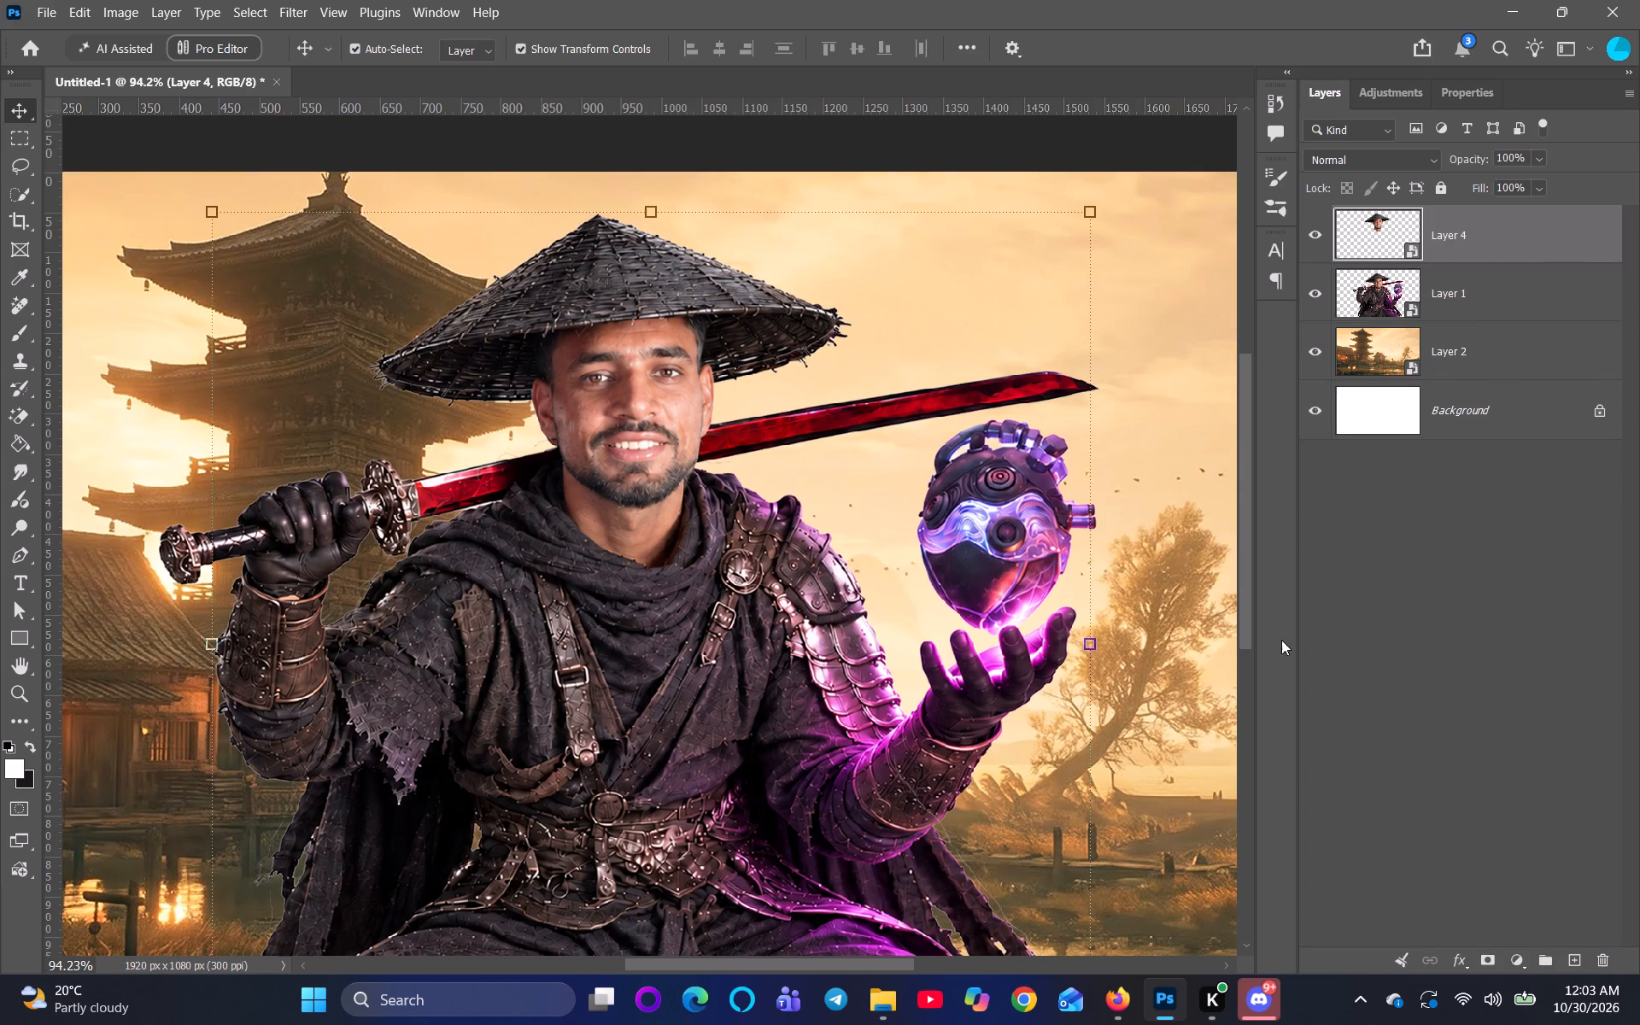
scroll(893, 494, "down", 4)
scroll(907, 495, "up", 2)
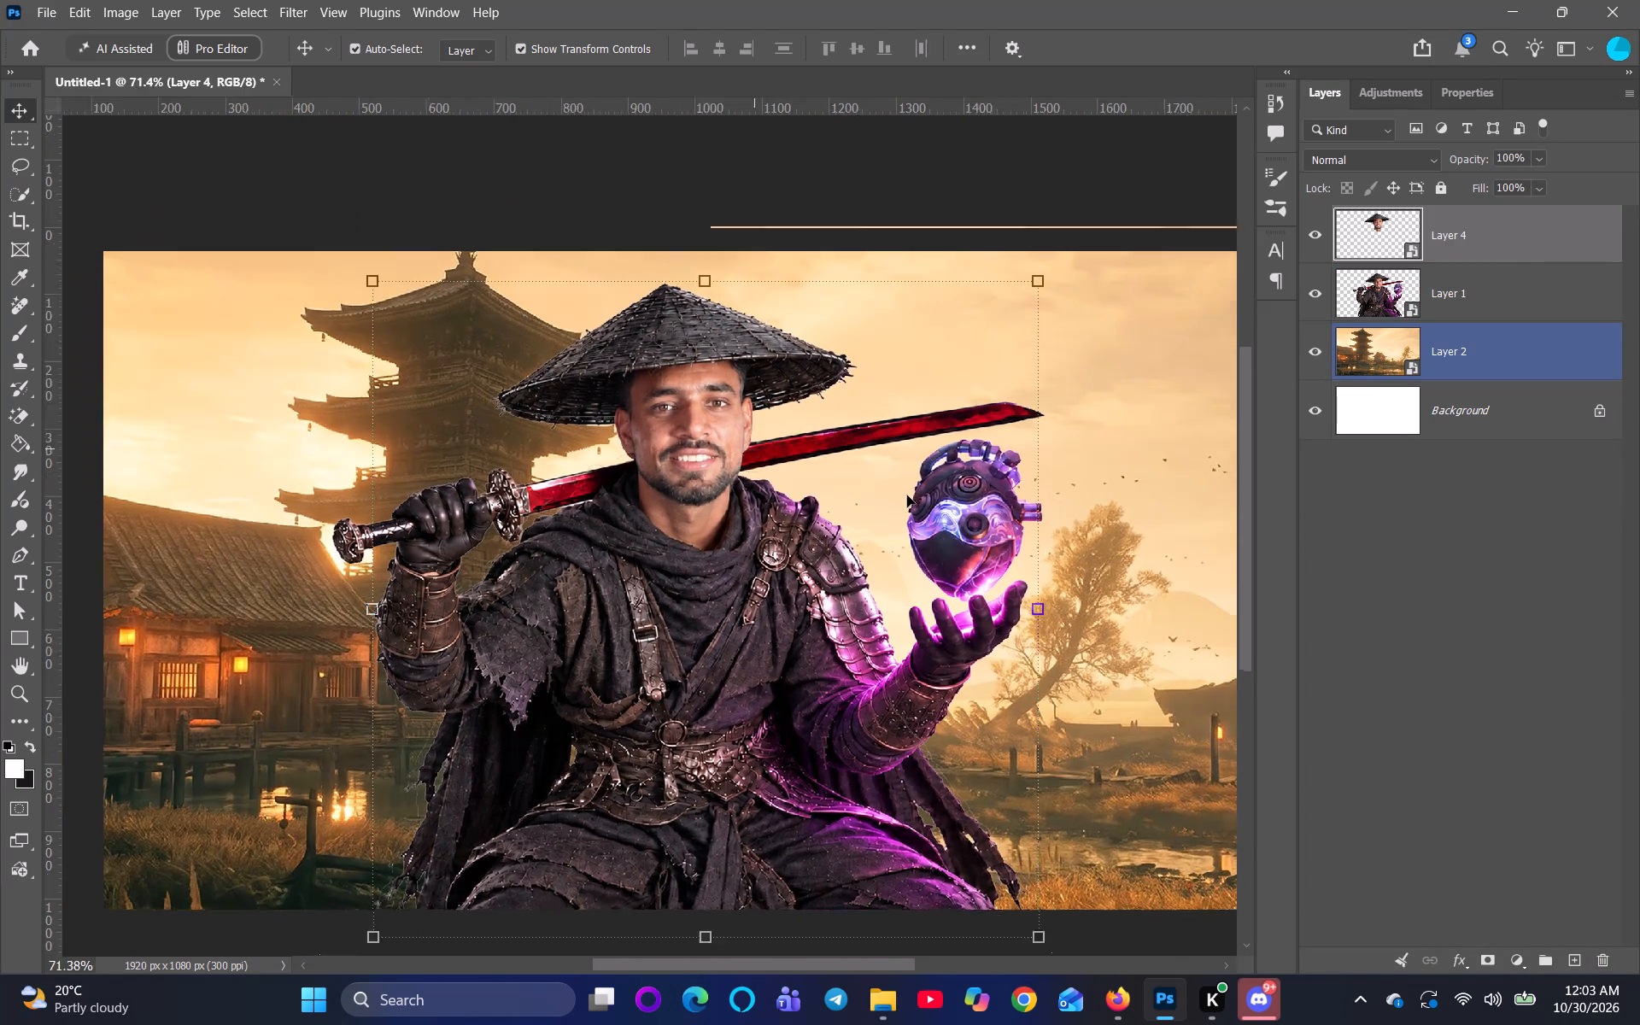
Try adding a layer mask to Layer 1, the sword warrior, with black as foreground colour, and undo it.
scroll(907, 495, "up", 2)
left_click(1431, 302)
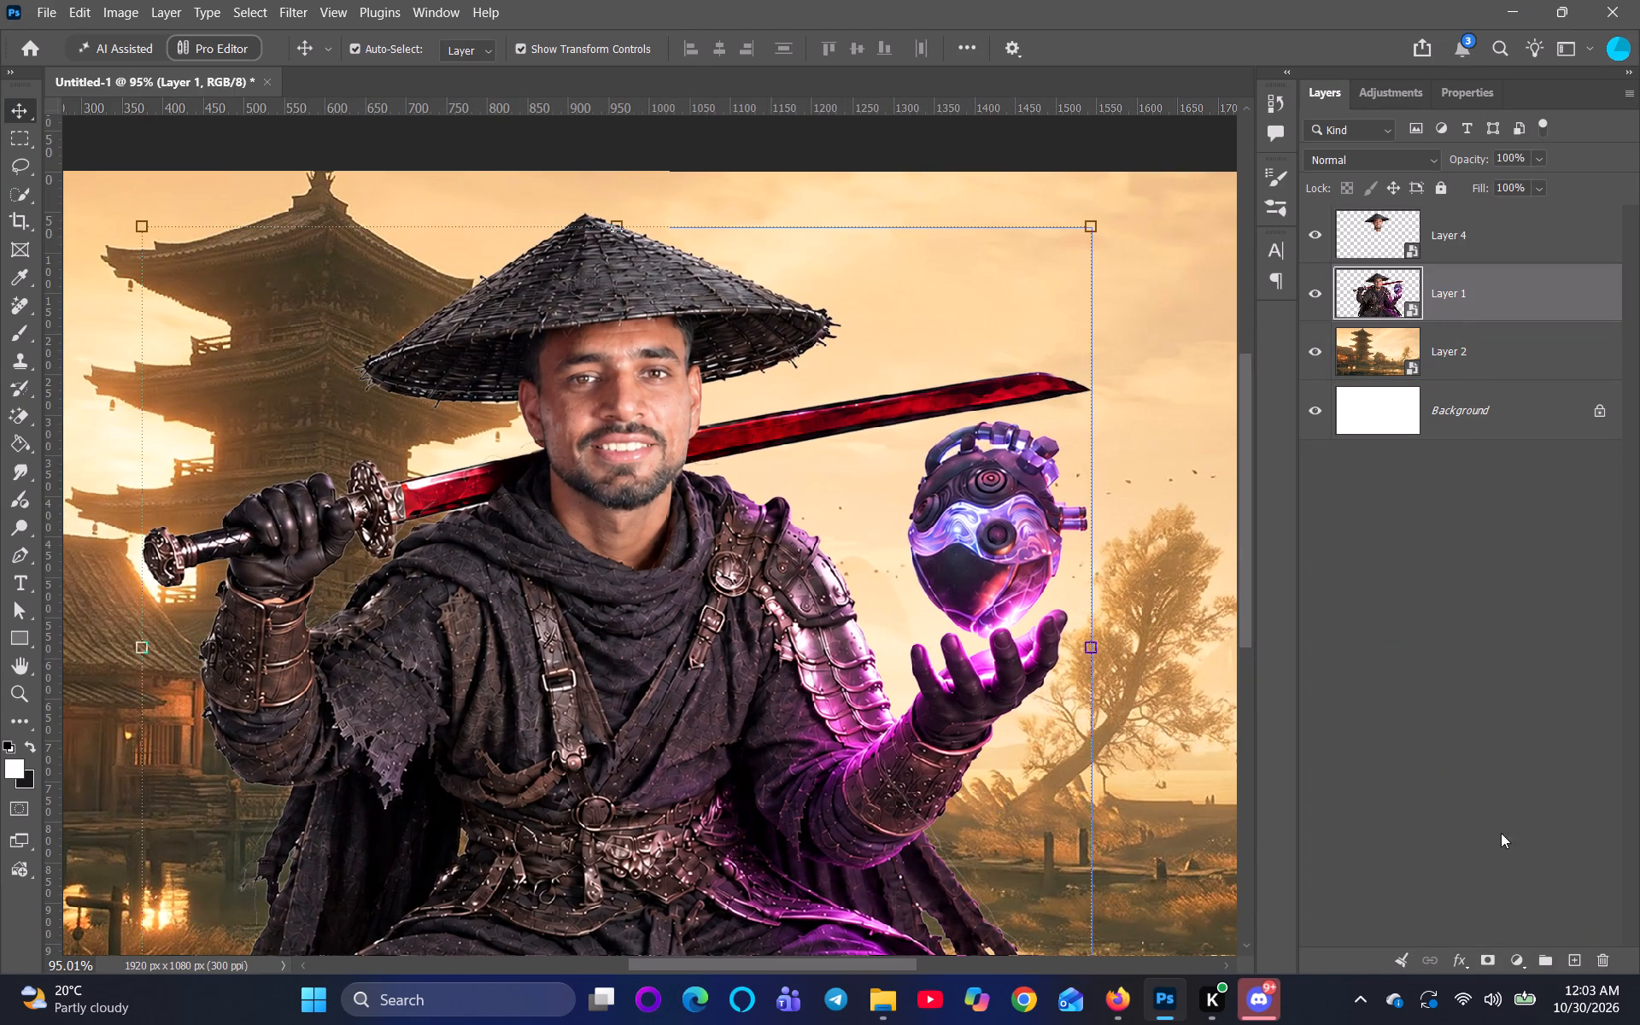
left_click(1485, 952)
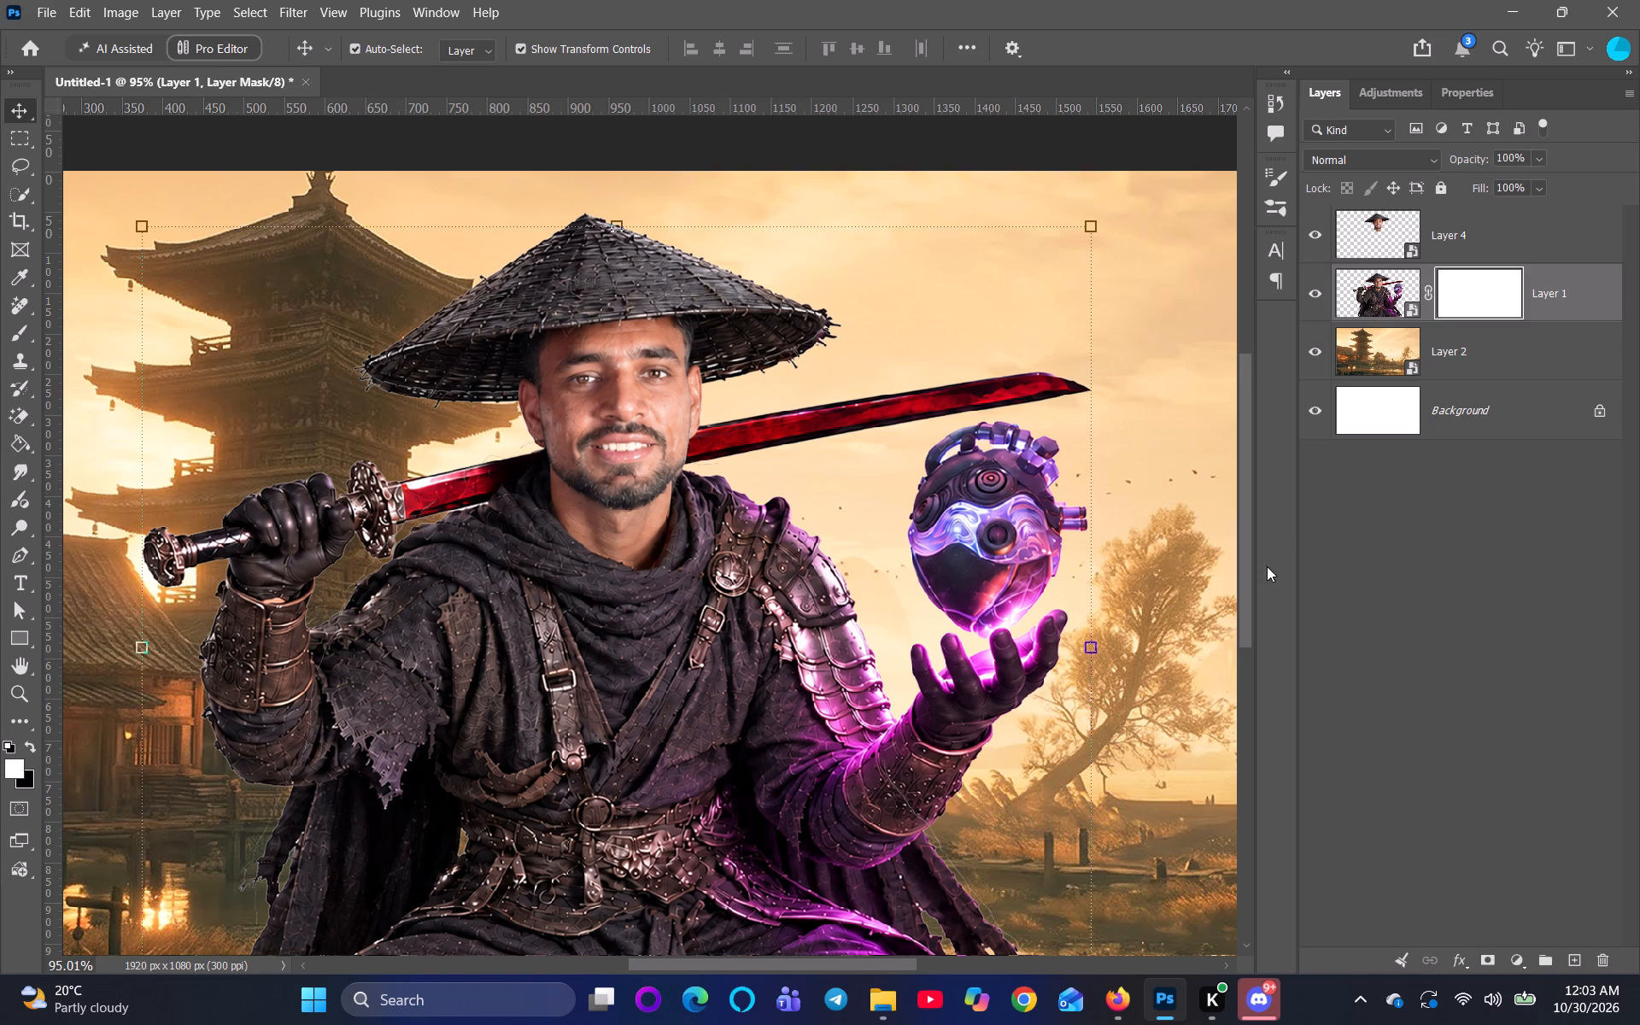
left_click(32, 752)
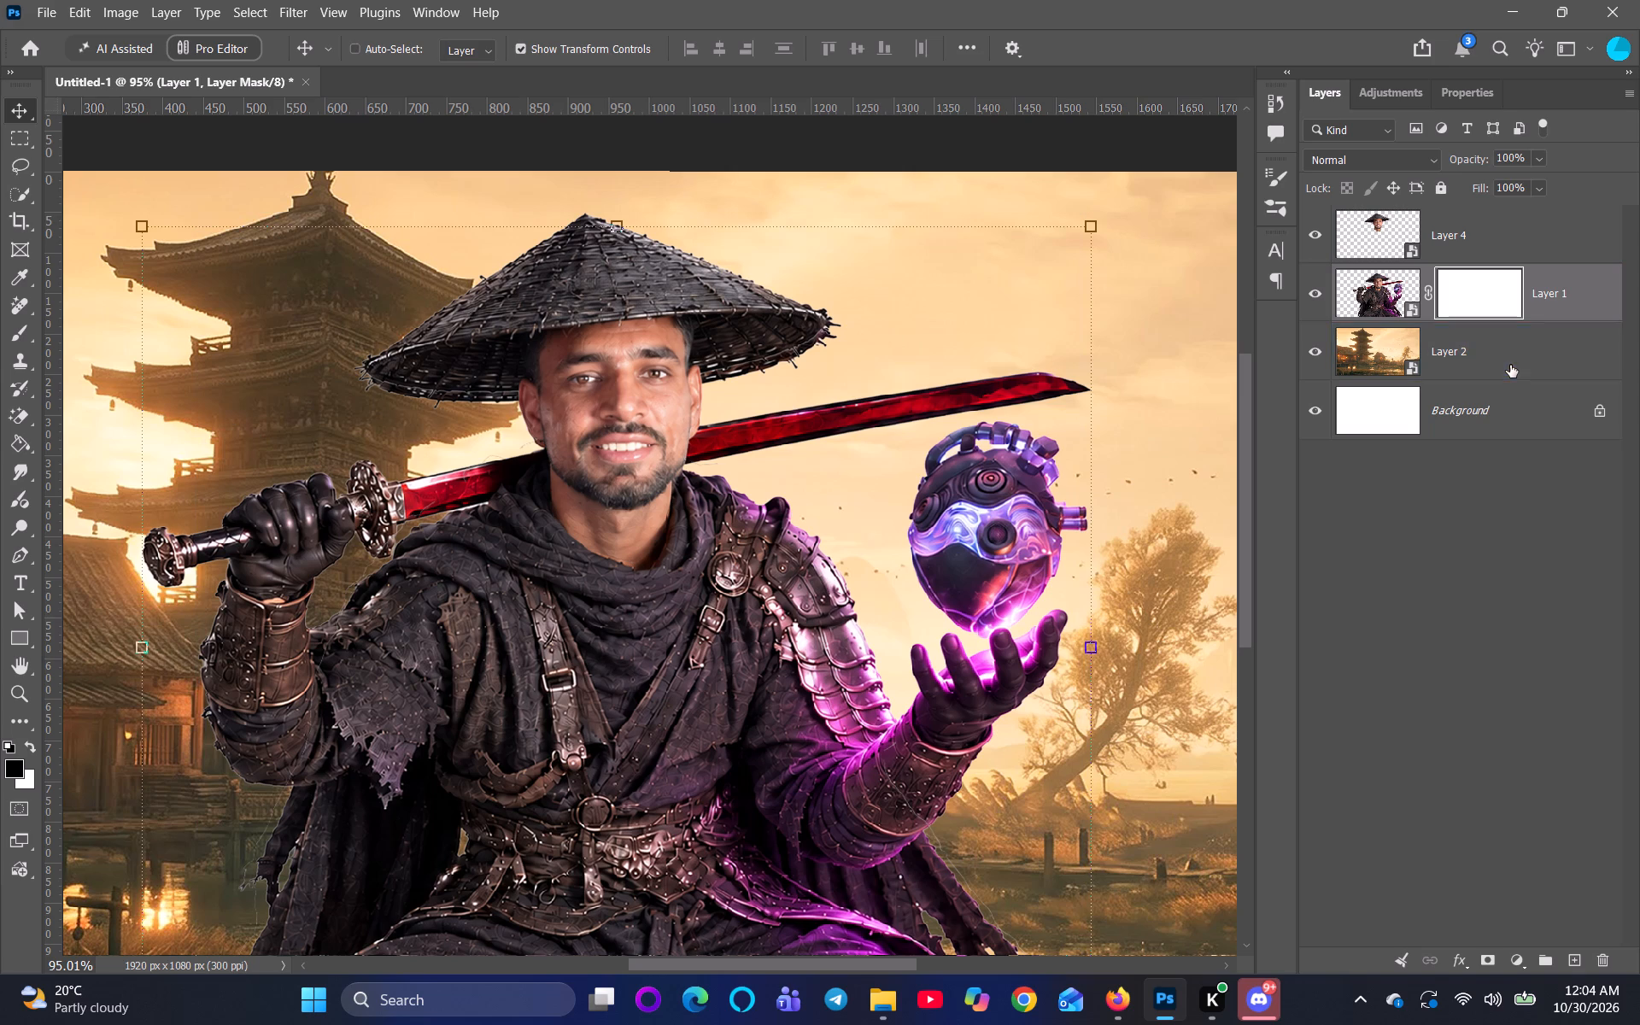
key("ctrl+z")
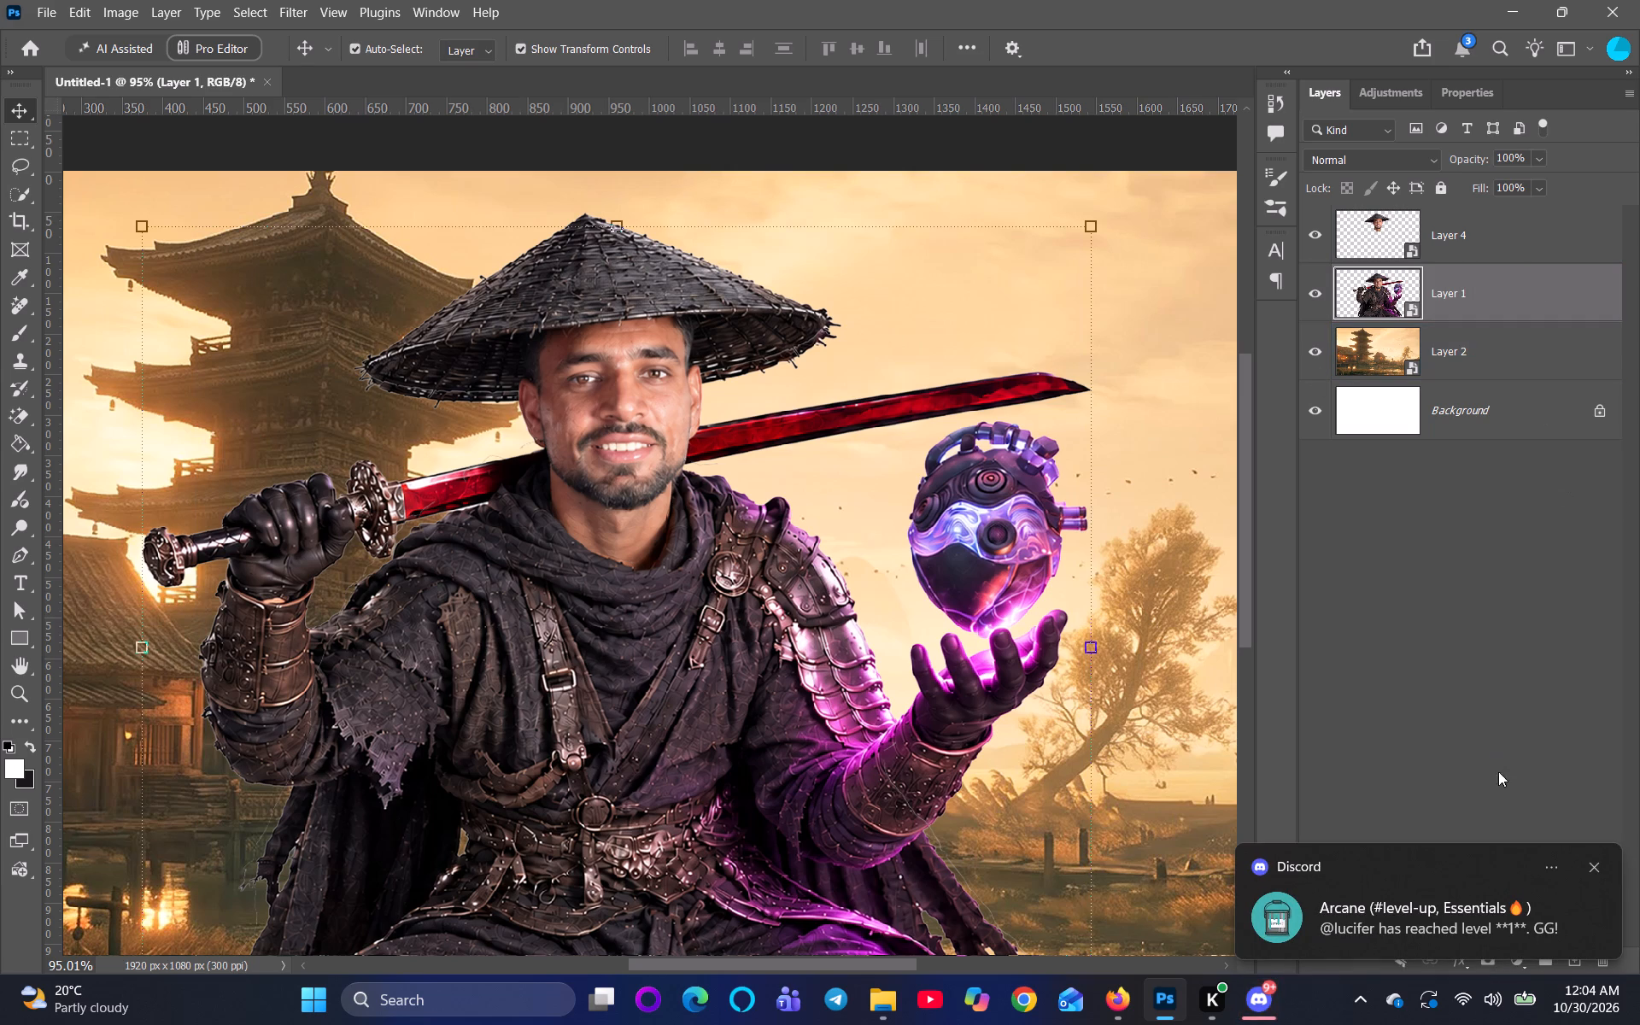
Scale Layer 4's hat and head up to about 106%, centred near X 987, Y 584 px.
scroll(666, 222, "down", 3)
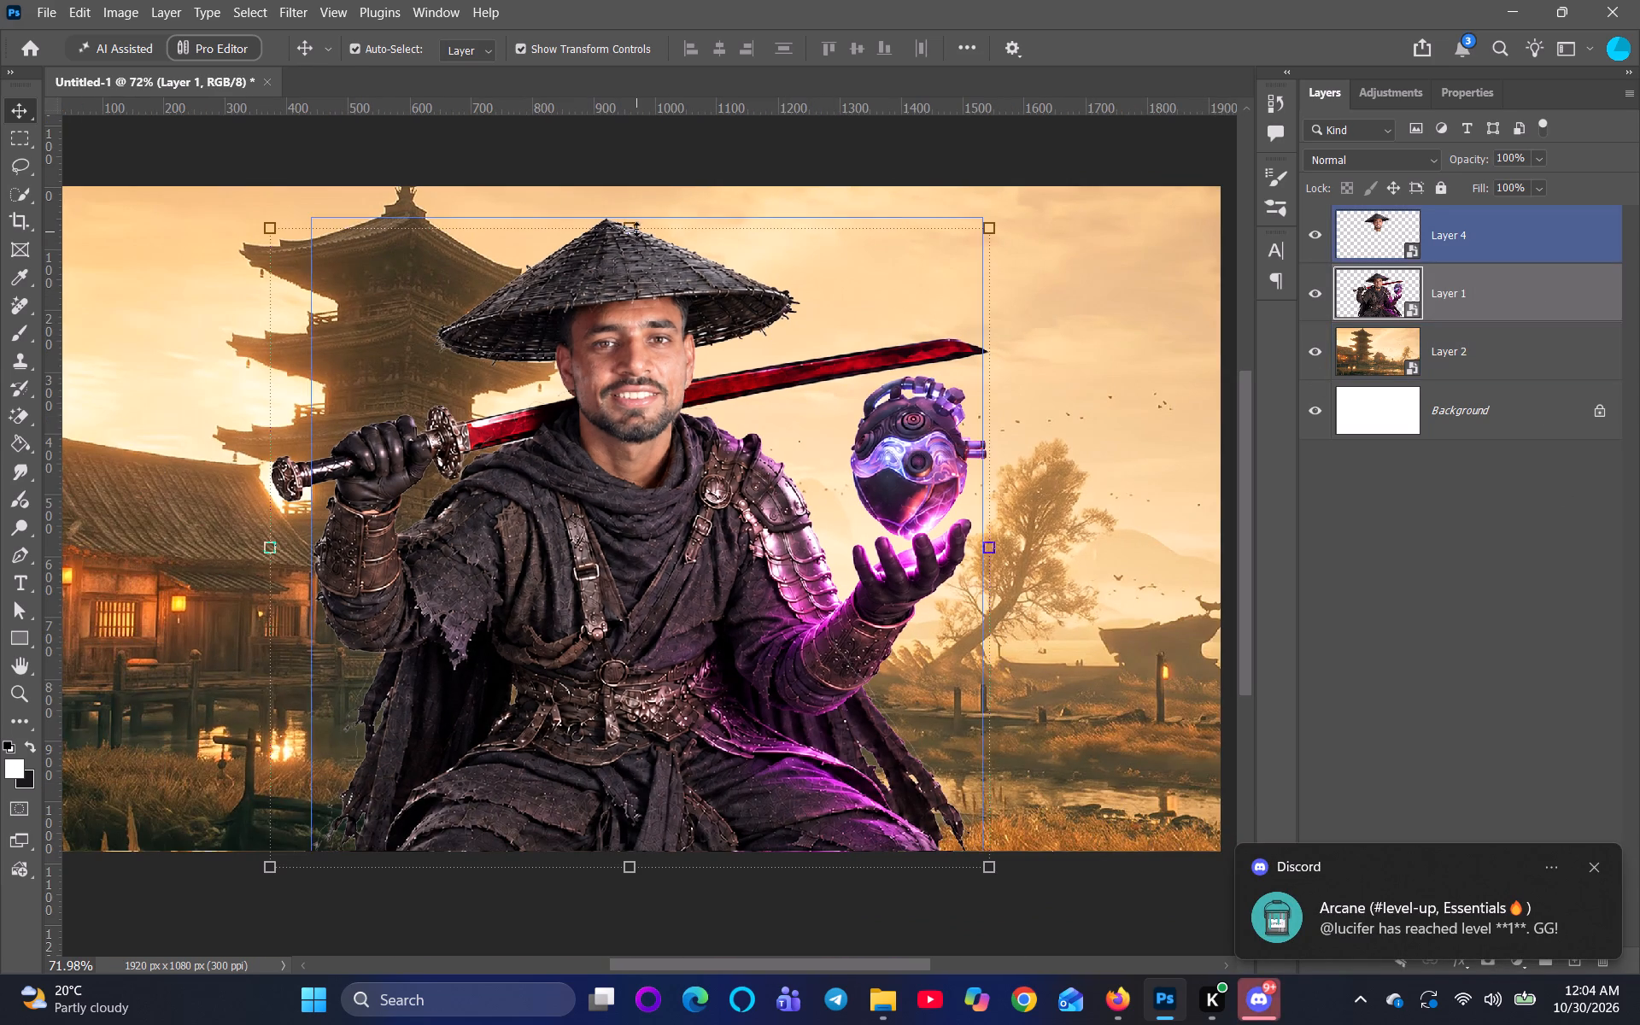
left_click(1554, 247)
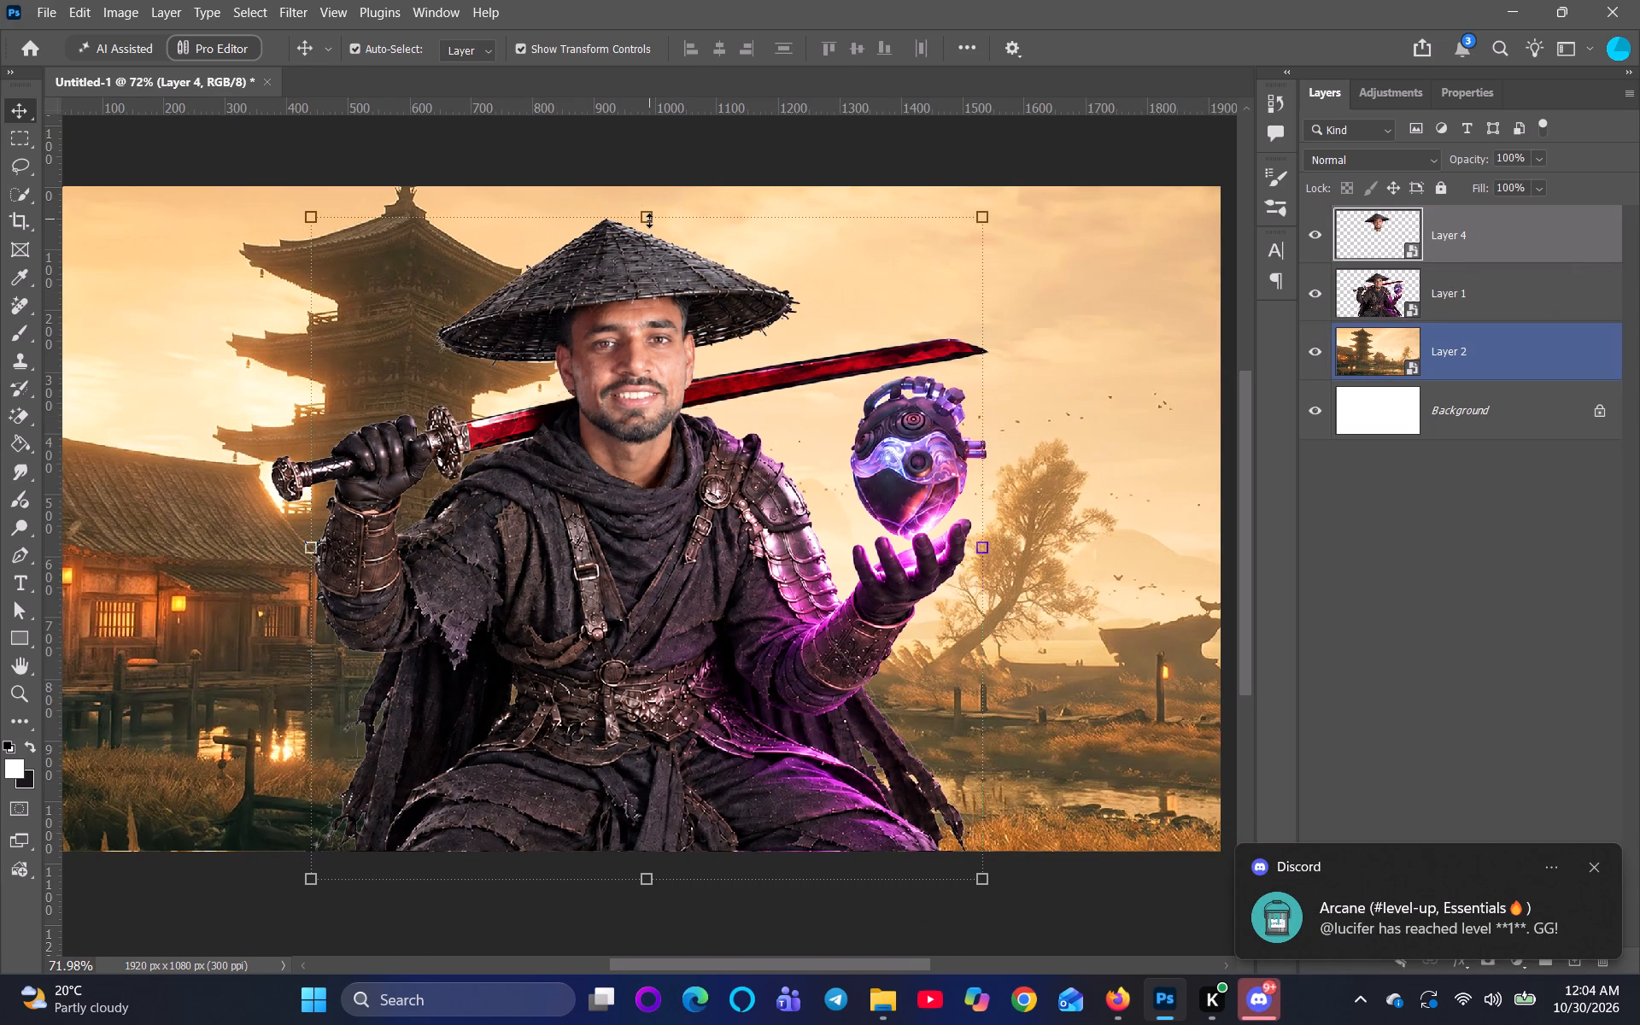
left_click(647, 220)
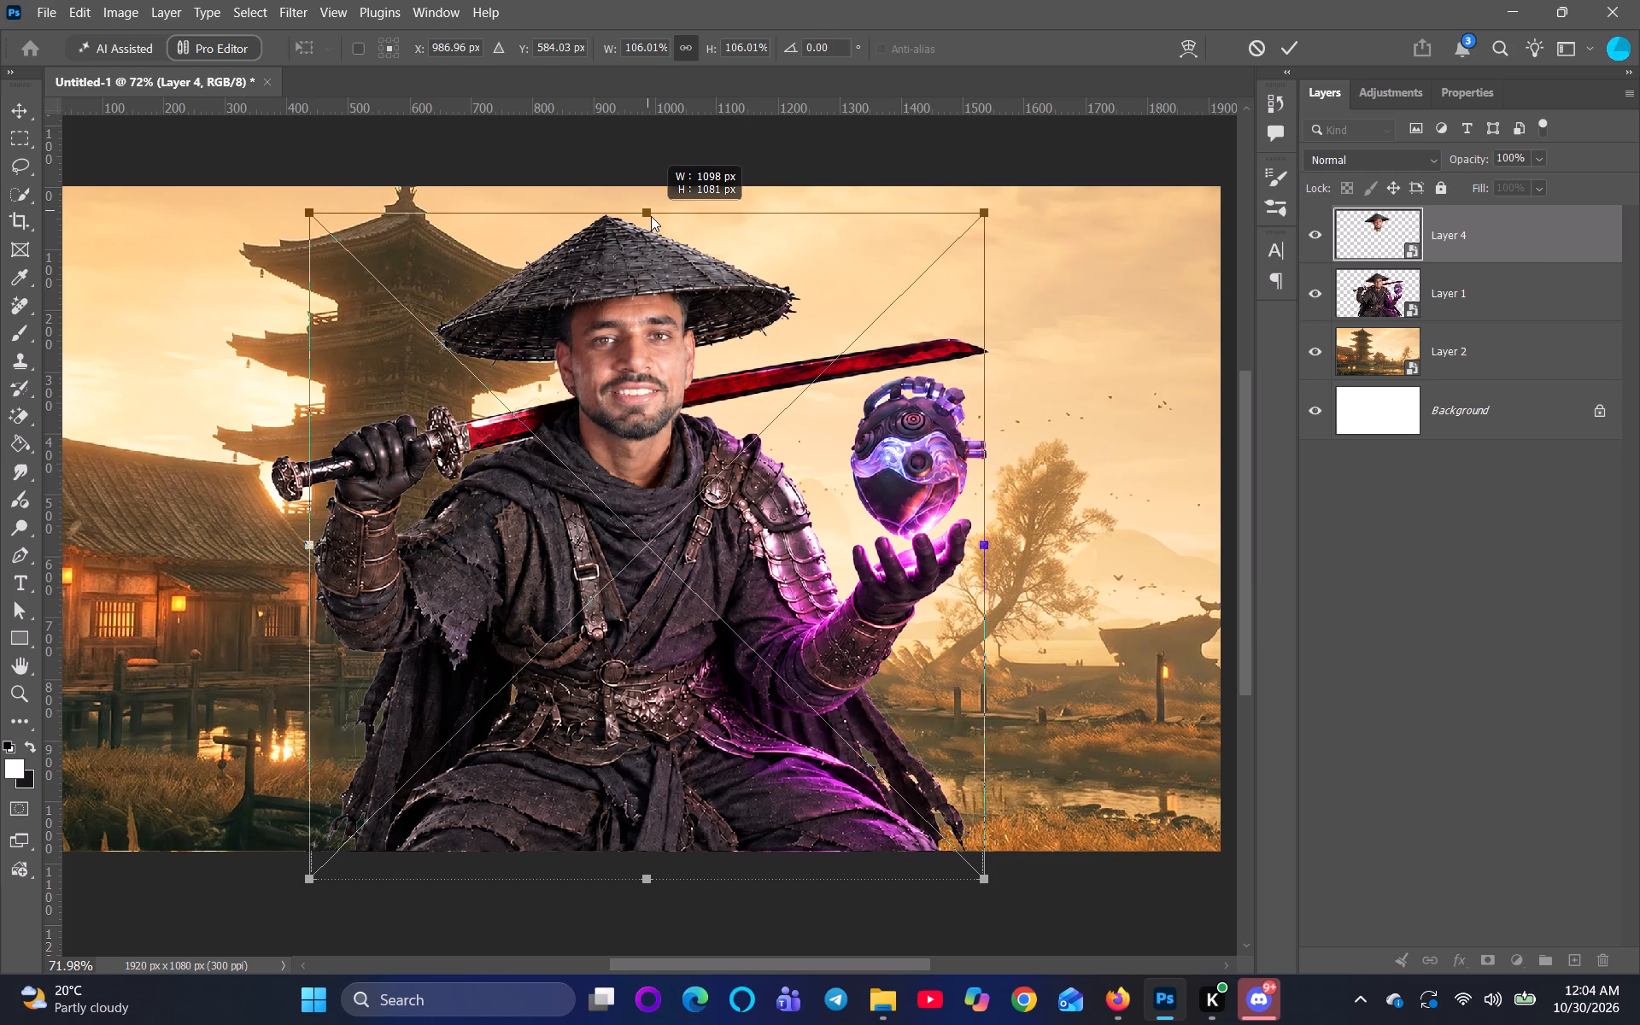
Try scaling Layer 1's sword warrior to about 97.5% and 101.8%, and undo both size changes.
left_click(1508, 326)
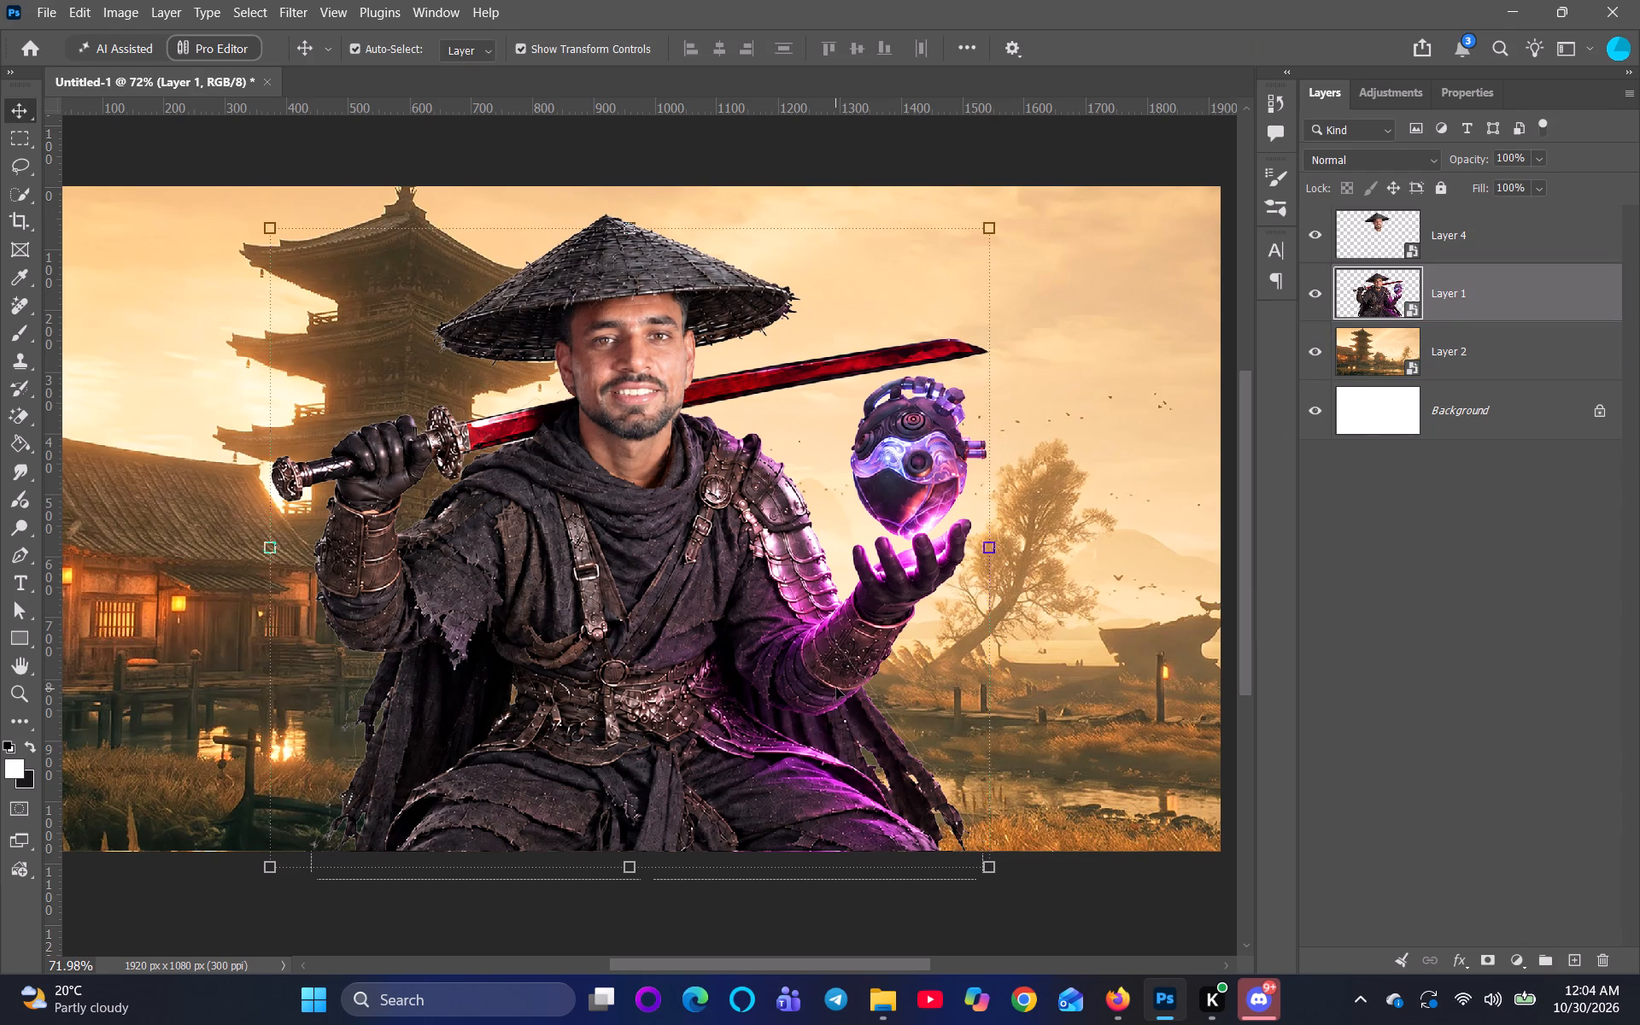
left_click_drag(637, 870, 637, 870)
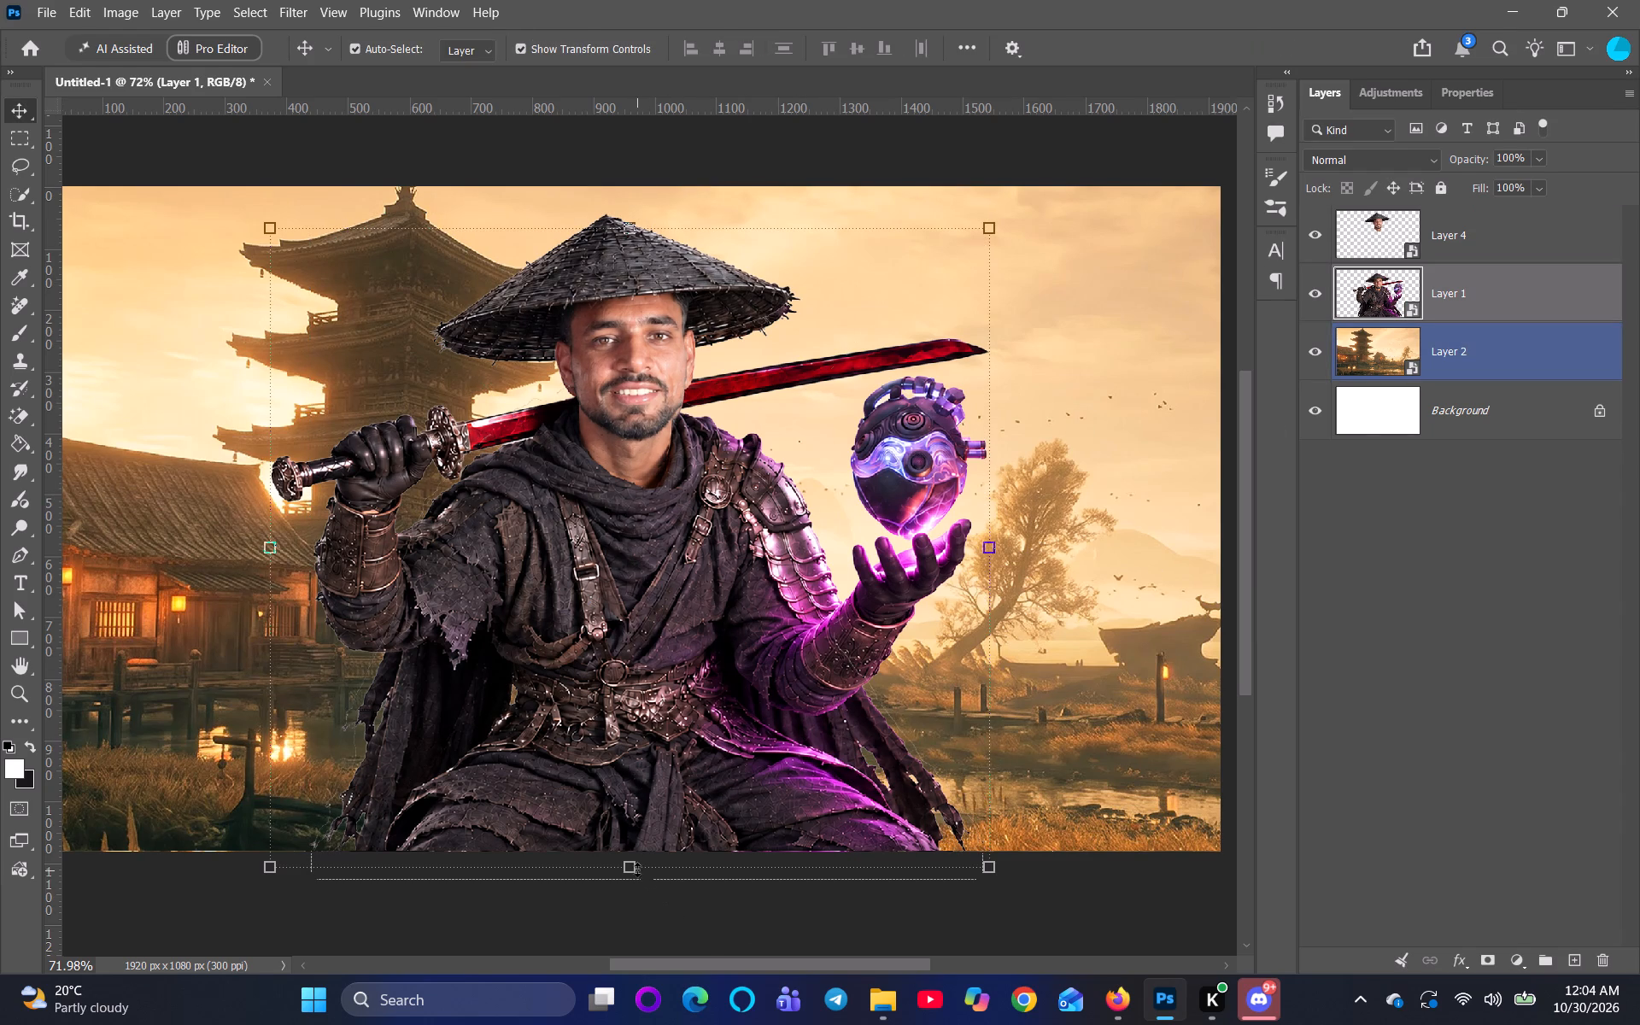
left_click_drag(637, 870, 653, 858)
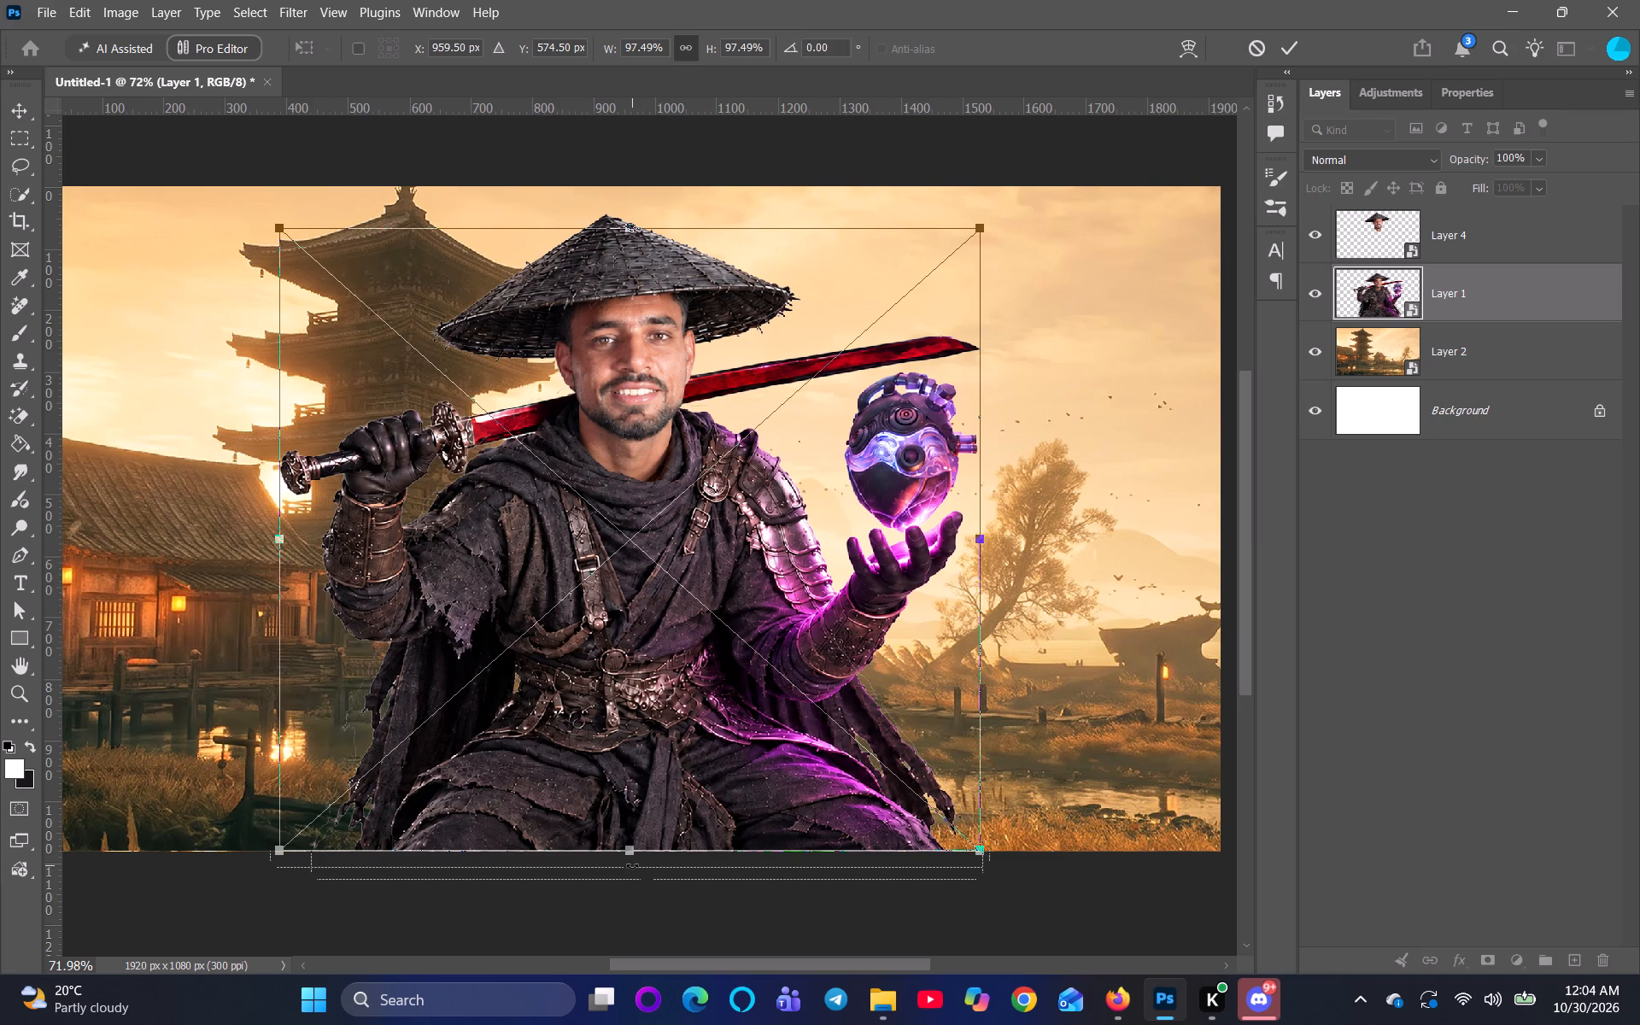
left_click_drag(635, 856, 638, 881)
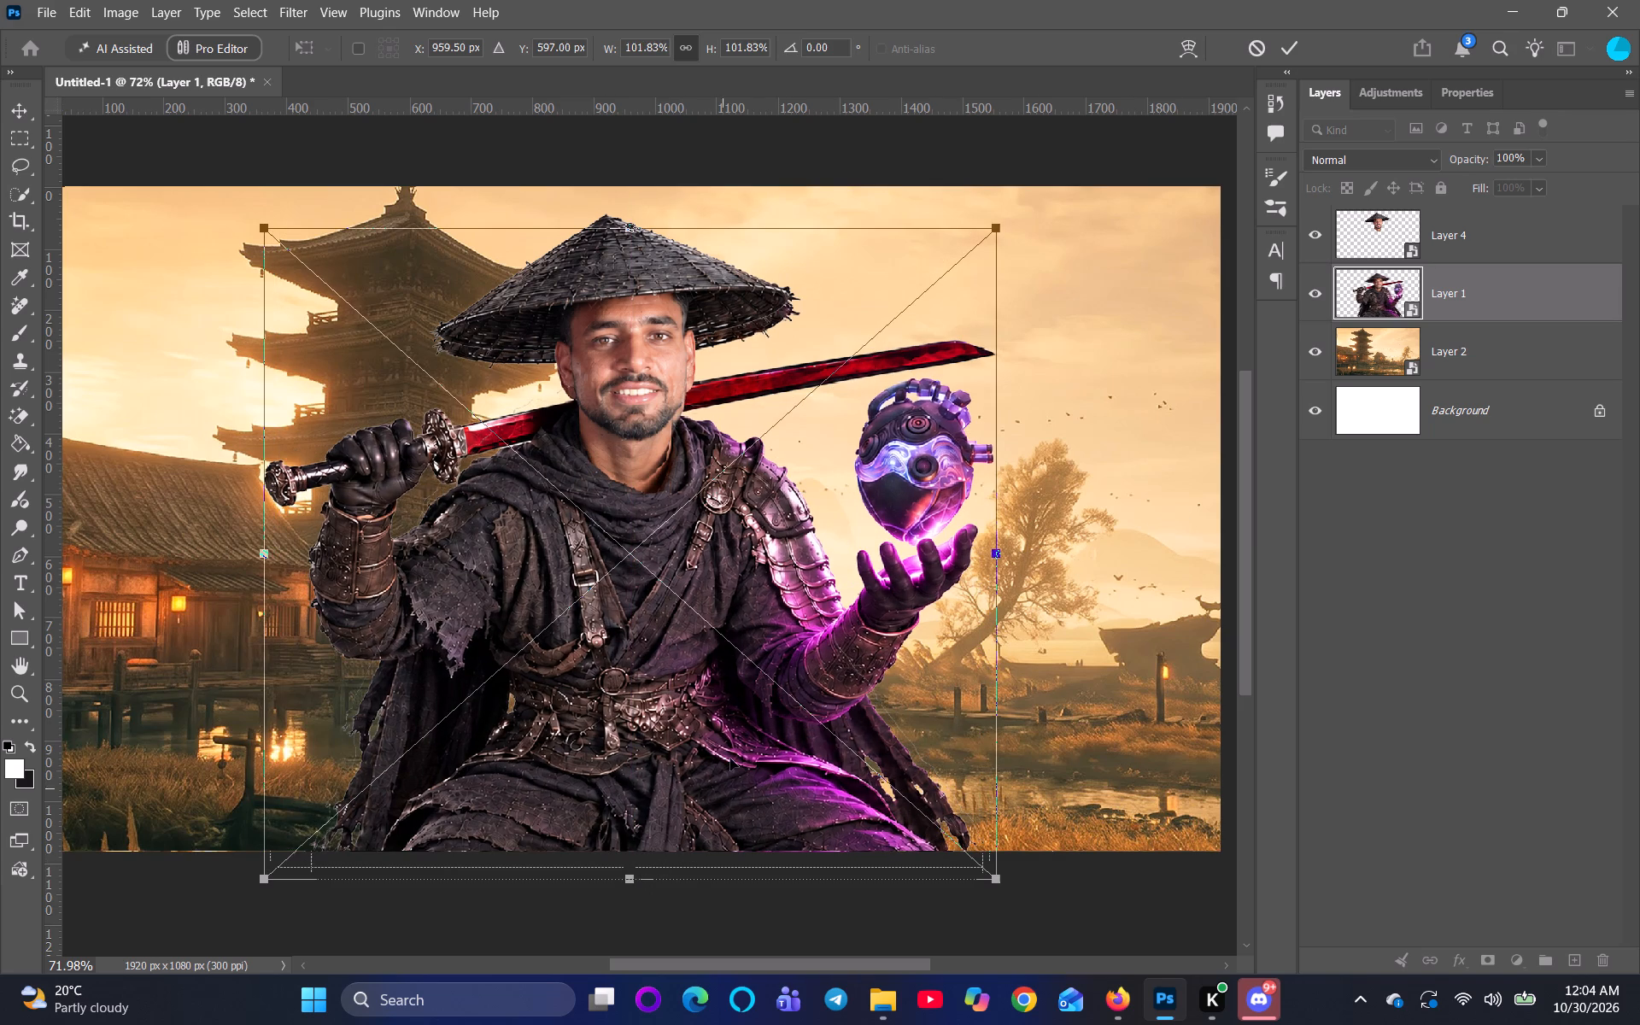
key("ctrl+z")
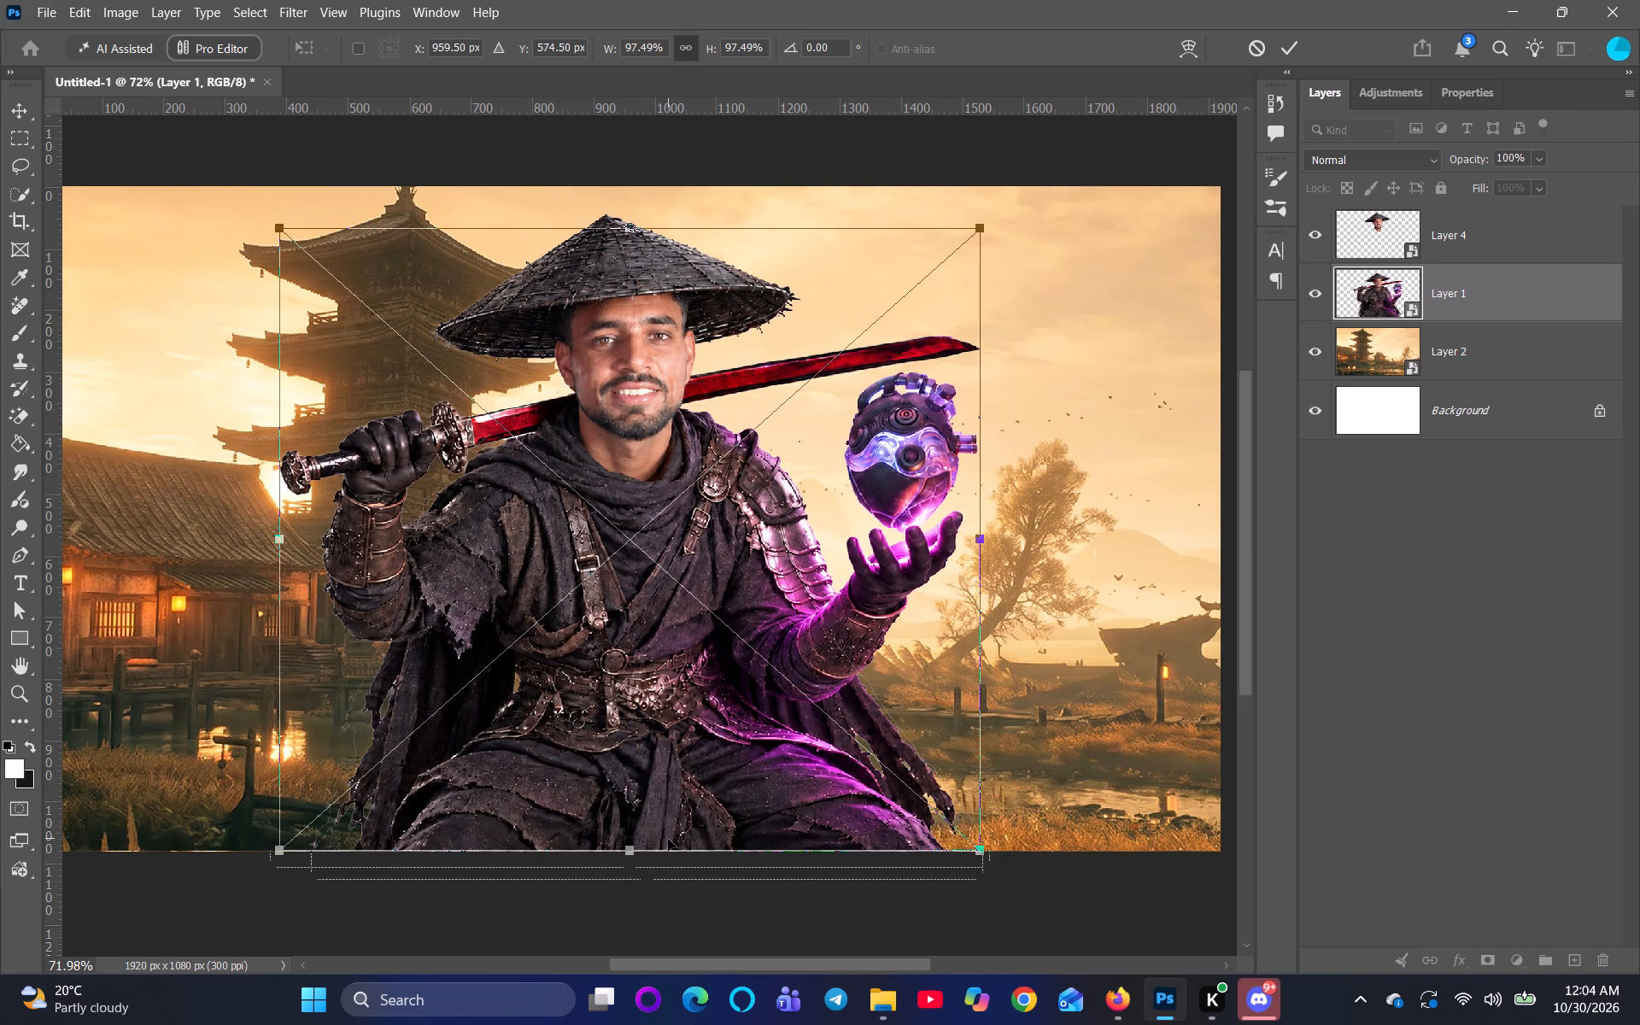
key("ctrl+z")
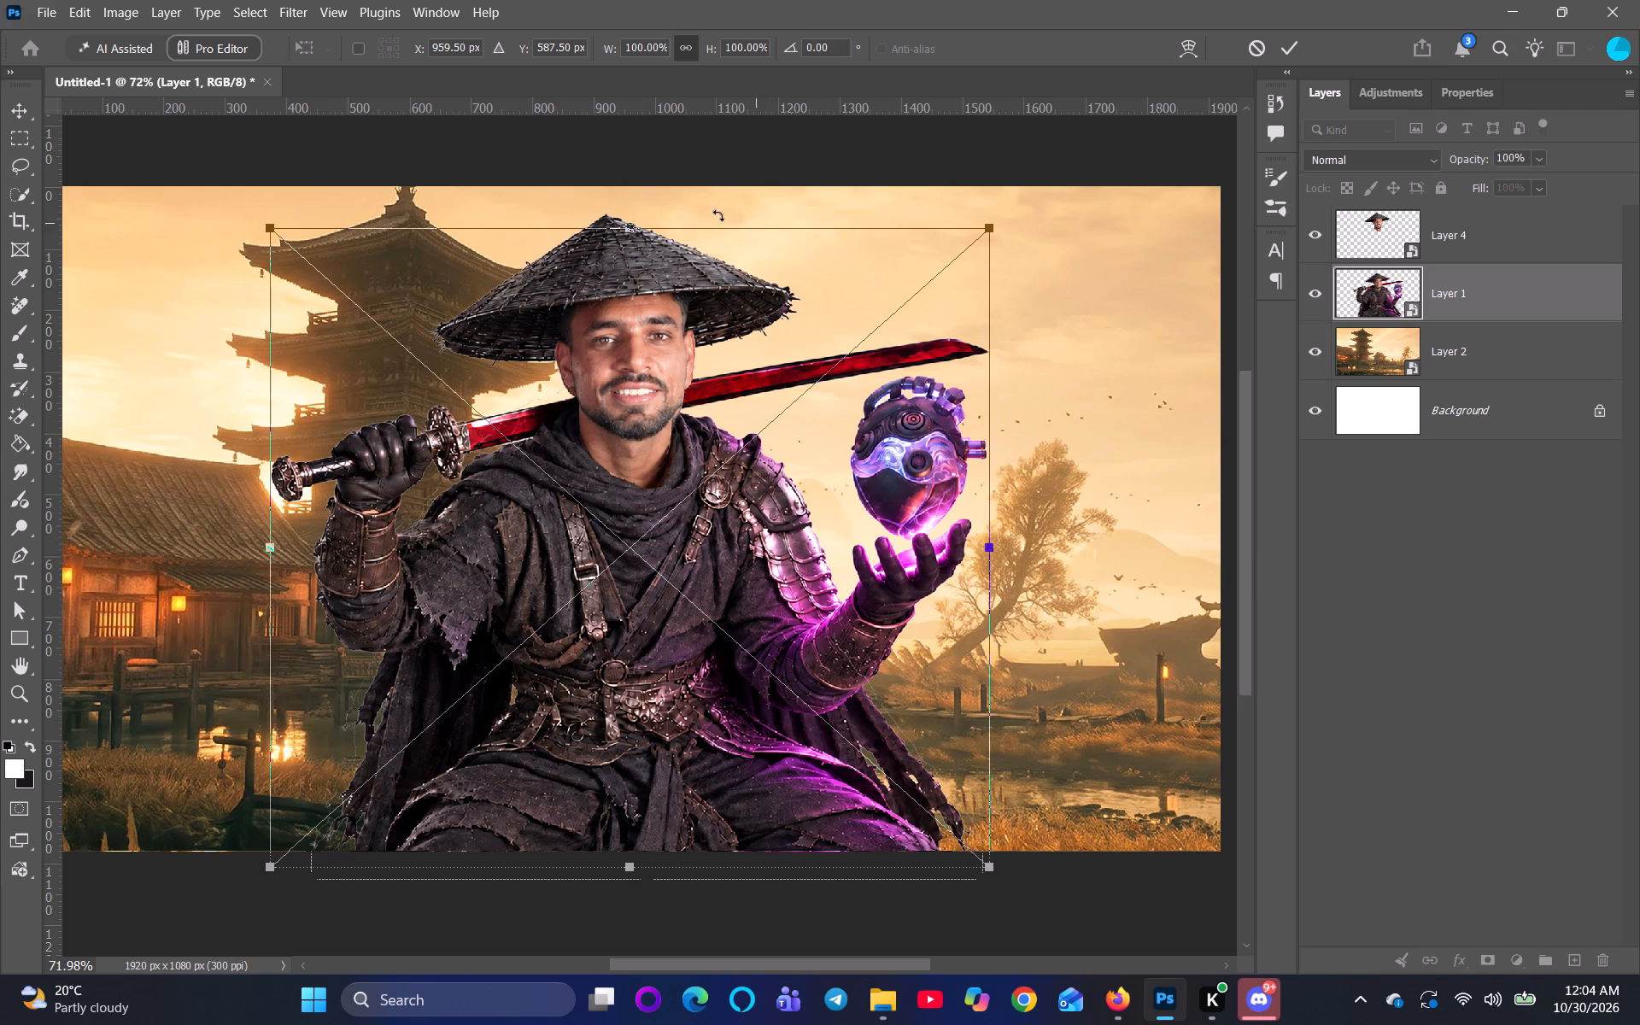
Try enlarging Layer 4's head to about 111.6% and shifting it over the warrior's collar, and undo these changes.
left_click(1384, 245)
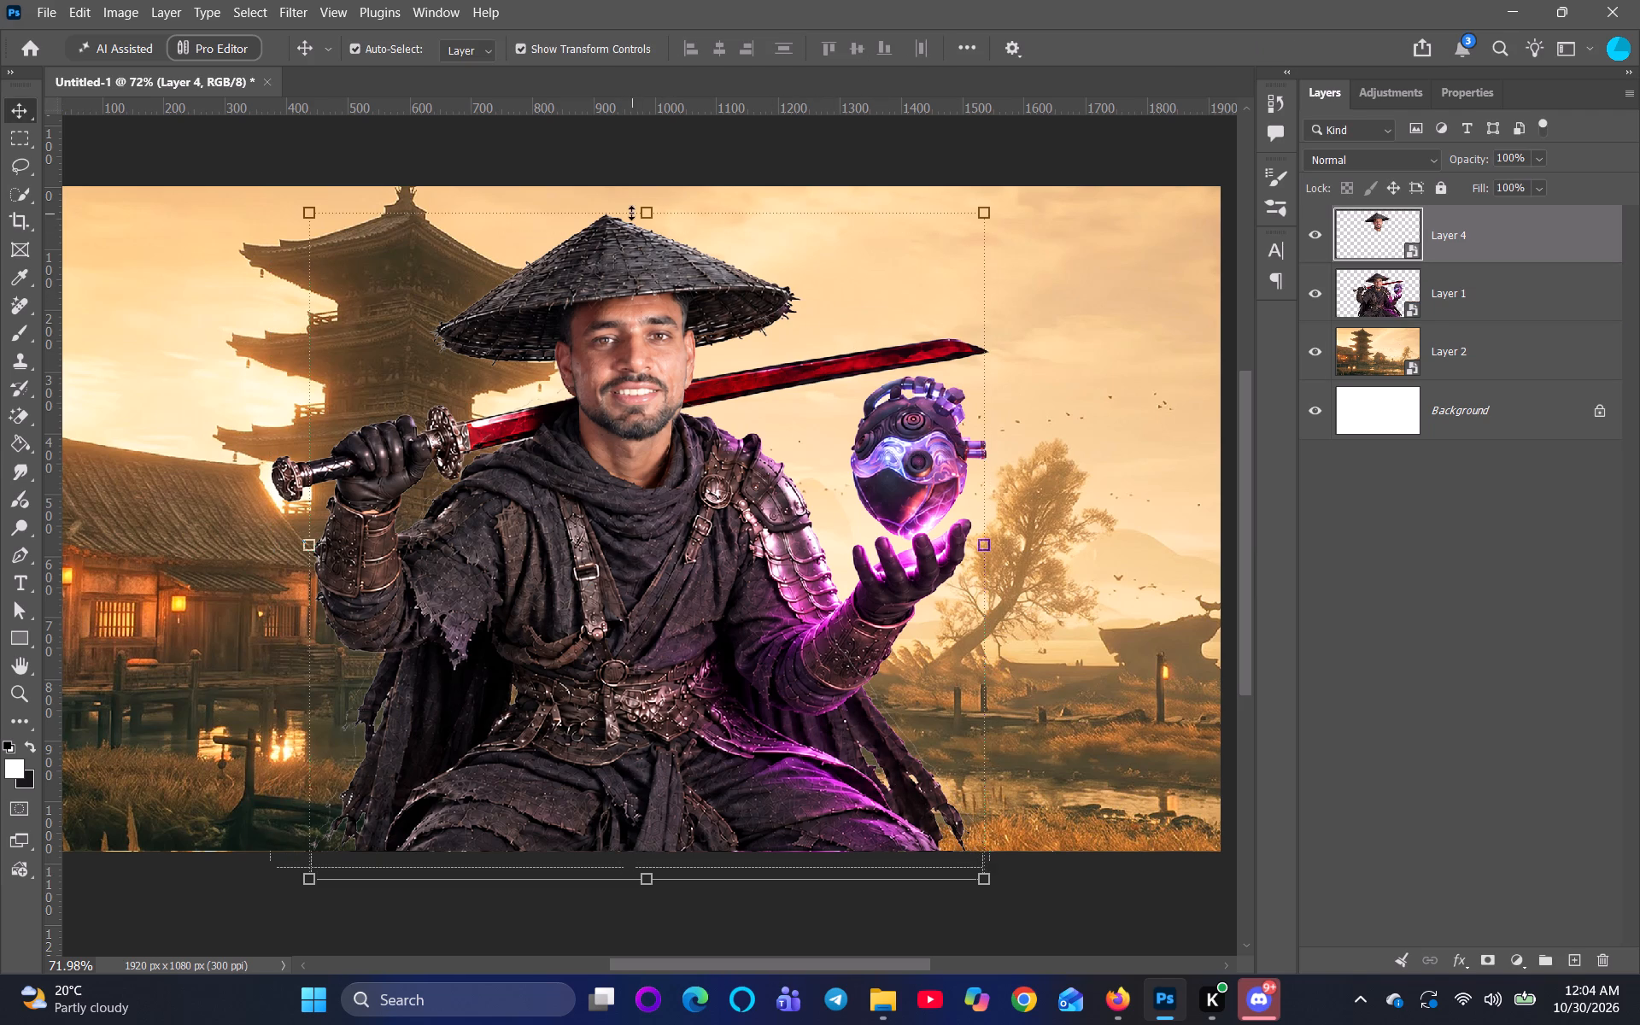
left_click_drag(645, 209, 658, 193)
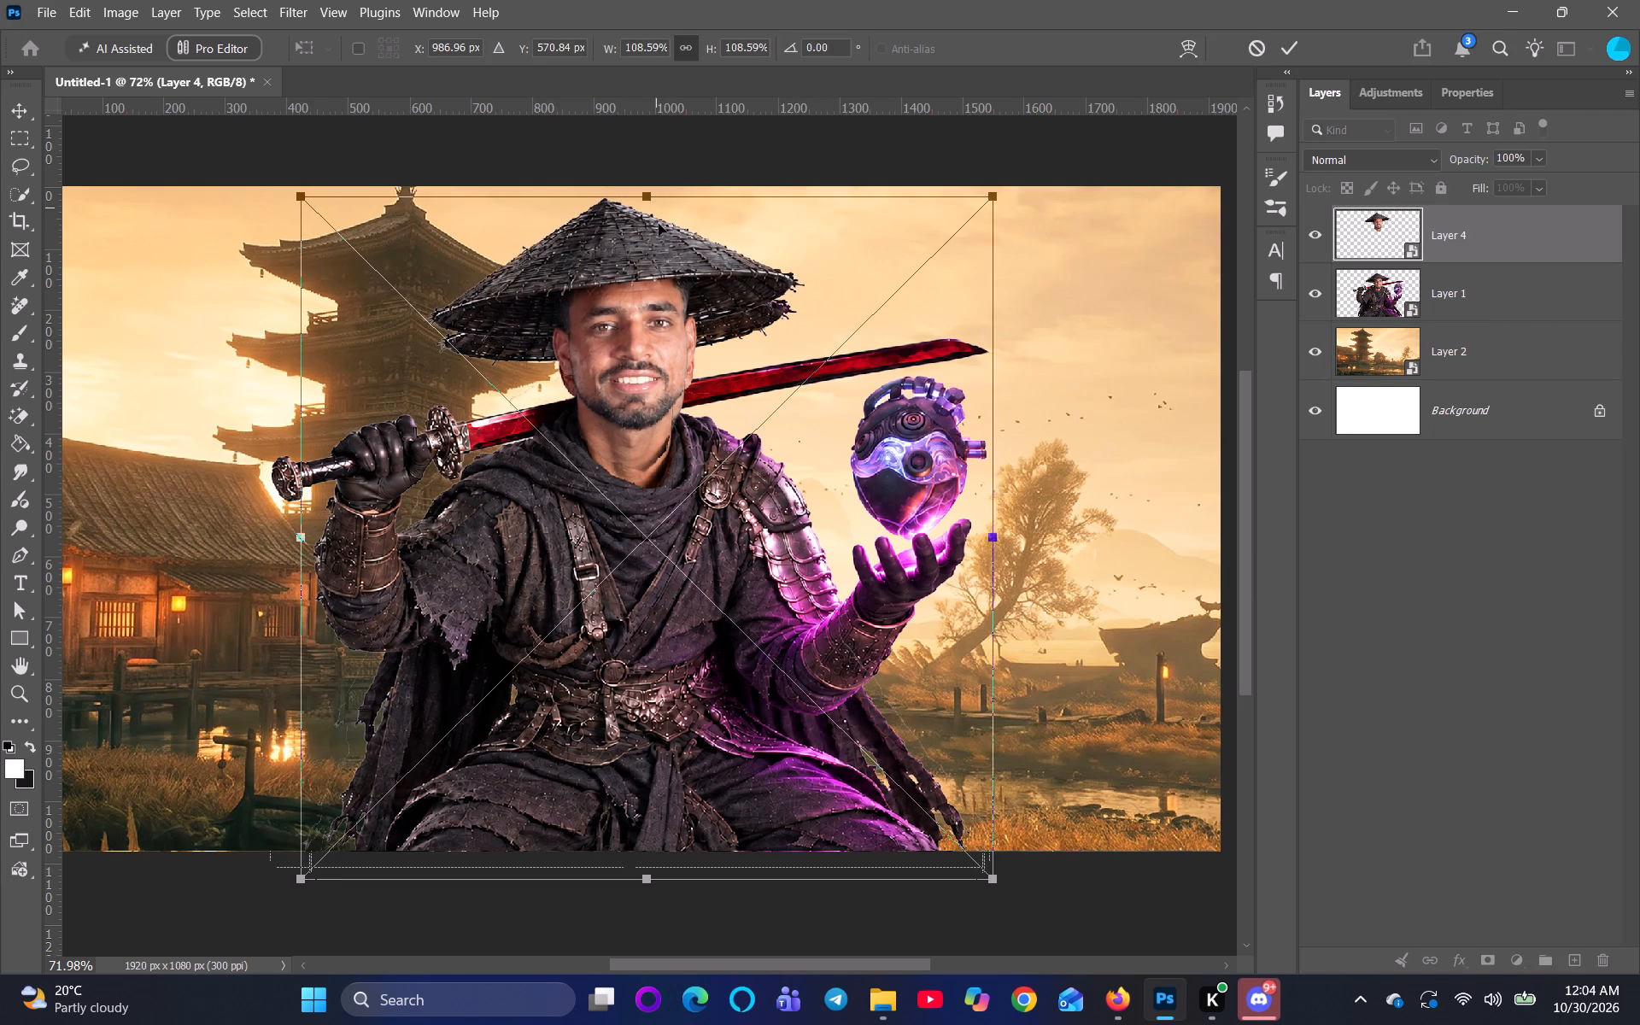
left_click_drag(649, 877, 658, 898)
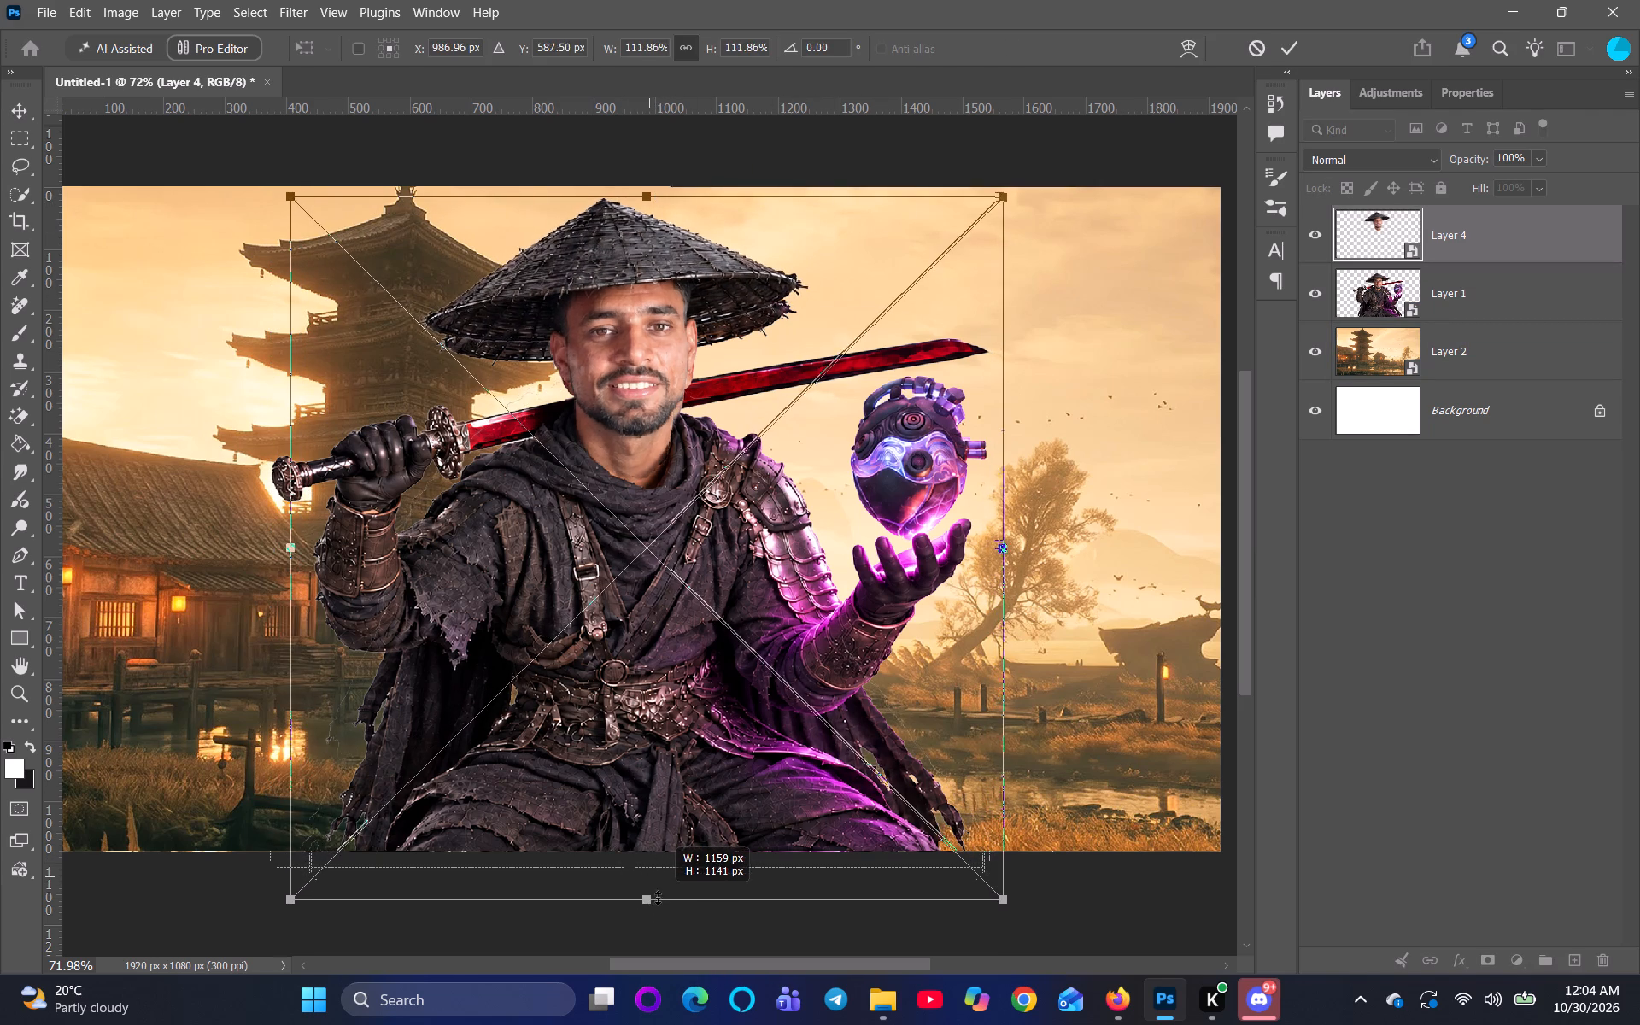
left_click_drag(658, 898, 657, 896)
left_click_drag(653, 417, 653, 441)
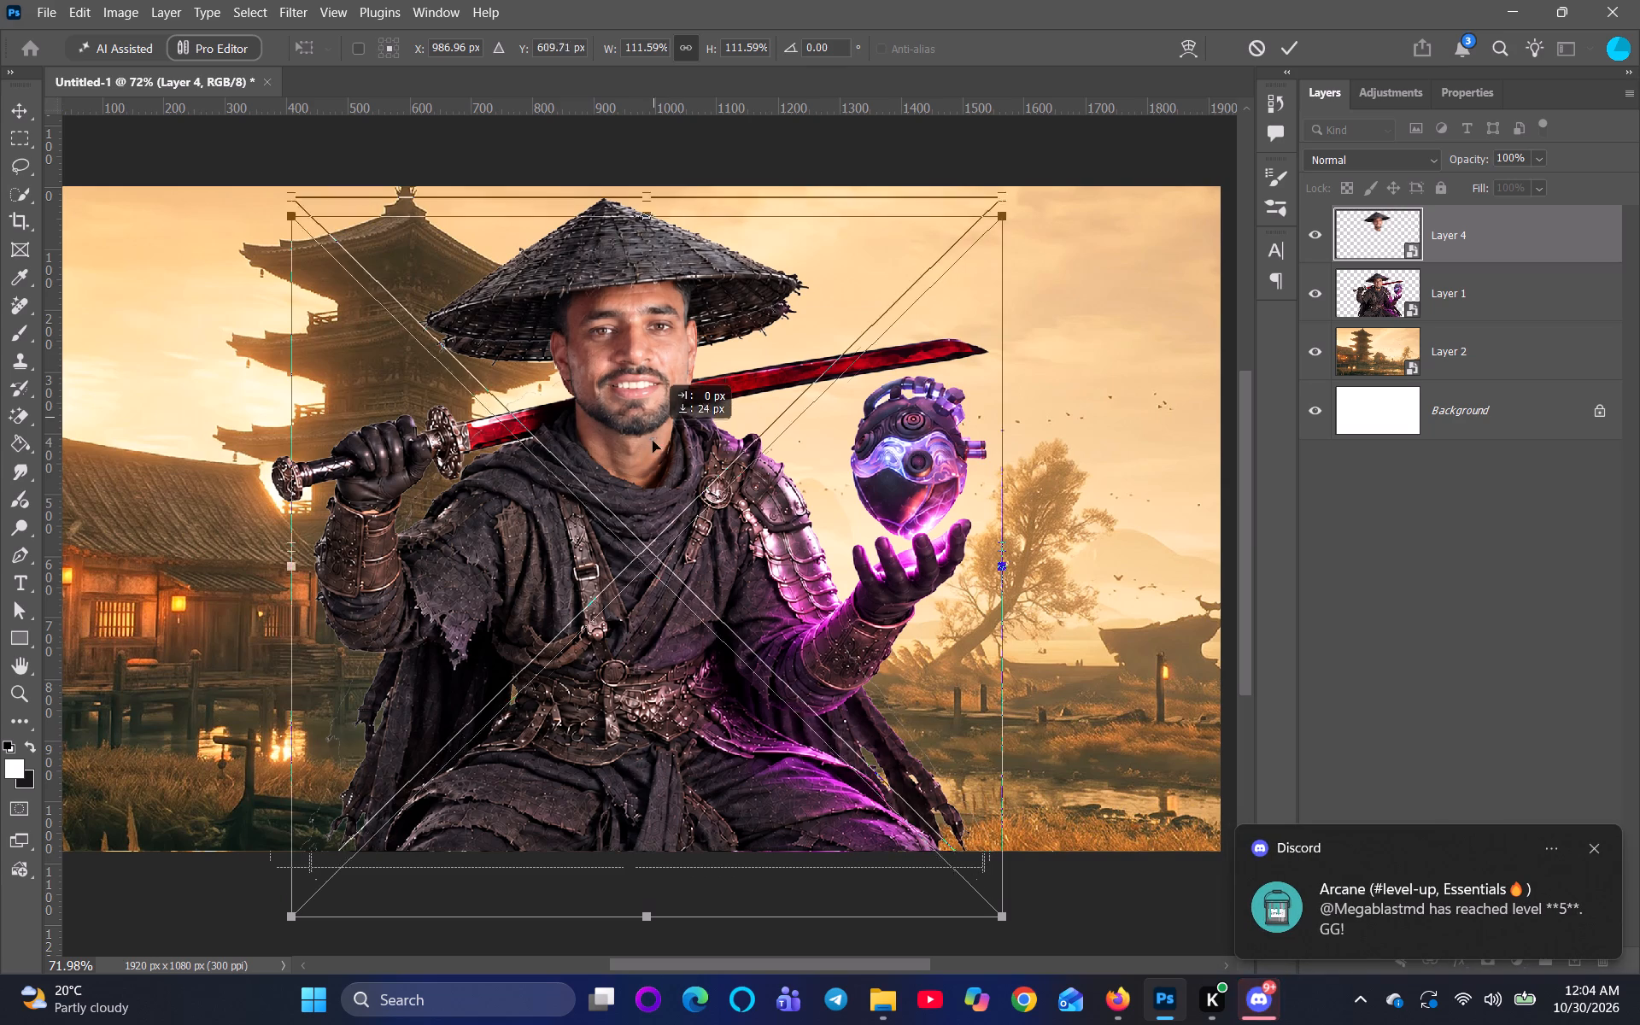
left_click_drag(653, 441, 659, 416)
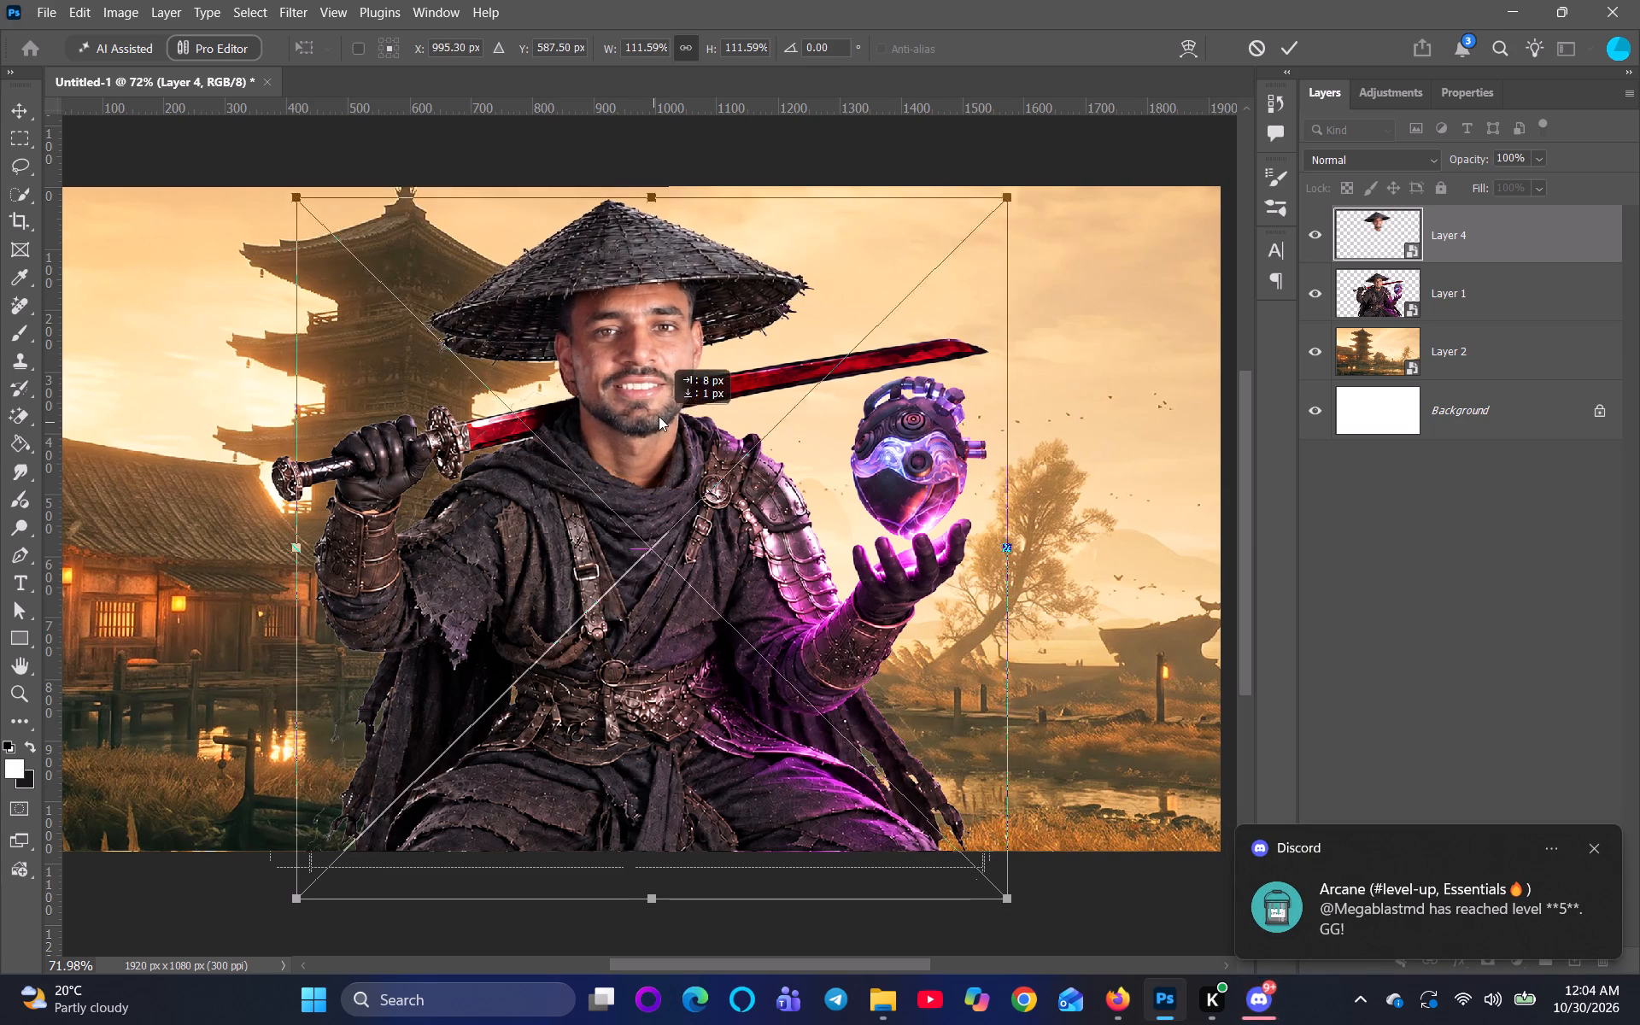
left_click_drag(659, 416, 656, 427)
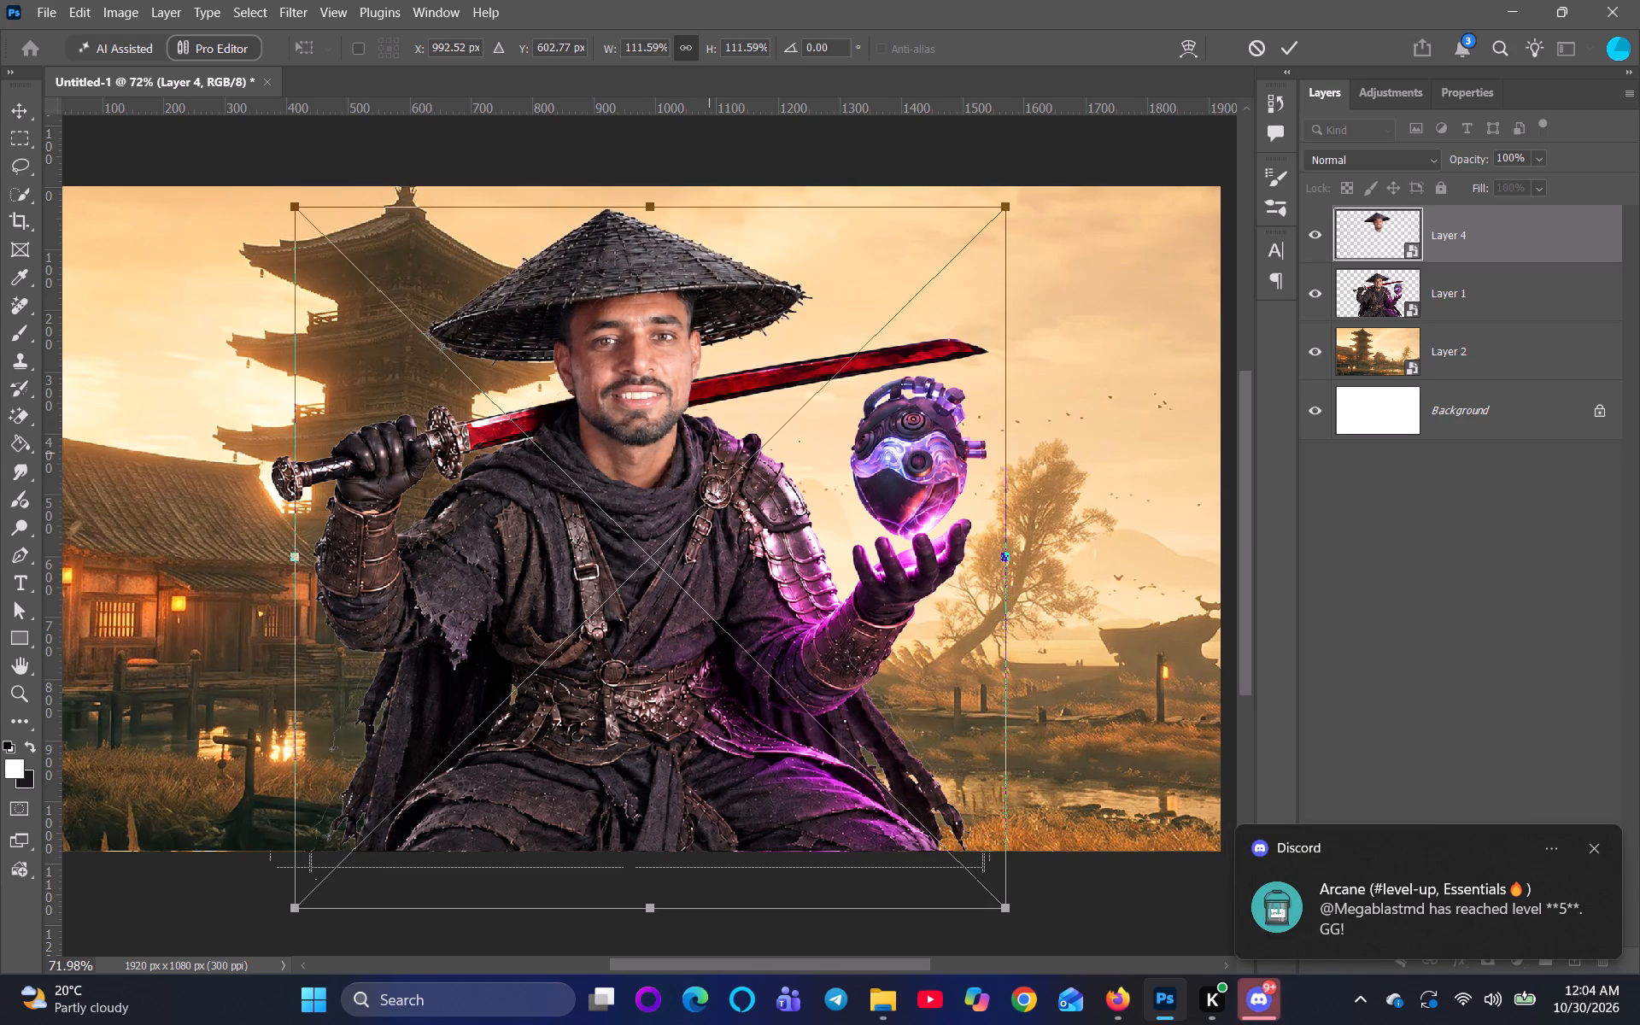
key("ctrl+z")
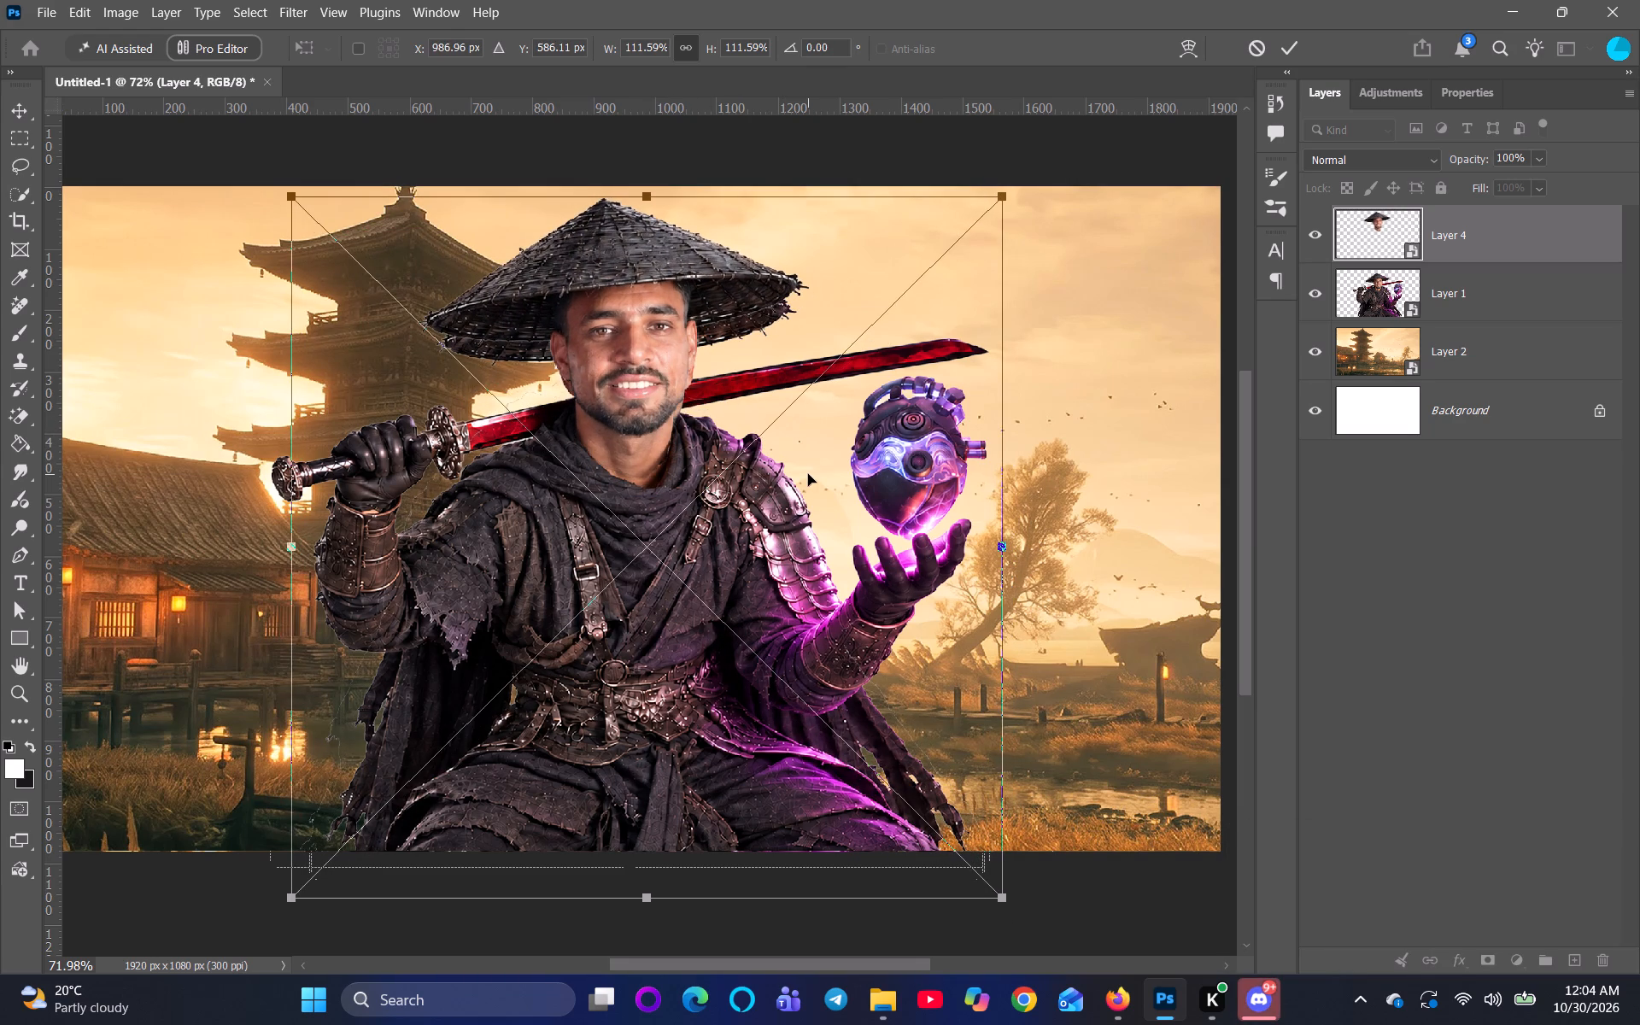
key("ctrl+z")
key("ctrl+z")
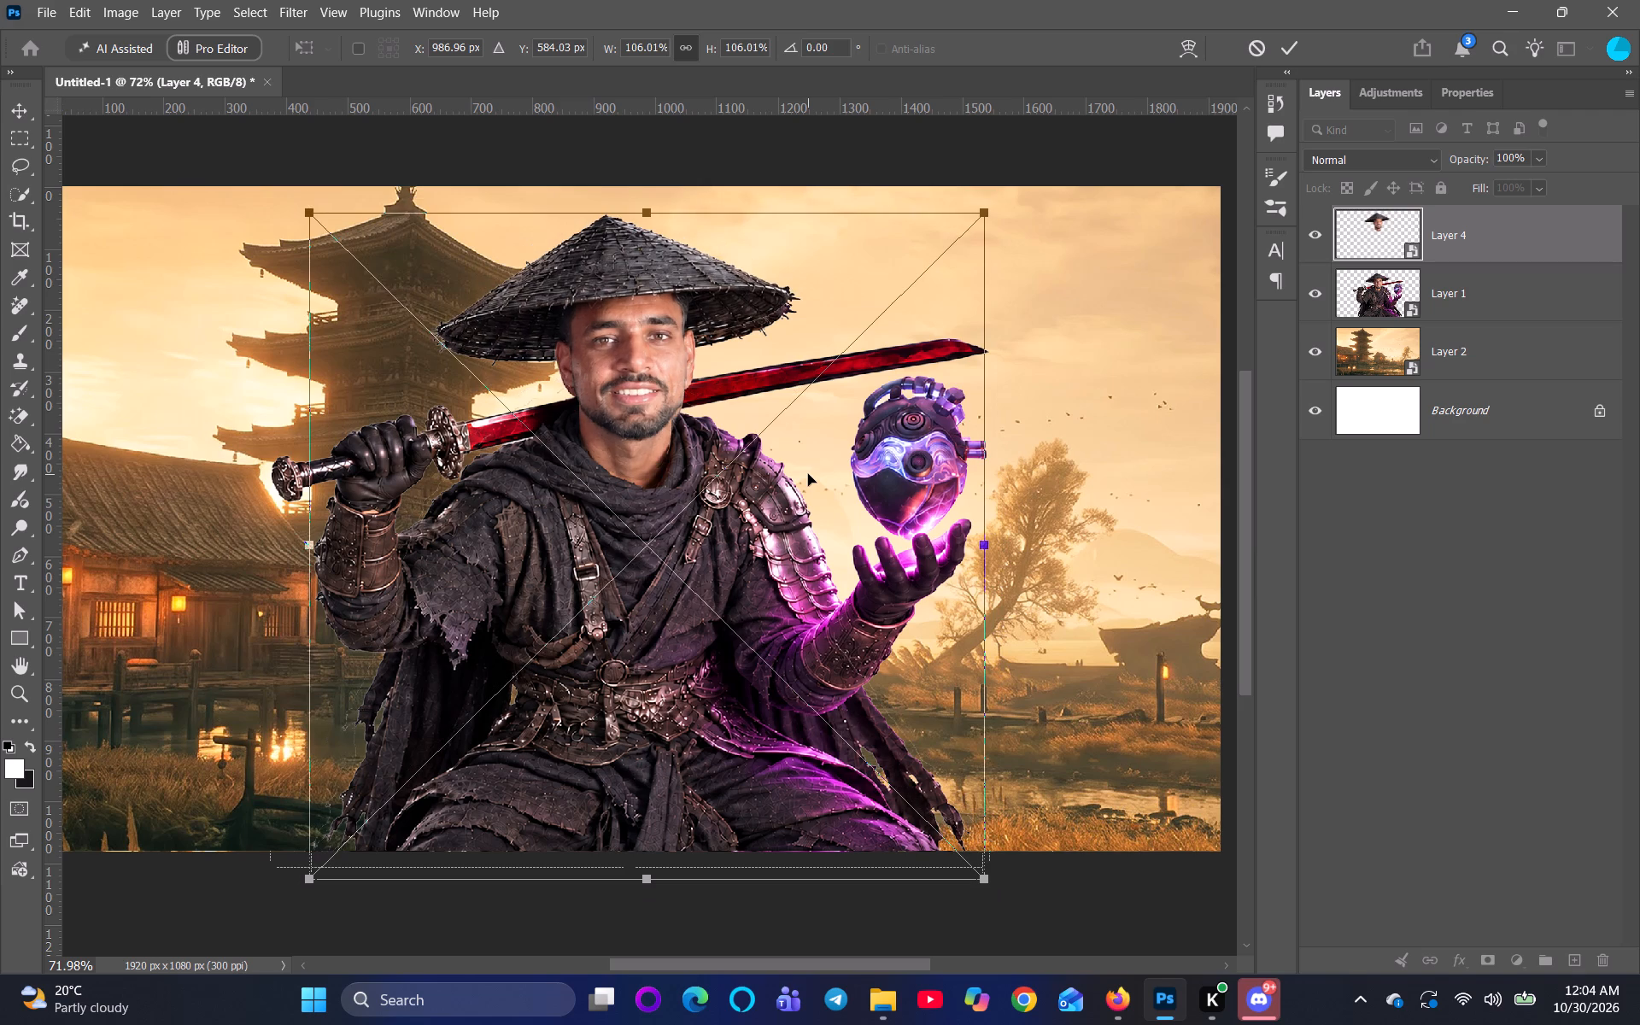
Scale Layer 4's head to about 106.8% and place it at about X 991, Y 587.5 px over the warrior's face.
left_click(979, 537)
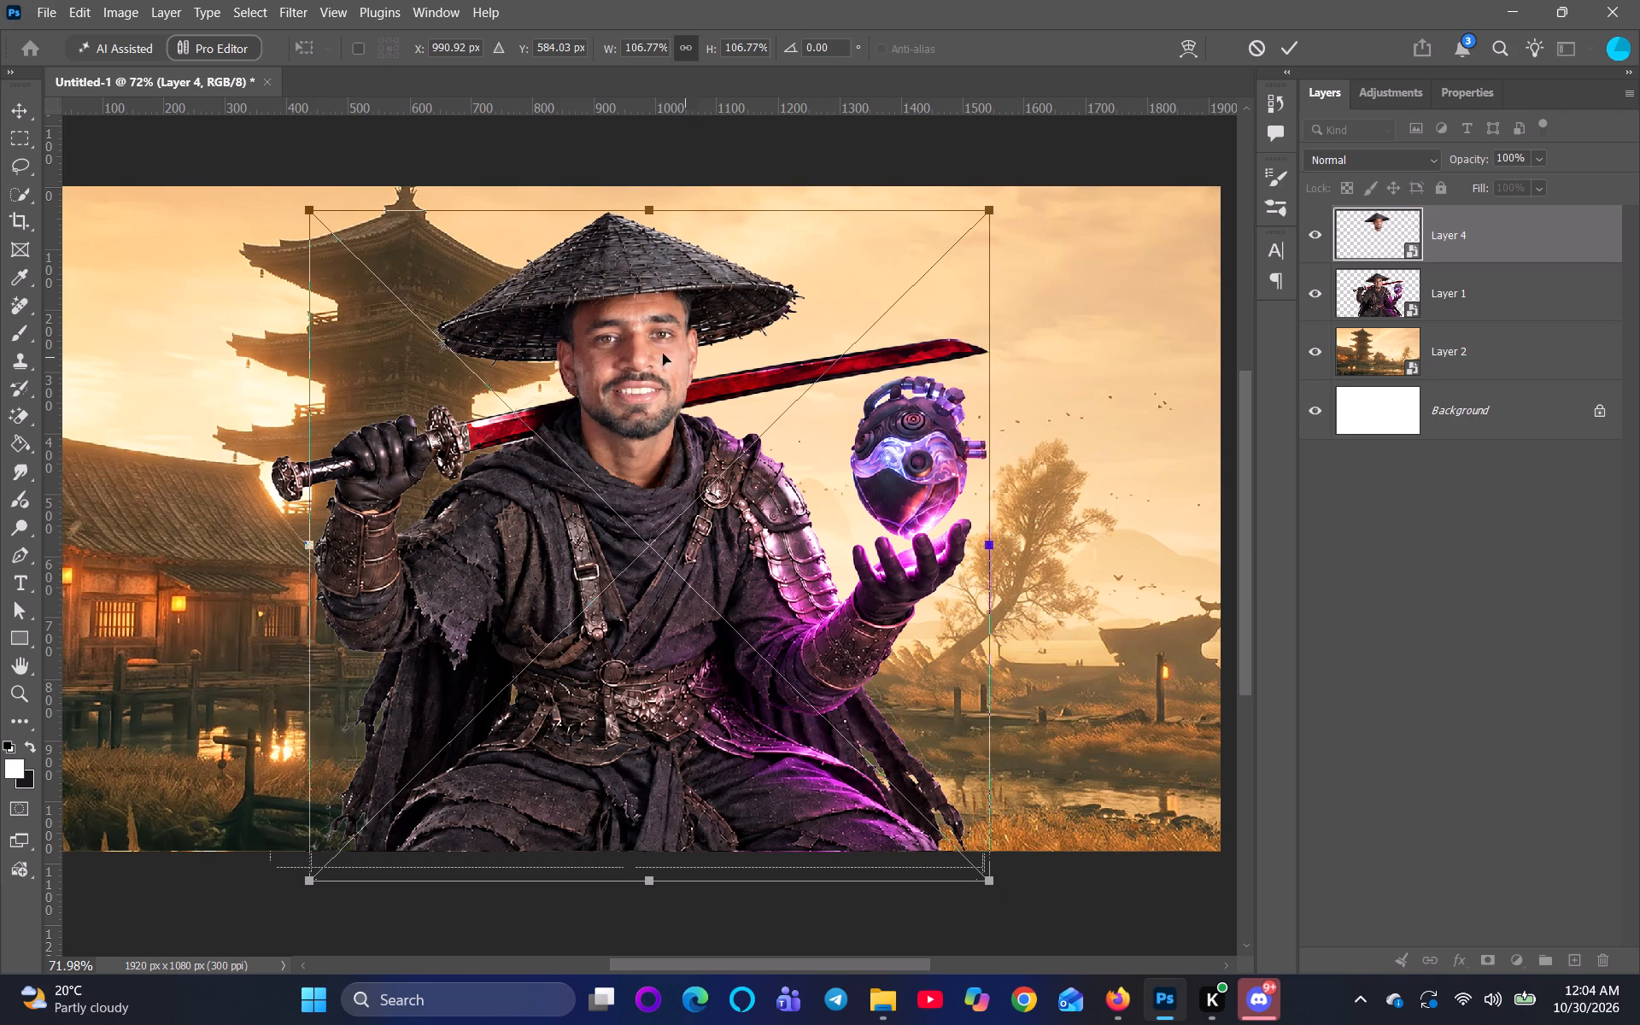
left_click(639, 348)
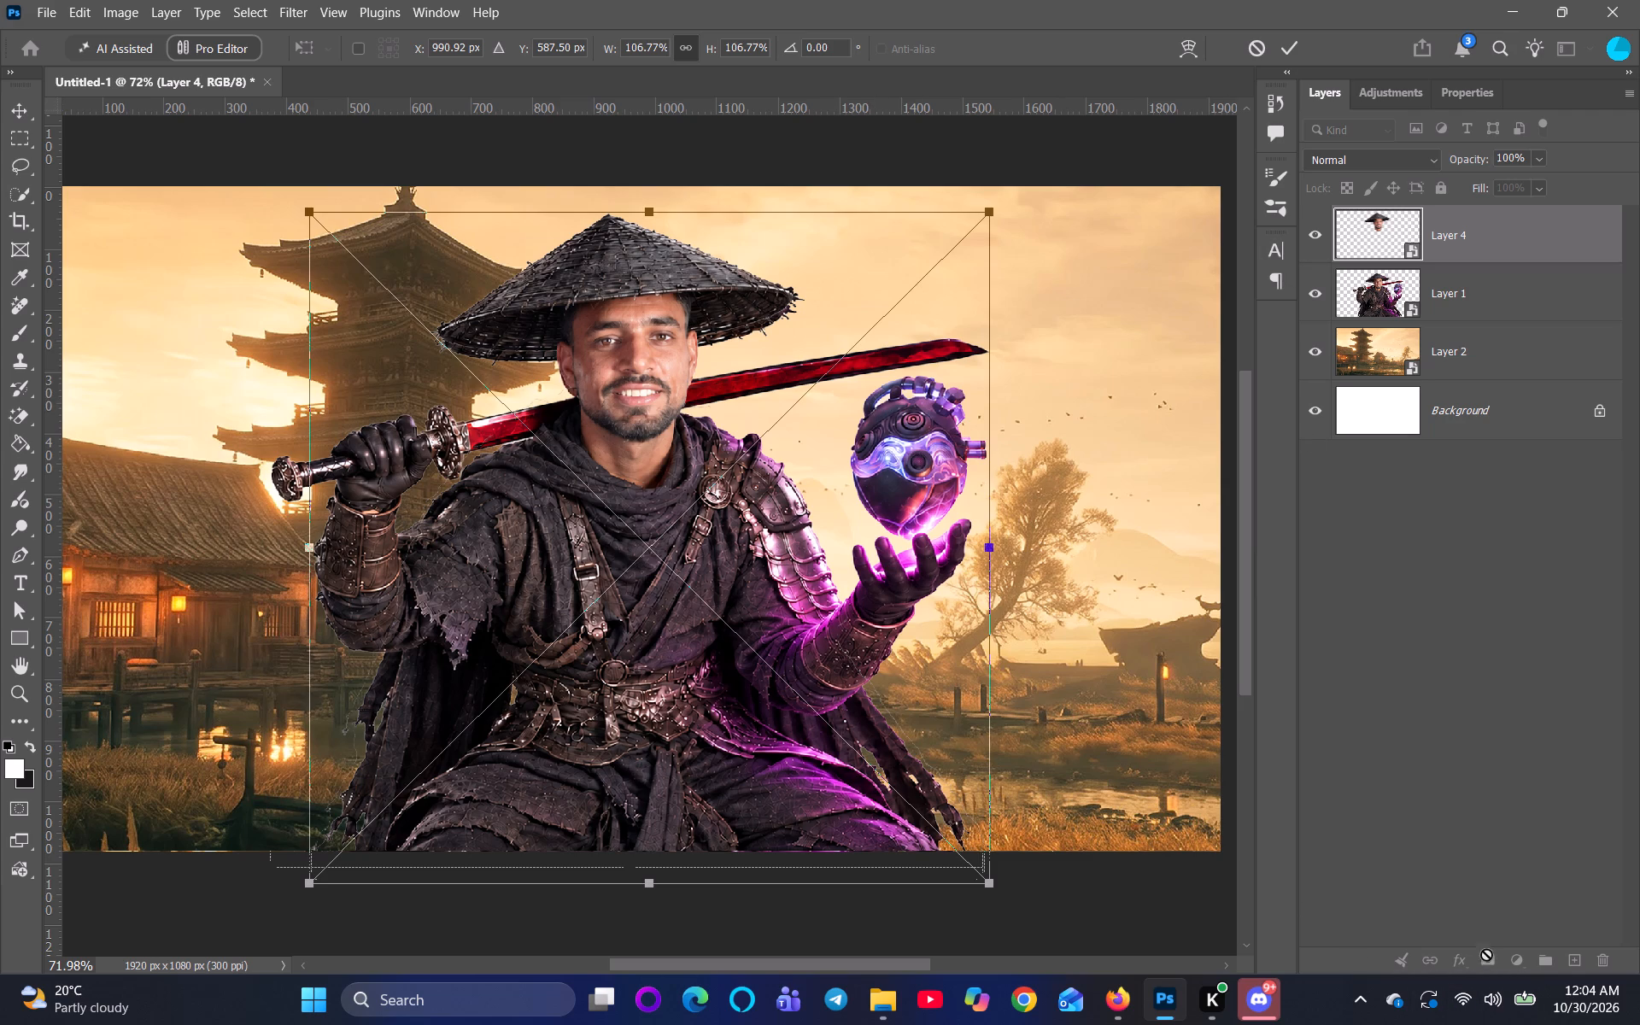
left_click(1291, 49)
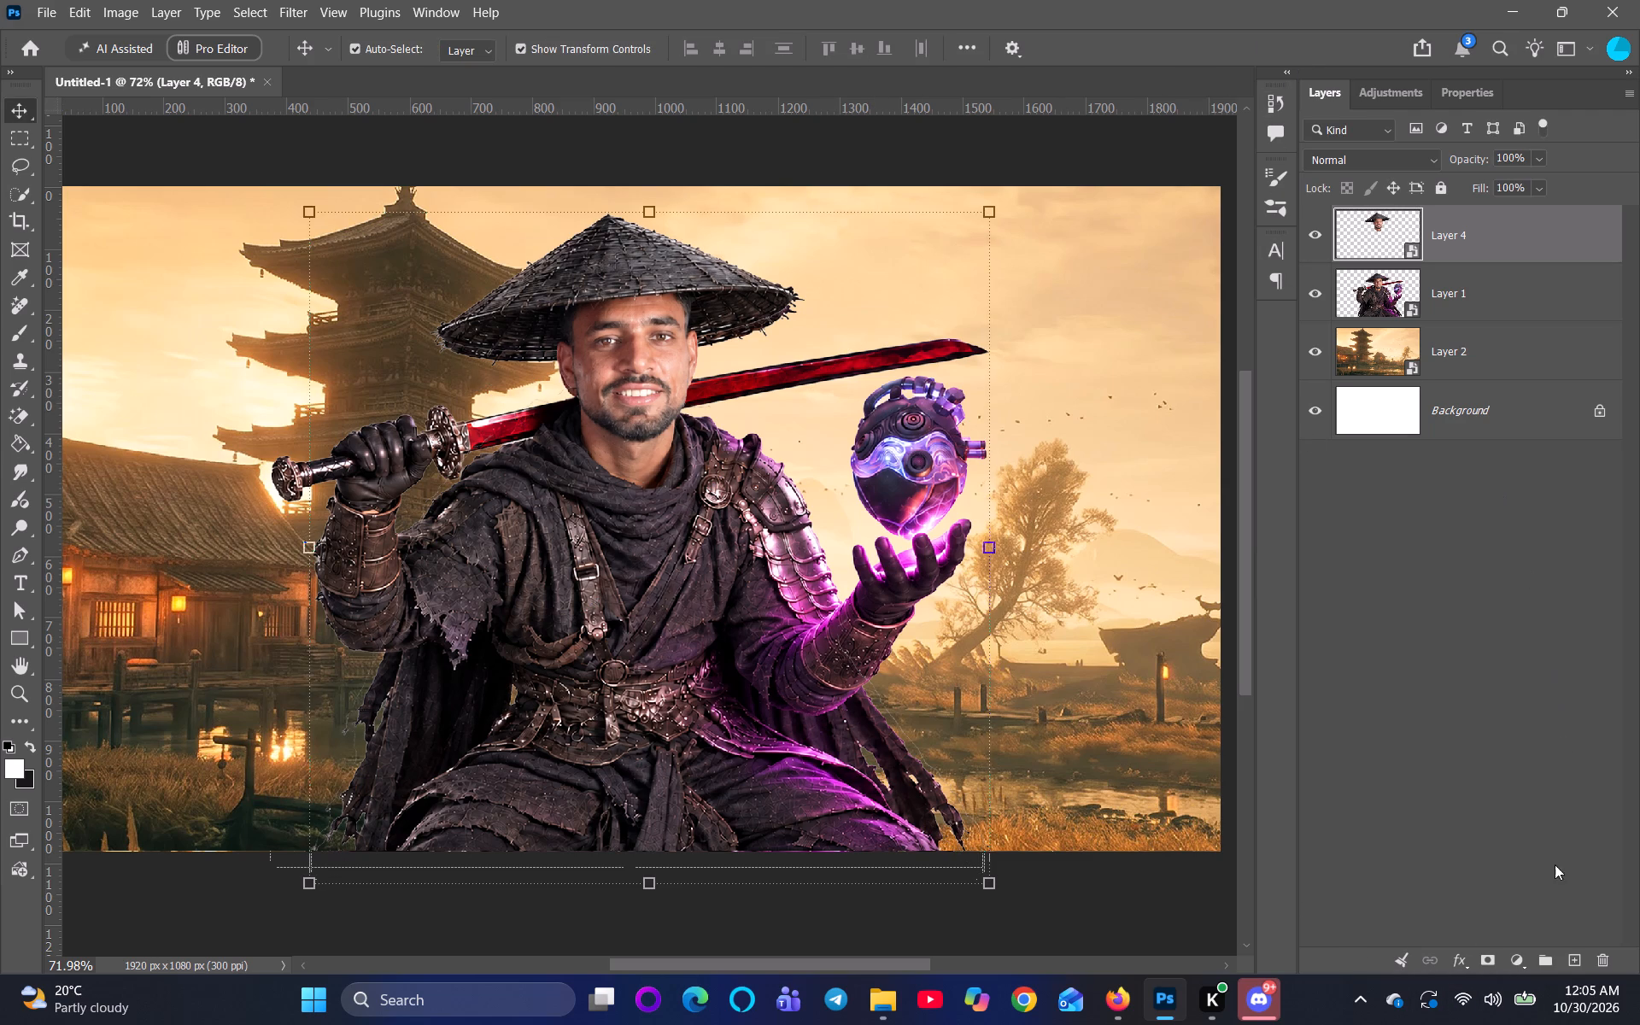
Add a white layer mask to Layer 4.
left_click(1481, 966)
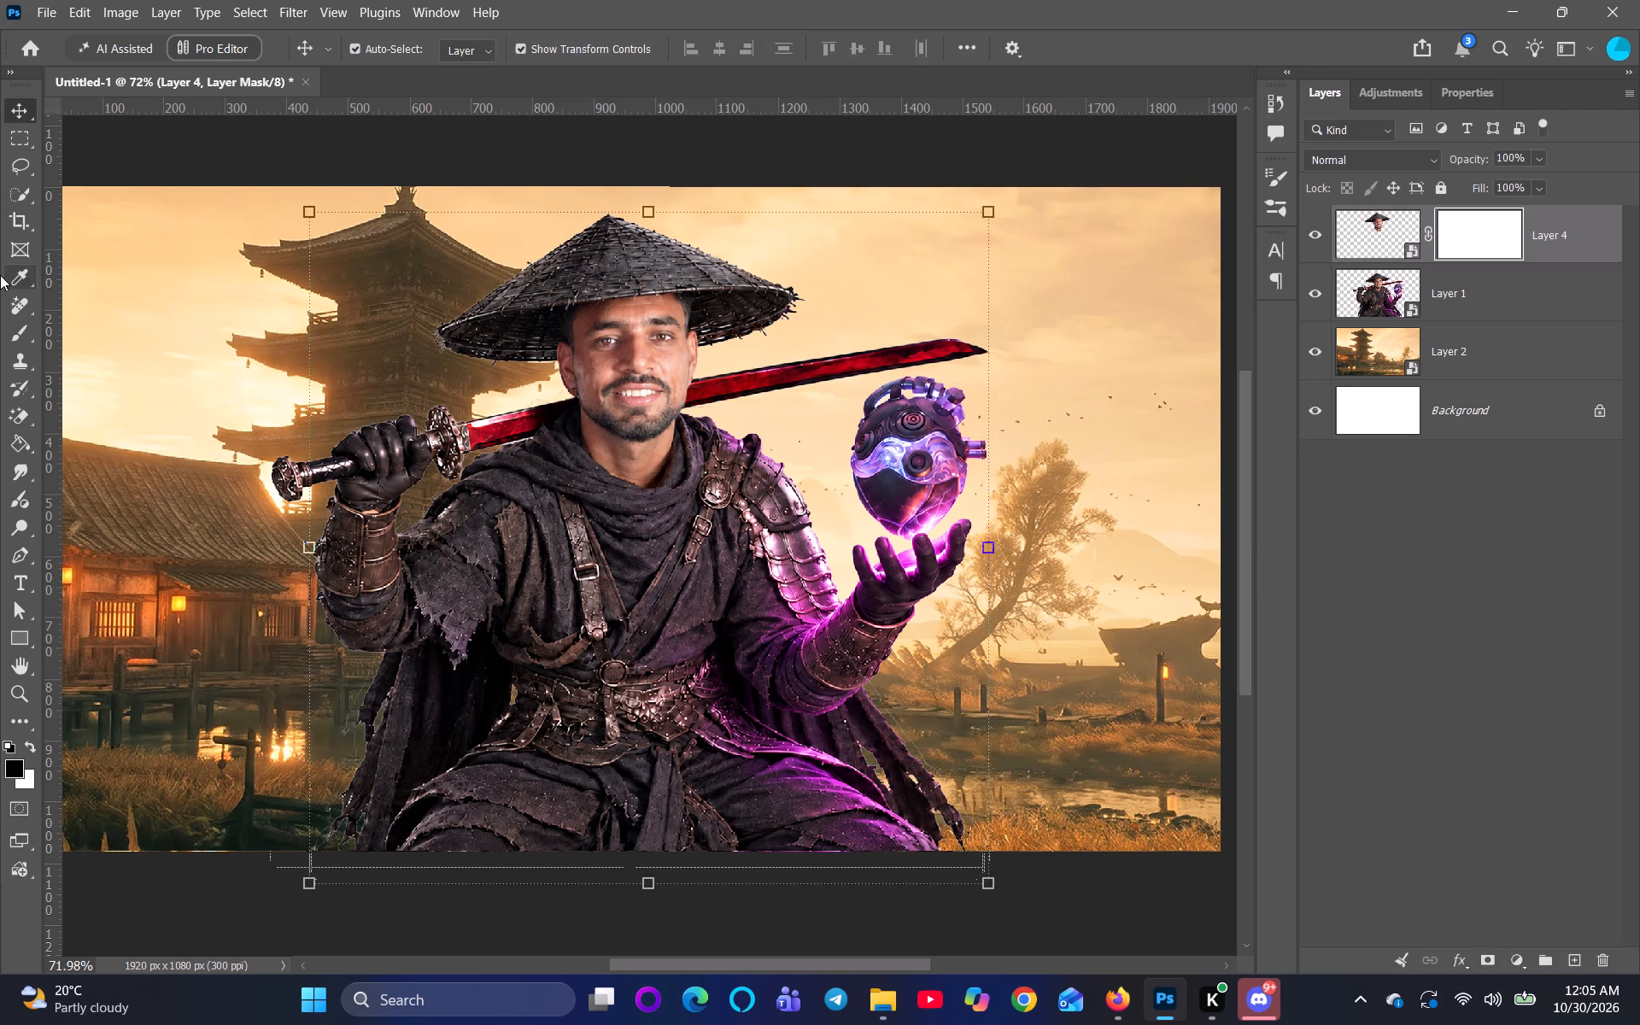
Paint black on Layer 4's mask with a soft 175 px brush to blend the neck's lower edge into the warrior's collar.
left_click(14, 337)
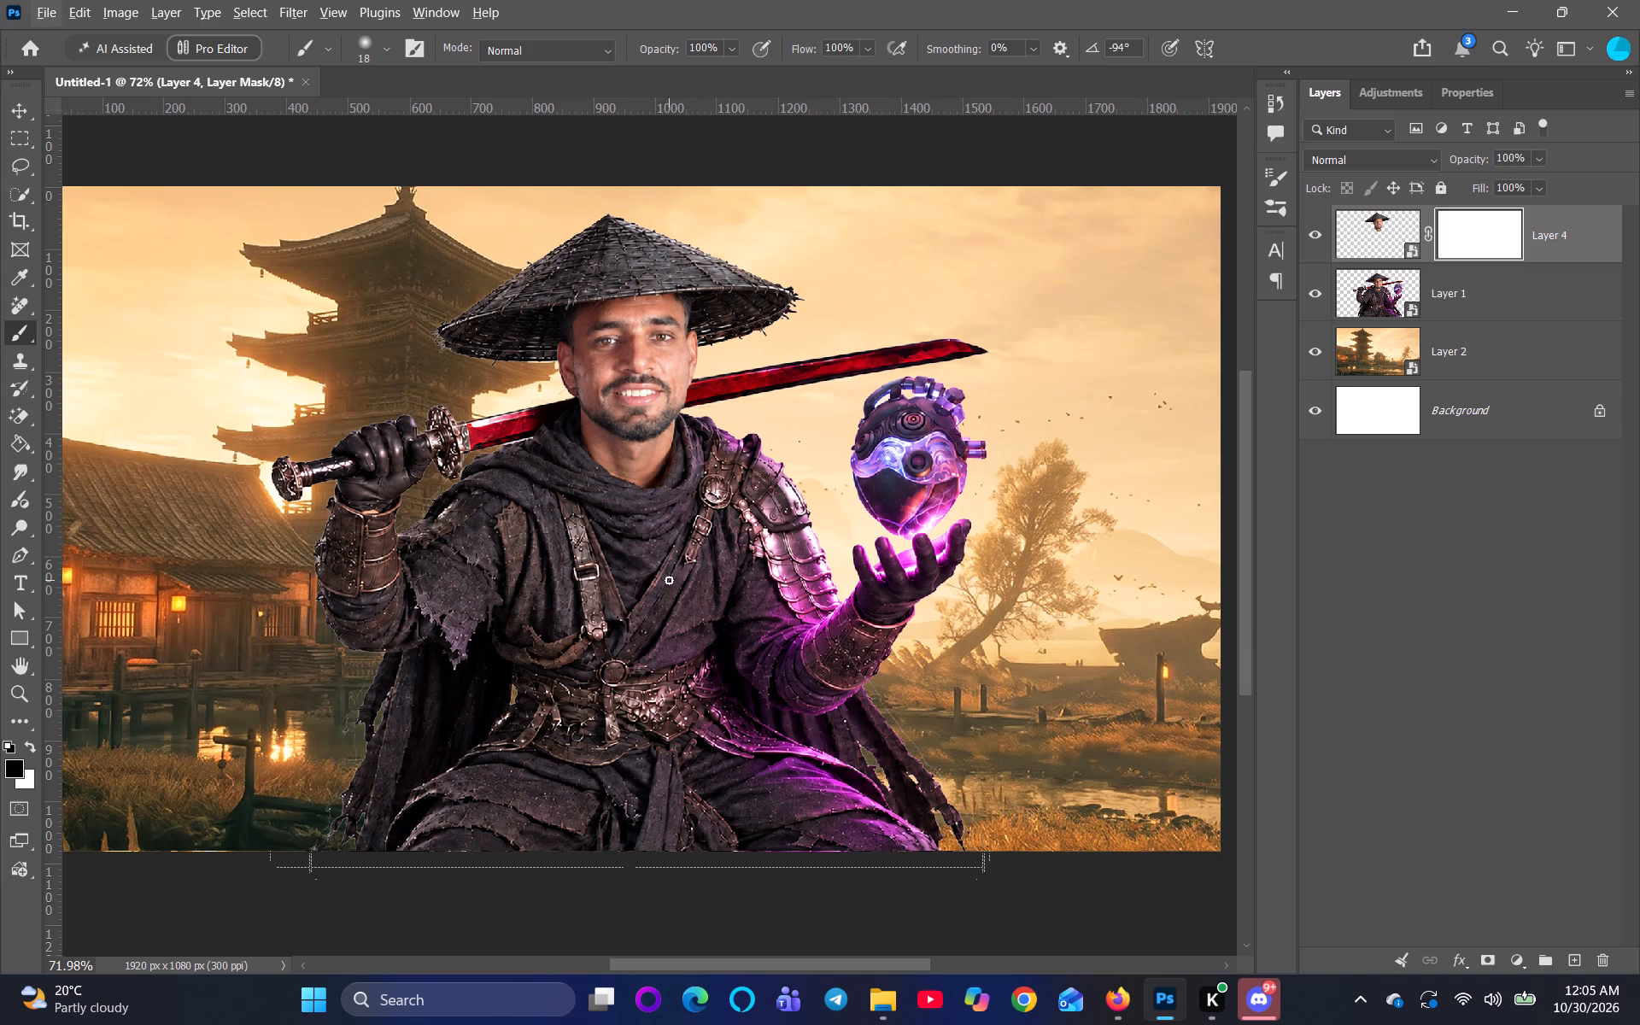
key("comma")
key("comma")
key("comma")
scroll(659, 587, "up", 1, "shift")
scroll(659, 594, "down", 4, "shift")
scroll(655, 605, "up", 3)
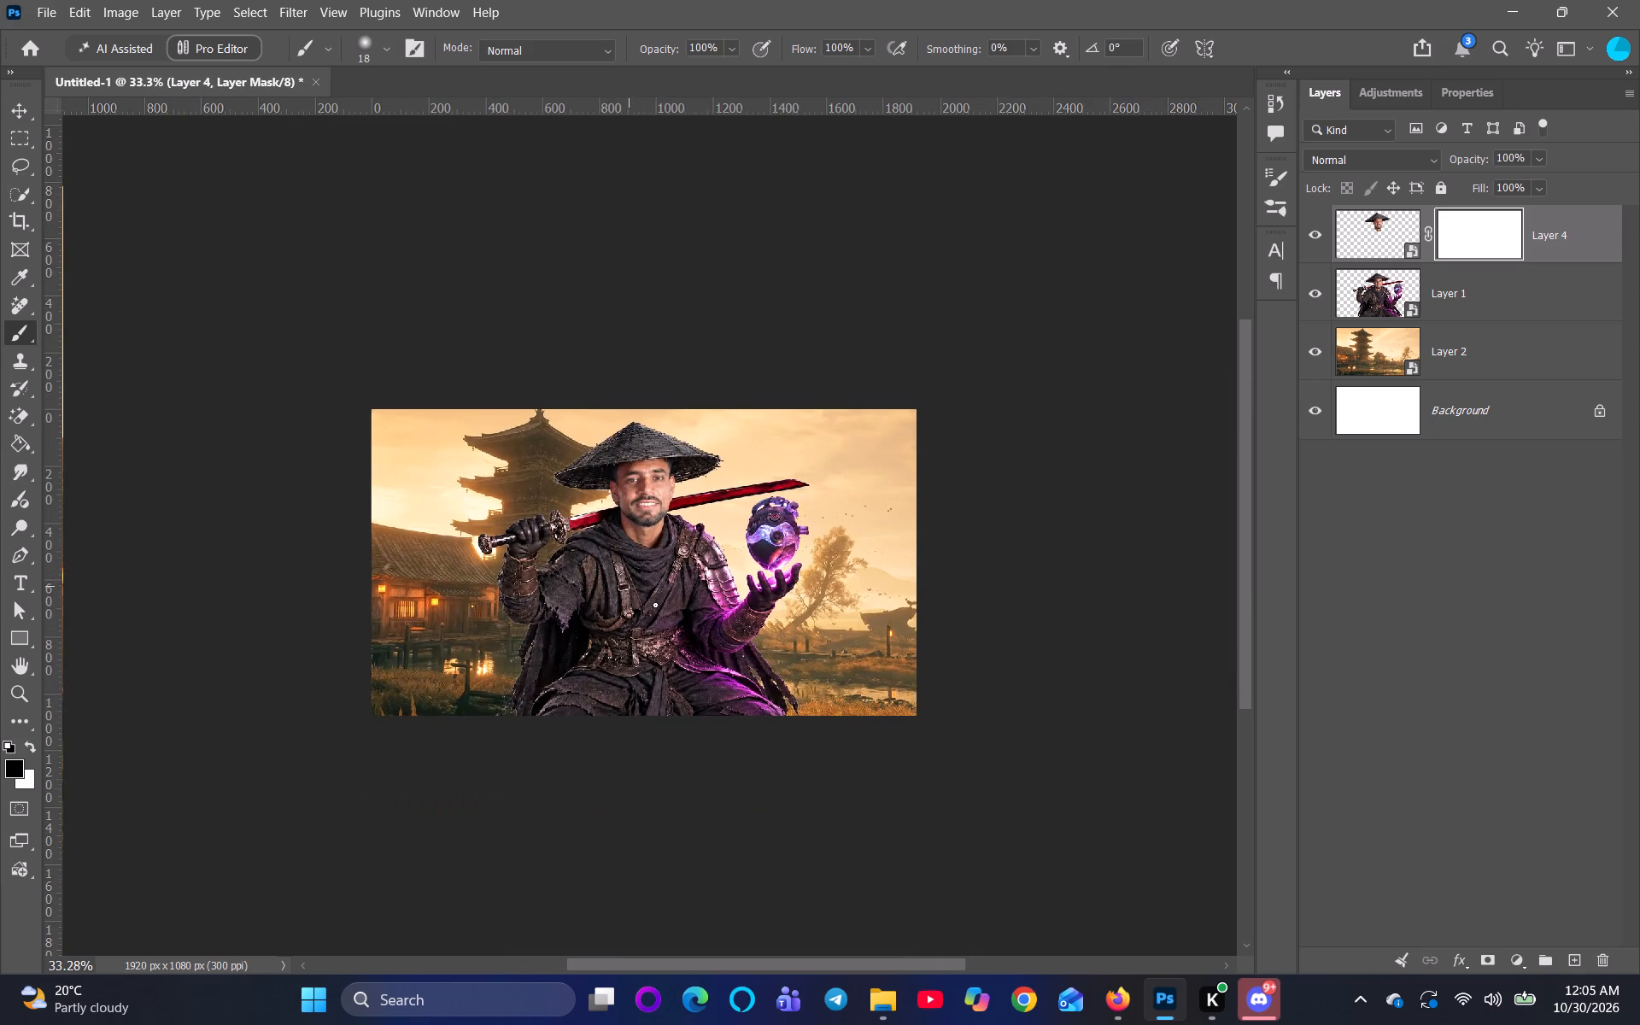
scroll(655, 605, "up", 1)
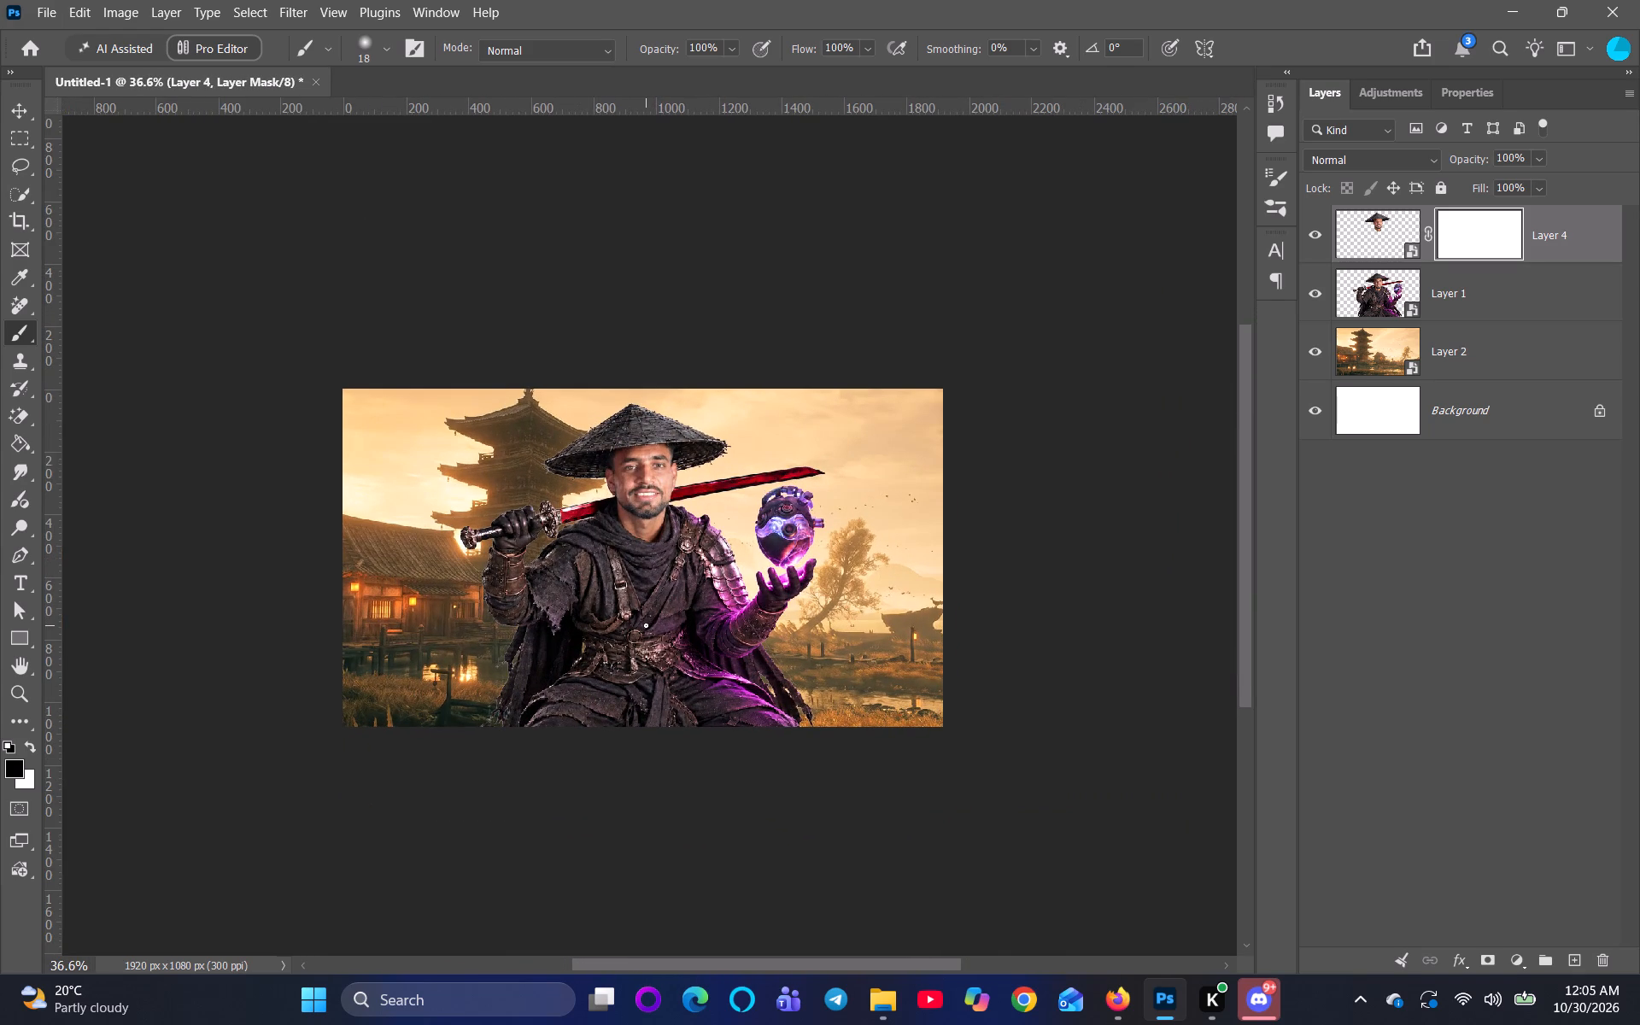
scroll(646, 625, "up", 4)
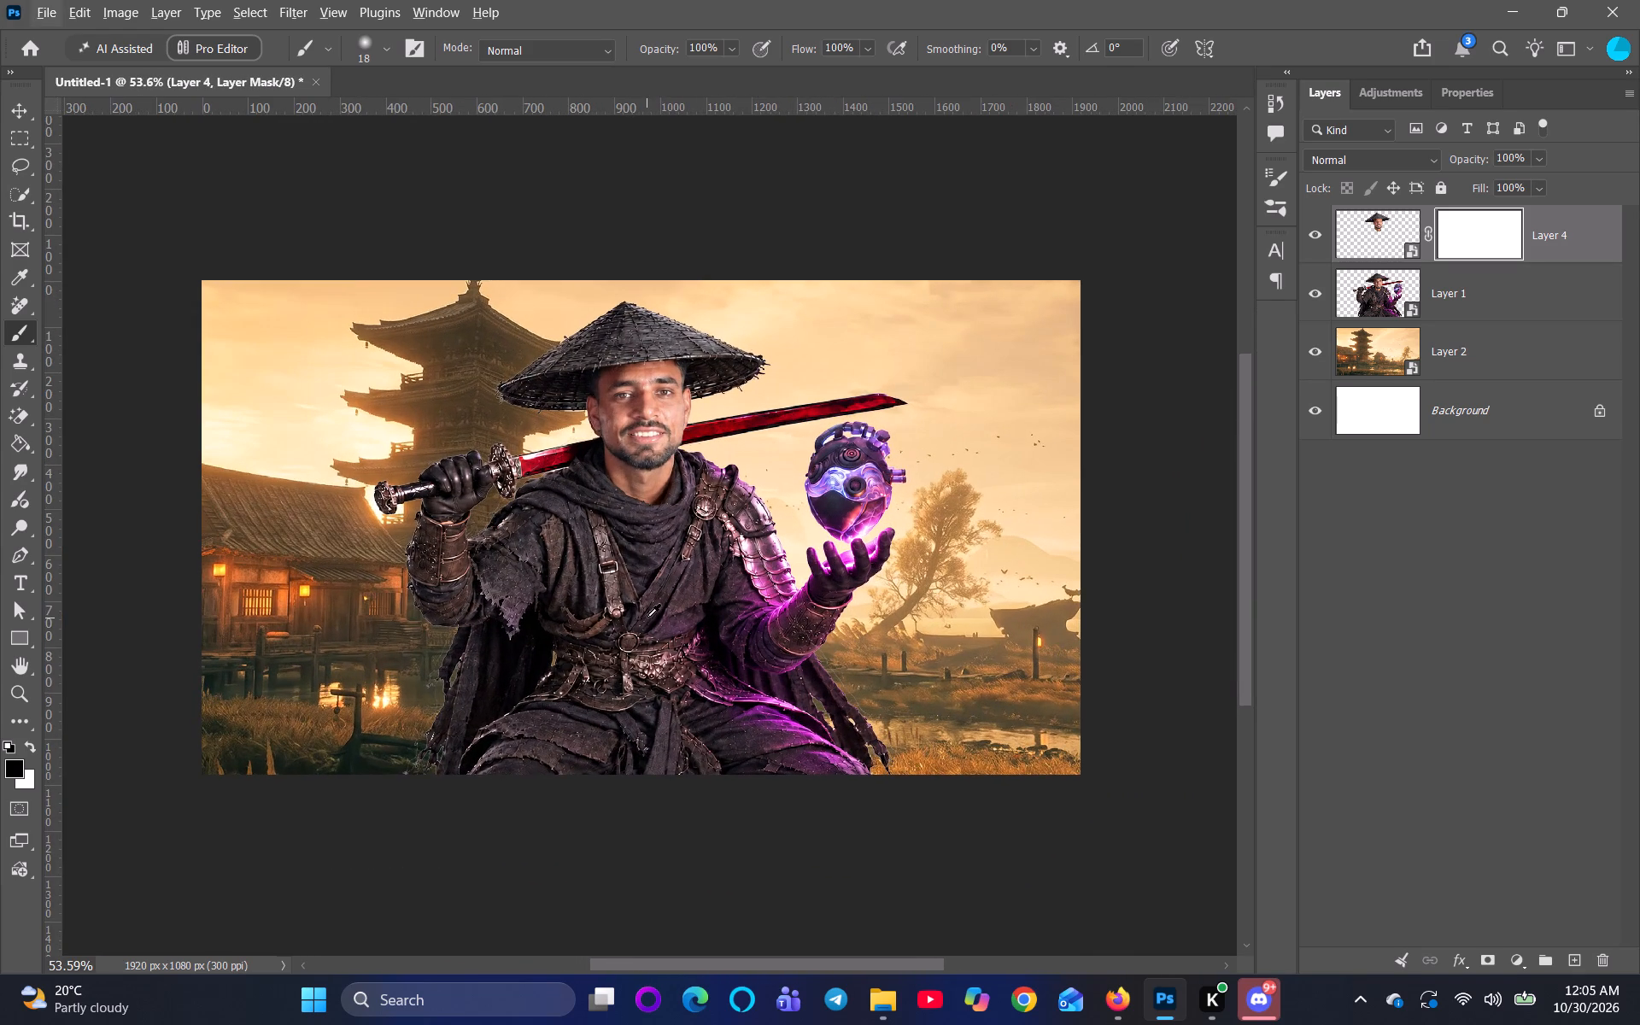
scroll(645, 625, "up", 5)
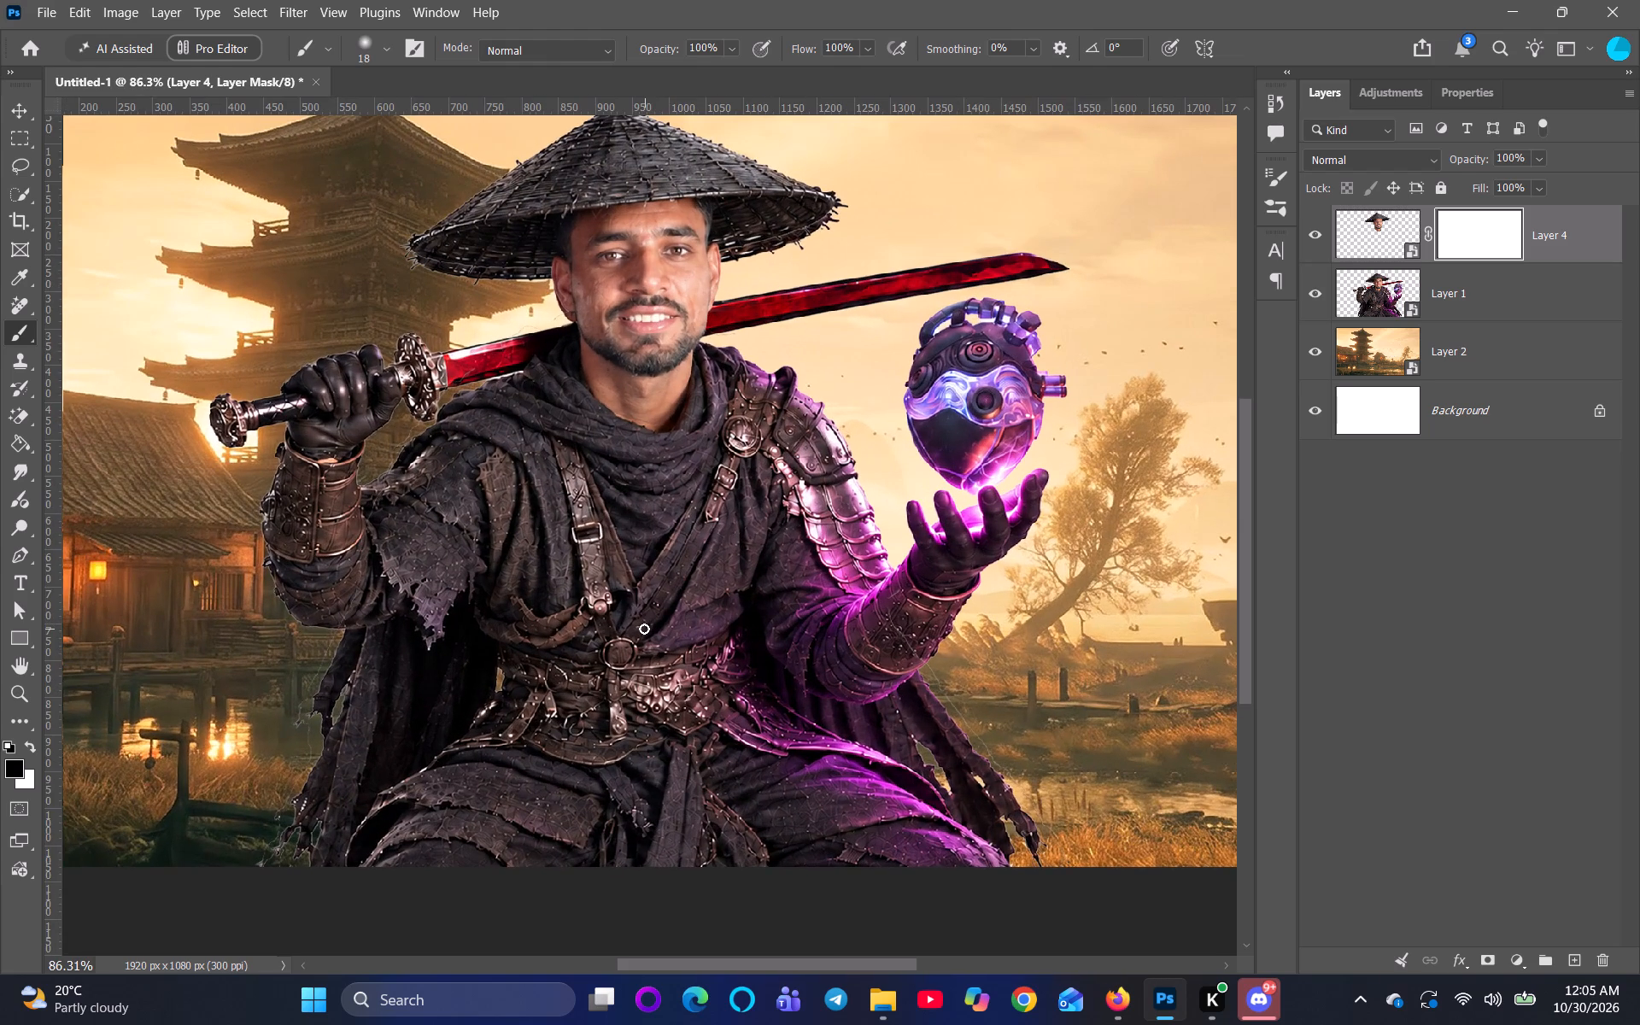
key("semicolon")
key("semicolon")
key("semicolon")
key("semicolon")
type("[[")
type("]]")
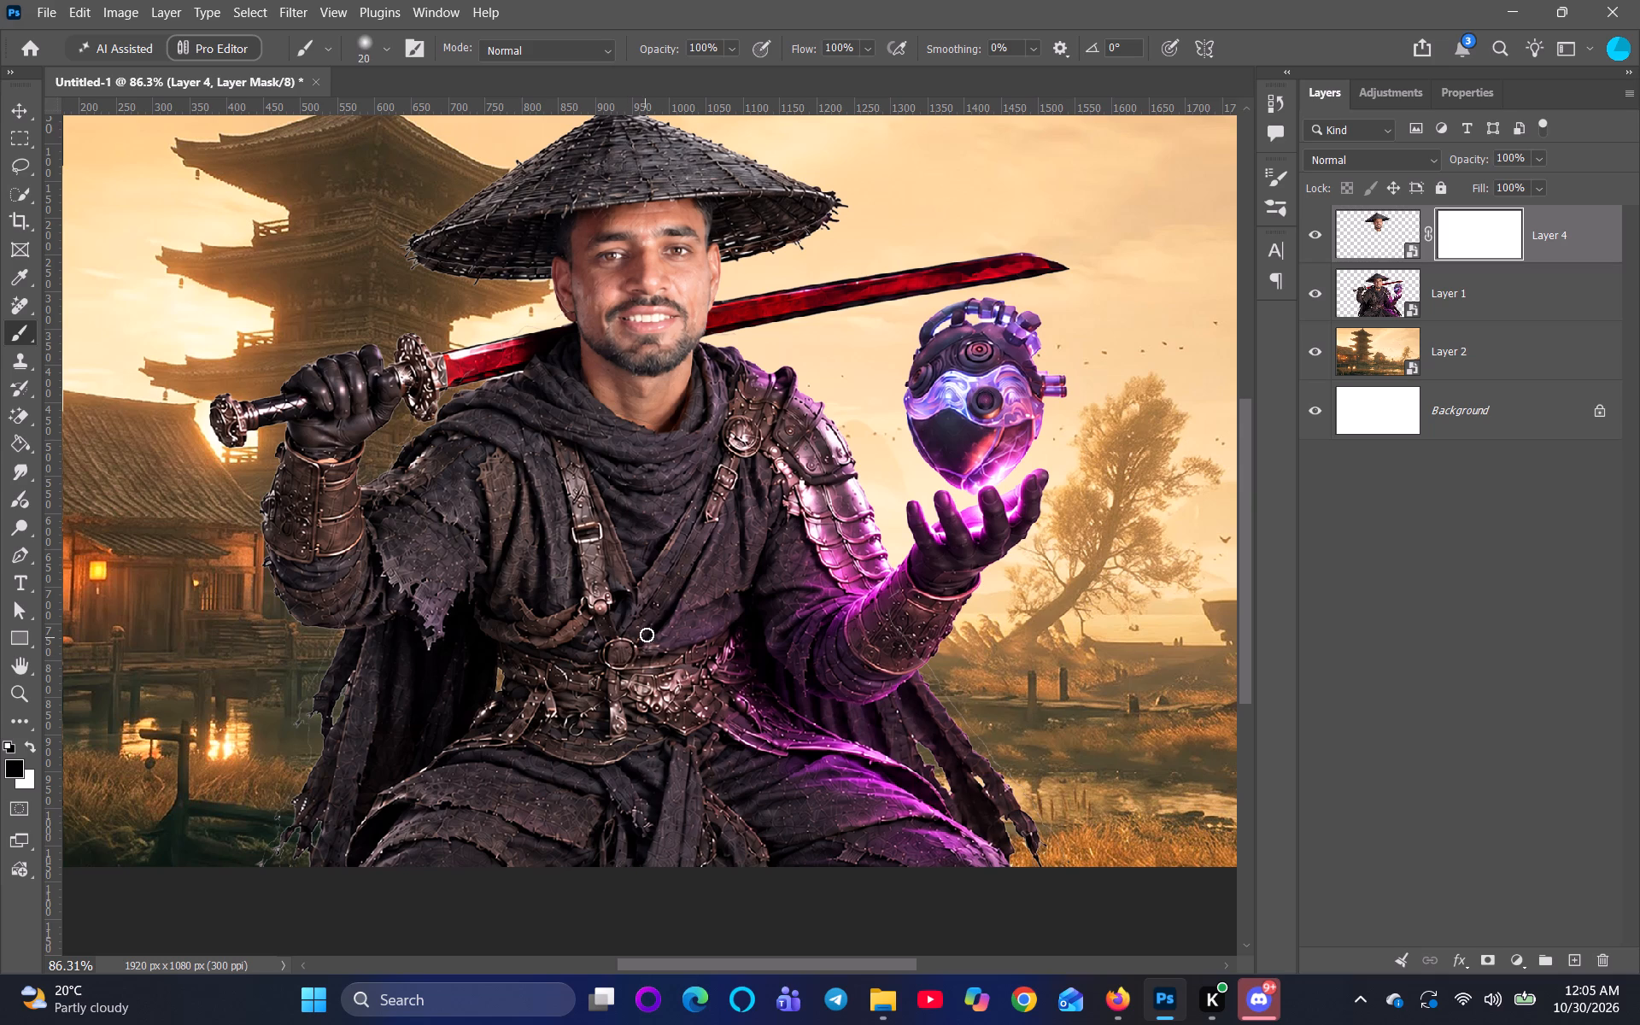
scroll(676, 533, "up", 2)
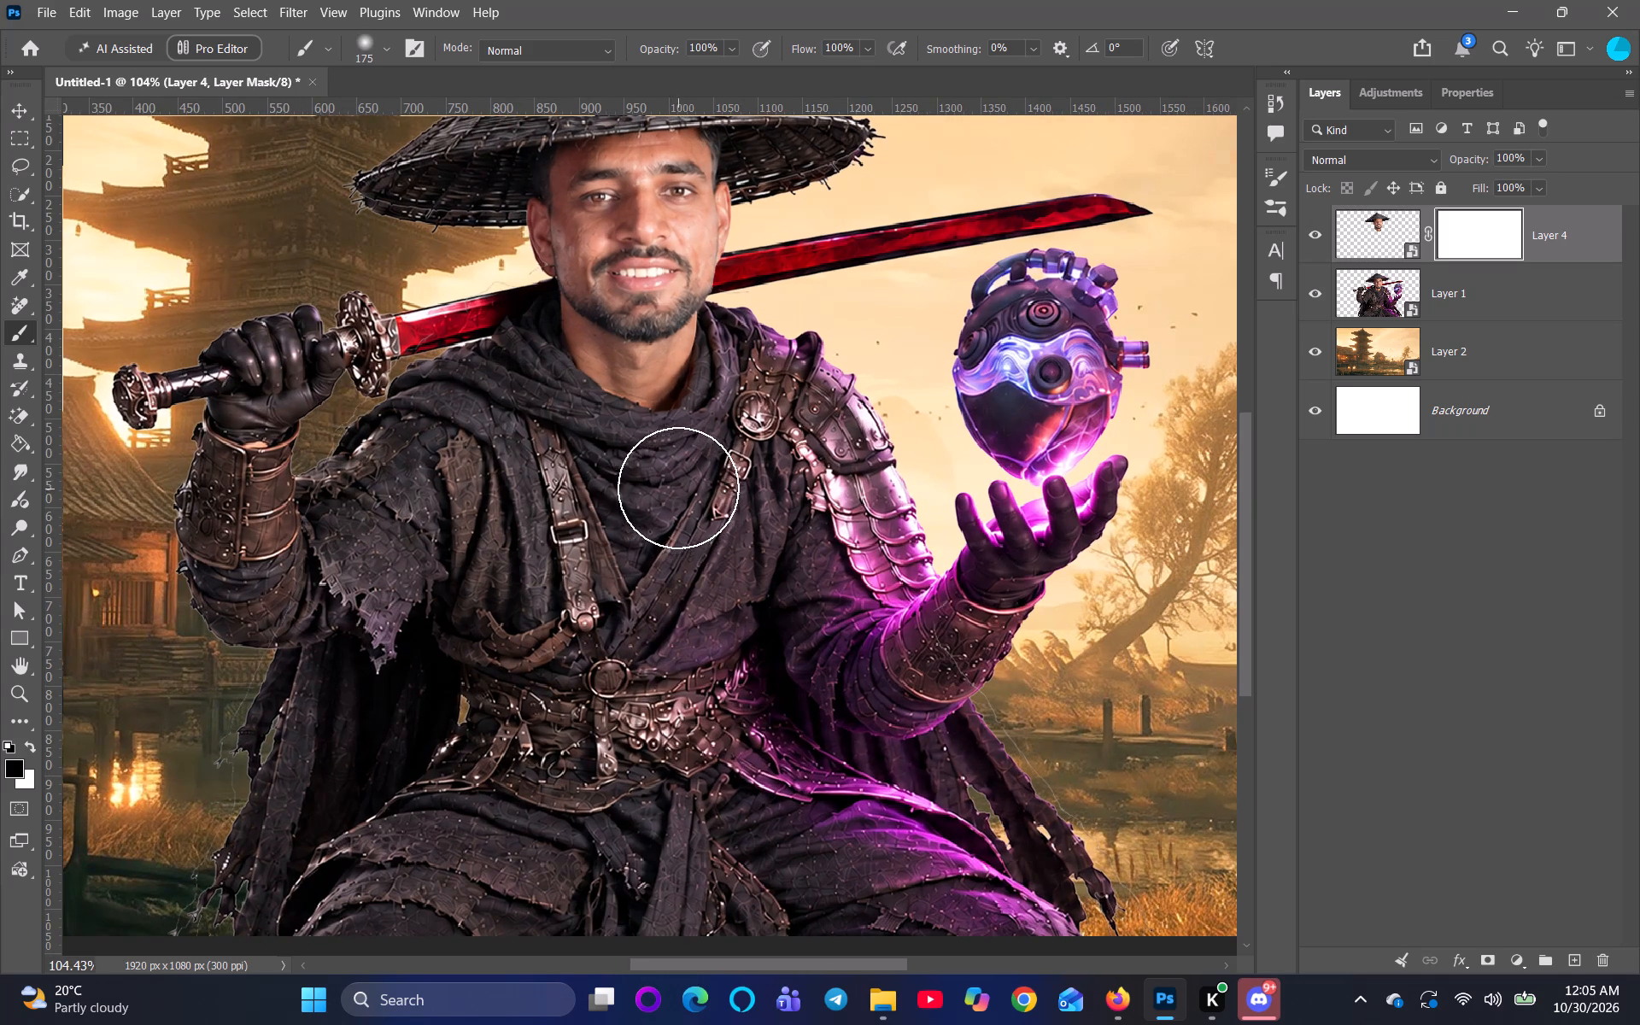
left_click_drag(705, 419, 679, 427)
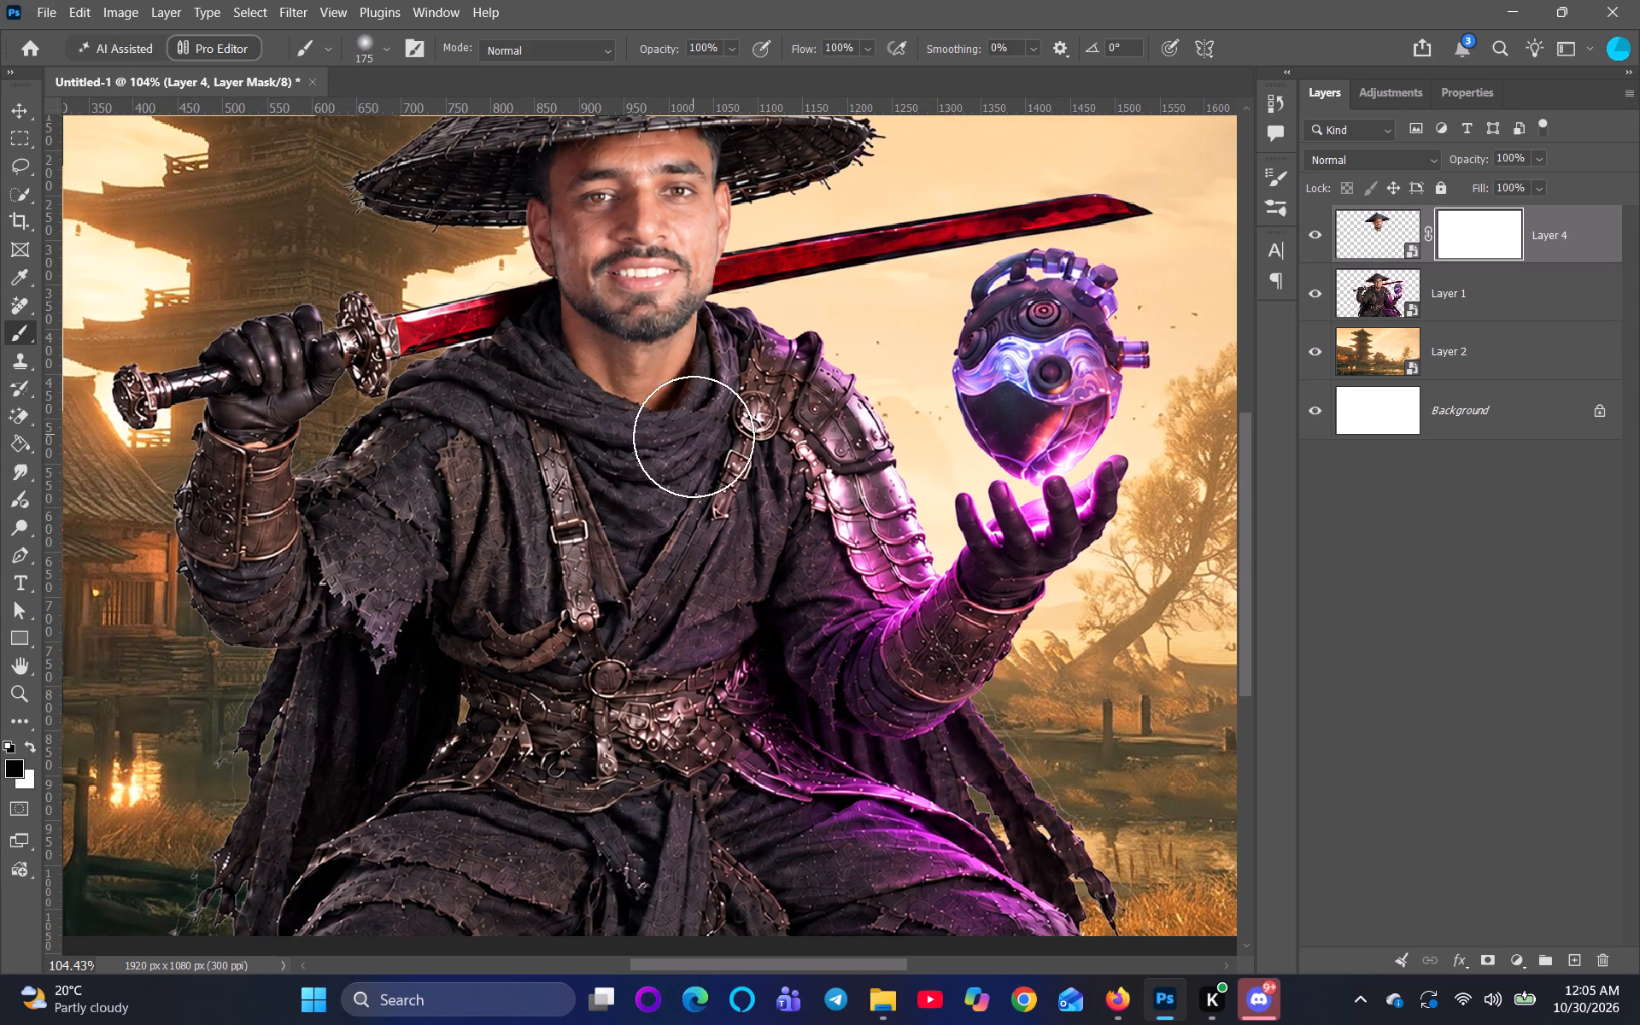
Select Layer 4's image instead of its mask and move the head about 16 px down and 1 px right, closer to the collar.
scroll(820, 378, "down", 2)
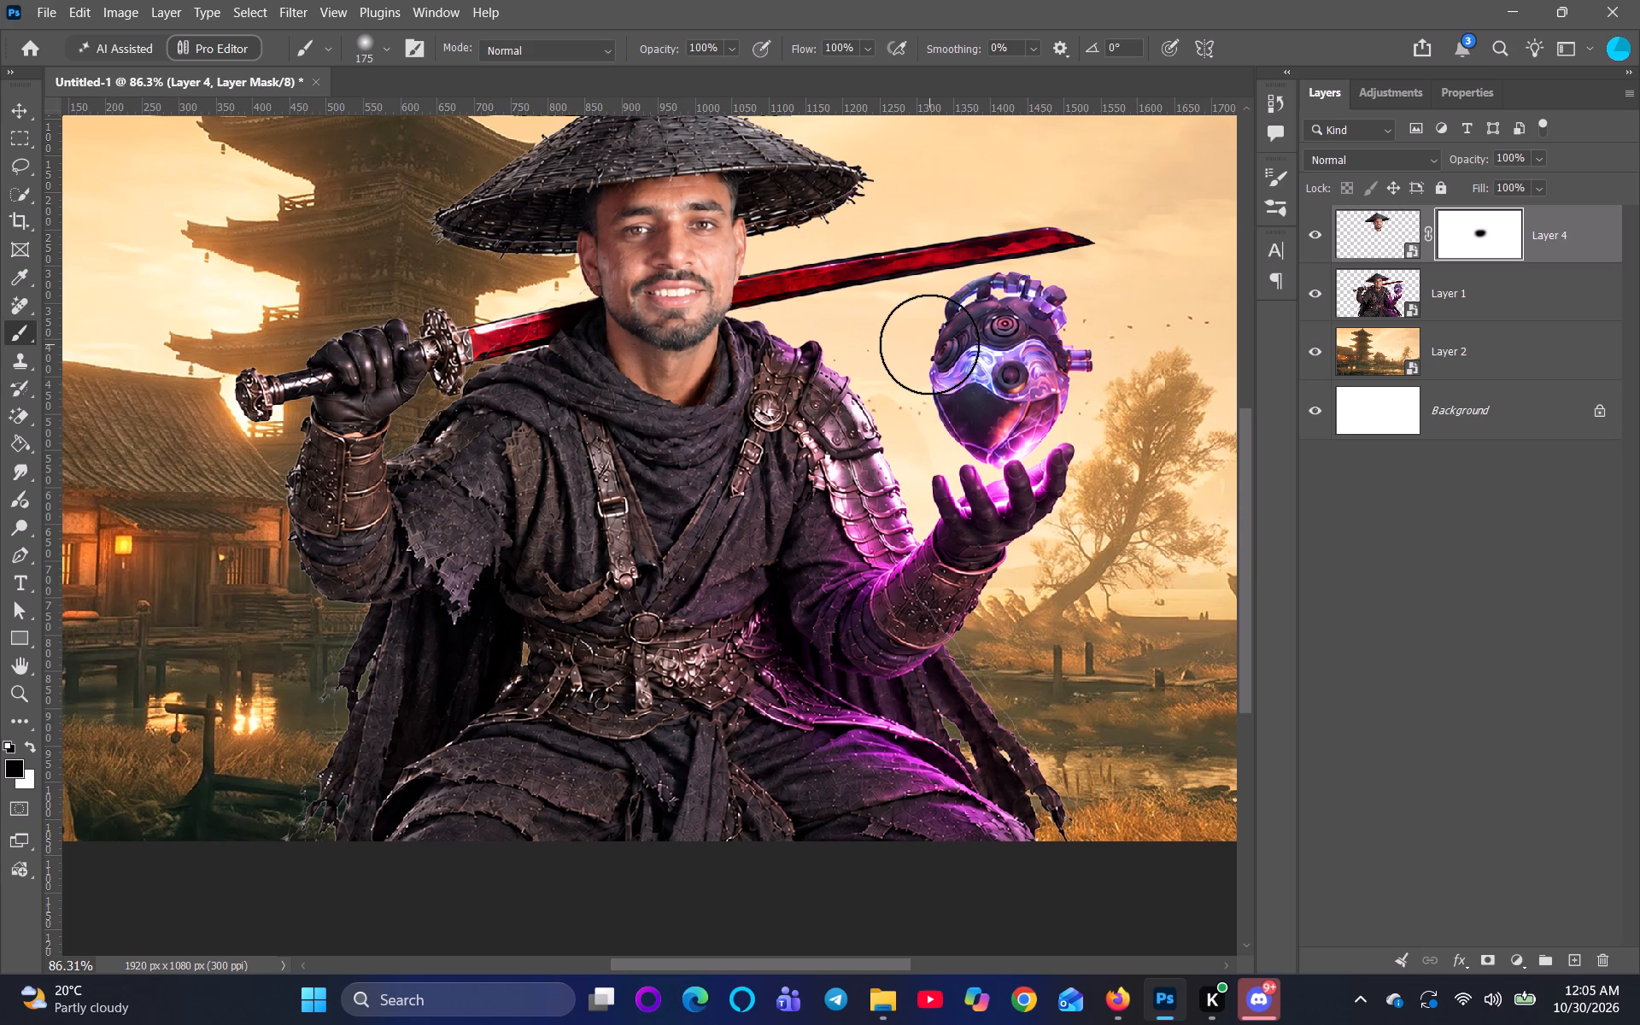
scroll(929, 344, "down", 2)
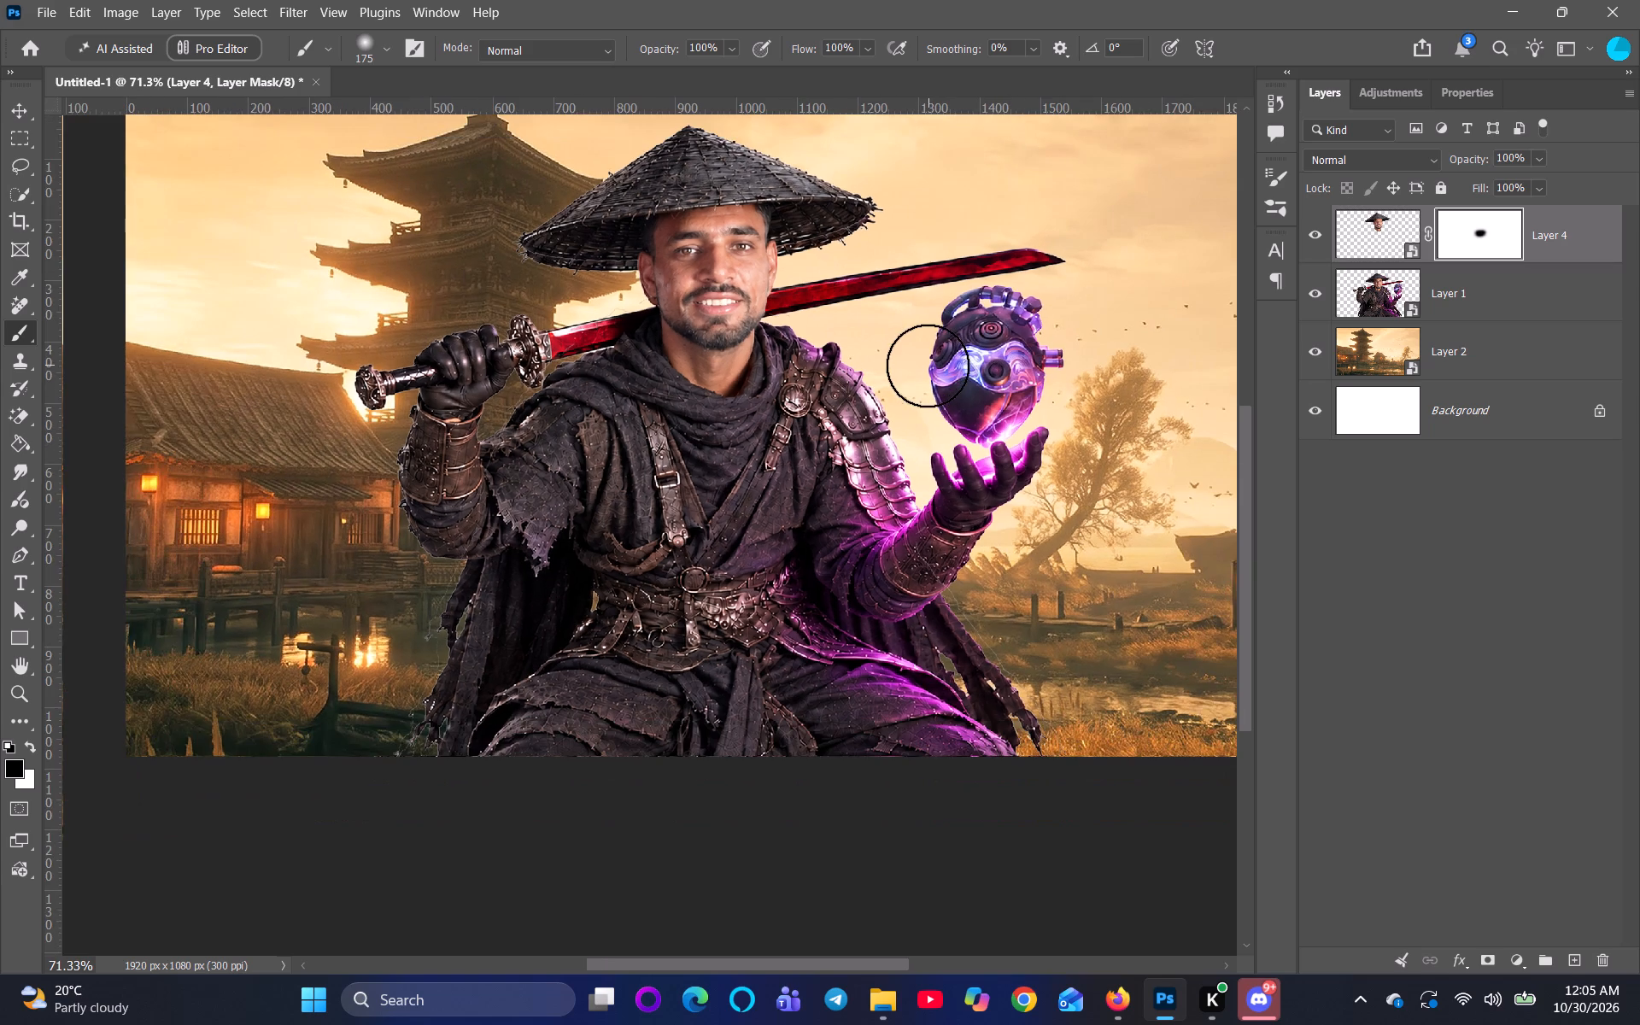
scroll(970, 362, "up", 5)
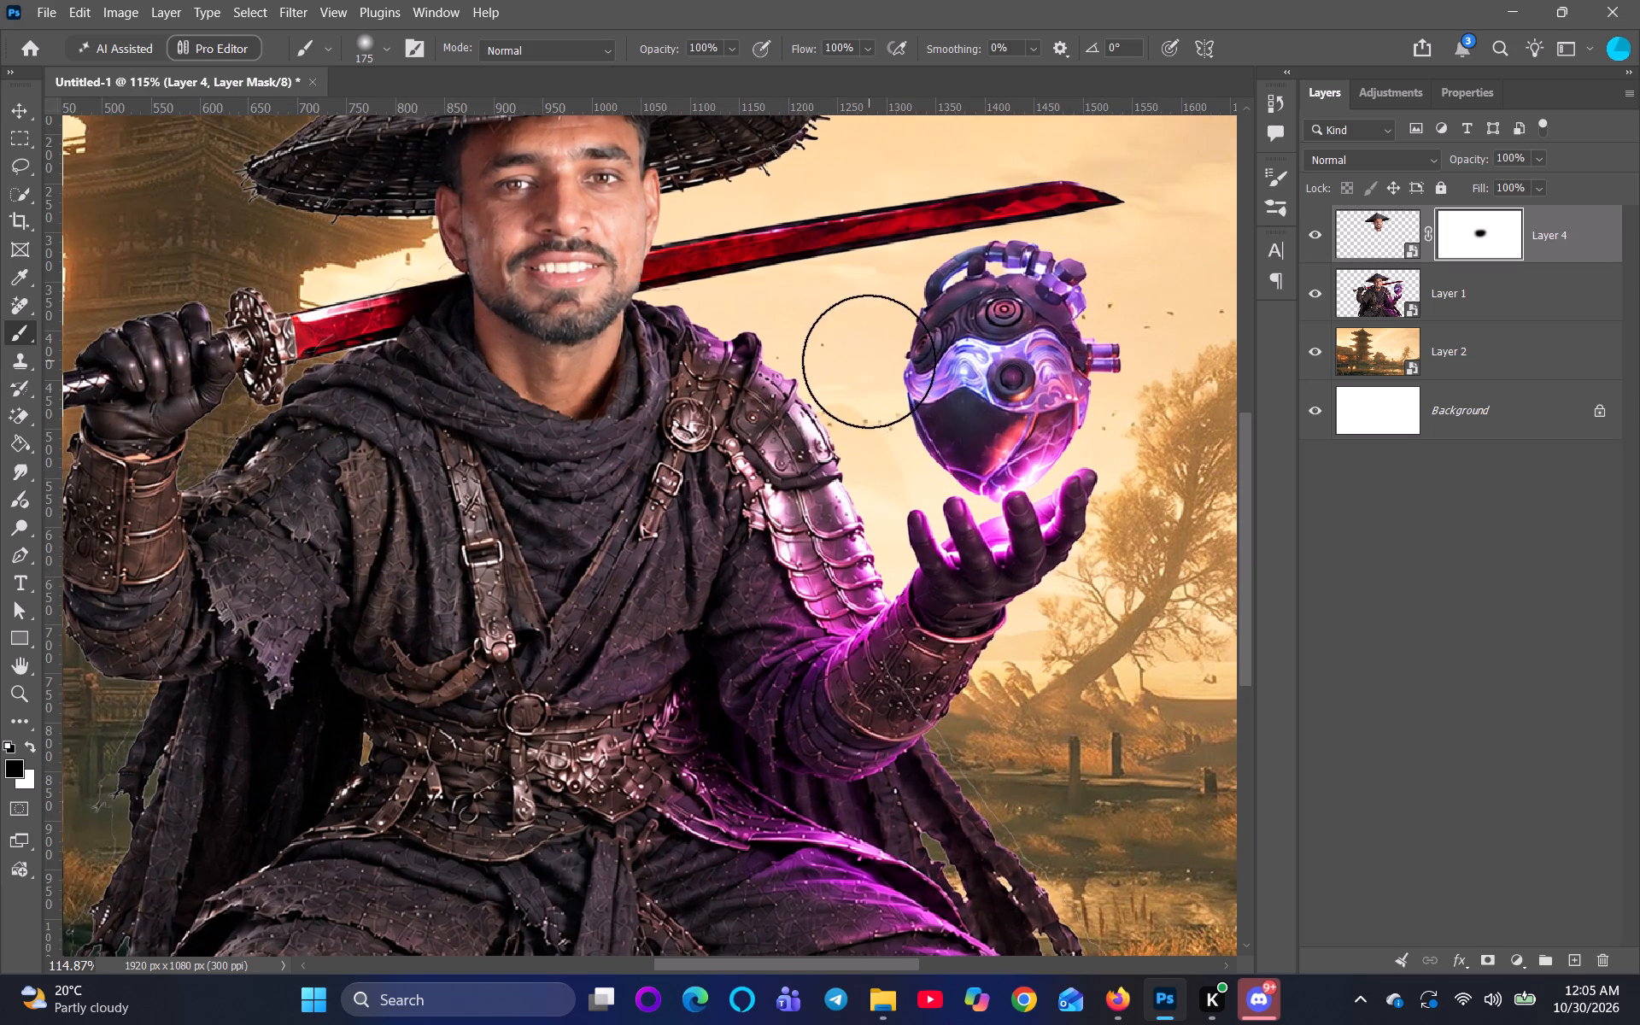
scroll(844, 528, "up", 4)
key("space")
key("space")
key("space")
key("space")
key("space")
key("space")
key("space")
key("space")
key("space")
key("space")
key("space")
key("space")
key("space")
key("space")
key("space")
key("space")
key("space")
key("space")
key("space")
key("space")
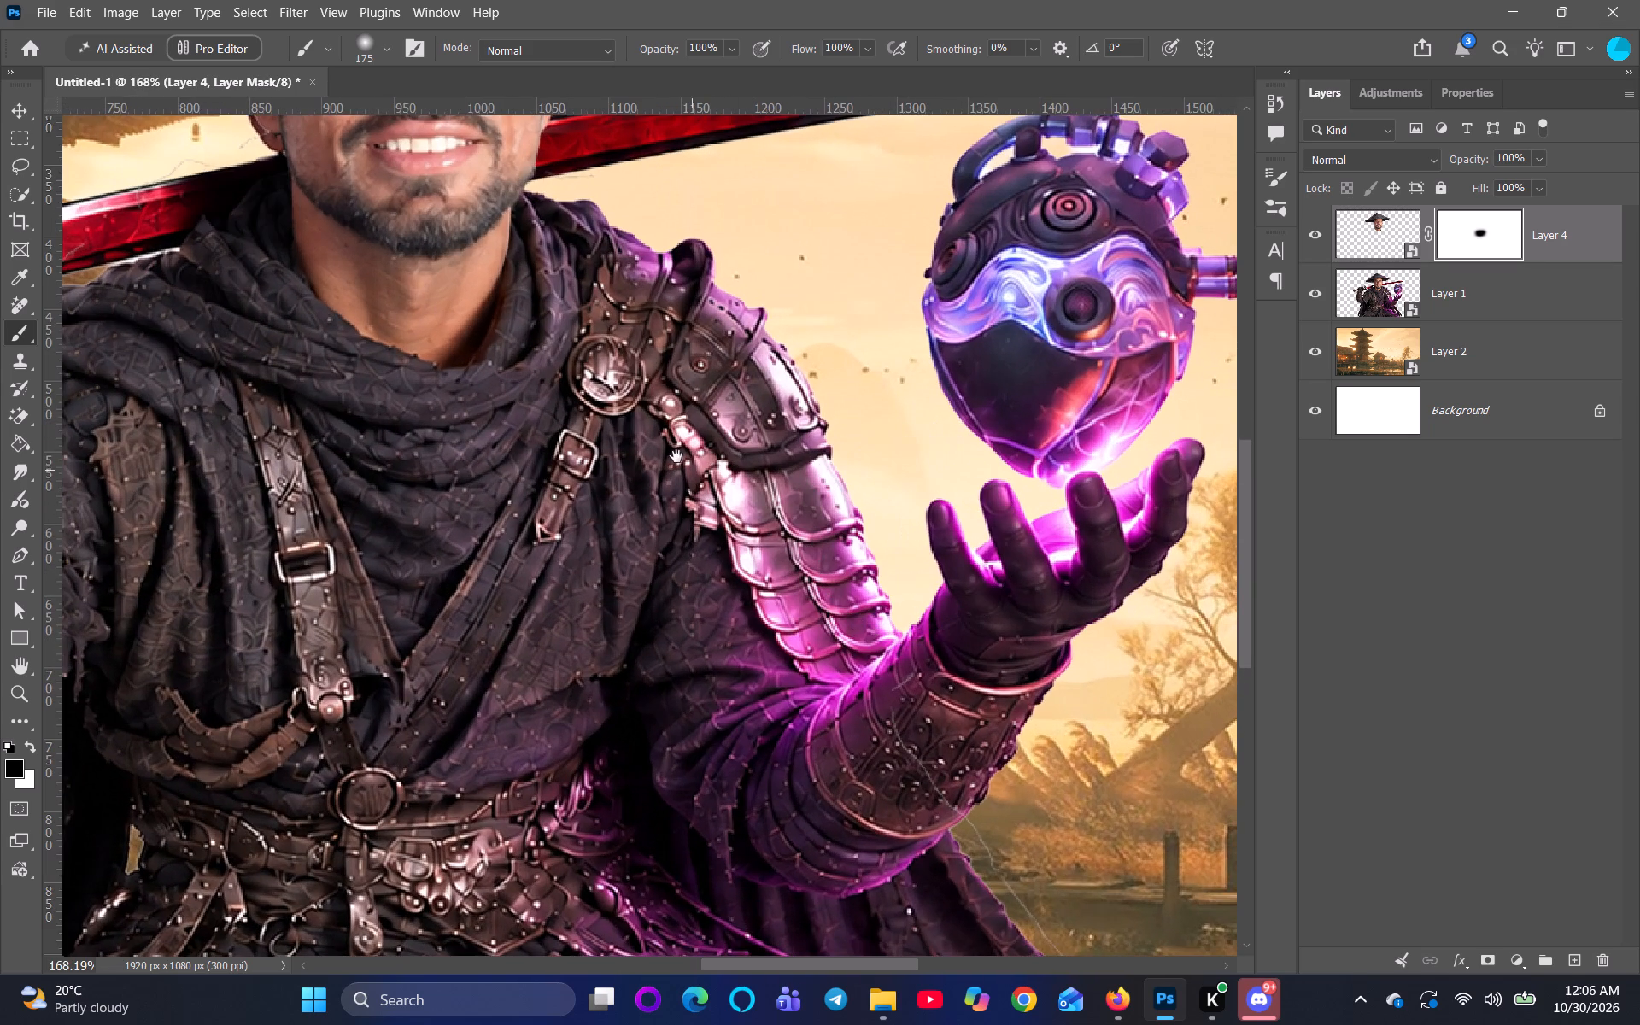
left_click_drag(600, 410, 739, 712)
scroll(710, 669, "up", 2)
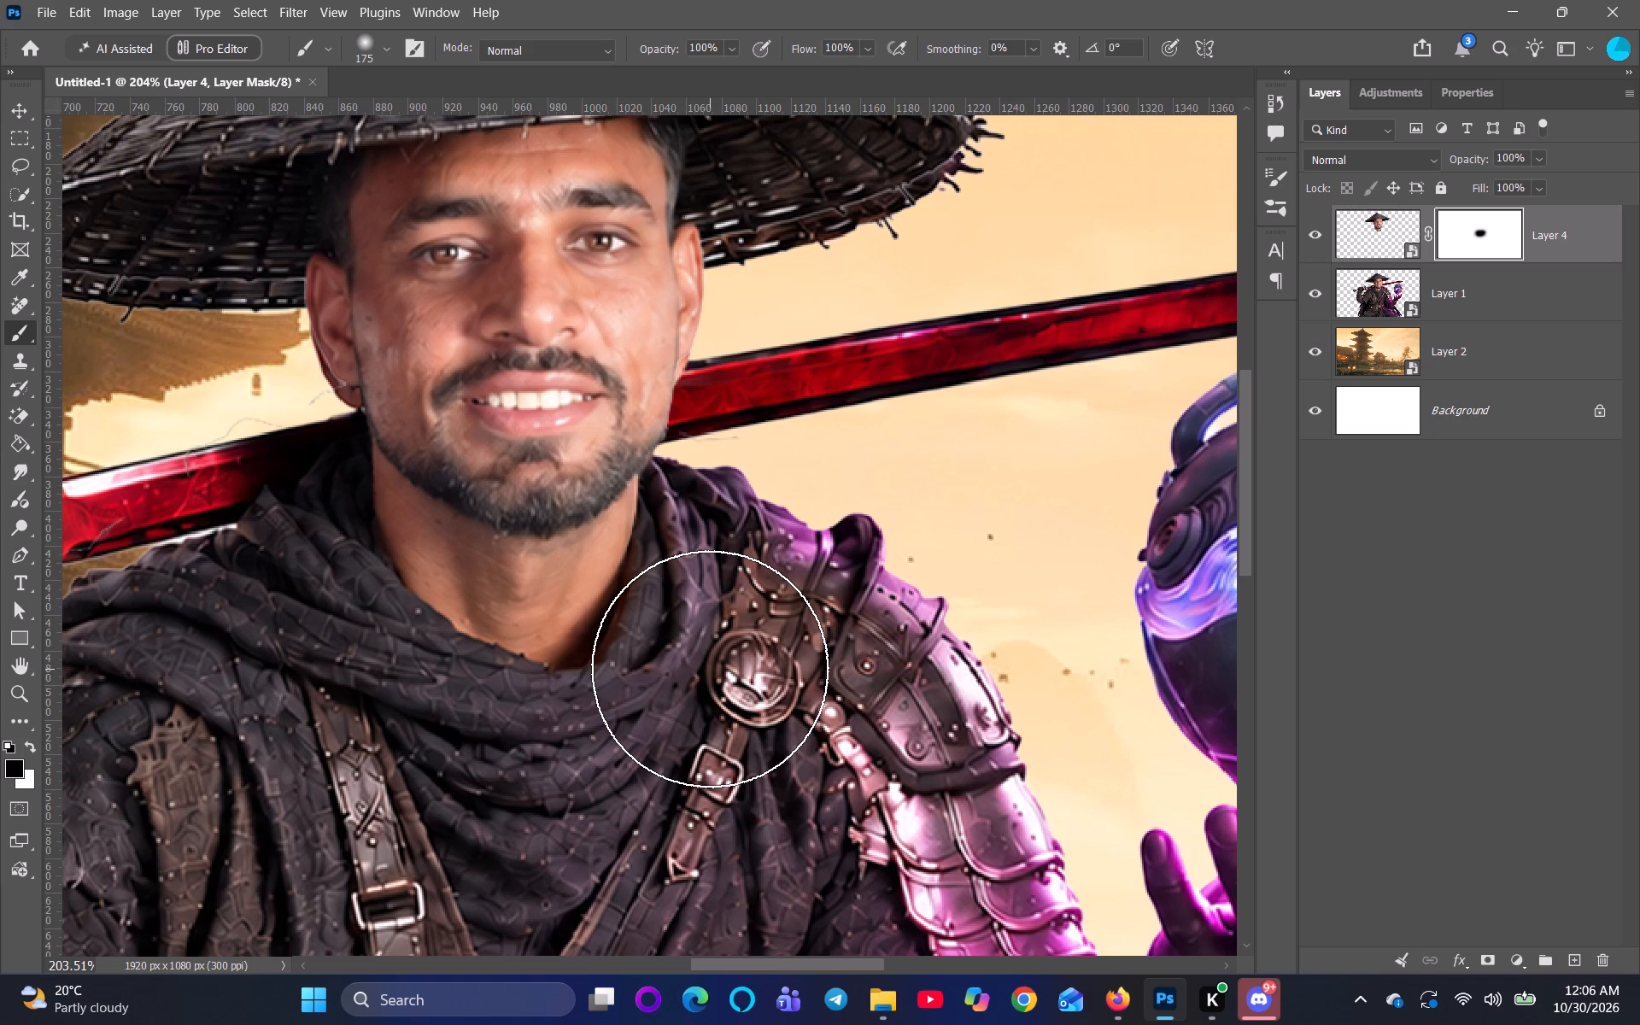
left_click(15, 108)
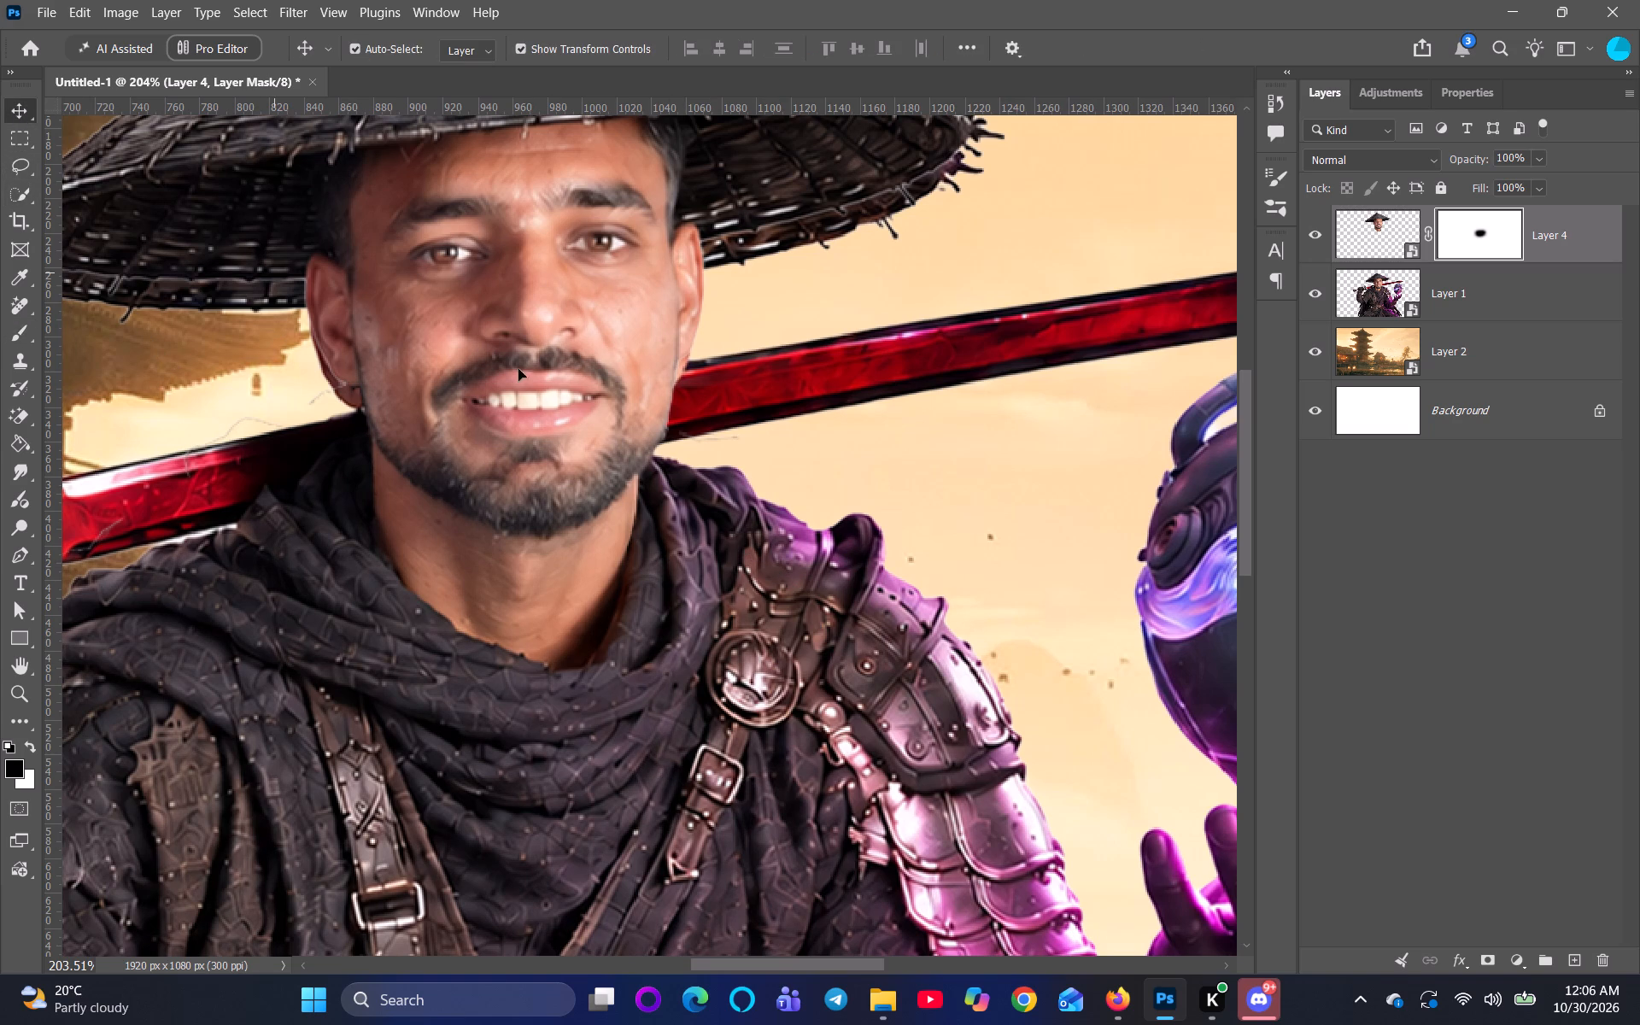
left_click(1379, 237)
left_click_drag(562, 345, 563, 373)
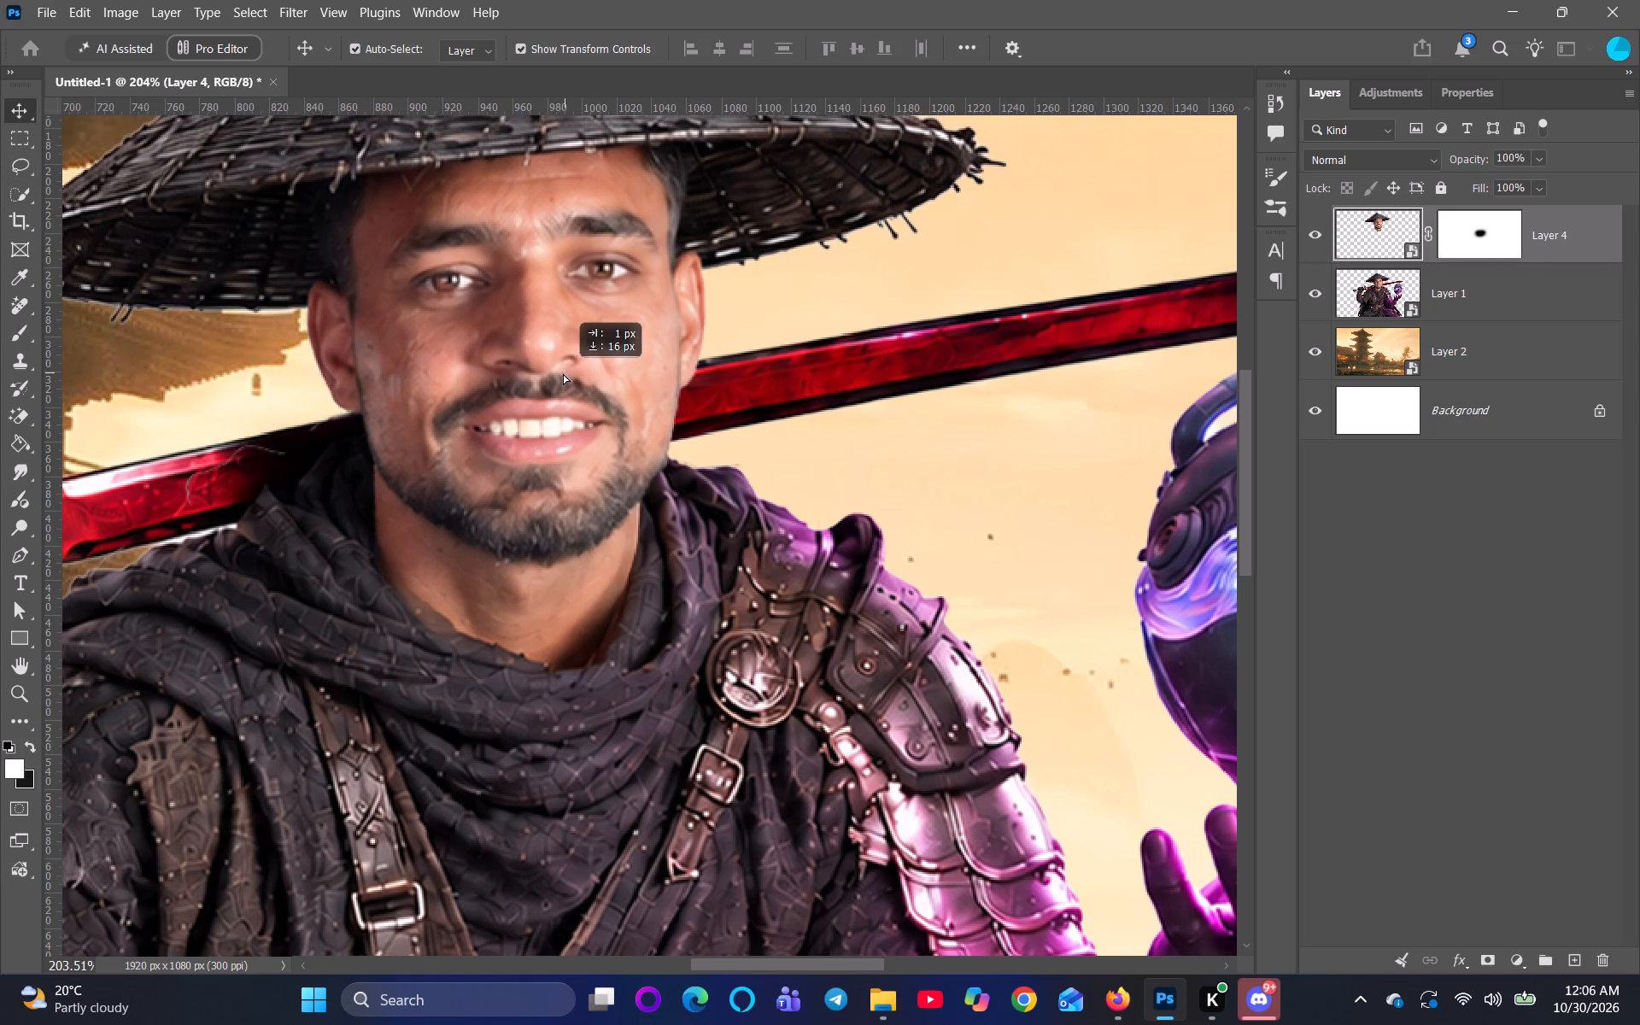
left_click_drag(563, 373, 566, 372)
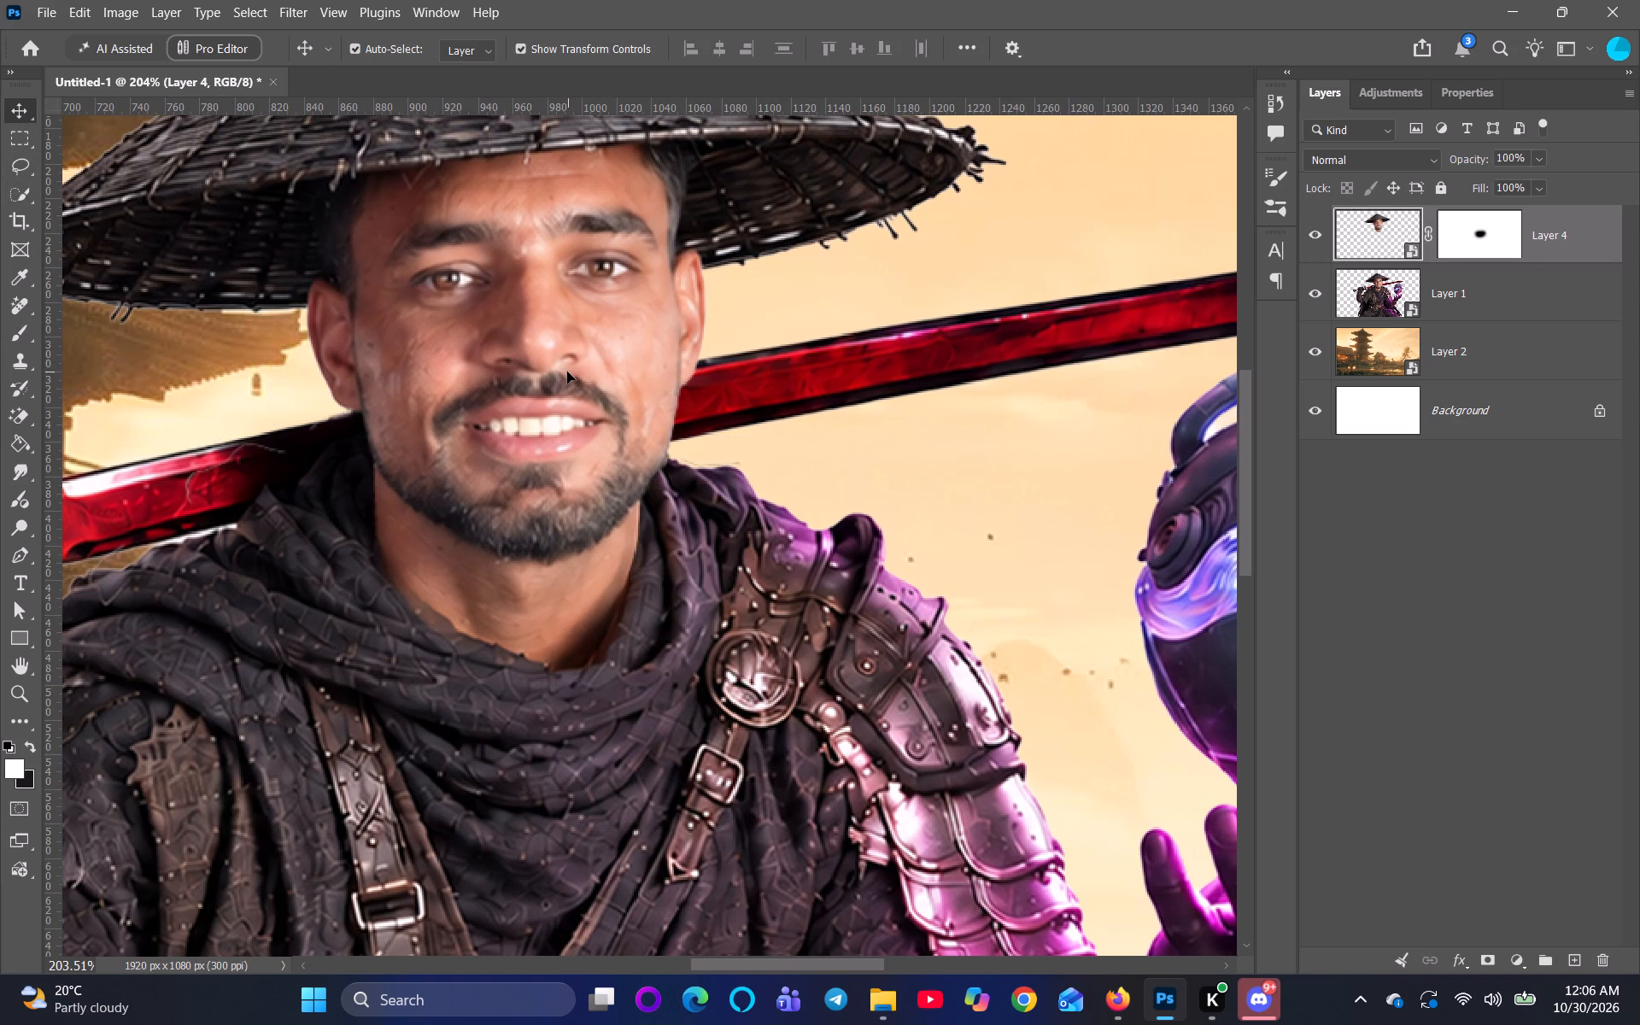
scroll(567, 372, "down", 11)
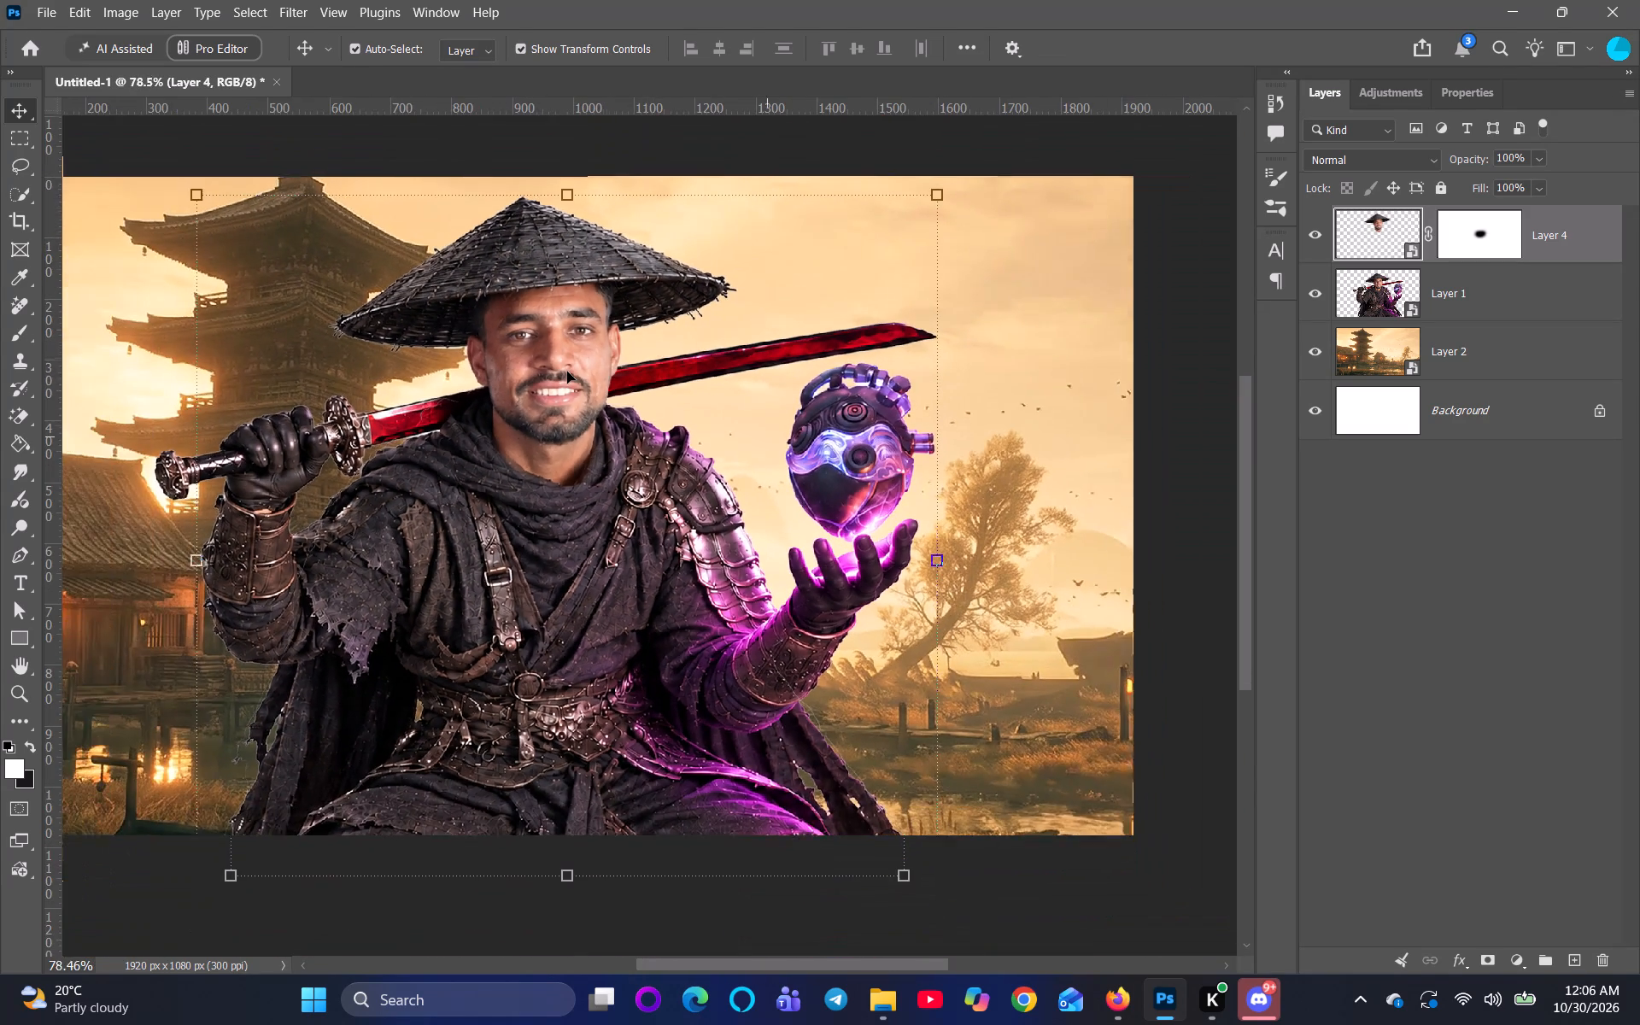
scroll(887, 569, "down", 2)
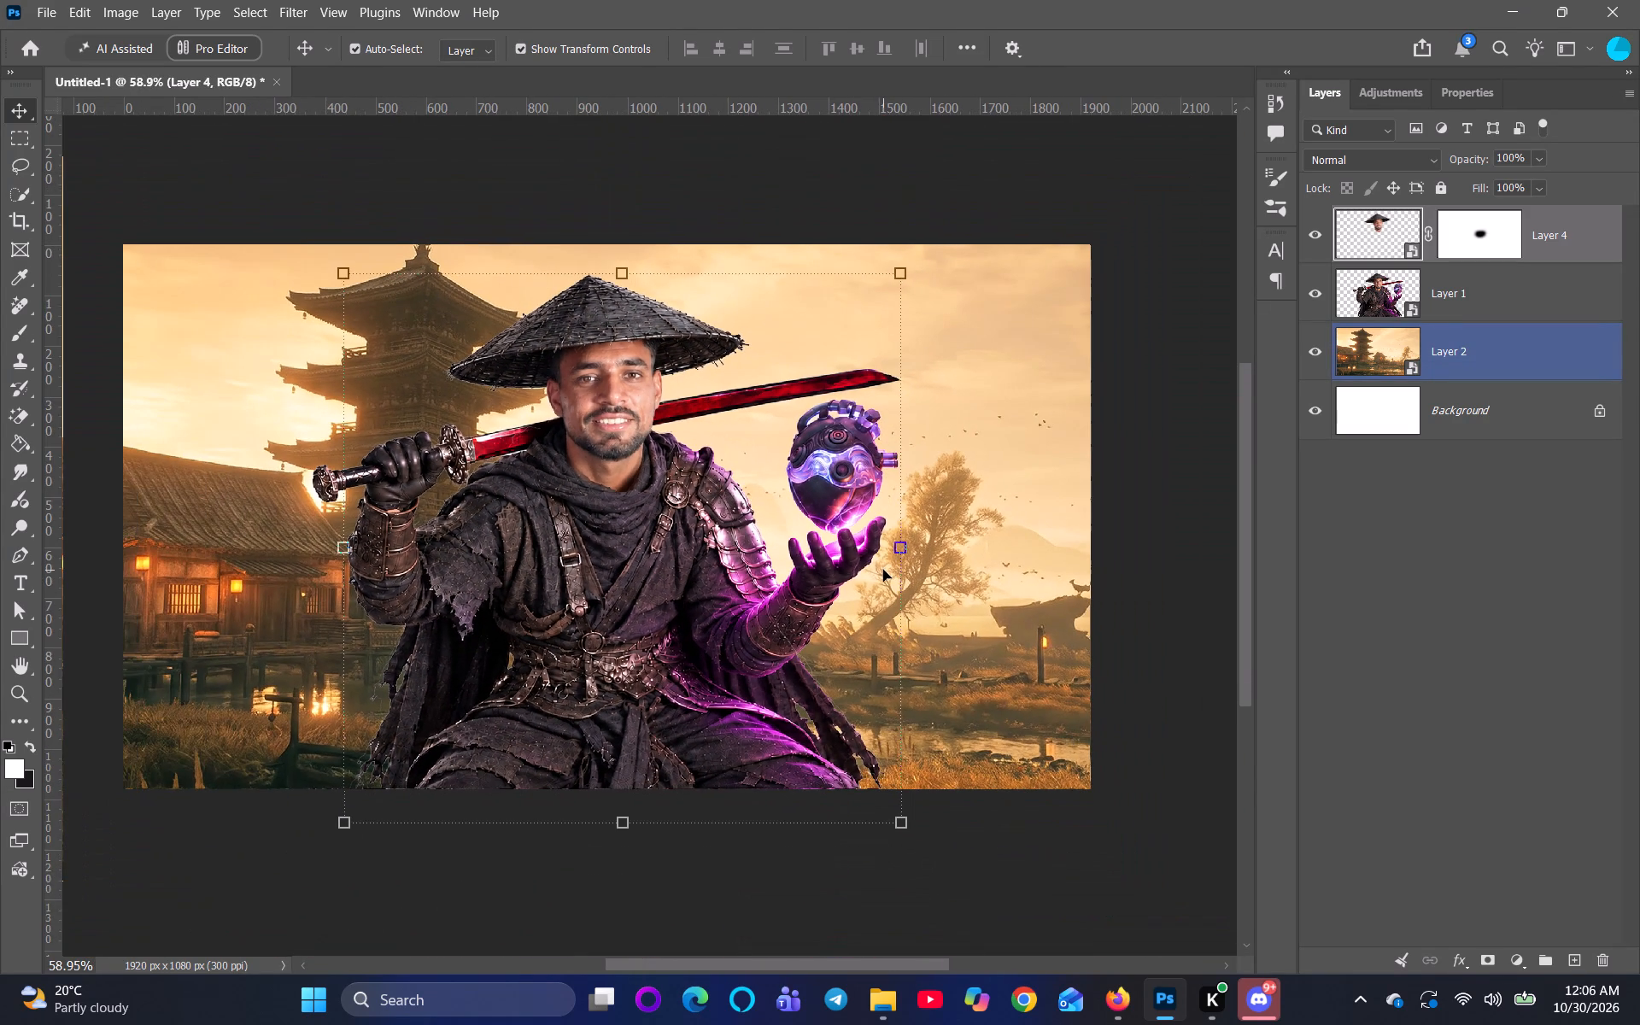
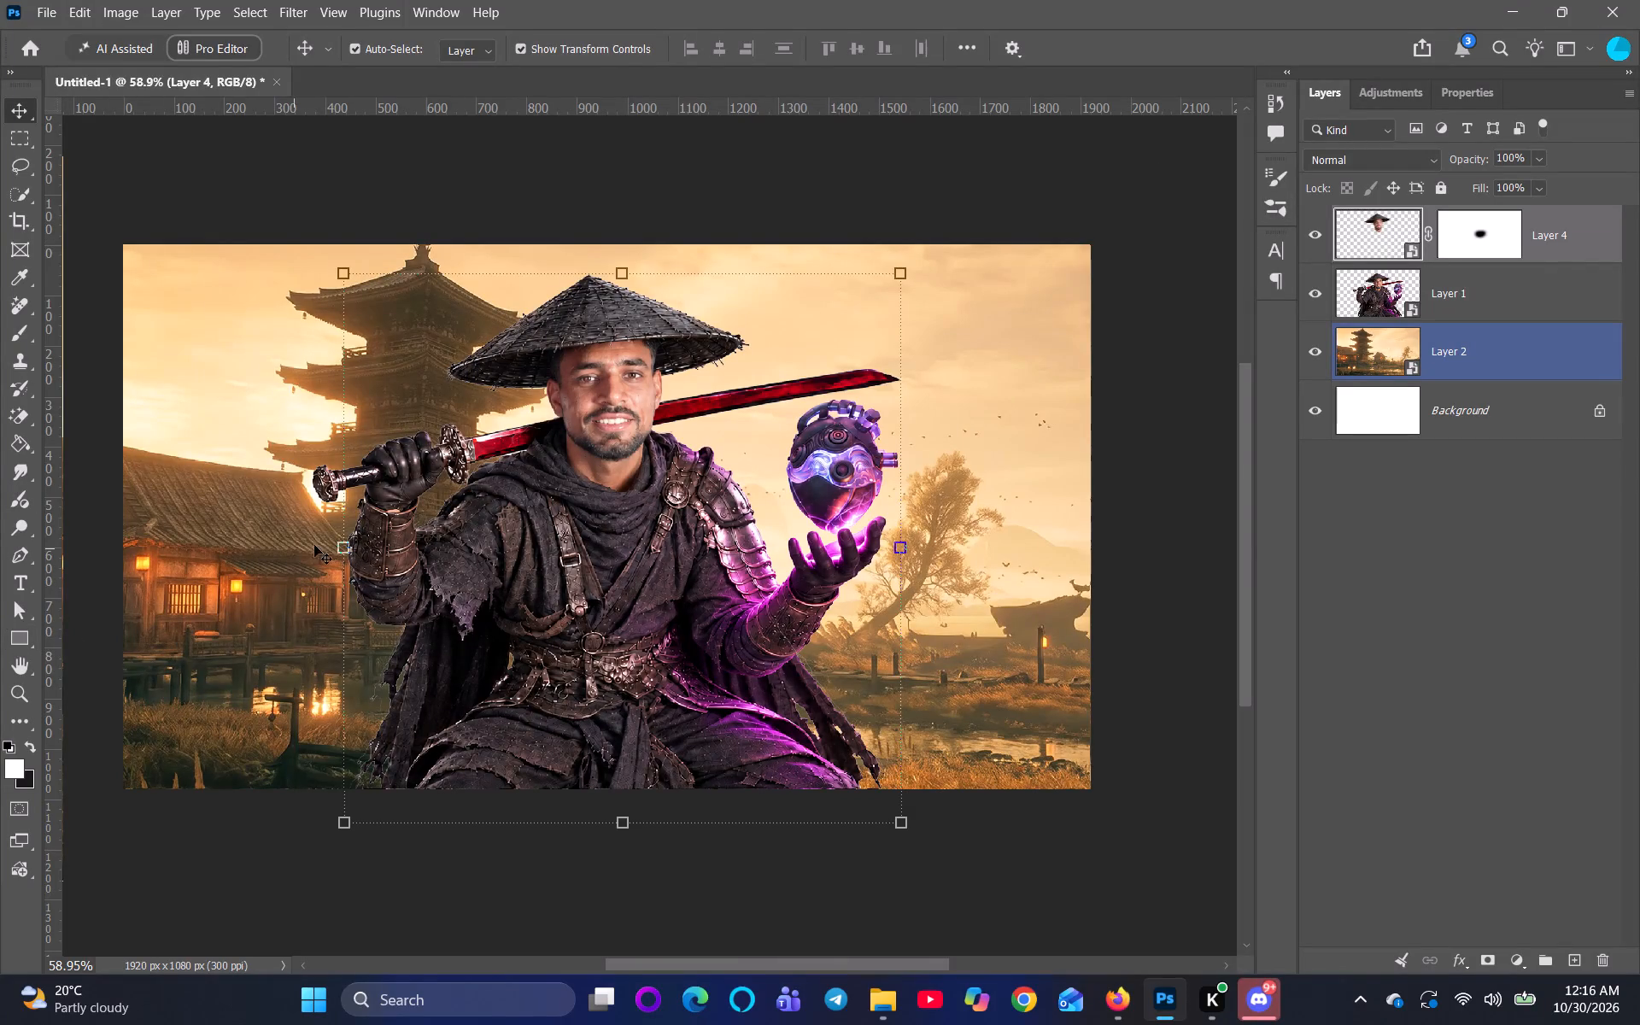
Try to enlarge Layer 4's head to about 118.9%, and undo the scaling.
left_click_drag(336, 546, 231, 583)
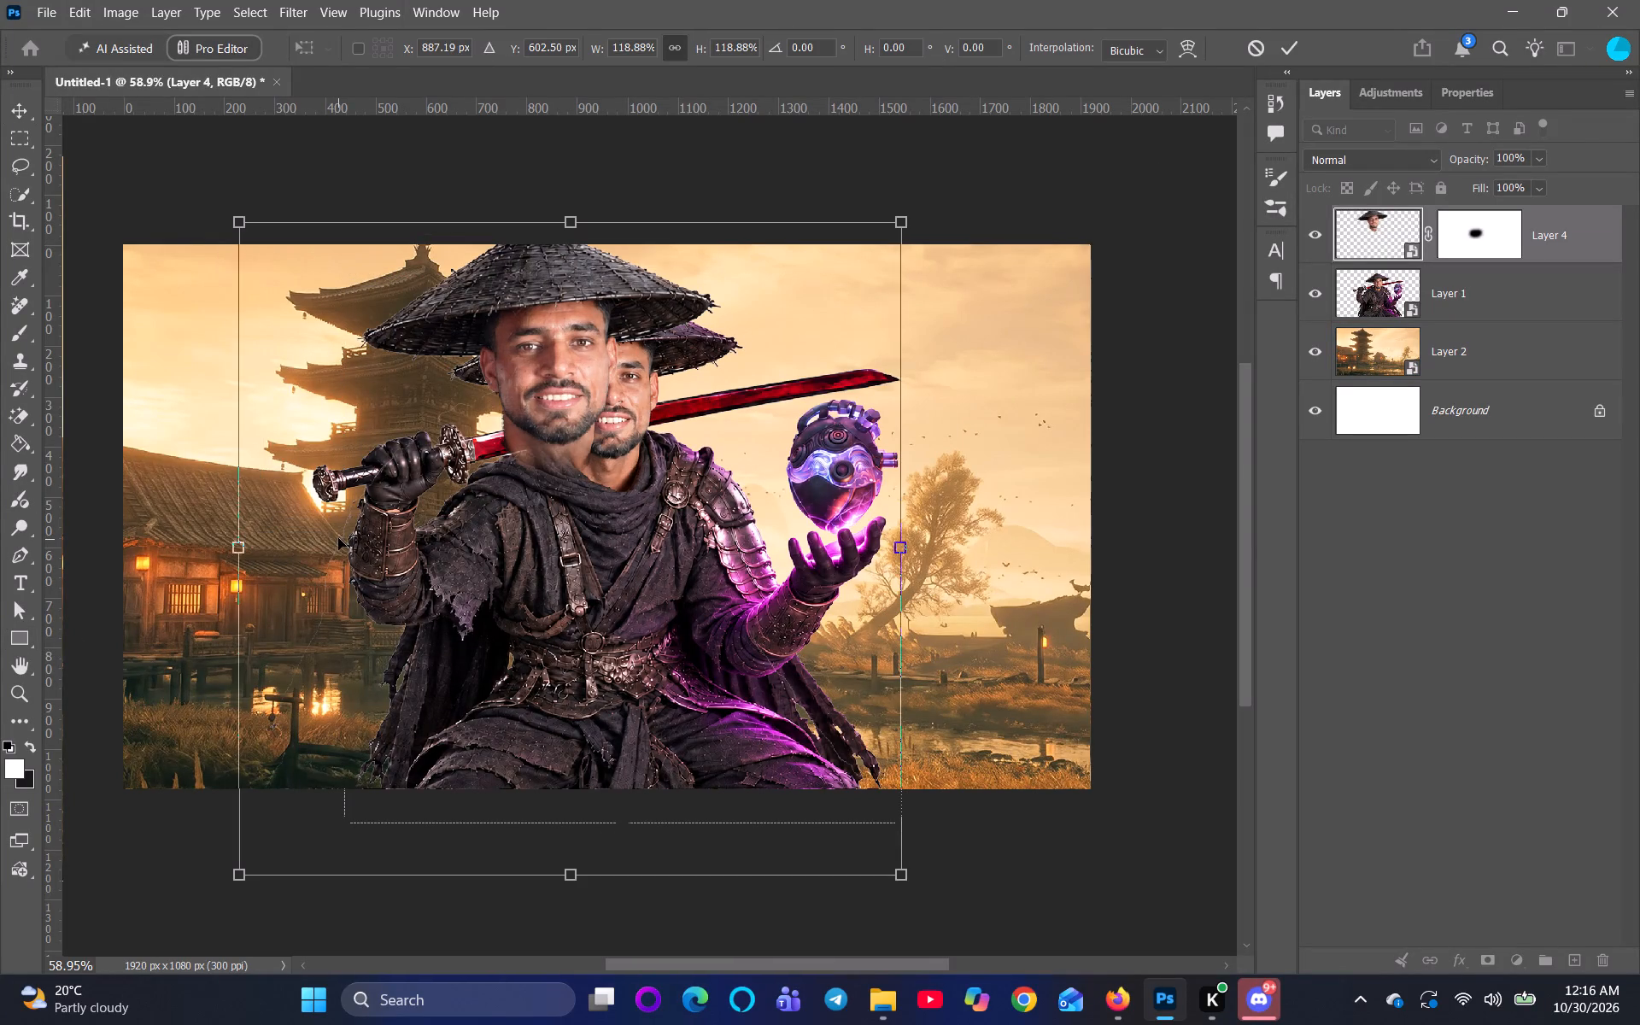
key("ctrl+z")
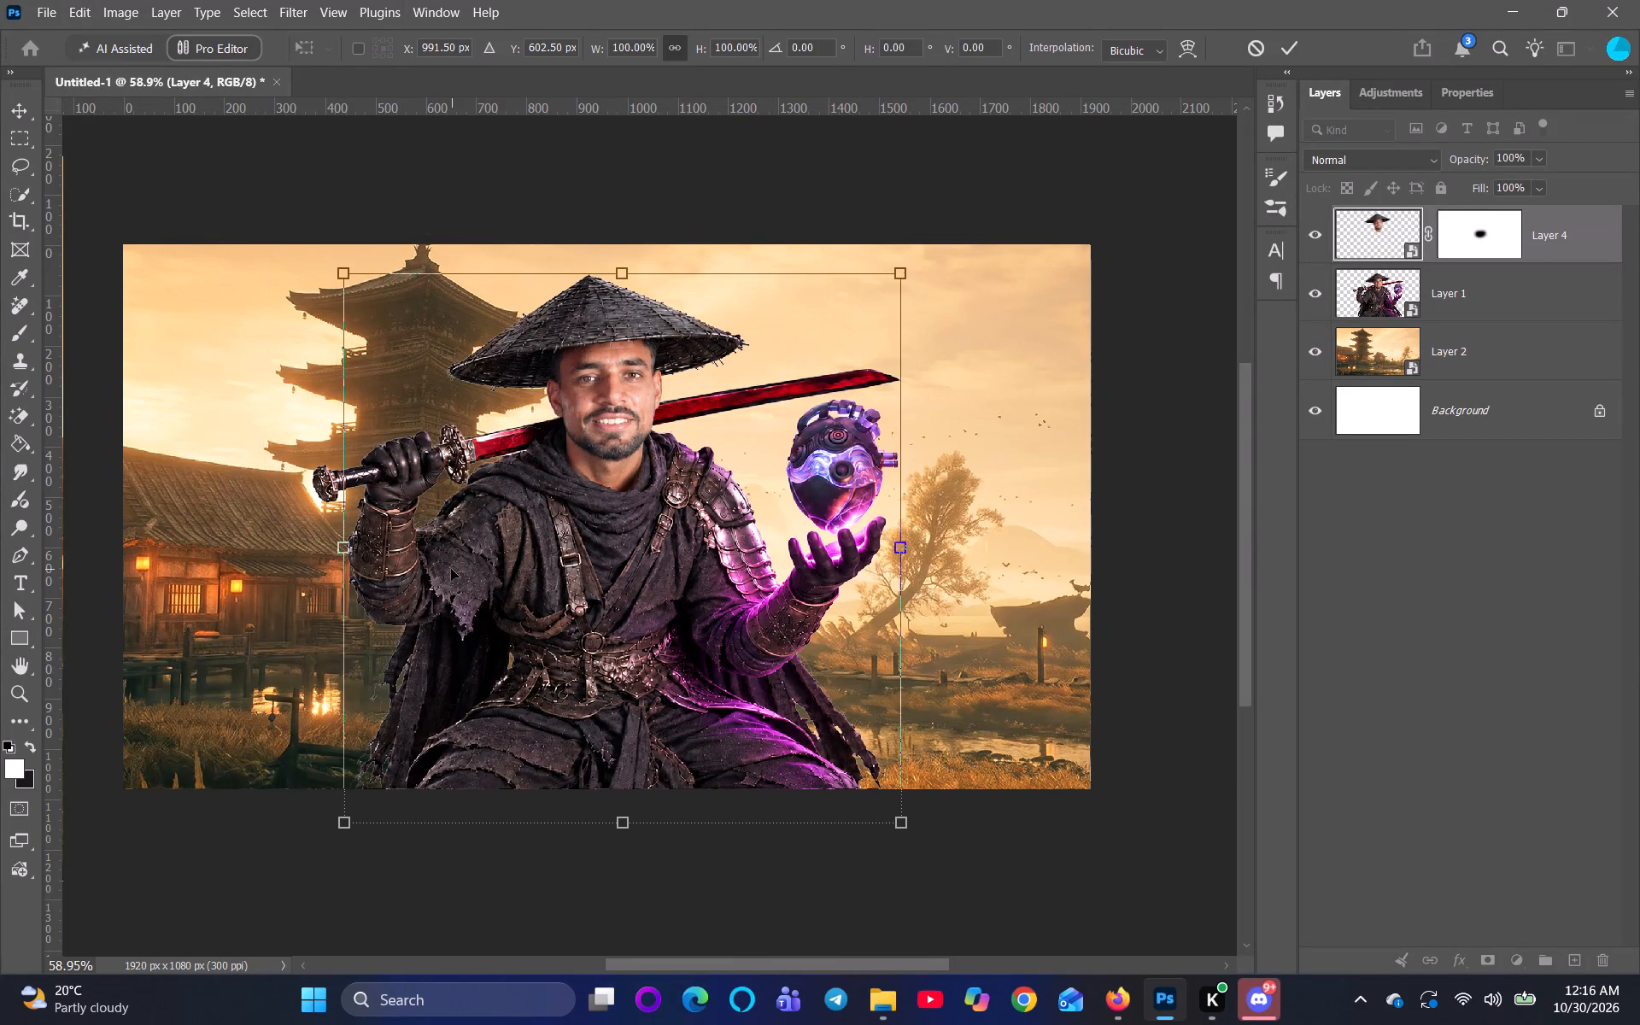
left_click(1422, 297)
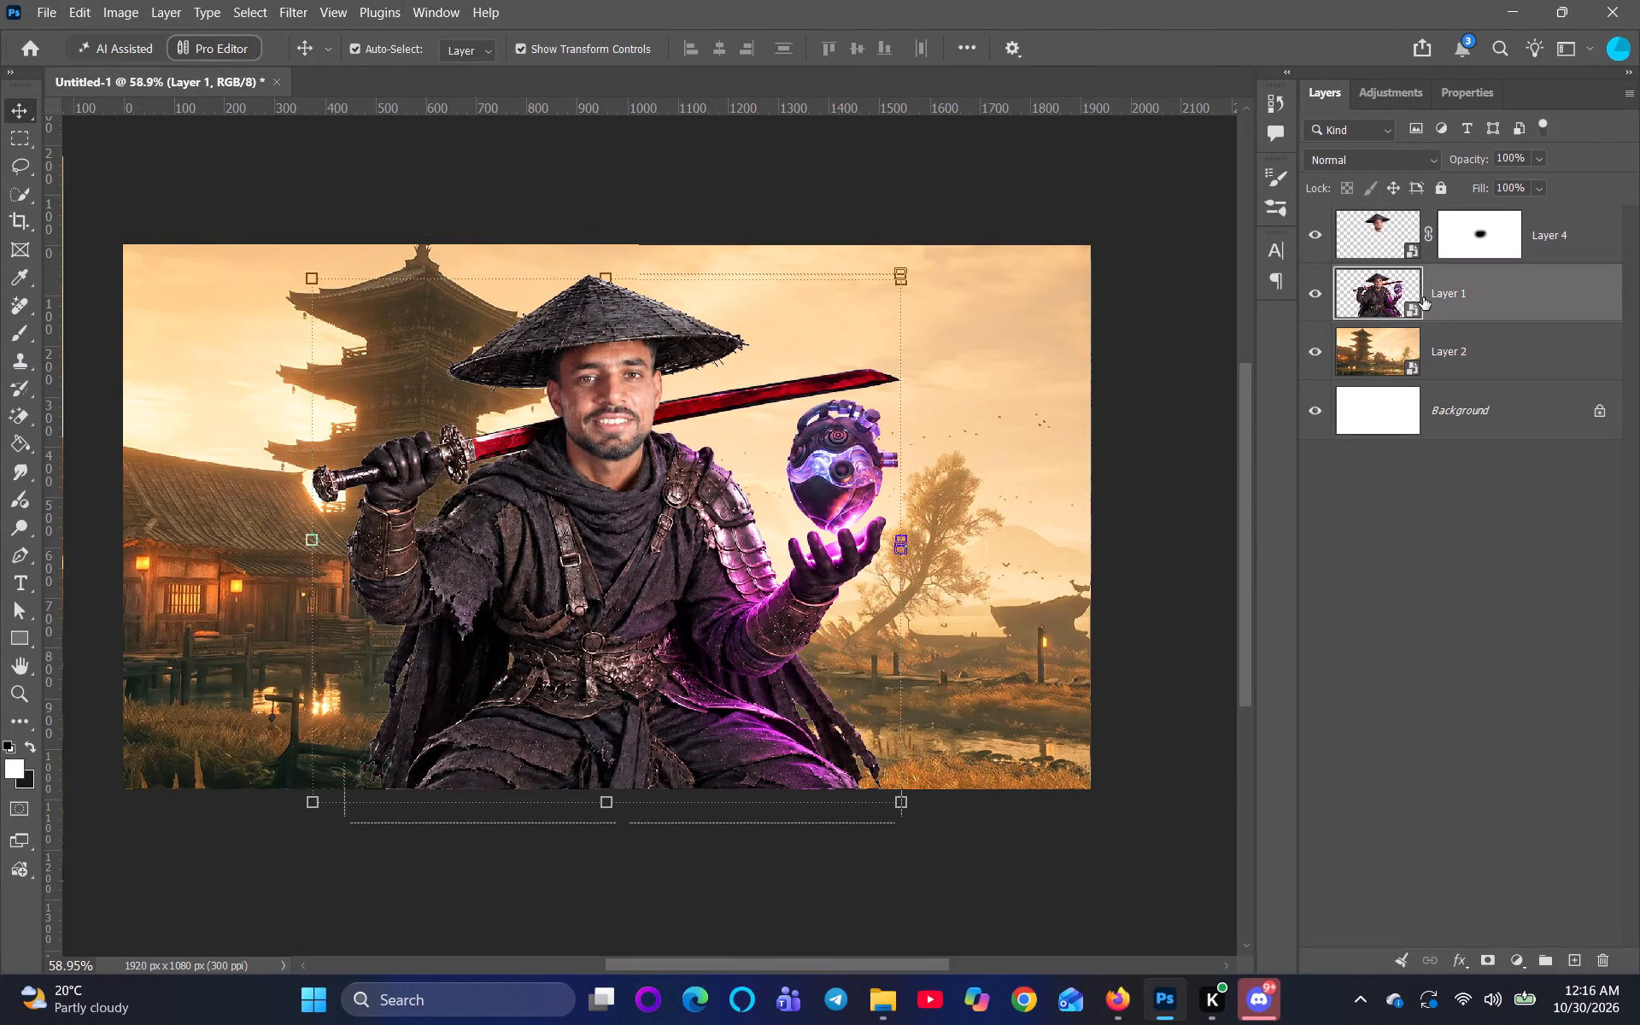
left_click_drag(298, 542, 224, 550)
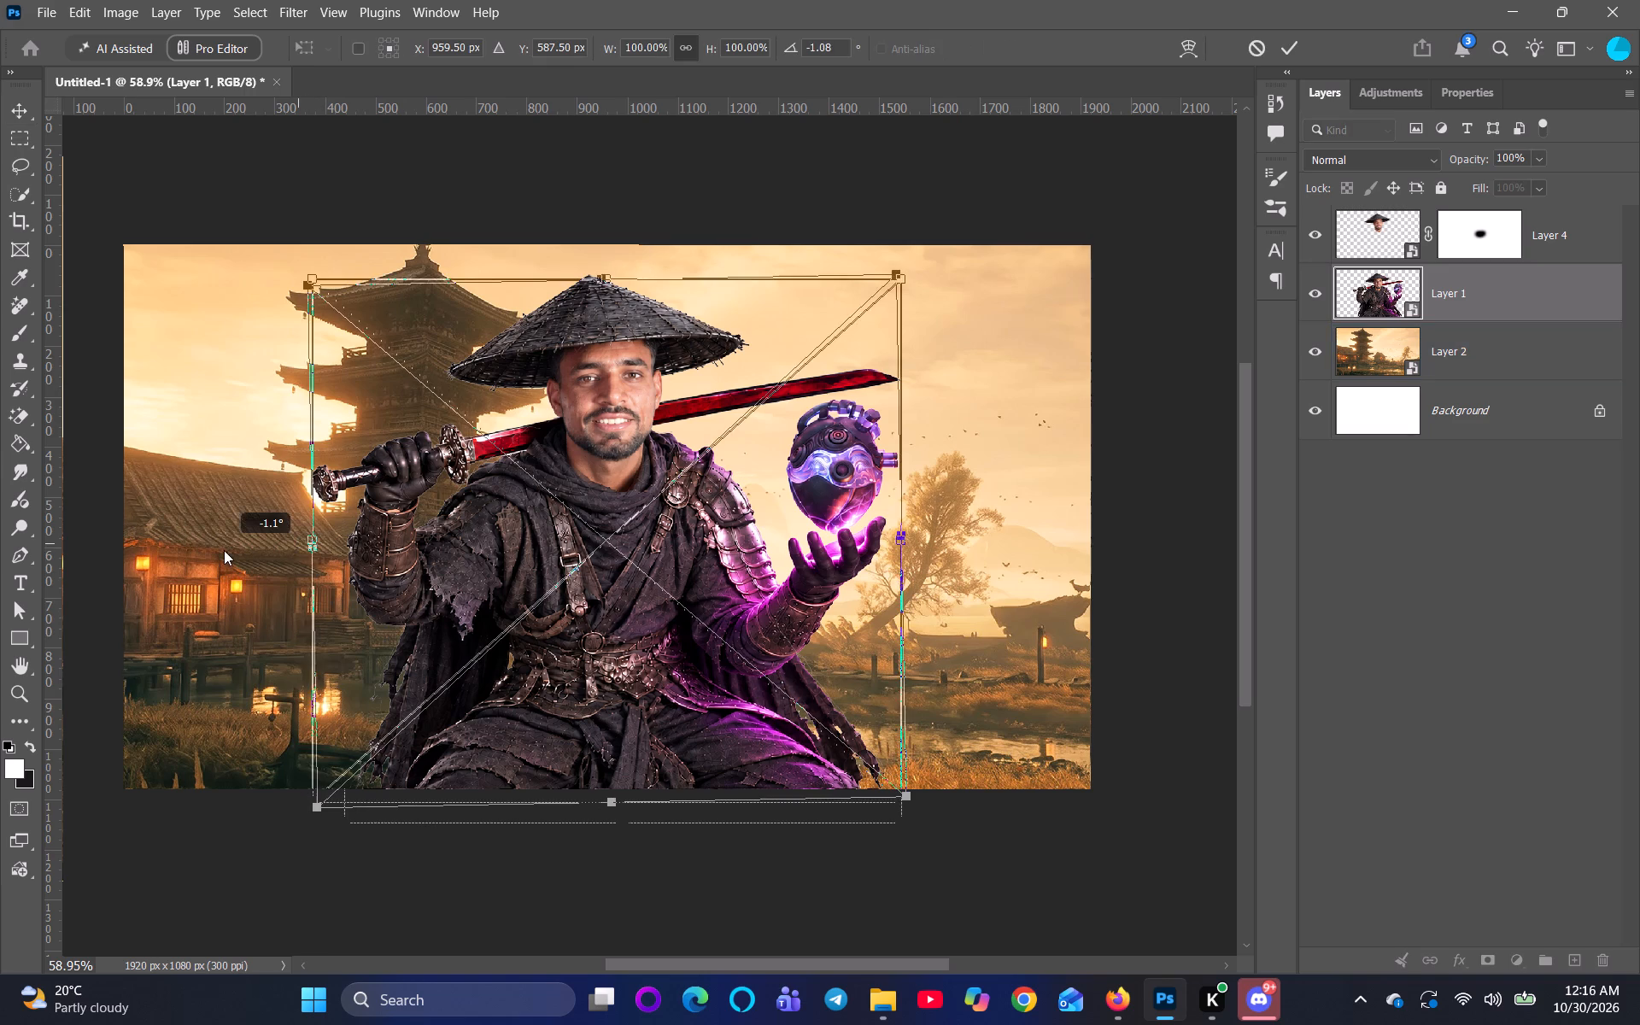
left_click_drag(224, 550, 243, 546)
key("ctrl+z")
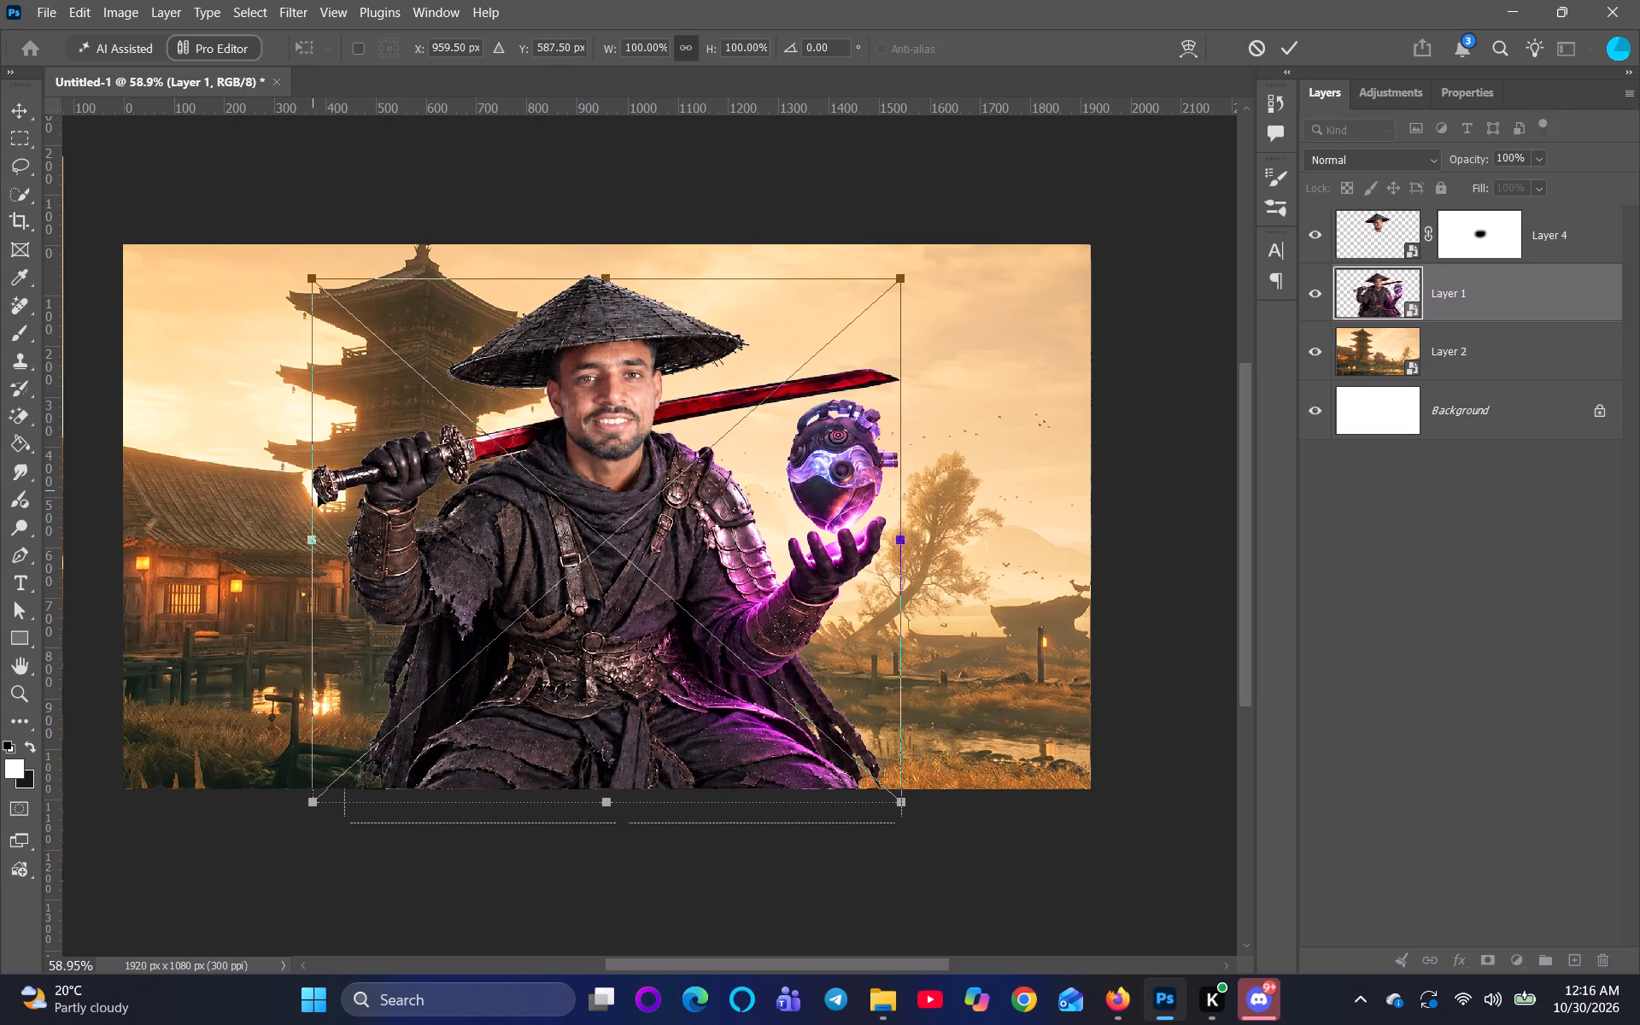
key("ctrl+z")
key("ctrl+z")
Enlarge Layer 1's warrior to about 121.75% and move it to about X 937, Y 655 px.
left_click_drag(312, 540, 225, 559)
left_click_drag(903, 553, 963, 558)
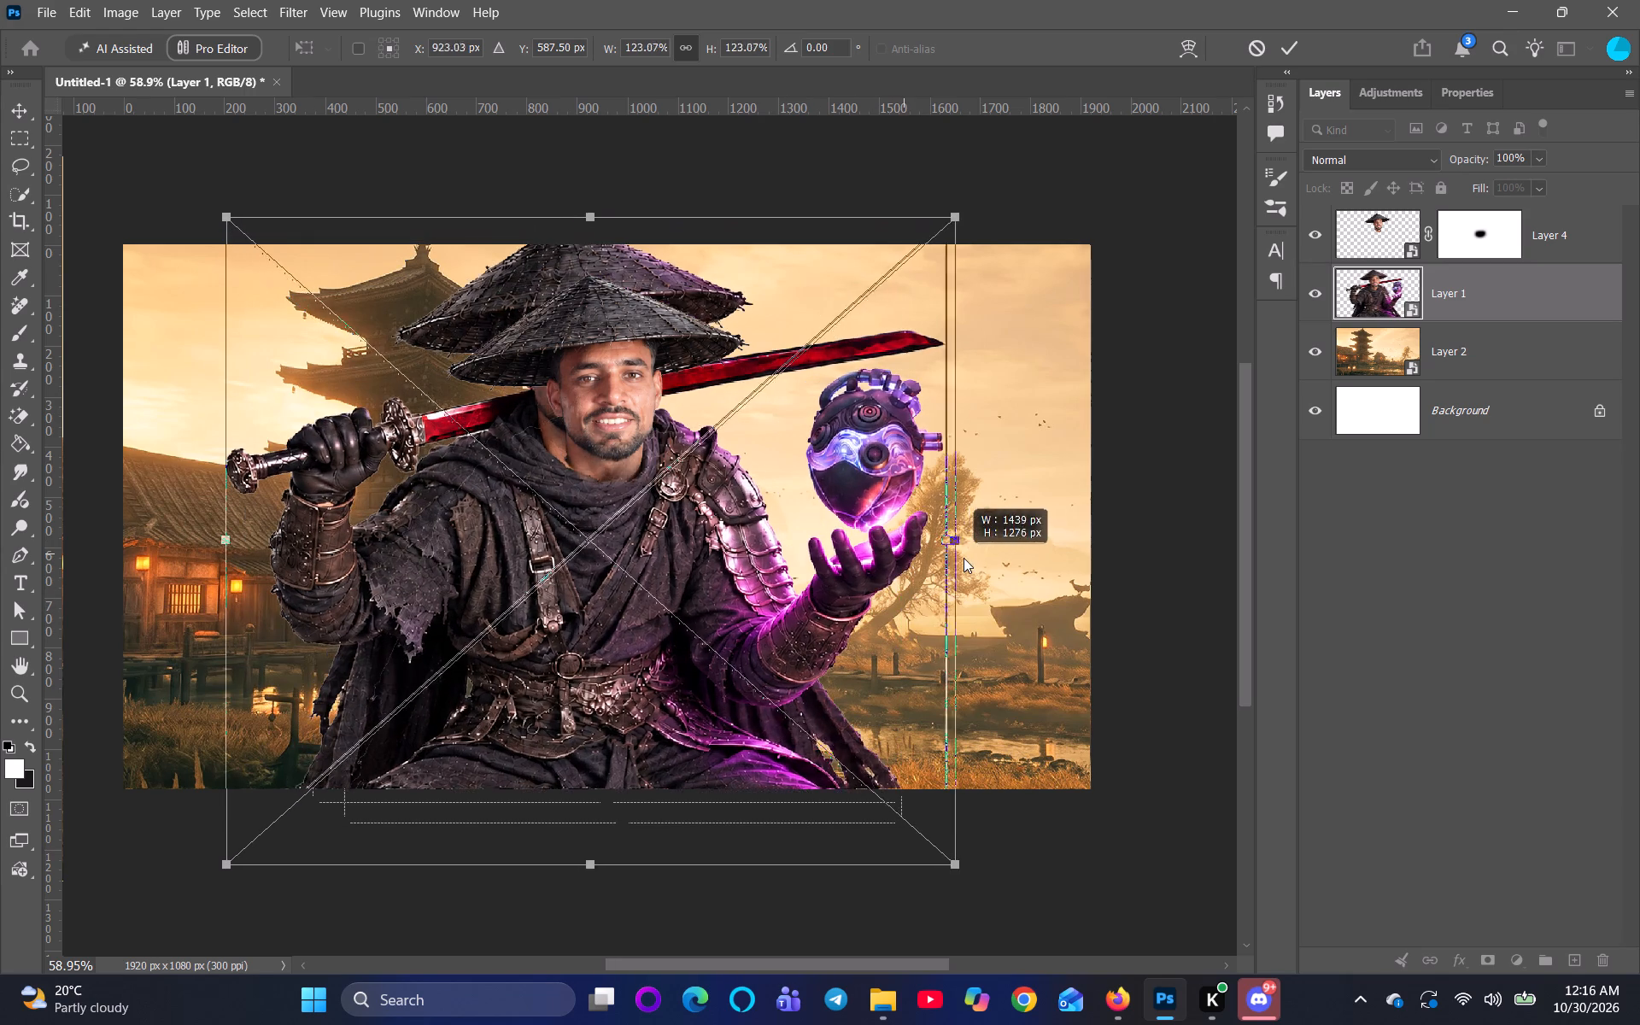
left_click_drag(963, 558, 960, 559)
left_click_drag(881, 565, 885, 589)
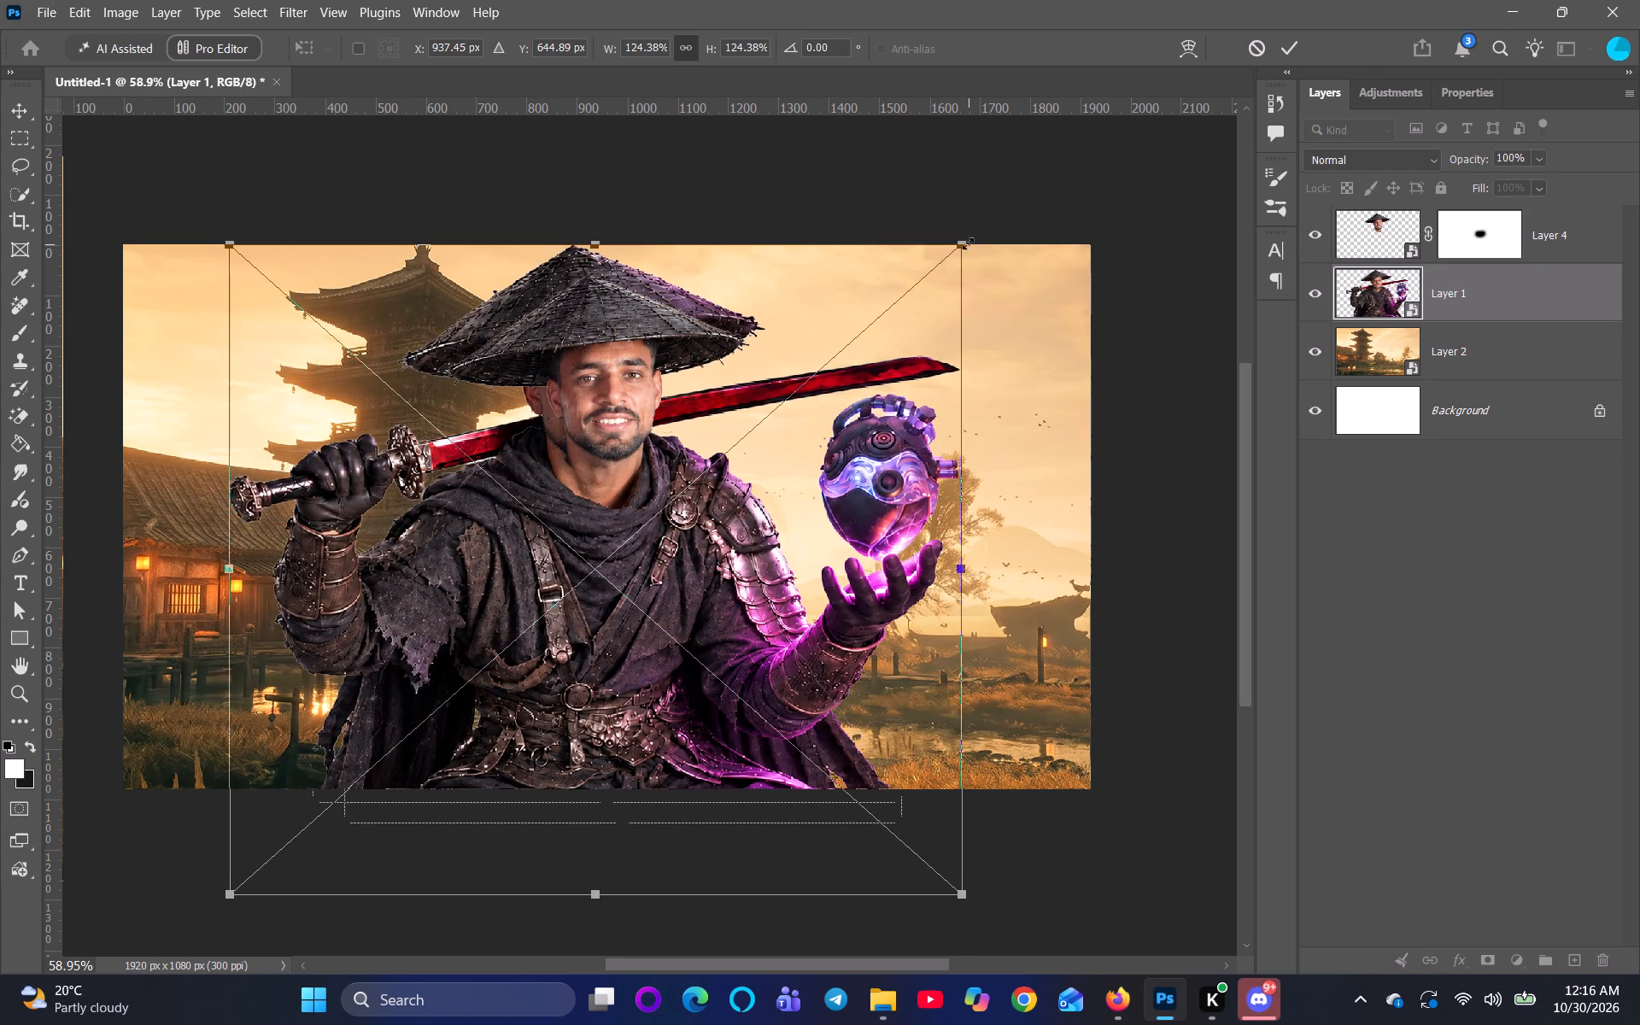
left_click_drag(968, 243, 958, 264)
left_click_drag(859, 397, 867, 395)
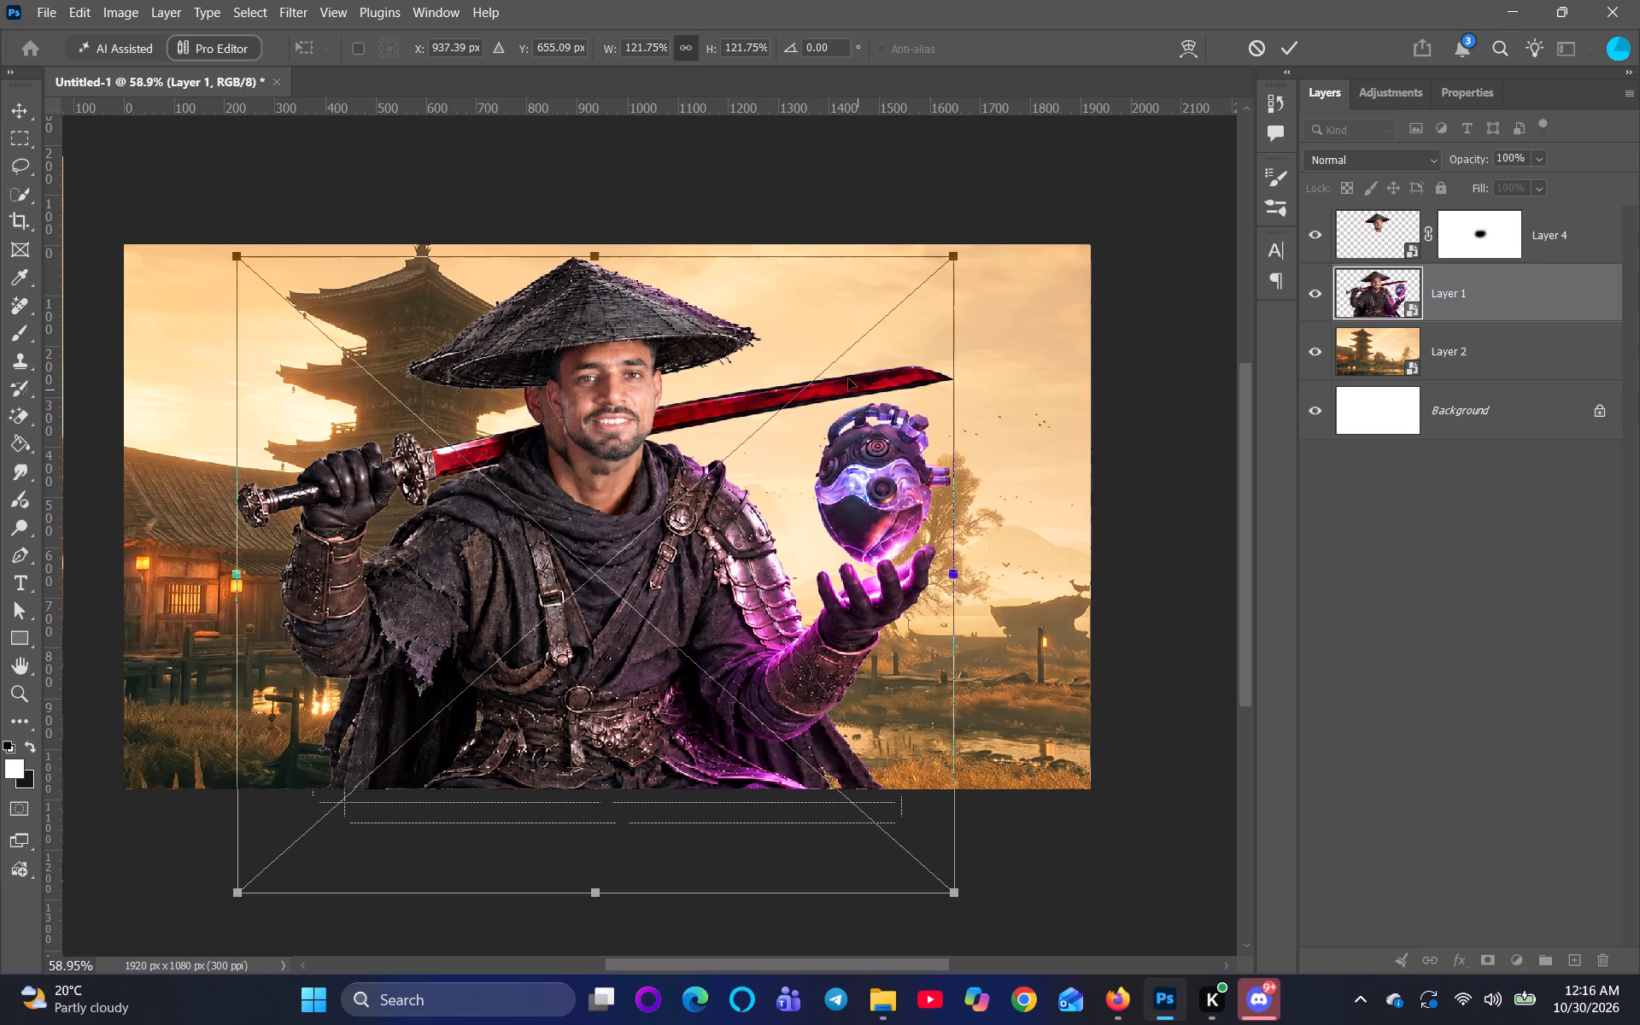
Temporarily hide Layer 4 while resizing Layer 1's warrior to about 114% and placing it at about X 960, Y 624 px.
left_click(1315, 233)
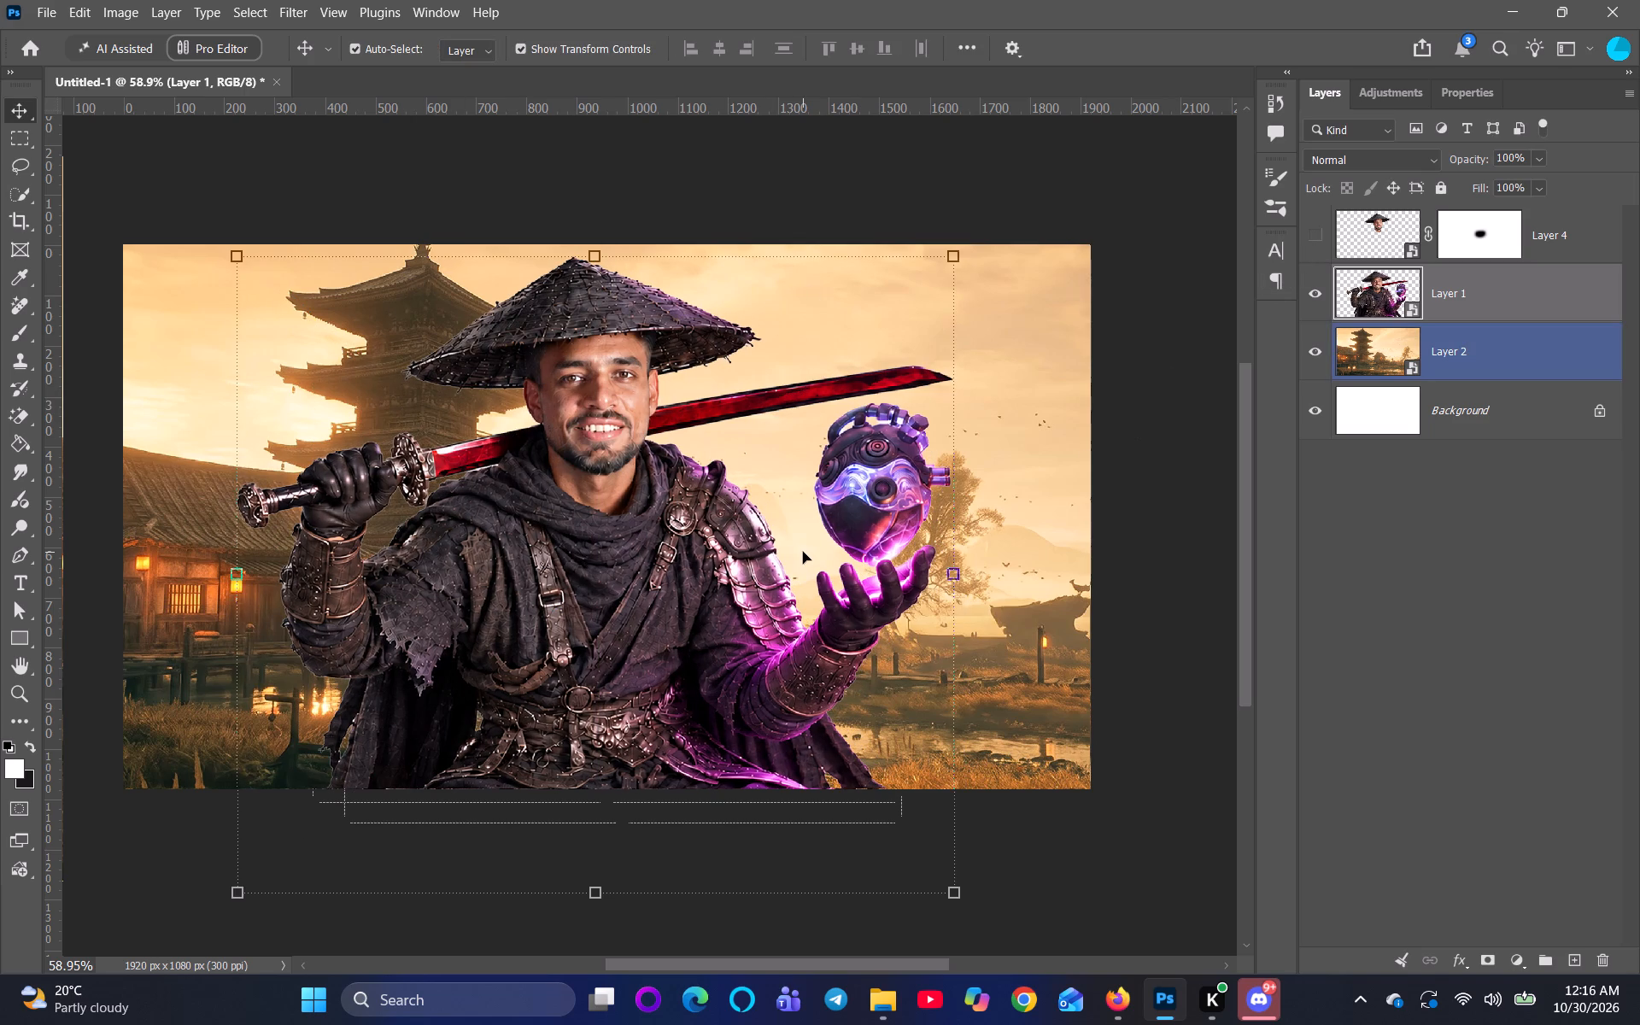
scroll(798, 550, "down", 1)
left_click_drag(616, 866, 622, 820)
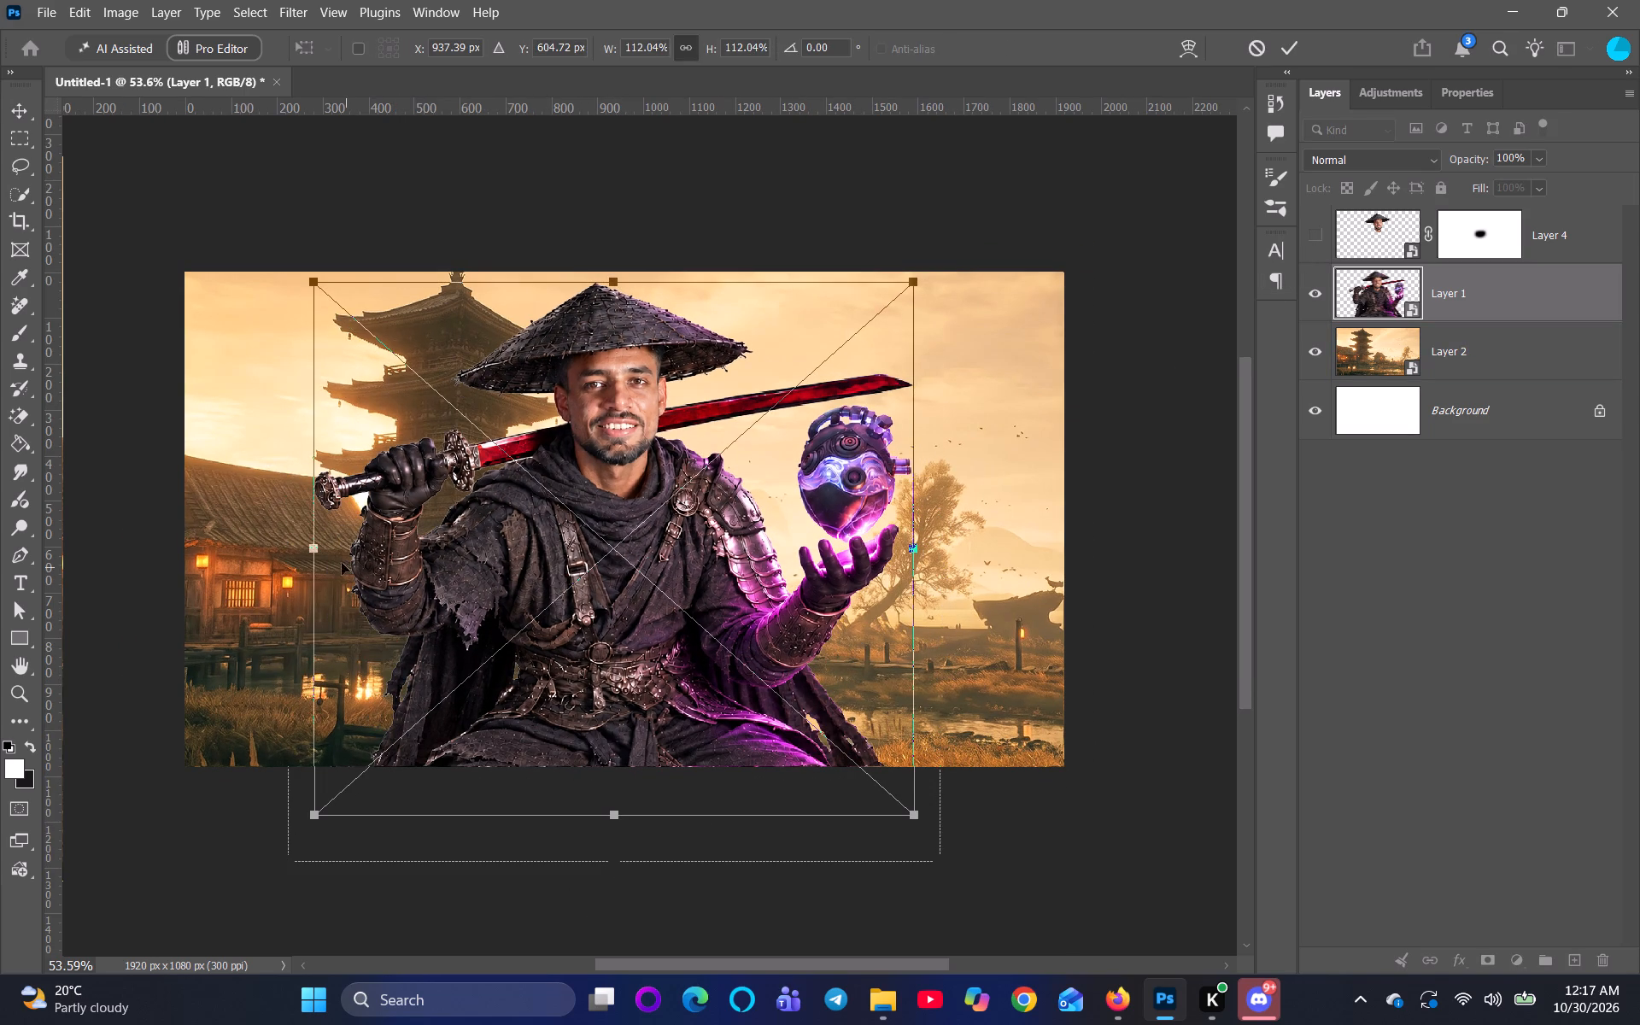
left_click_drag(316, 553, 299, 554)
left_click_drag(566, 526, 563, 541)
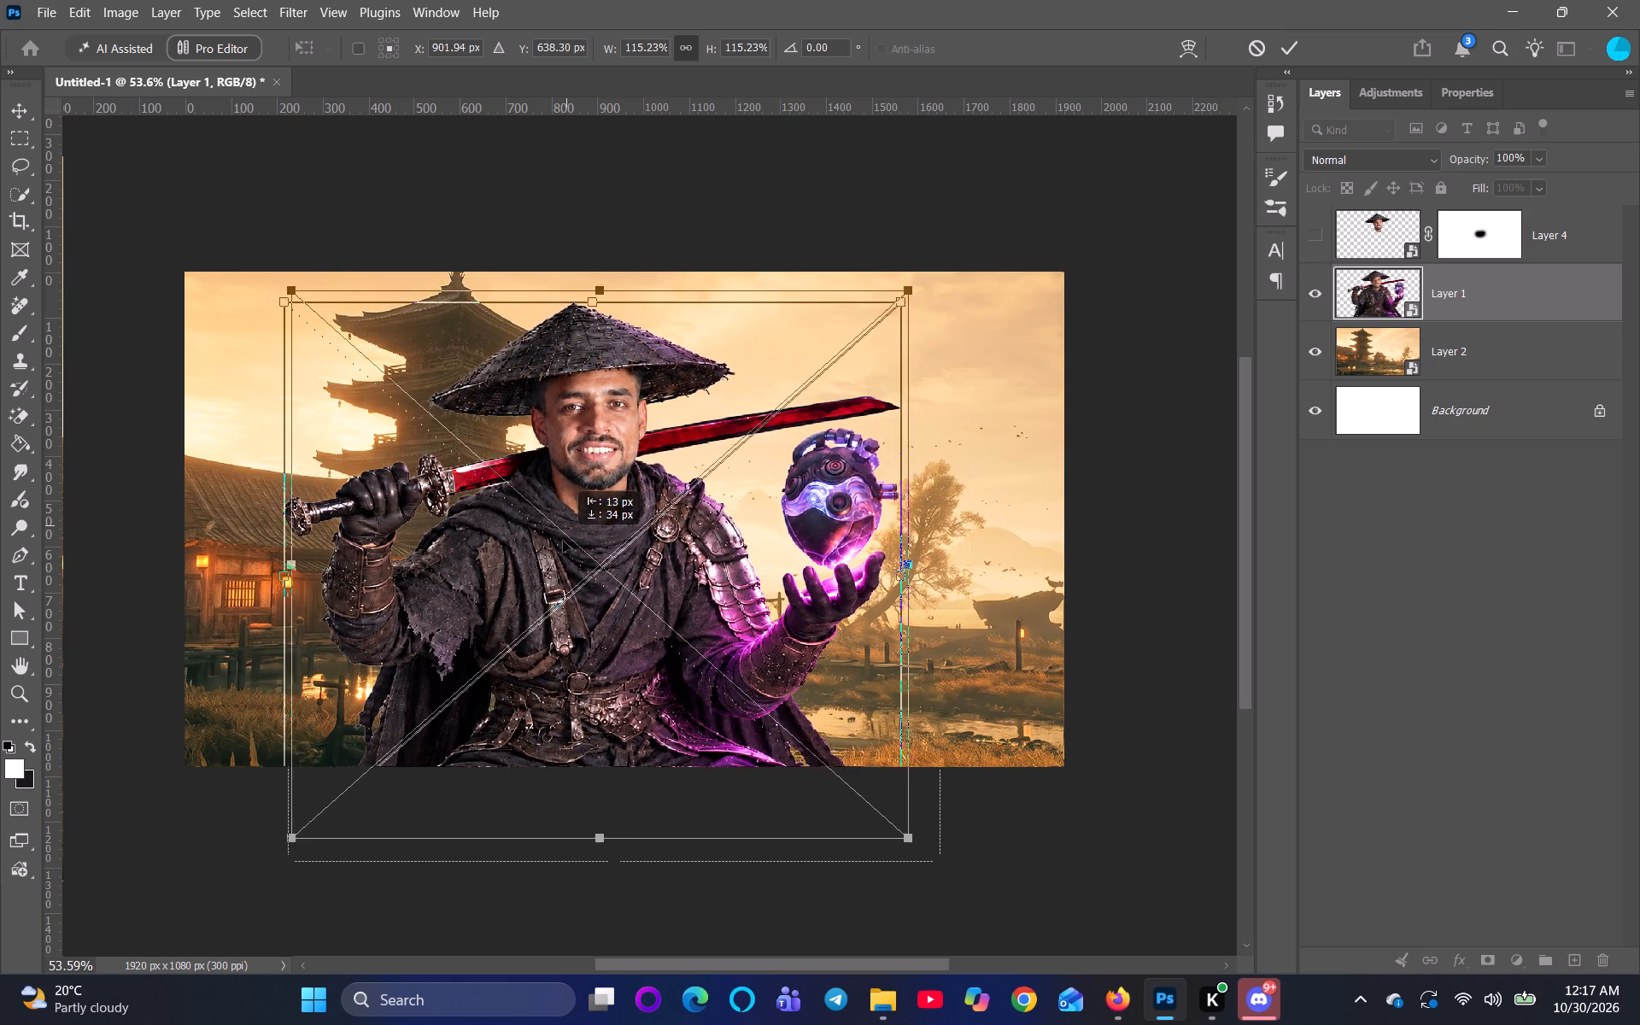
left_click_drag(563, 541, 577, 532)
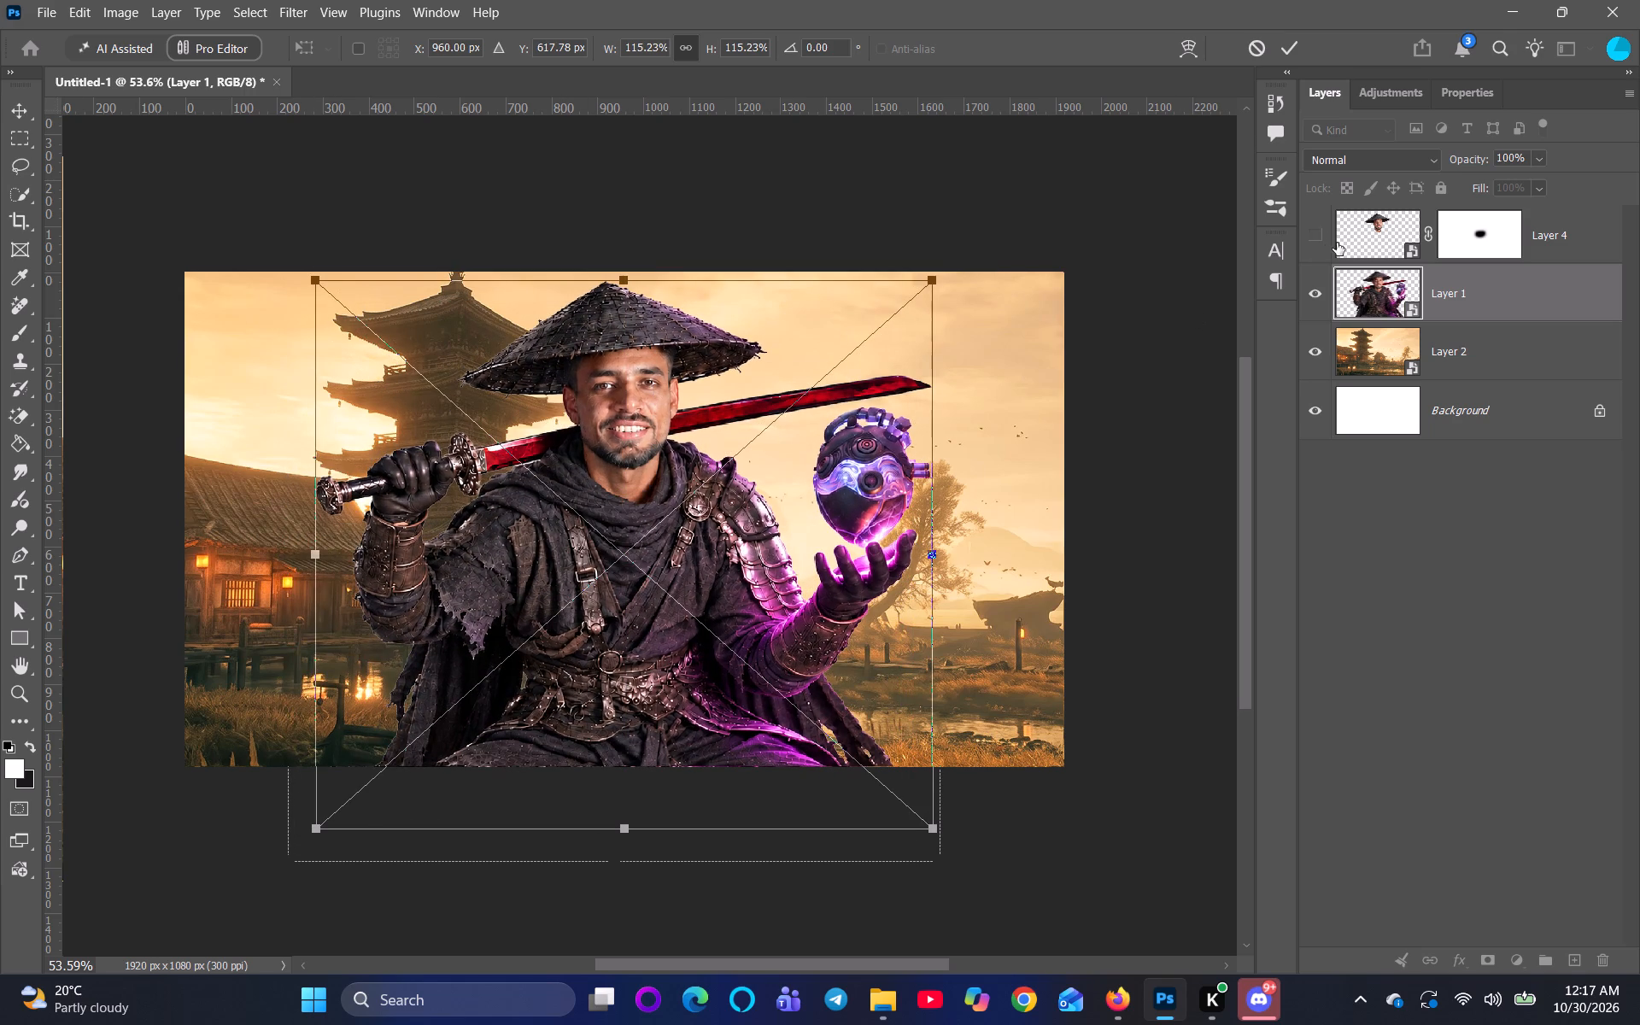
left_click(1309, 238)
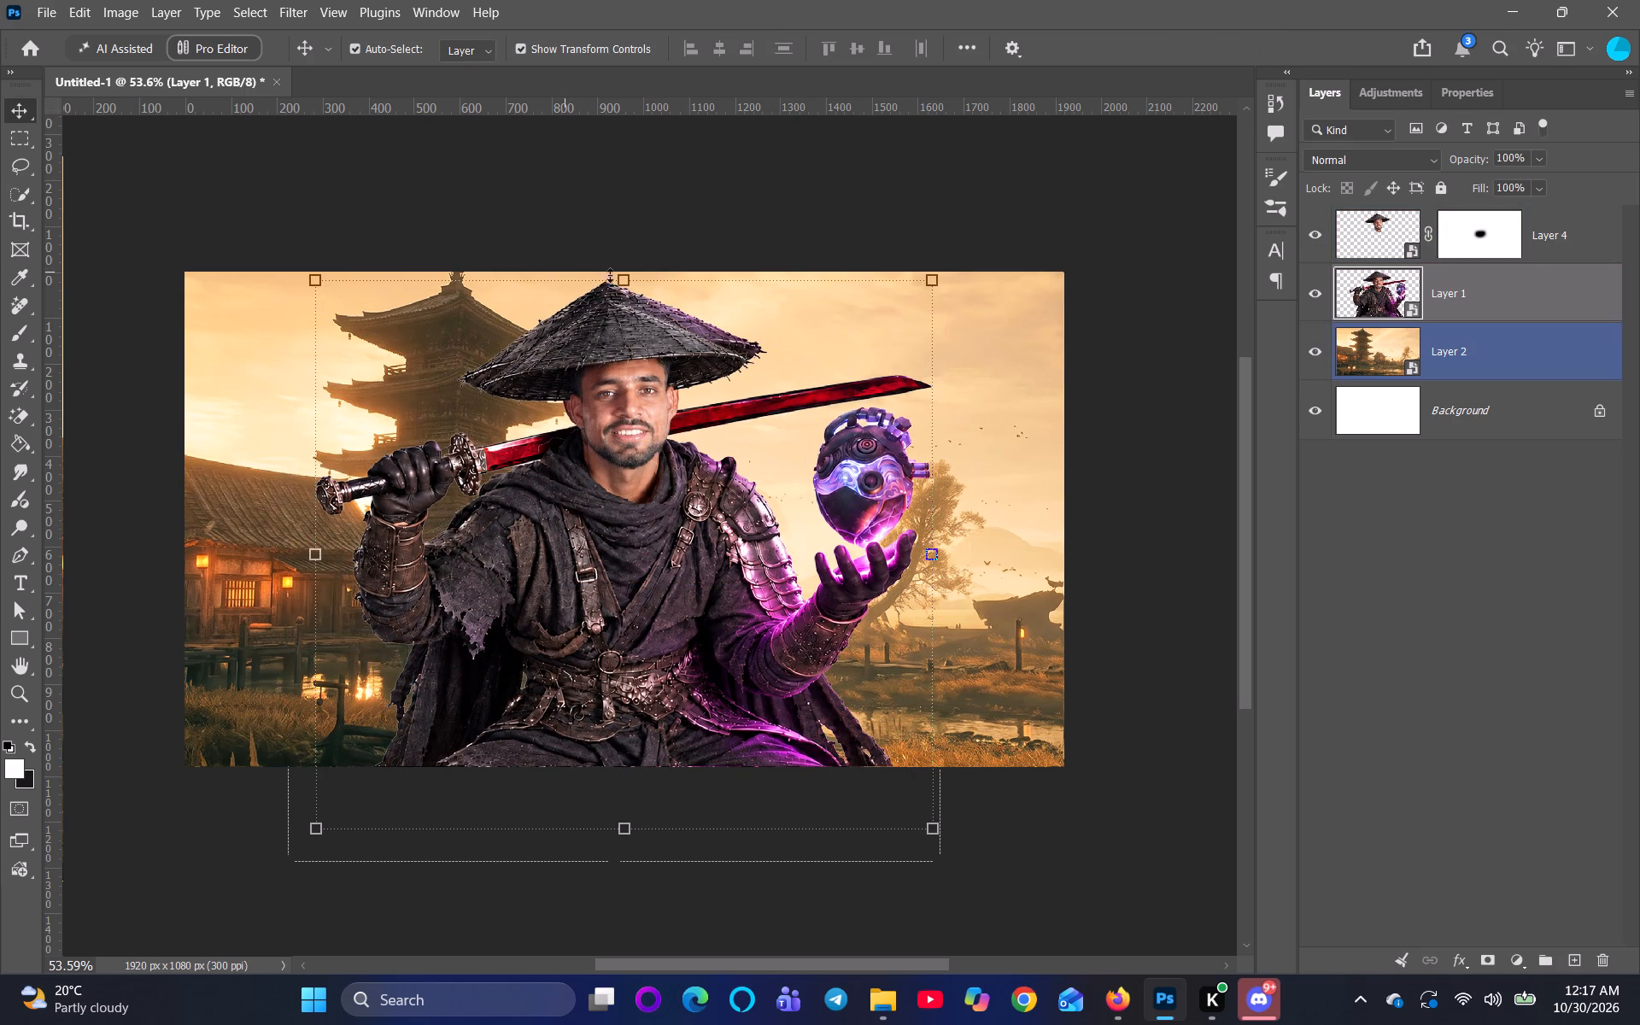
left_click(624, 278)
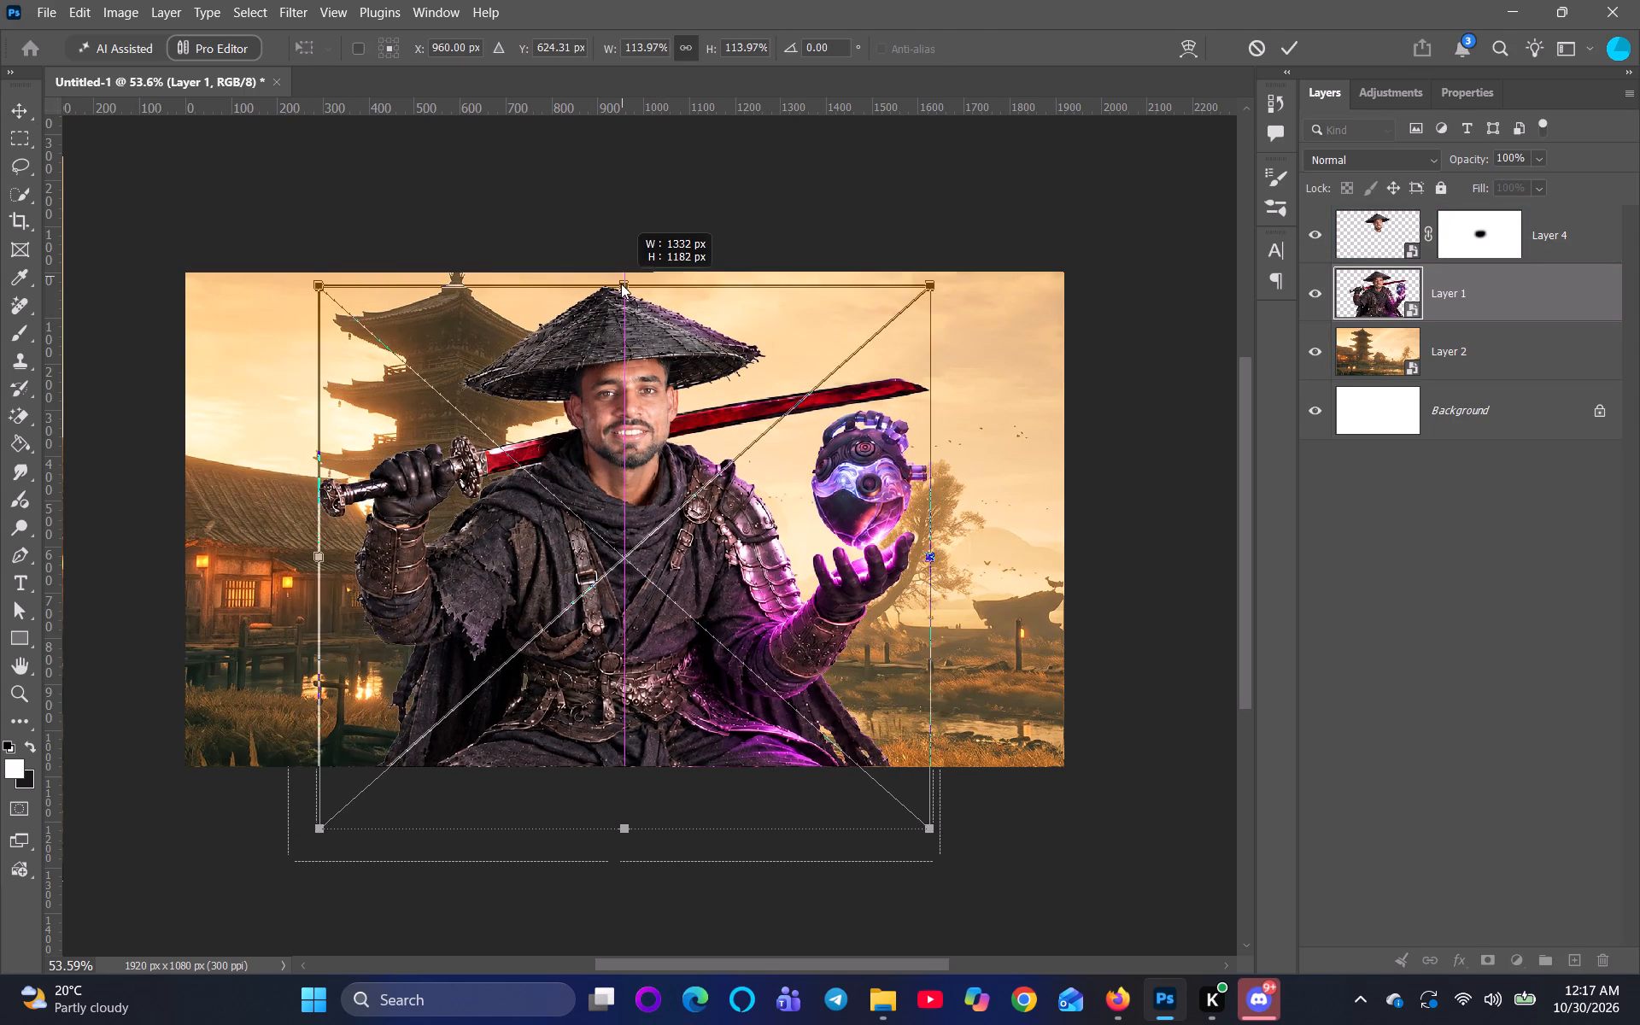
Scale Layer 4's head to about 109.1% and align it over the warrior's face at about X 990, Y 621 px.
left_click(1399, 243)
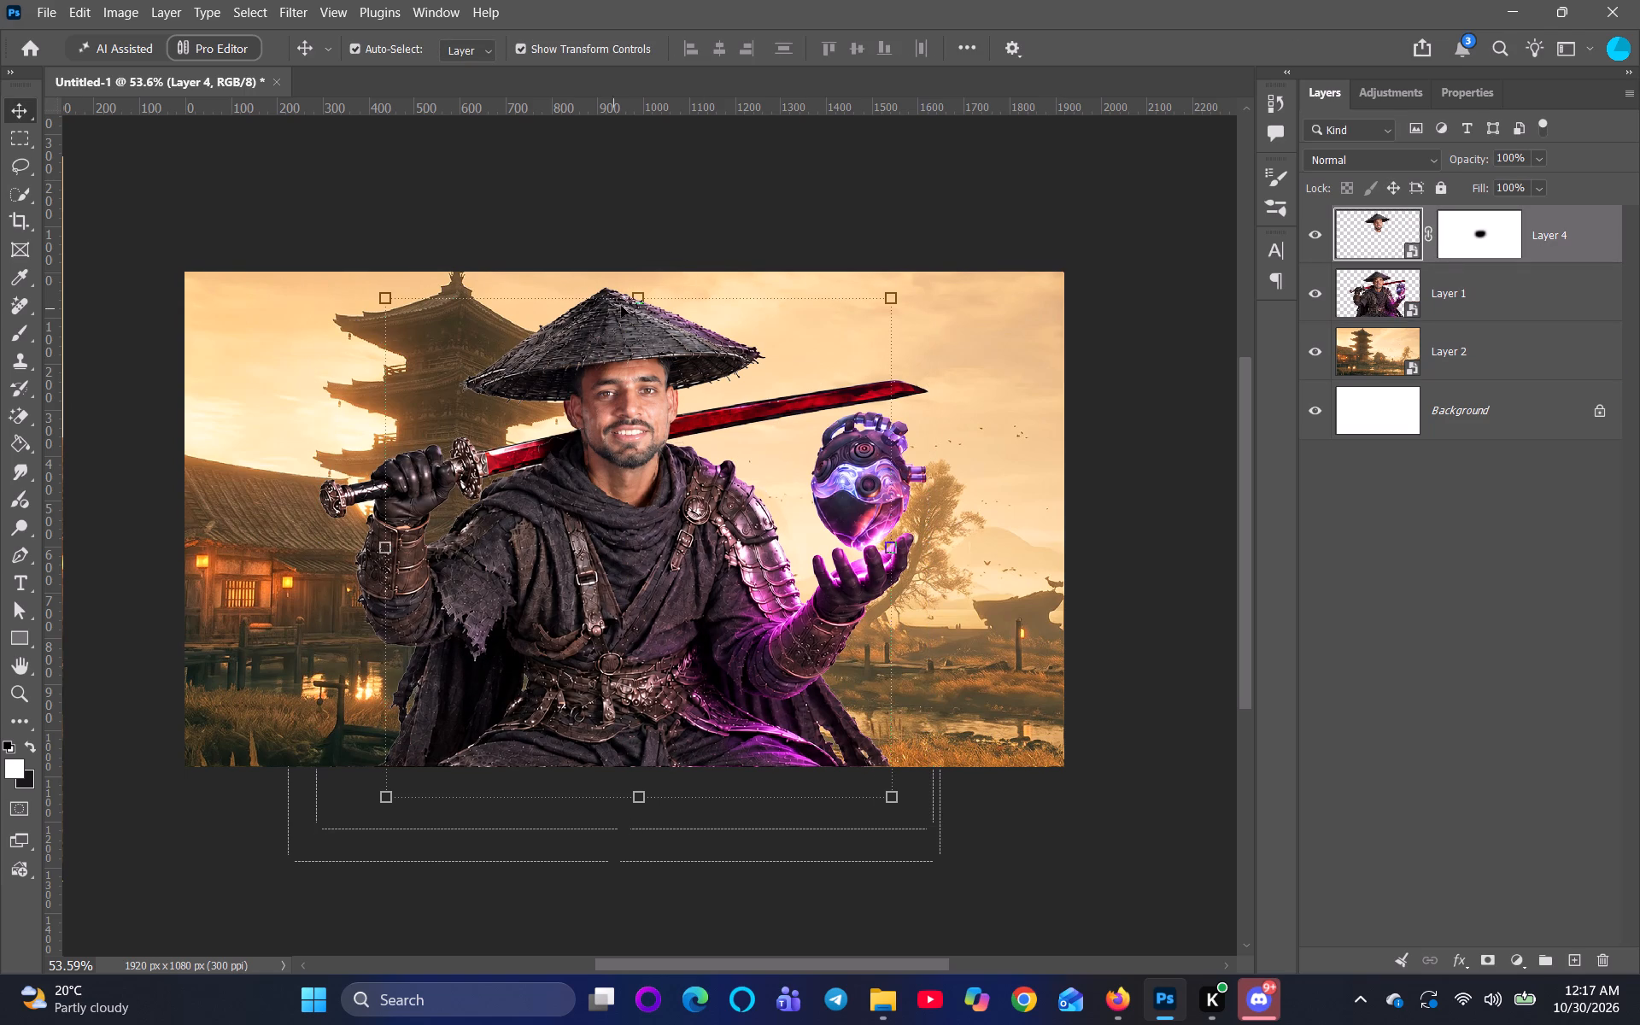
left_click_drag(639, 290, 647, 297)
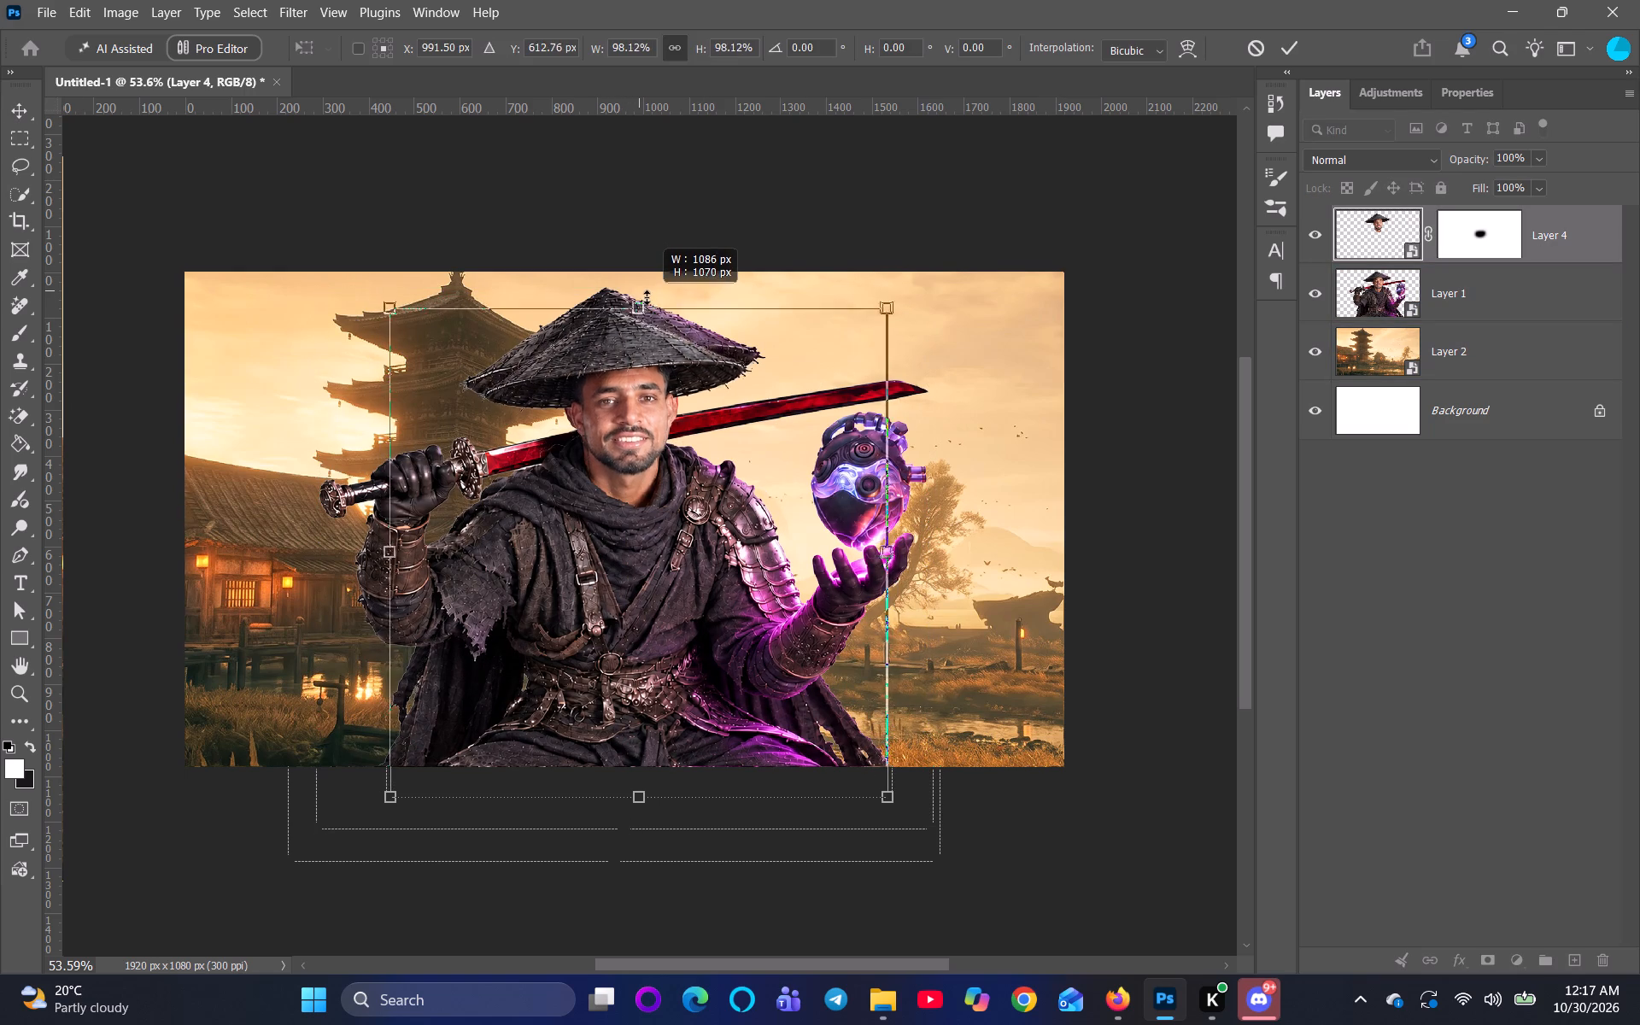
left_click_drag(647, 297, 651, 284)
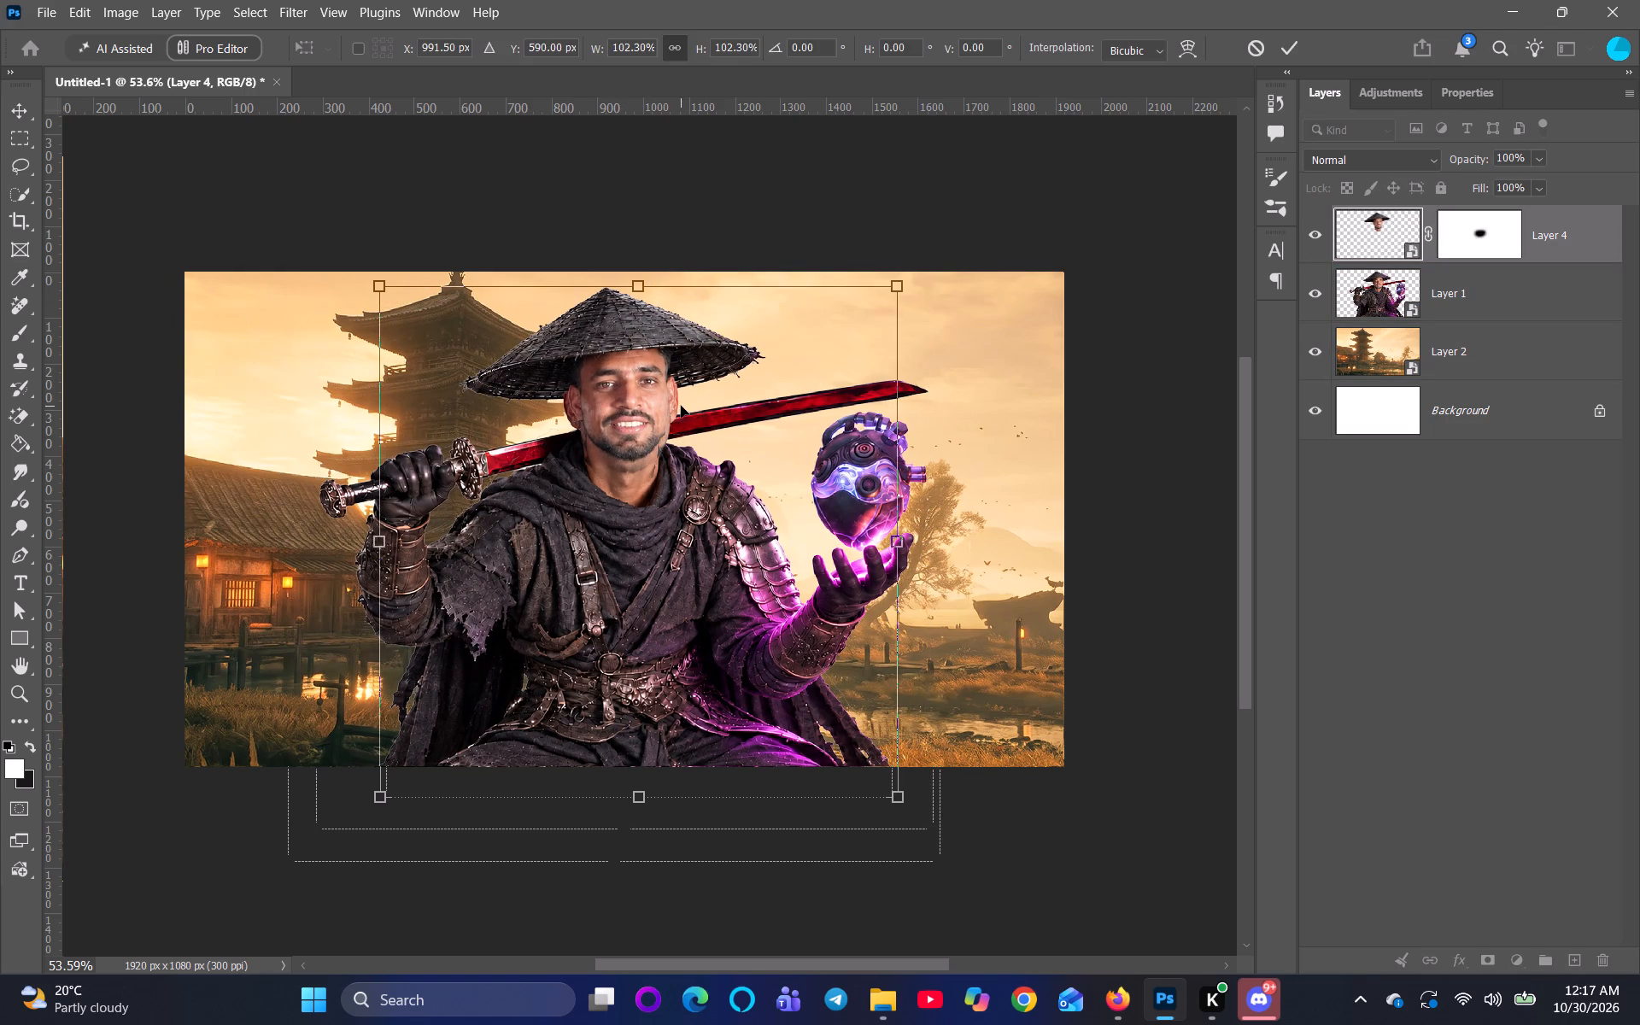
left_click(378, 550)
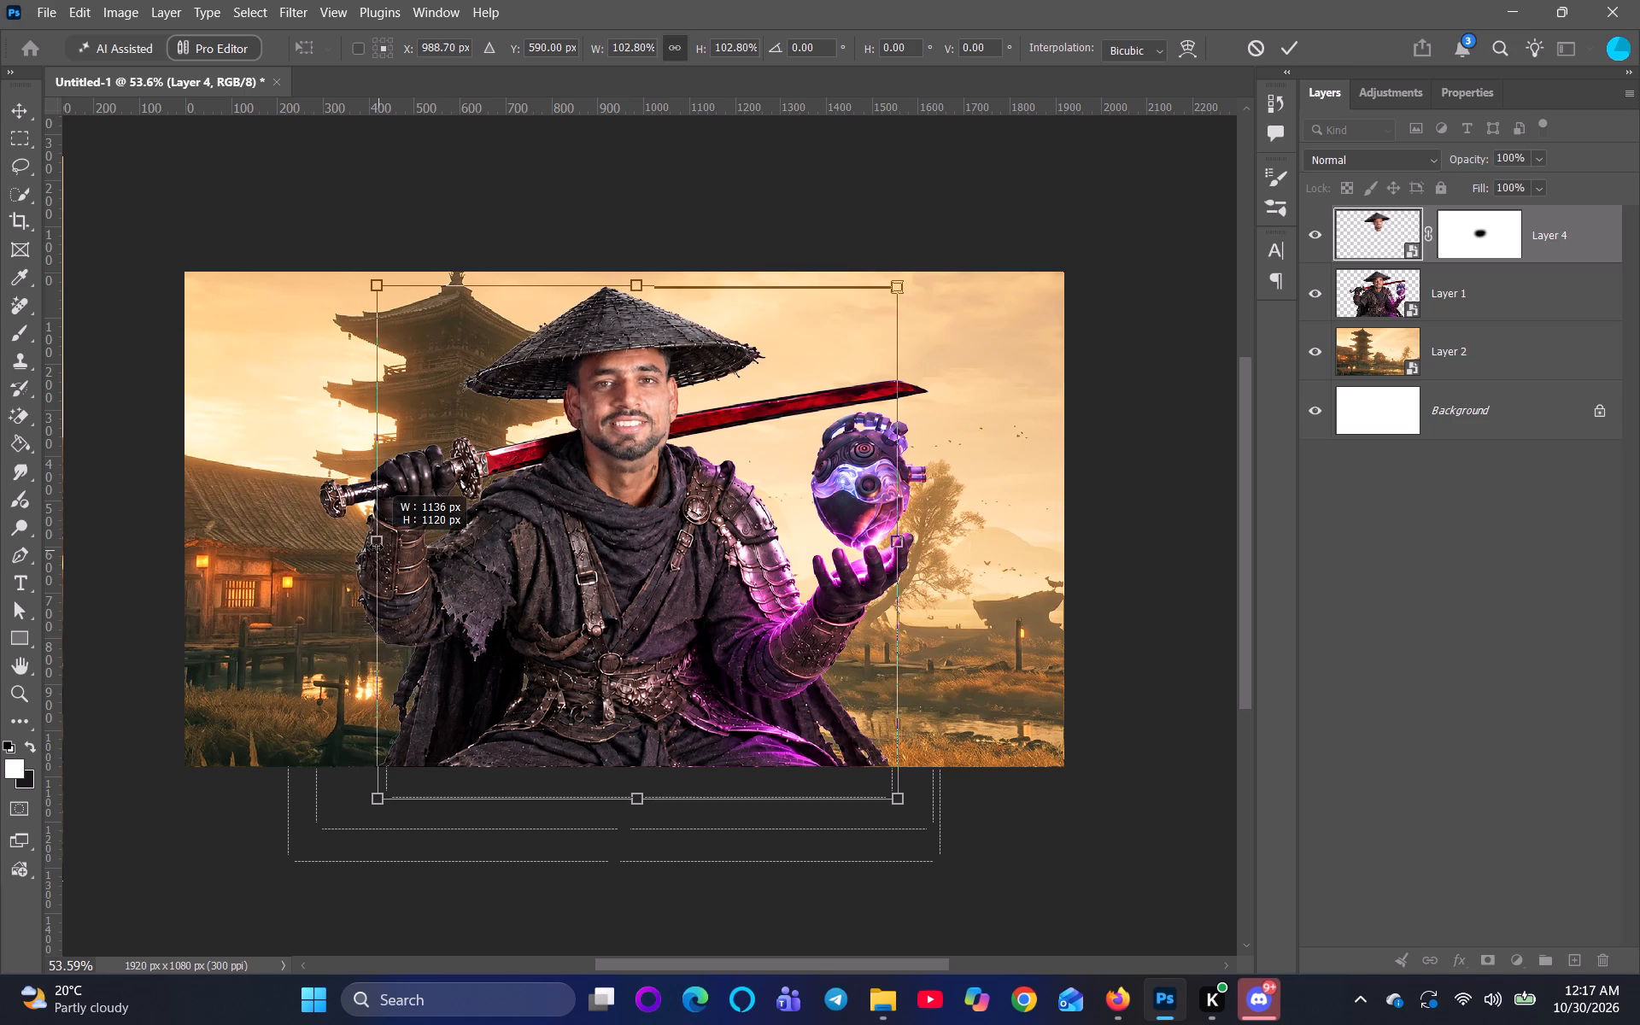
left_click_drag(892, 536, 922, 513)
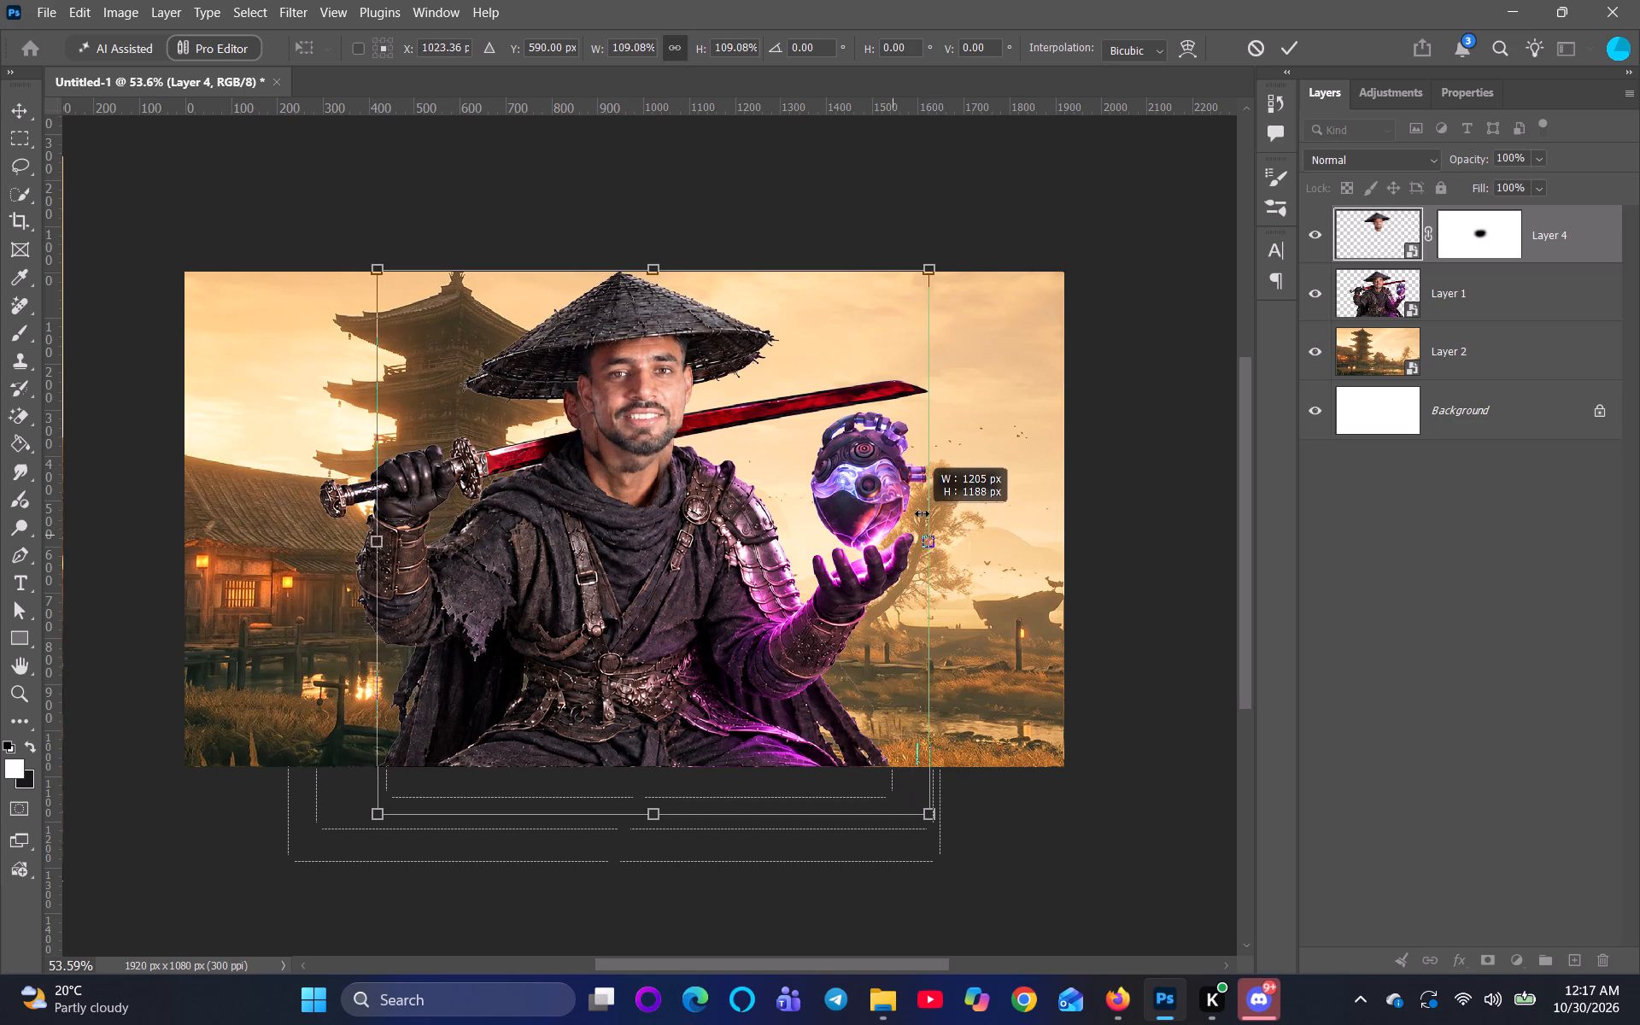
left_click_drag(922, 513, 917, 514)
left_click_drag(781, 465, 770, 472)
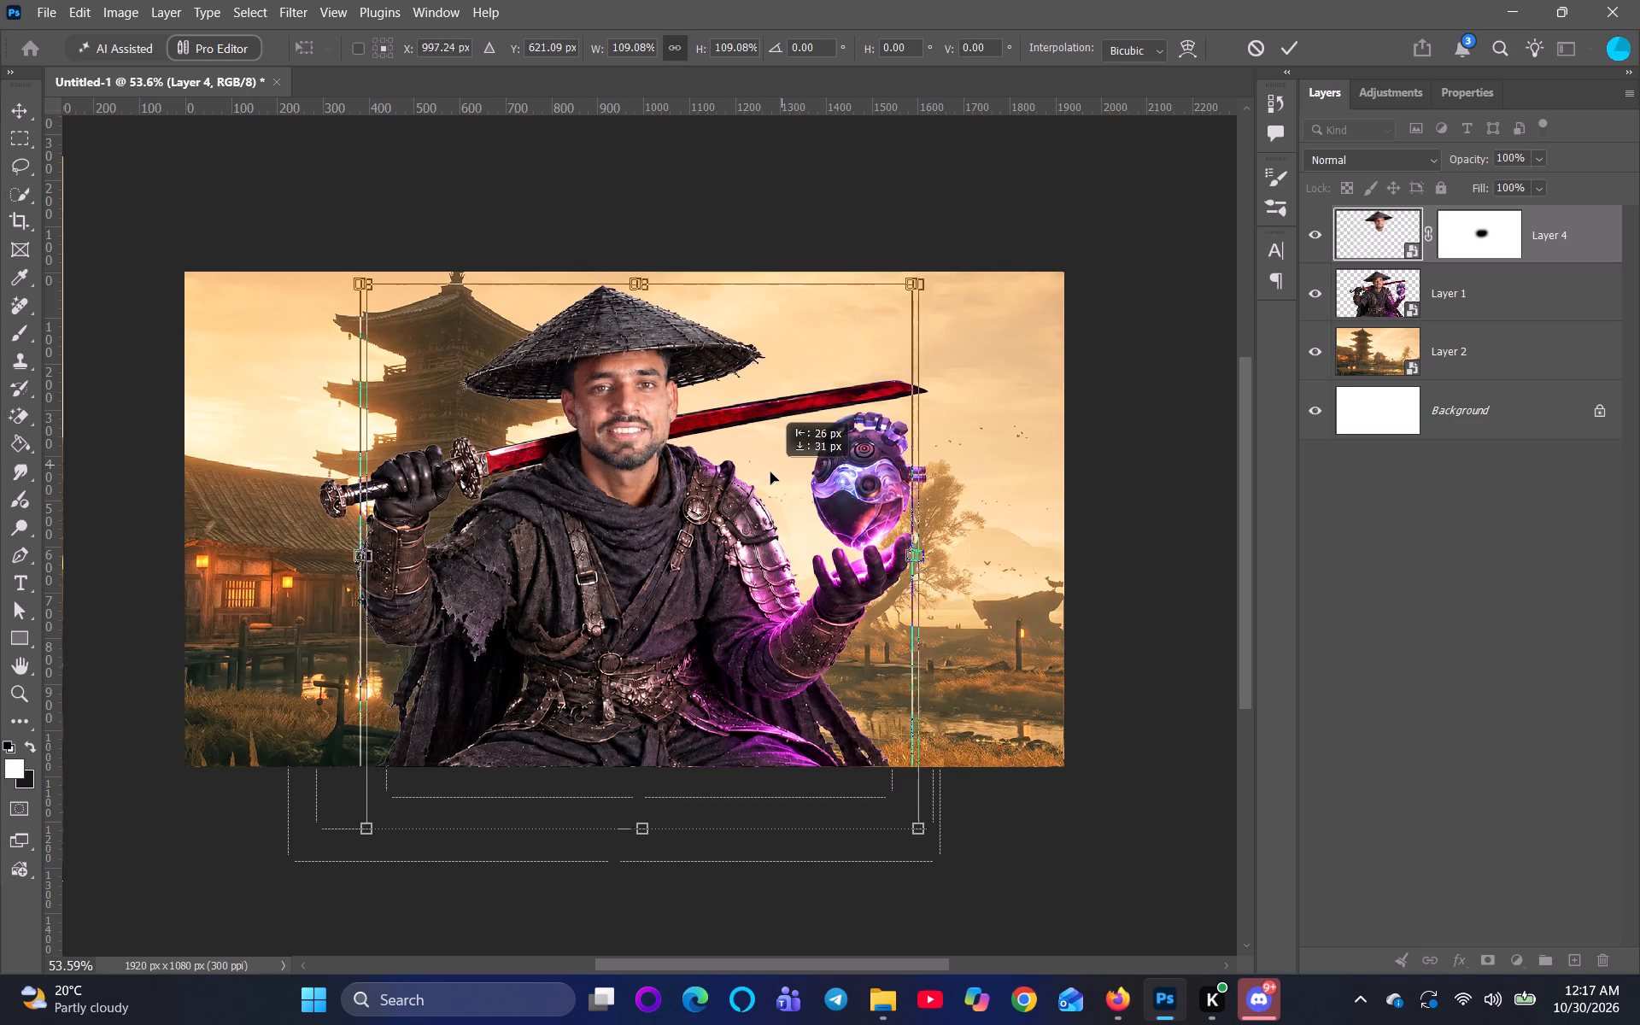
left_click_drag(770, 472, 771, 472)
left_click(771, 472)
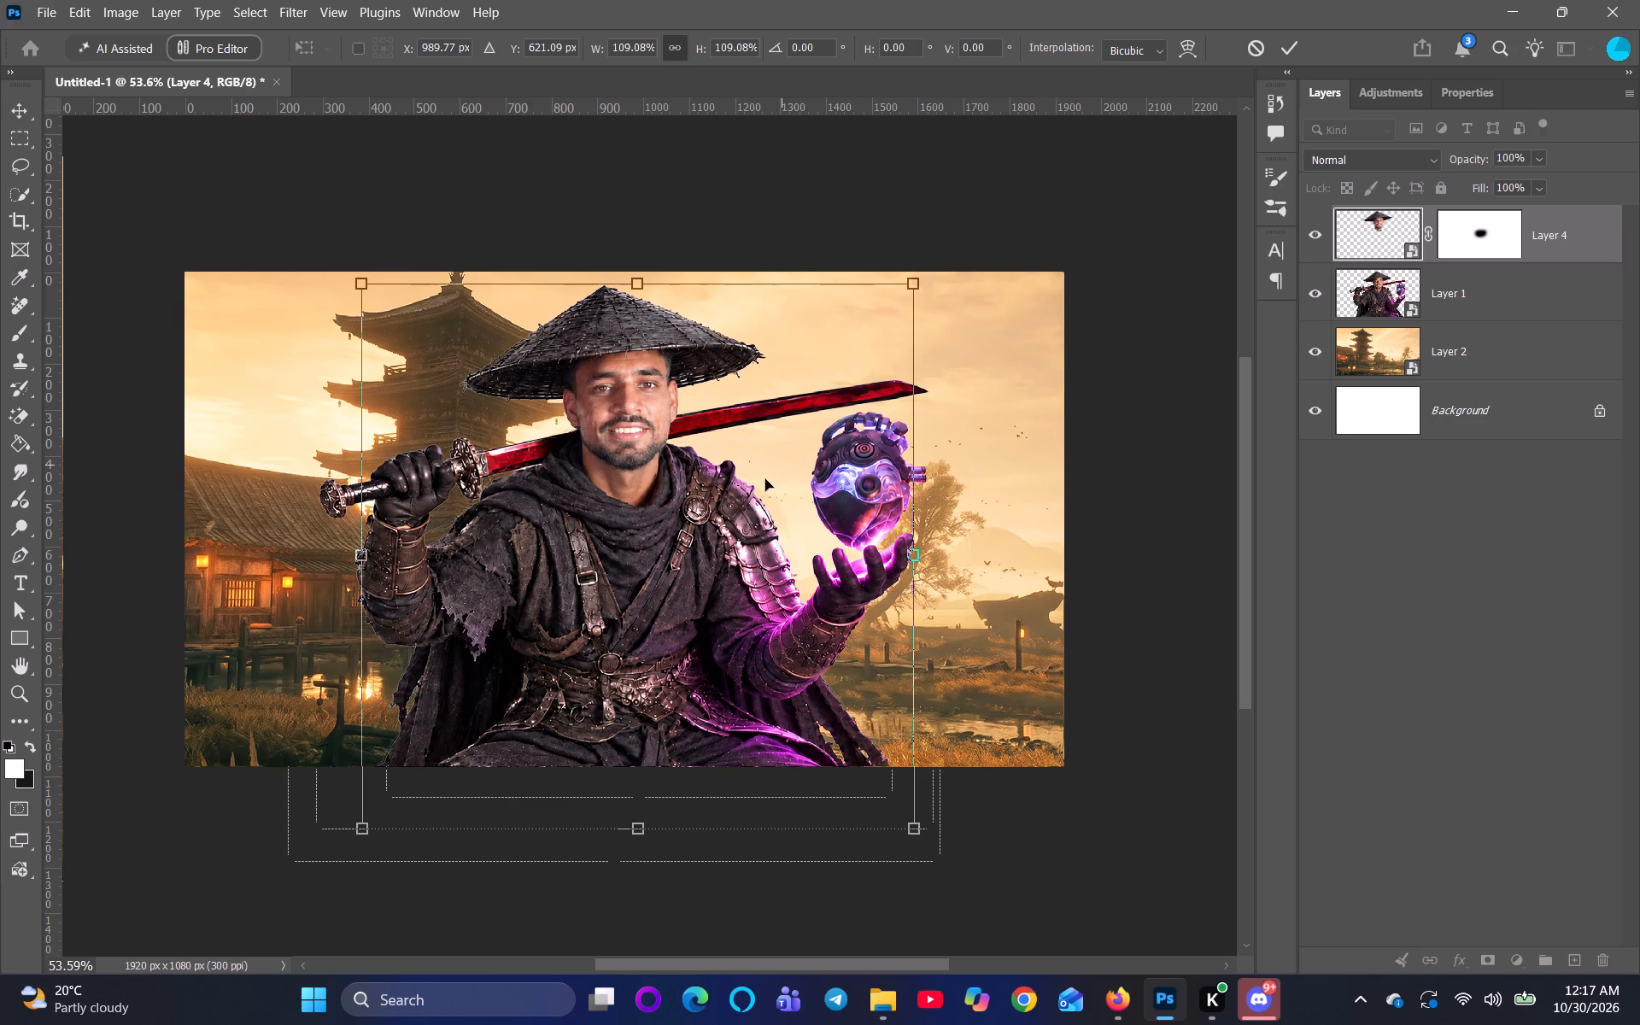
scroll(765, 479, "down", 1)
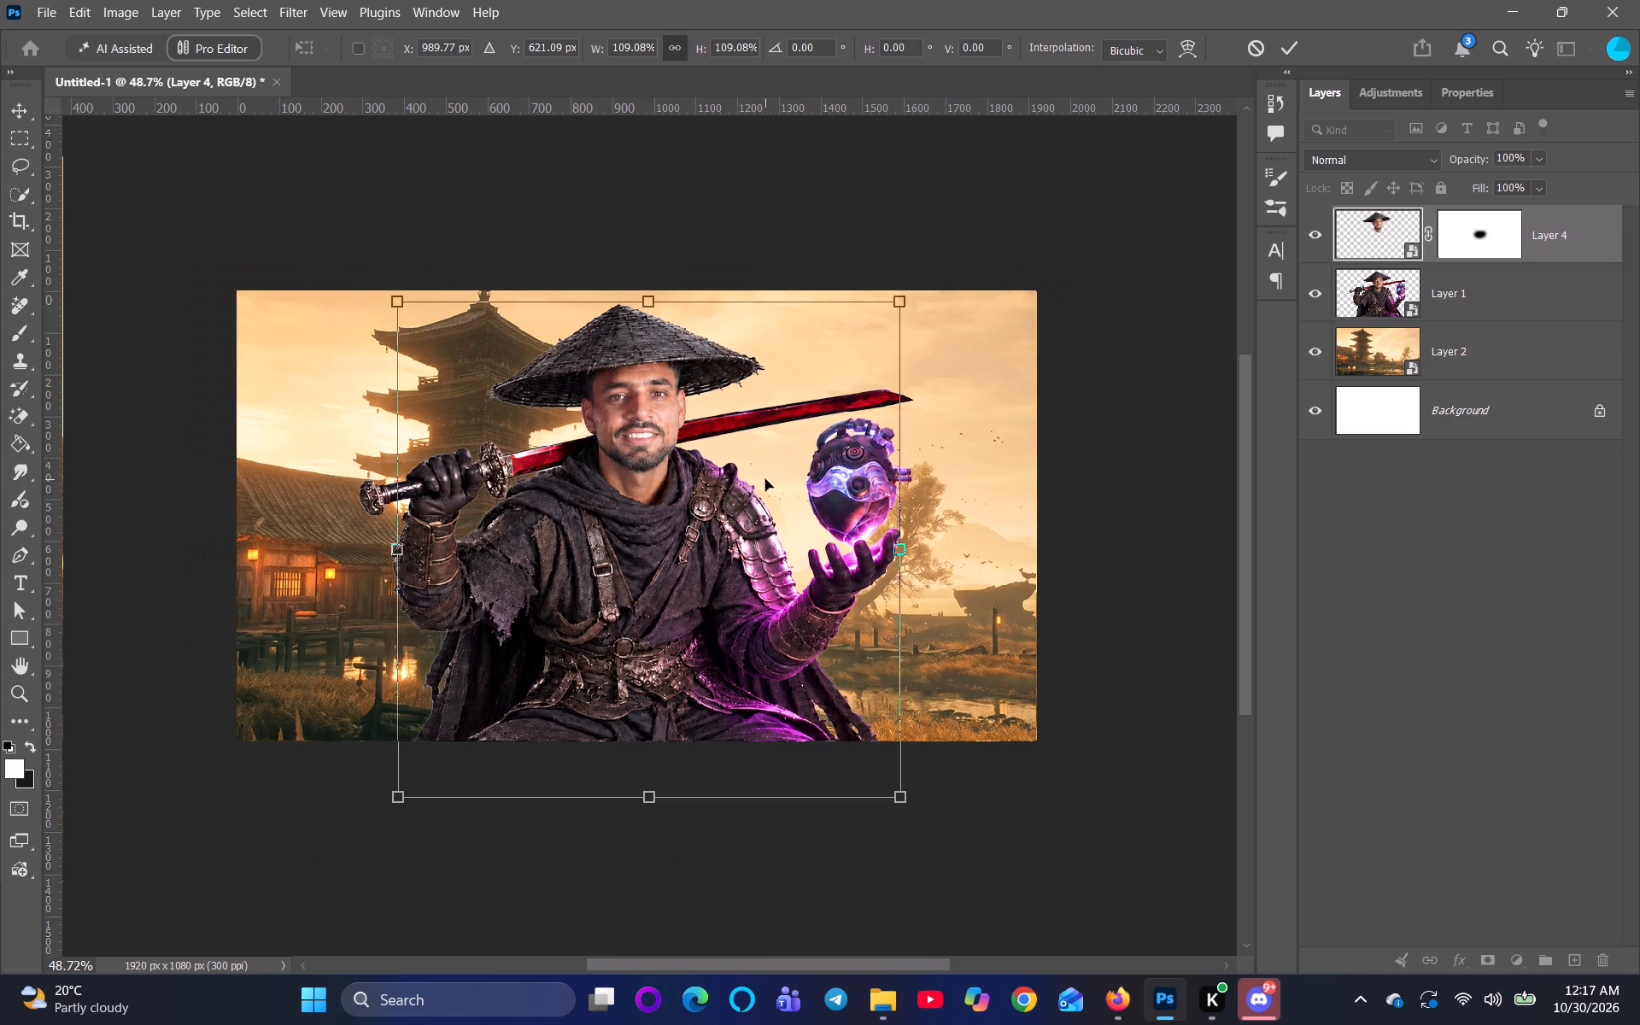
left_click(1473, 292)
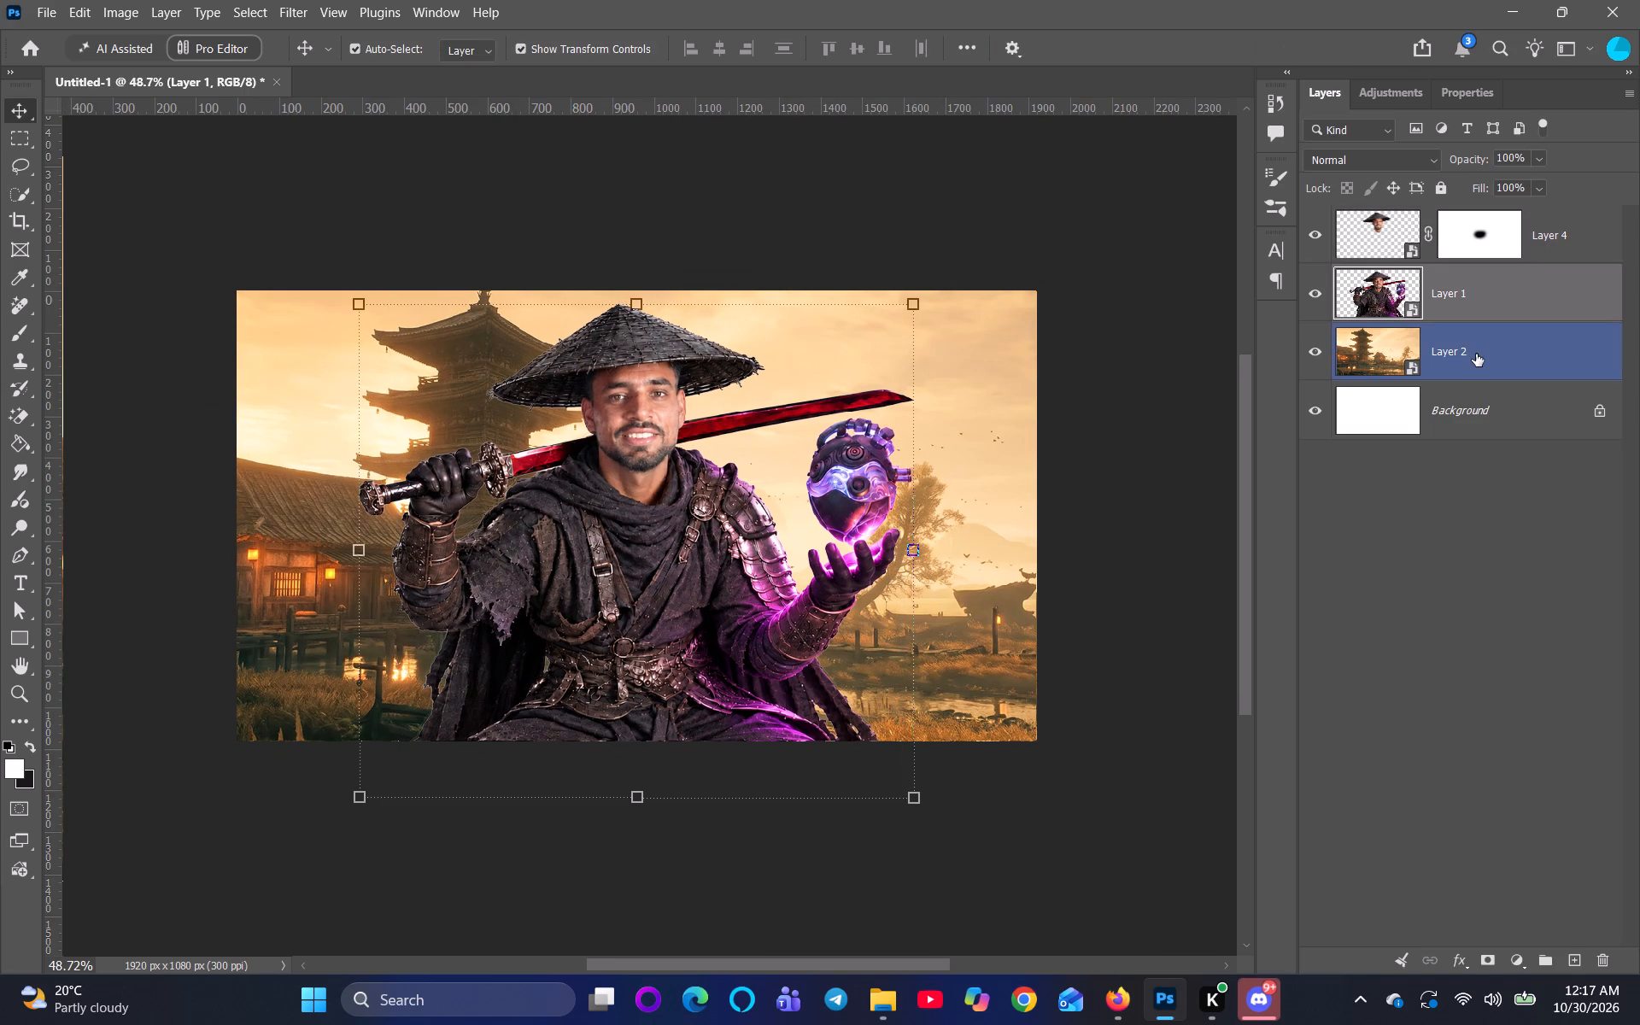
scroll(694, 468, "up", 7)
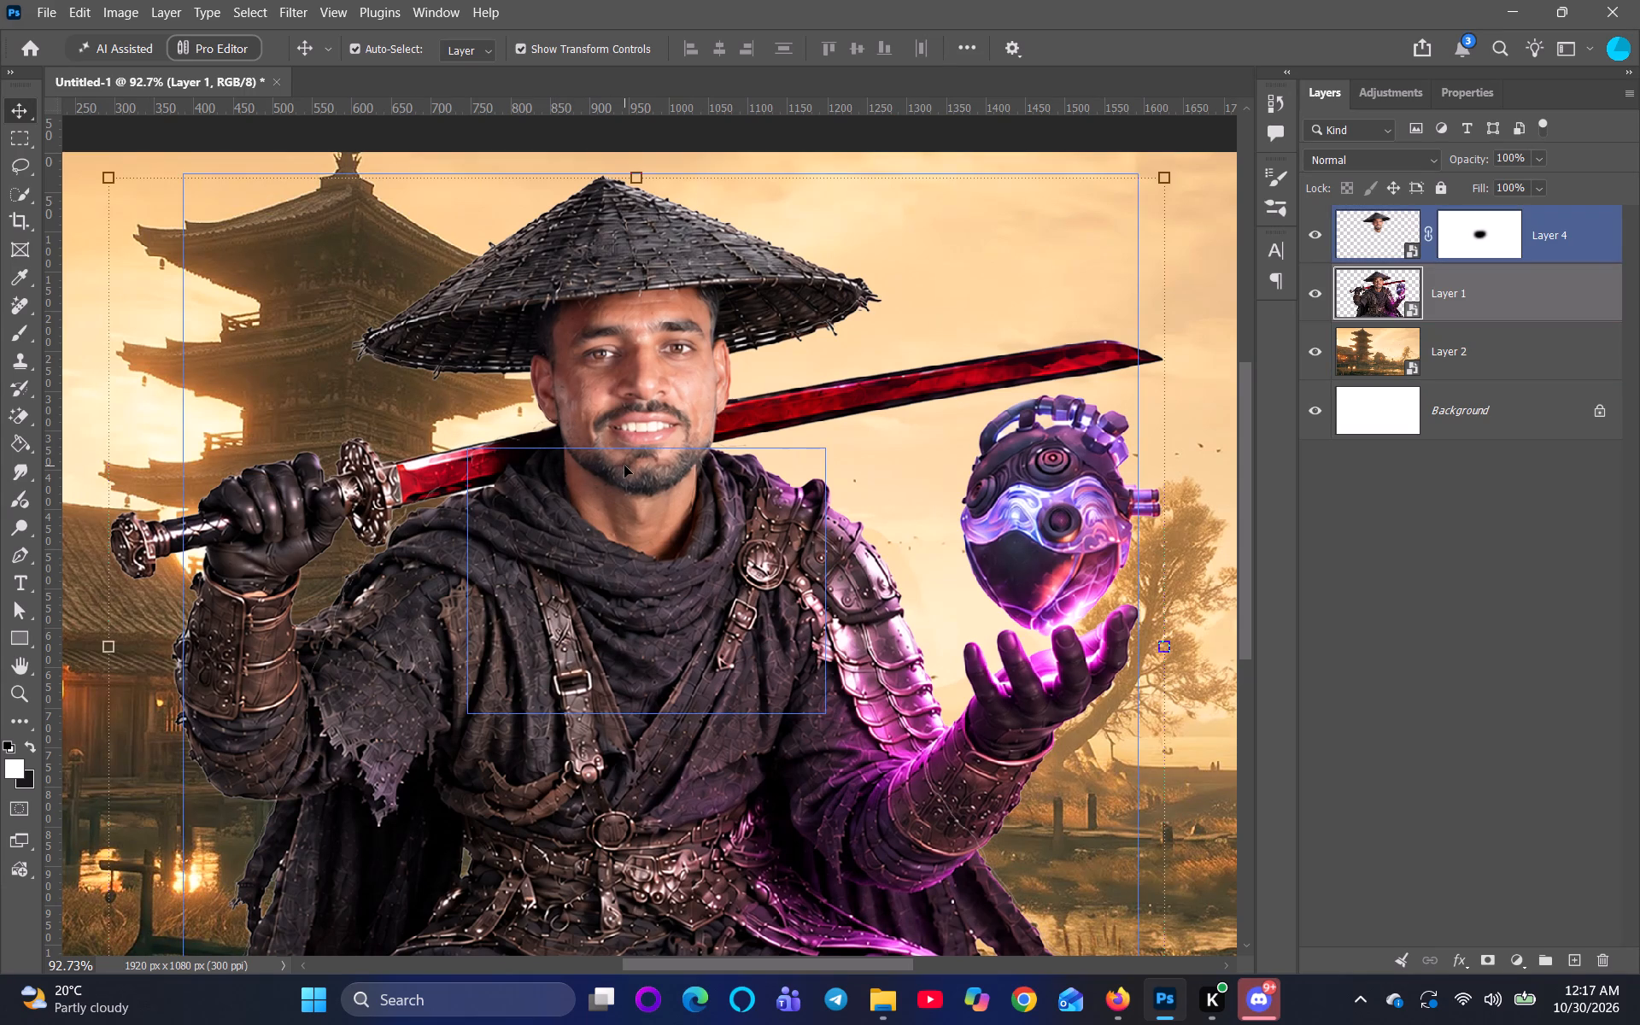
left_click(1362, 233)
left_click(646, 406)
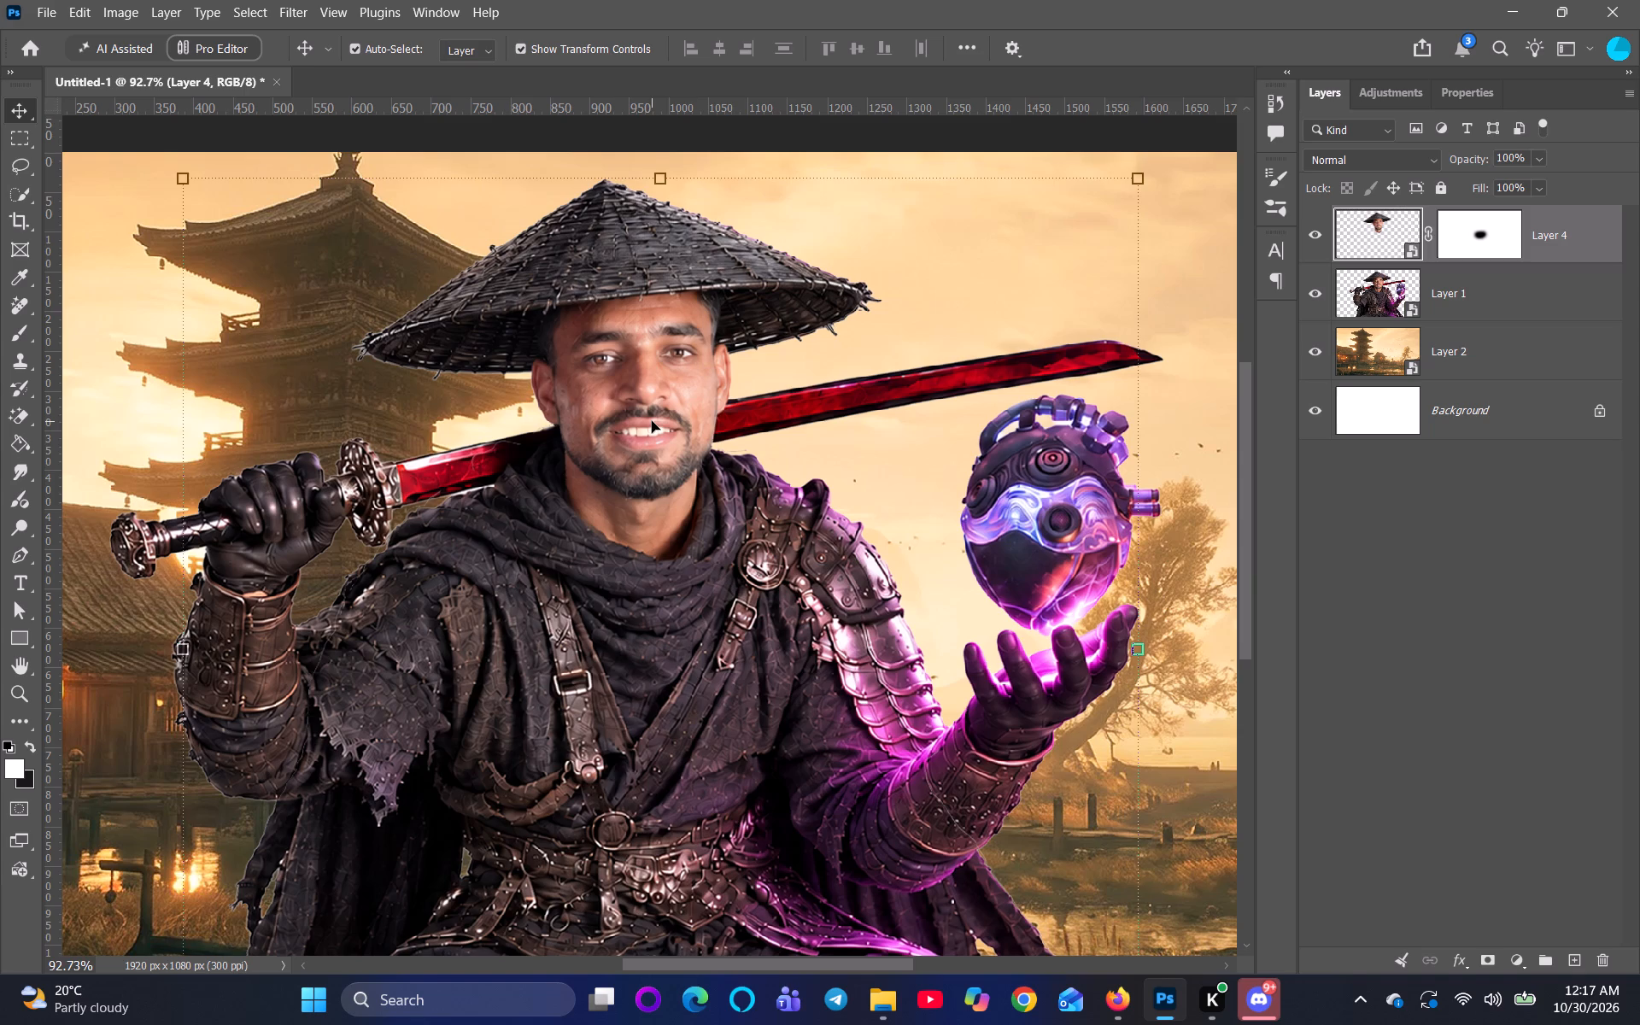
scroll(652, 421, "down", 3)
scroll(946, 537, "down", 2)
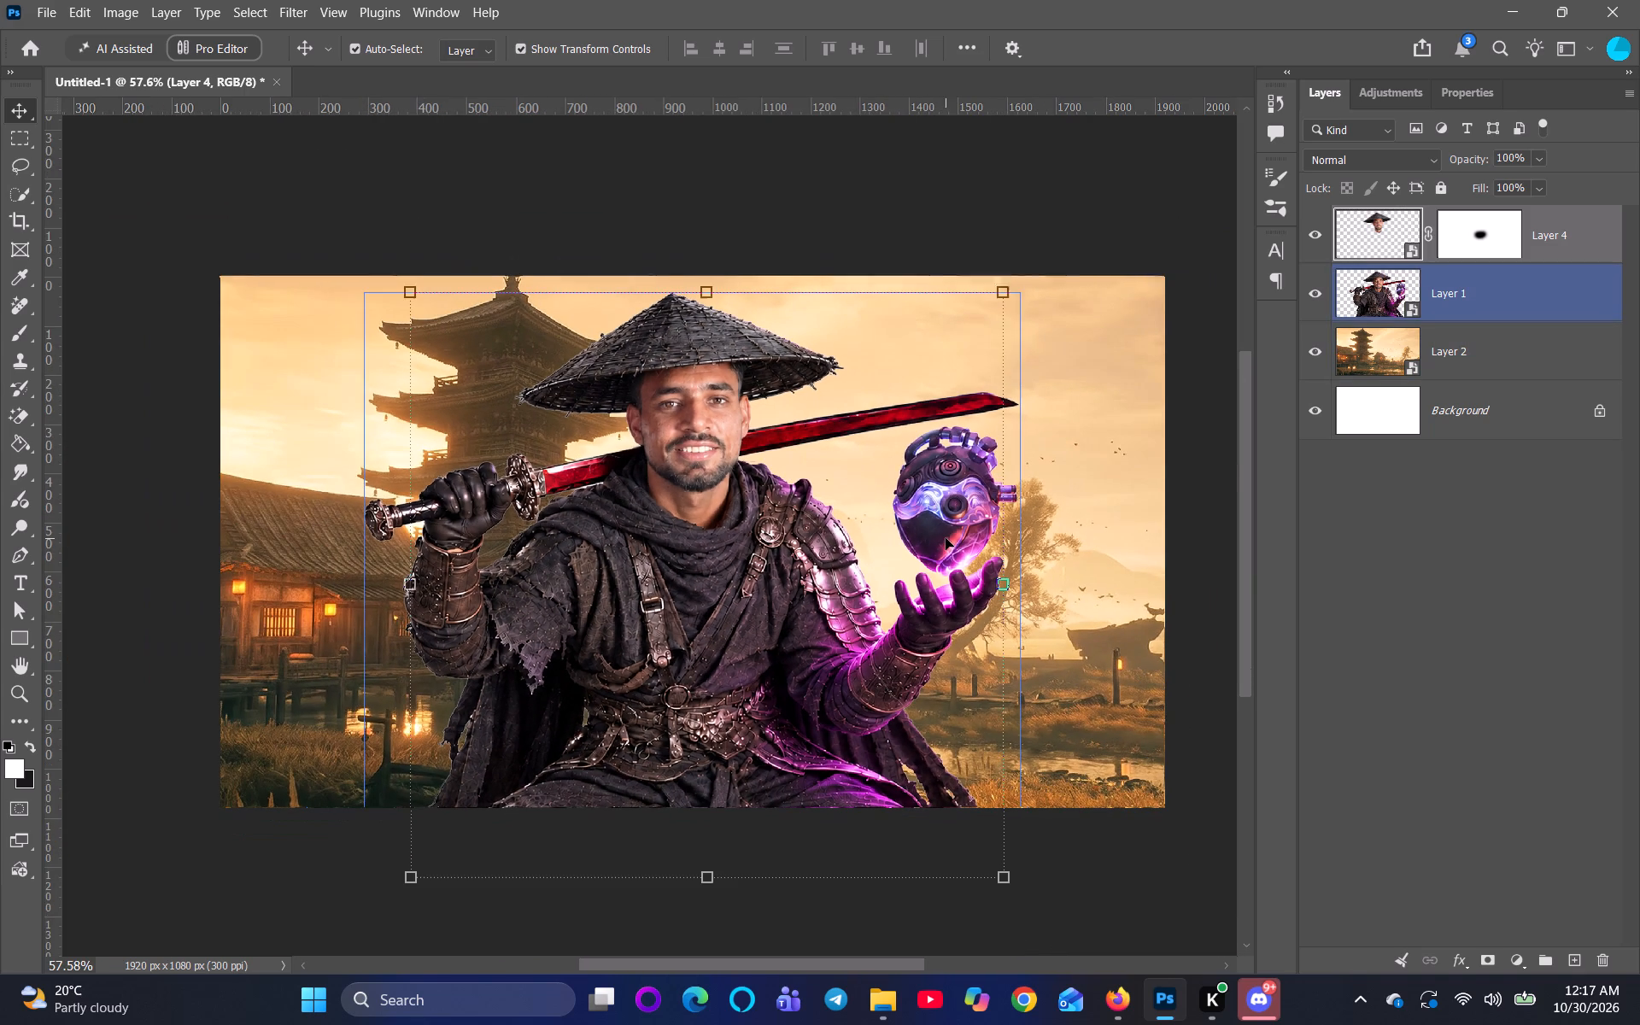
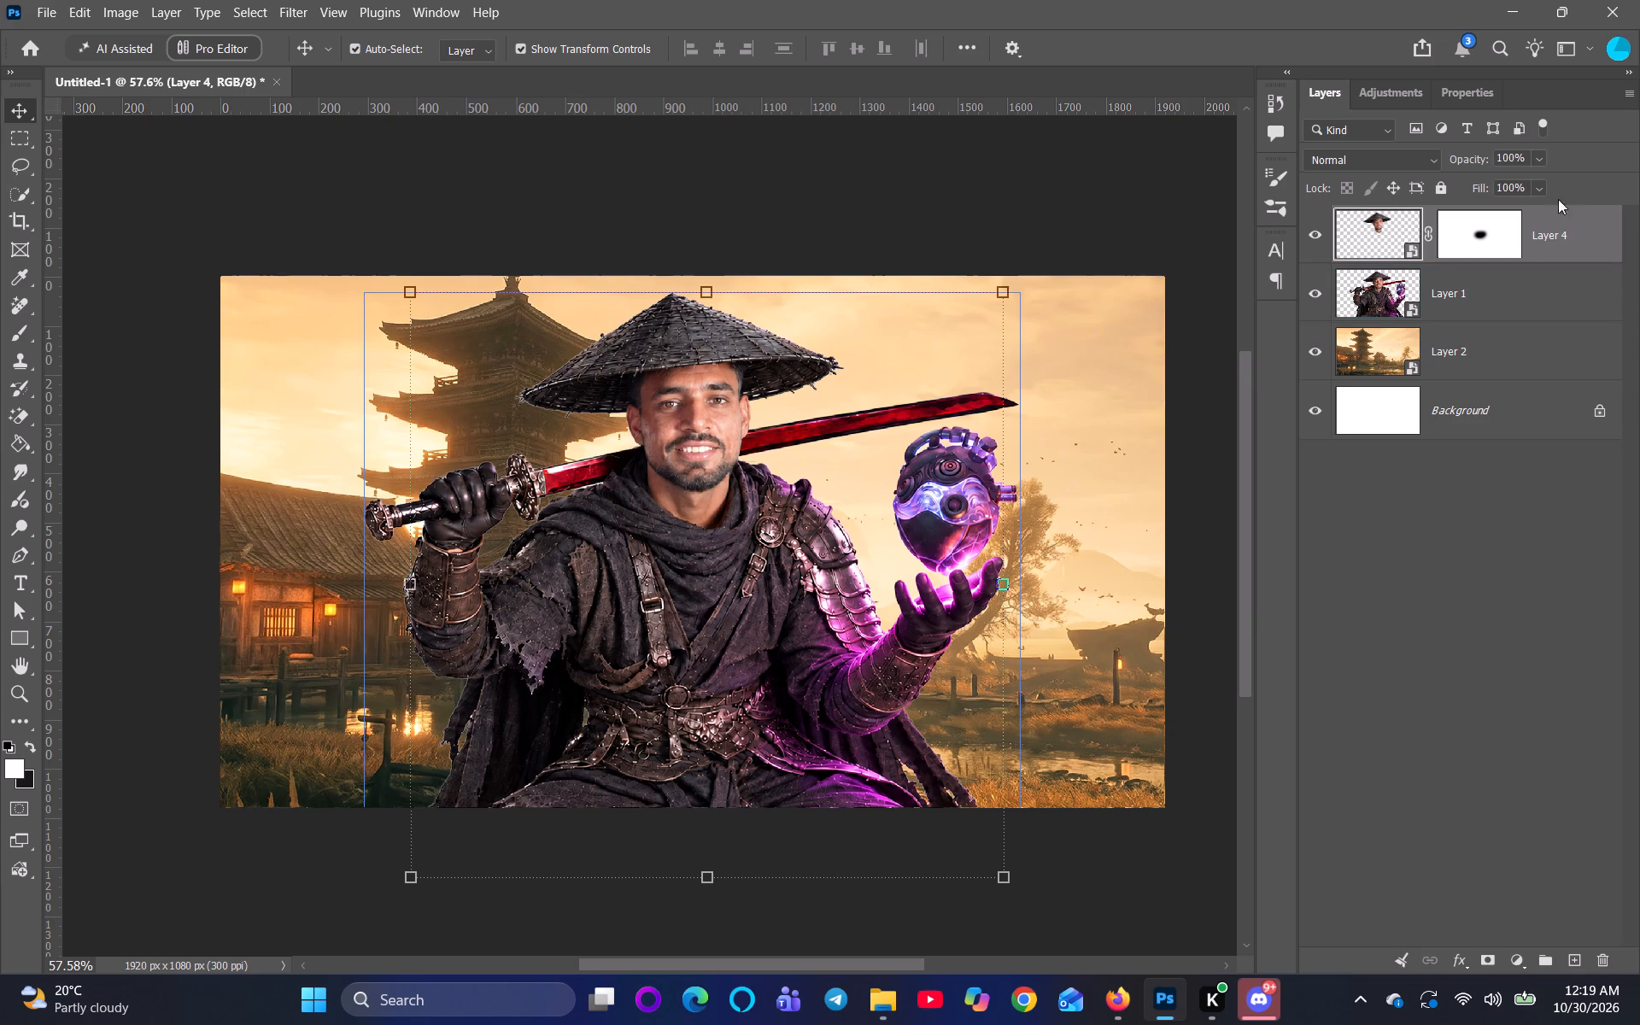
Dab black on Layer 4's mask with the 175 px soft Brush at the lower edge of the neck.
left_click(1490, 236)
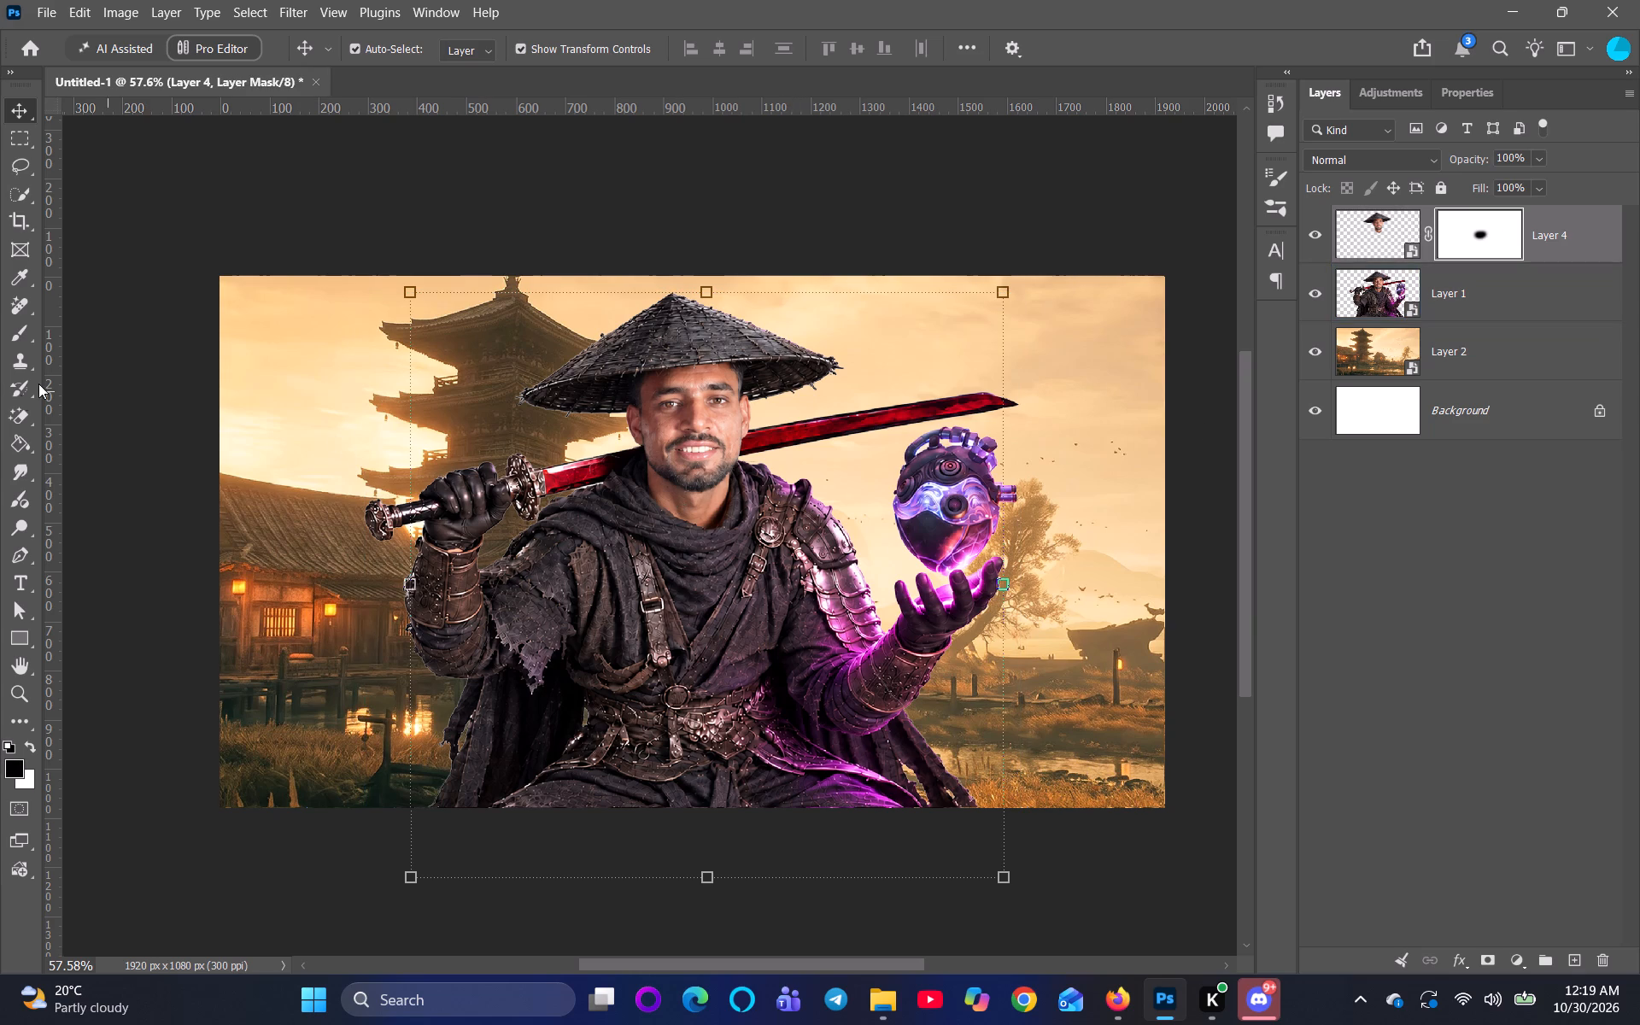
left_click(16, 336)
left_click(729, 535)
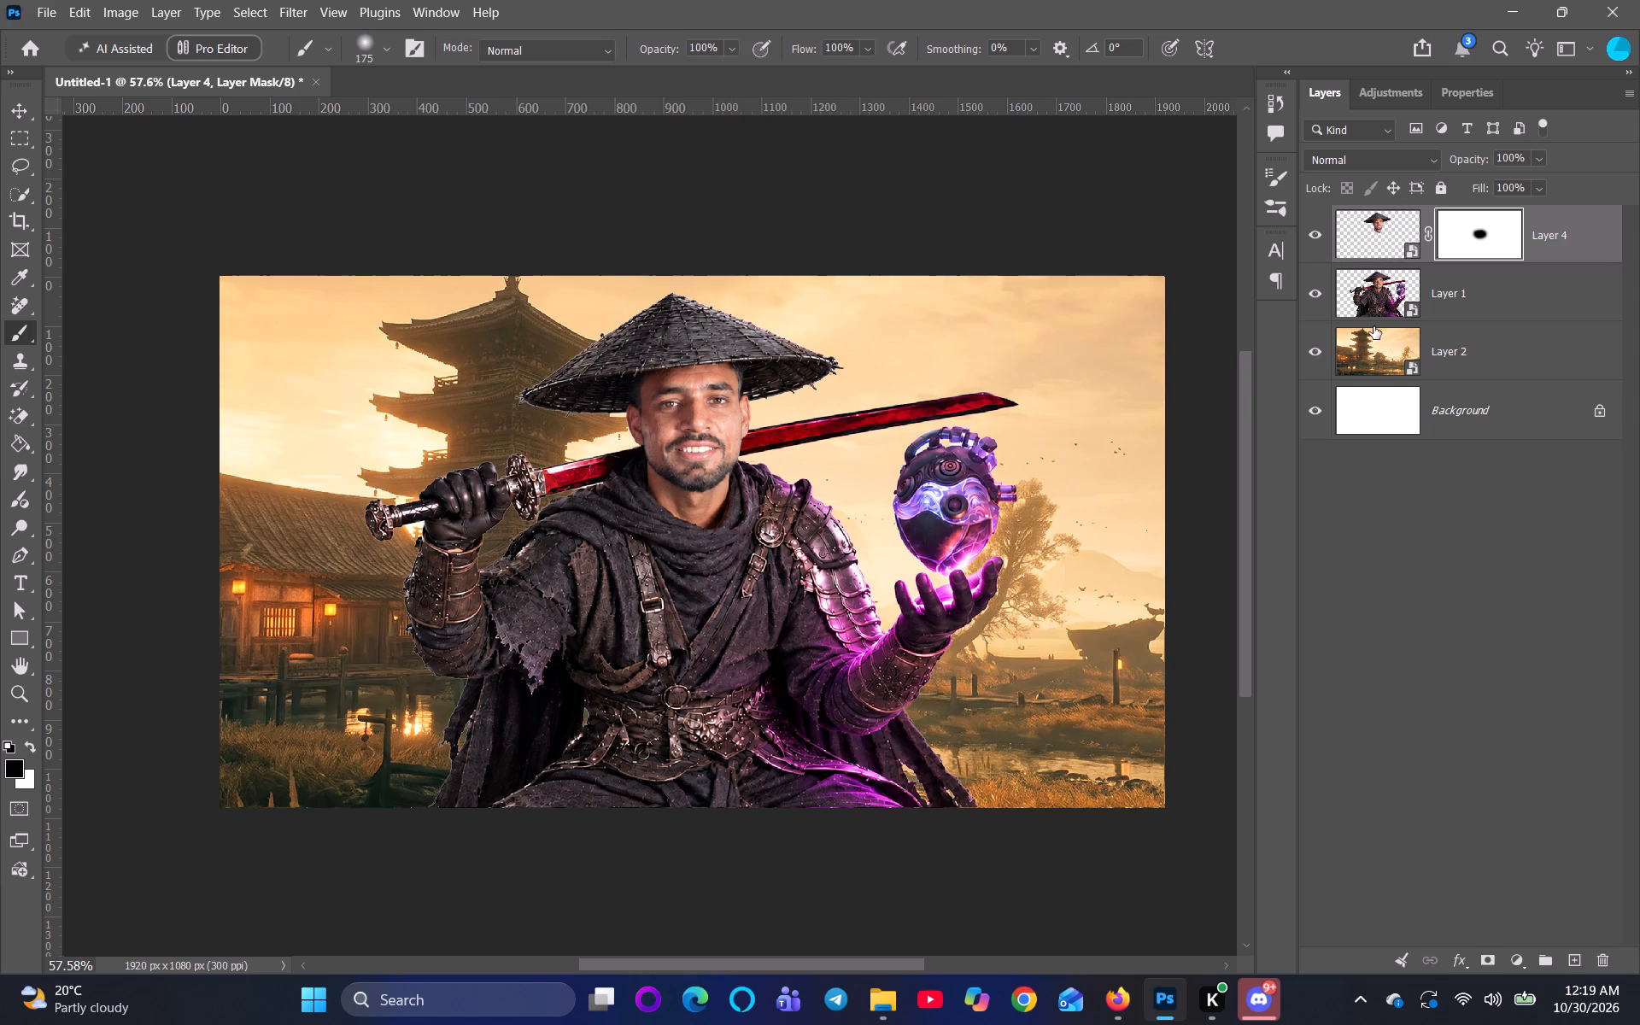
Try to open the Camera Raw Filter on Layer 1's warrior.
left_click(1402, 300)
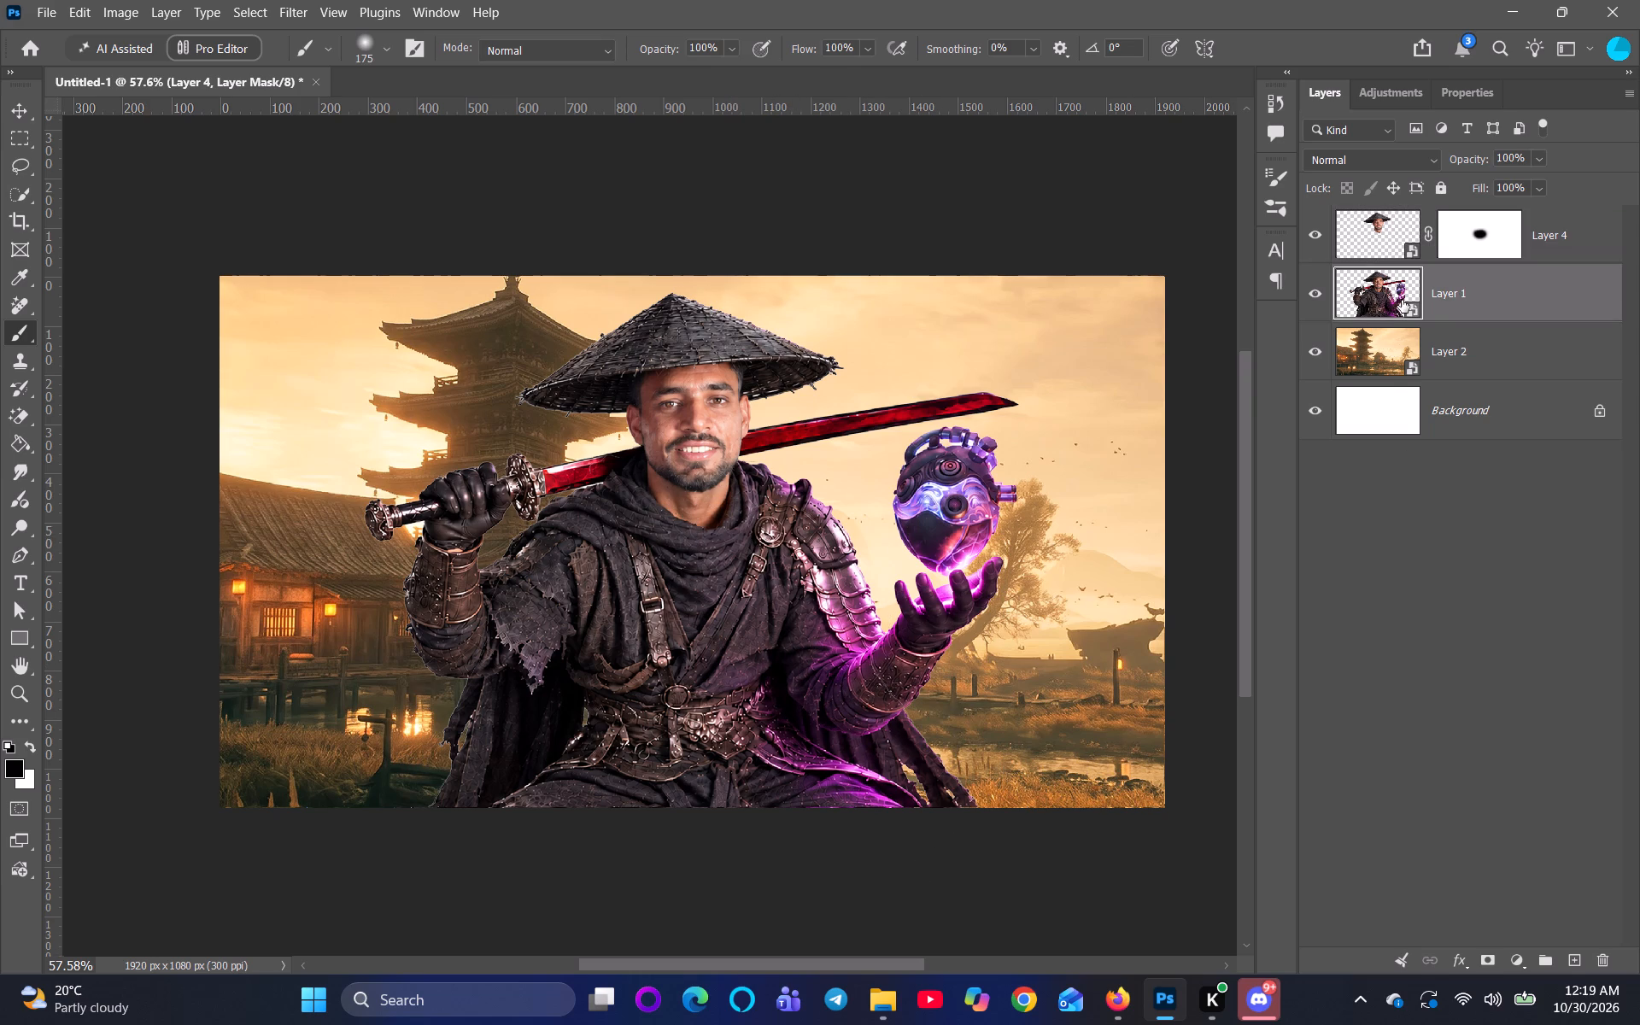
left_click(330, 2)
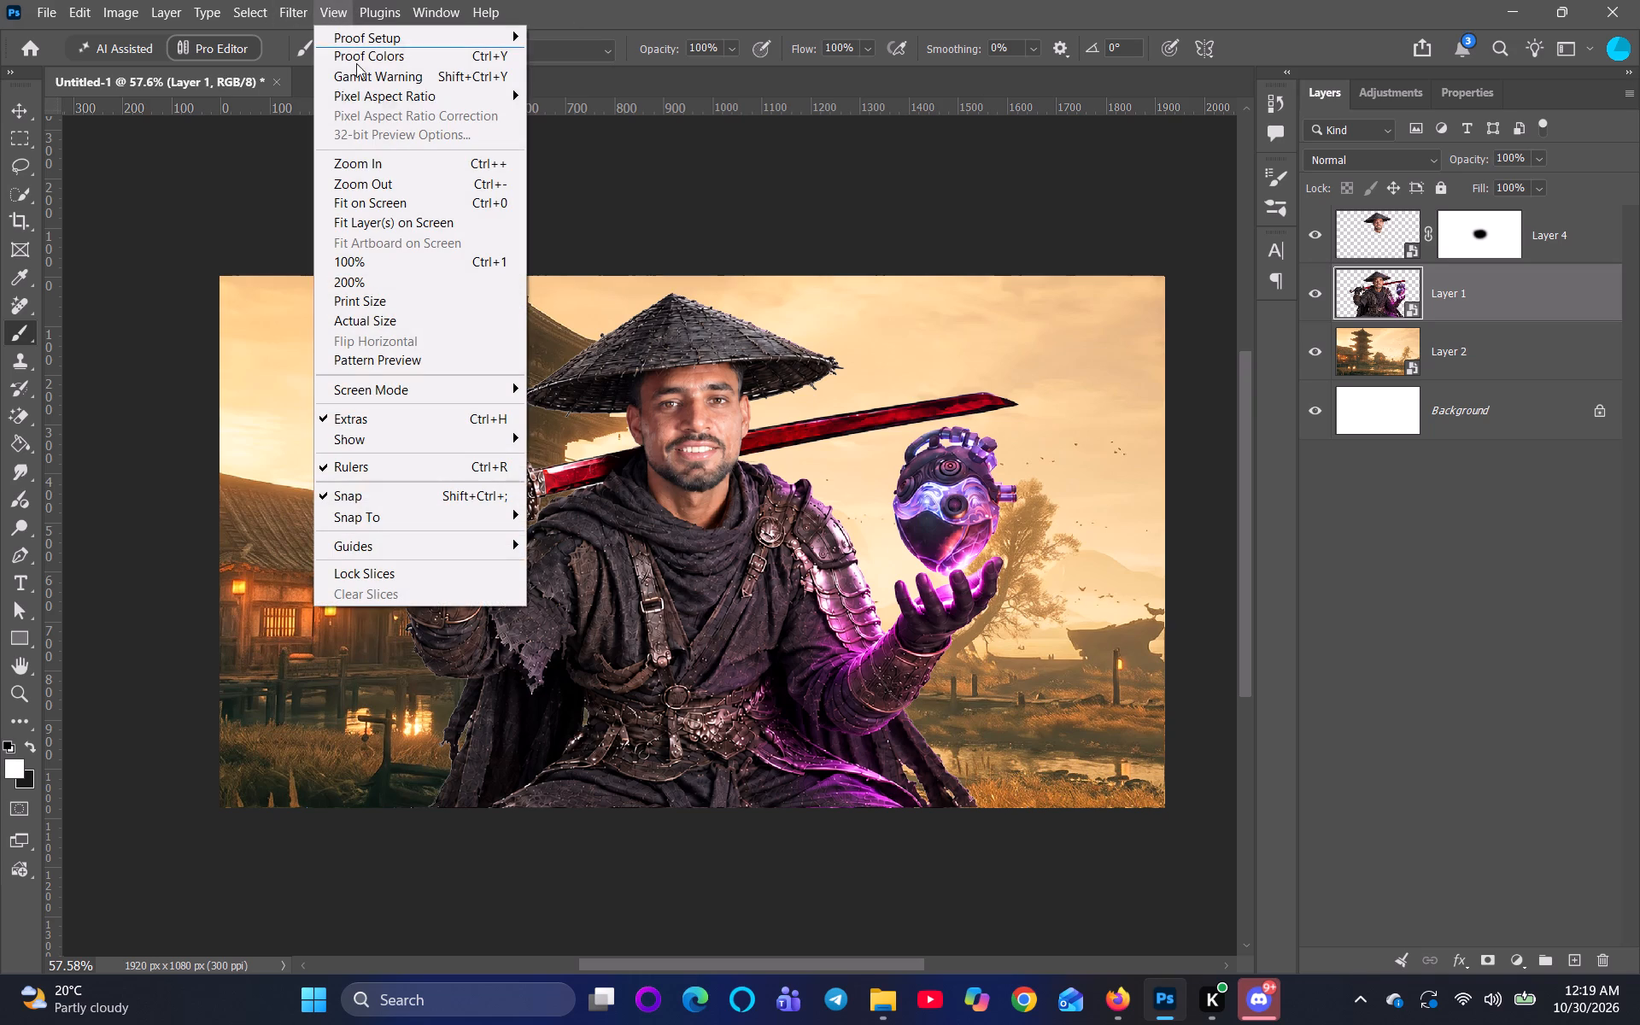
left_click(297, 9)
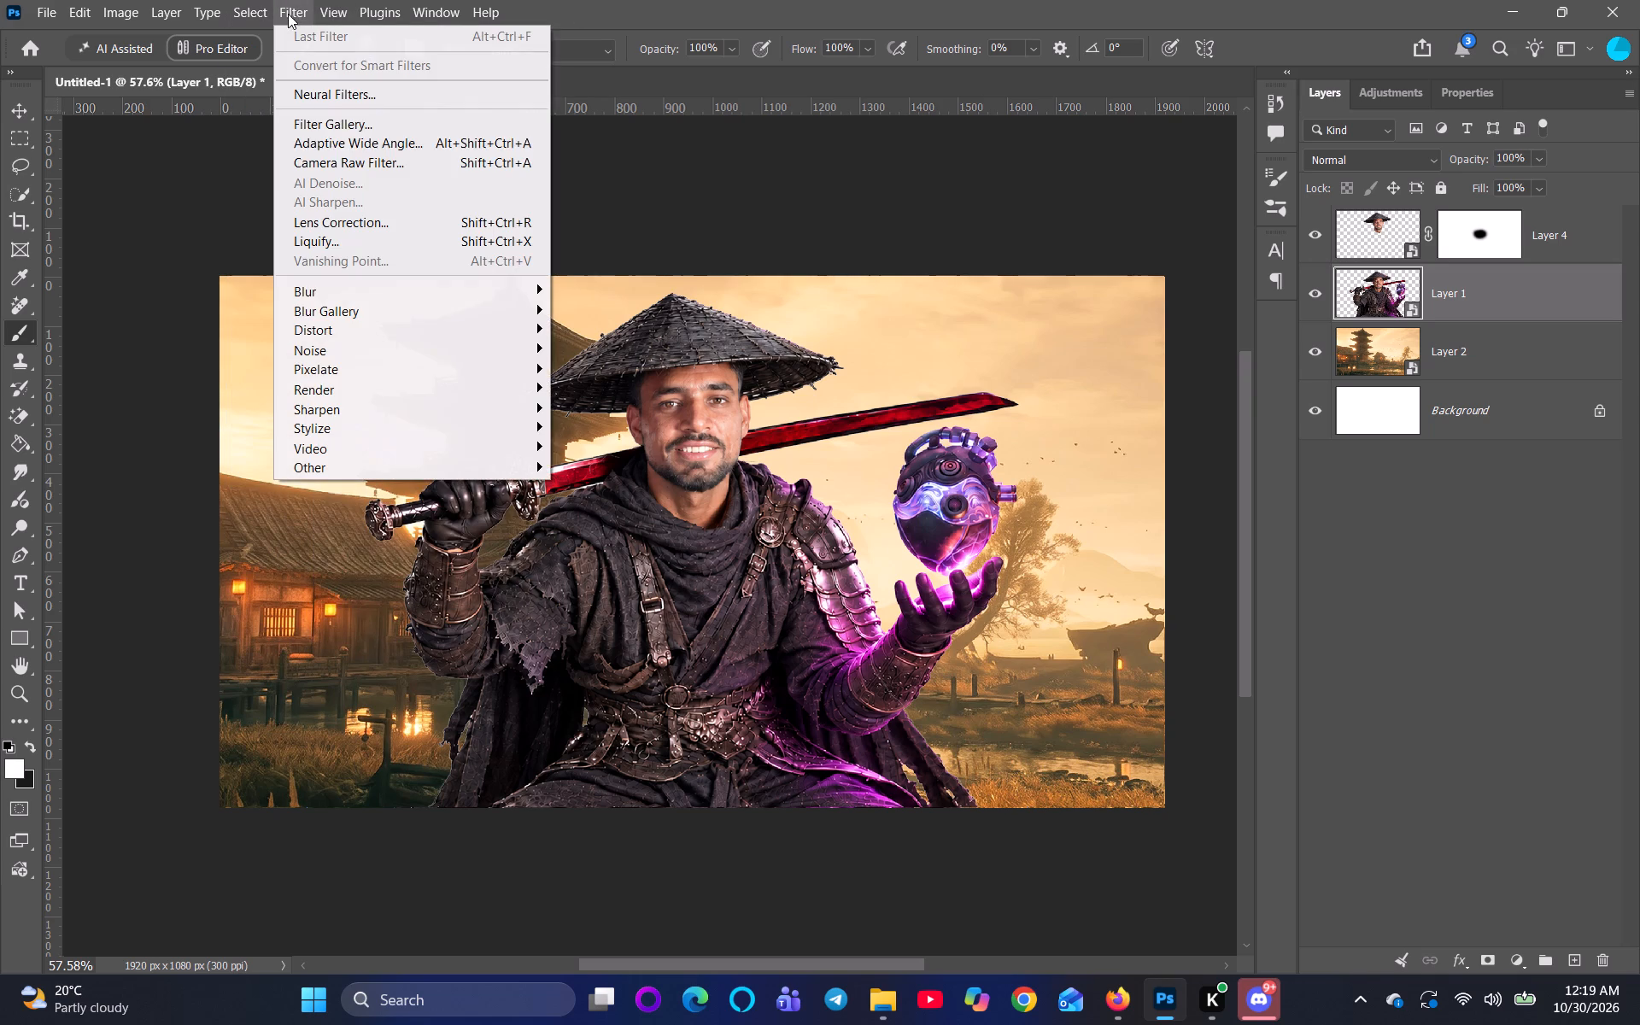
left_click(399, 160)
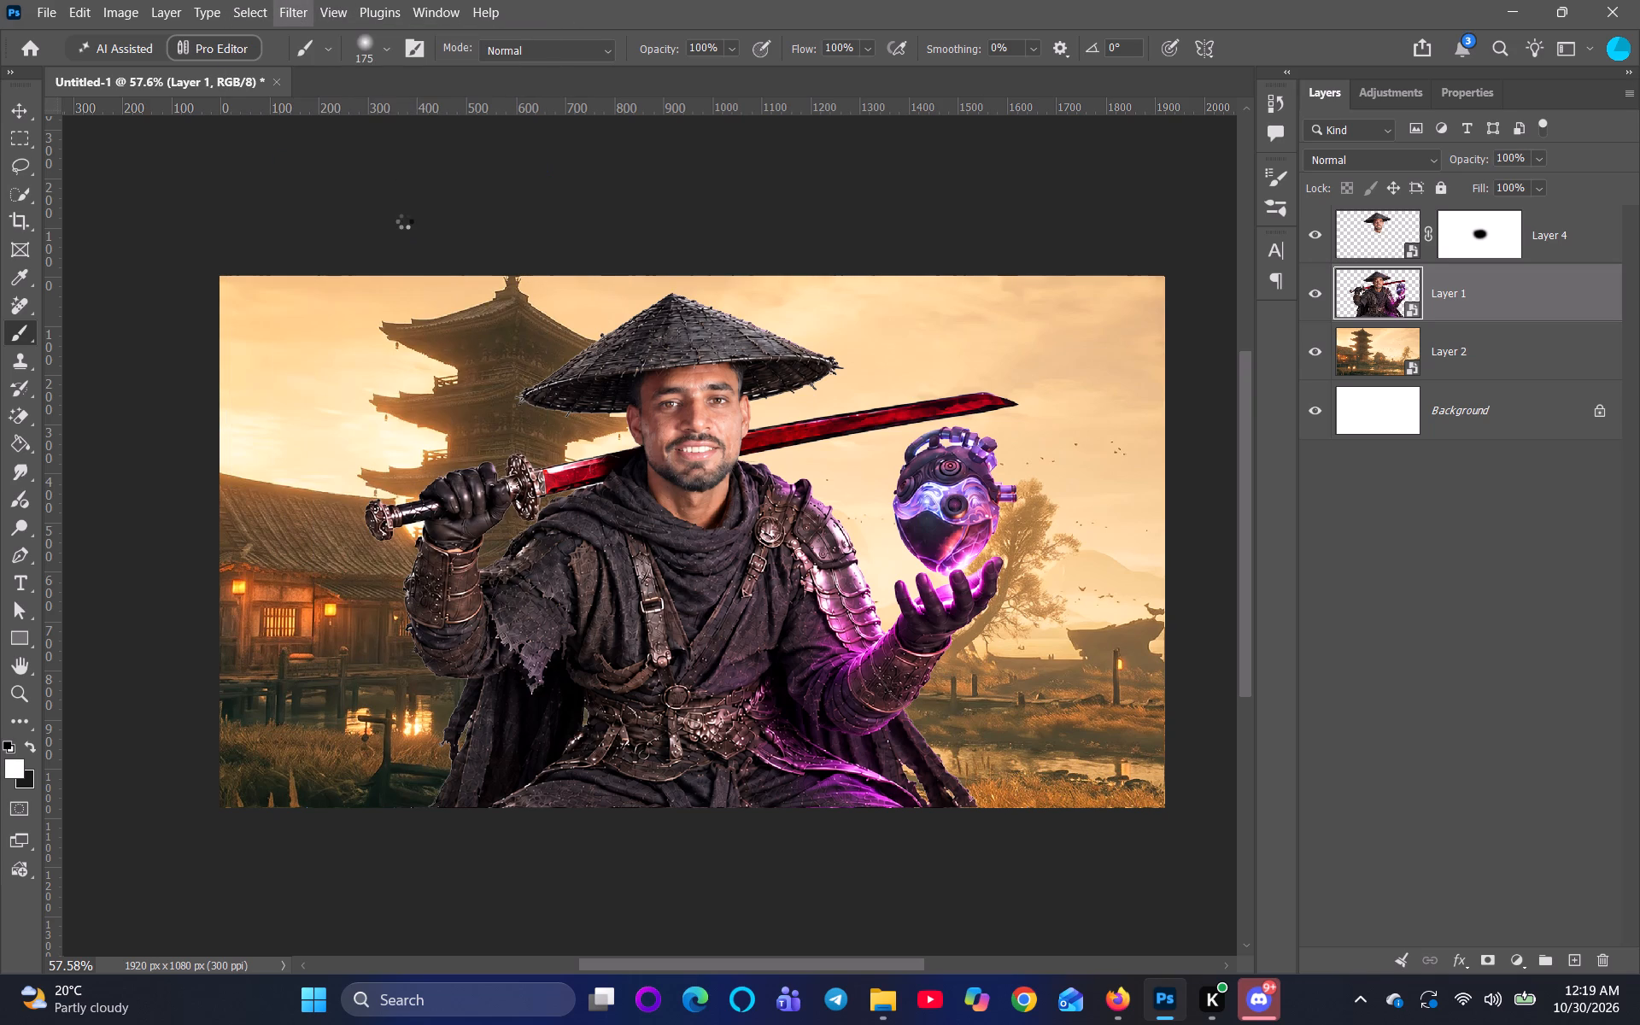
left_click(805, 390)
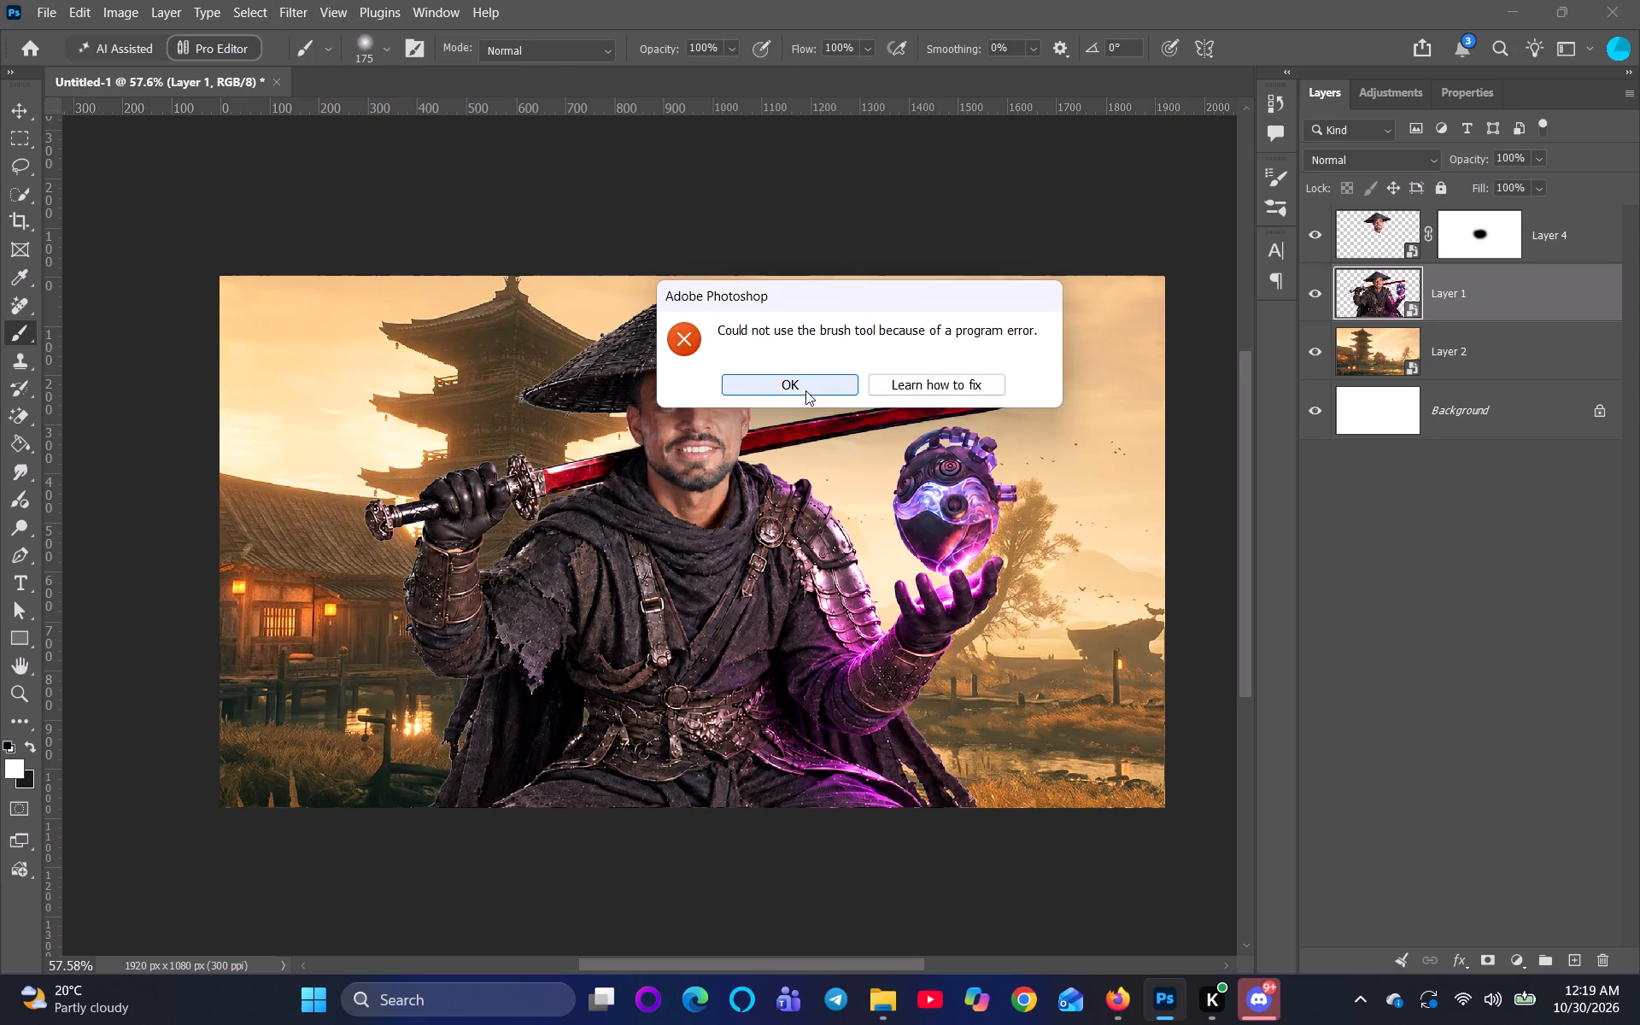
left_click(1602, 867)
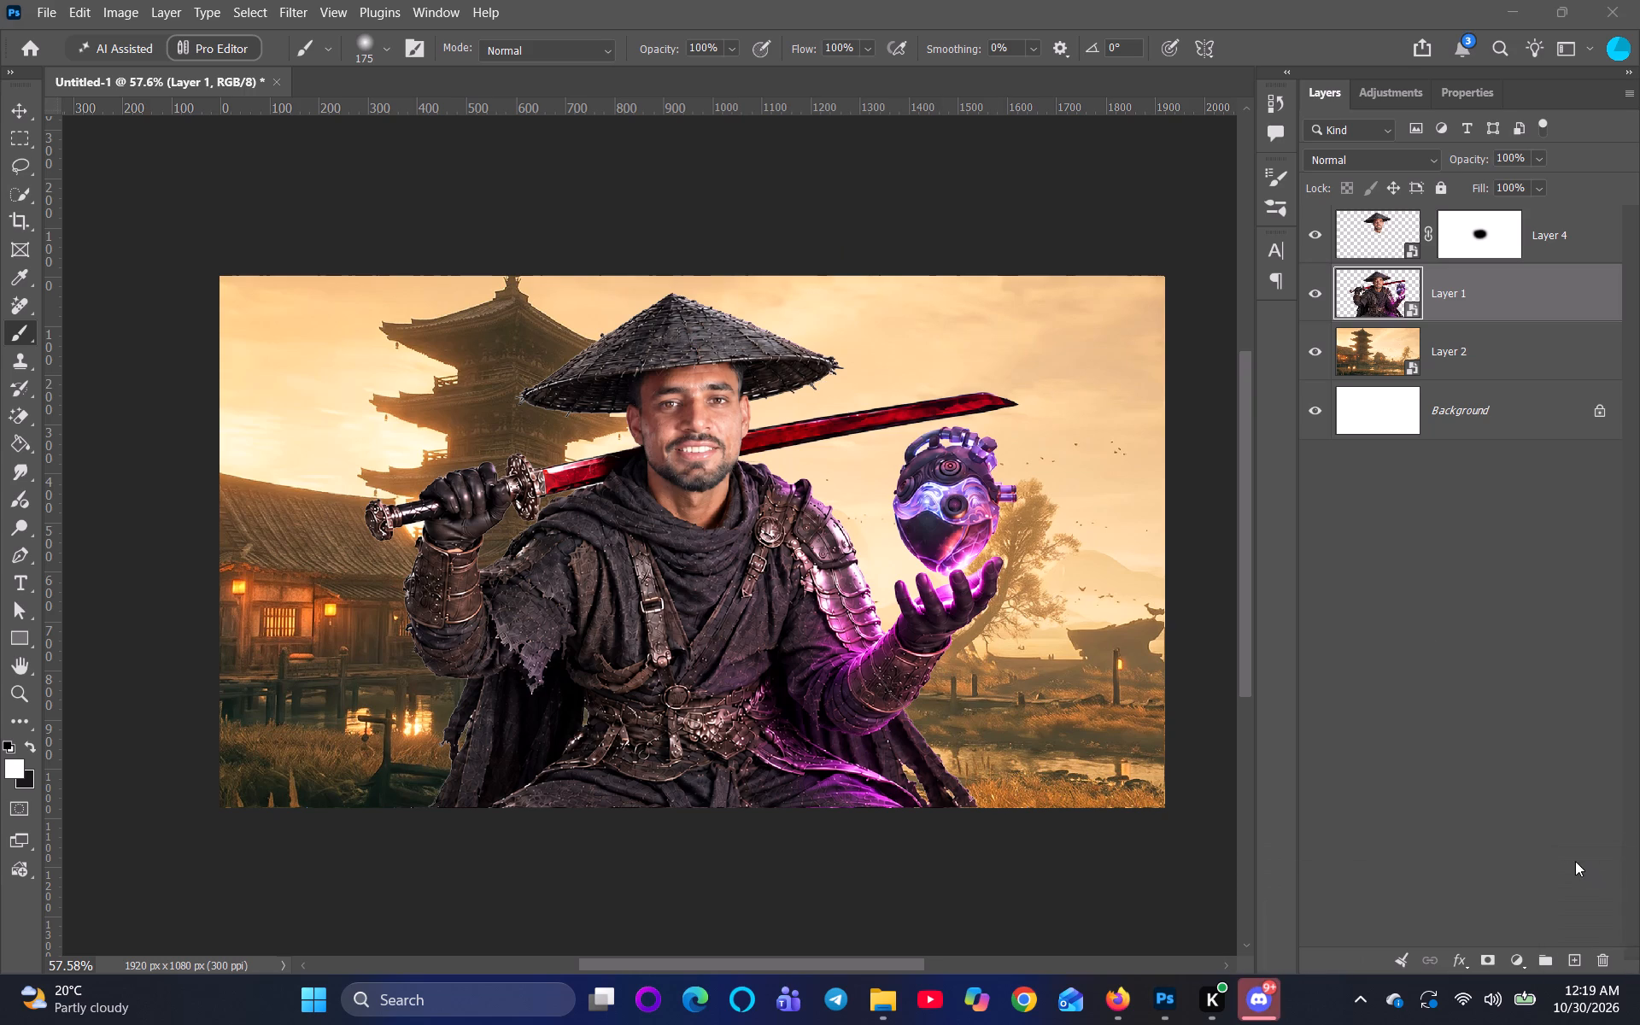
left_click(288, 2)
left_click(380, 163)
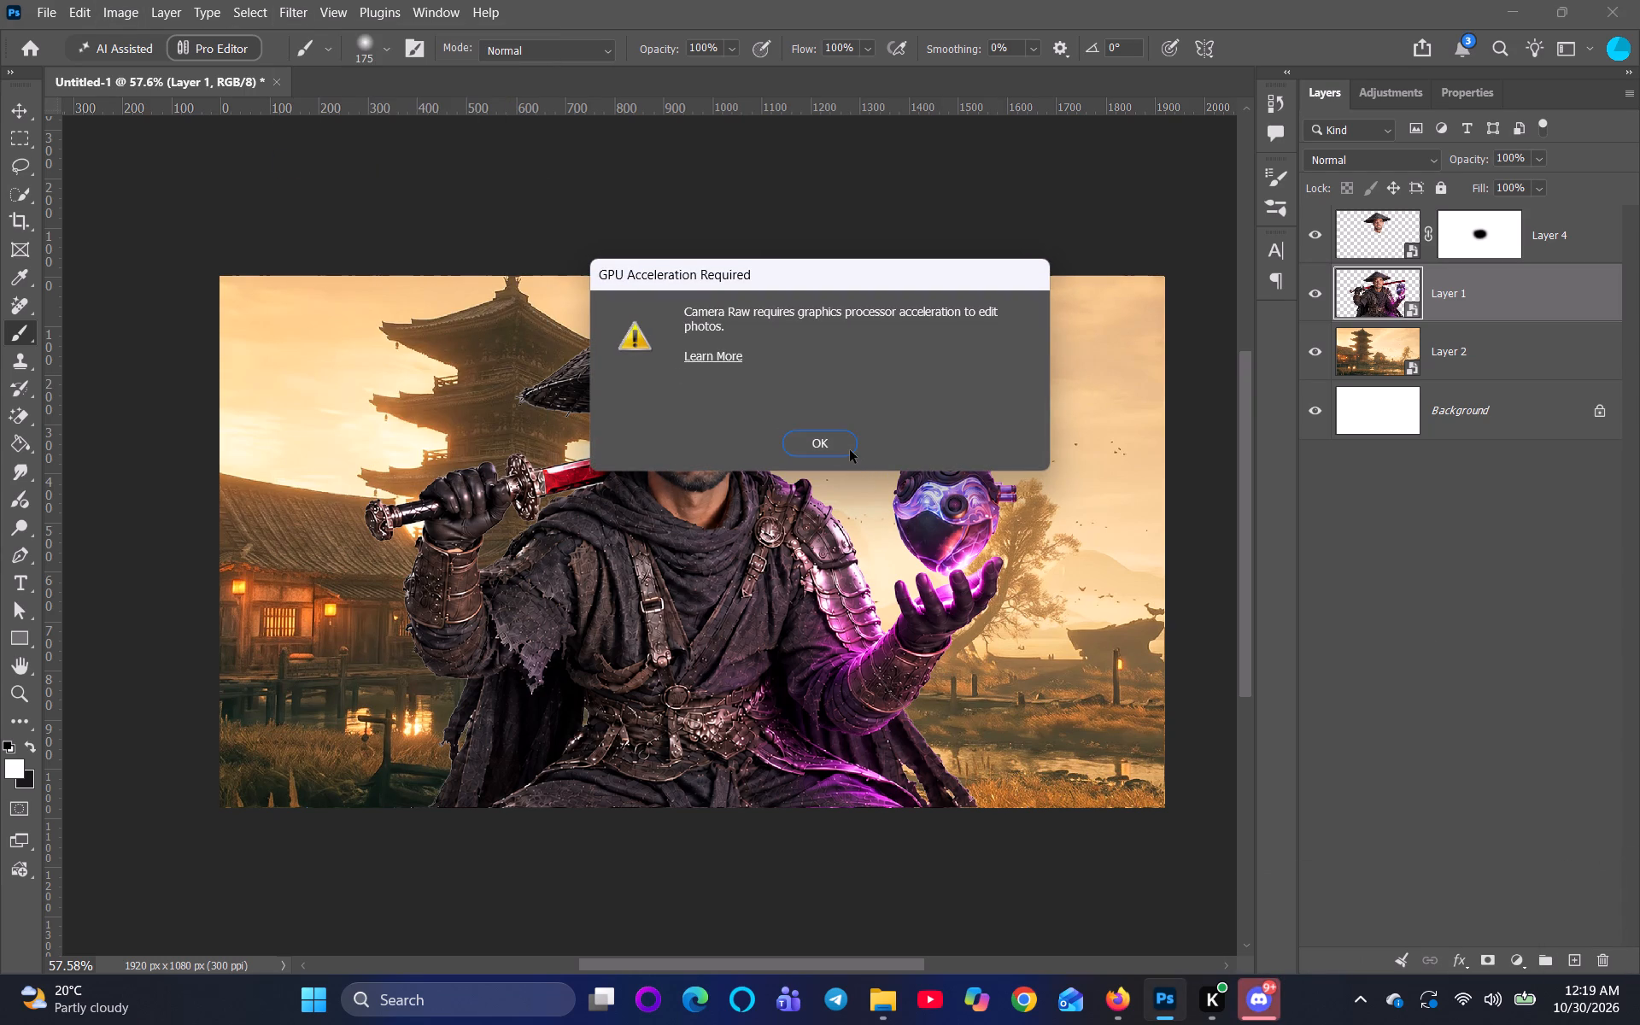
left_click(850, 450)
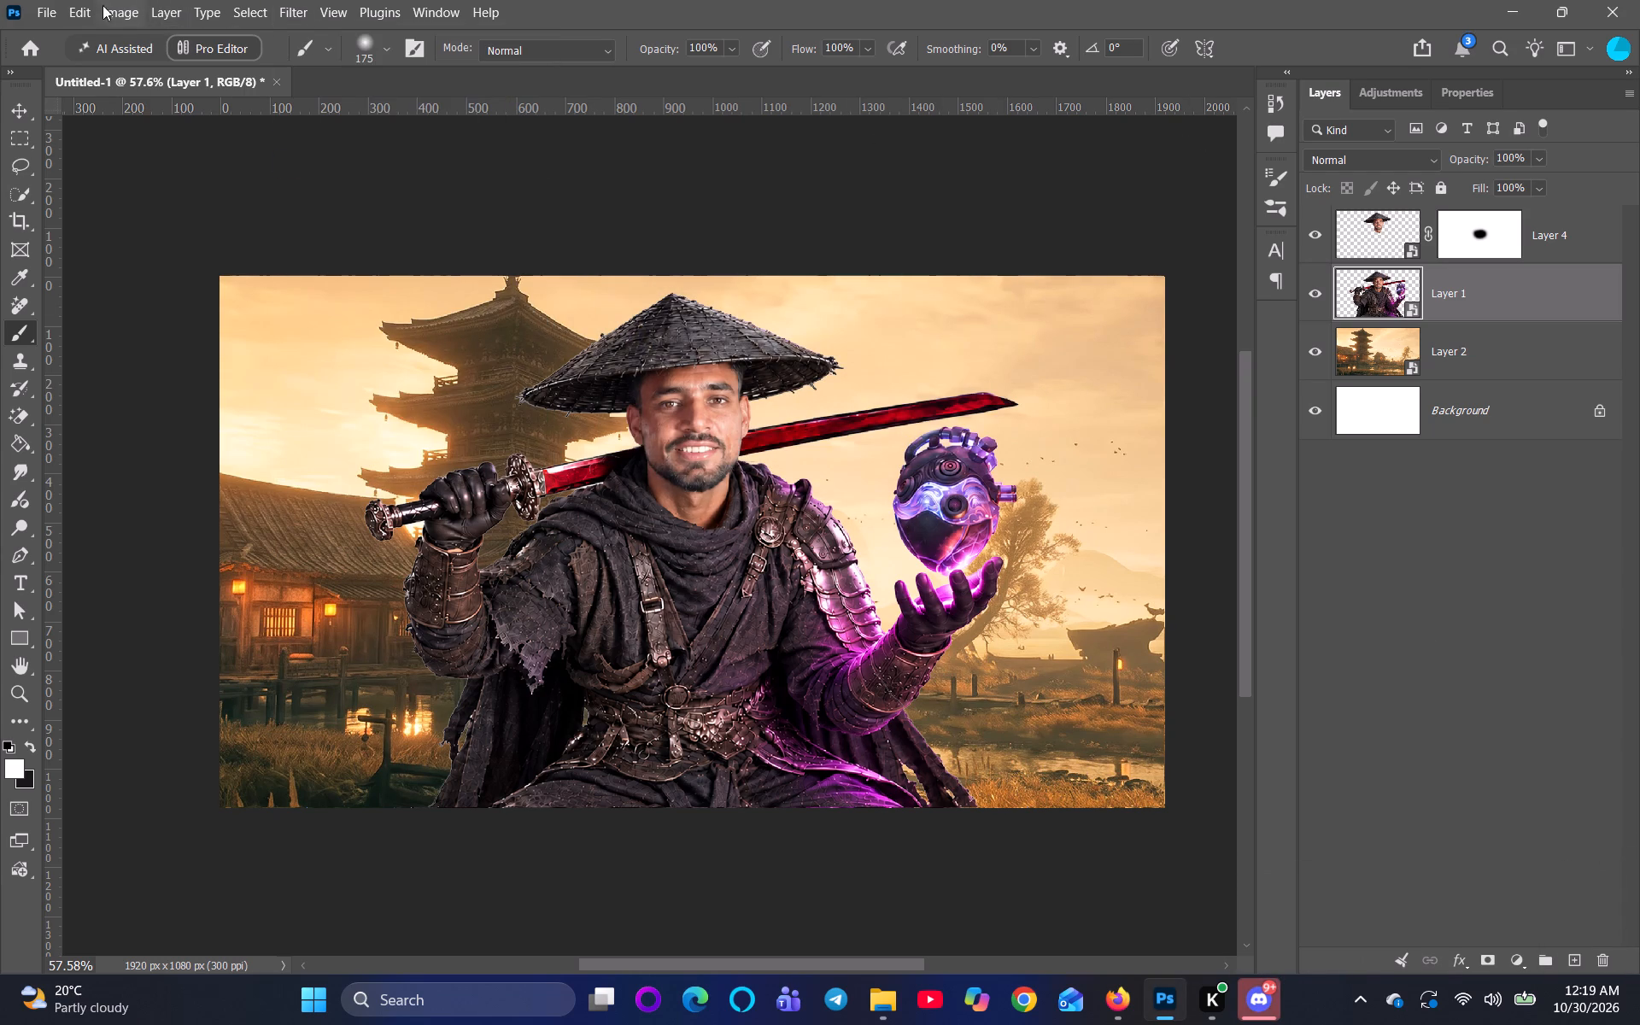
left_click(50, 9)
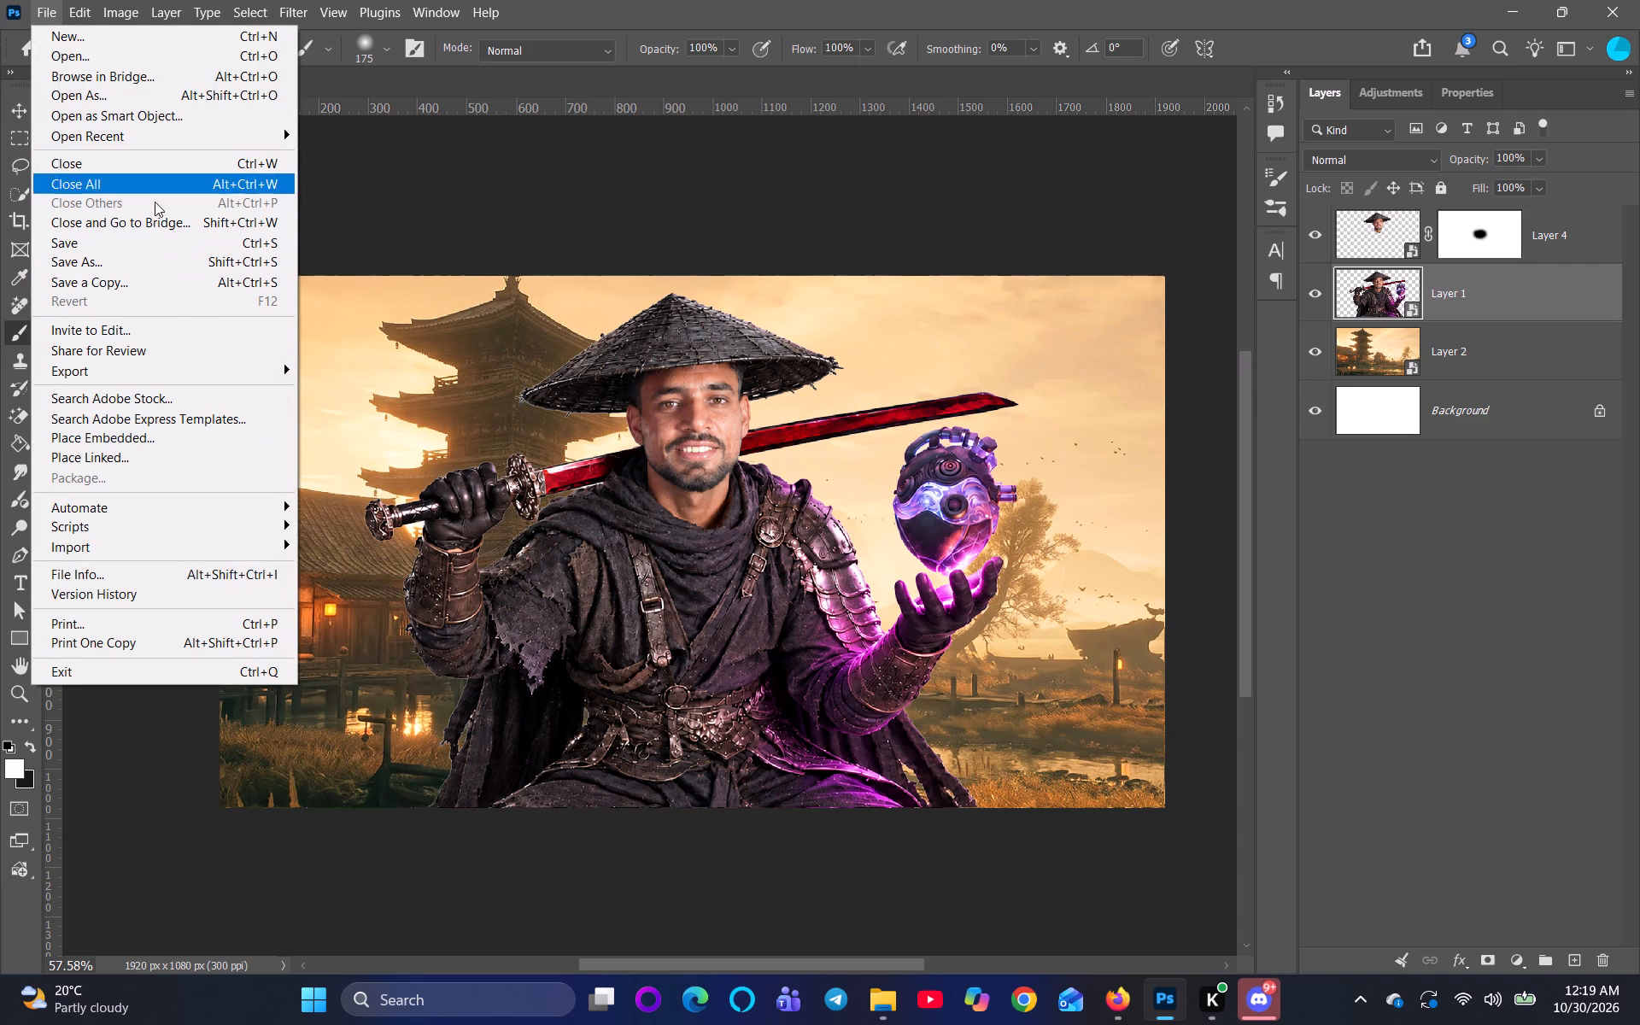
double_click(151, 261)
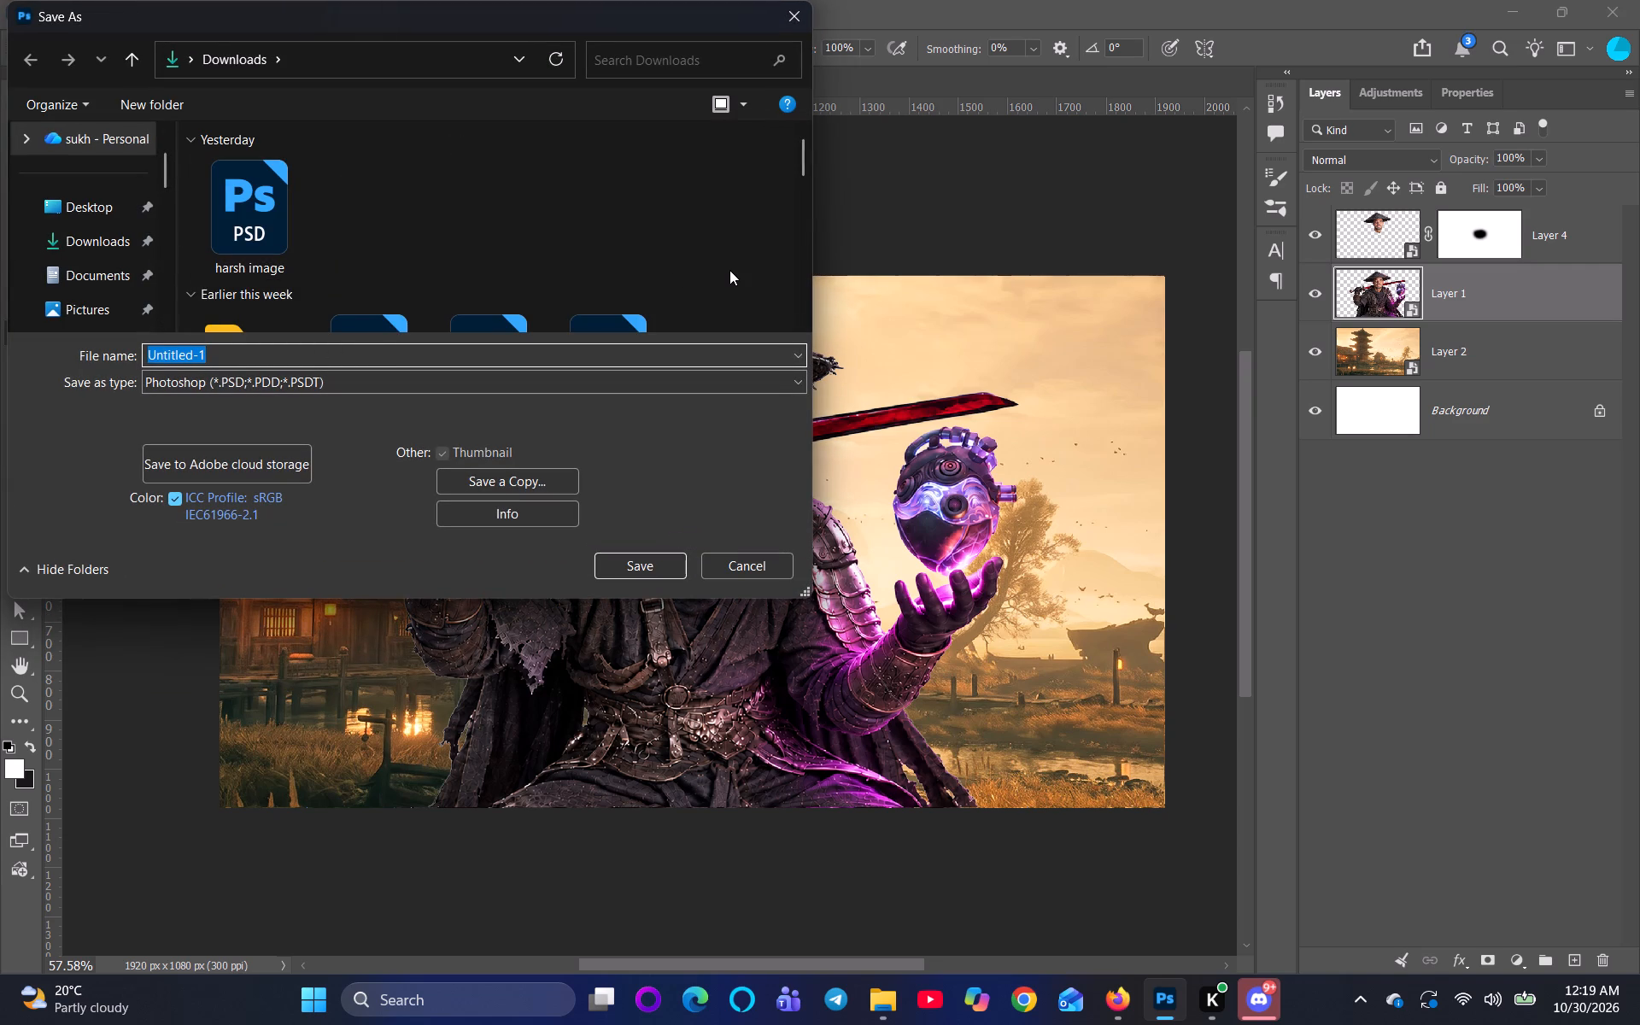
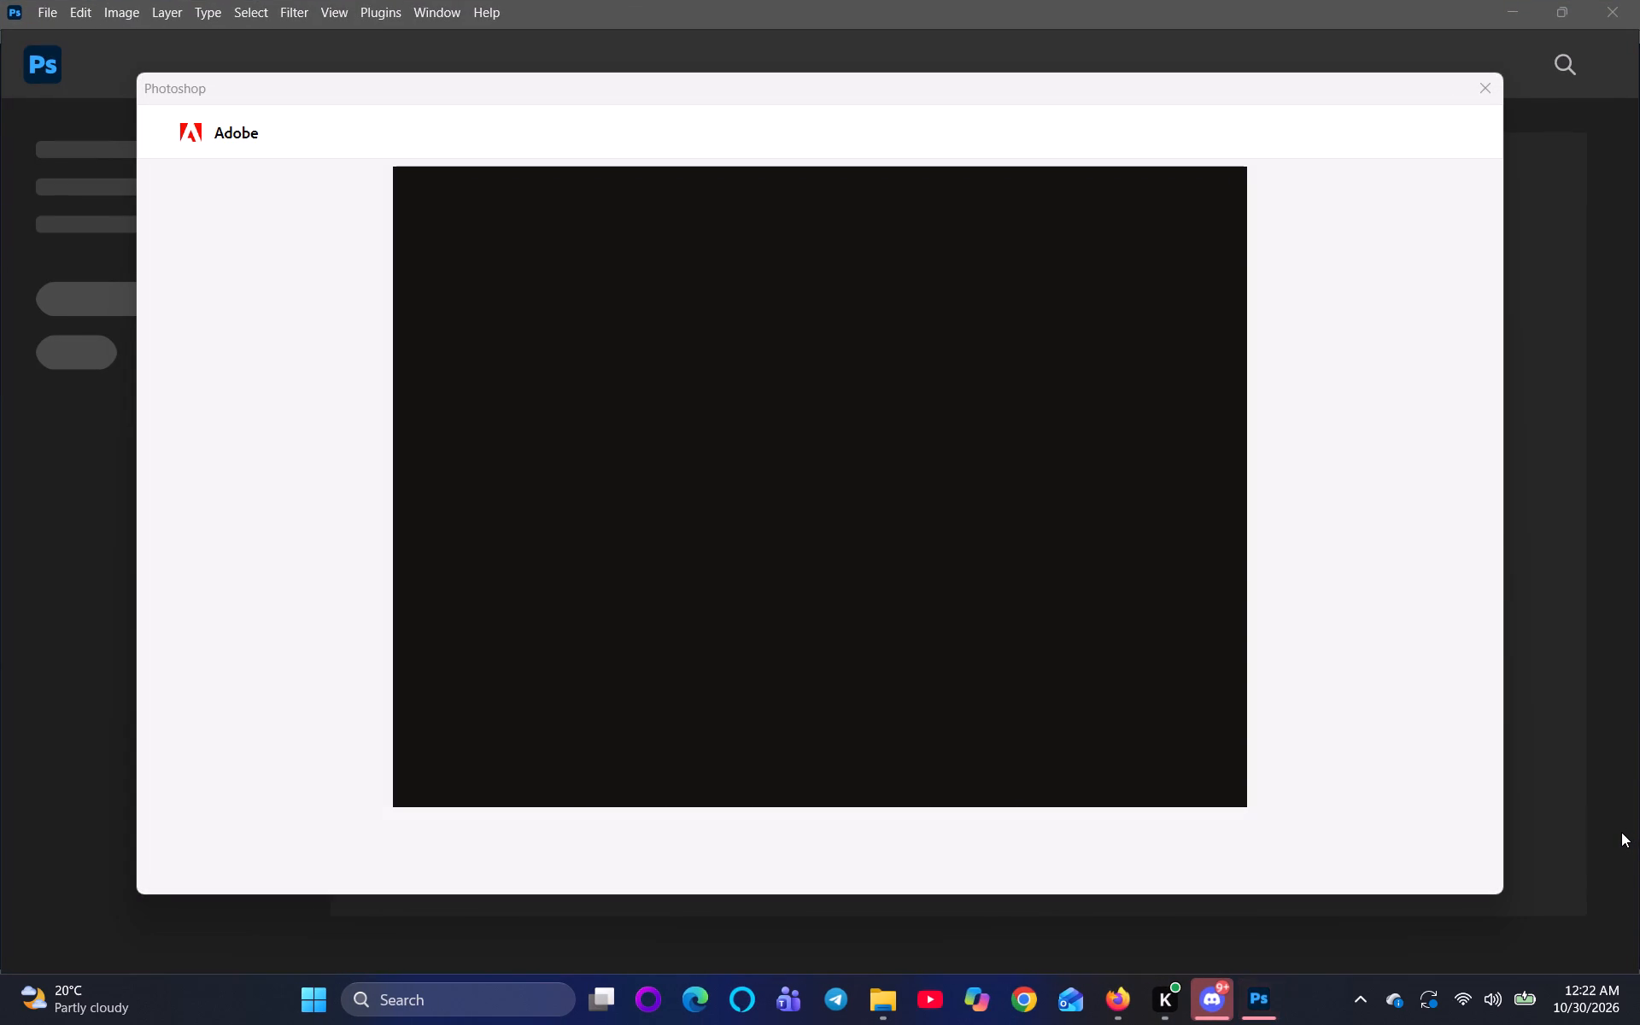
Dismiss the startup and new-document dialogs and reopen the recent "phonton balde" PSD composite.
left_click(1481, 73)
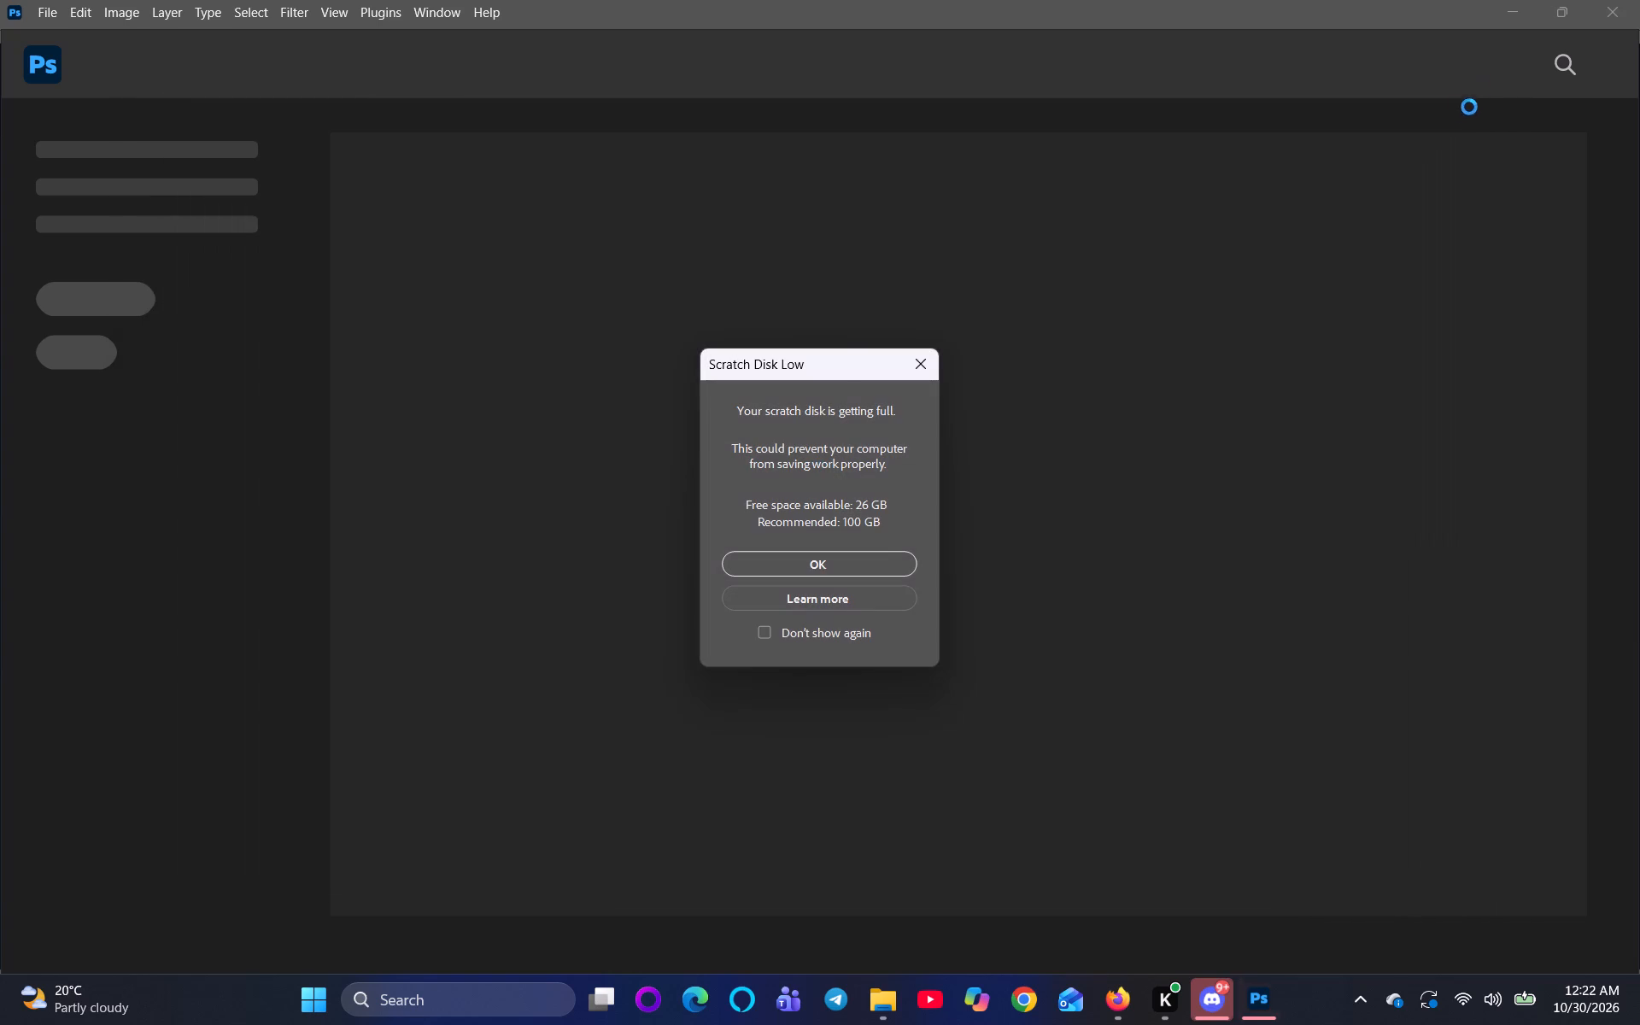
left_click(906, 567)
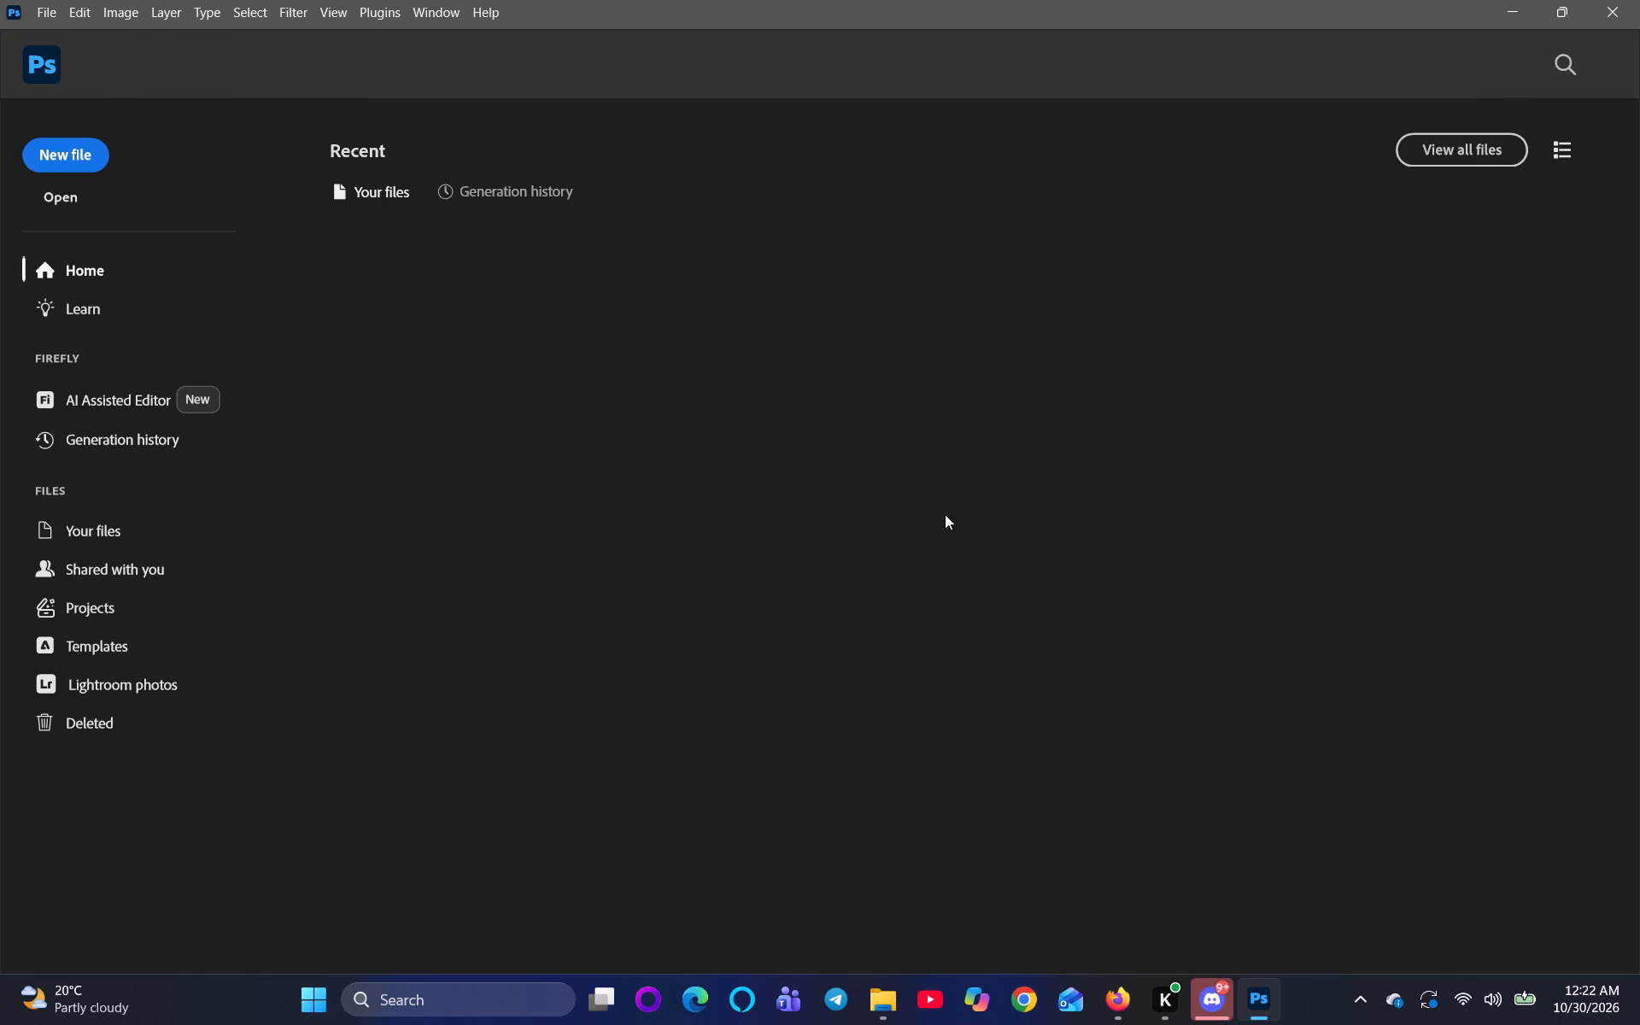
left_click(91, 162)
scroll(376, 366, "down", 4)
scroll(770, 536, "down", 4)
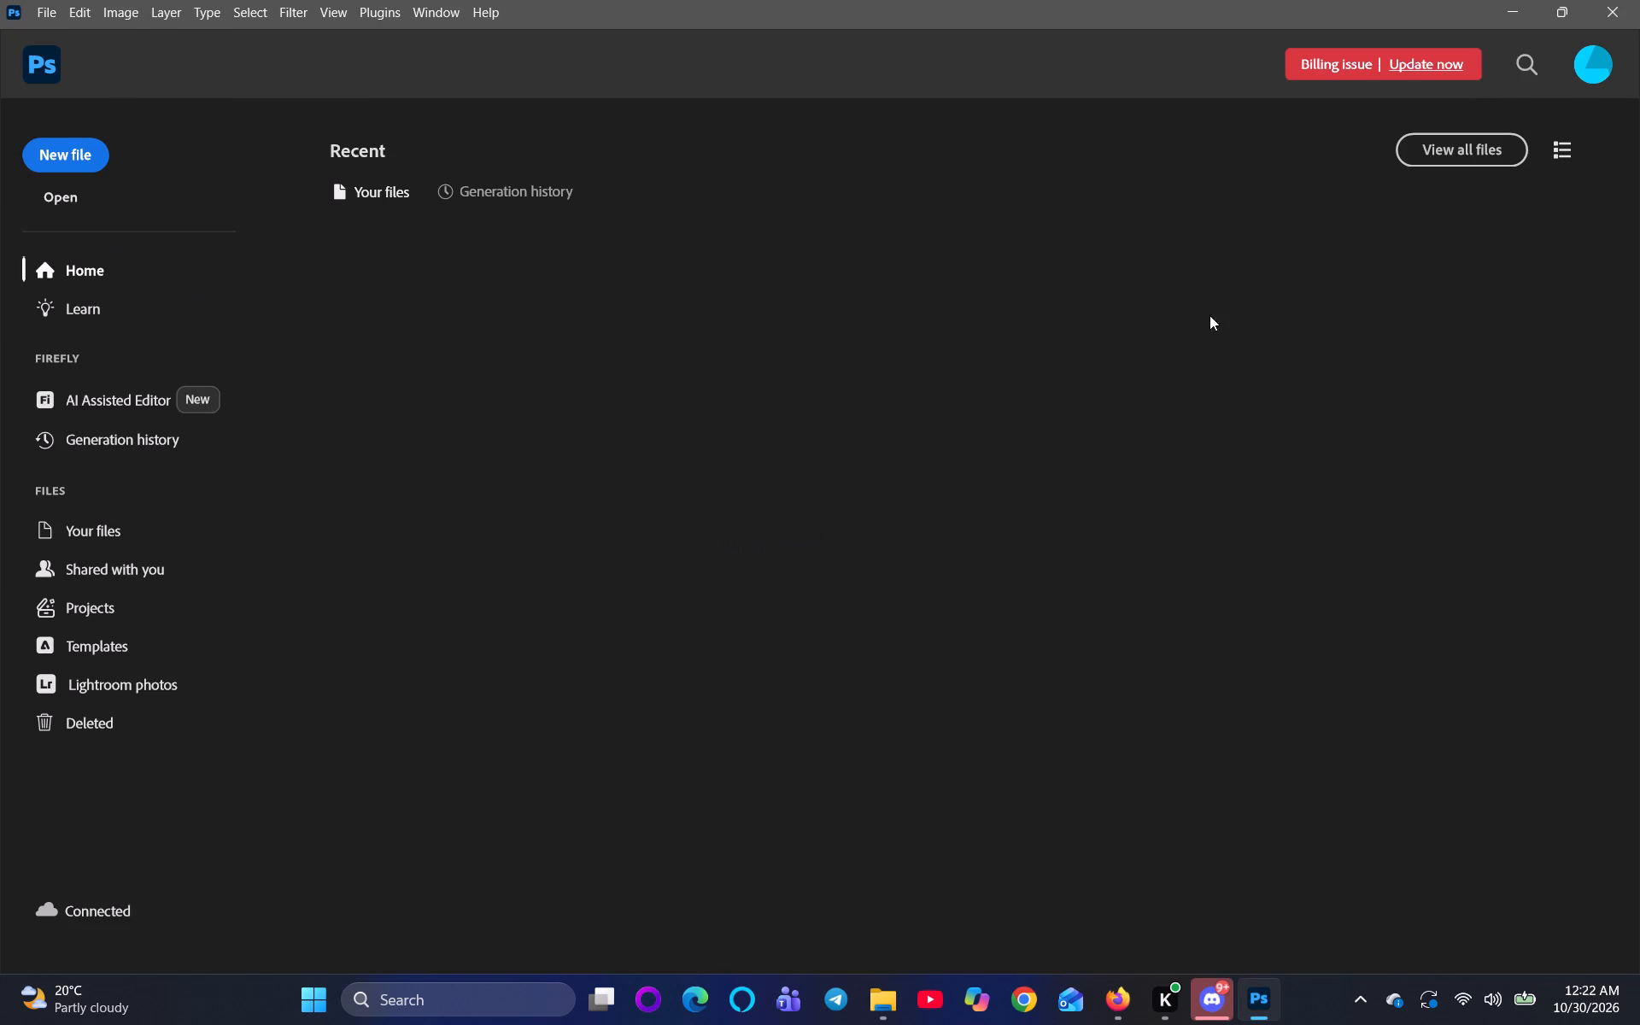
scroll(1315, 215, "down", 4)
scroll(954, 548, "down", 4)
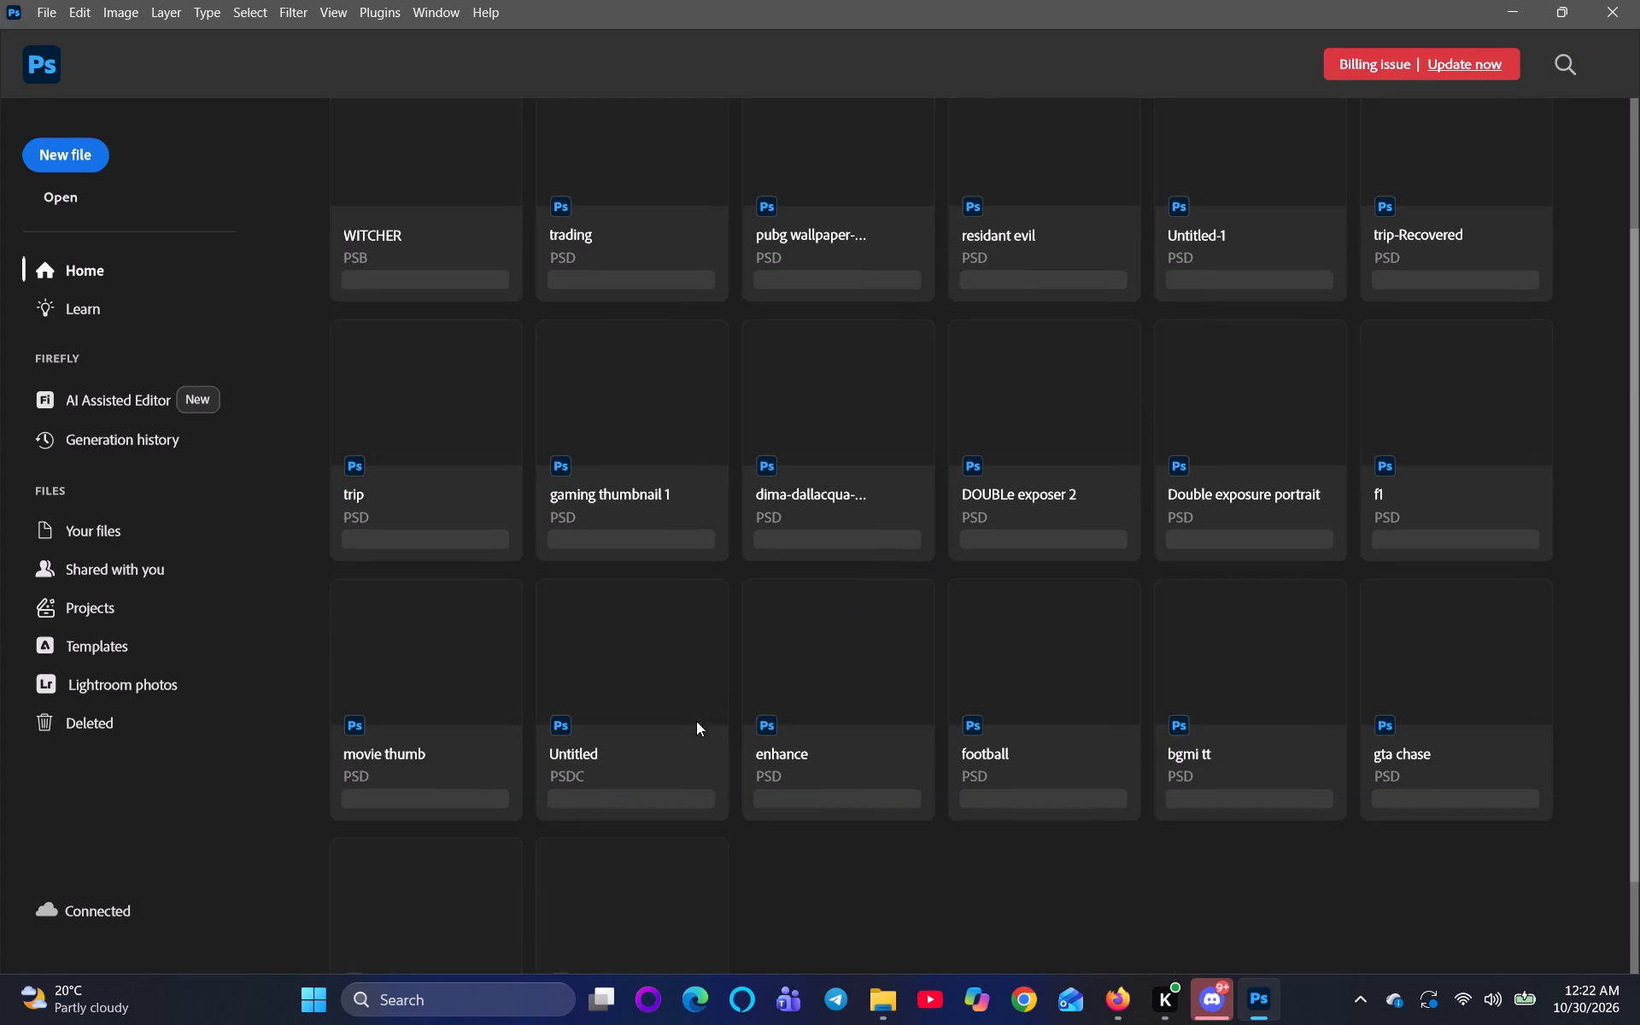
scroll(693, 737, "down", 3)
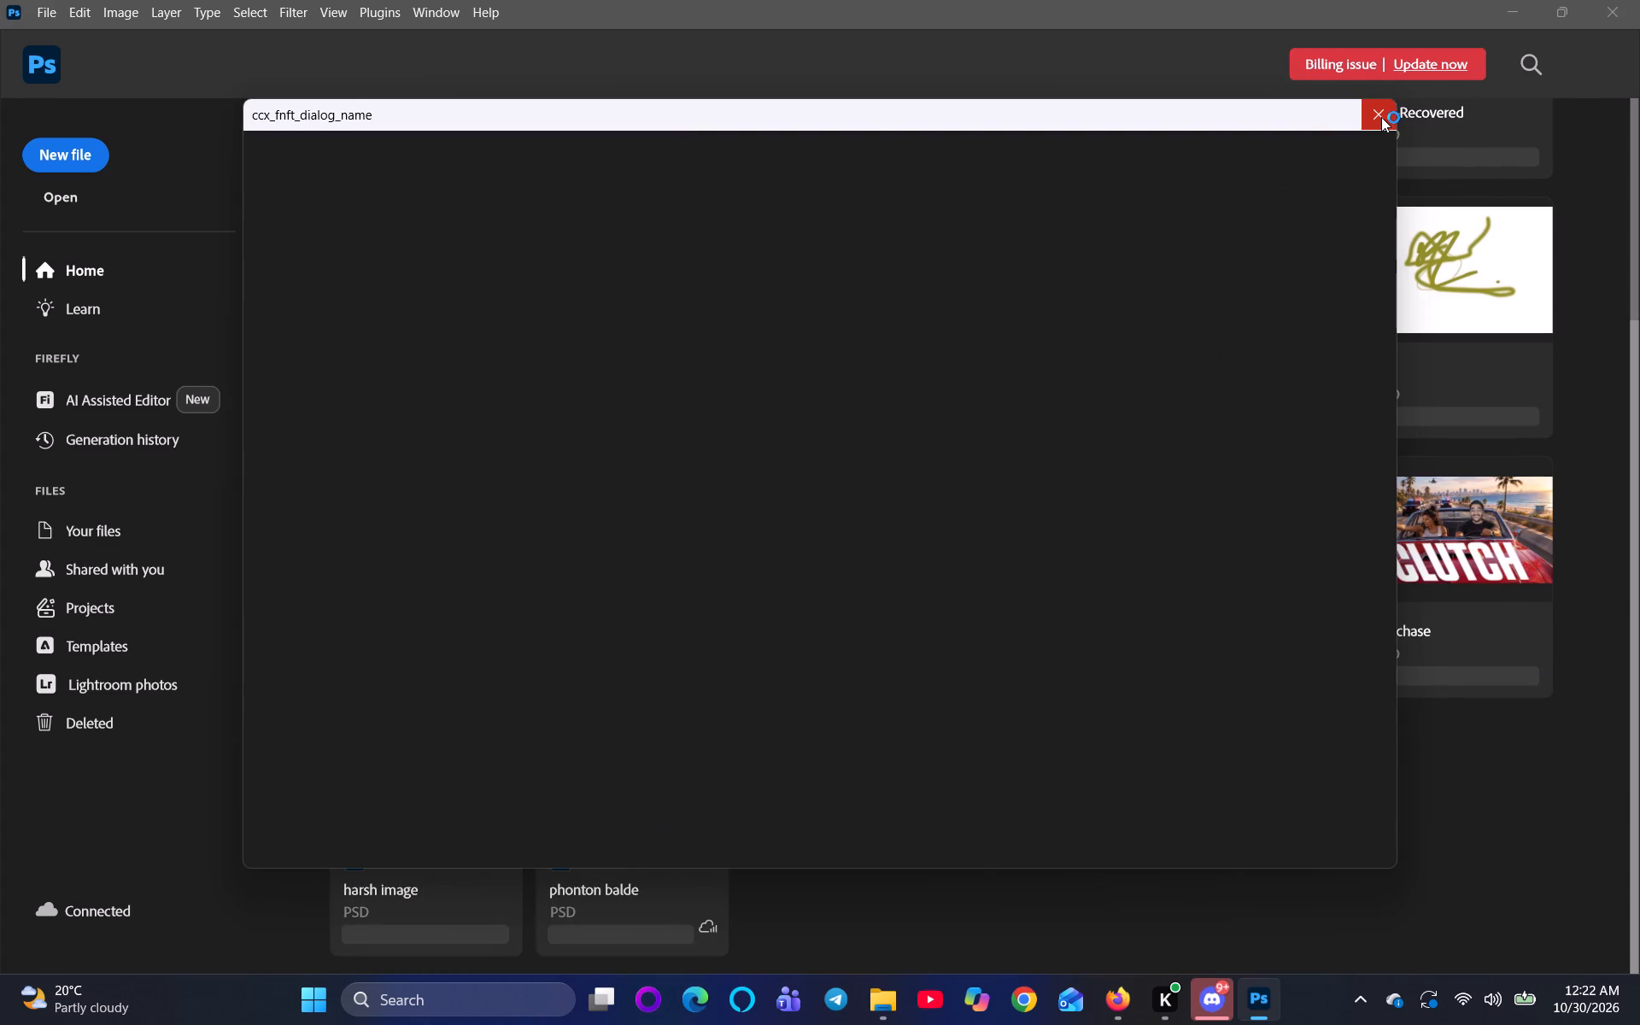
left_click(1381, 110)
double_click(629, 798)
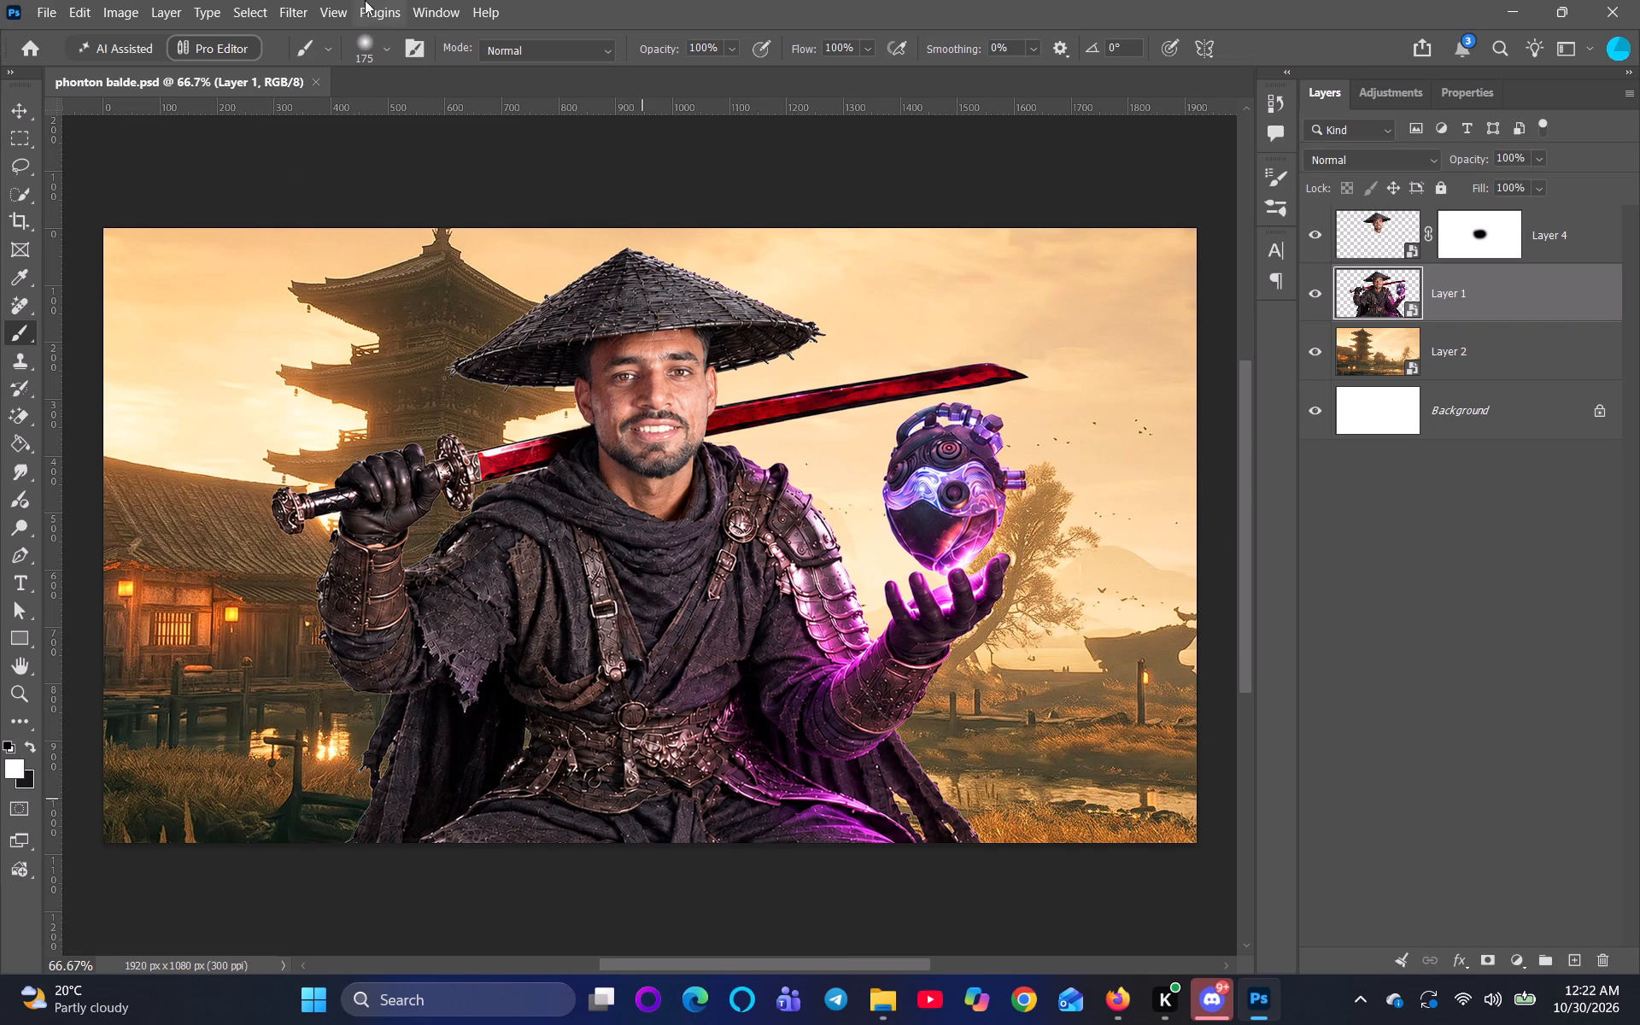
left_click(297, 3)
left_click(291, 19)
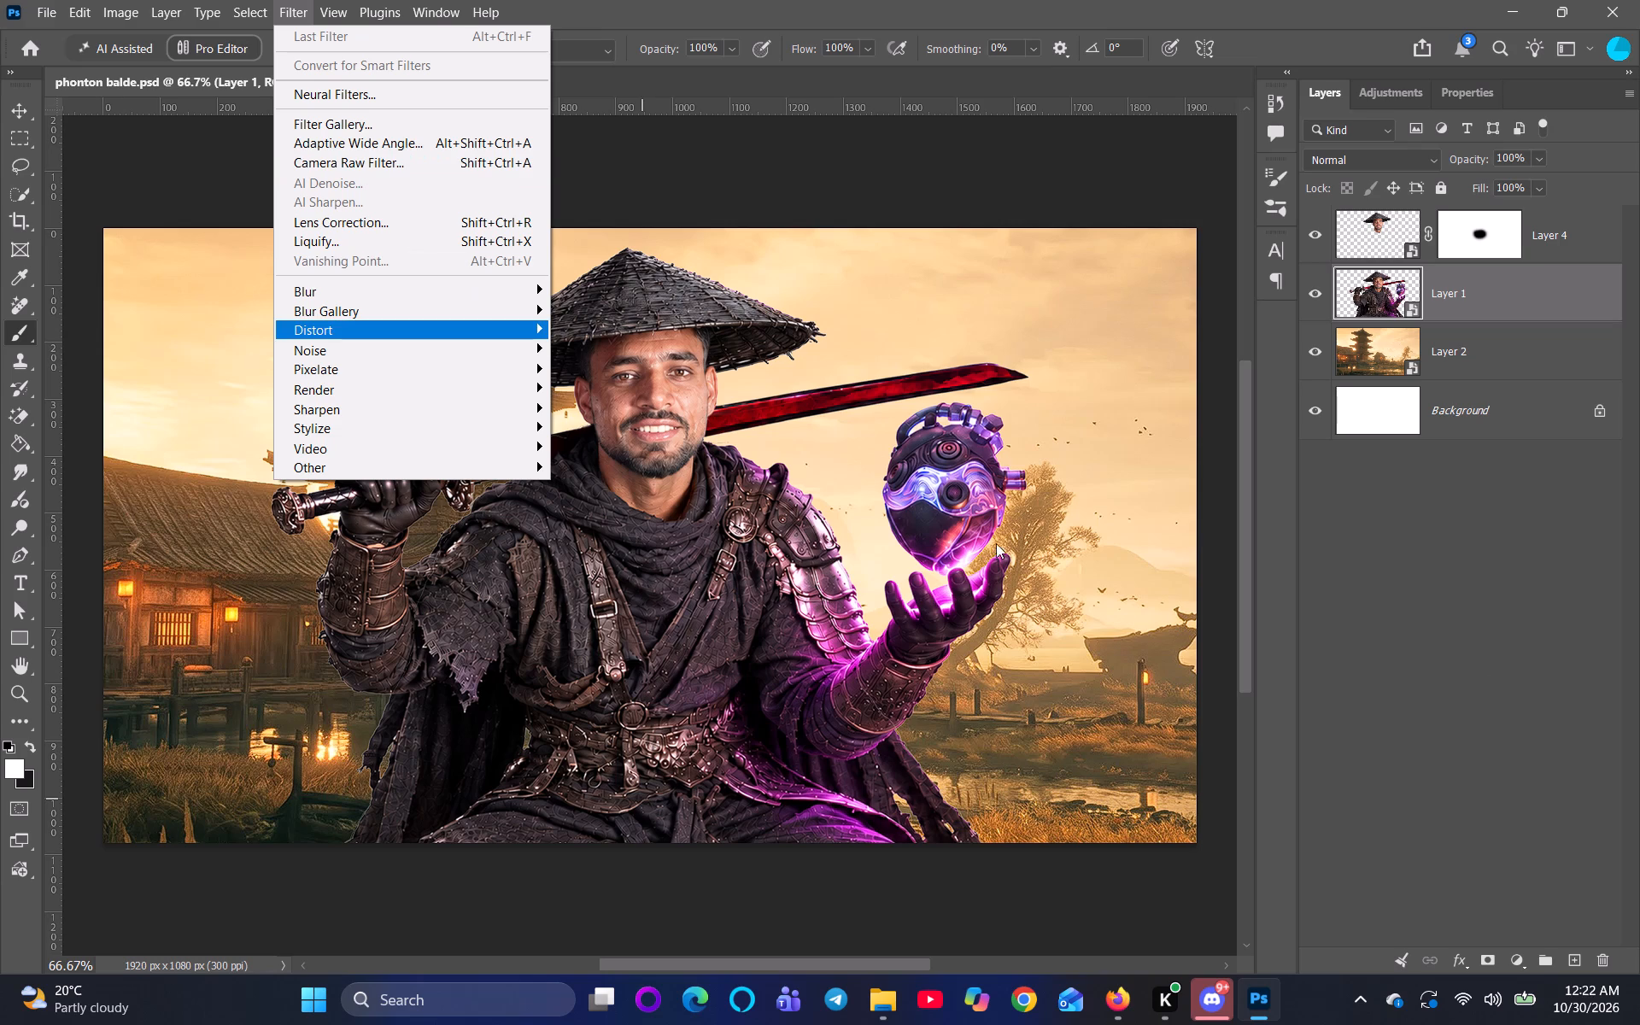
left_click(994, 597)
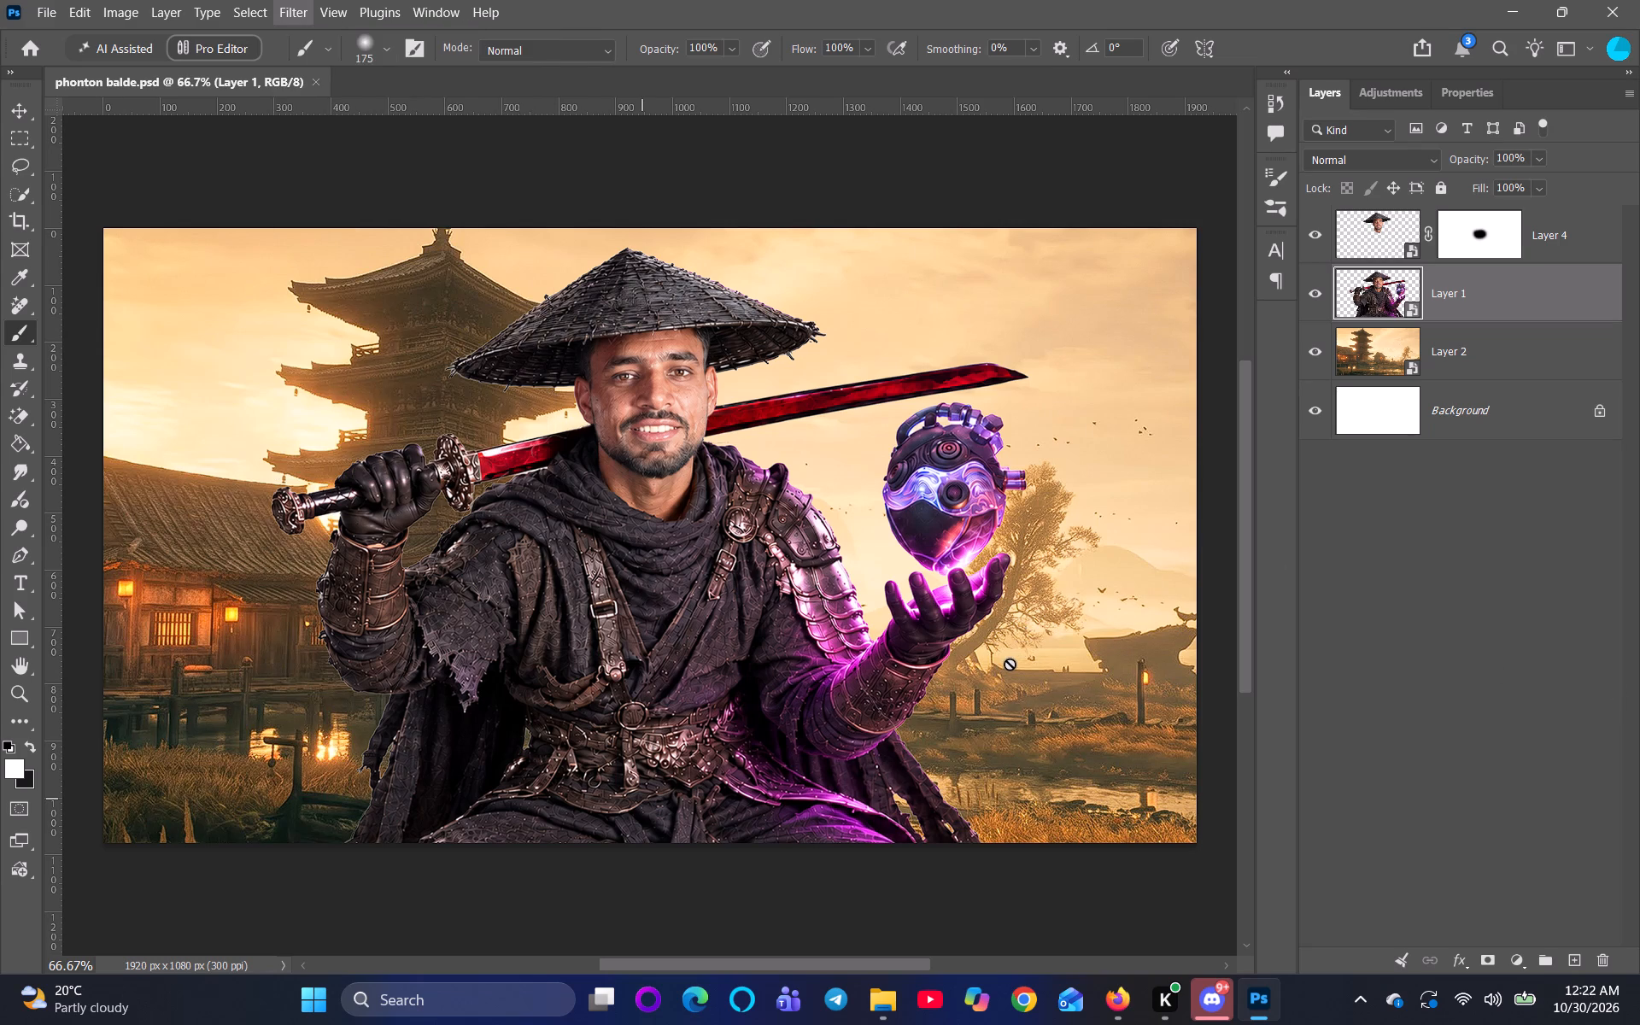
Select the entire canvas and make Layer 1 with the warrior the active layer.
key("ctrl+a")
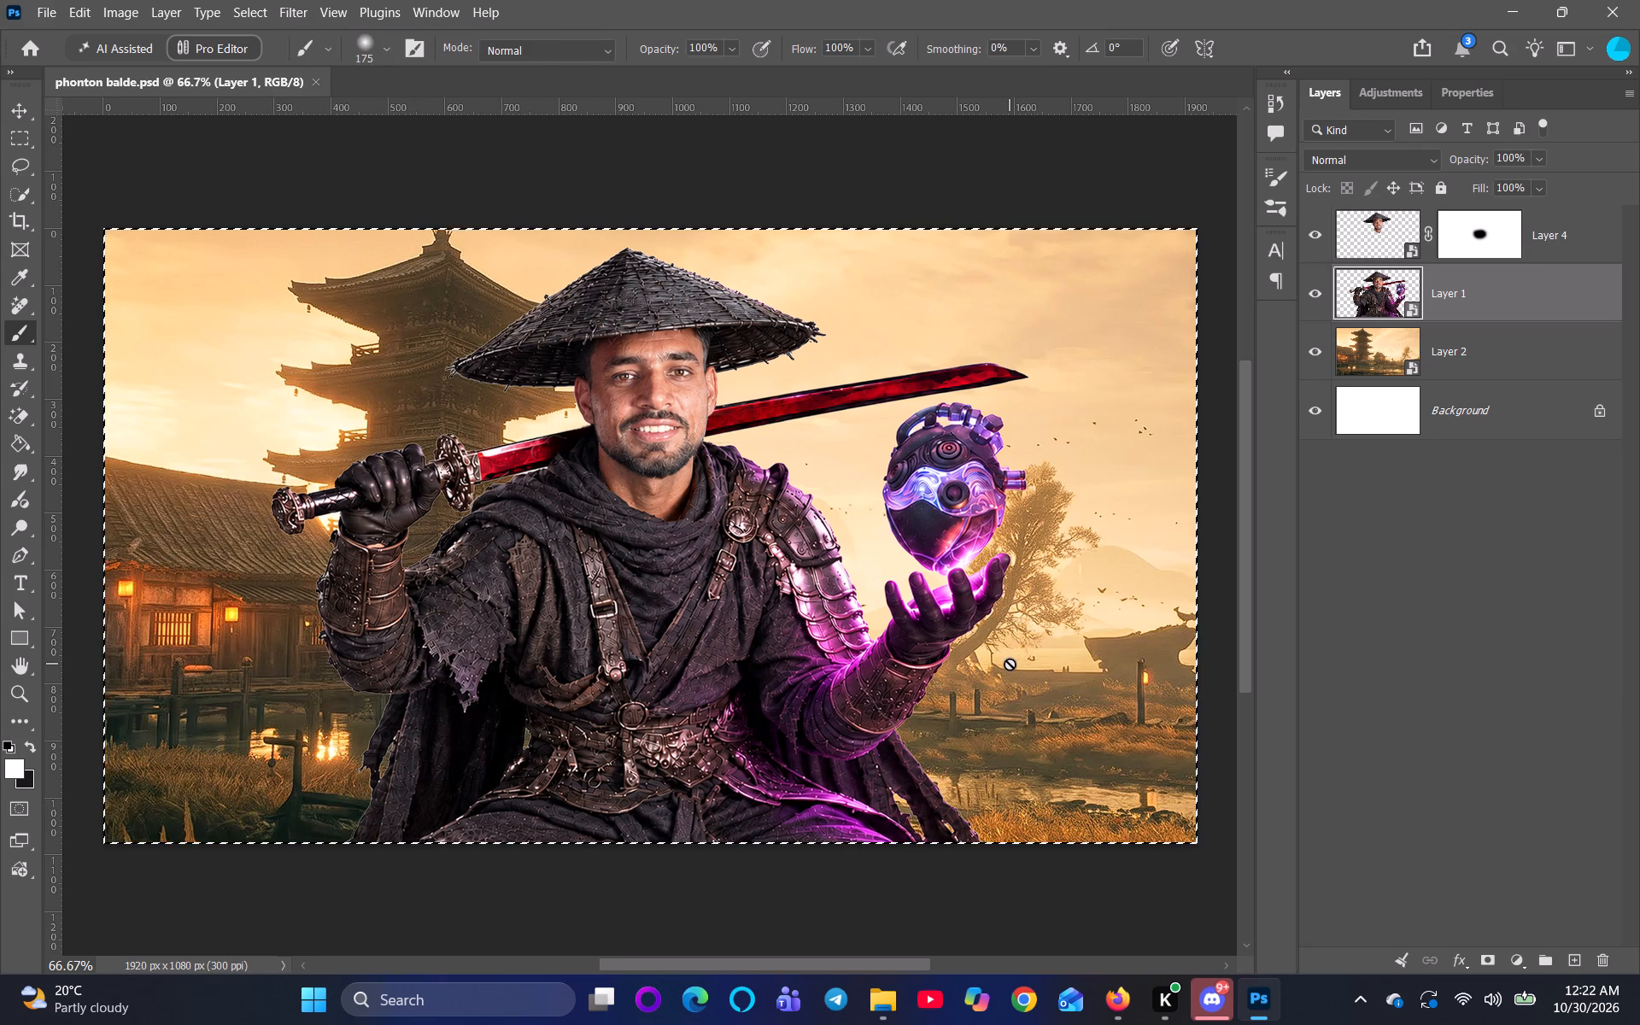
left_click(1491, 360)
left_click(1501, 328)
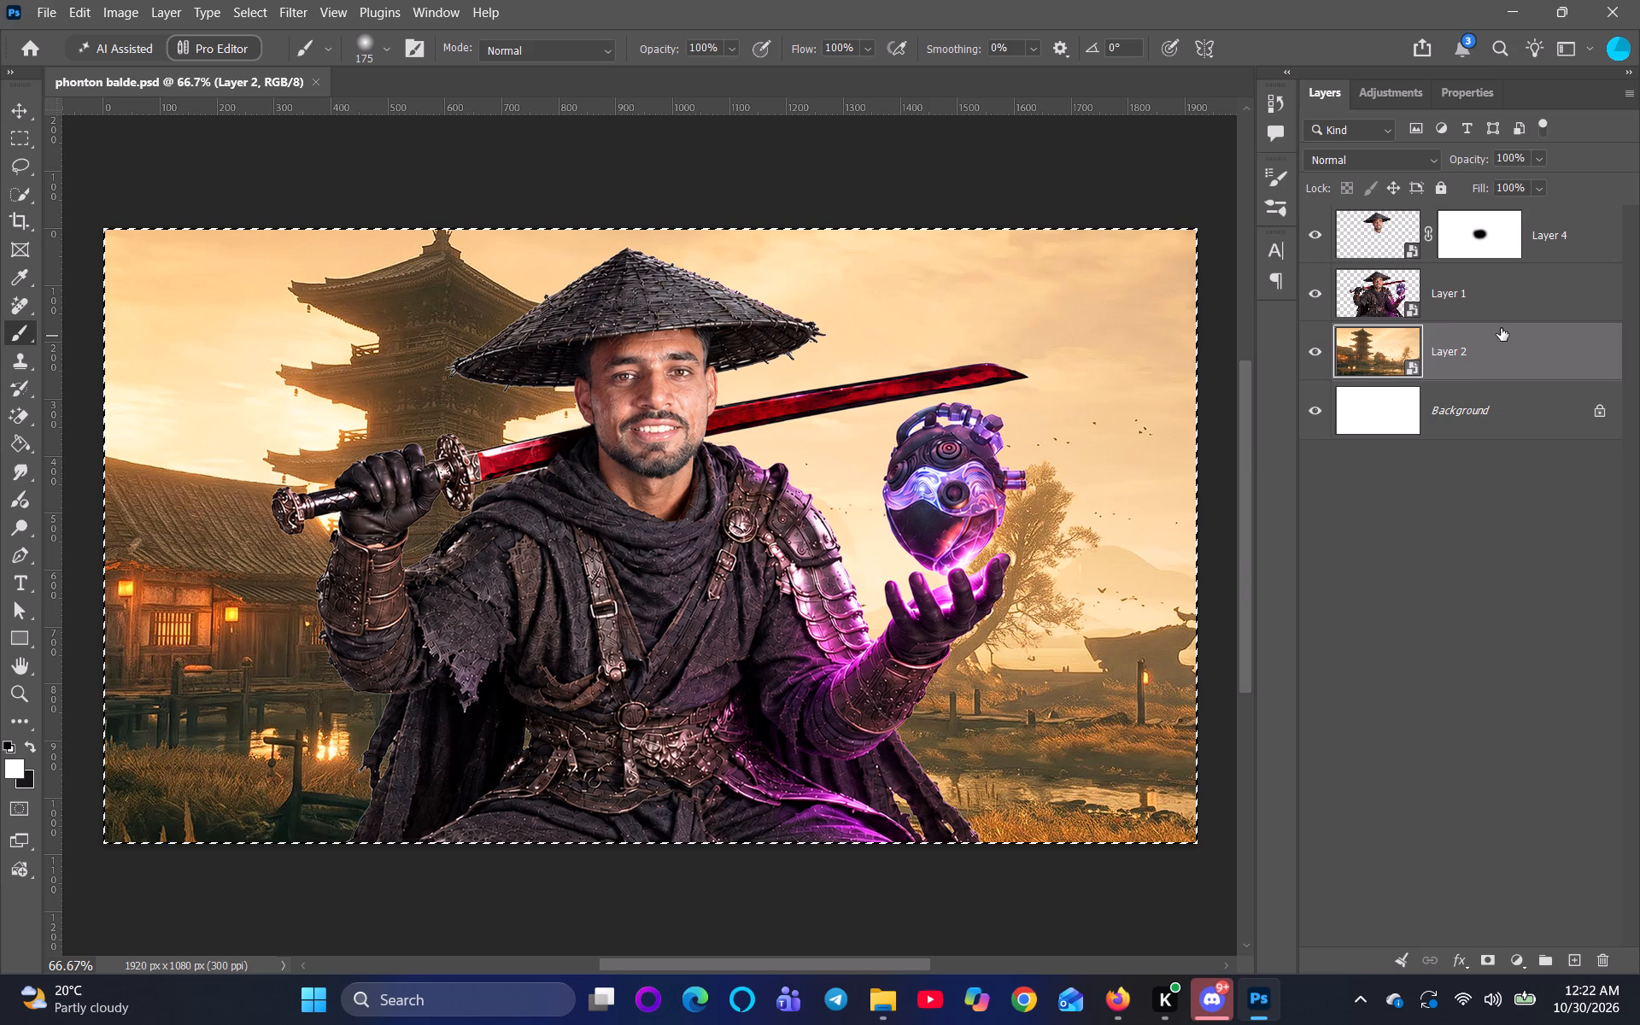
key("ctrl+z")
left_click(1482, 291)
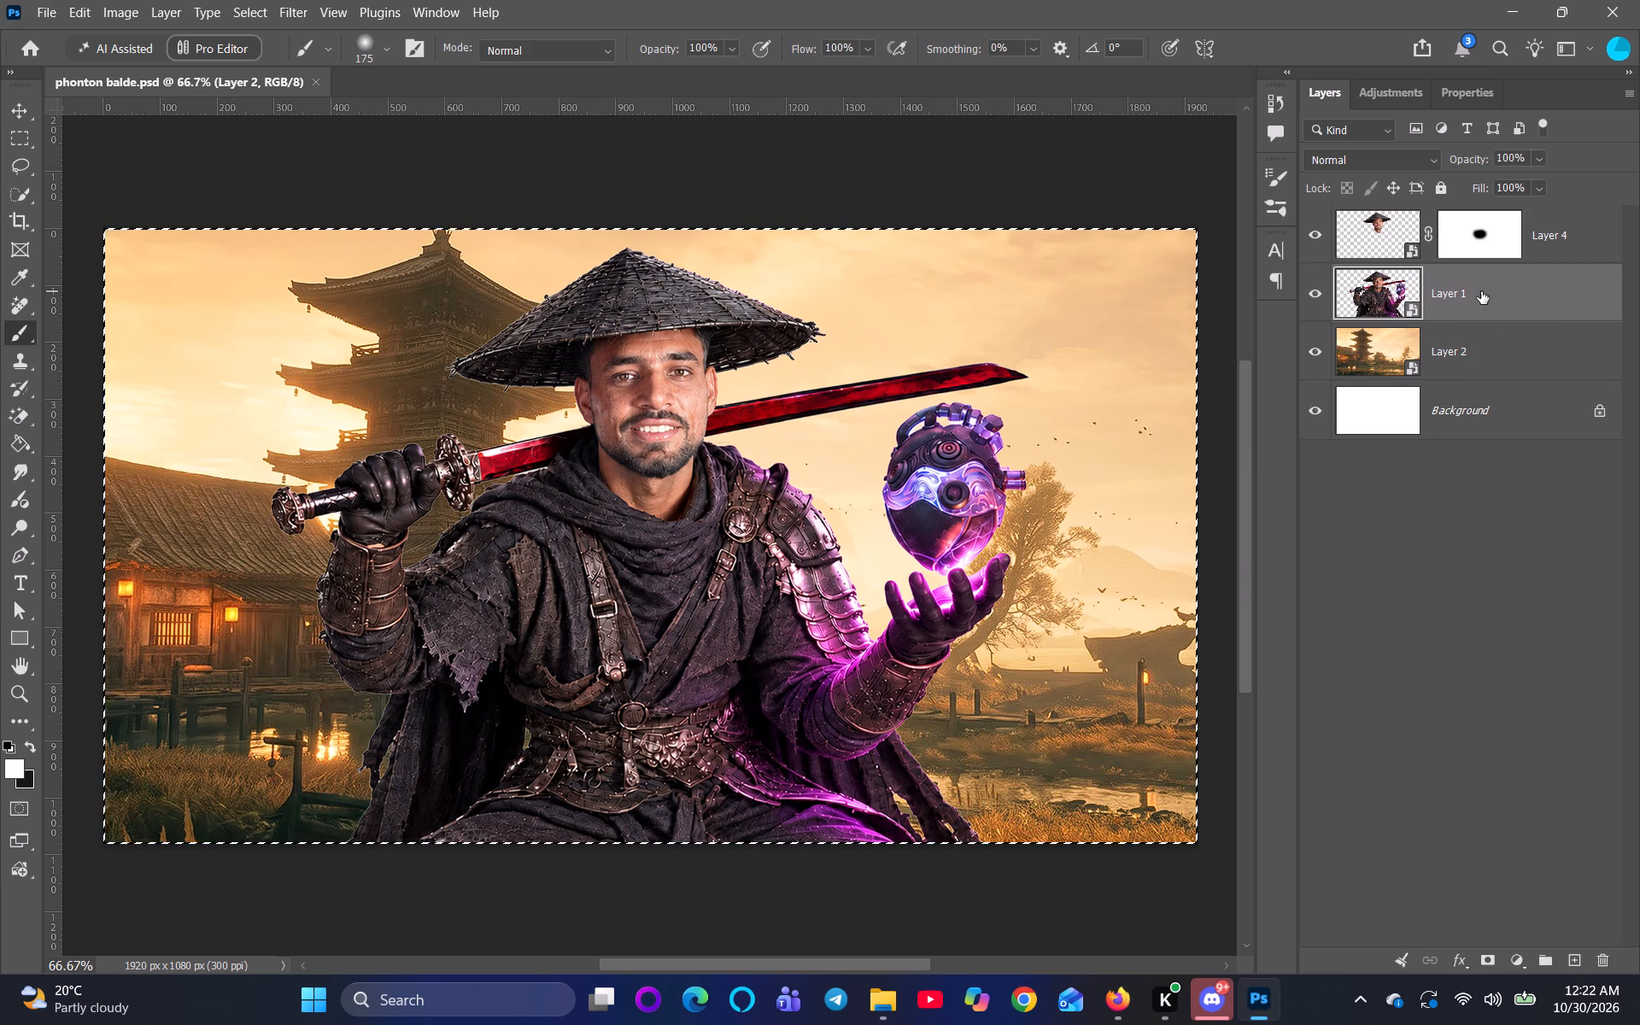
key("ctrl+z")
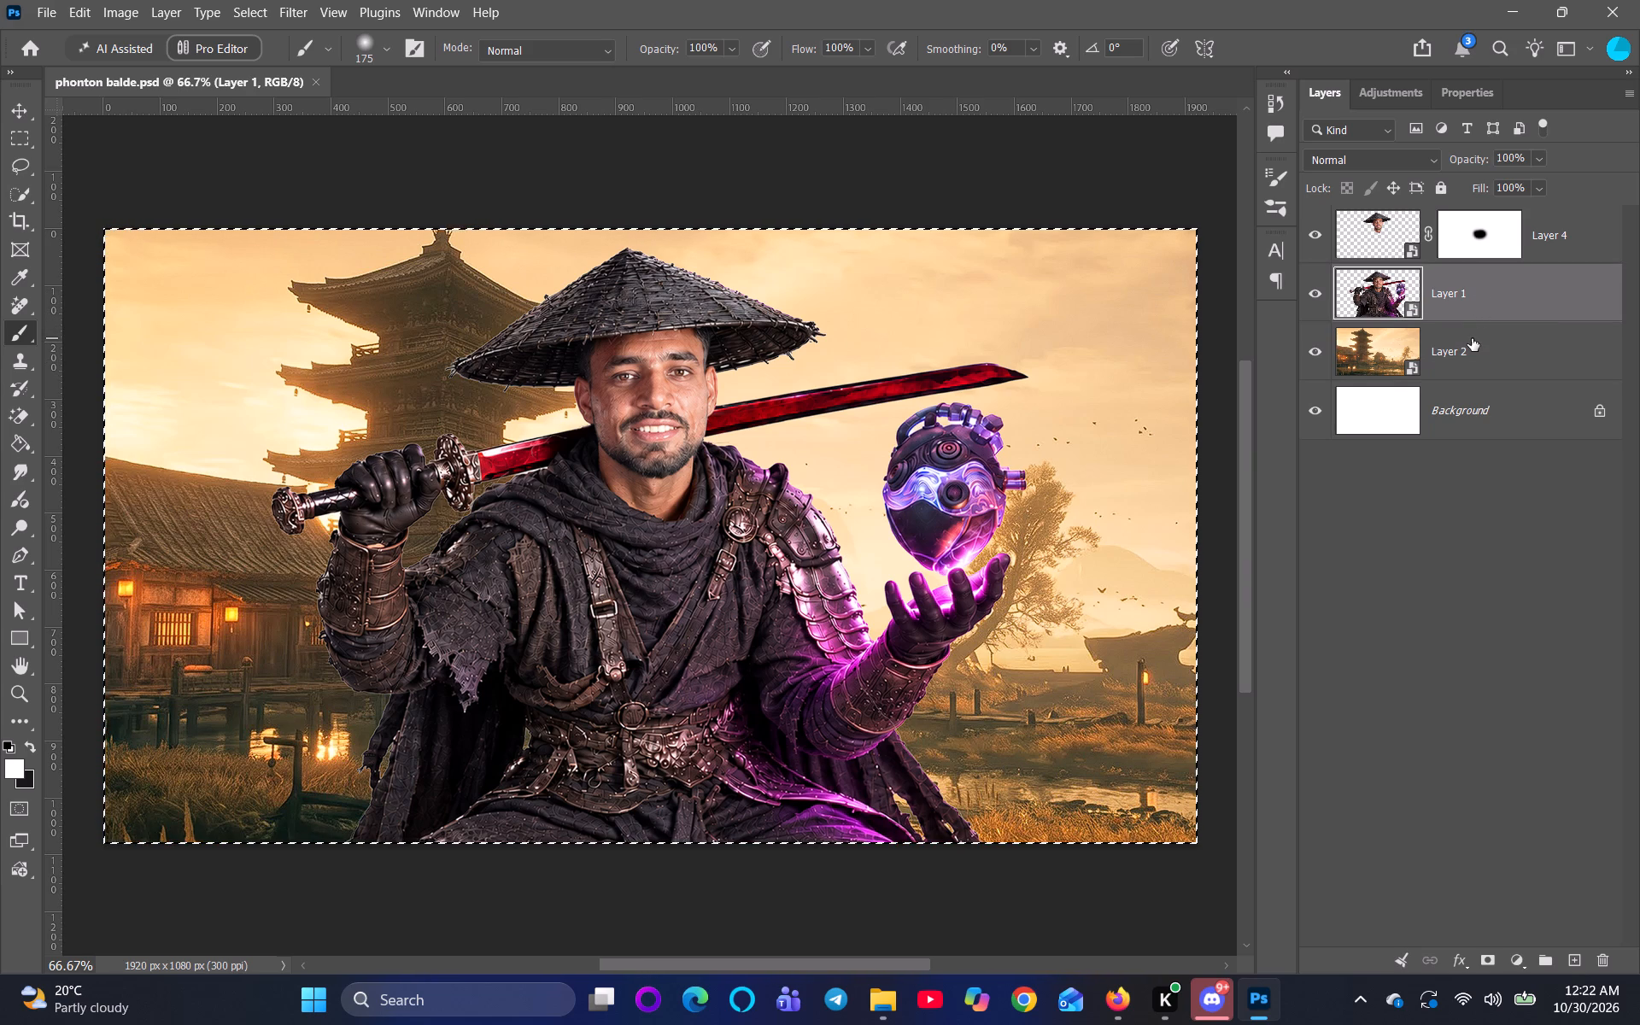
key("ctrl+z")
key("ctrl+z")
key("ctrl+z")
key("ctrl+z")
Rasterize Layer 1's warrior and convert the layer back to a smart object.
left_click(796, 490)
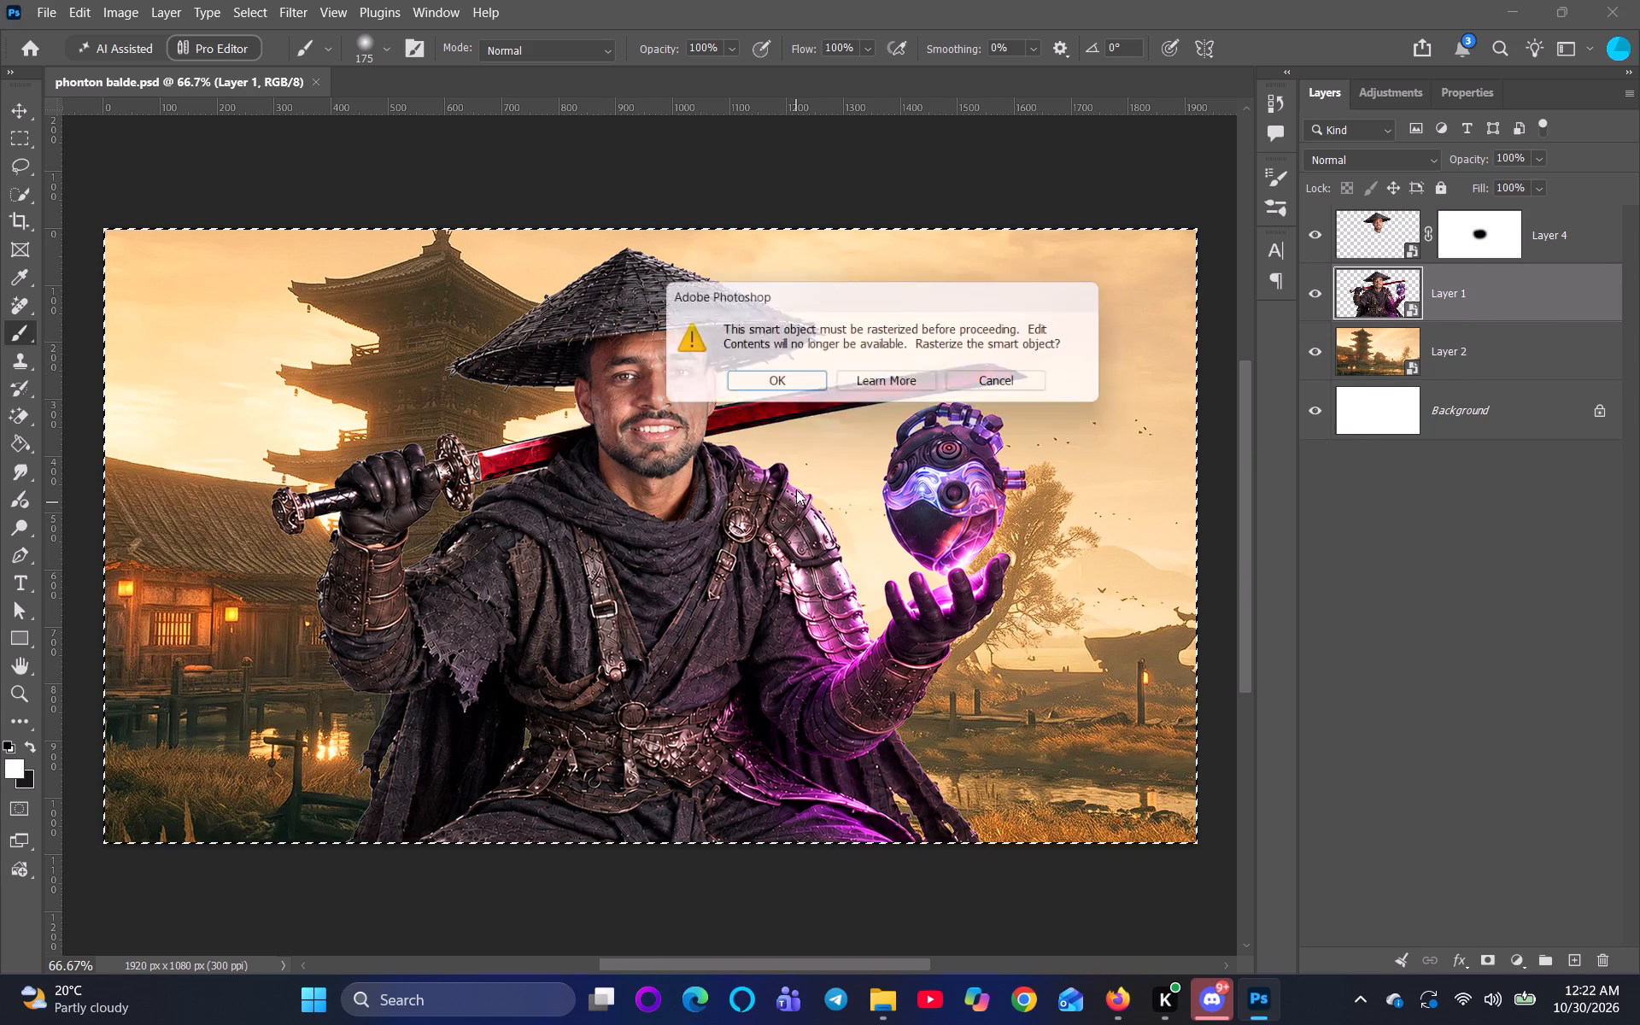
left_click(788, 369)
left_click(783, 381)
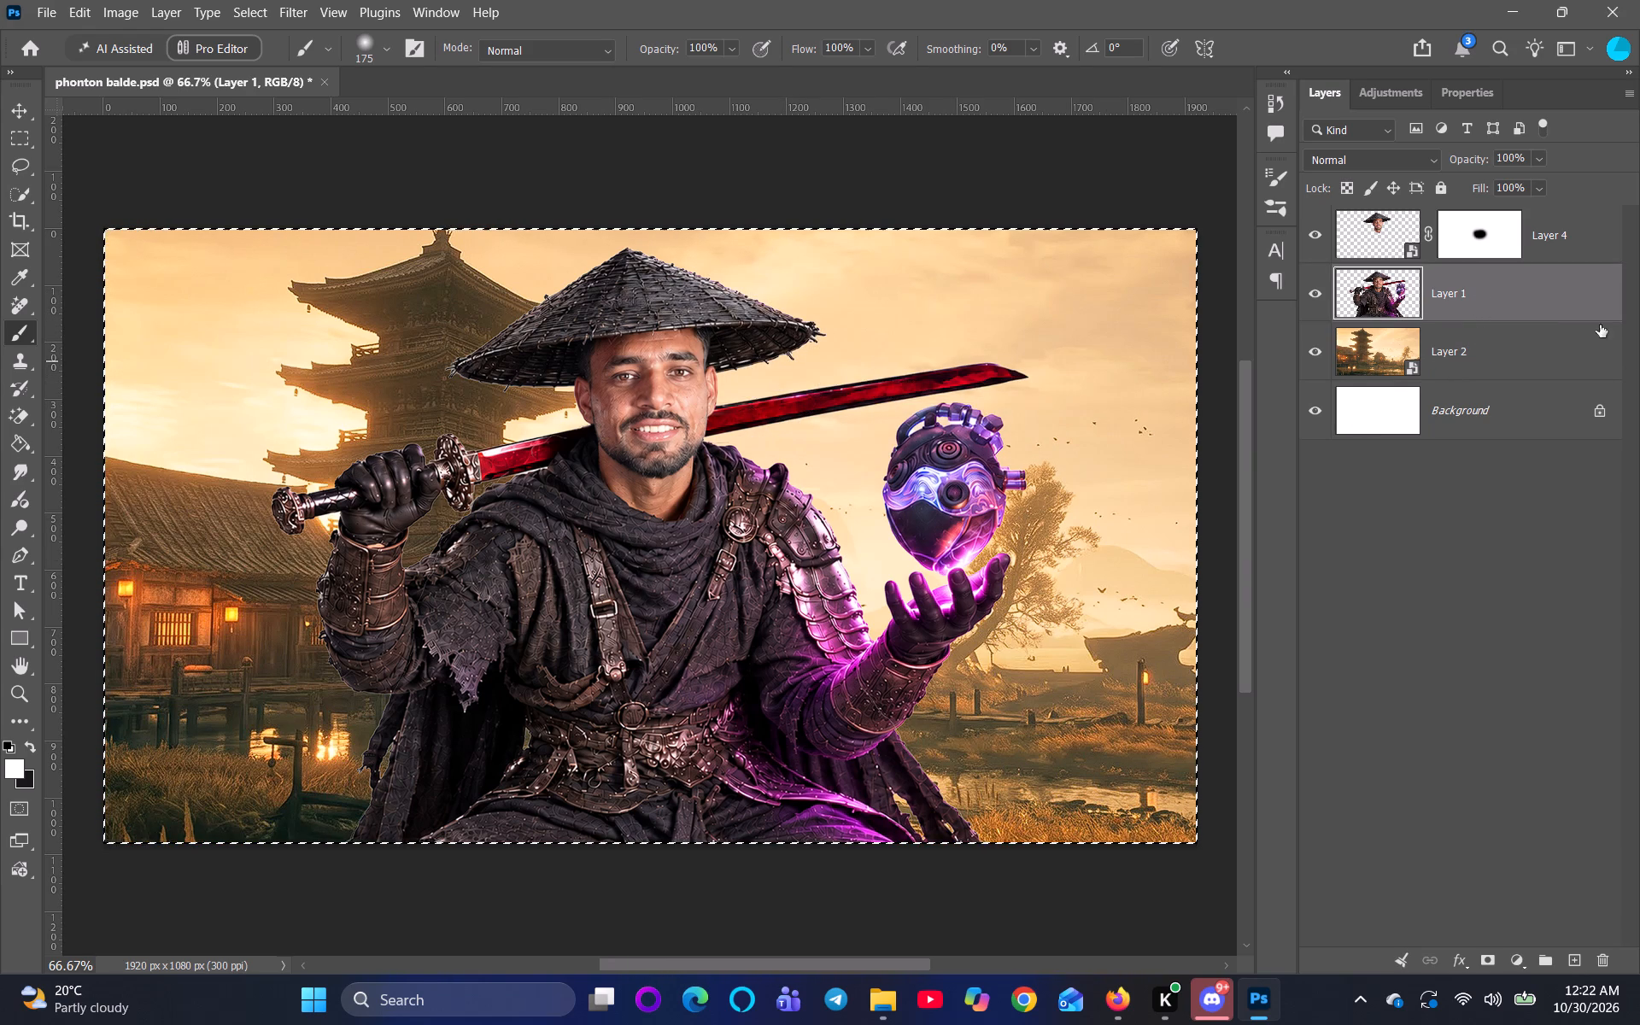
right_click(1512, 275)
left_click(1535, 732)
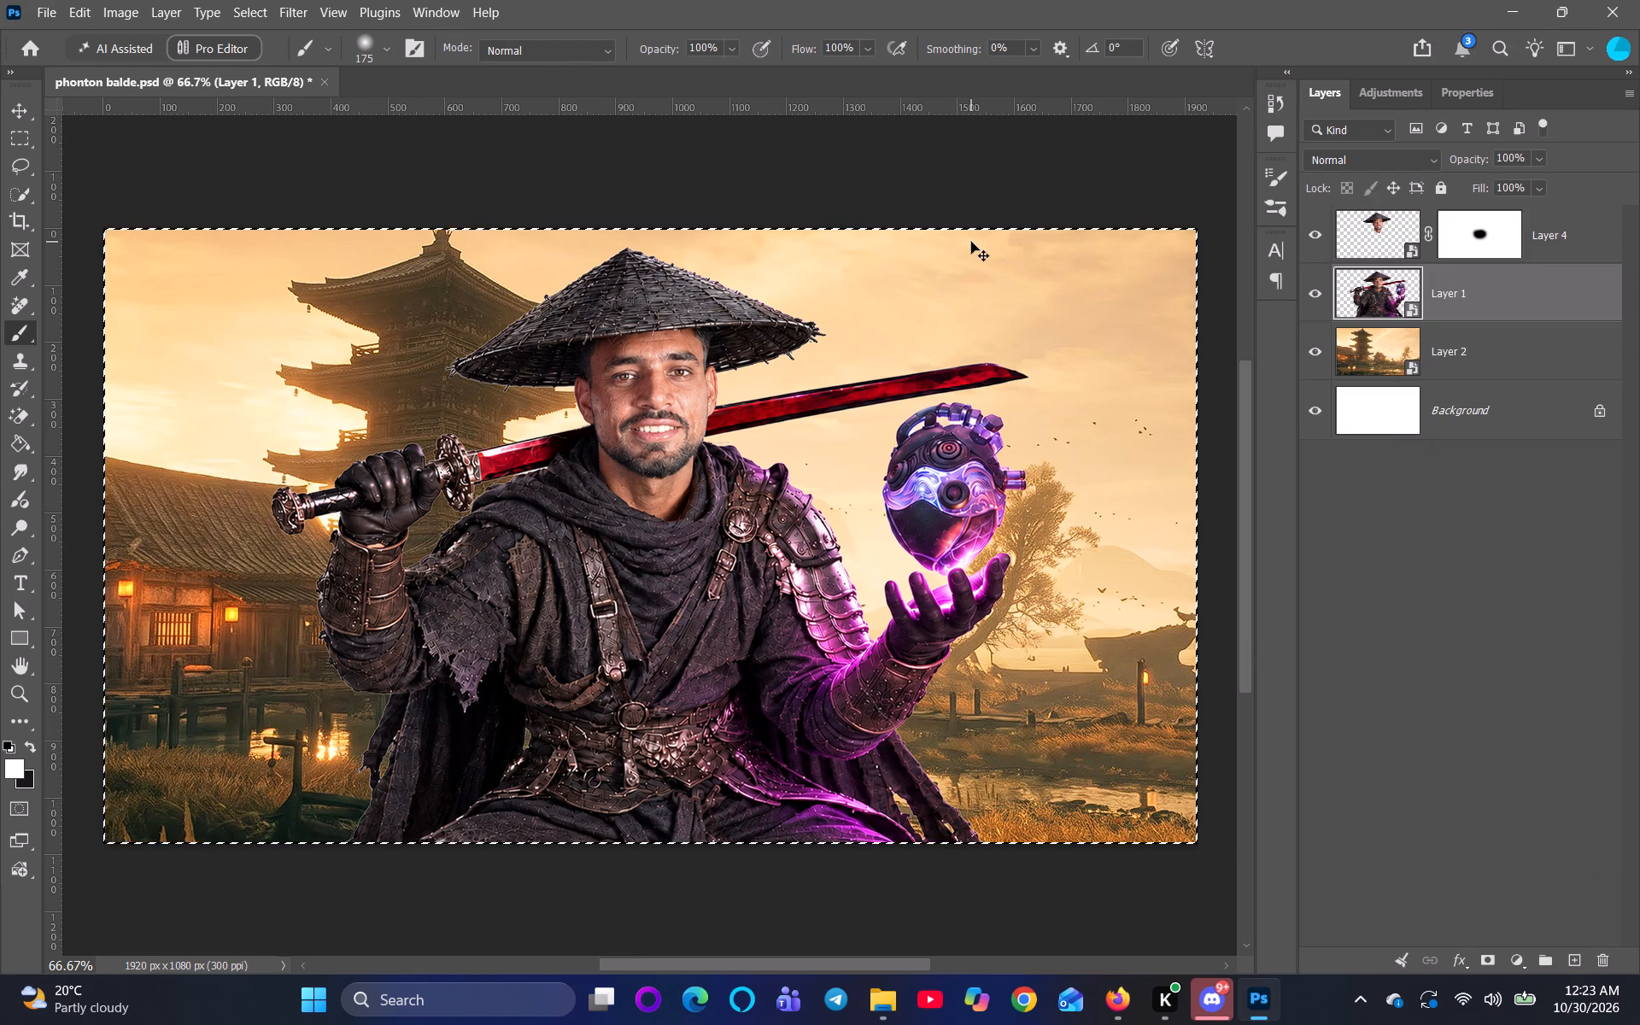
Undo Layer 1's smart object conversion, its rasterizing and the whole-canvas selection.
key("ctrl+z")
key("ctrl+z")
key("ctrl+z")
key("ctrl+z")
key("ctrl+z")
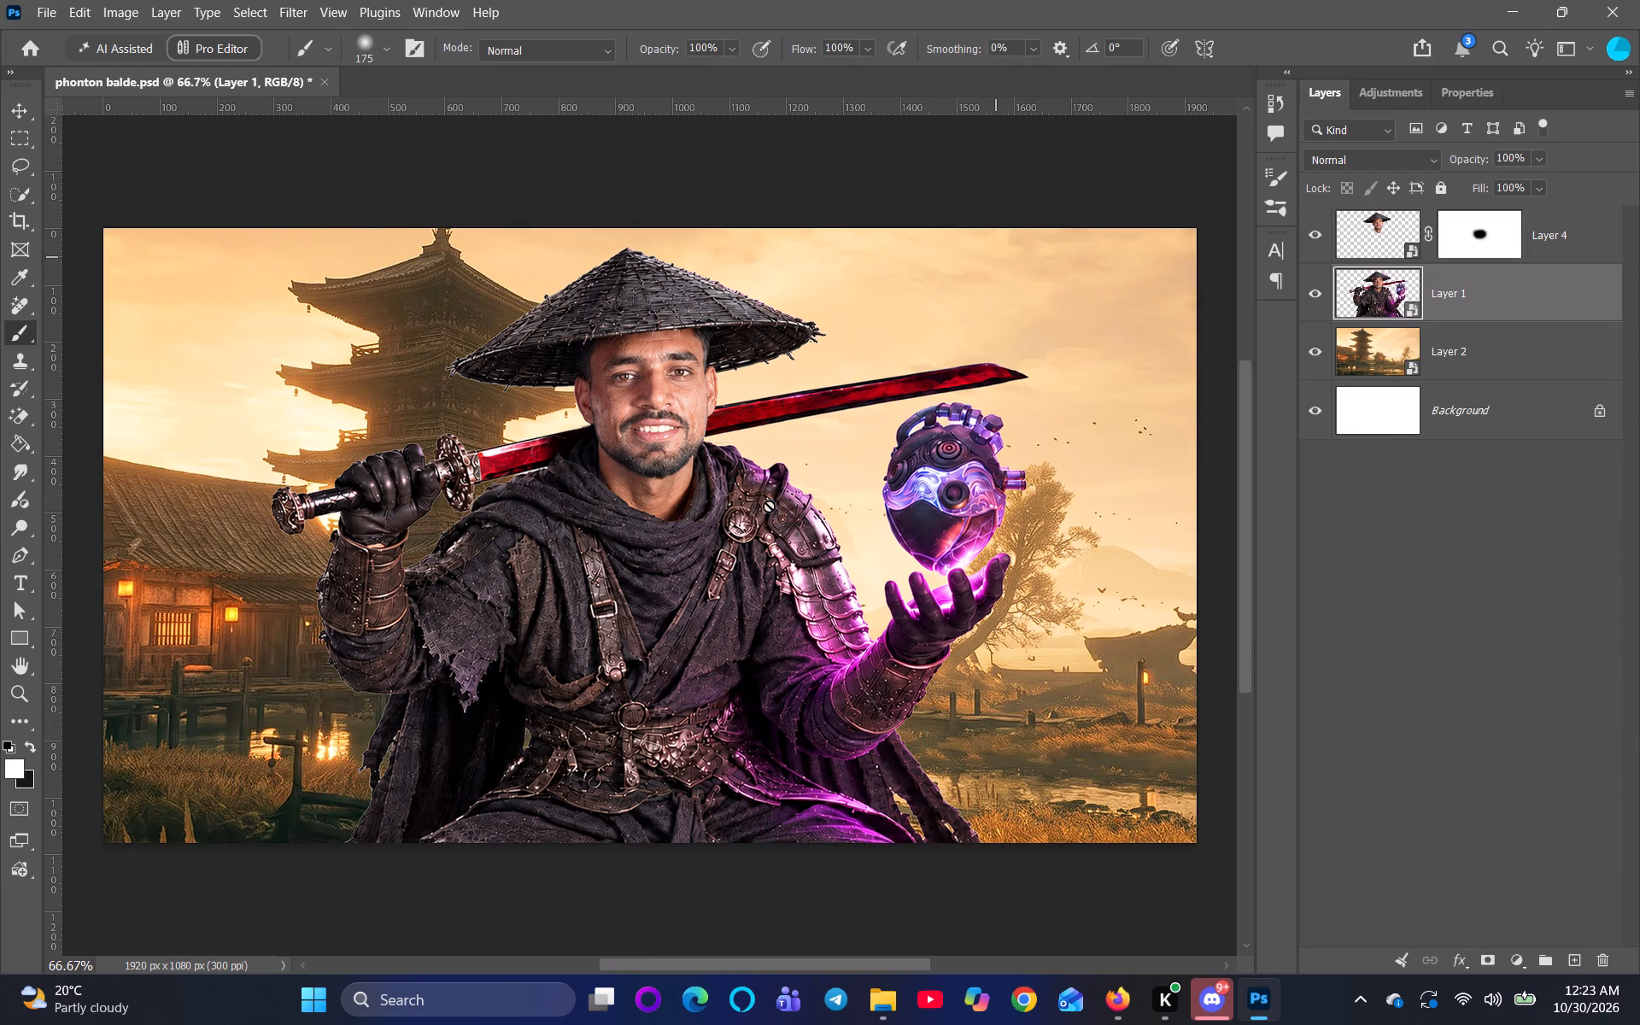
Open the Camera Raw Filter on Layer 1's warrior and set Contrast to -33.
key("ctrl+shift+a")
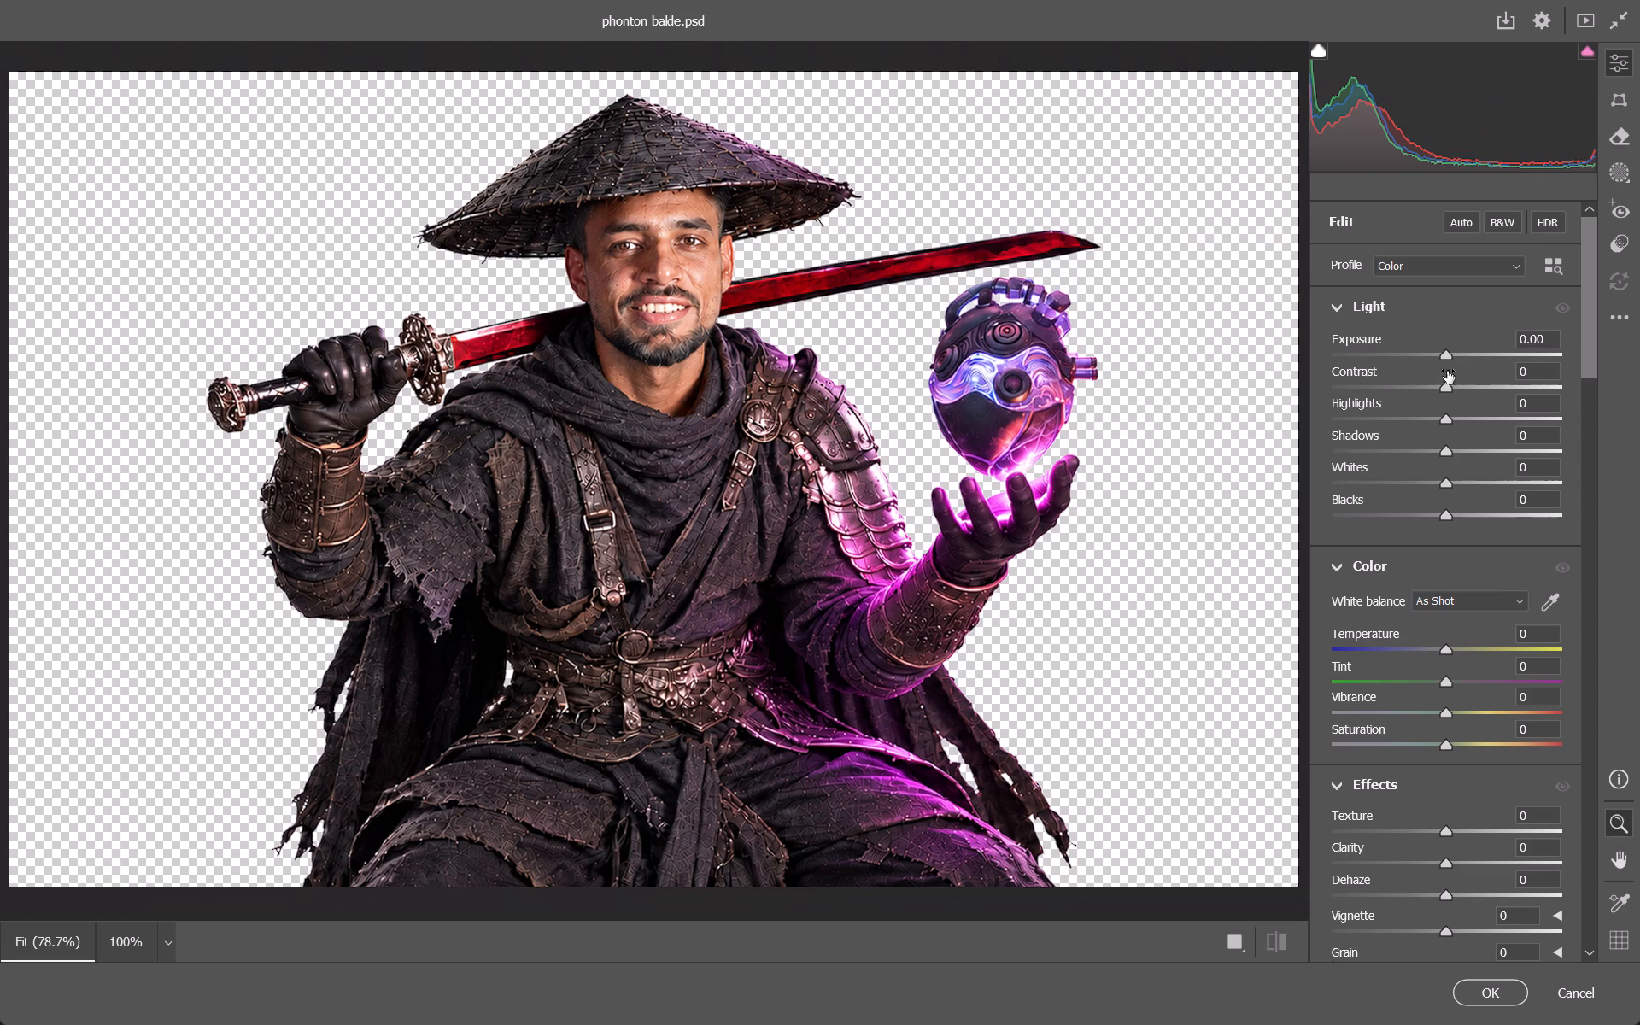
left_click_drag(1449, 387, 1404, 391)
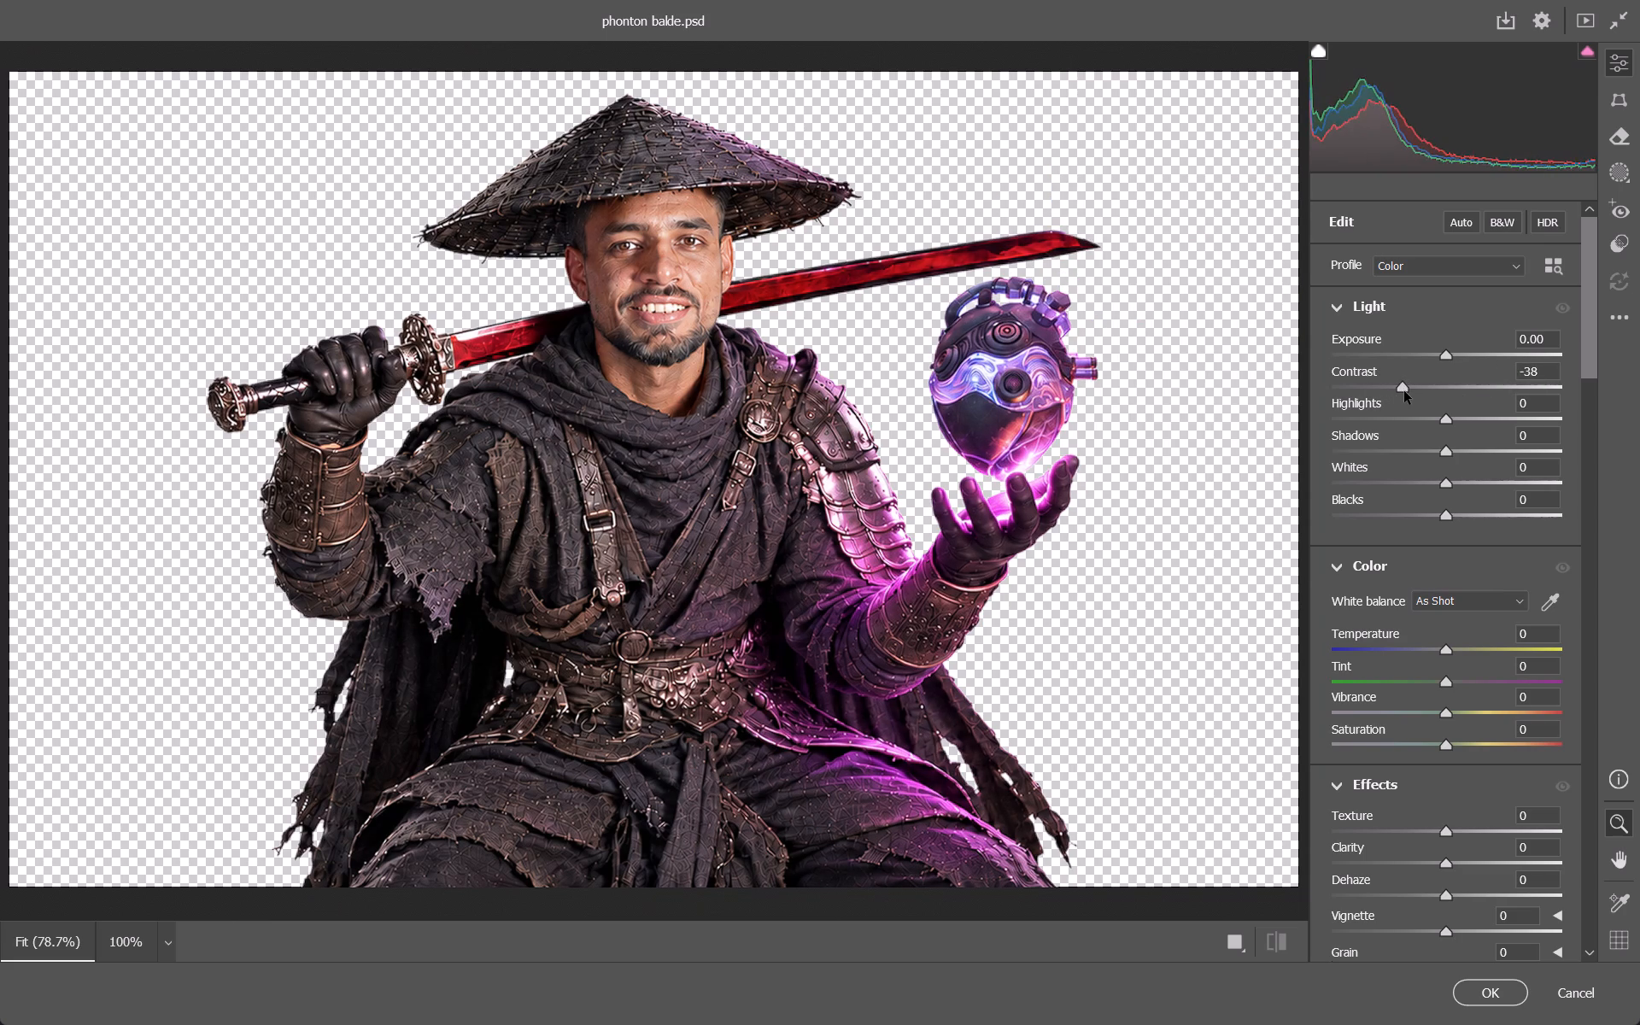
left_click_drag(1404, 391, 1511, 393)
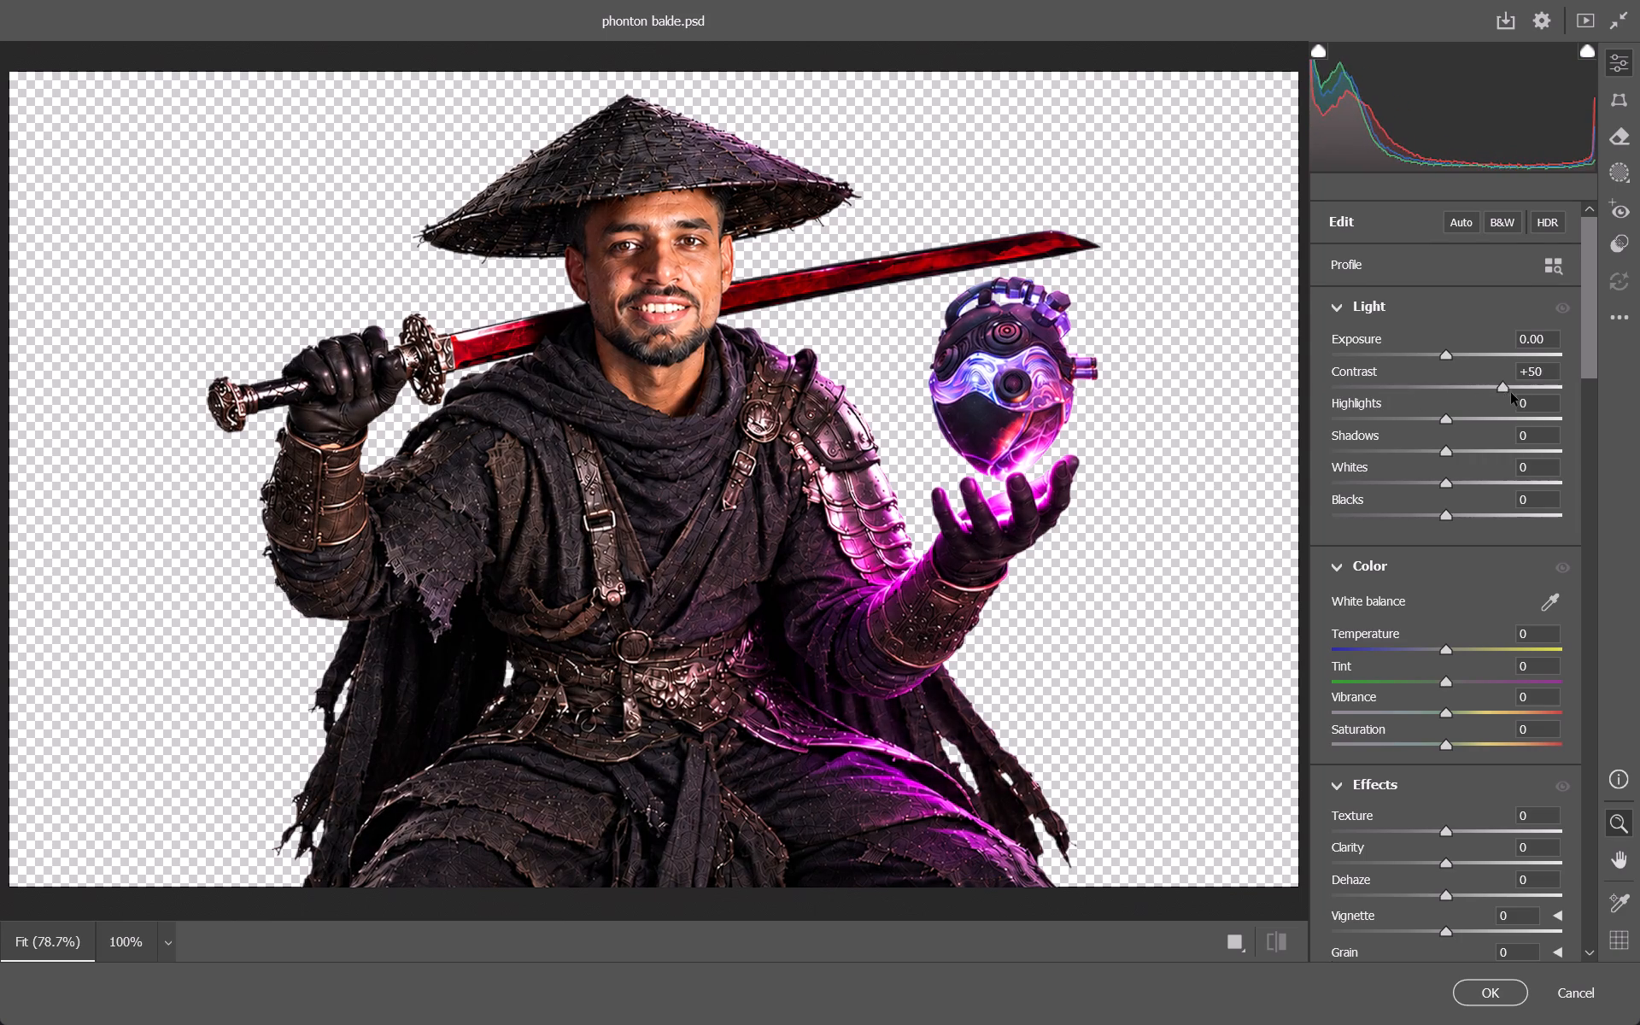
left_click_drag(1511, 393, 1420, 400)
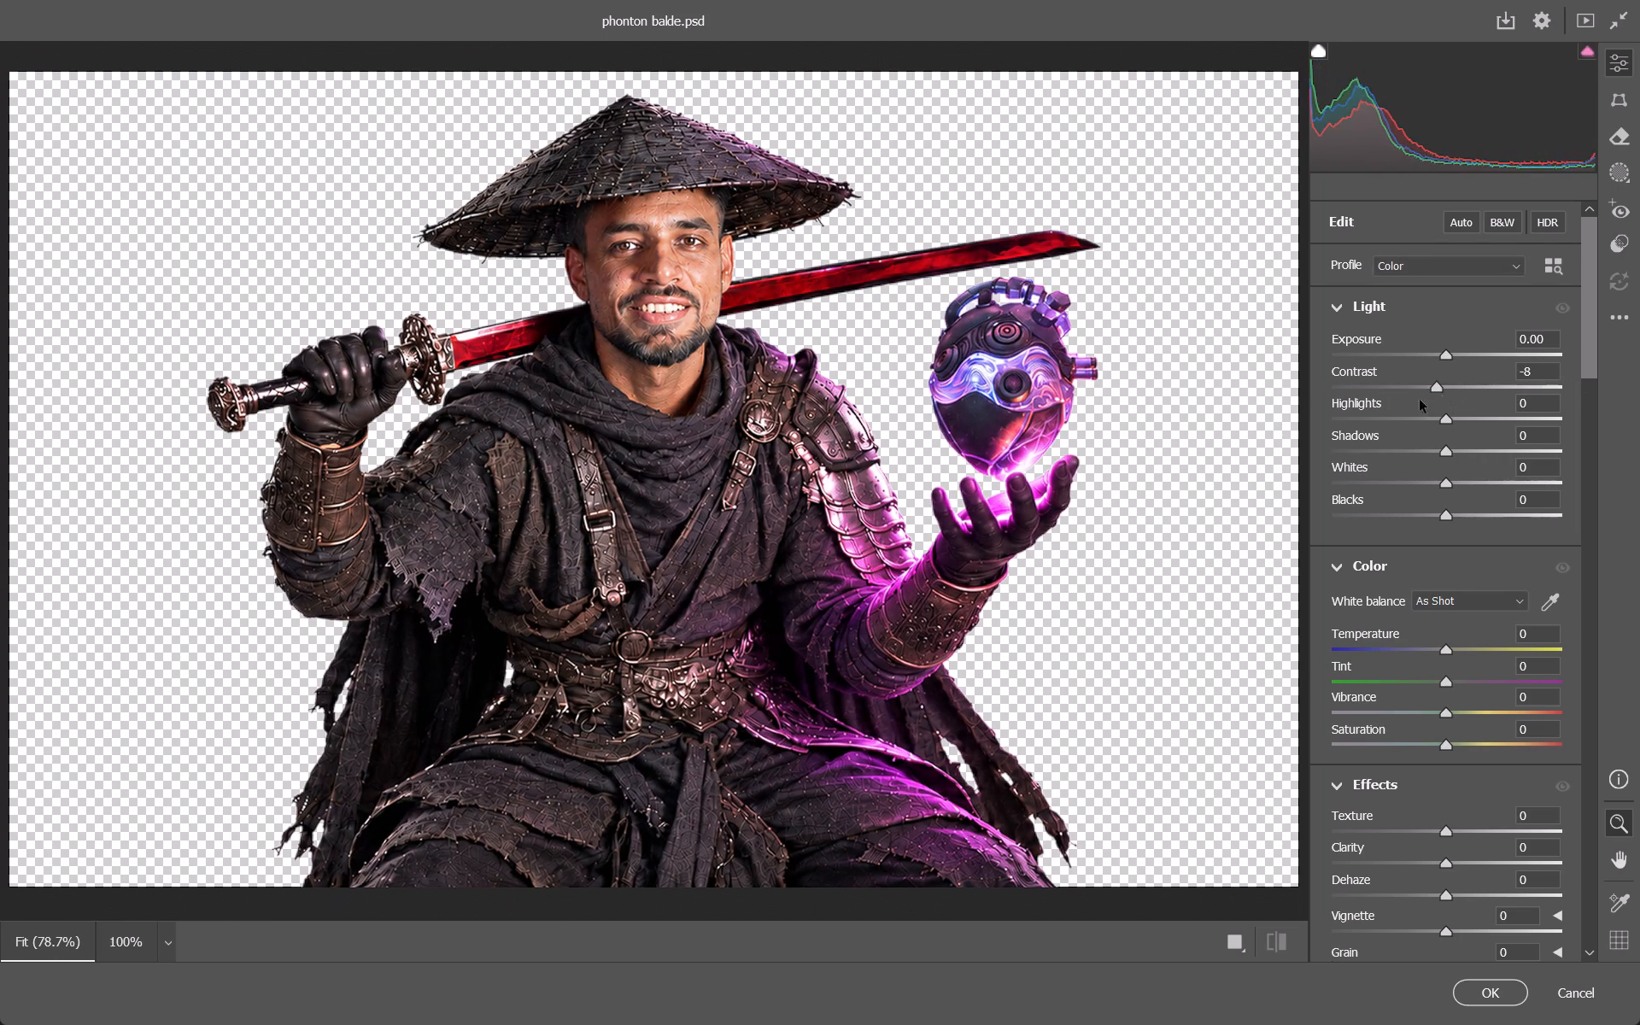
left_click_drag(1420, 400, 1385, 409)
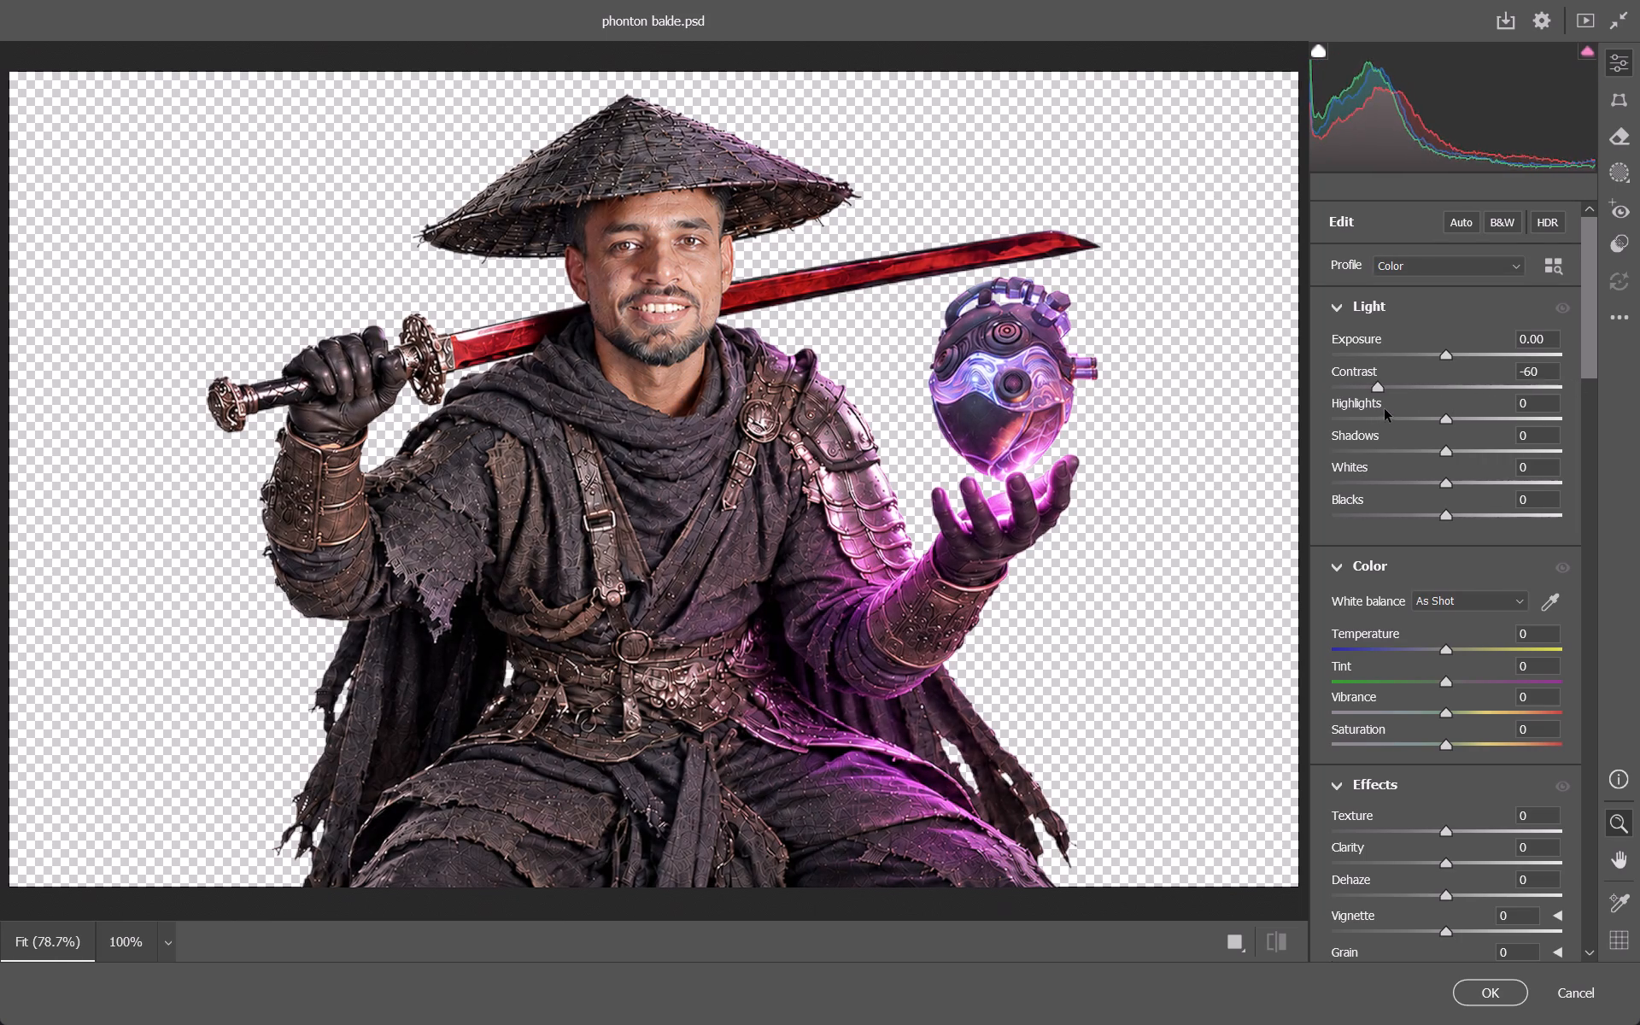
left_click_drag(1385, 409, 1374, 407)
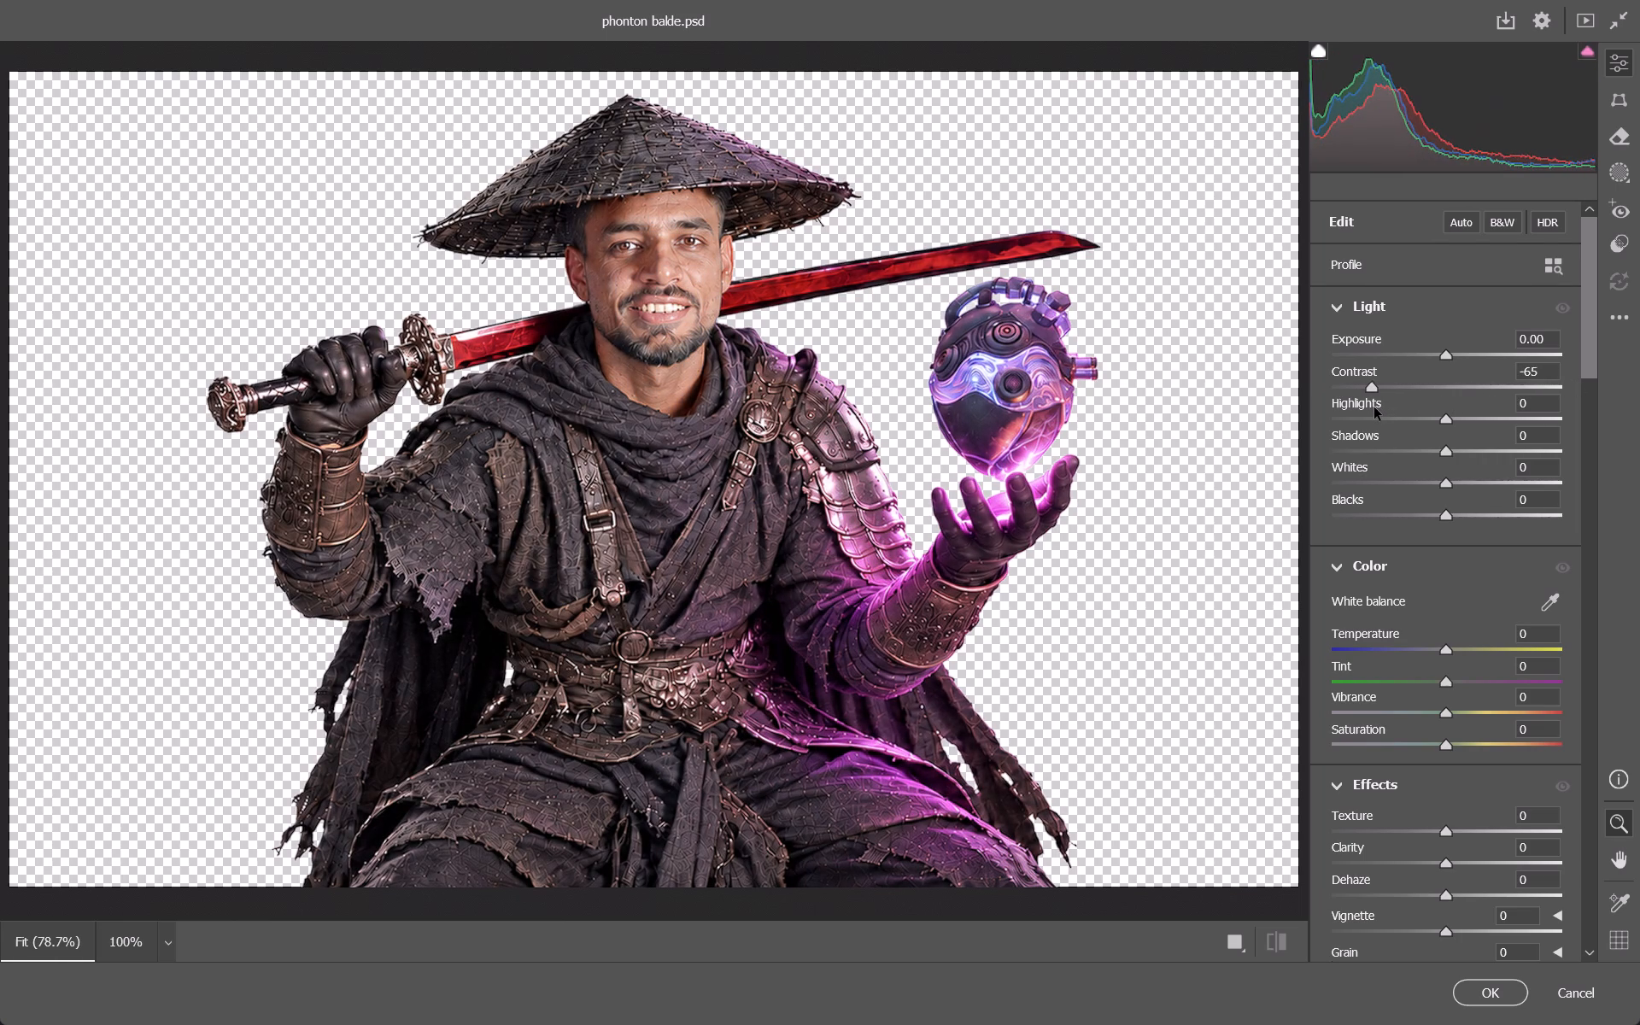
left_click_drag(1374, 407, 1395, 407)
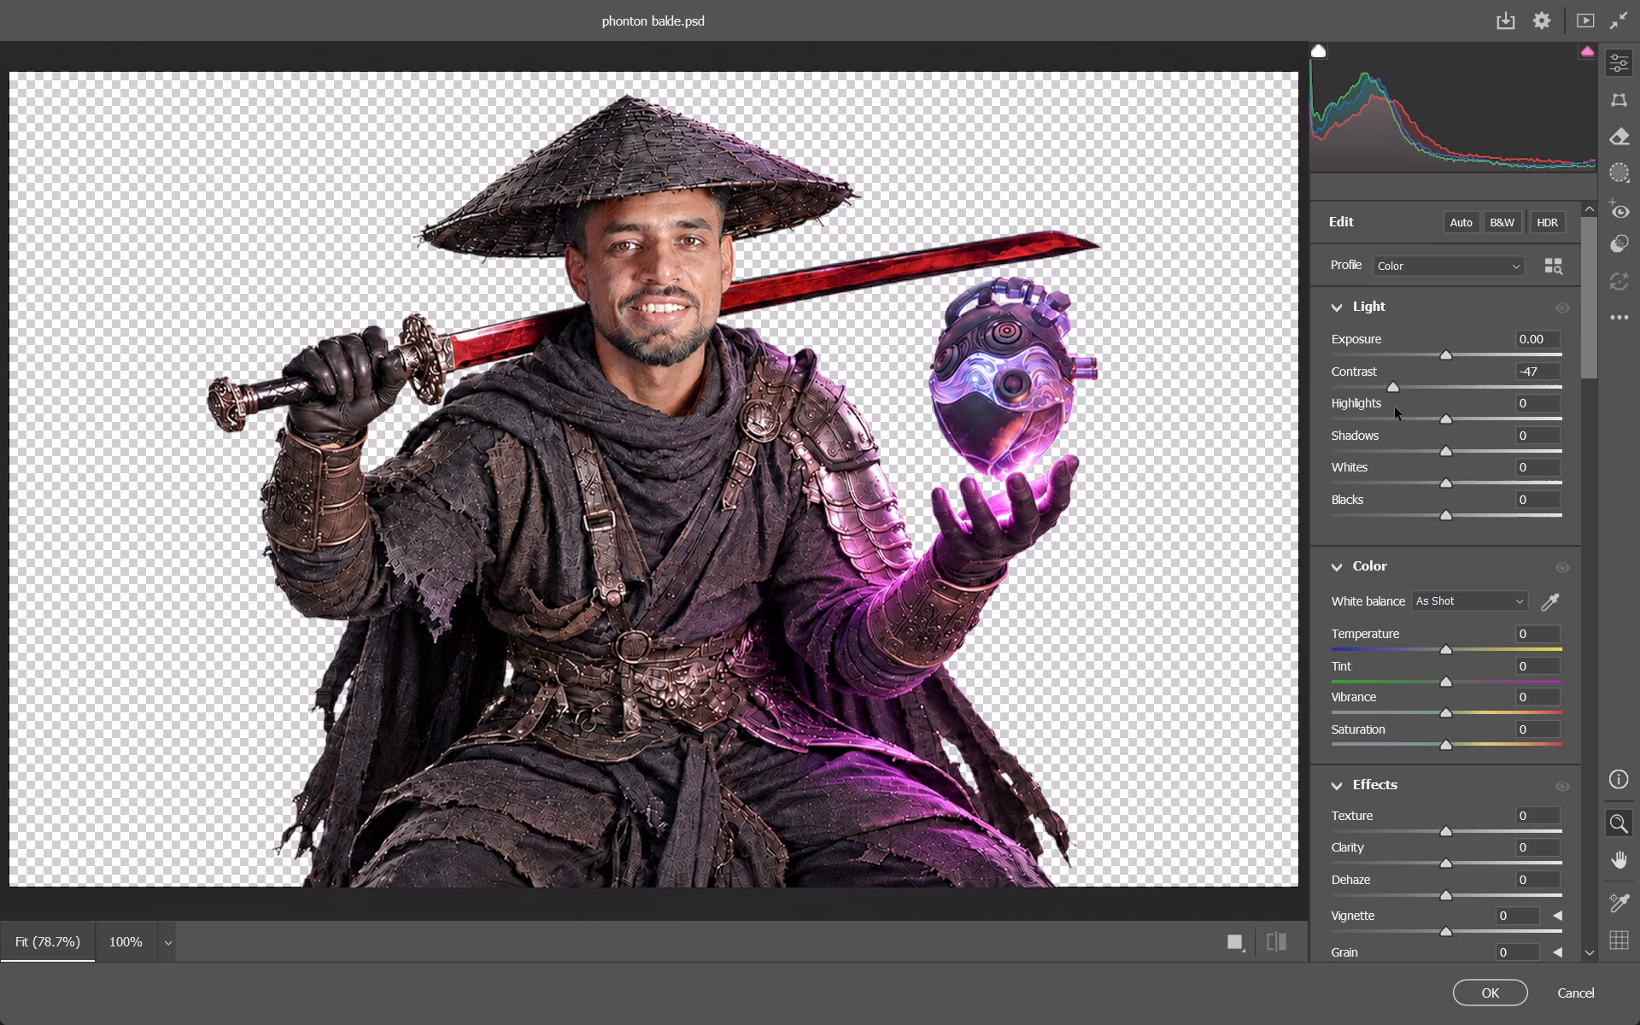
left_click_drag(1395, 407, 1411, 406)
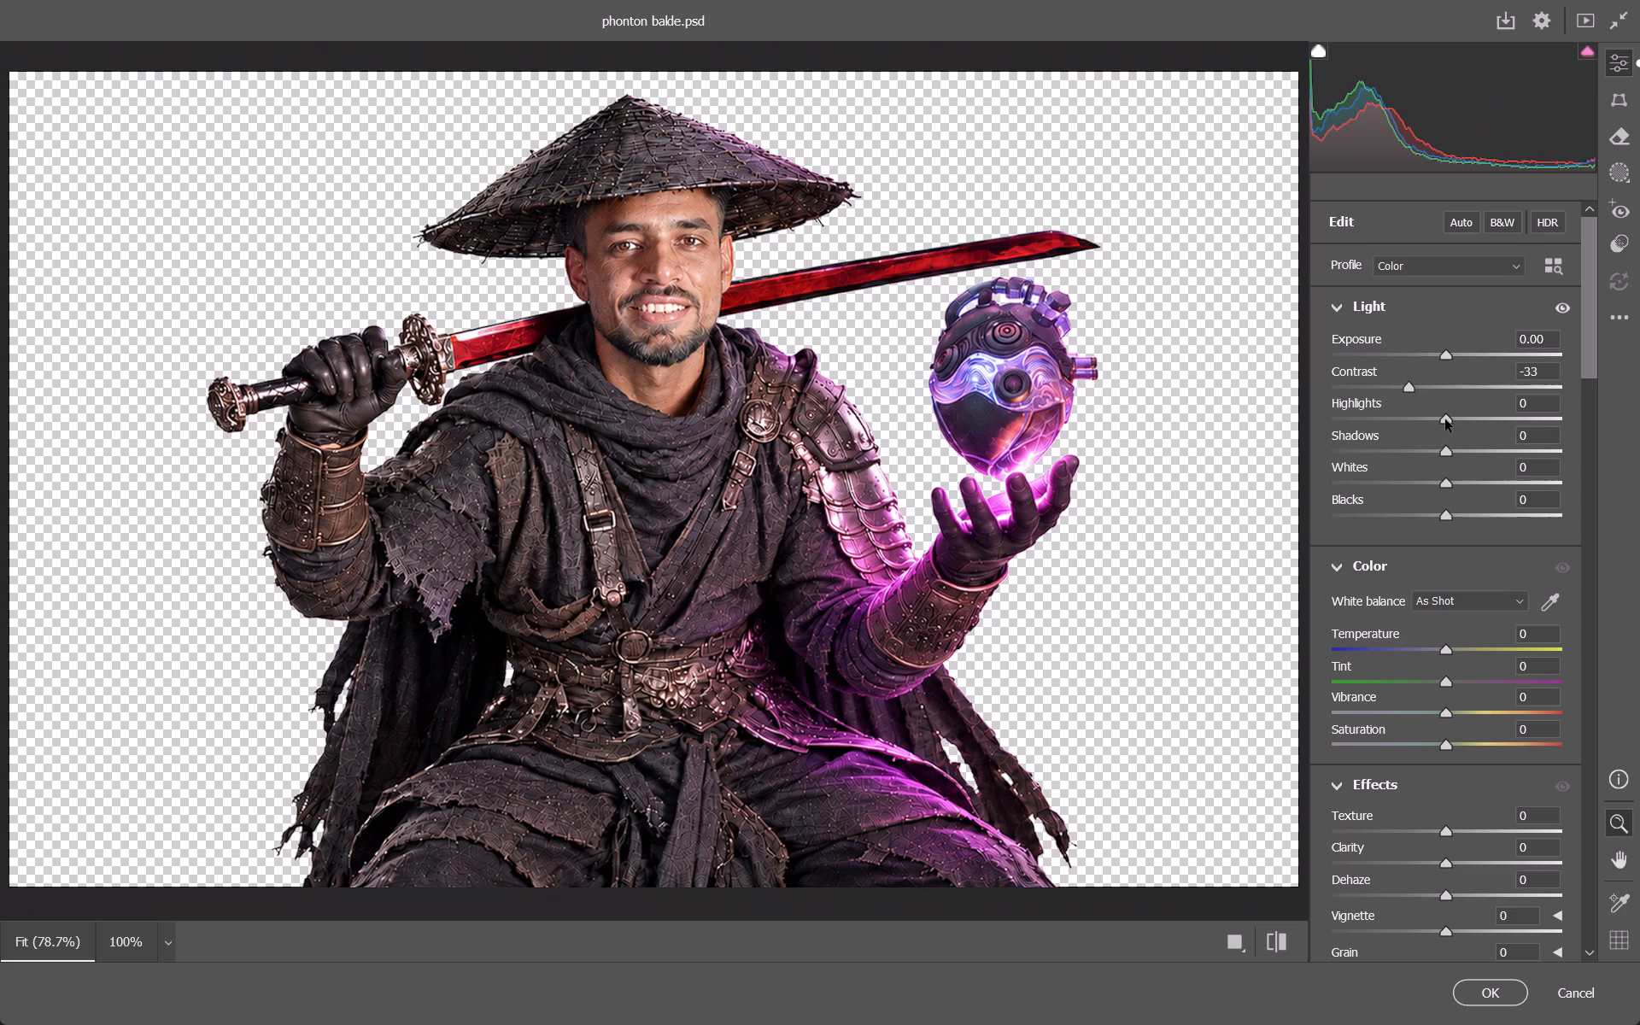
Raise the warrior's Highlights to +49 in the Camera Raw light adjustments.
left_click_drag(1445, 419, 1512, 423)
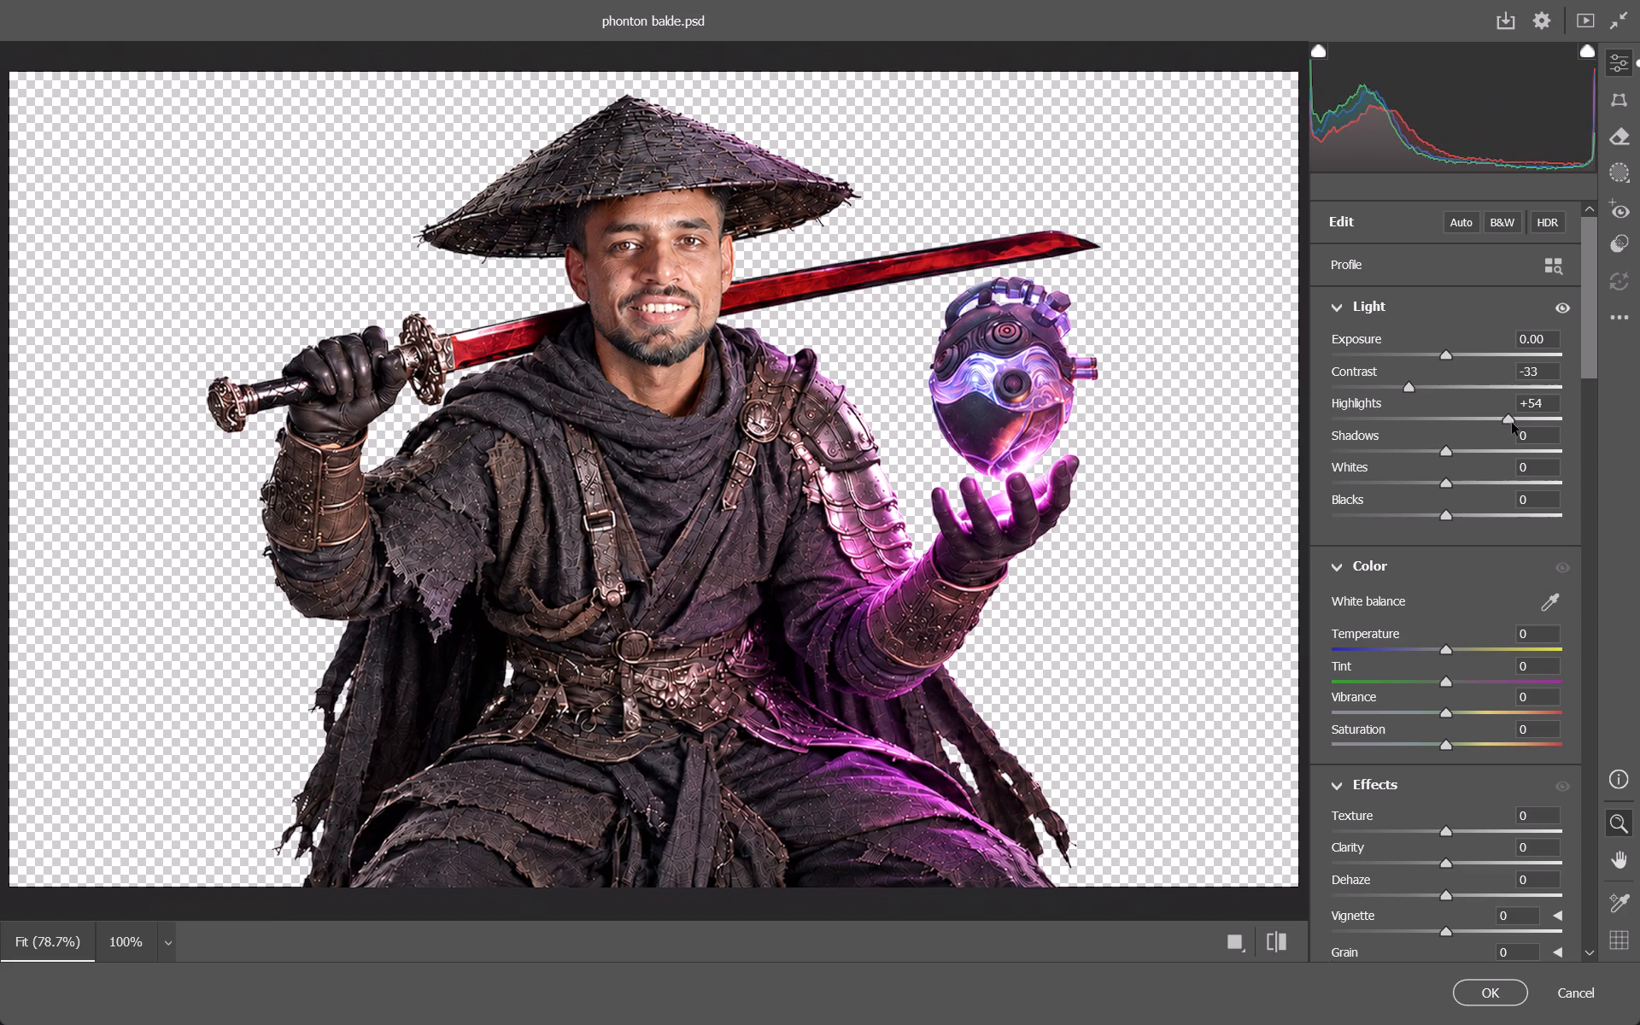
left_click_drag(1512, 423, 1523, 423)
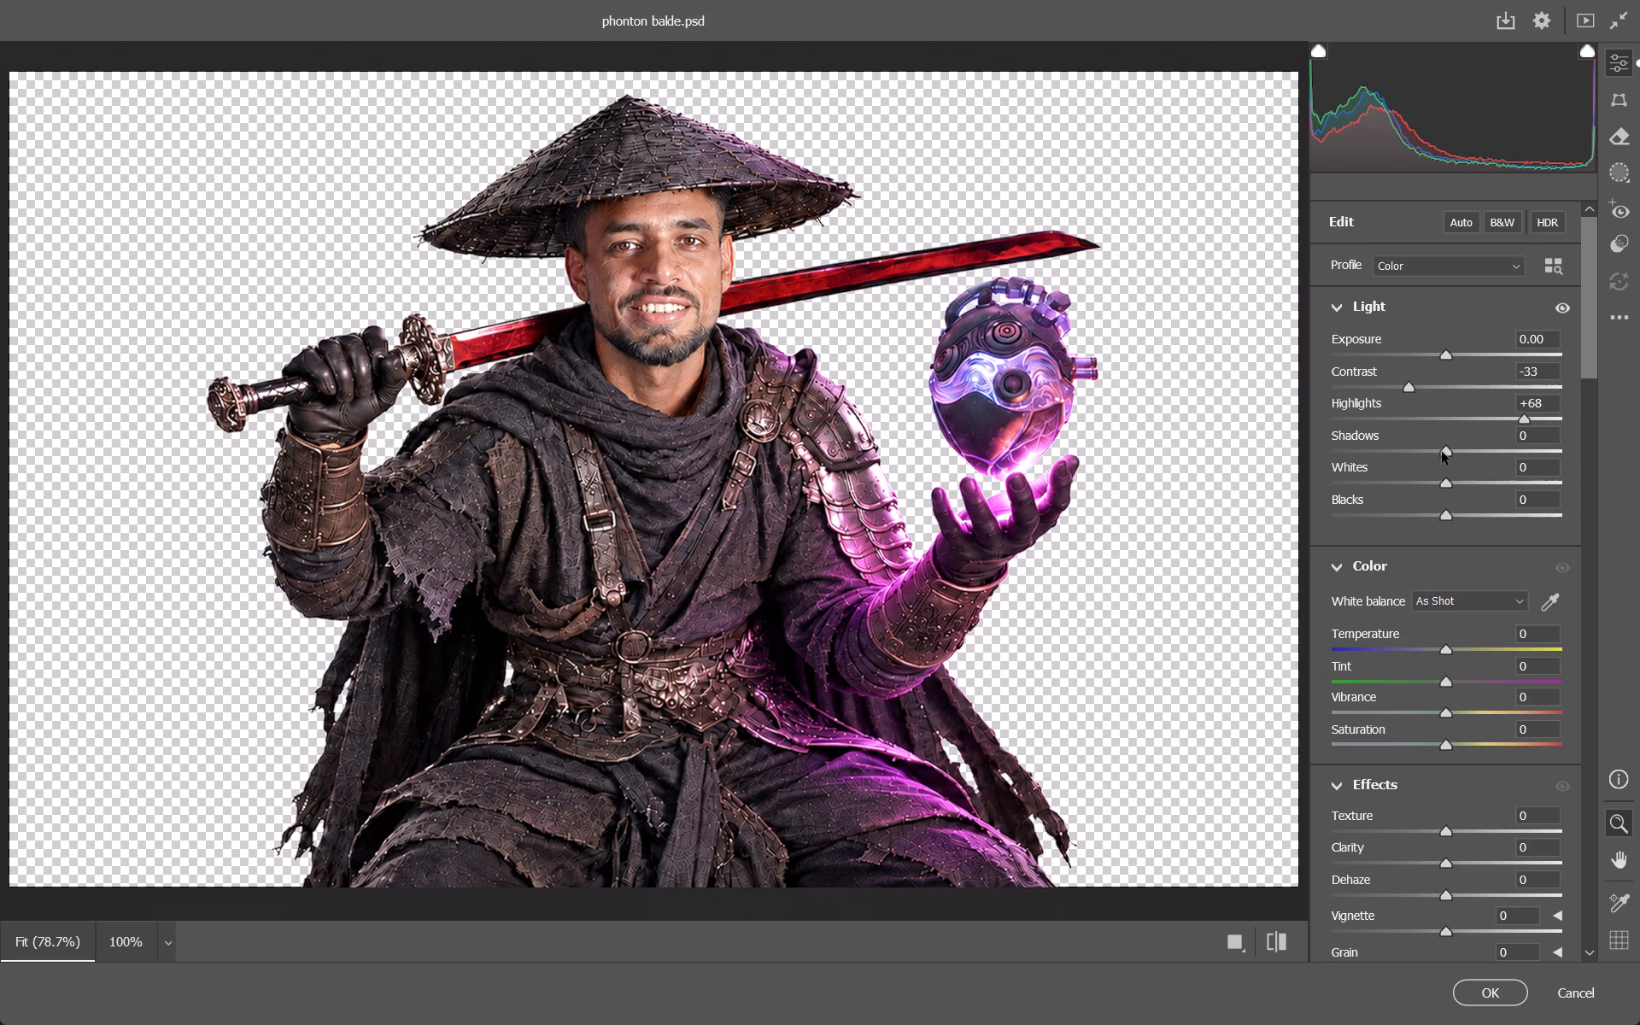
left_click_drag(1520, 420, 1485, 429)
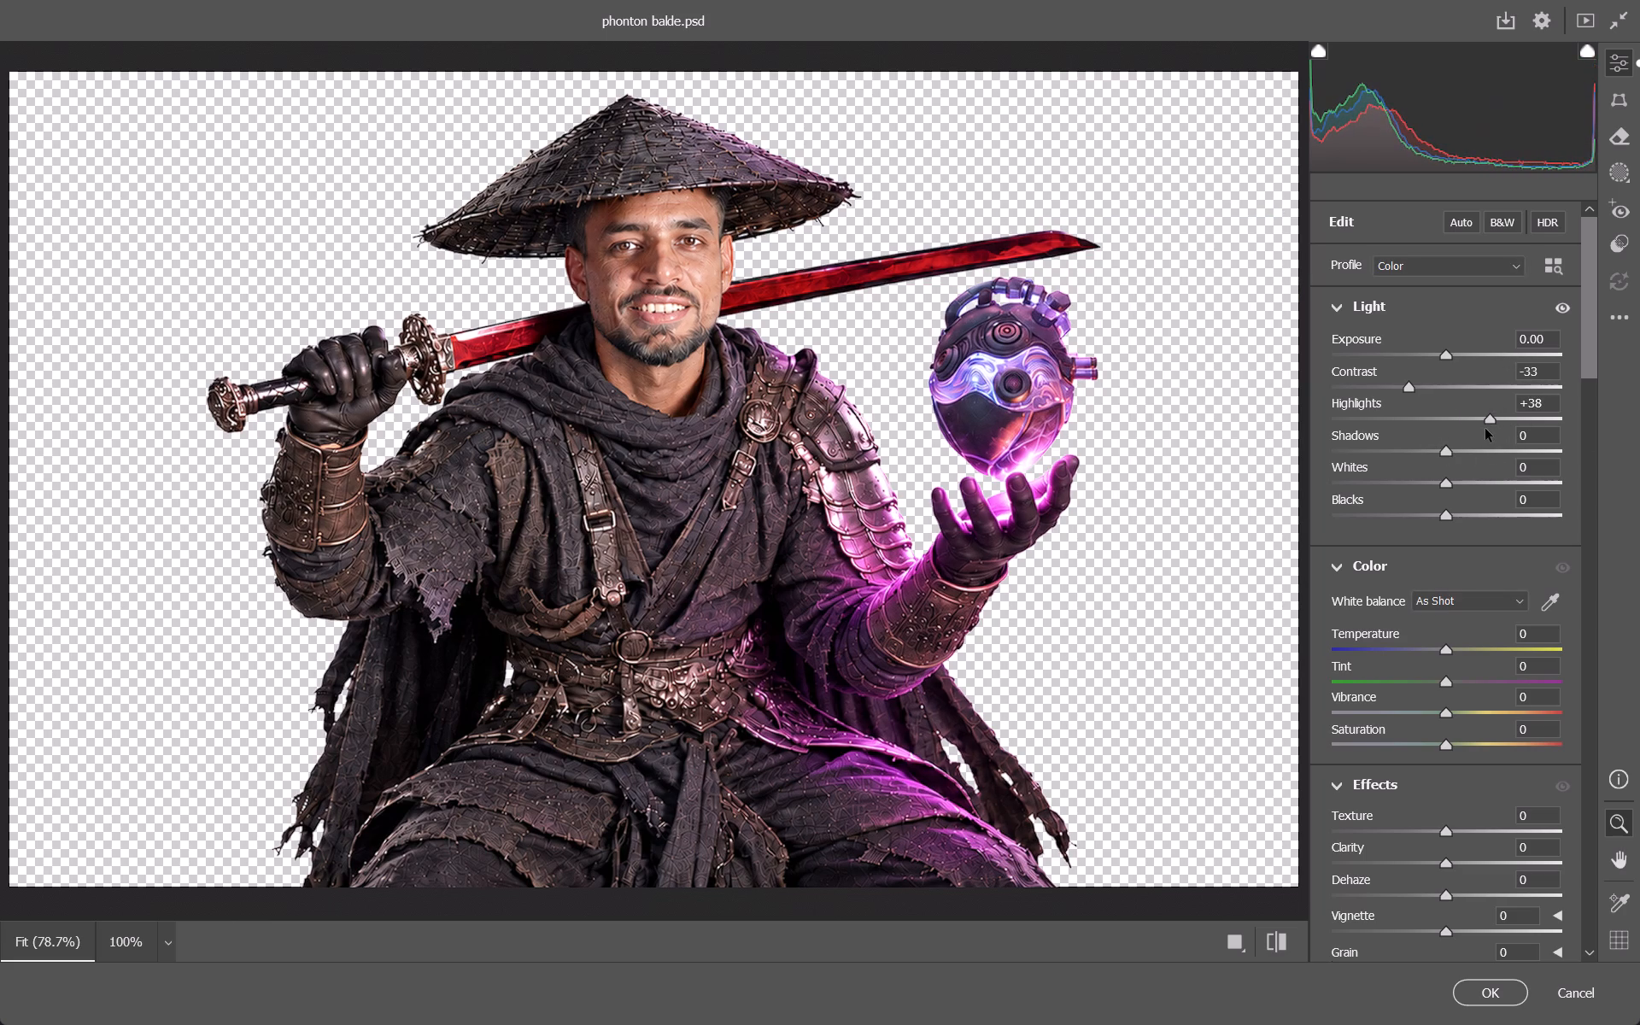
left_click_drag(1485, 429, 1487, 430)
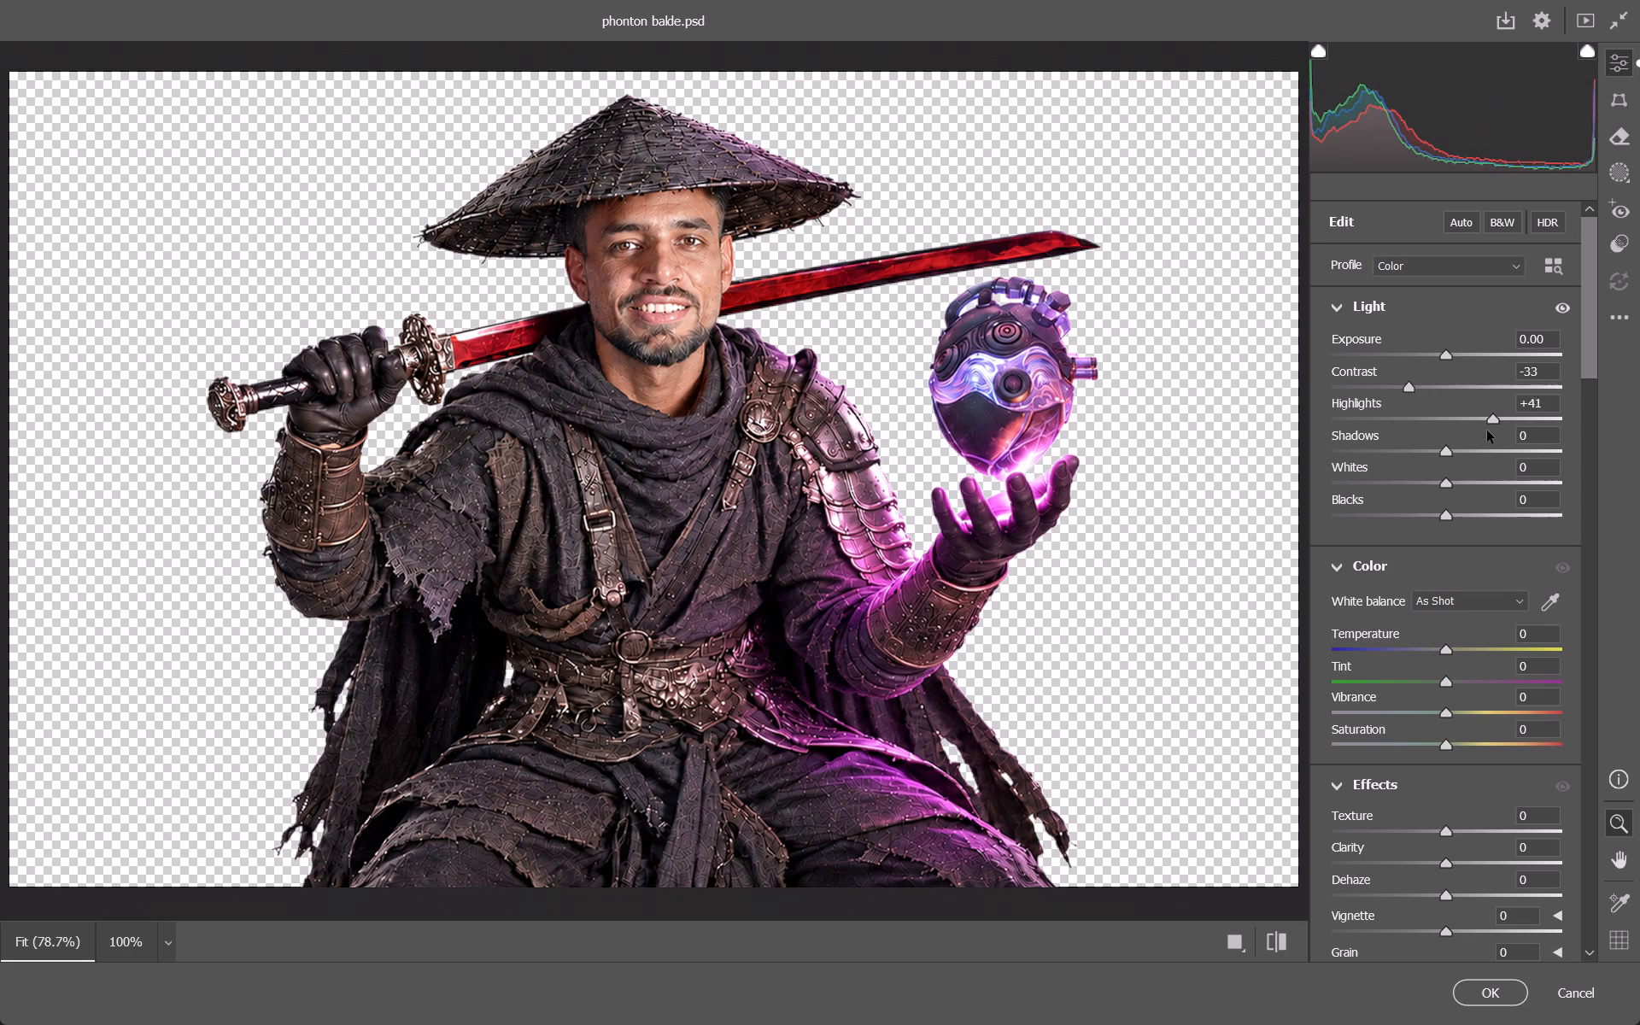
left_click_drag(1487, 430, 1239, 437)
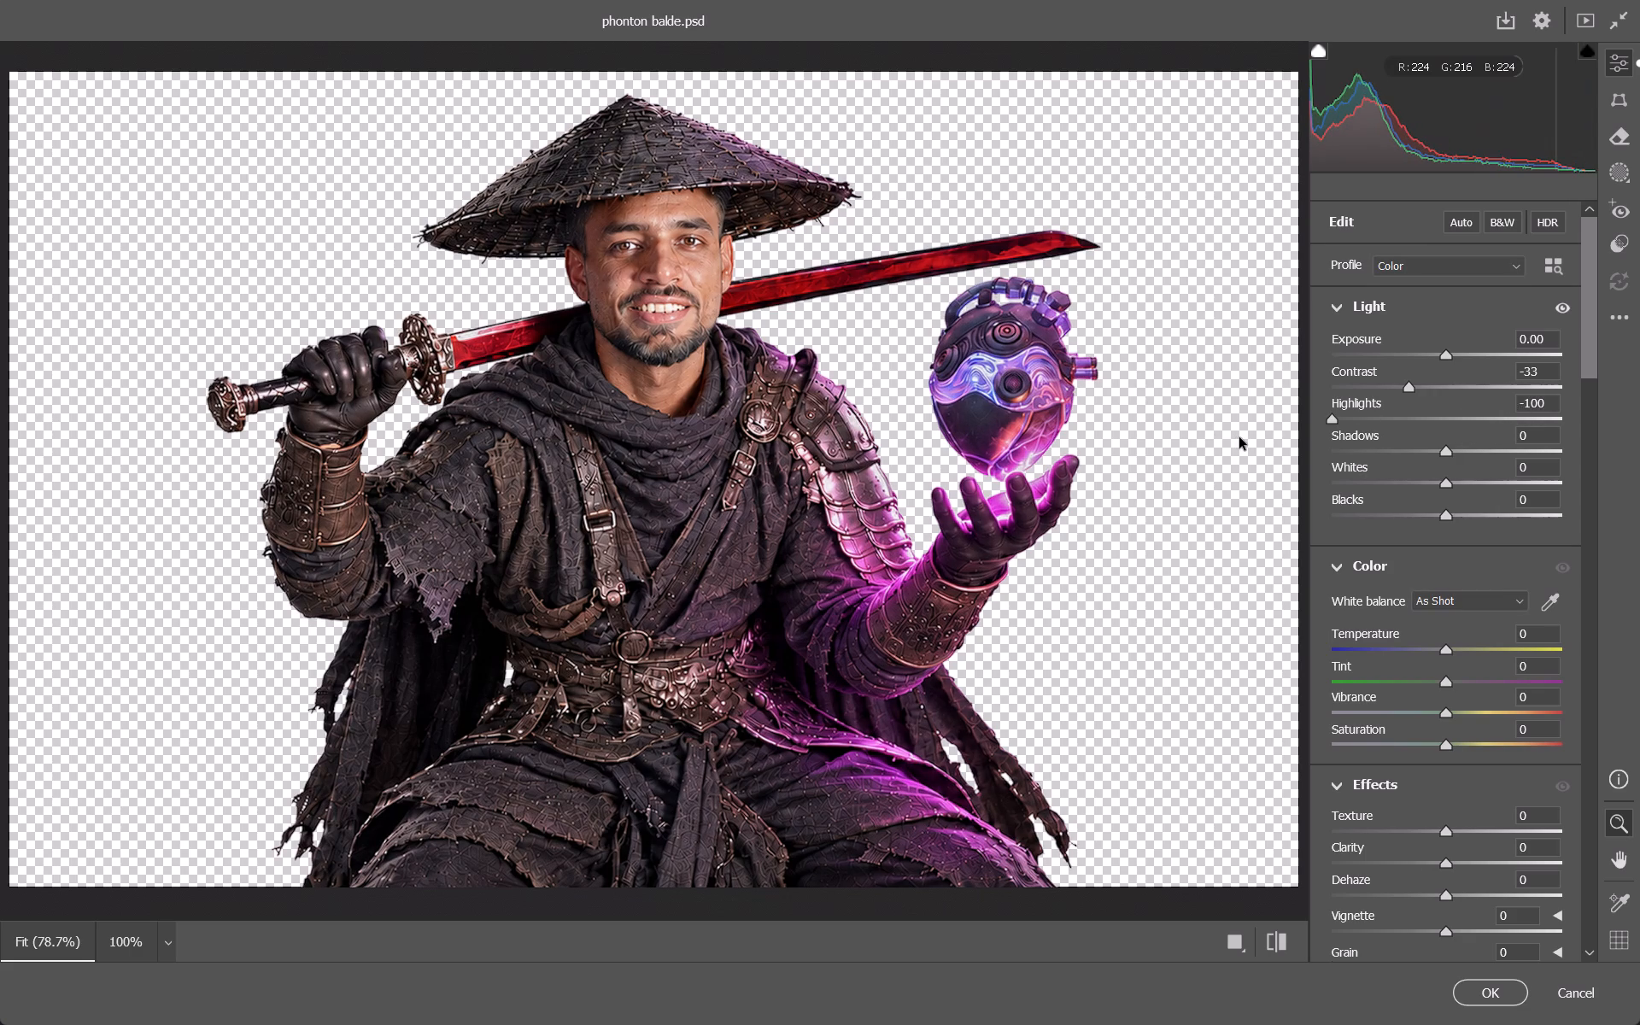
left_click_drag(1239, 437, 1495, 461)
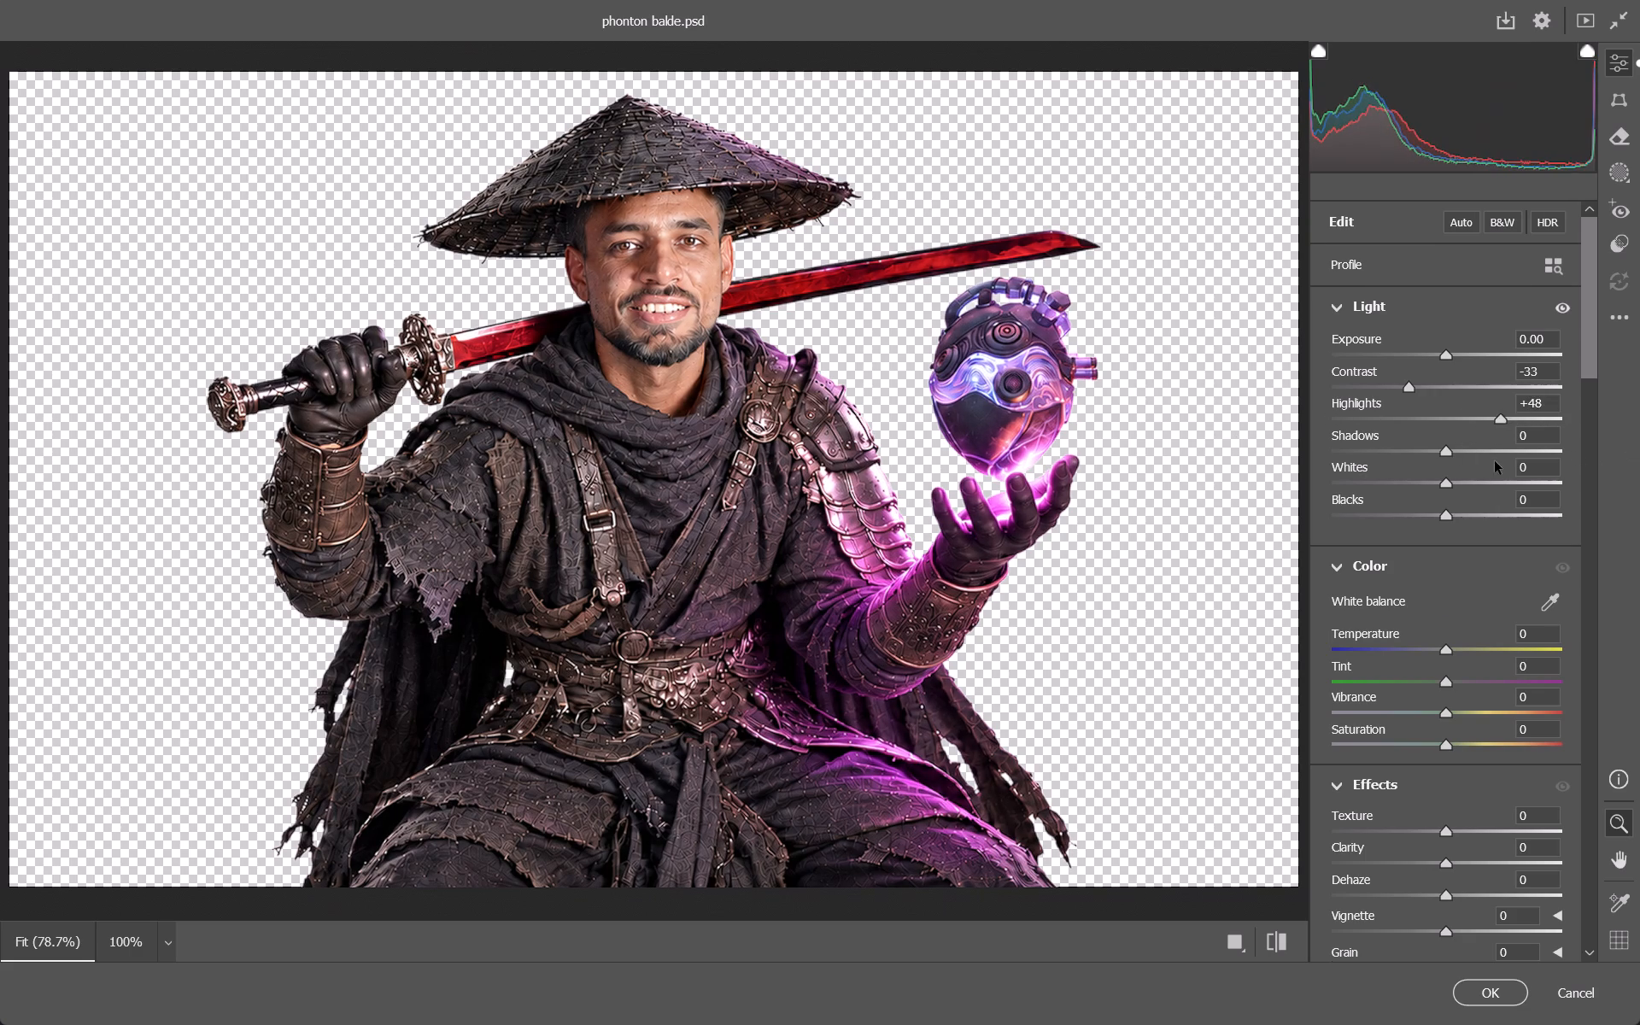
left_click_drag(1495, 461, 1497, 453)
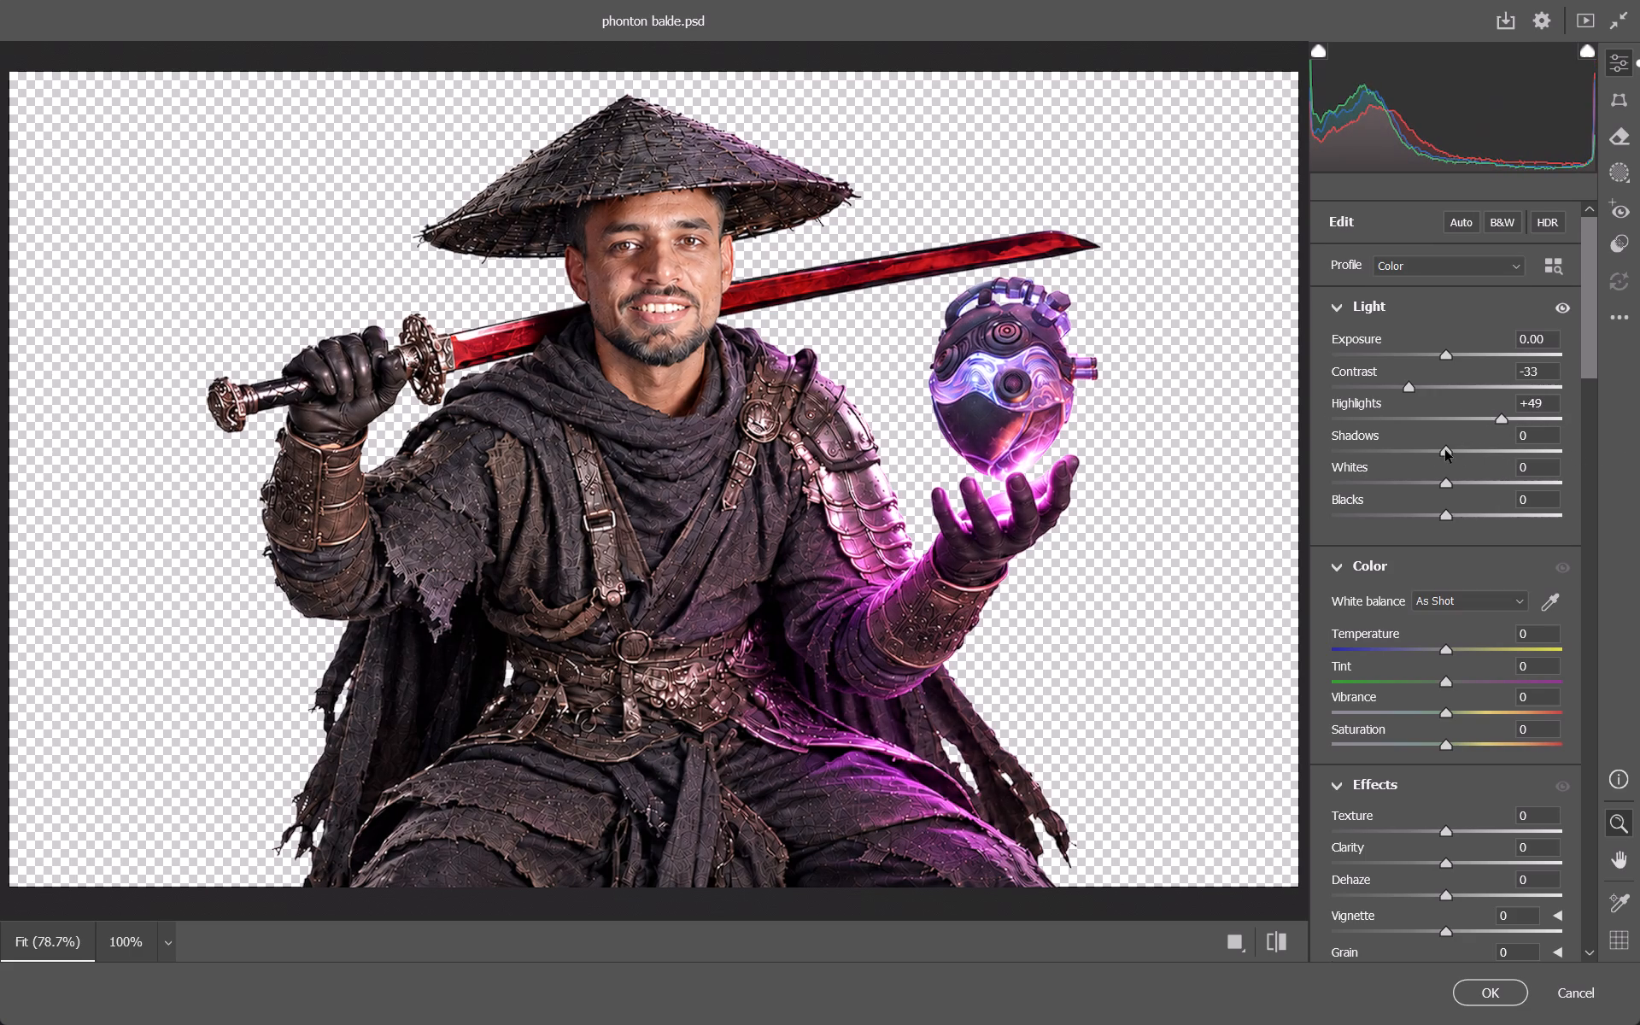
Lift the warrior's Shadows to +15 in the Camera Raw light adjustments.
left_click_drag(1445, 450, 1467, 461)
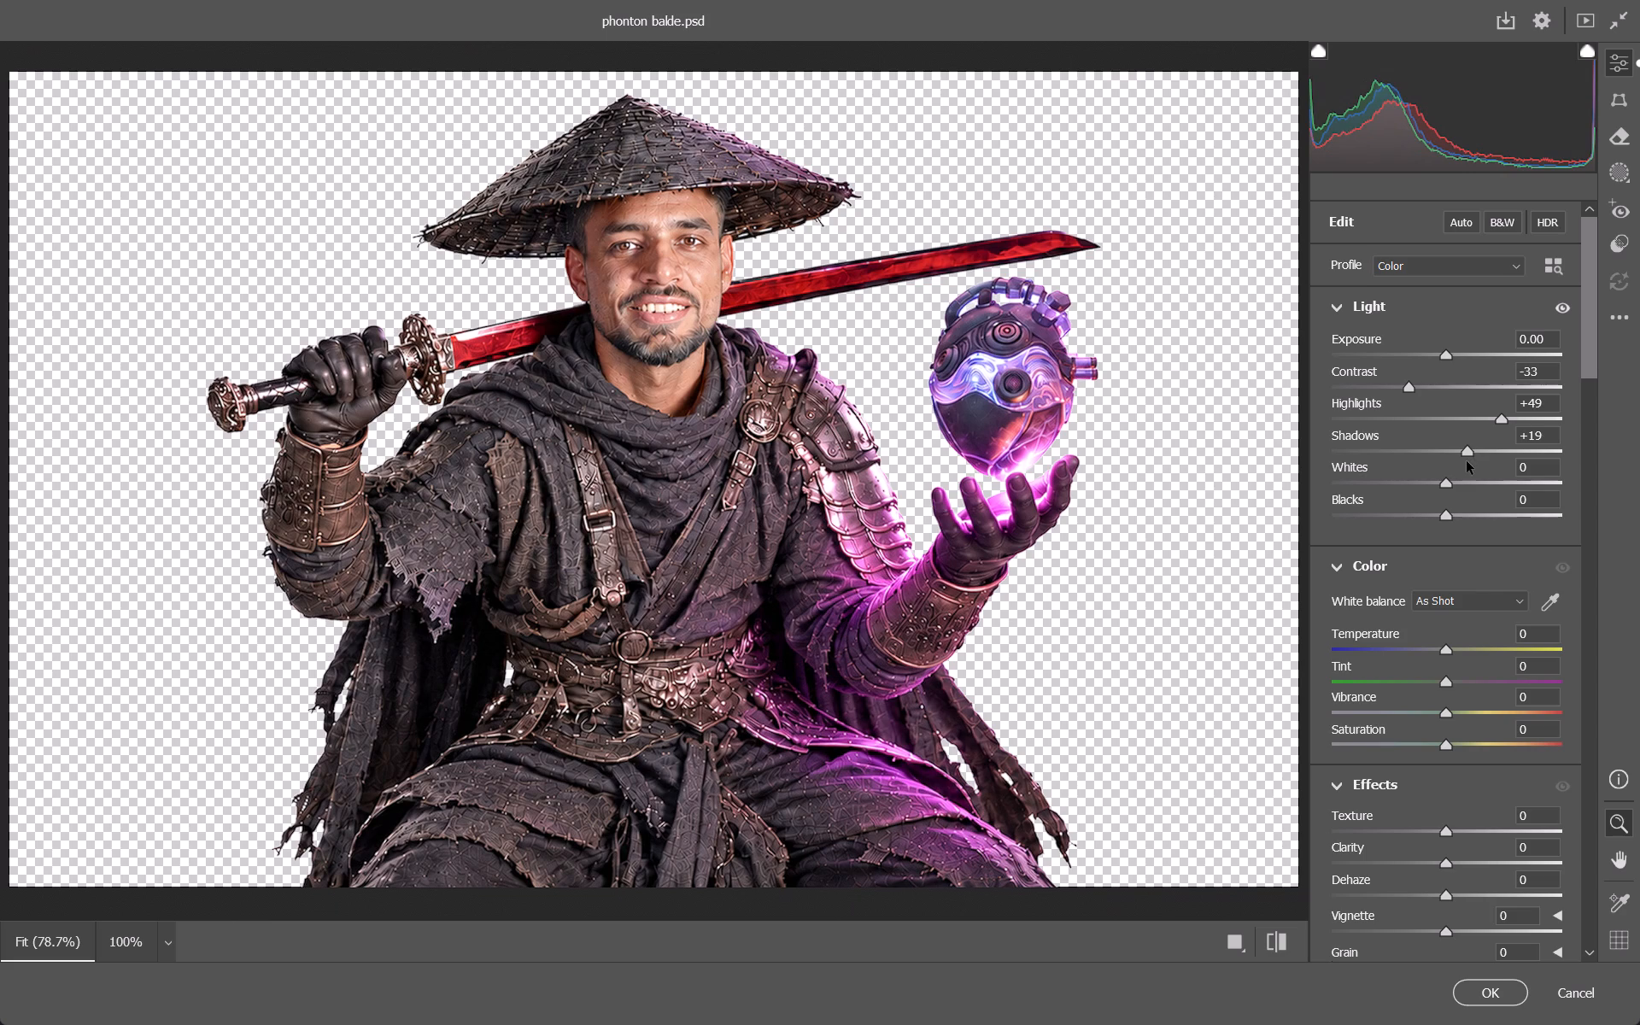
left_click_drag(1467, 461, 1462, 461)
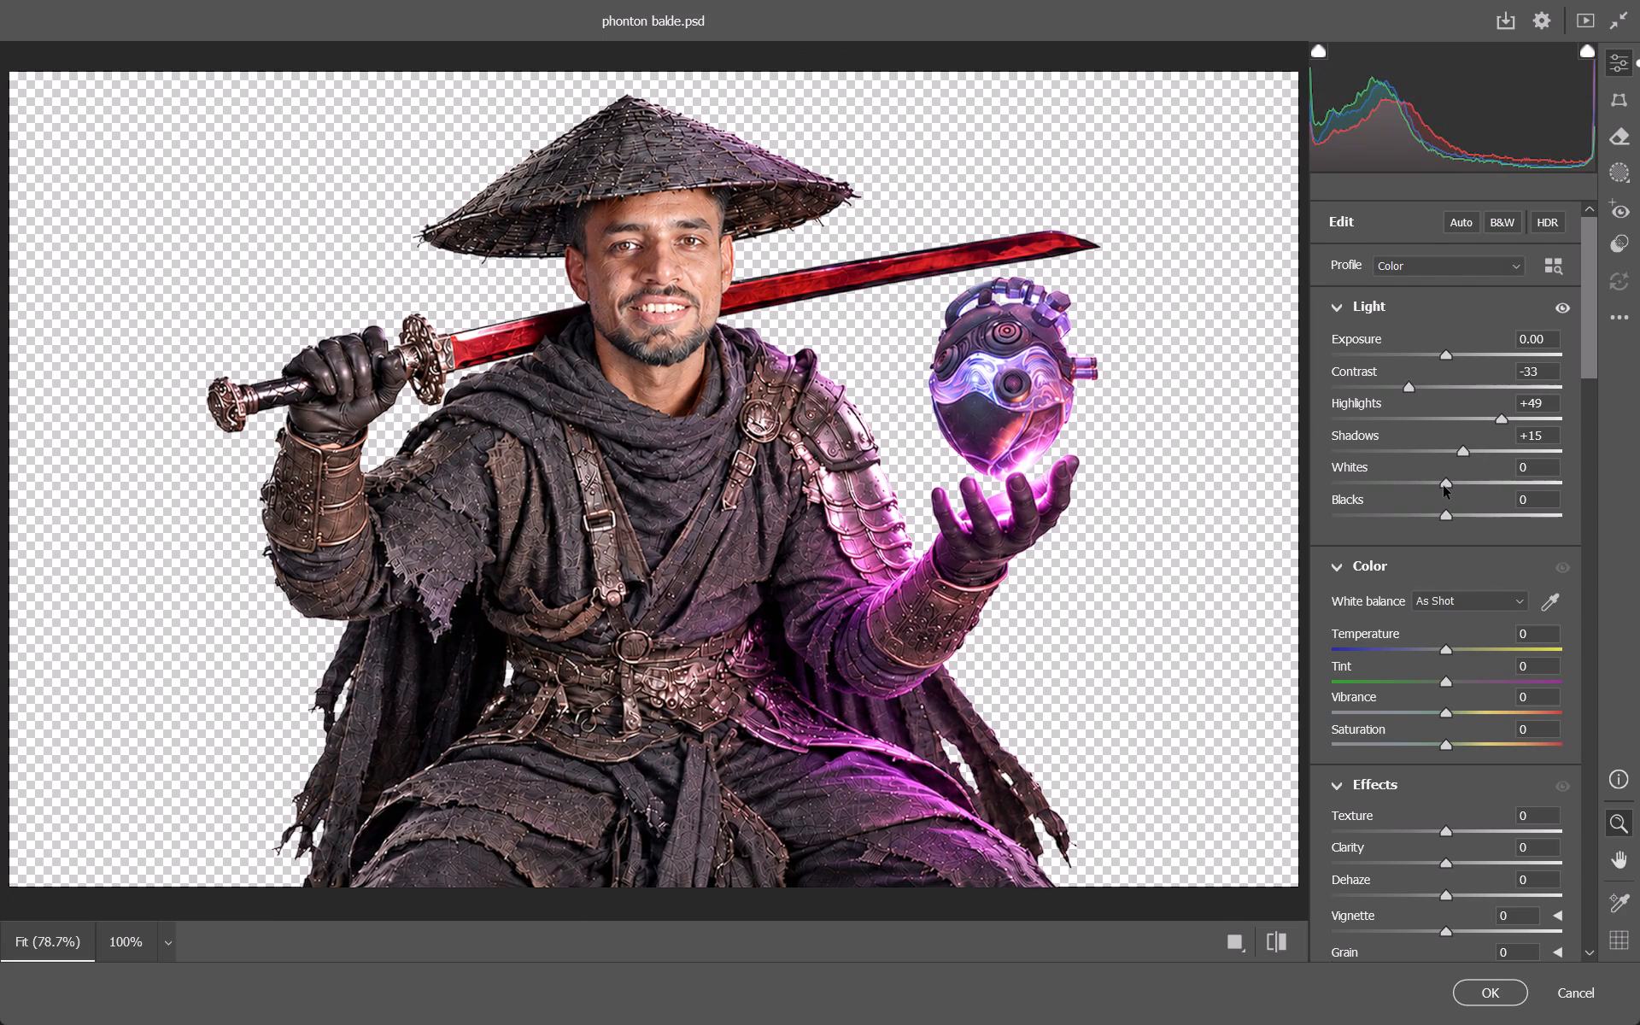
Set the warrior's Whites to +1 in the Camera Raw light adjustments.
left_click_drag(1444, 486, 1442, 476)
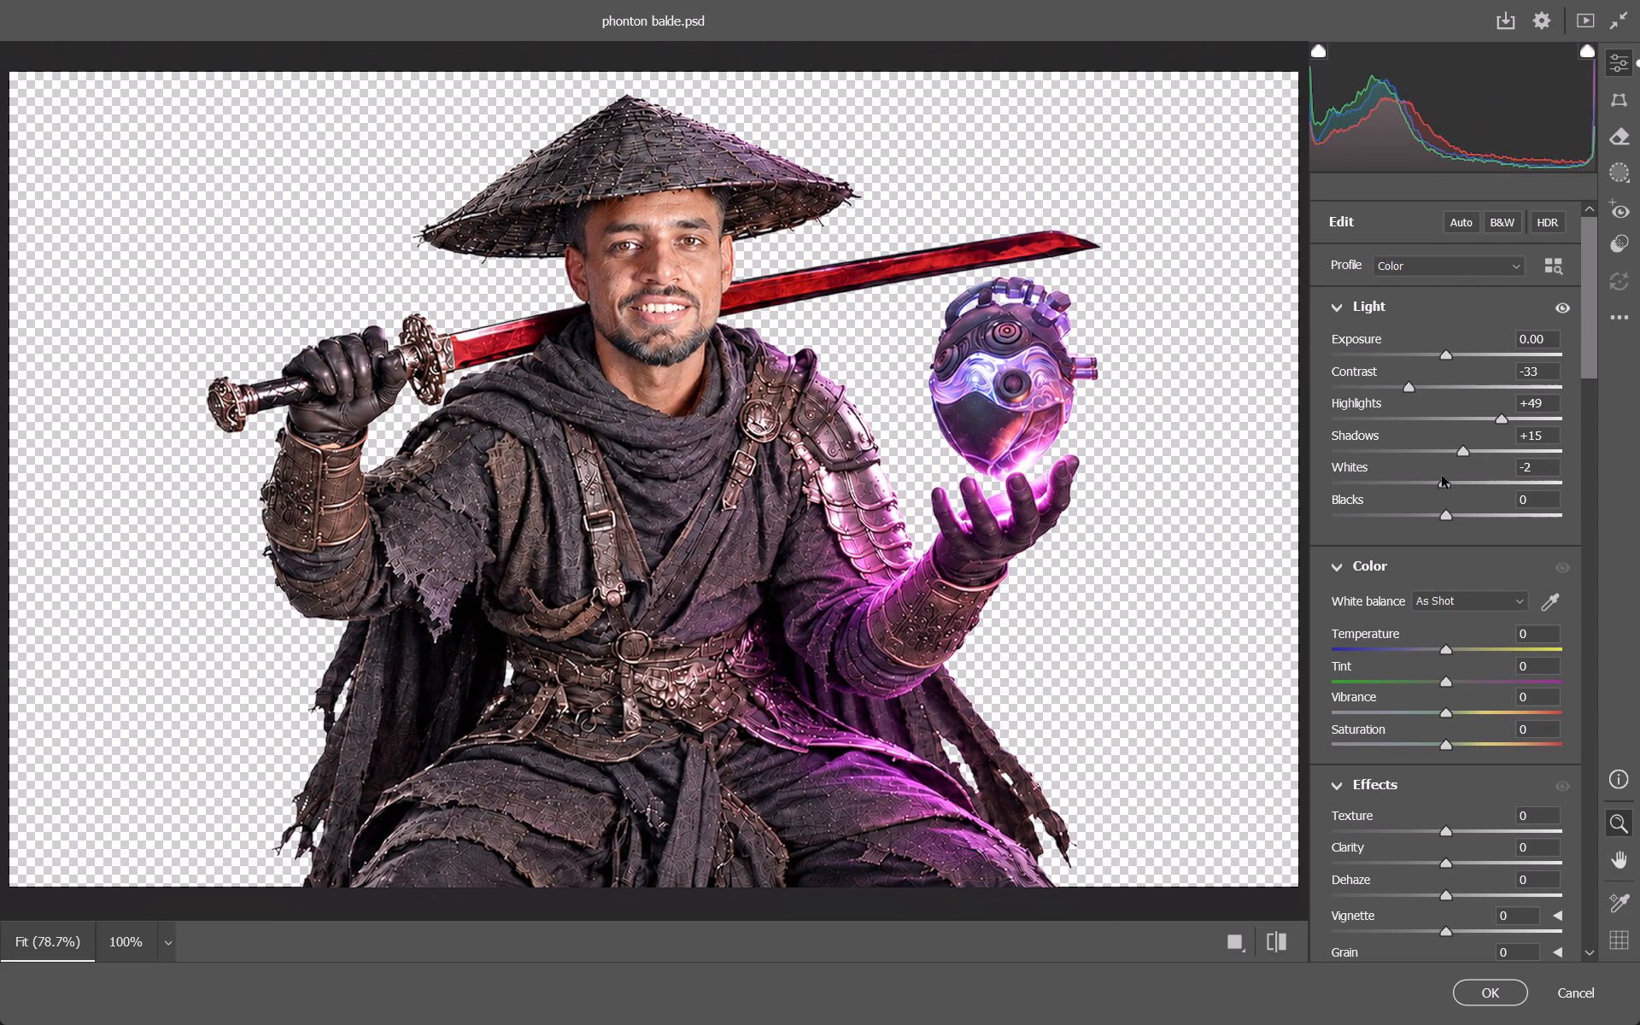
left_click_drag(1442, 476, 1445, 478)
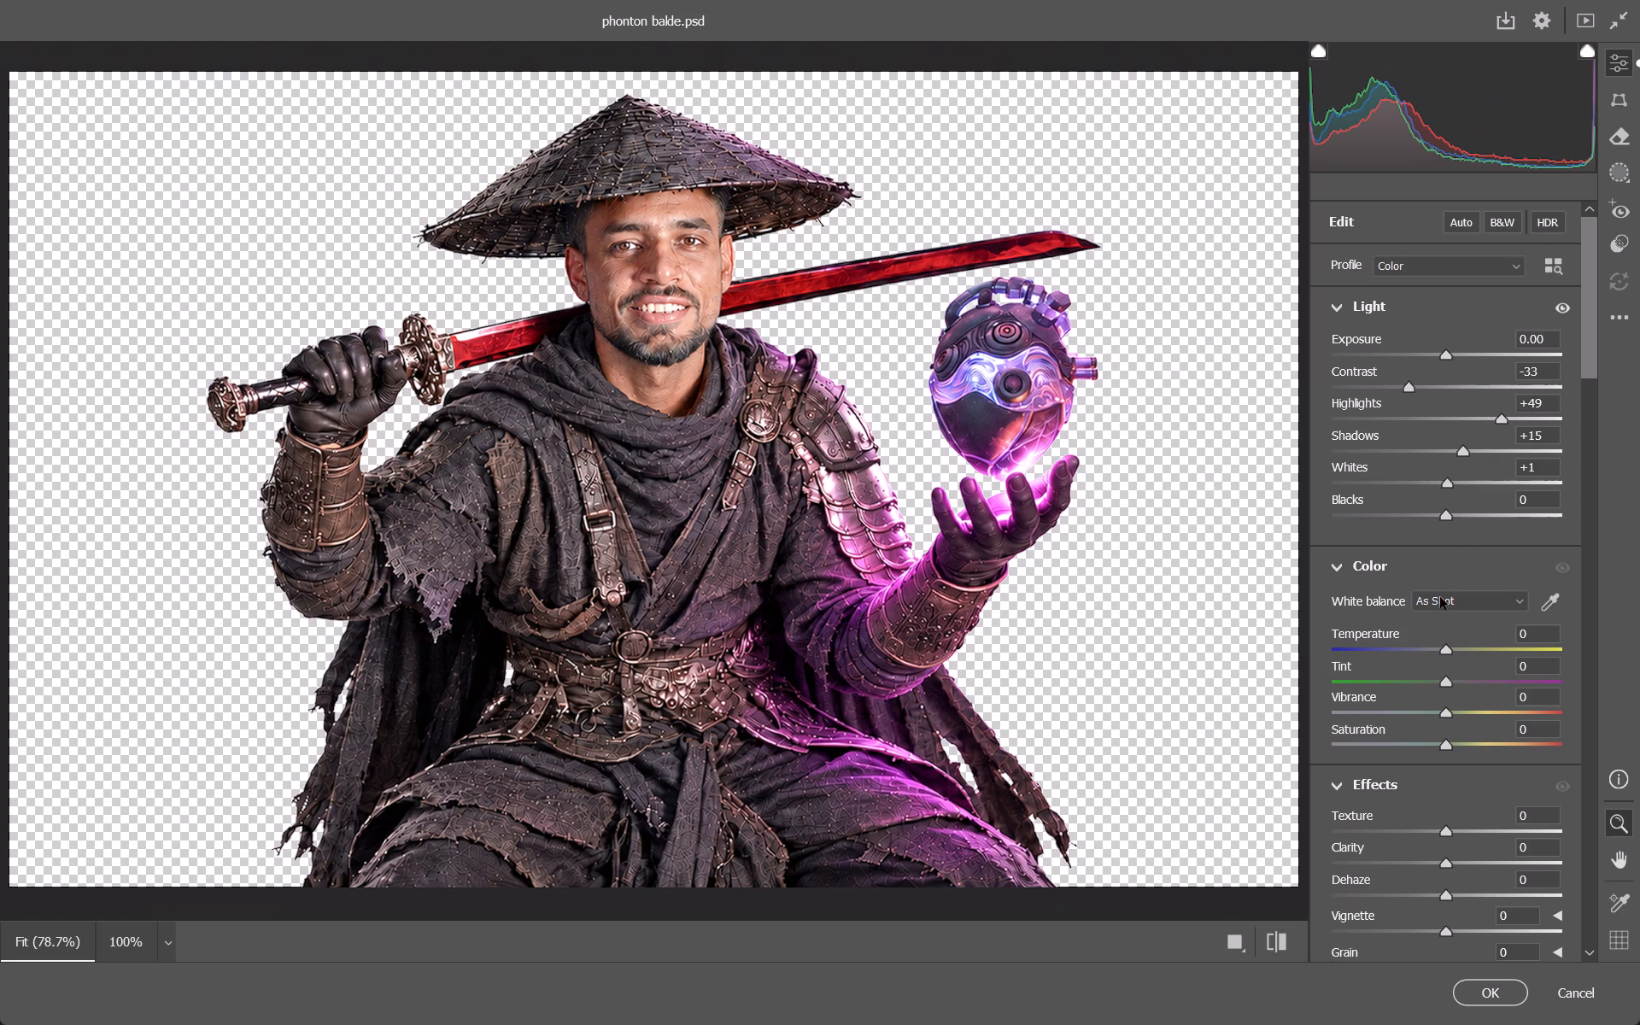
Raise the warrior's Blacks to +35 in the Camera Raw light adjustments.
scroll(1428, 544, "down", 1)
left_click_drag(1442, 387, 1433, 397)
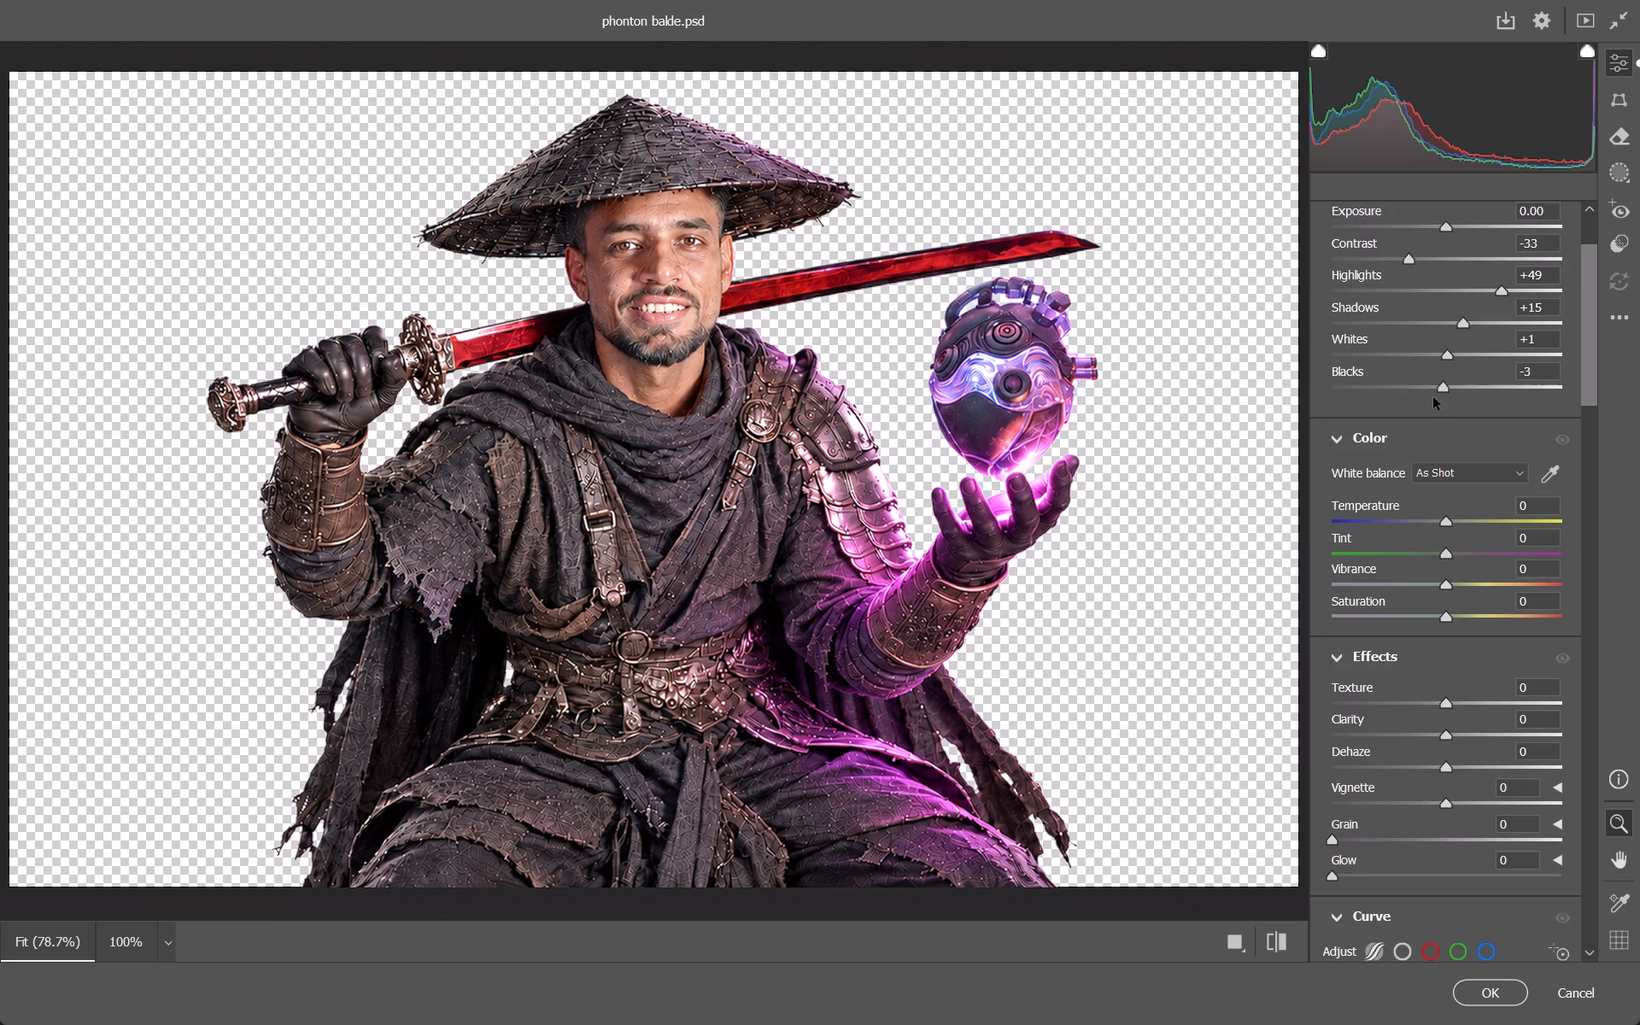
left_click_drag(1433, 397, 1411, 411)
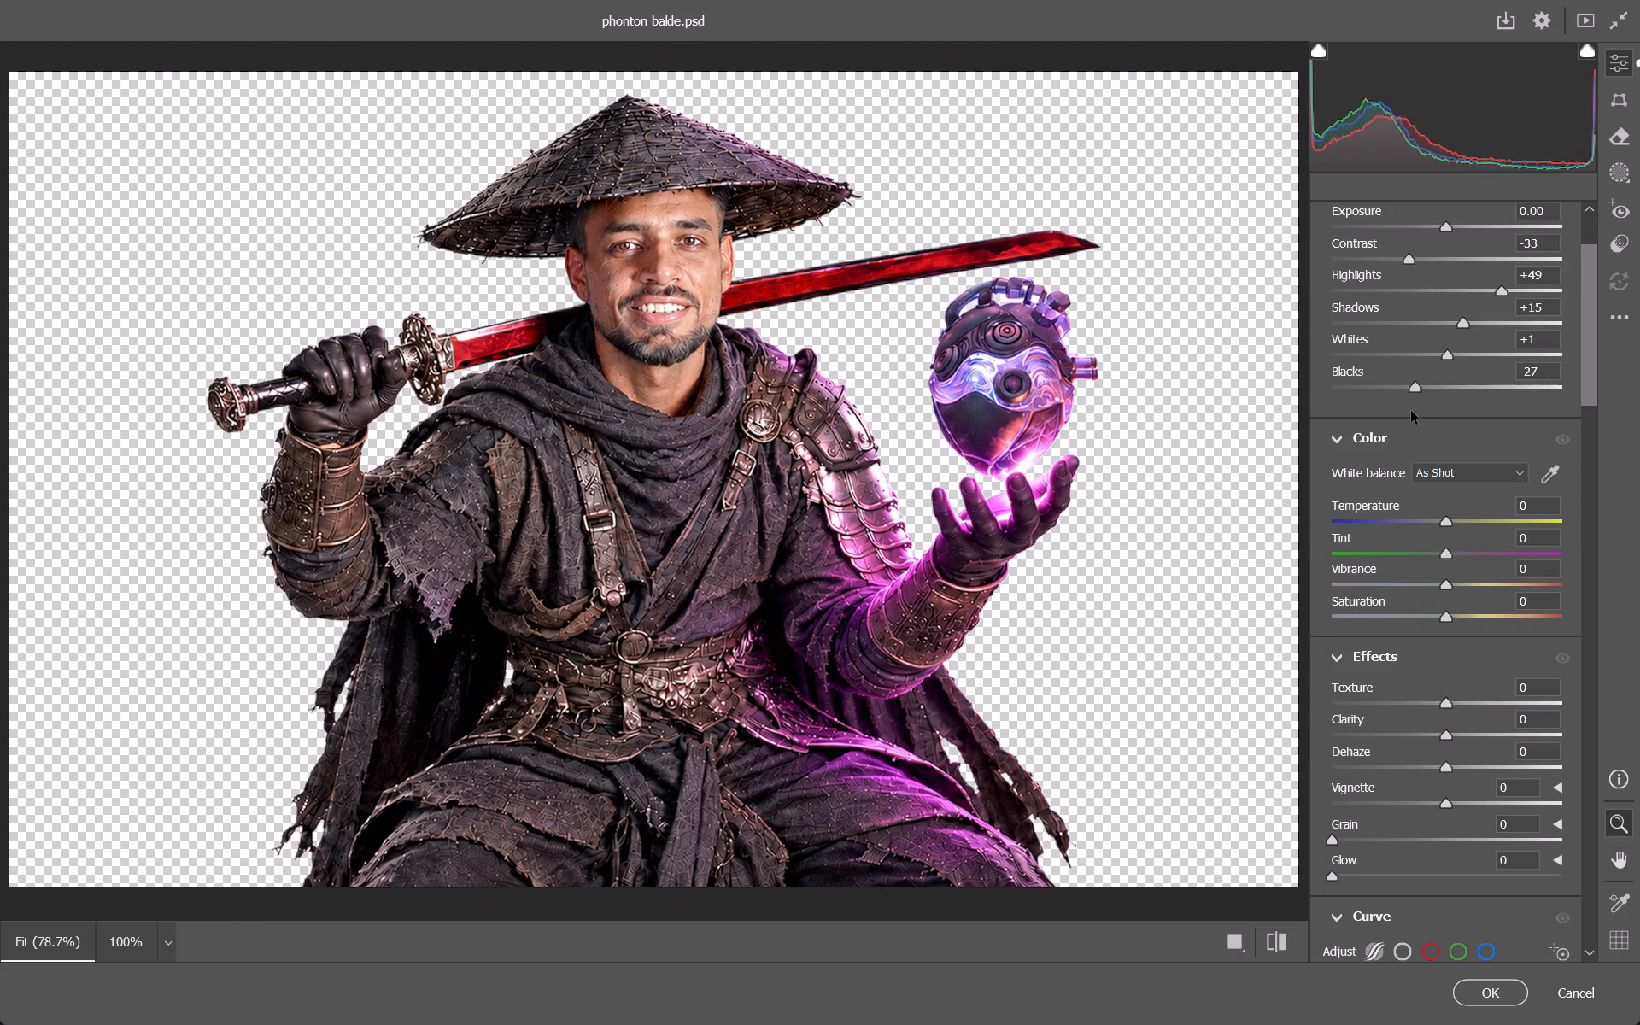
left_click_drag(1411, 411, 1433, 413)
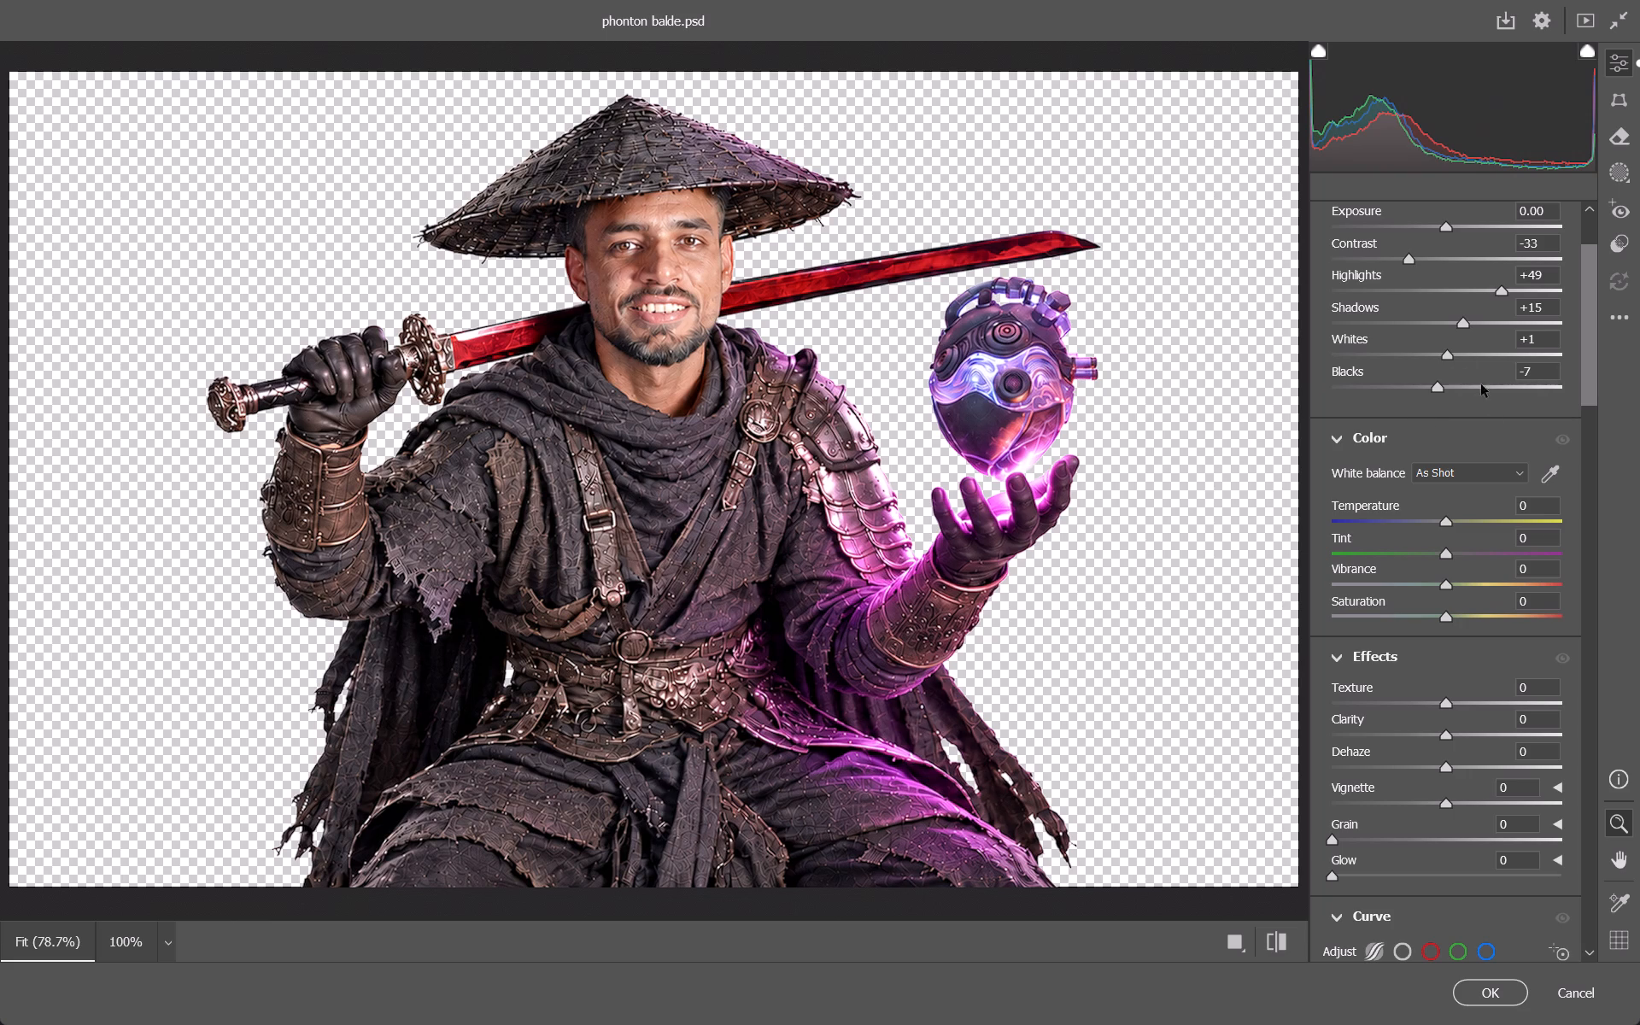
left_click_drag(1442, 389, 1511, 401)
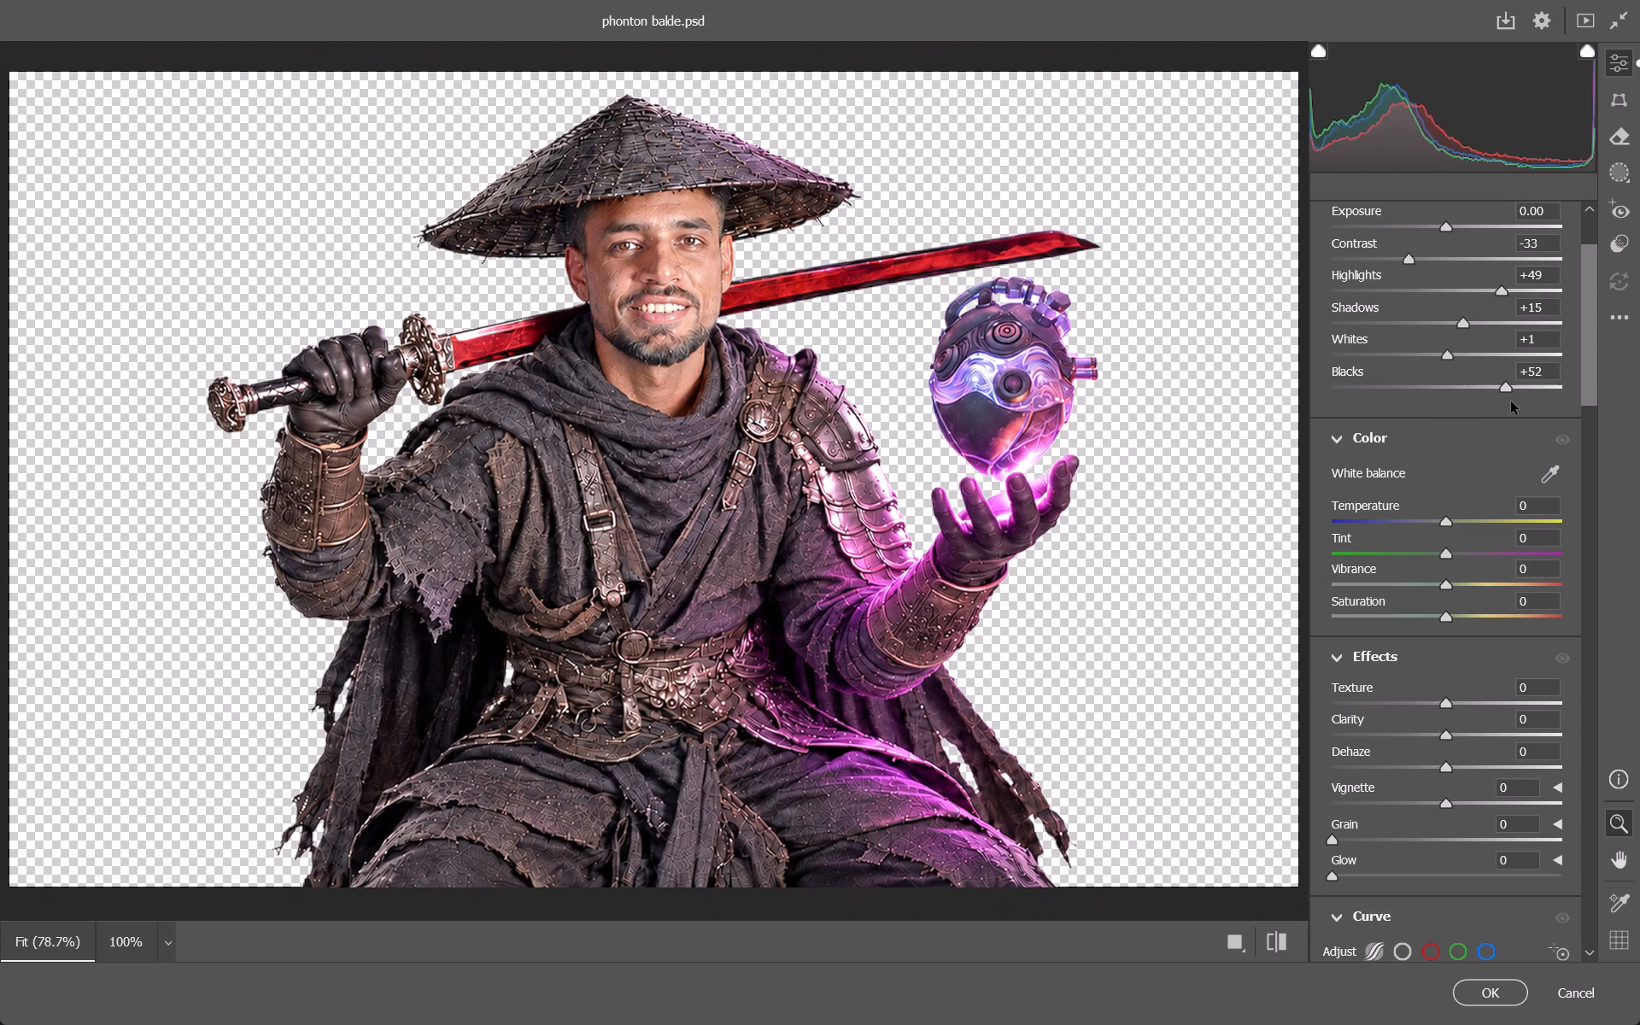
left_click_drag(1511, 401, 1492, 403)
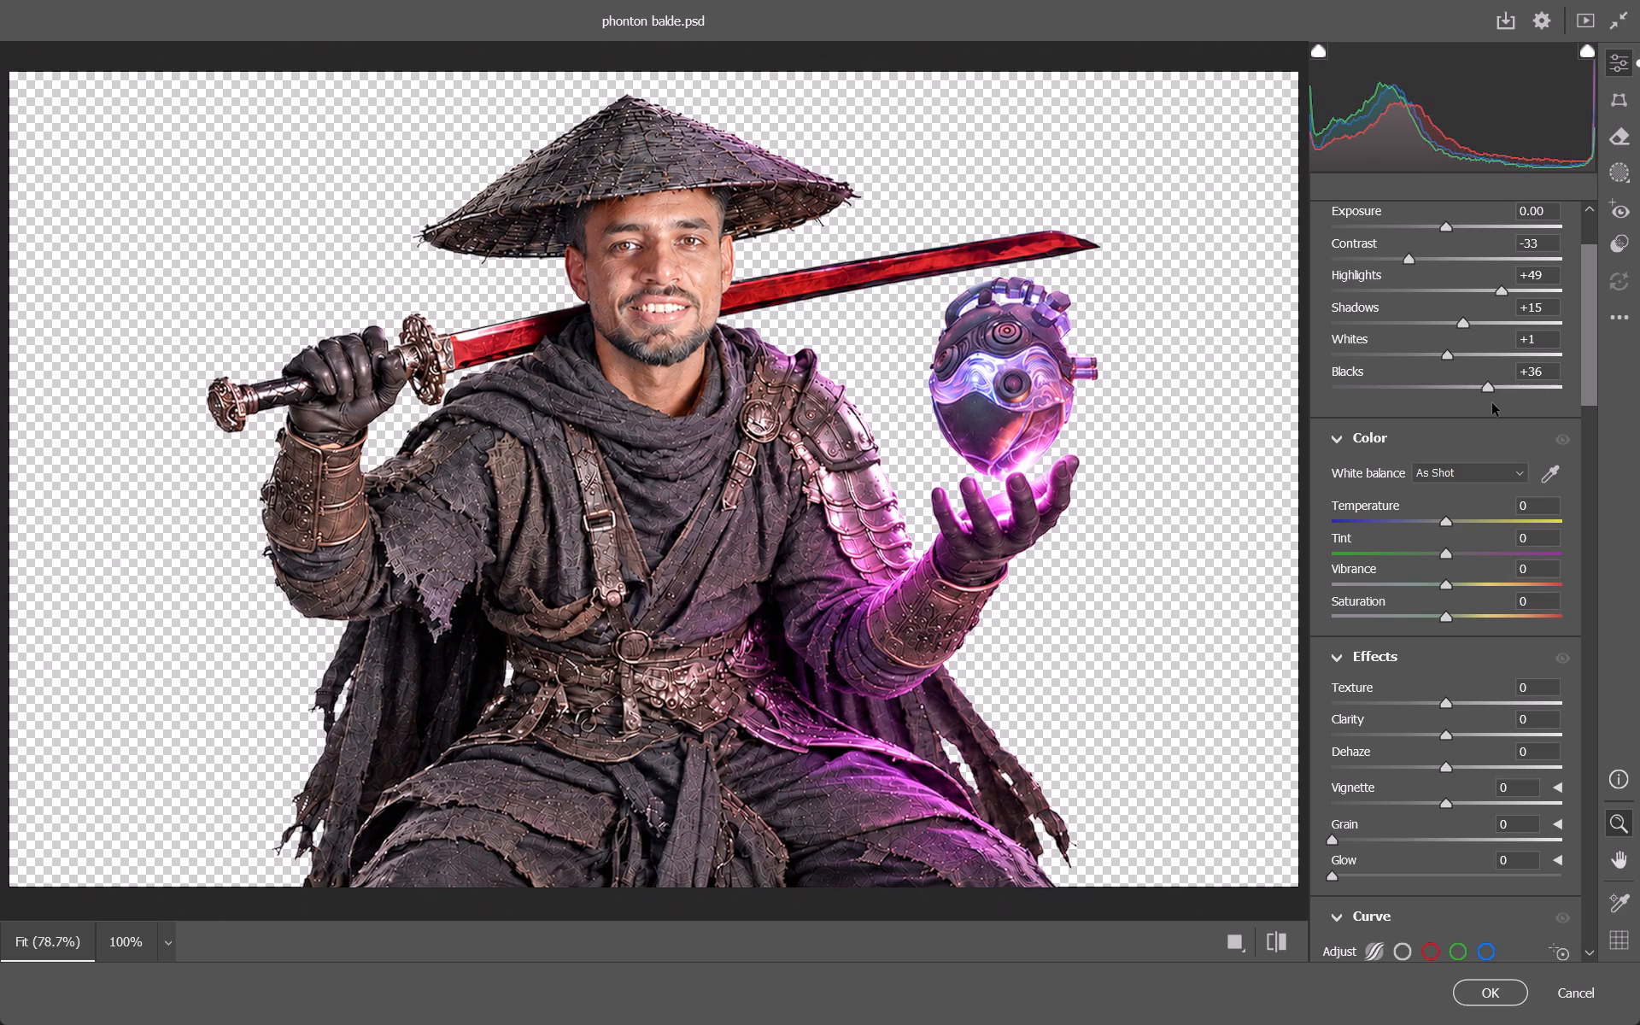
left_click_drag(1492, 403, 1490, 405)
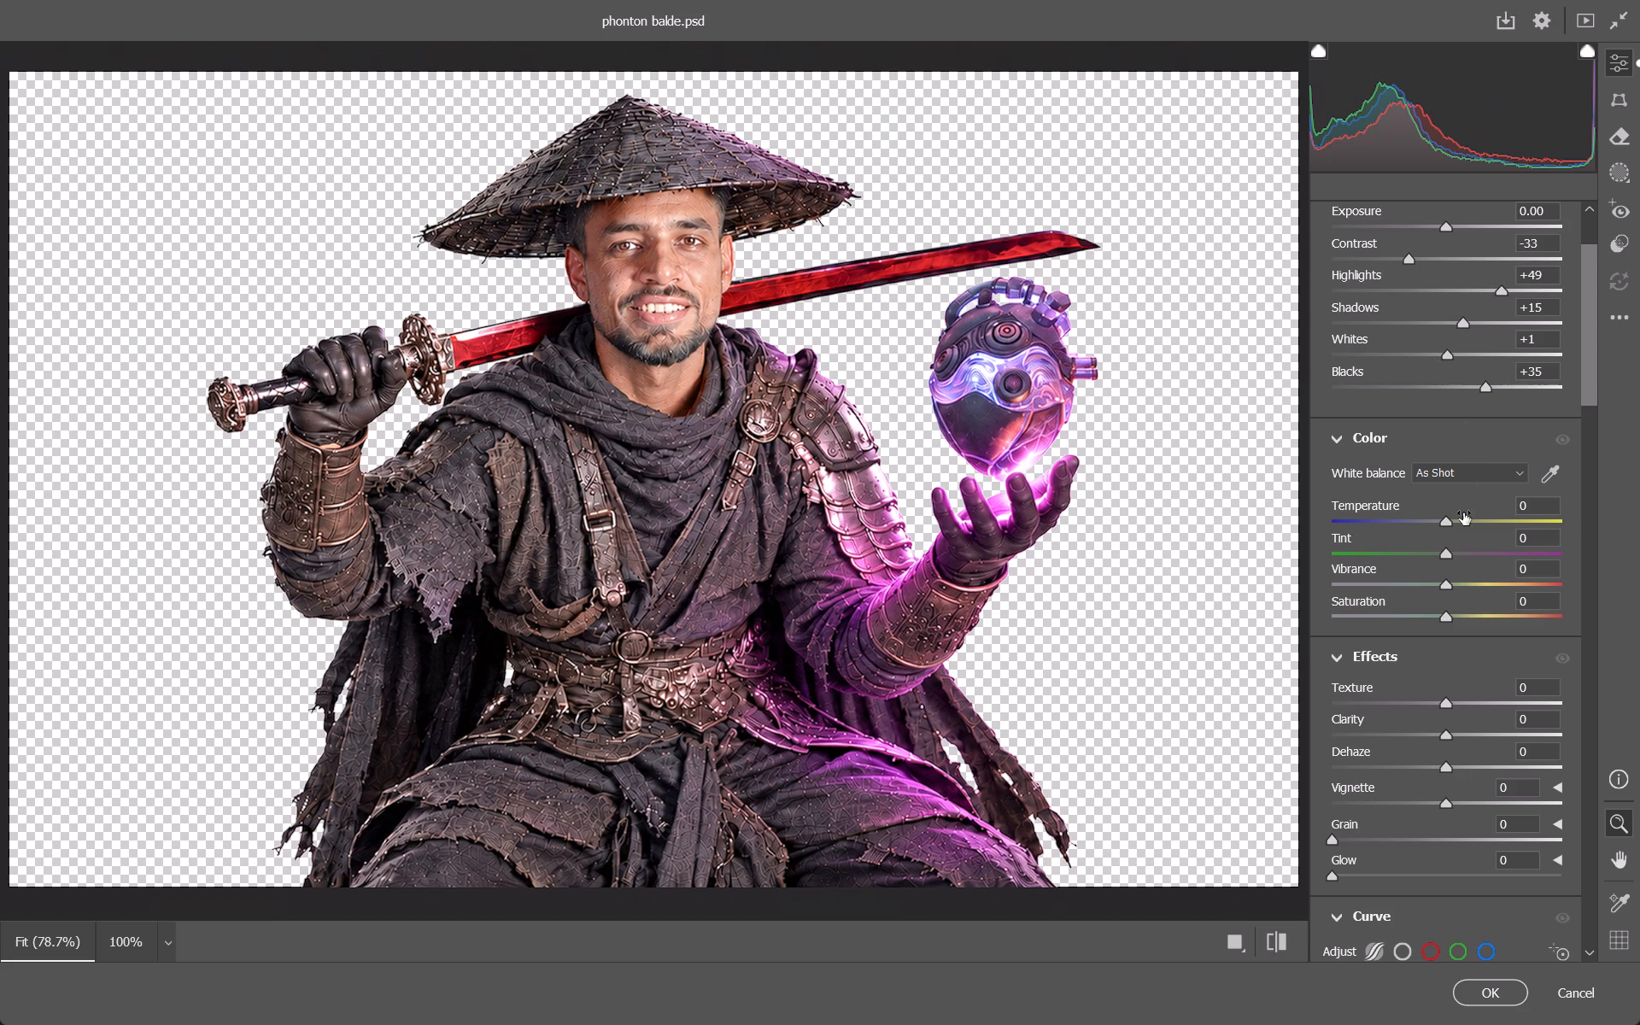
Add Texture of +20 to the warrior in the Camera Raw effects adjustments.
left_click_drag(1455, 700, 1491, 697)
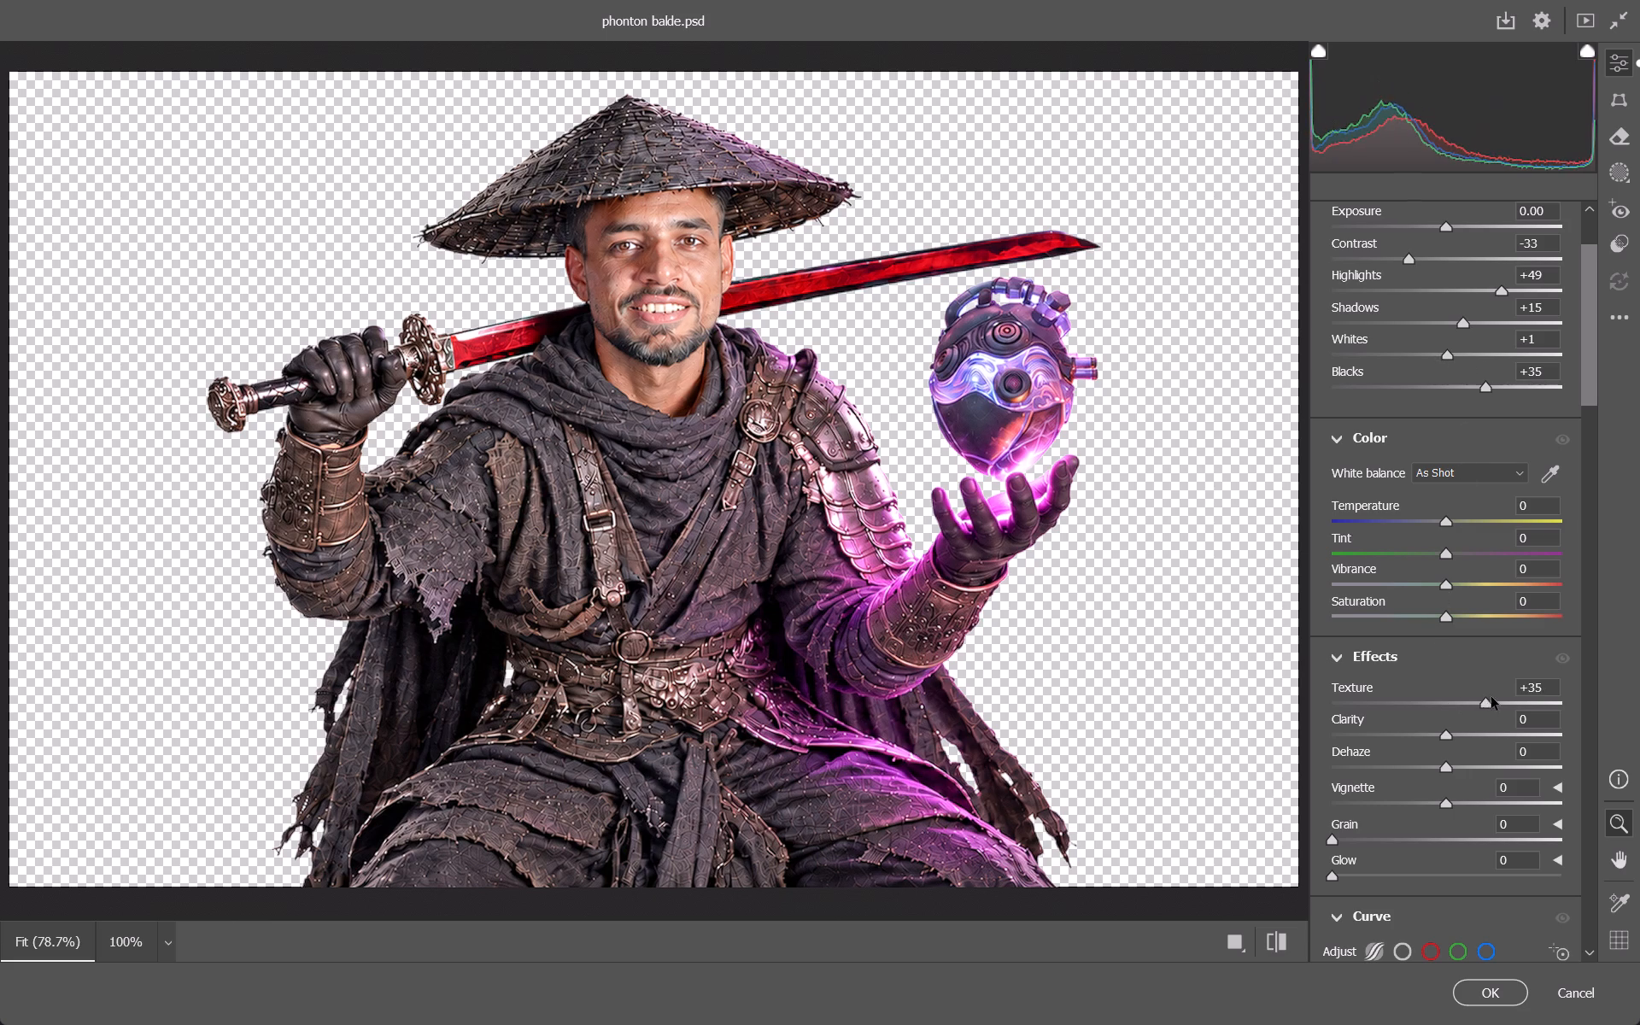
left_click_drag(1491, 697, 1457, 707)
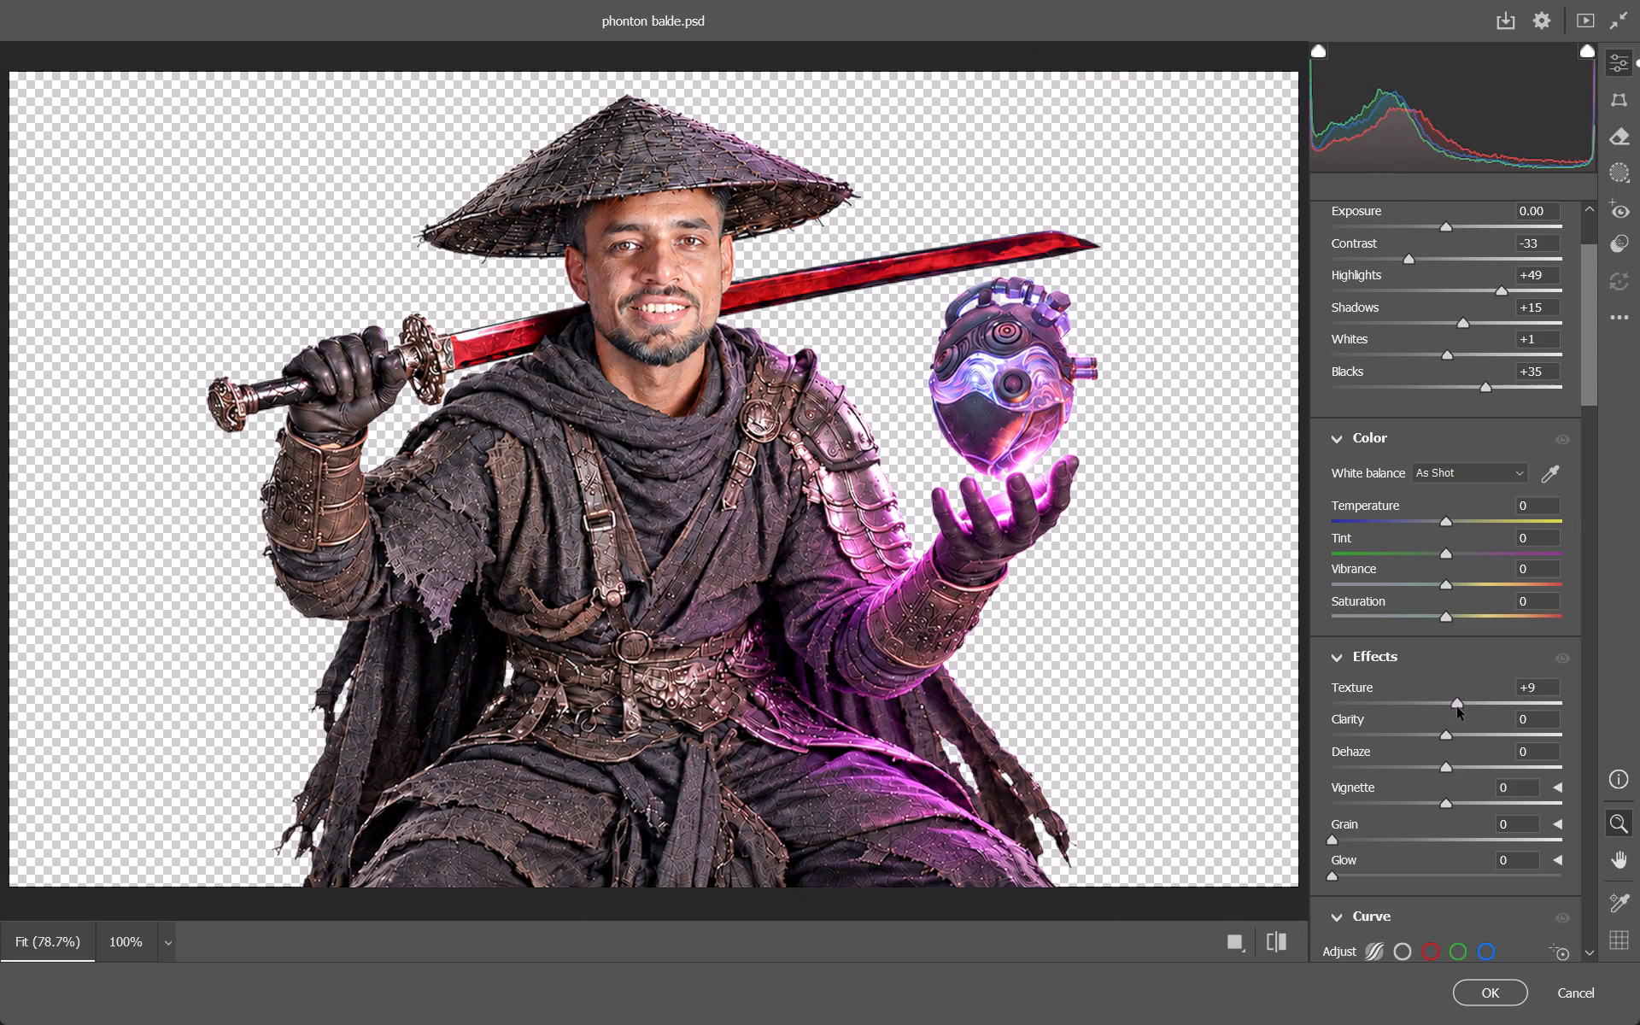
left_click_drag(1457, 707, 1469, 707)
Set the warrior's Sharpening to 48 in the Camera Raw detail adjustments and apply the filter to Layer 1.
scroll(1432, 735, "down", 1)
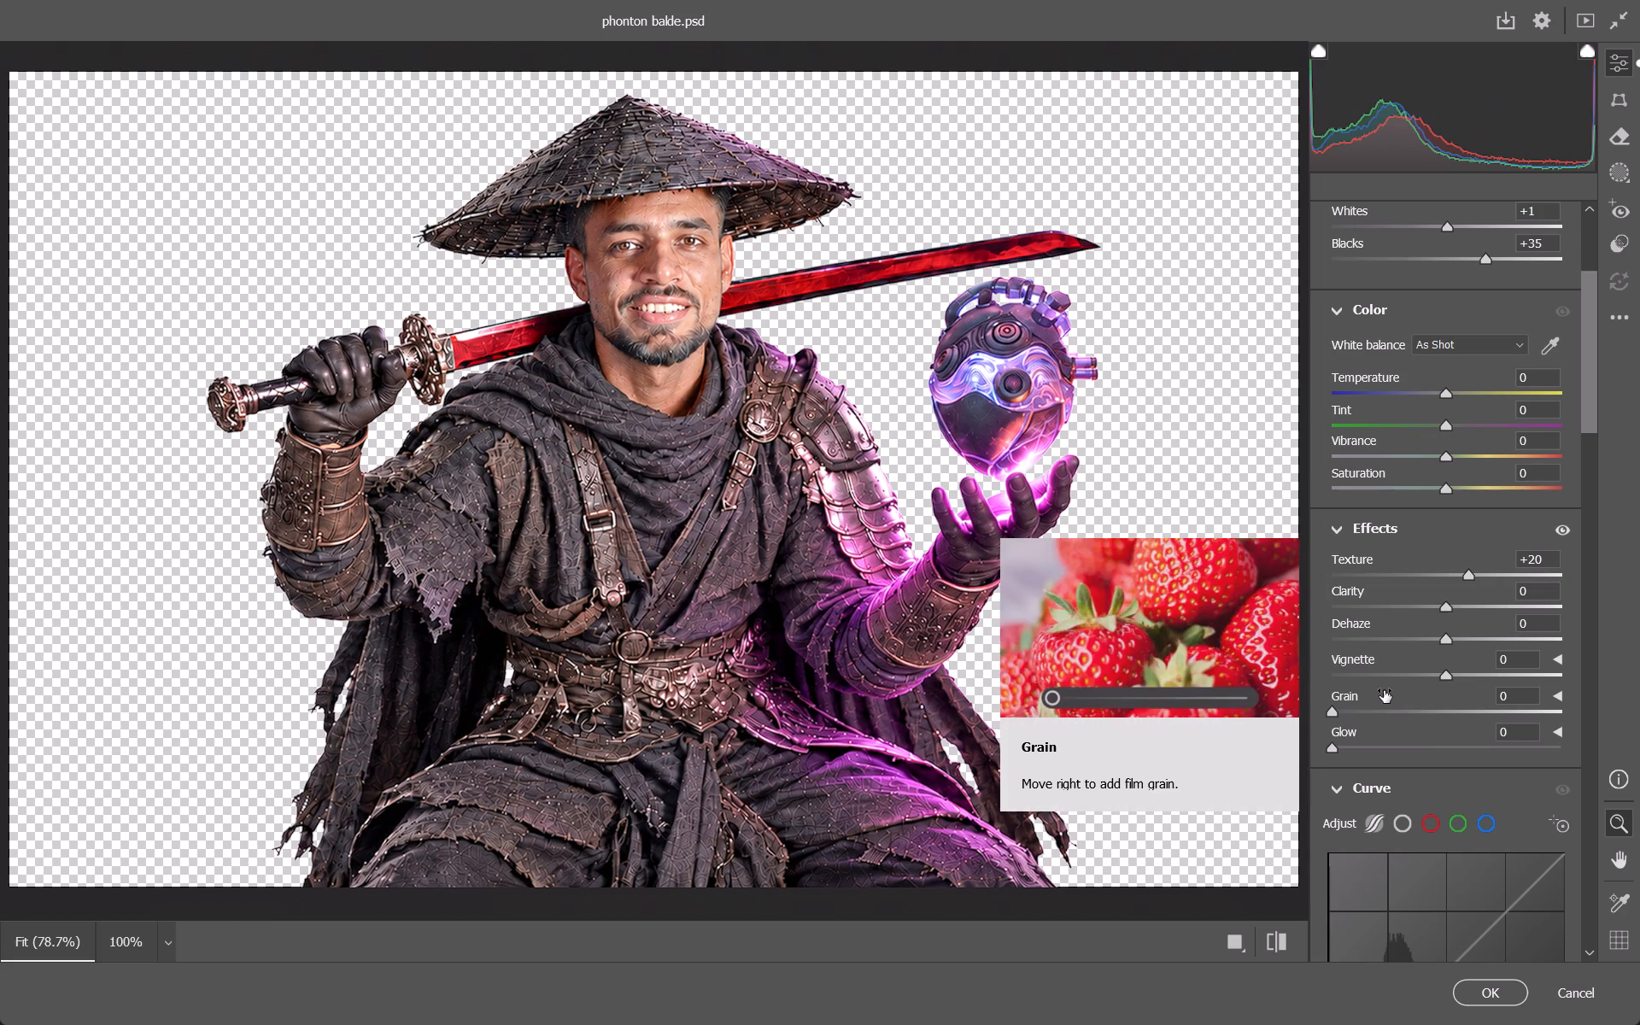
scroll(1384, 690, "down", 3)
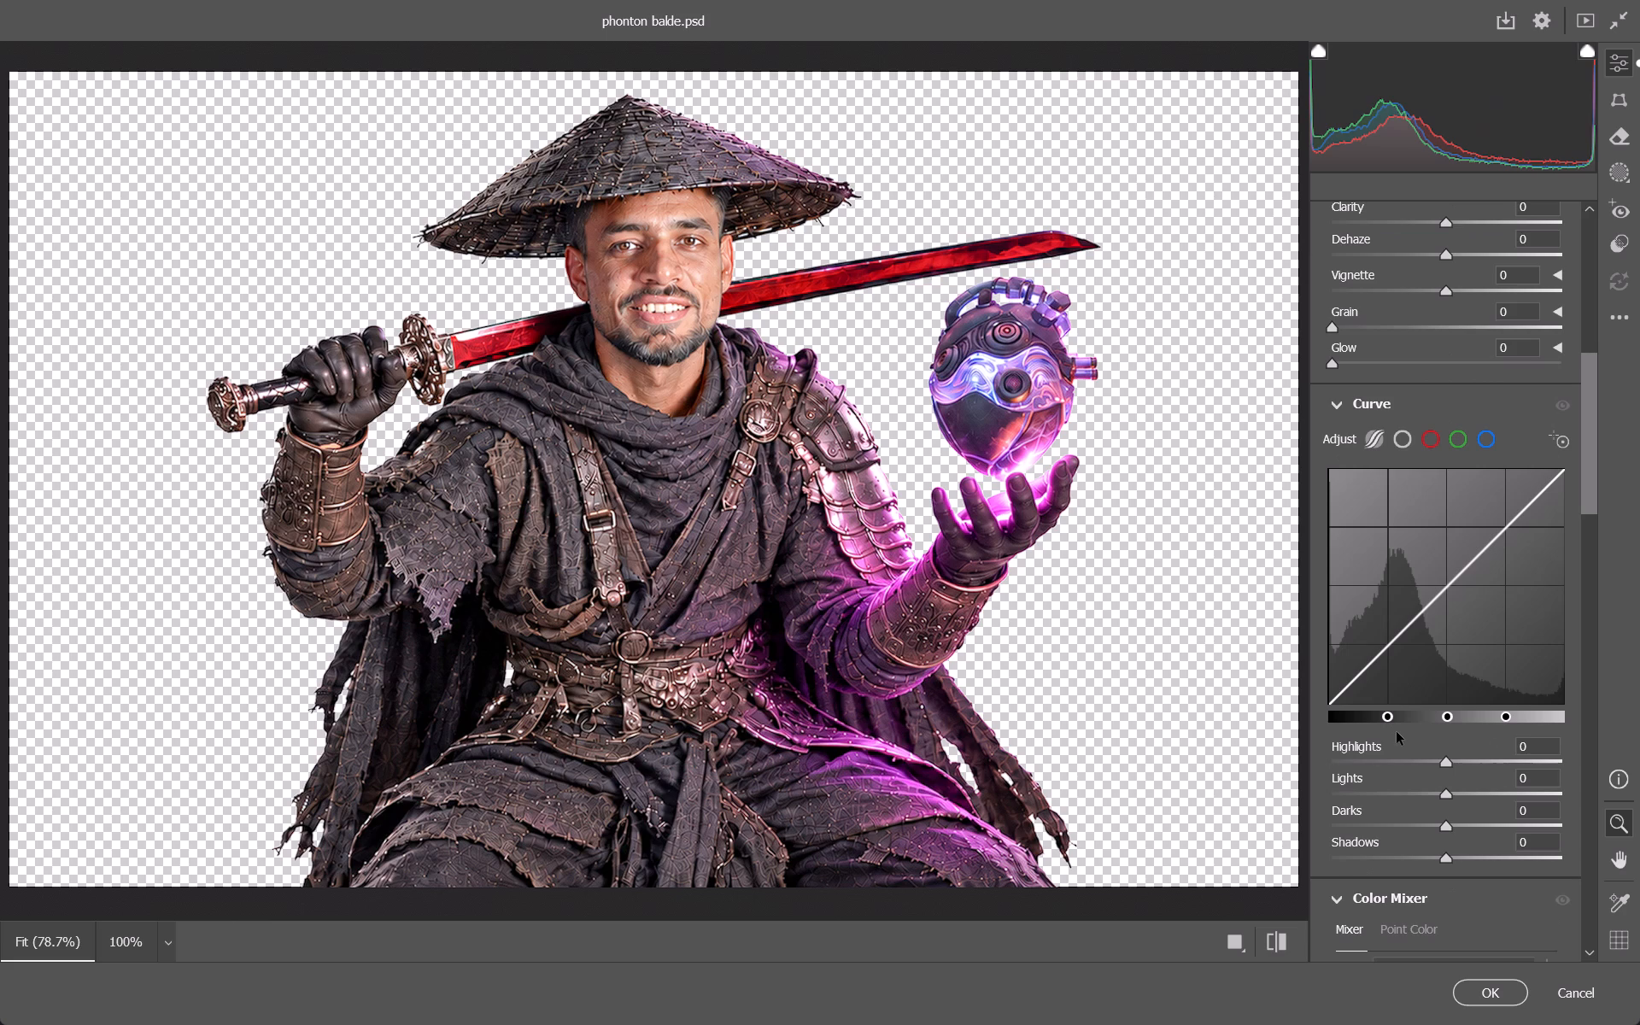
scroll(1397, 732, "down", 9)
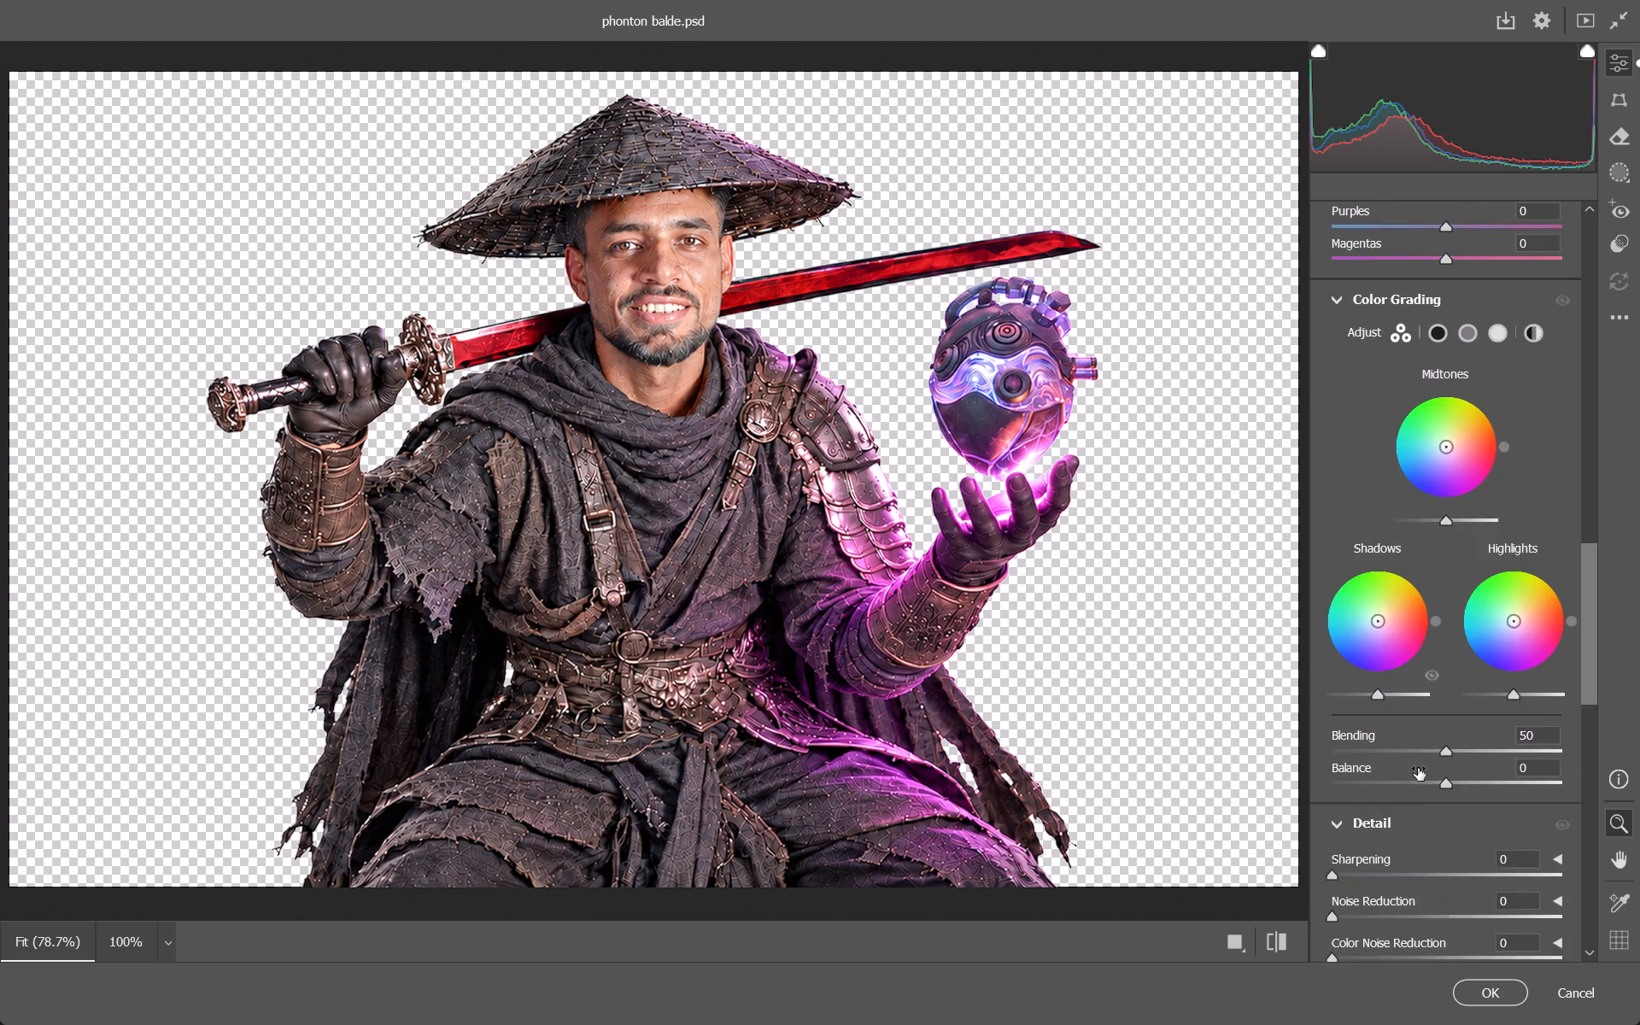
scroll(1413, 754, "down", 2)
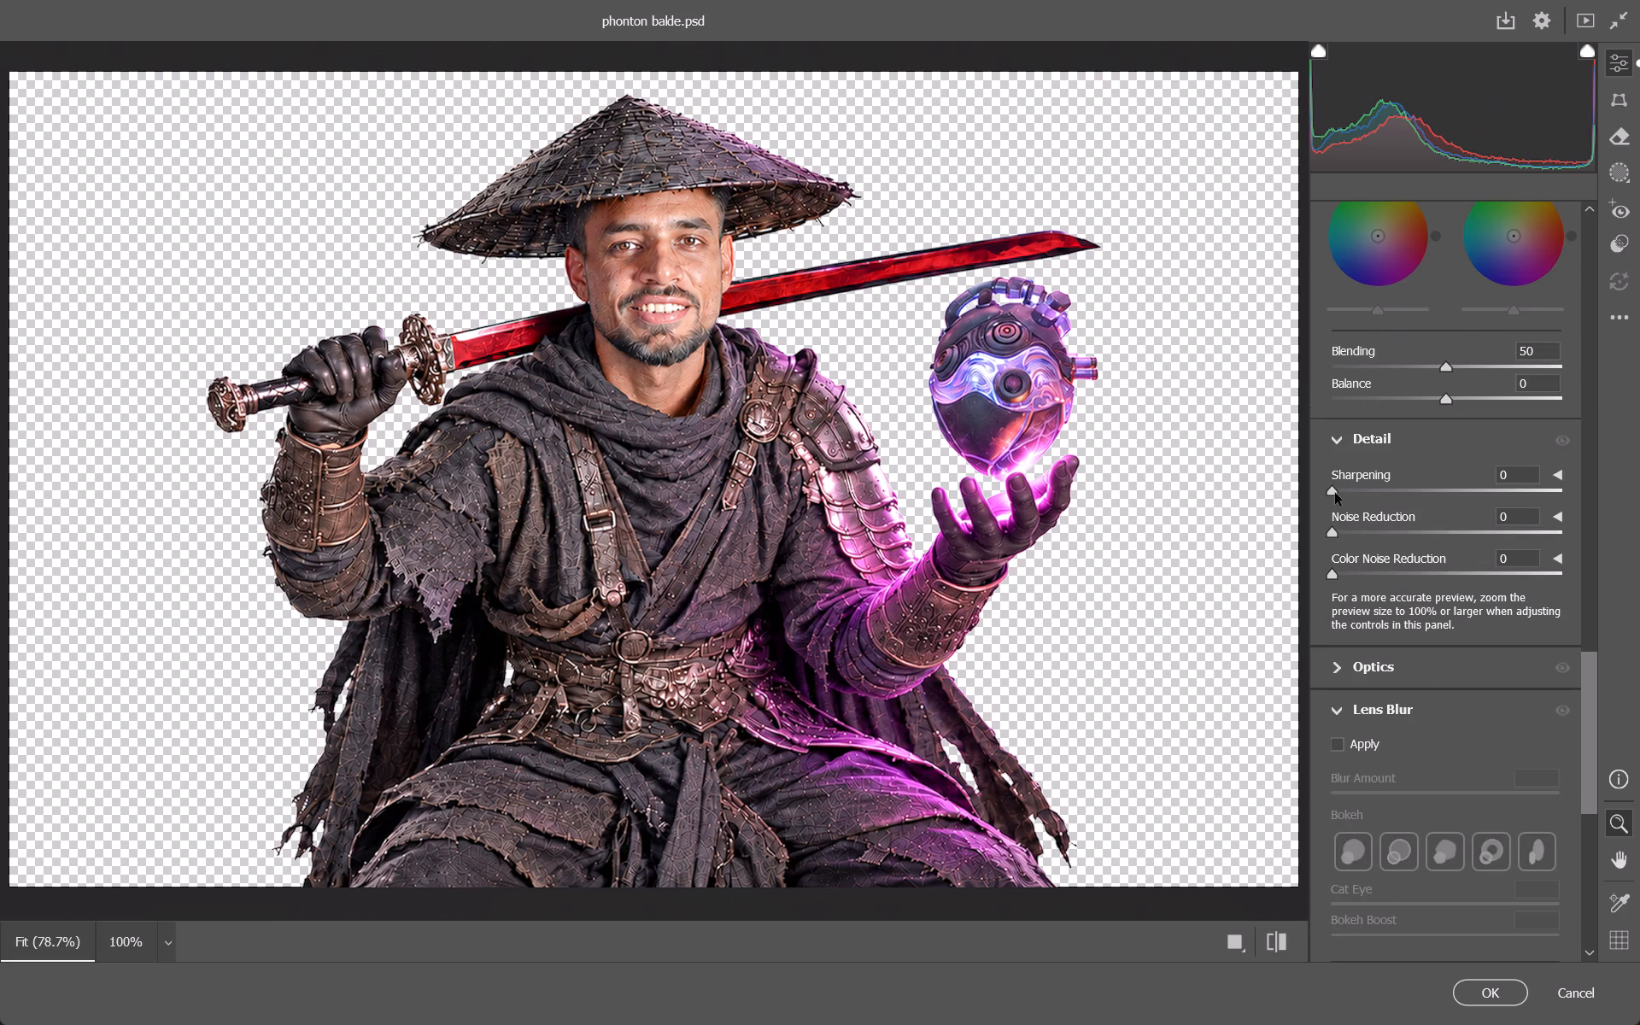
left_click_drag(1336, 493, 1455, 503)
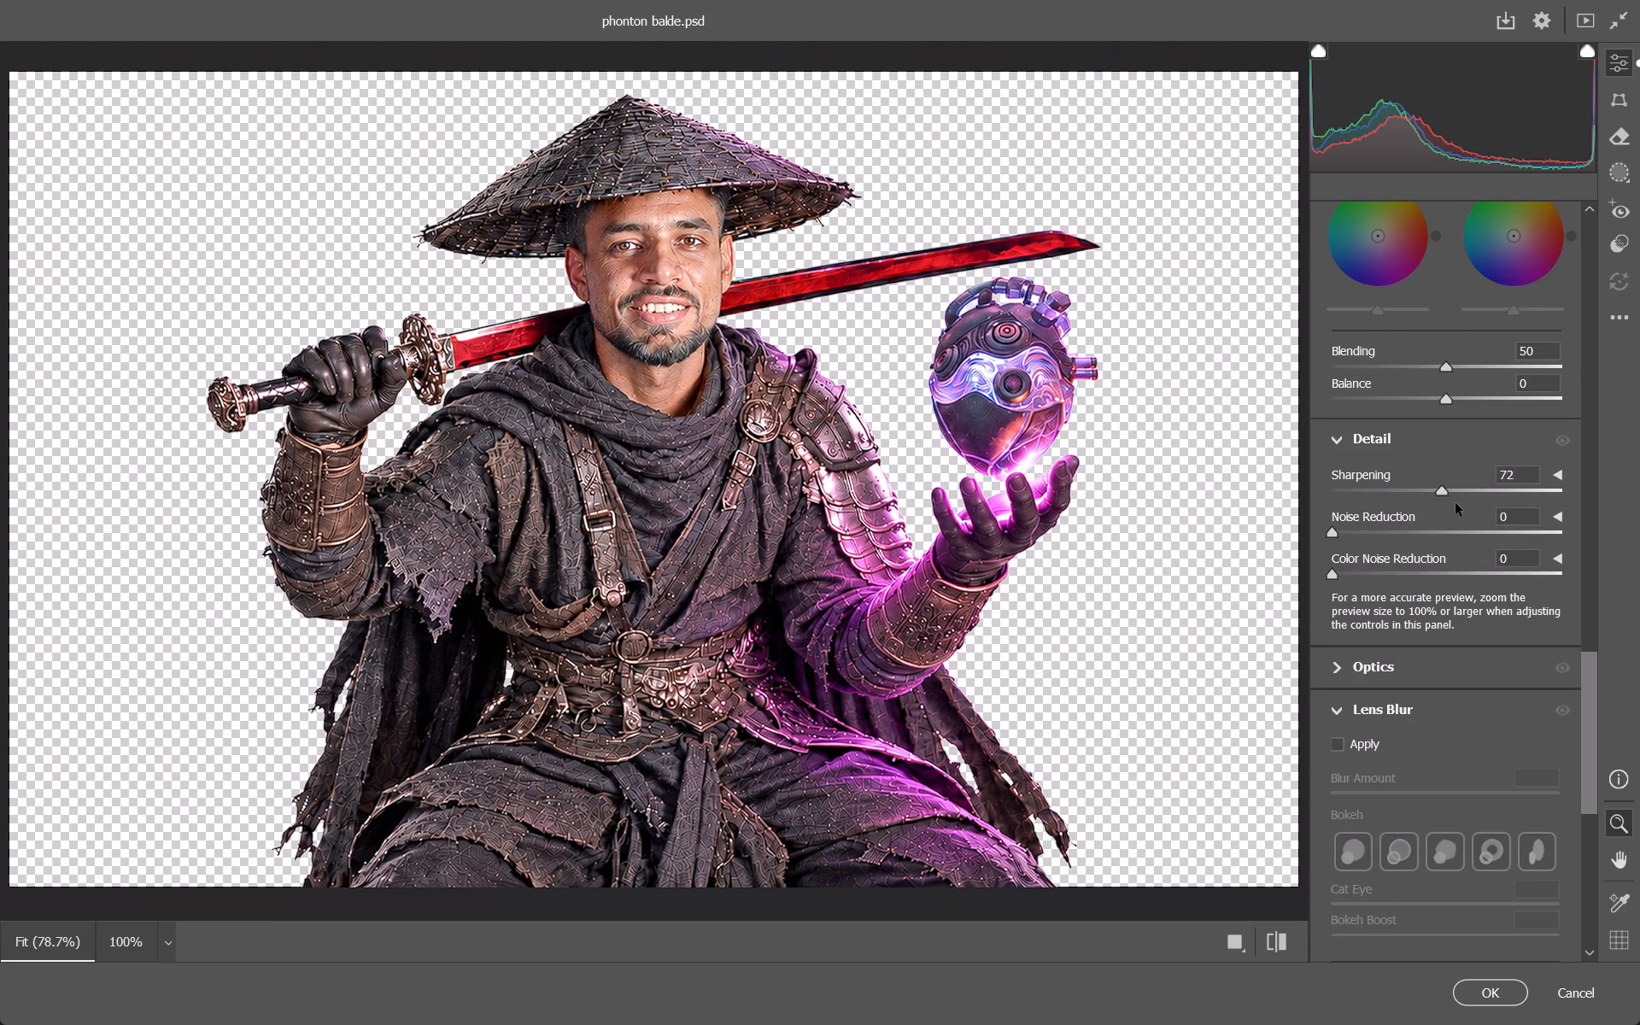
left_click_drag(1455, 503, 1393, 506)
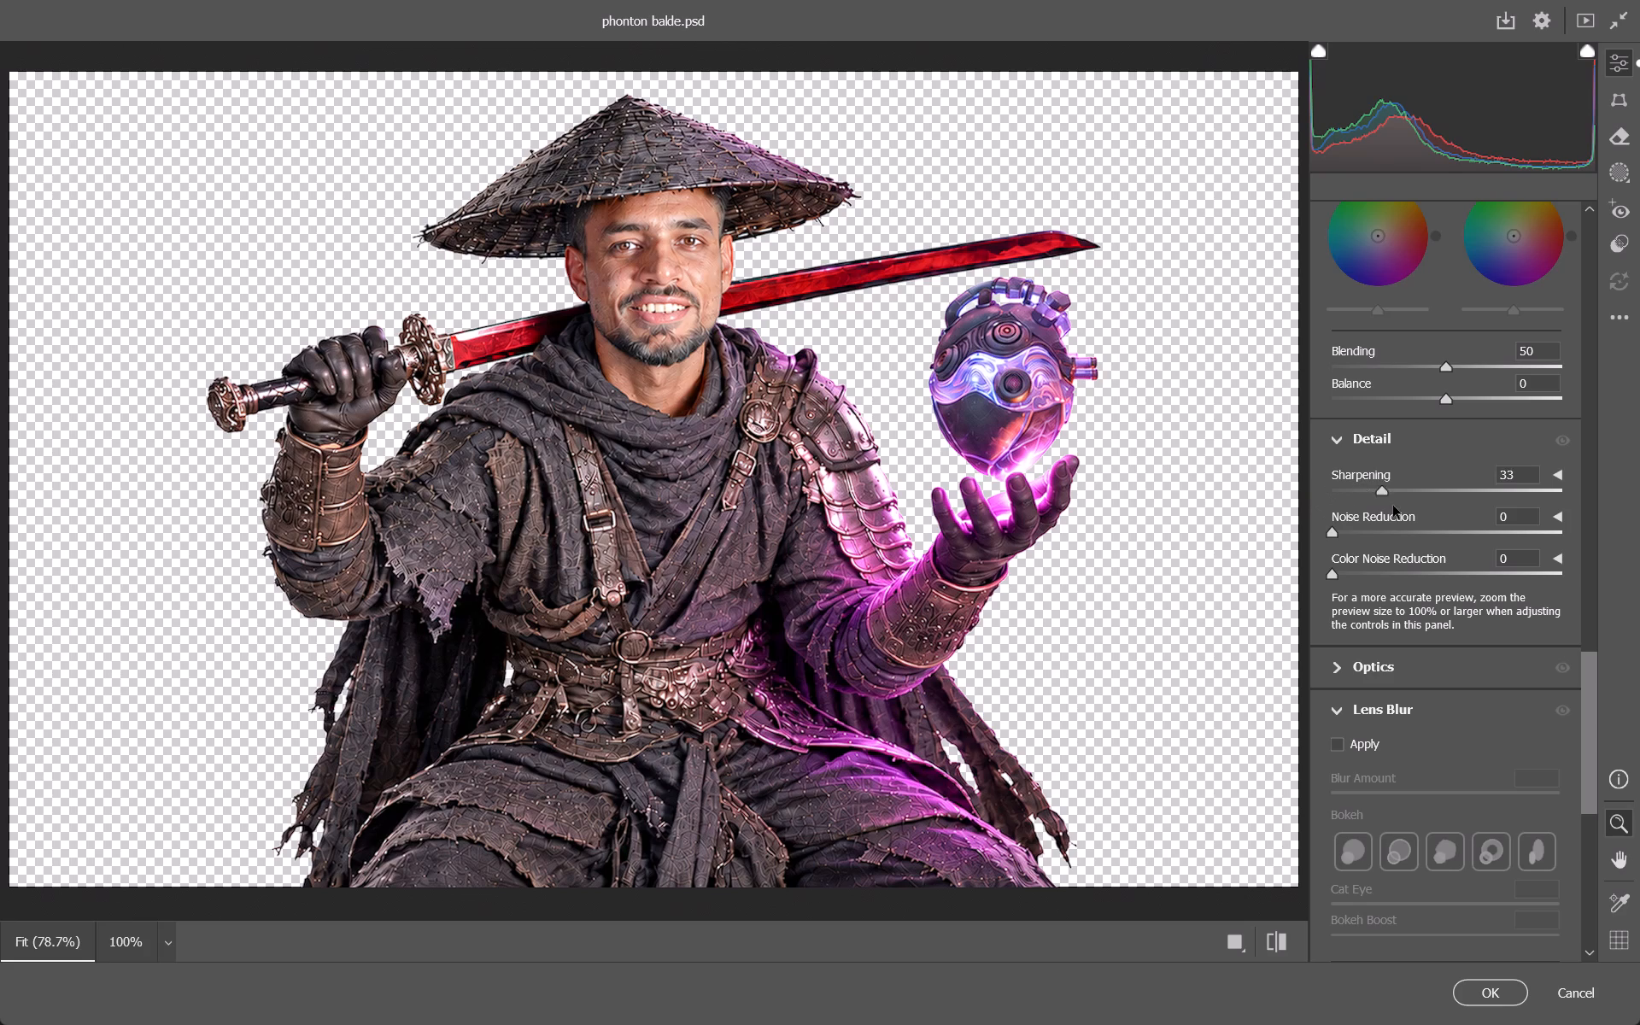
left_click_drag(1393, 506, 1462, 523)
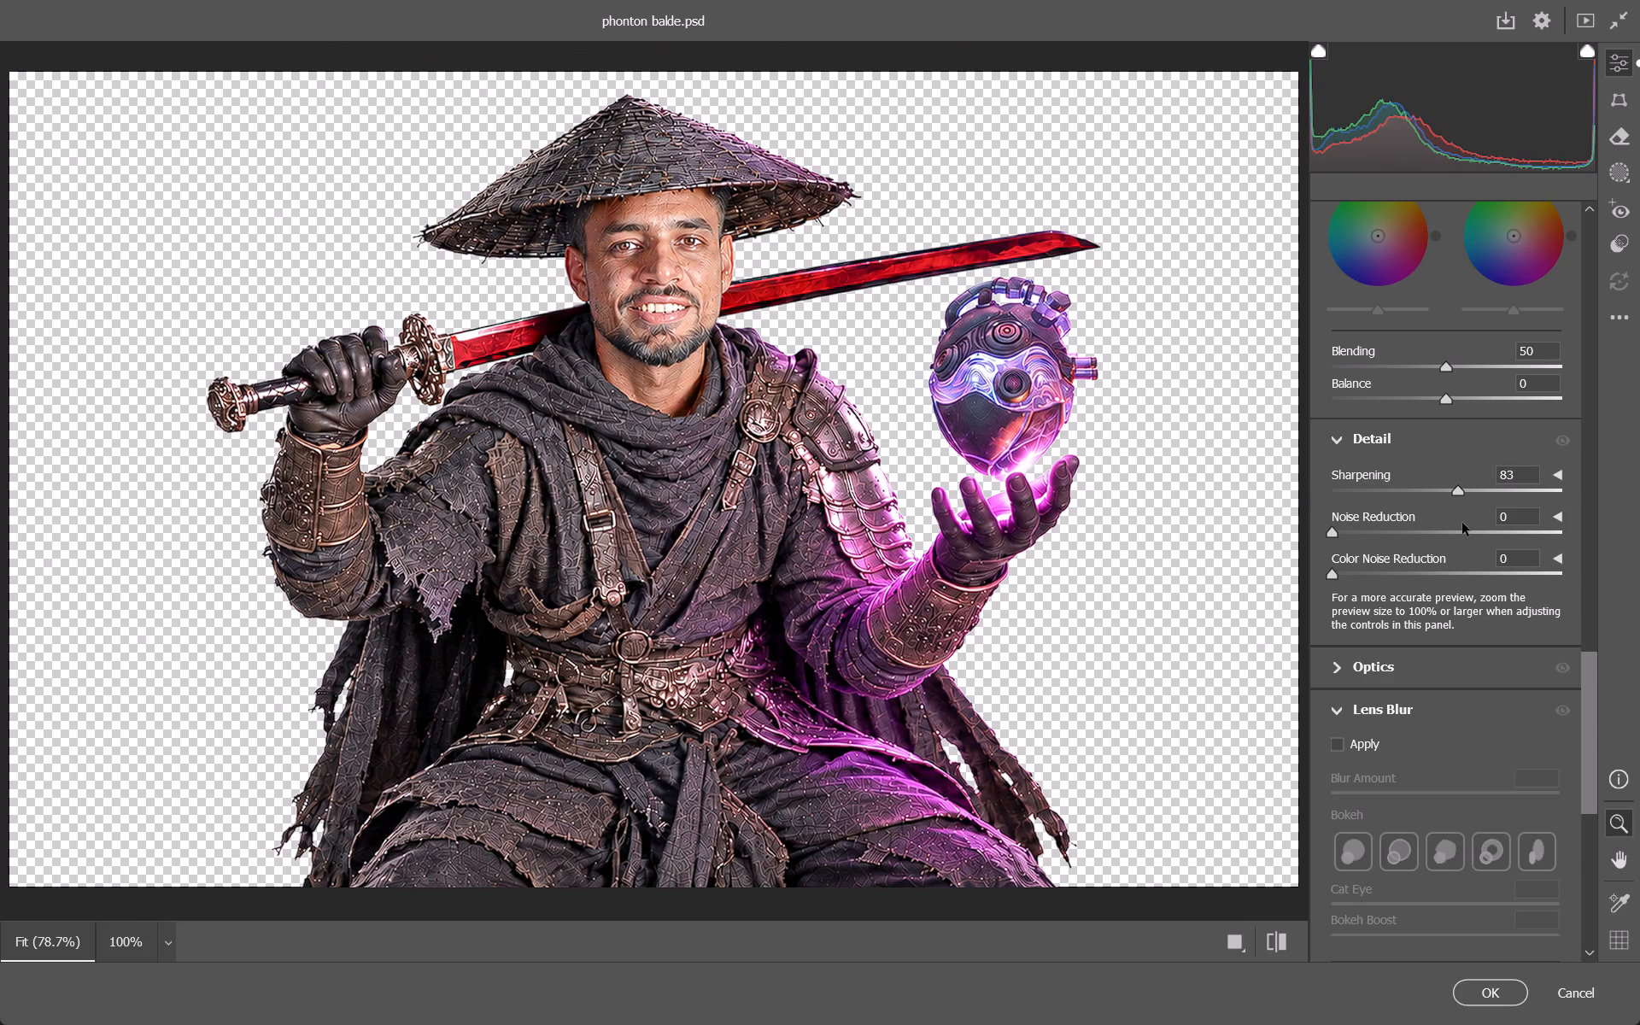
left_click_drag(1462, 523, 1457, 524)
left_click_drag(1457, 524, 1426, 526)
left_click_drag(1426, 526, 1411, 526)
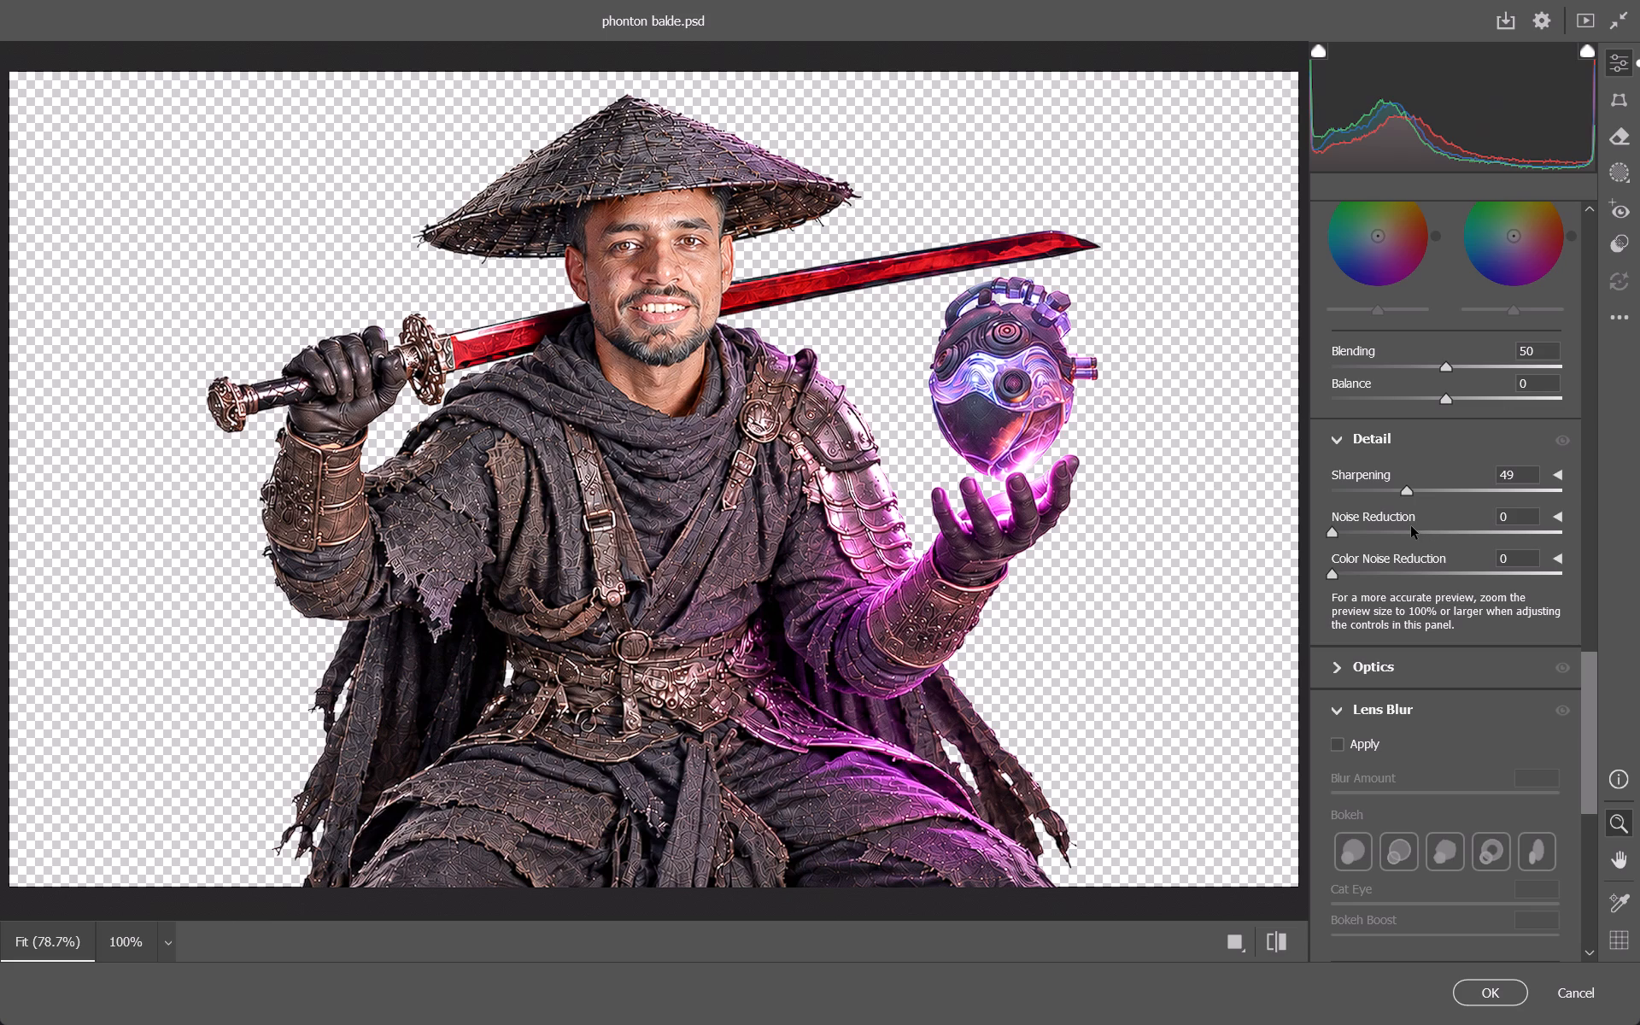
left_click_drag(1411, 526, 1406, 527)
left_click_drag(1406, 527, 1410, 526)
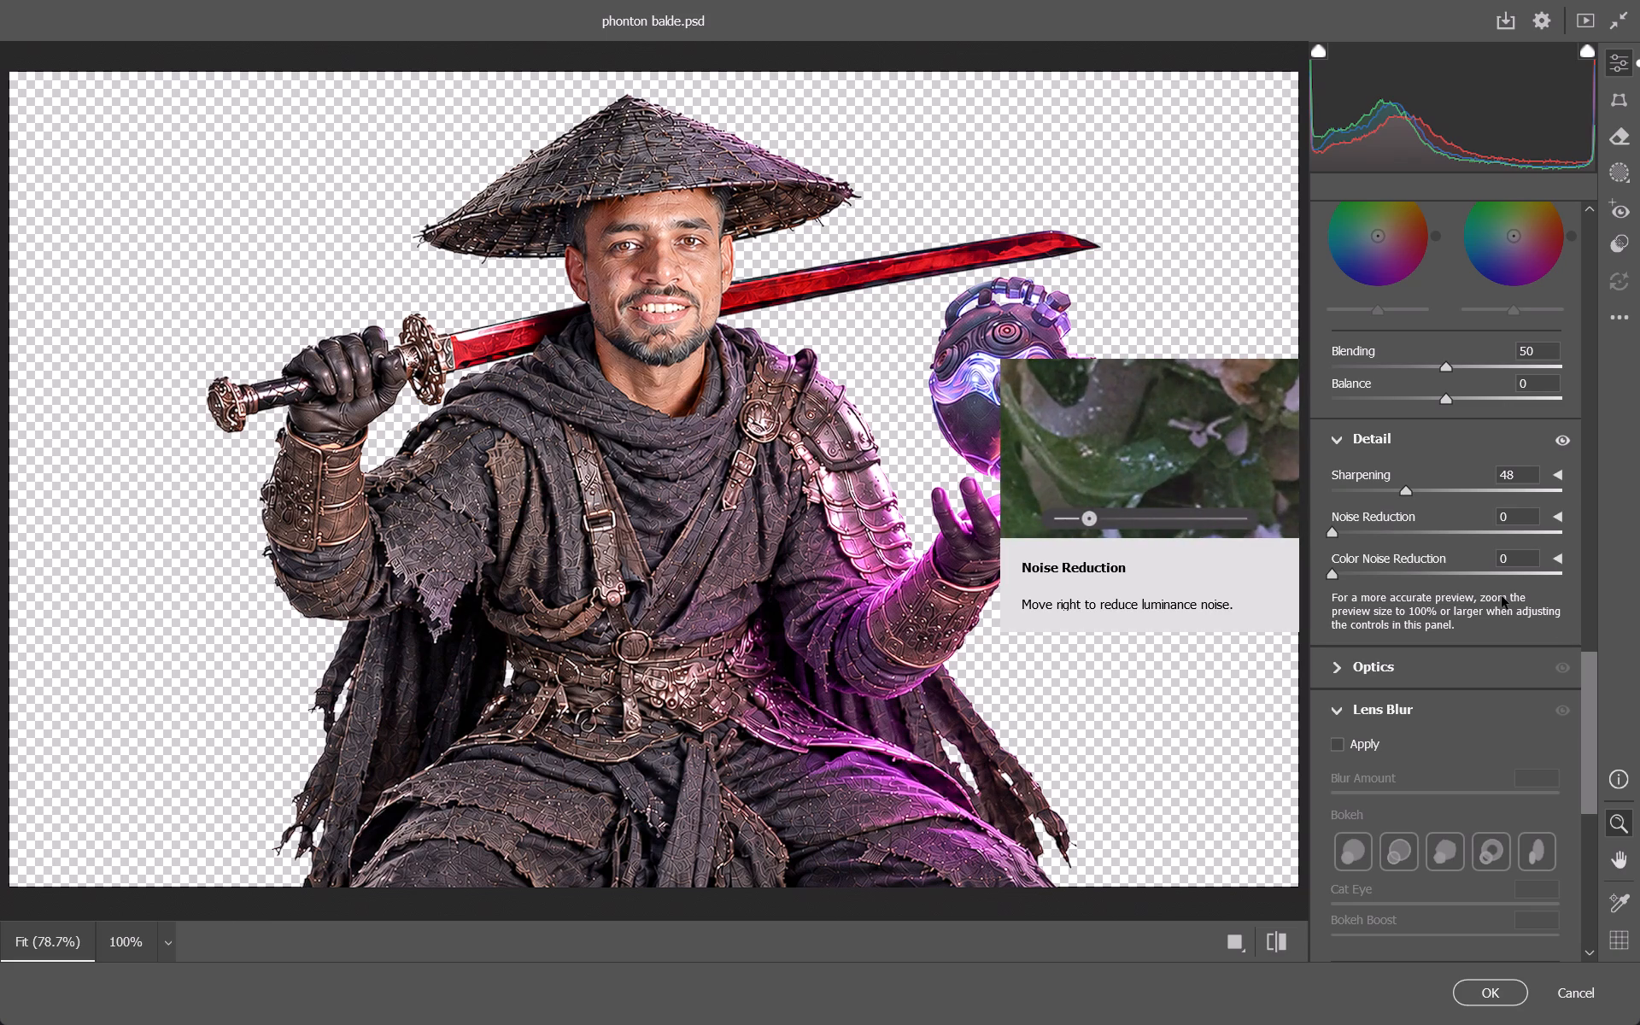
left_click(1509, 997)
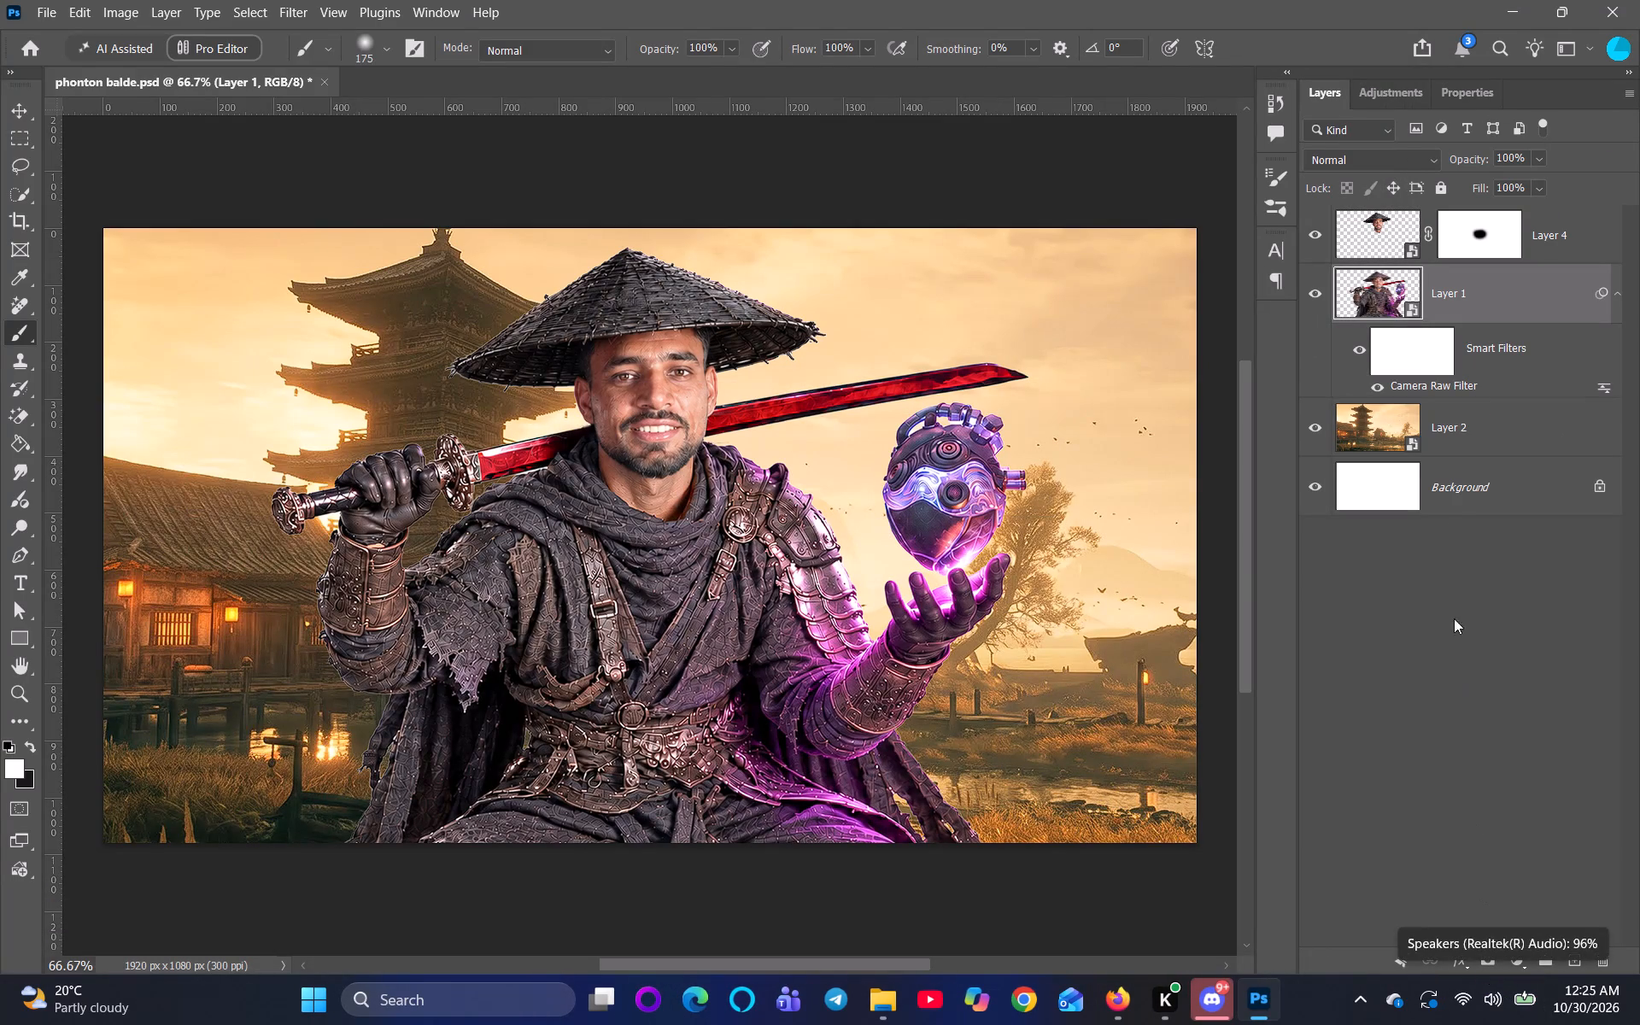
Compare the warrior with and without Layer 1's smart filters, leaving the smart filters hidden.
left_click(1359, 350)
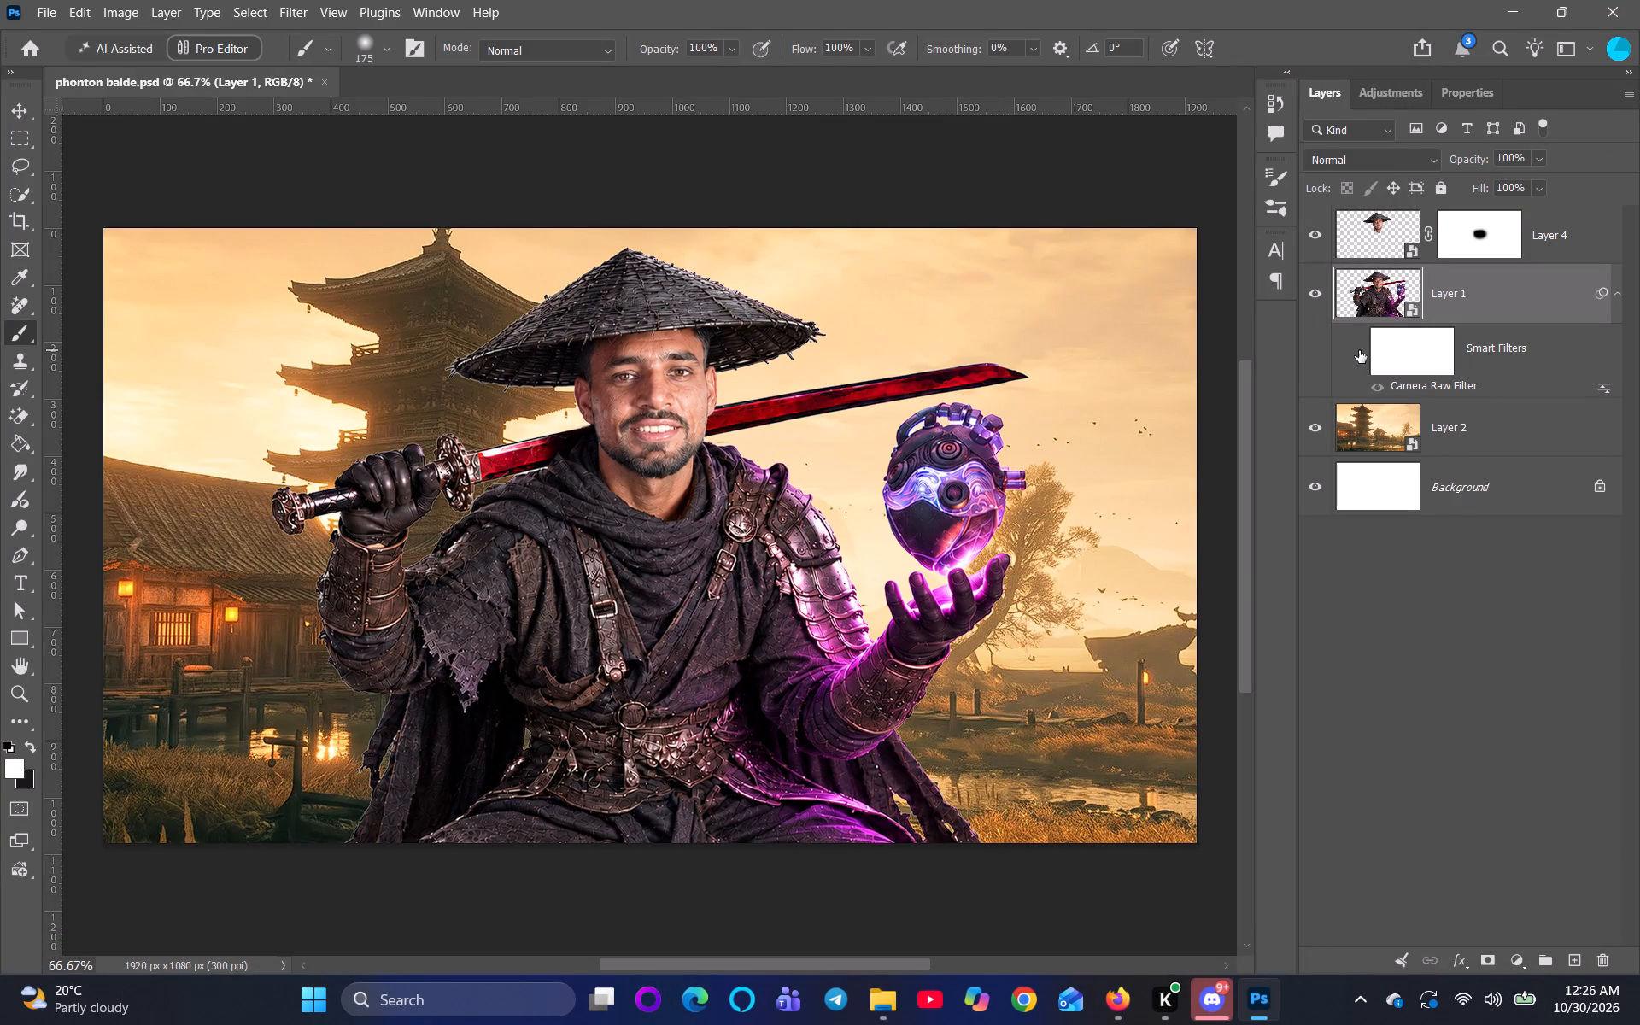
left_click(1359, 350)
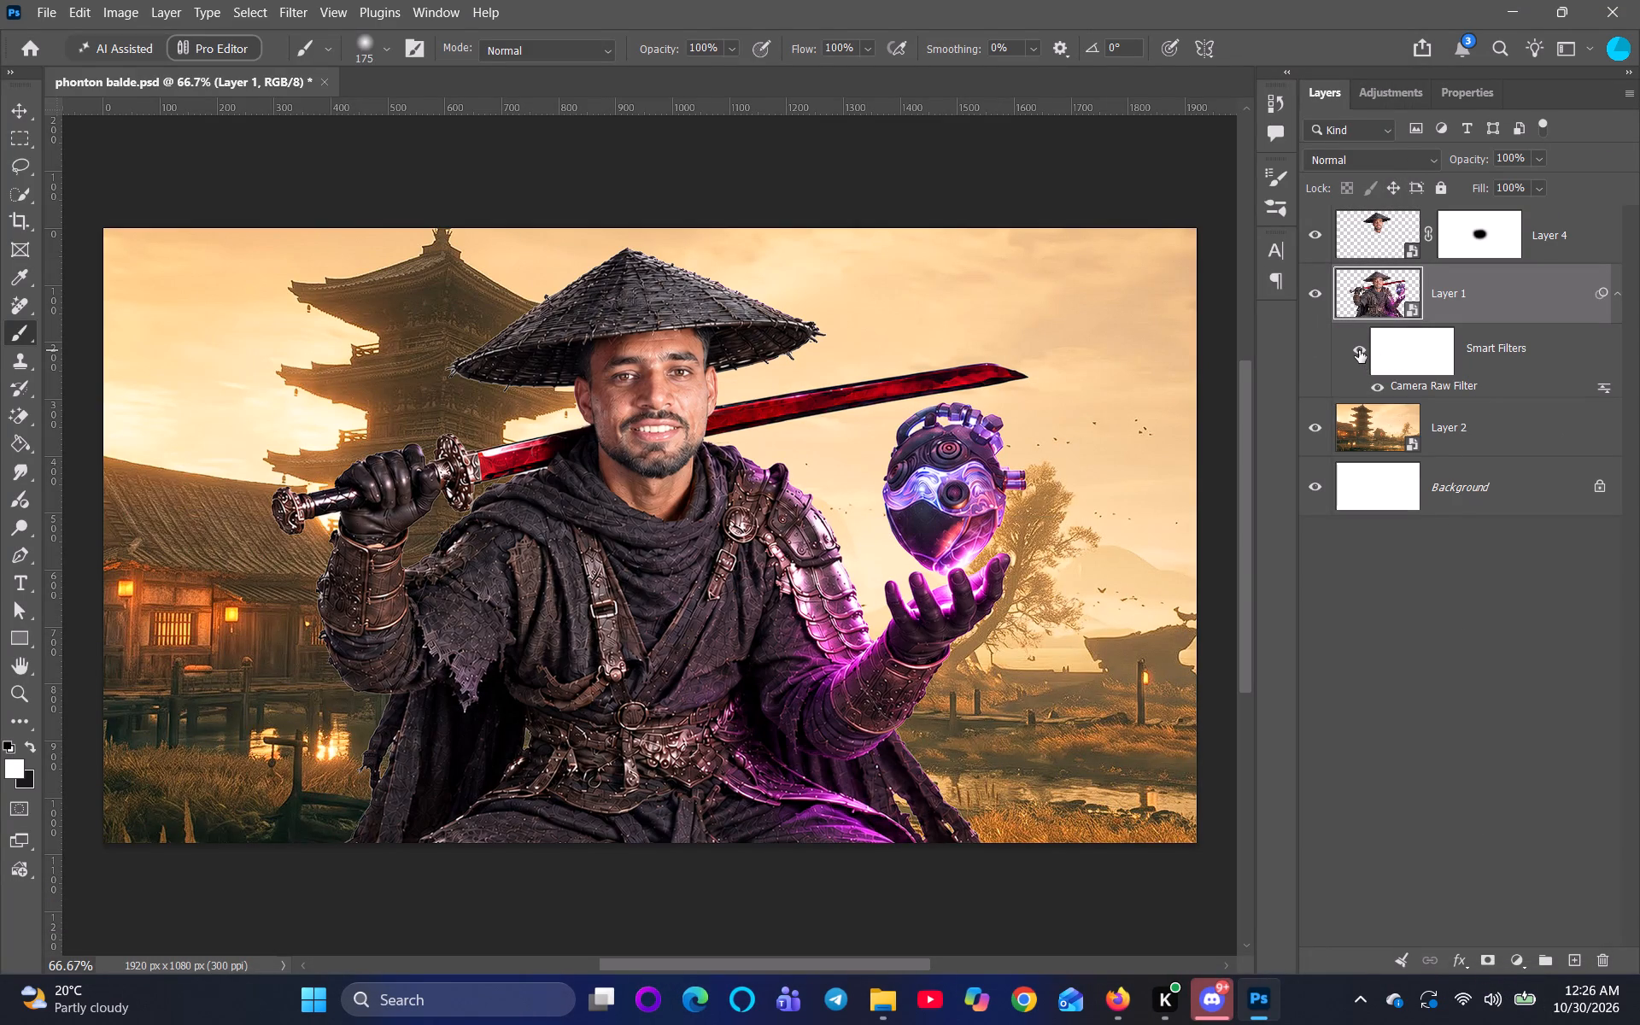
left_click(1359, 350)
left_click(1359, 350)
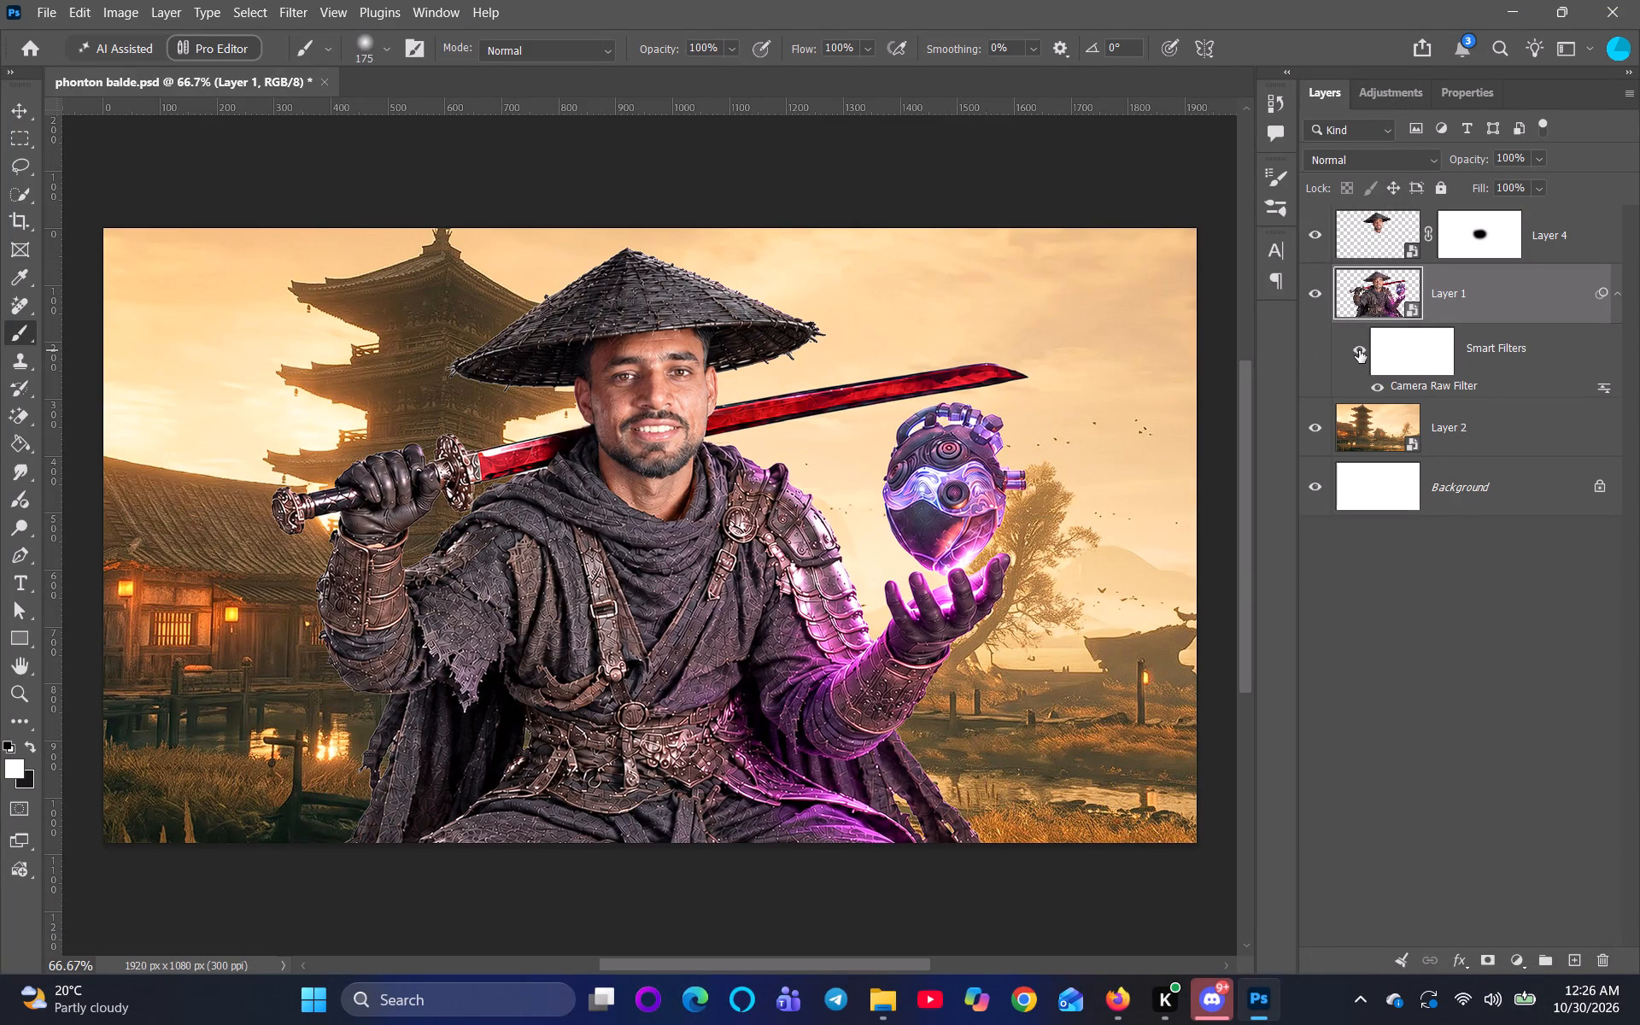
left_click(1359, 350)
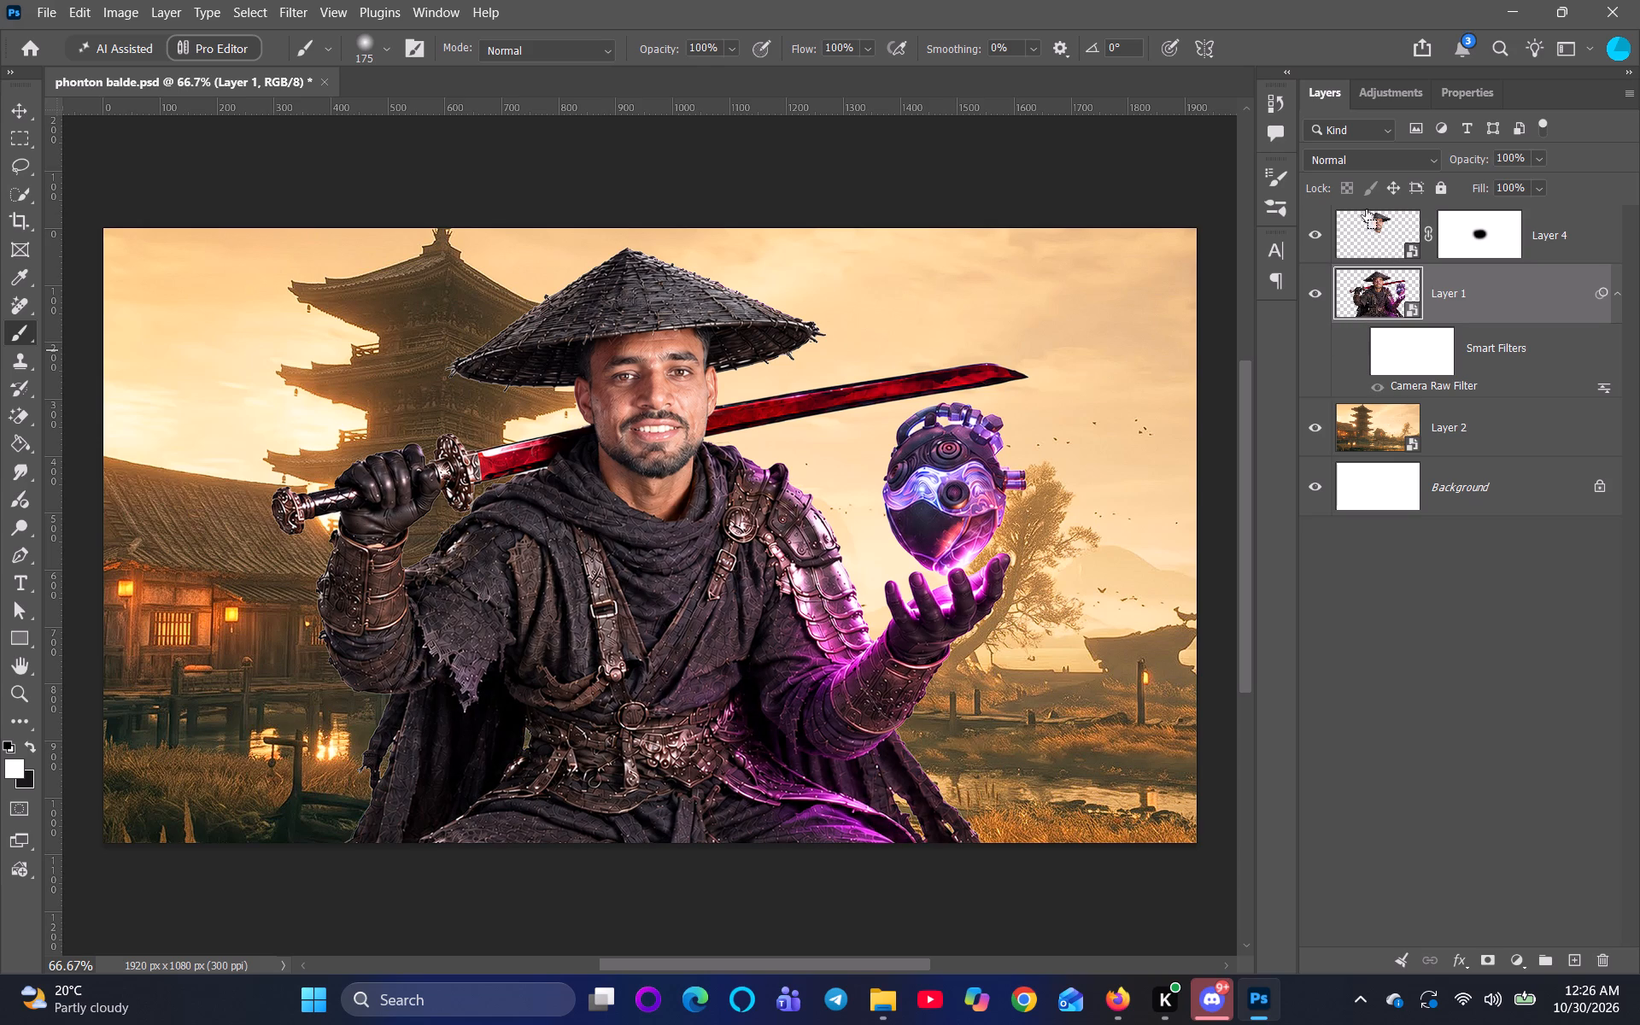
Open the Camera Raw Filter on Layer 4's head and set Contrast to -7.
left_click(1370, 234)
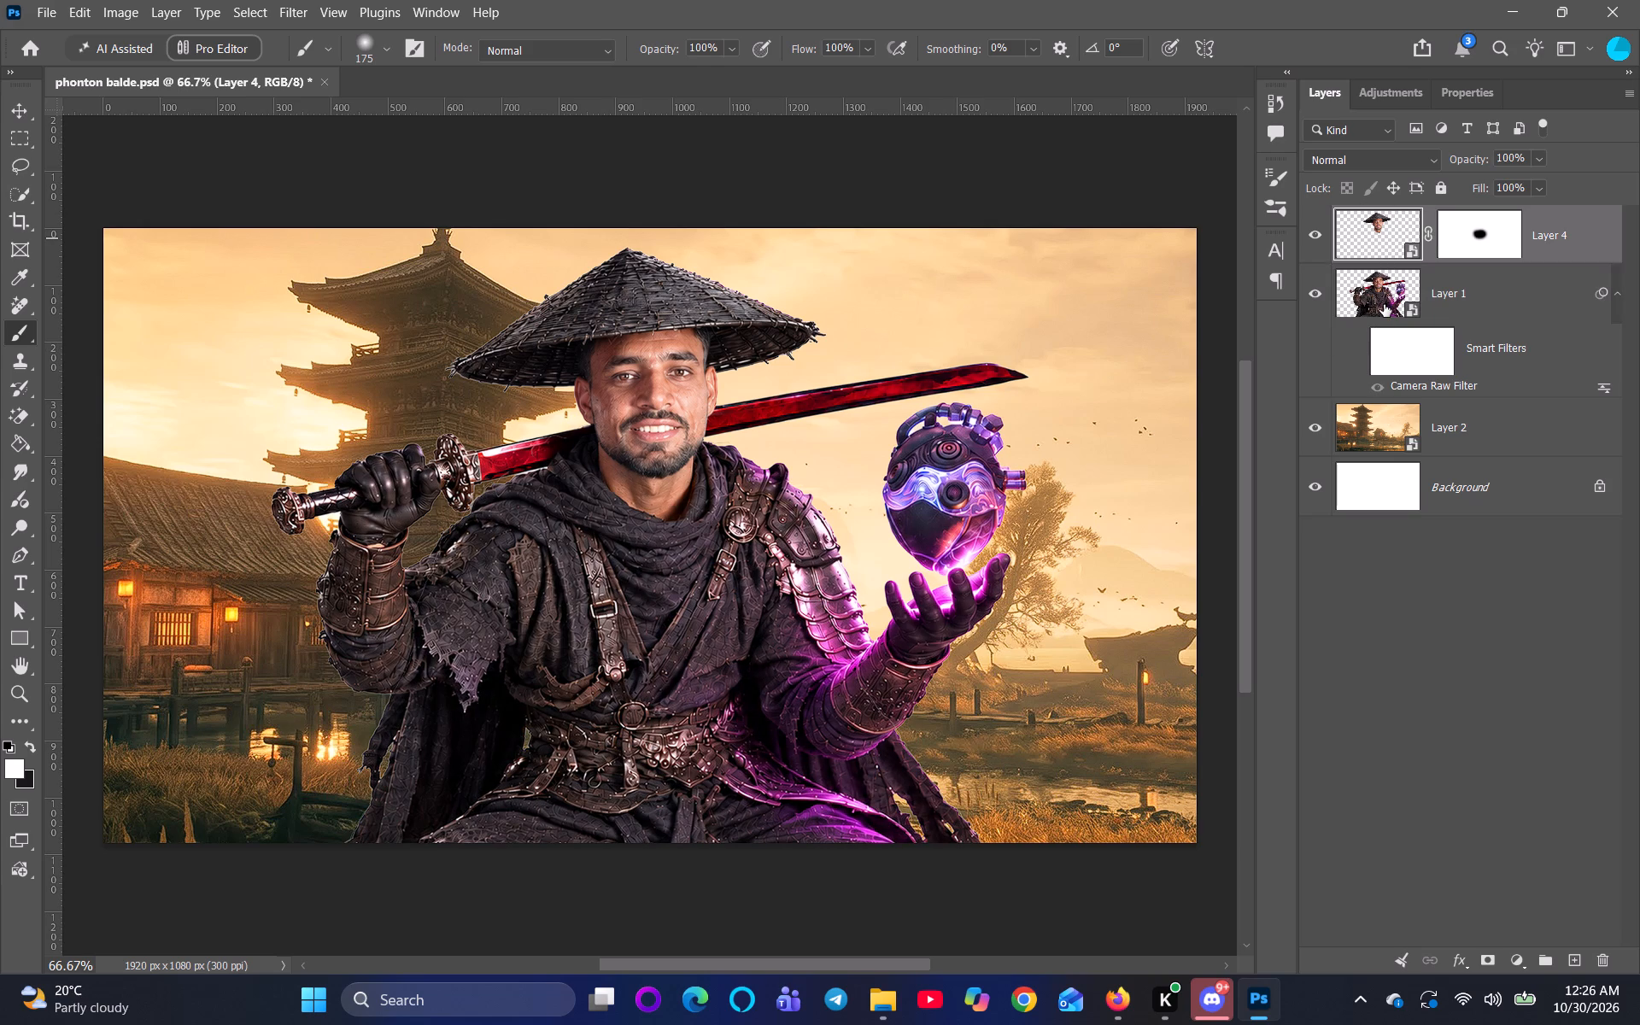
key("ctrl+shift+a")
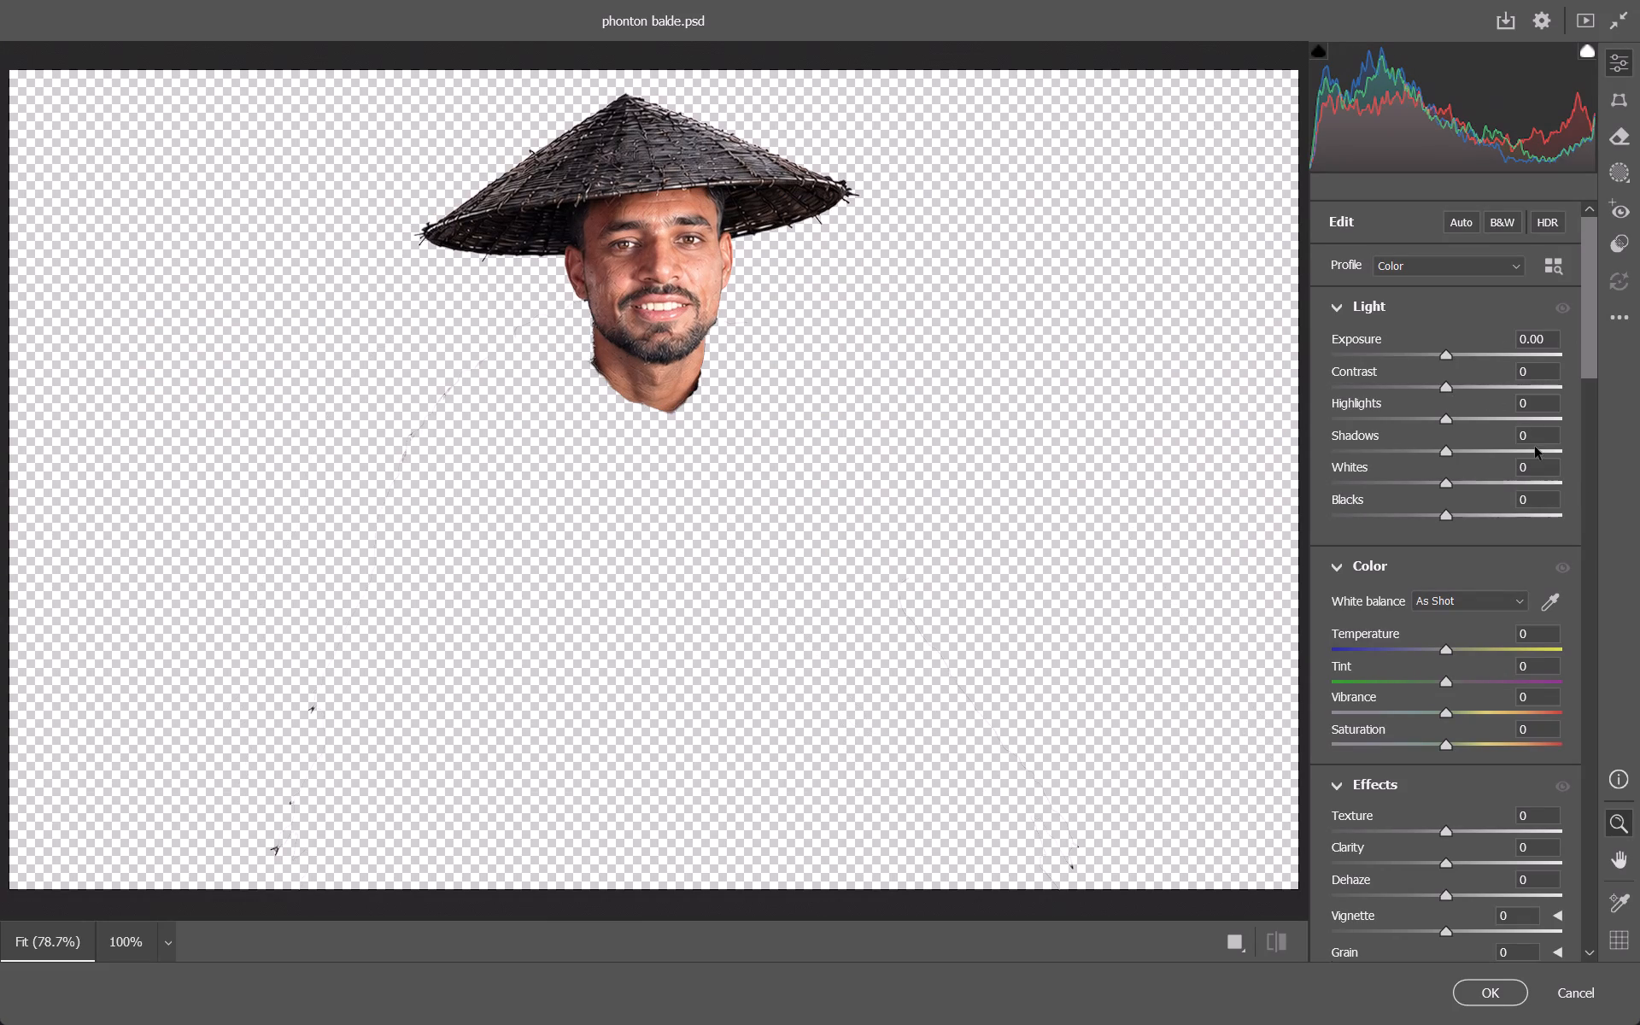
left_click_drag(1444, 387, 1415, 400)
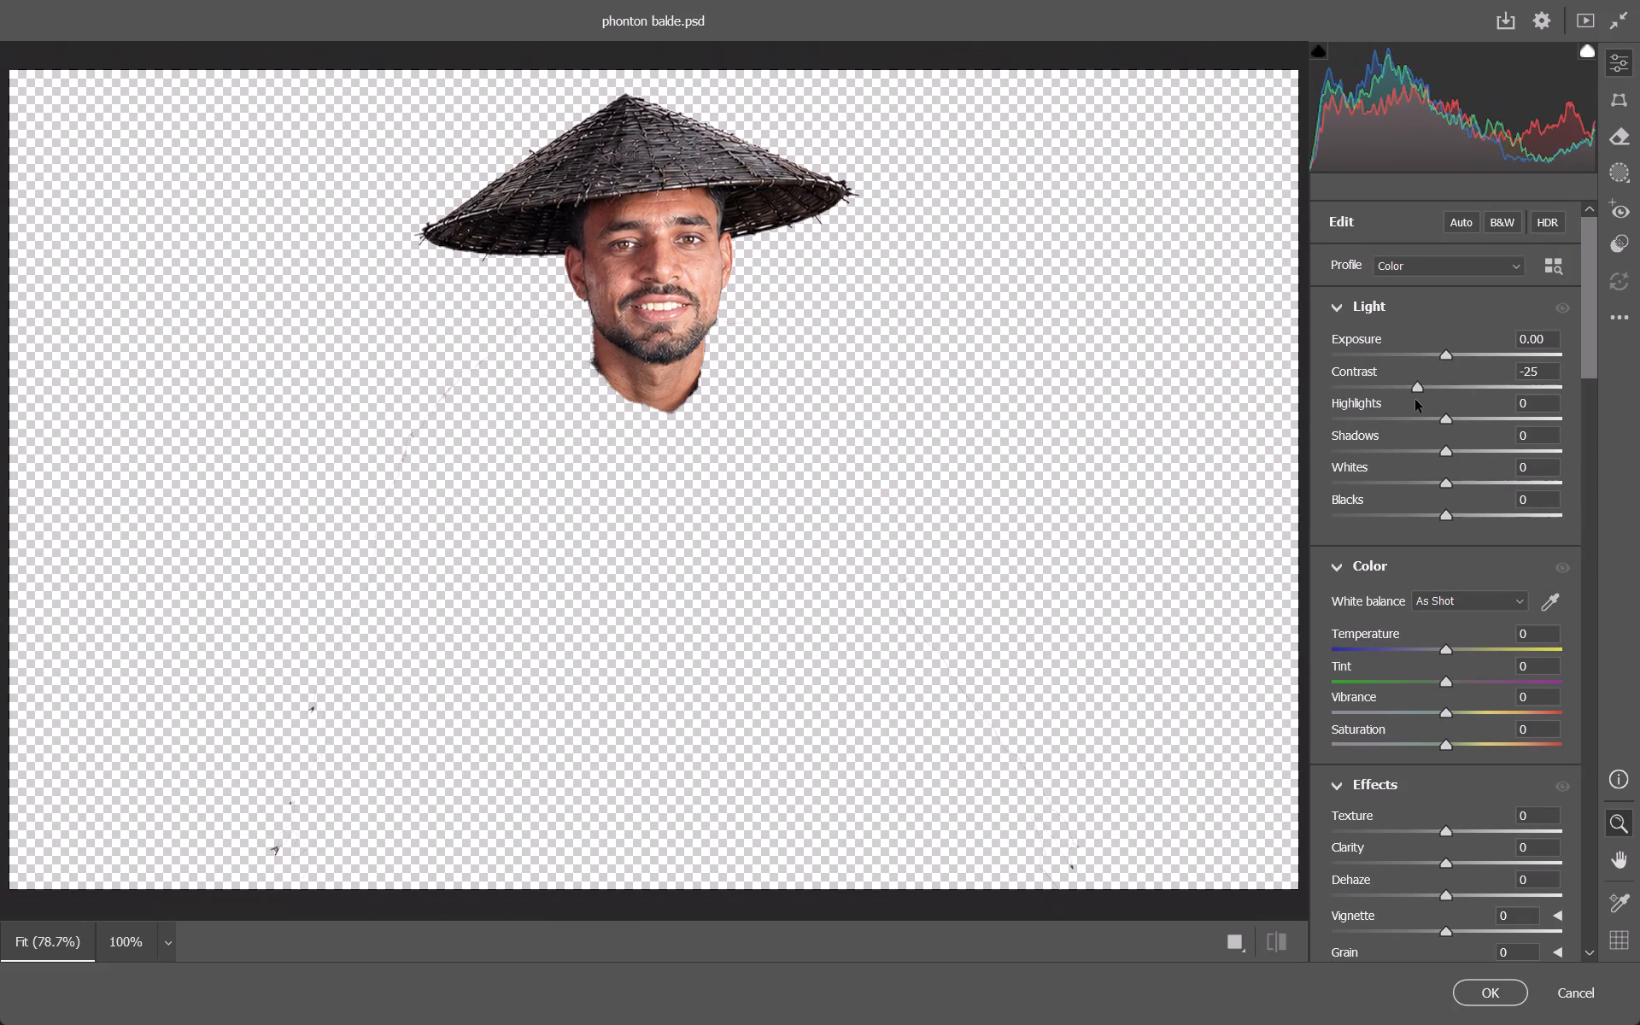
left_click_drag(1415, 400, 1424, 402)
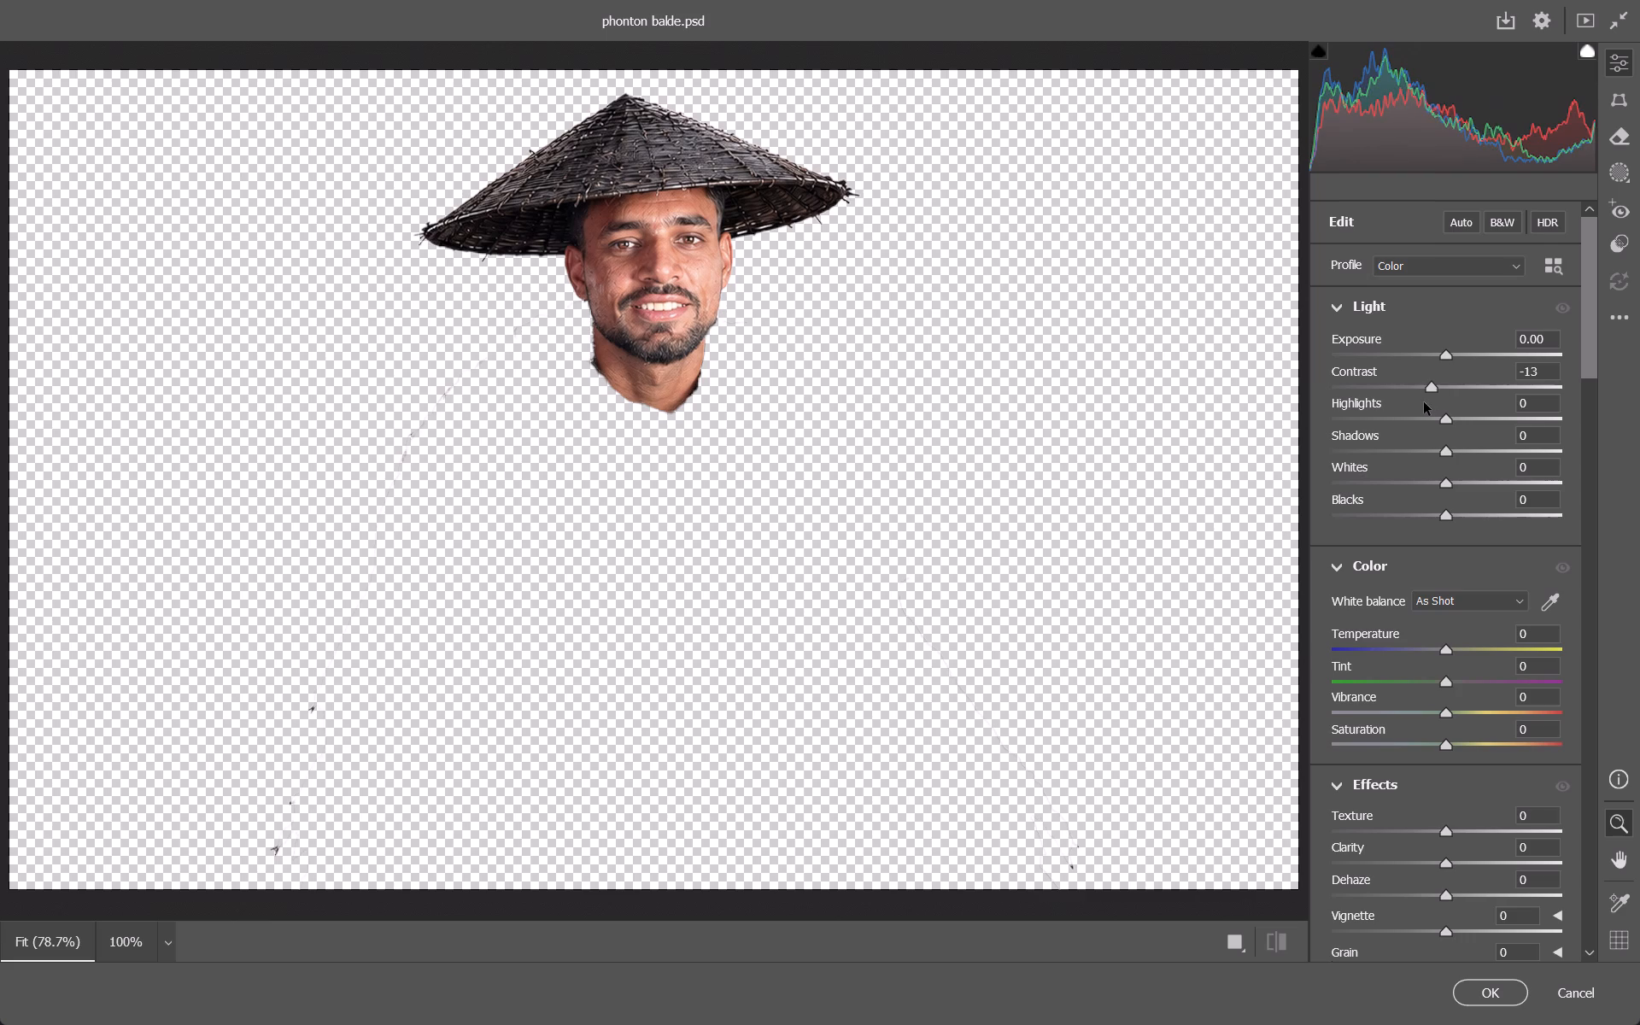
left_click_drag(1424, 402, 1494, 406)
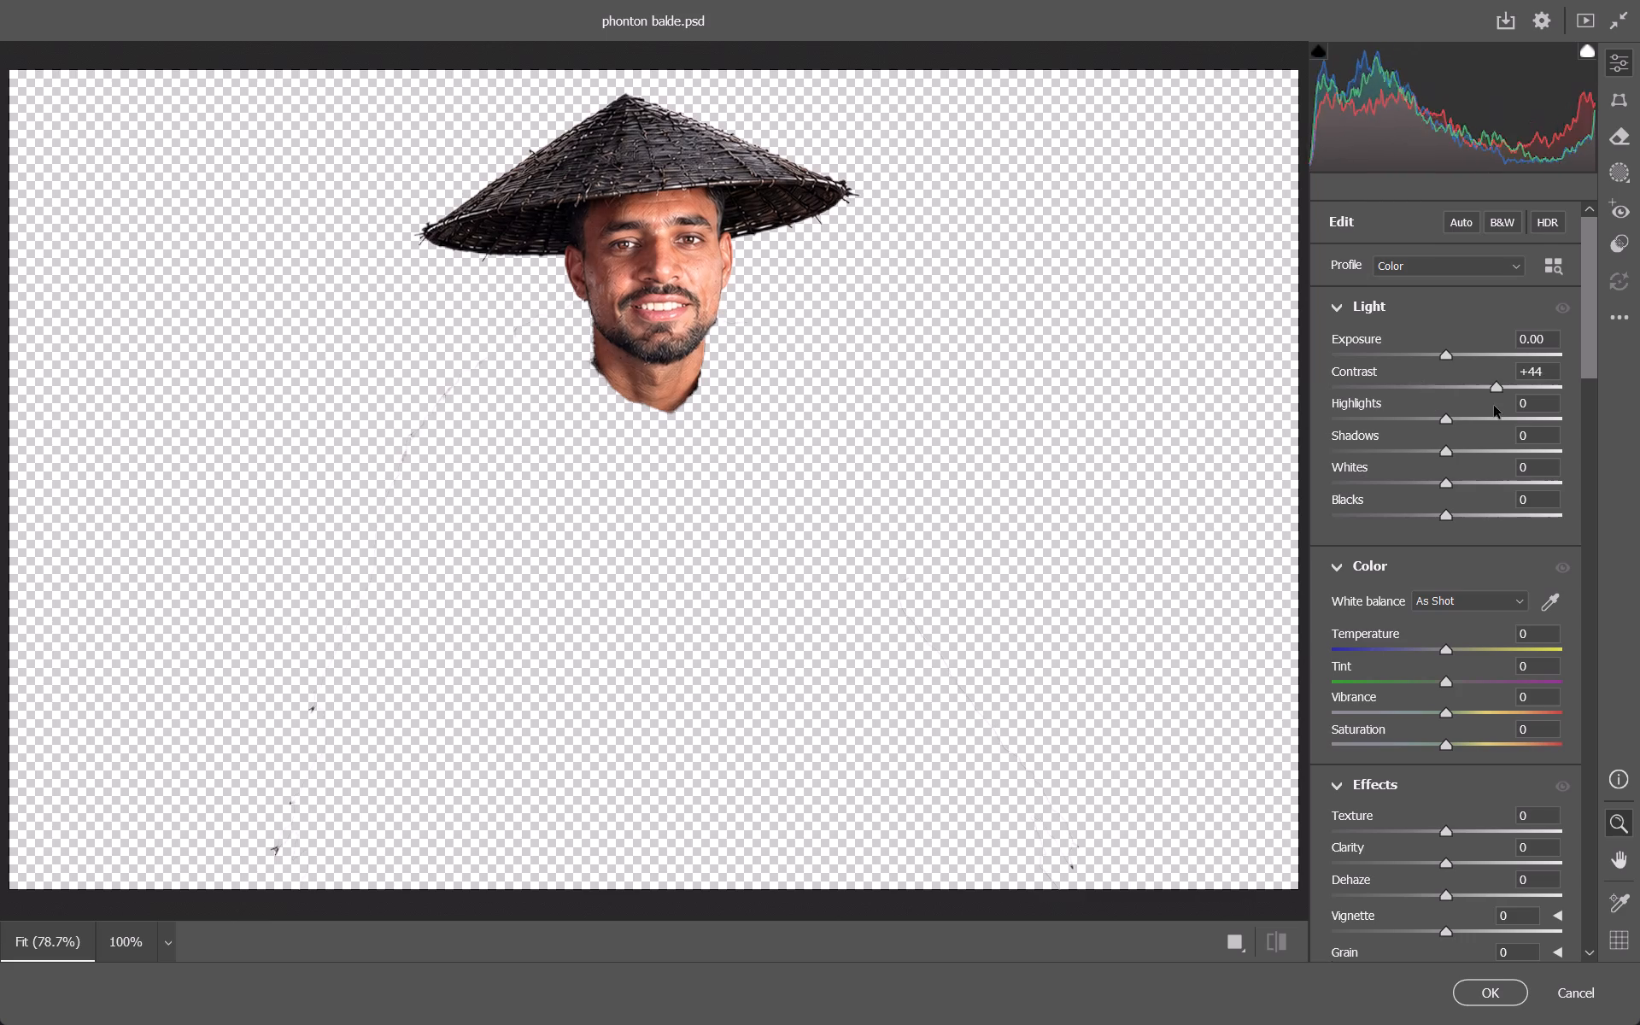
left_click_drag(1494, 406, 1438, 403)
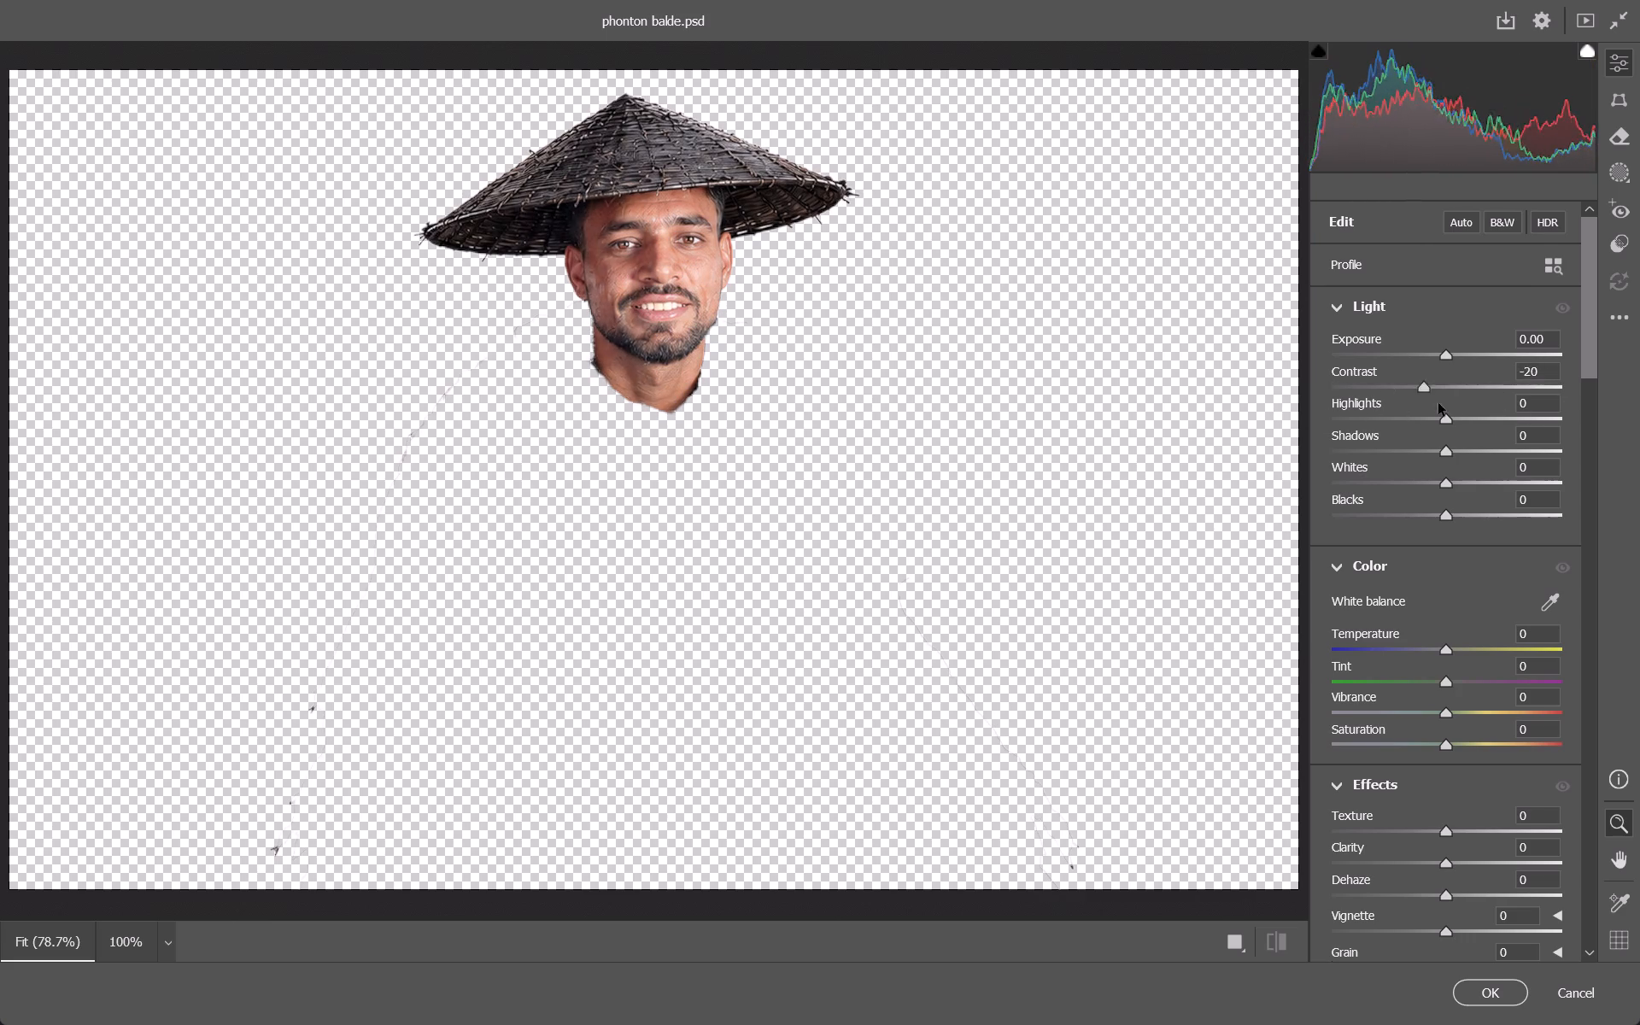
left_click_drag(1438, 403, 1435, 403)
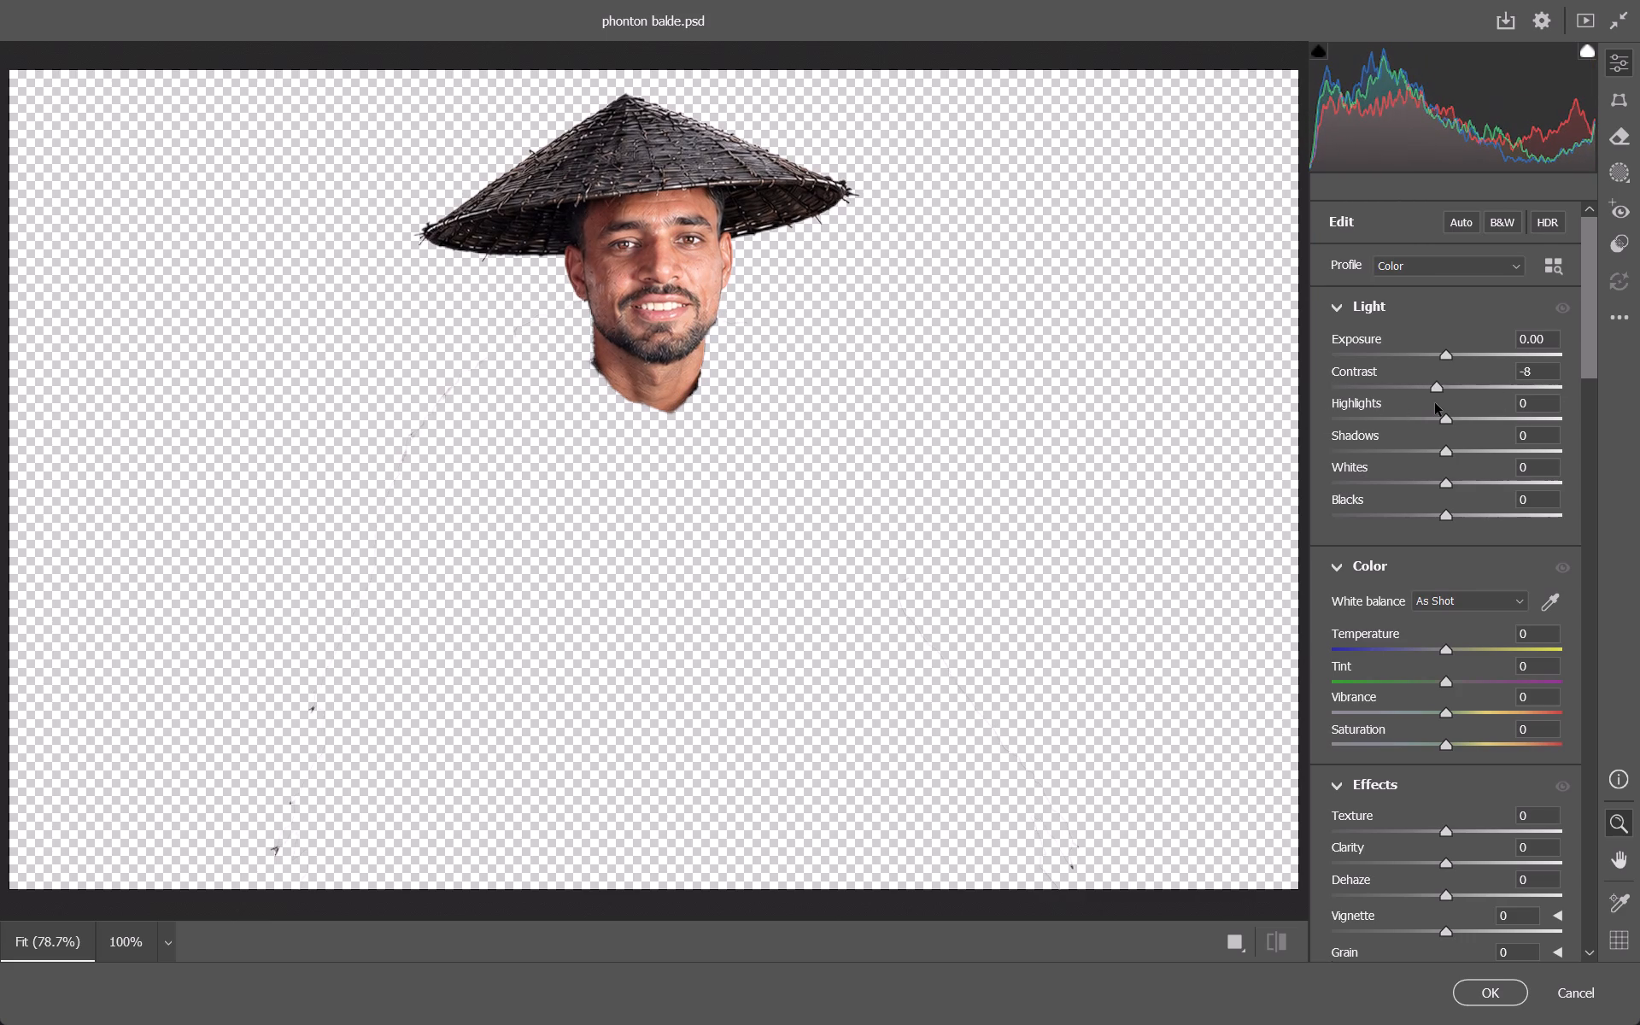
left_click_drag(1435, 403, 1436, 403)
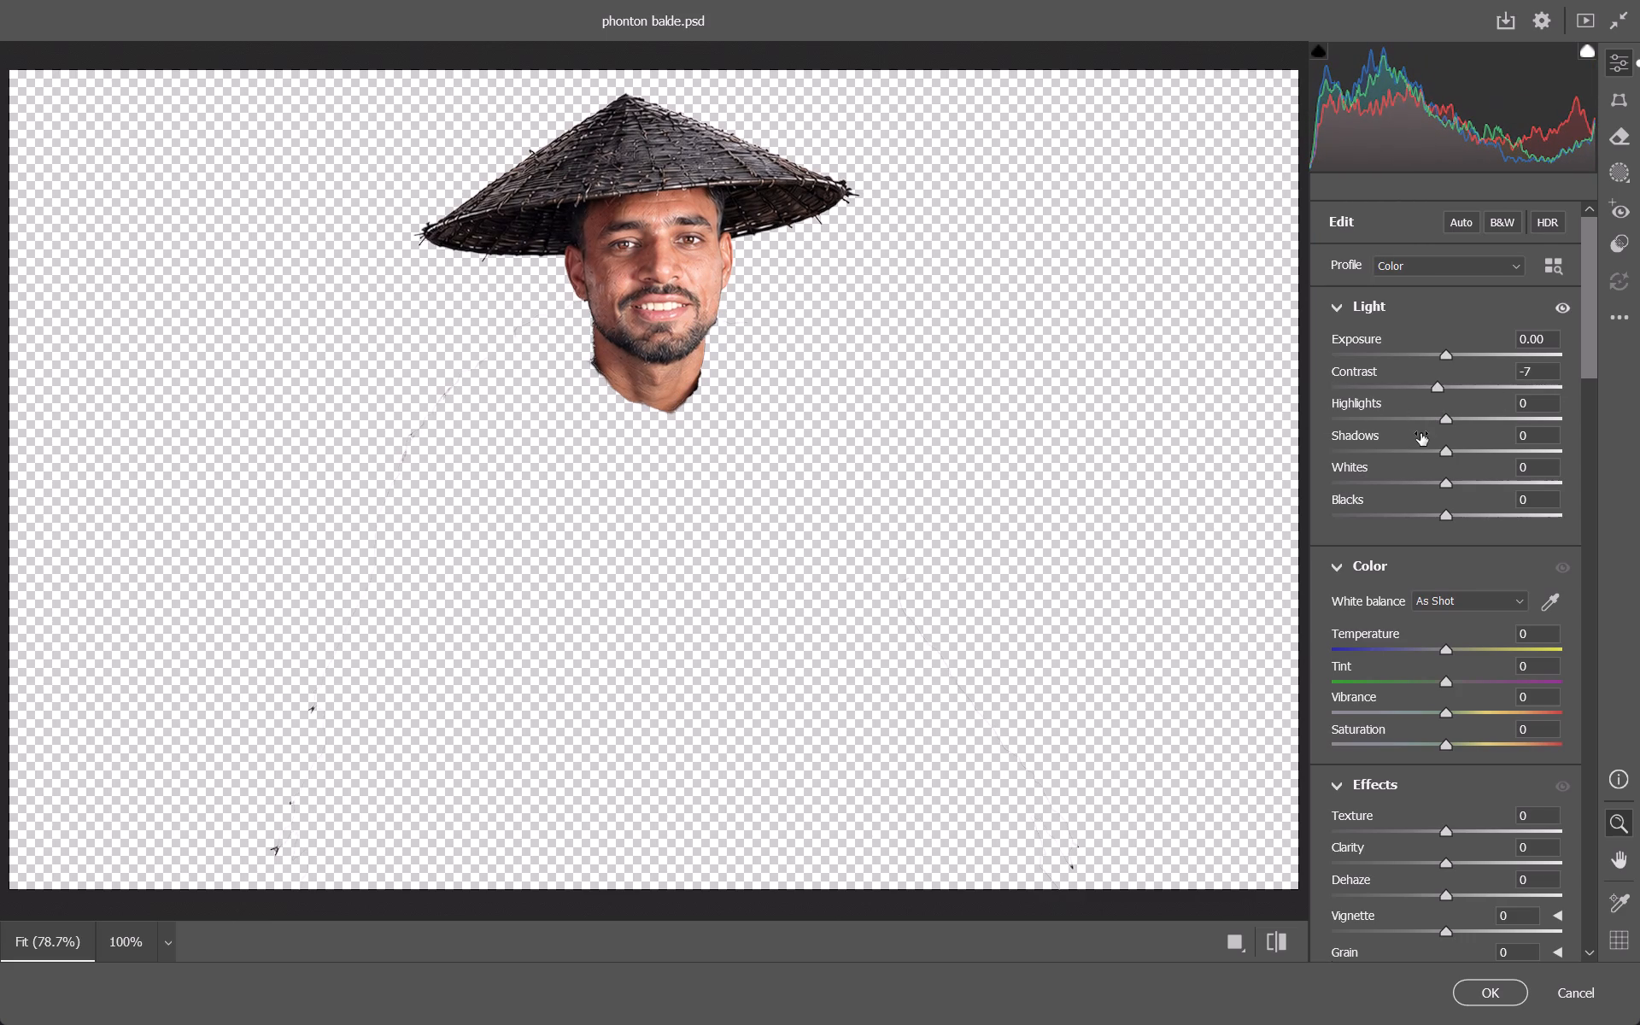
Undo the head's last Contrast change and set its Contrast to -27 in the Camera Raw light adjustments.
key("ctrl+z")
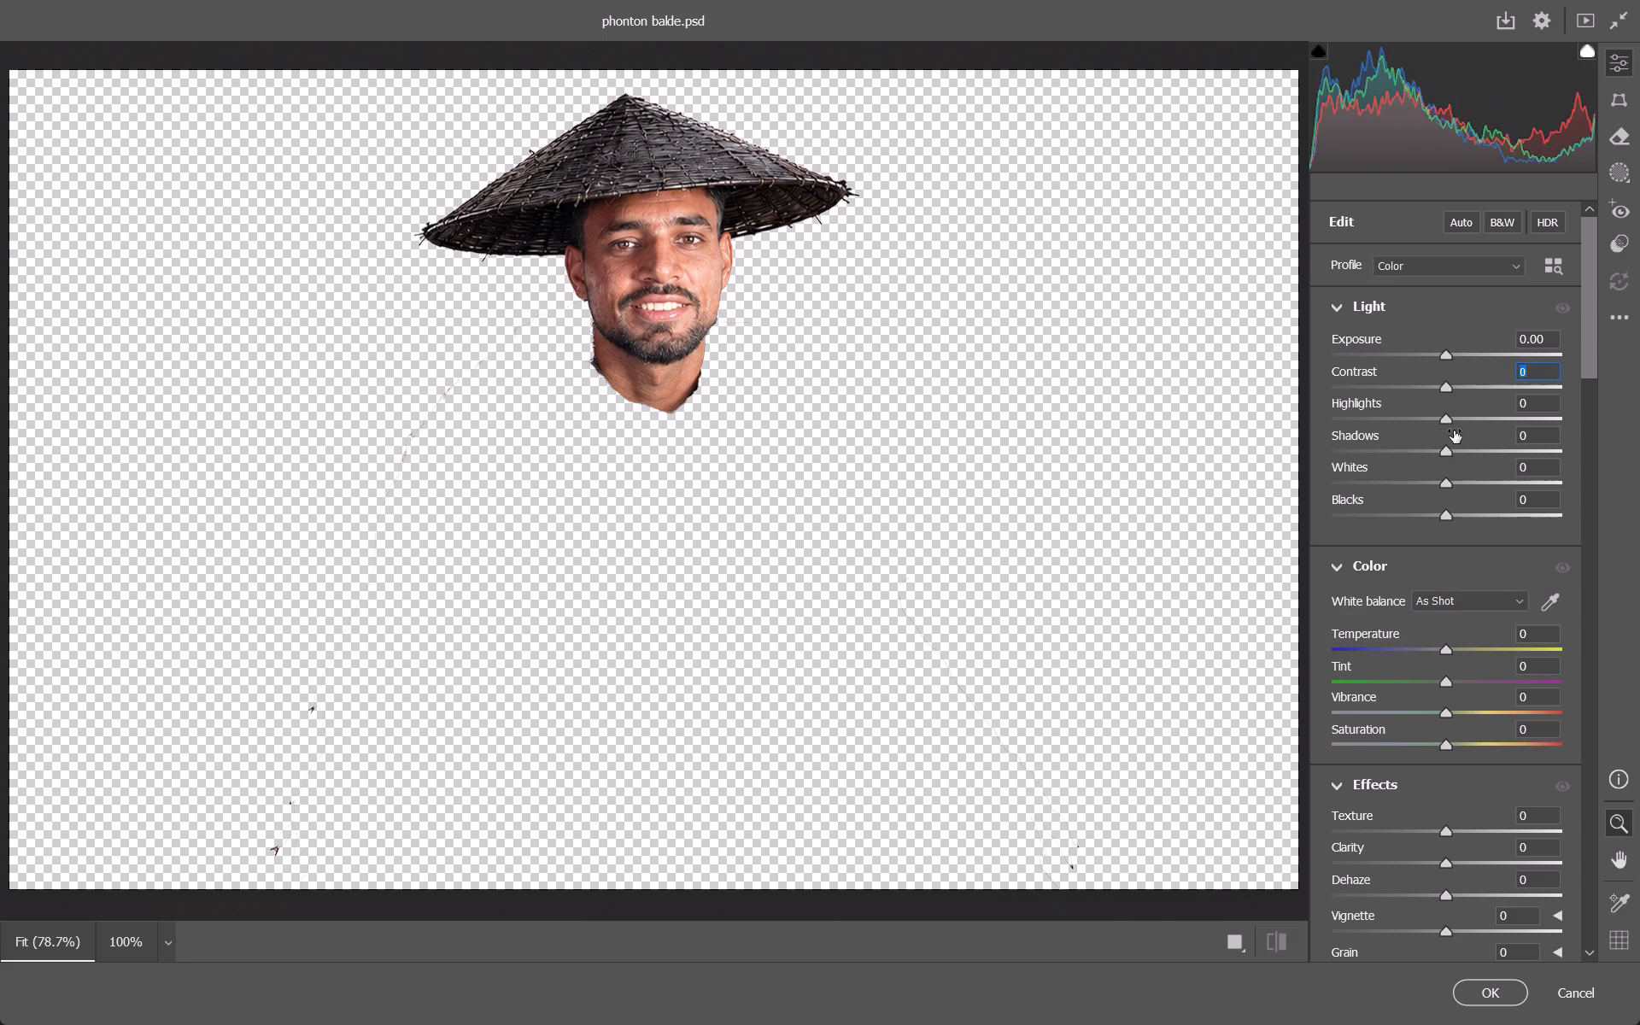
left_click_drag(1444, 387, 1432, 393)
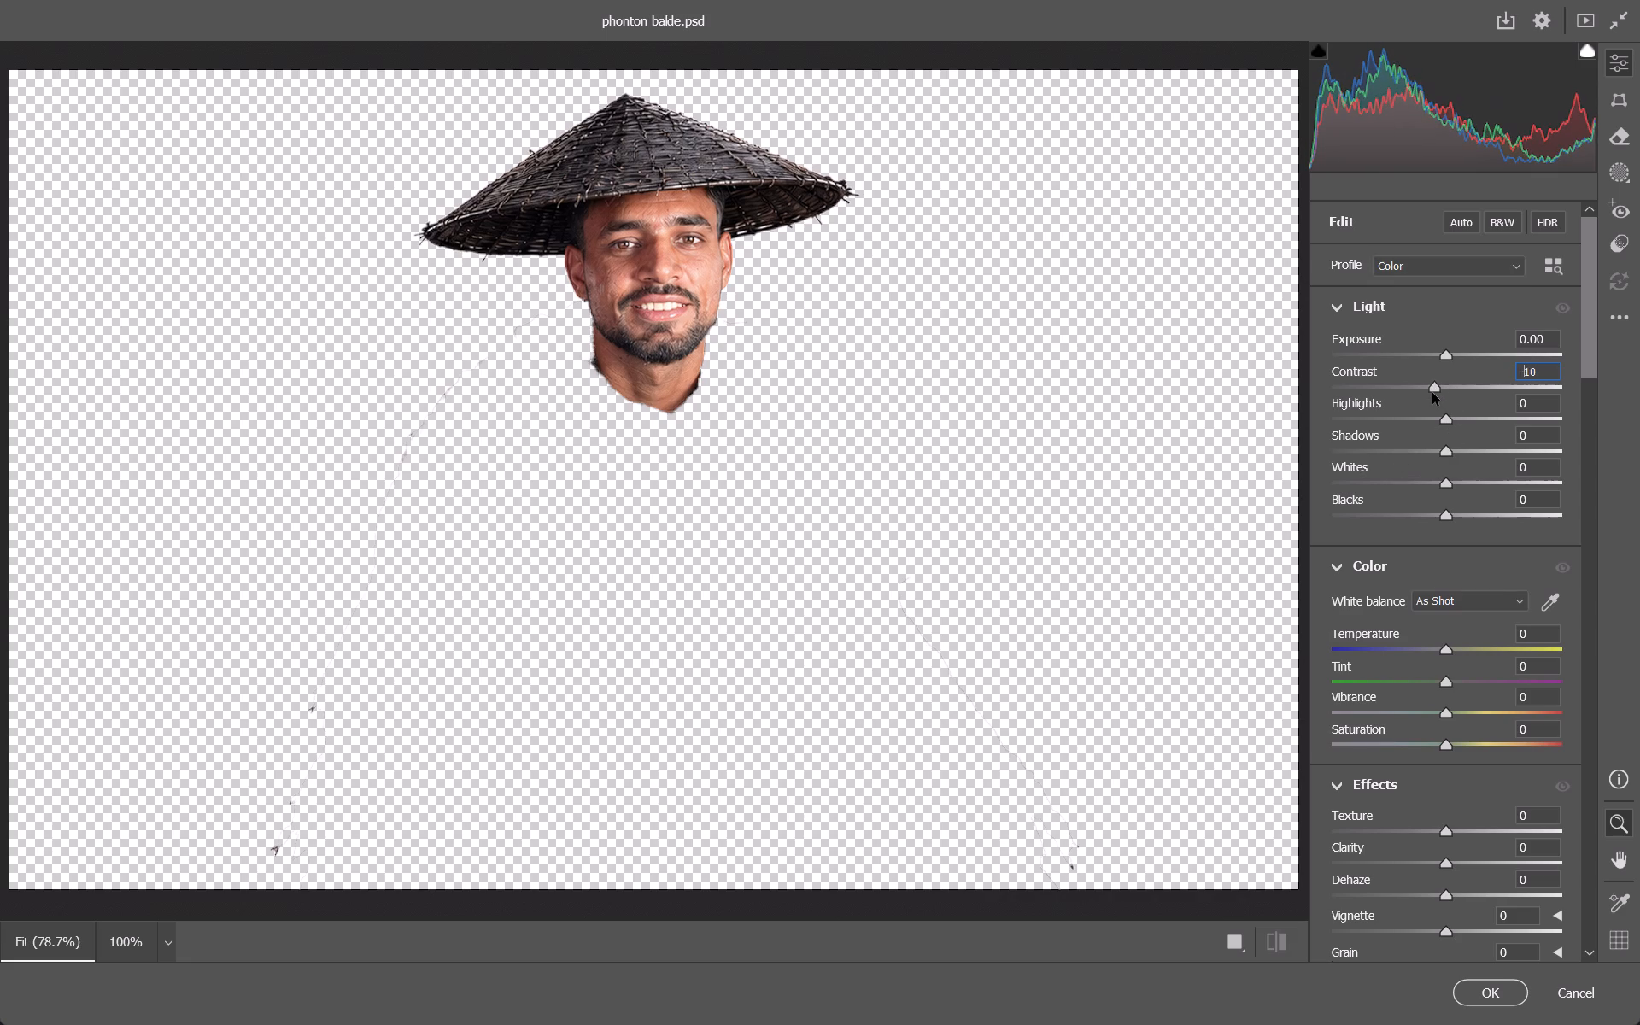
left_click_drag(1432, 393, 1444, 403)
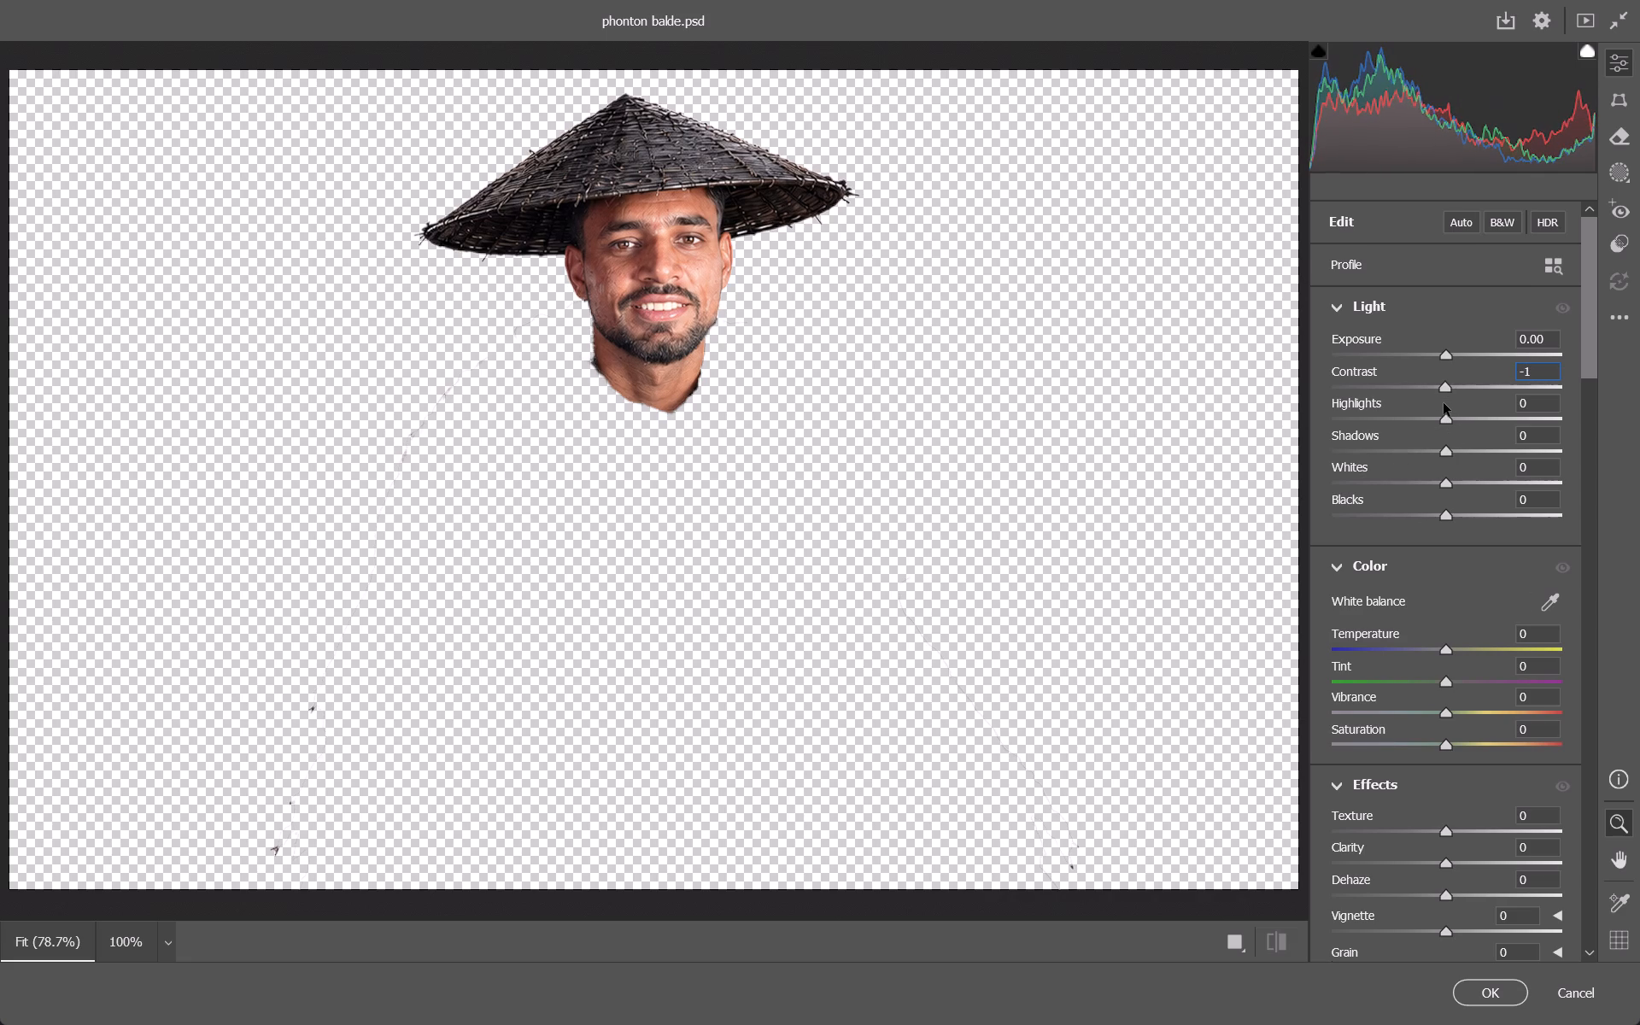
left_click_drag(1444, 403, 1407, 398)
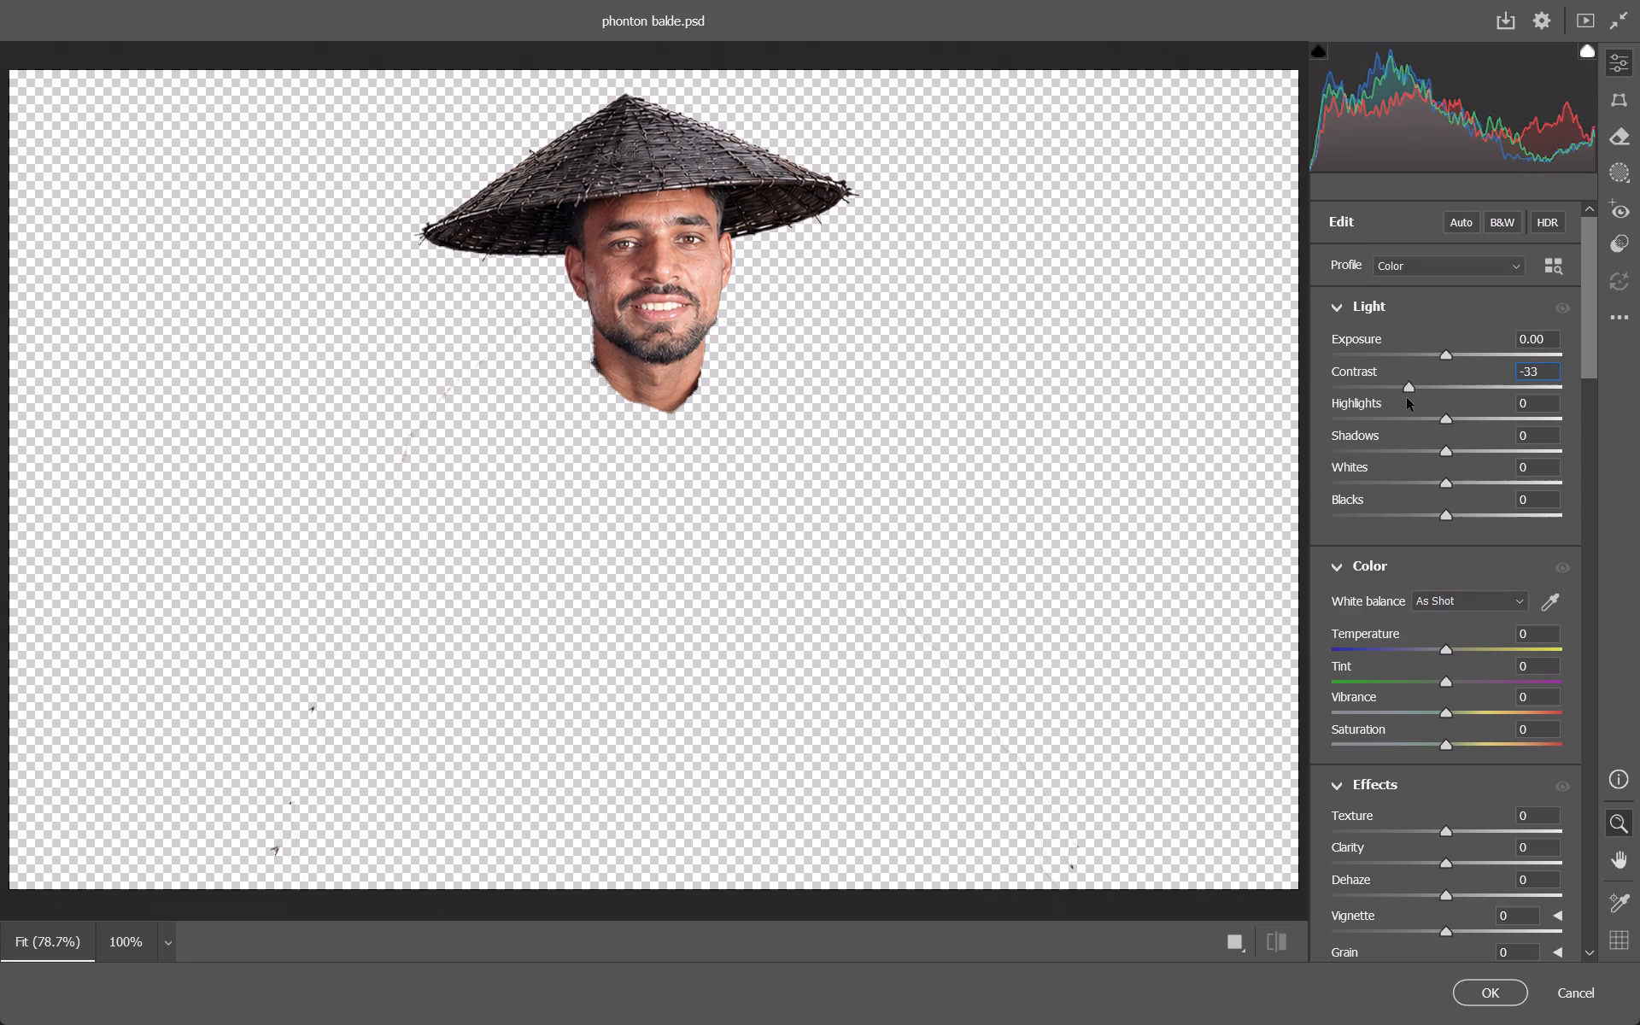
left_click_drag(1407, 398, 1420, 401)
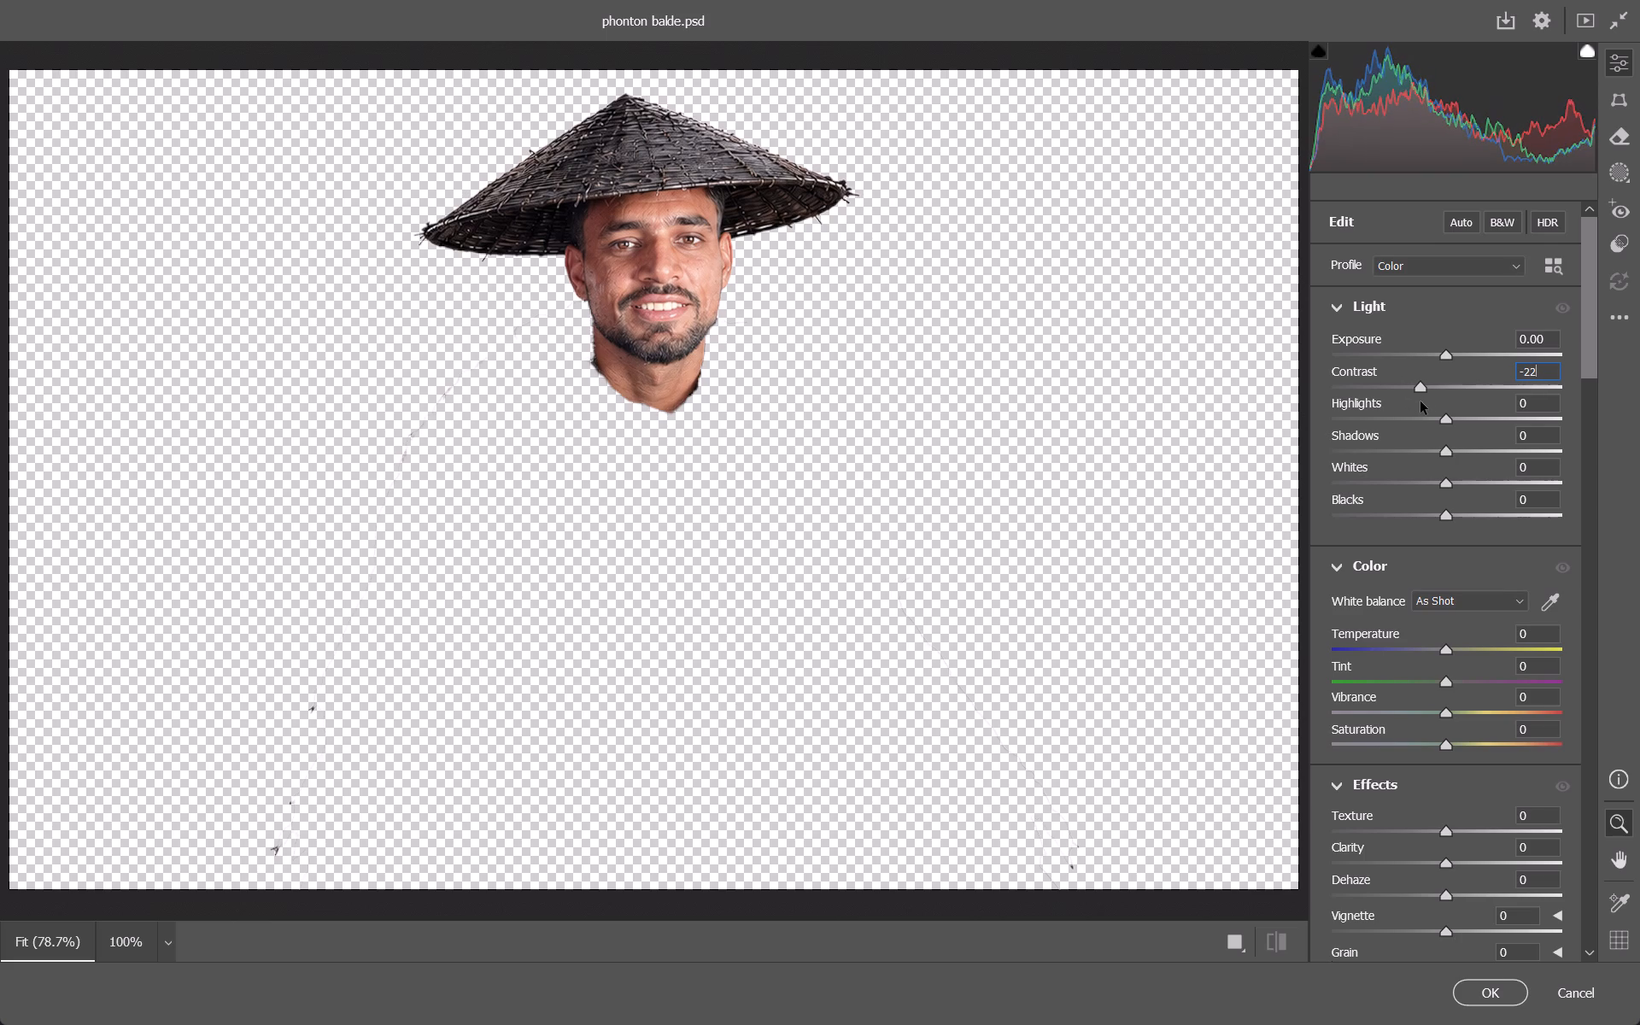
left_click_drag(1420, 401, 1594, 398)
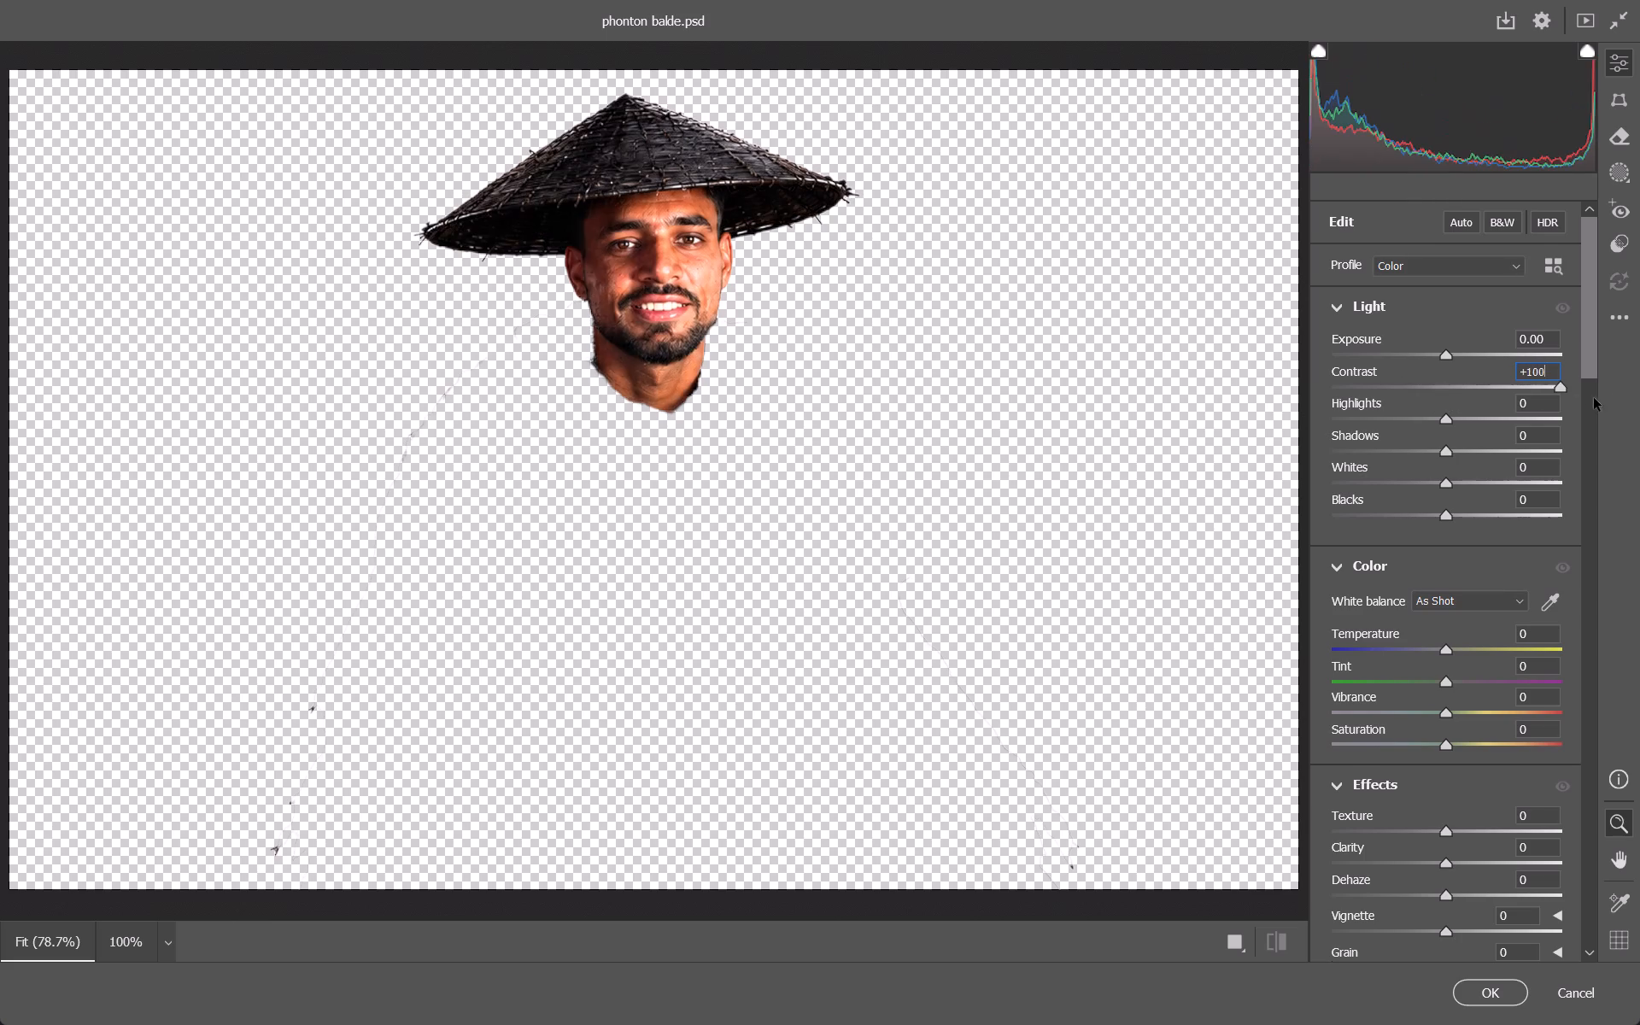
left_click_drag(1594, 398, 1438, 410)
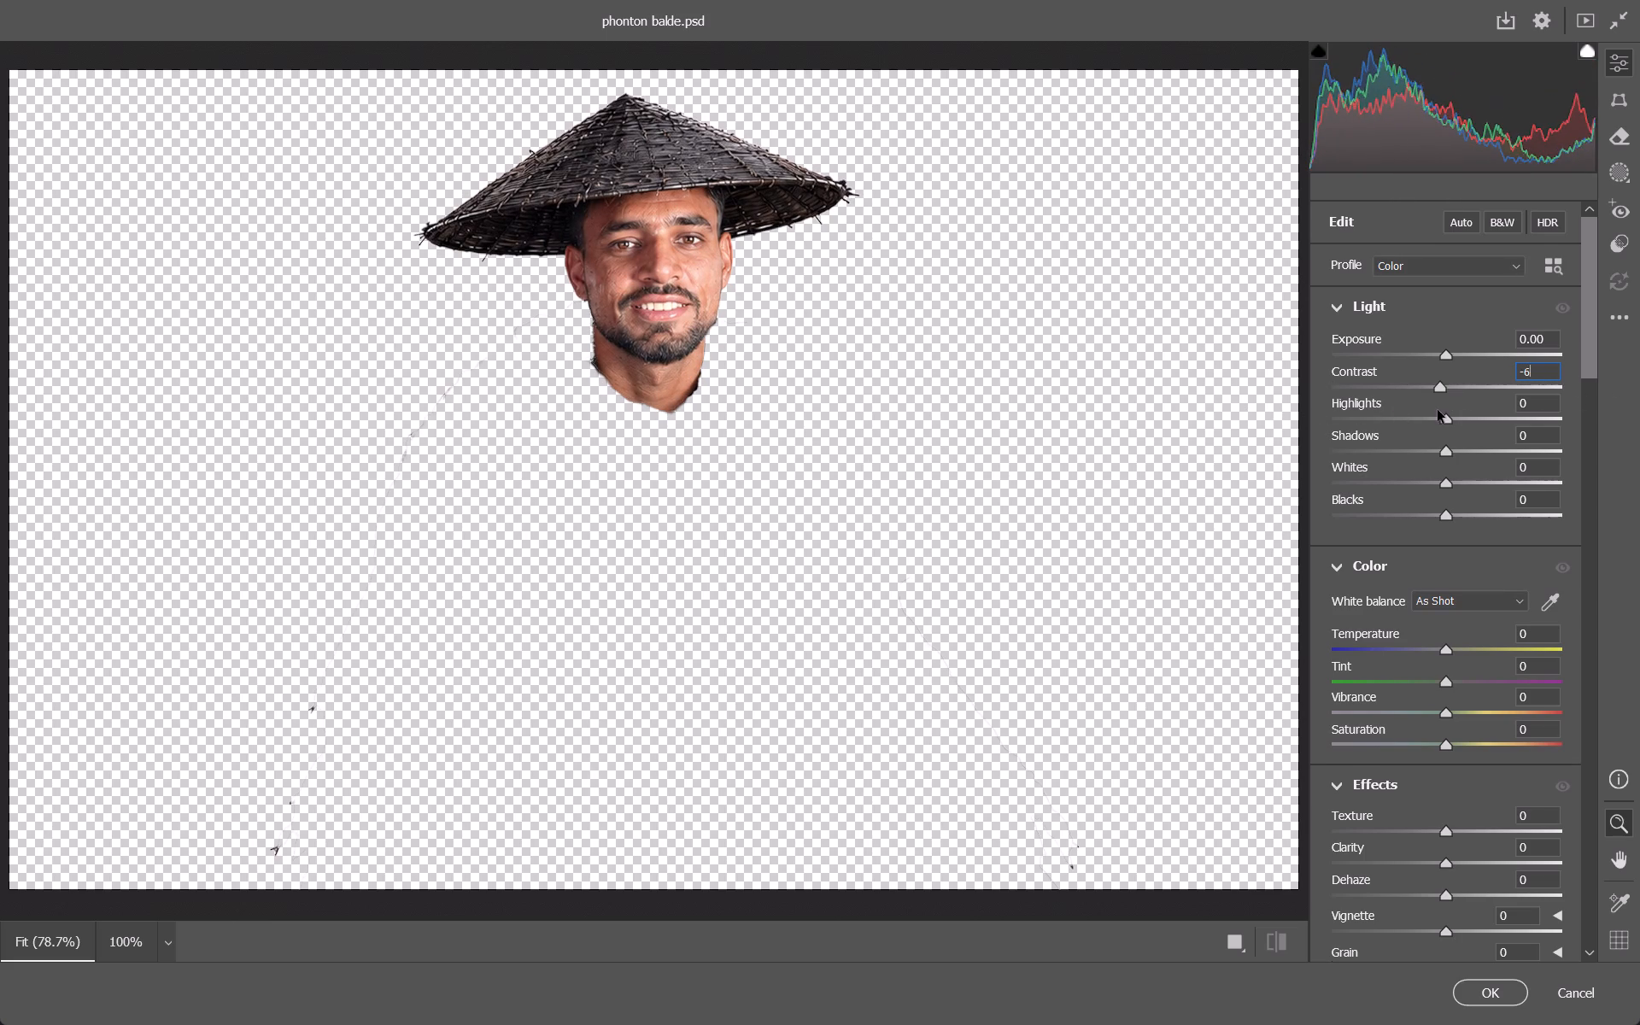
left_click_drag(1438, 410, 1411, 406)
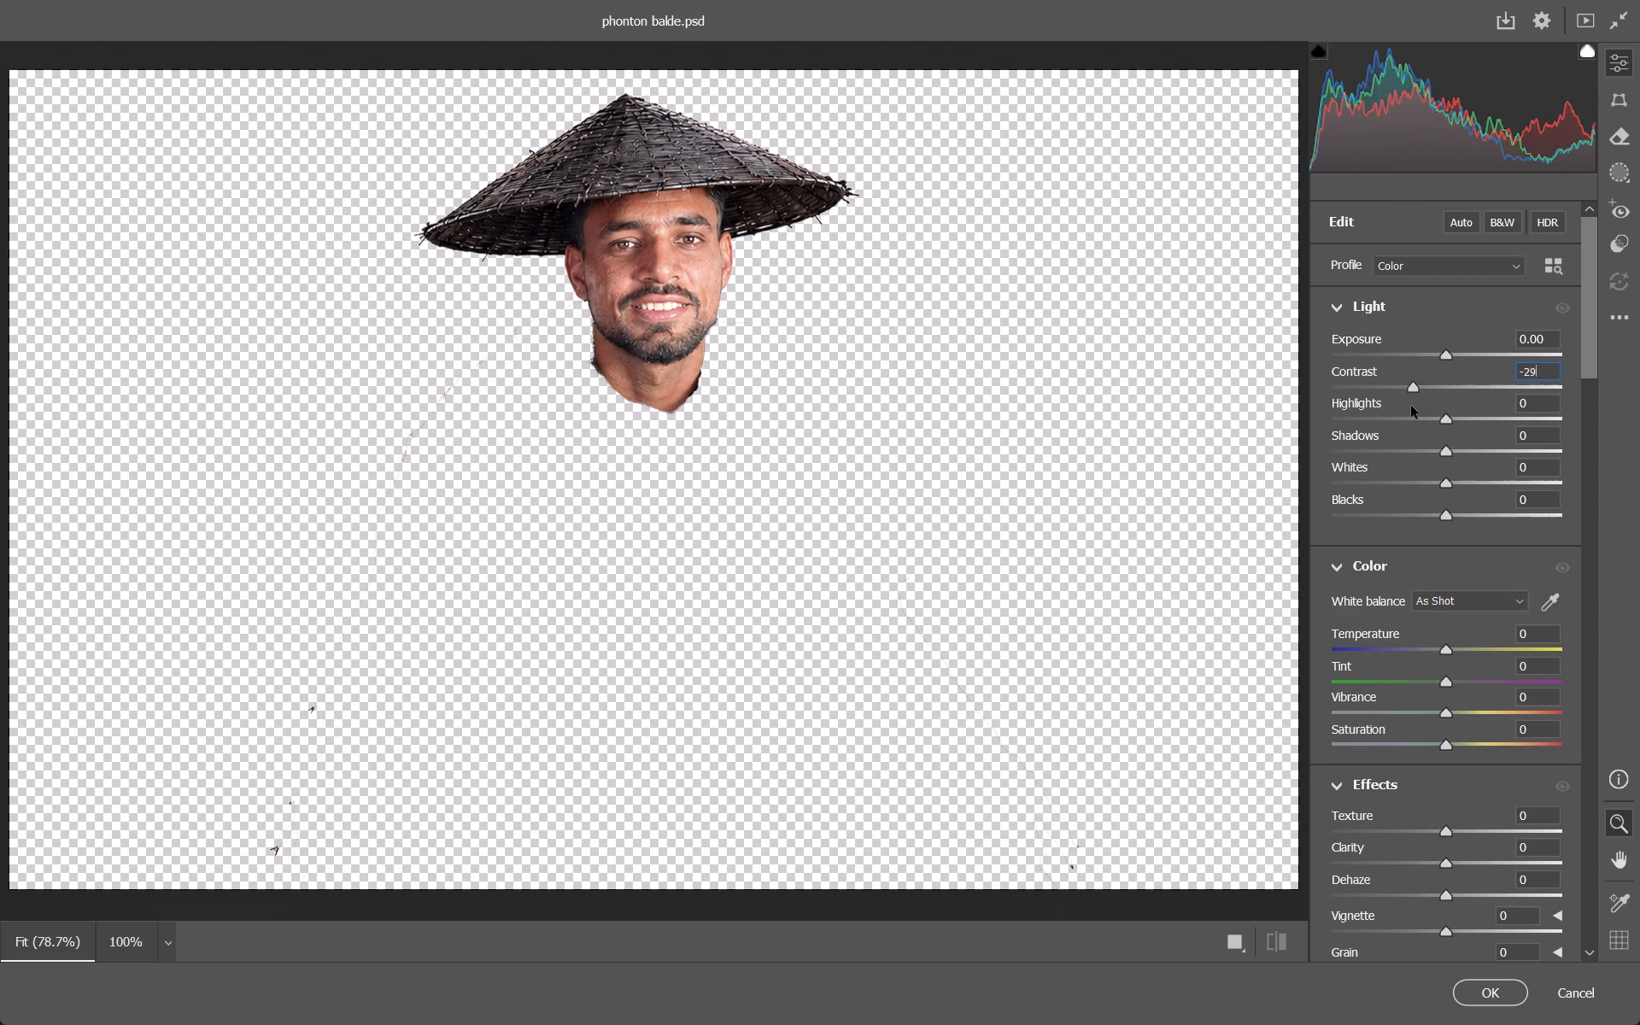
left_click_drag(1411, 406, 1413, 406)
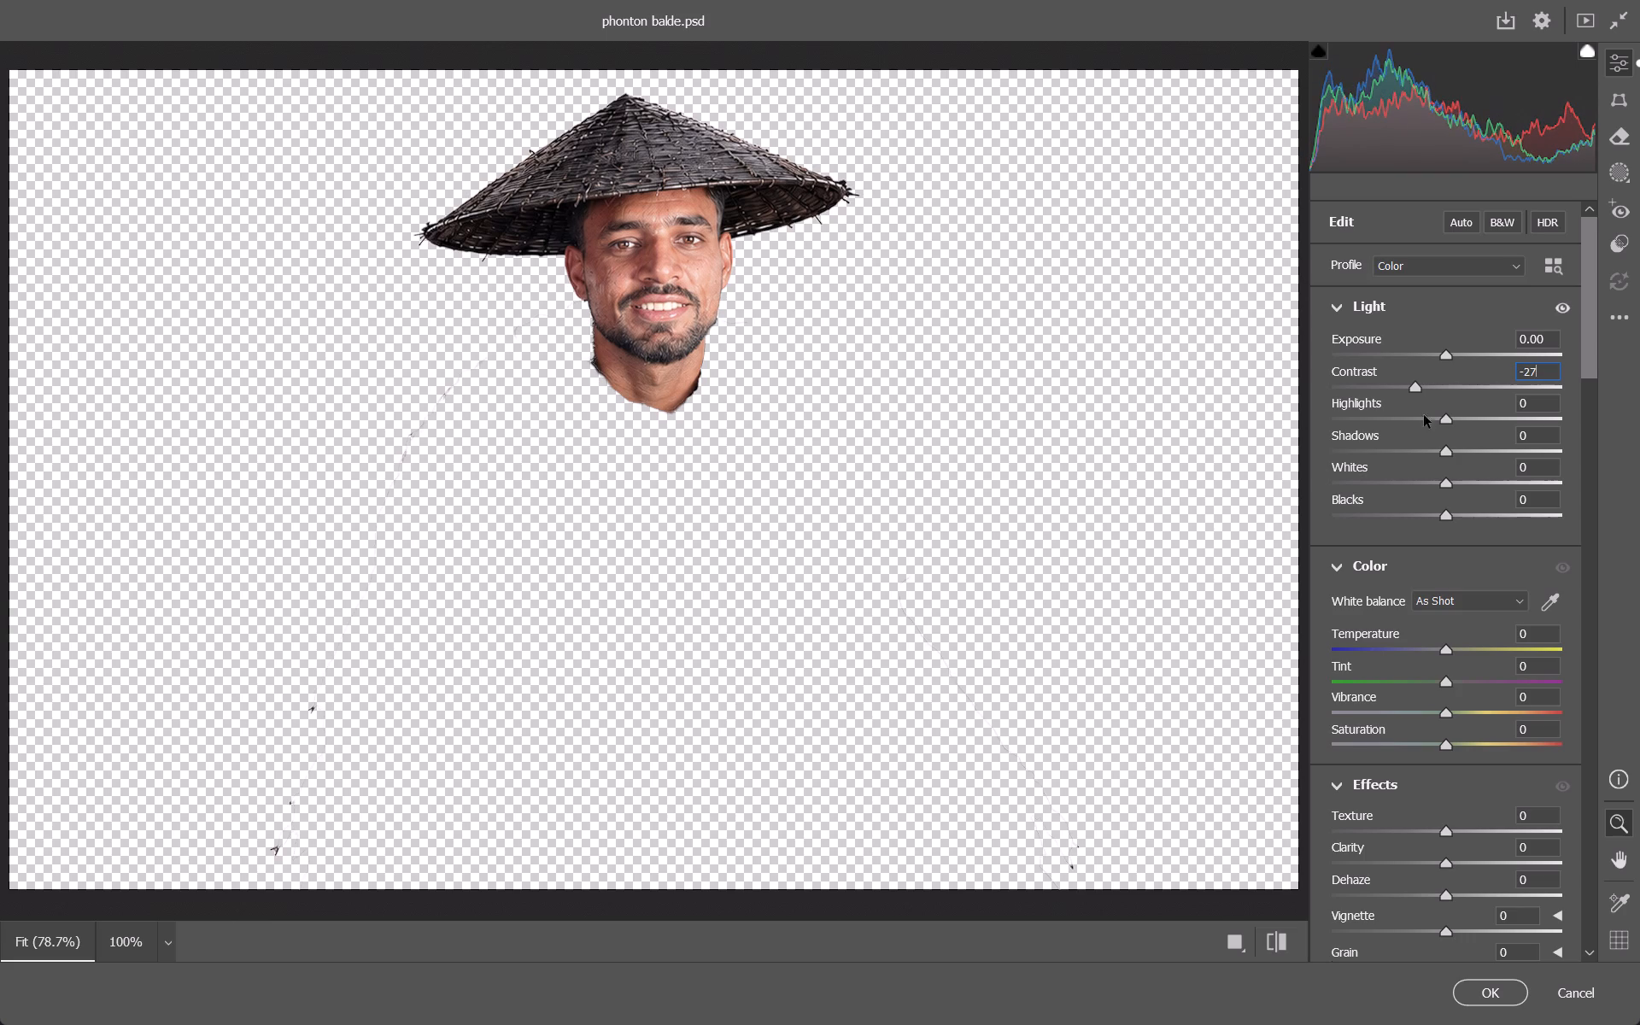
Raise the head's Highlights to +26 and Shadows to +25 in the Camera Raw light adjustments.
left_click_drag(1438, 418, 1467, 418)
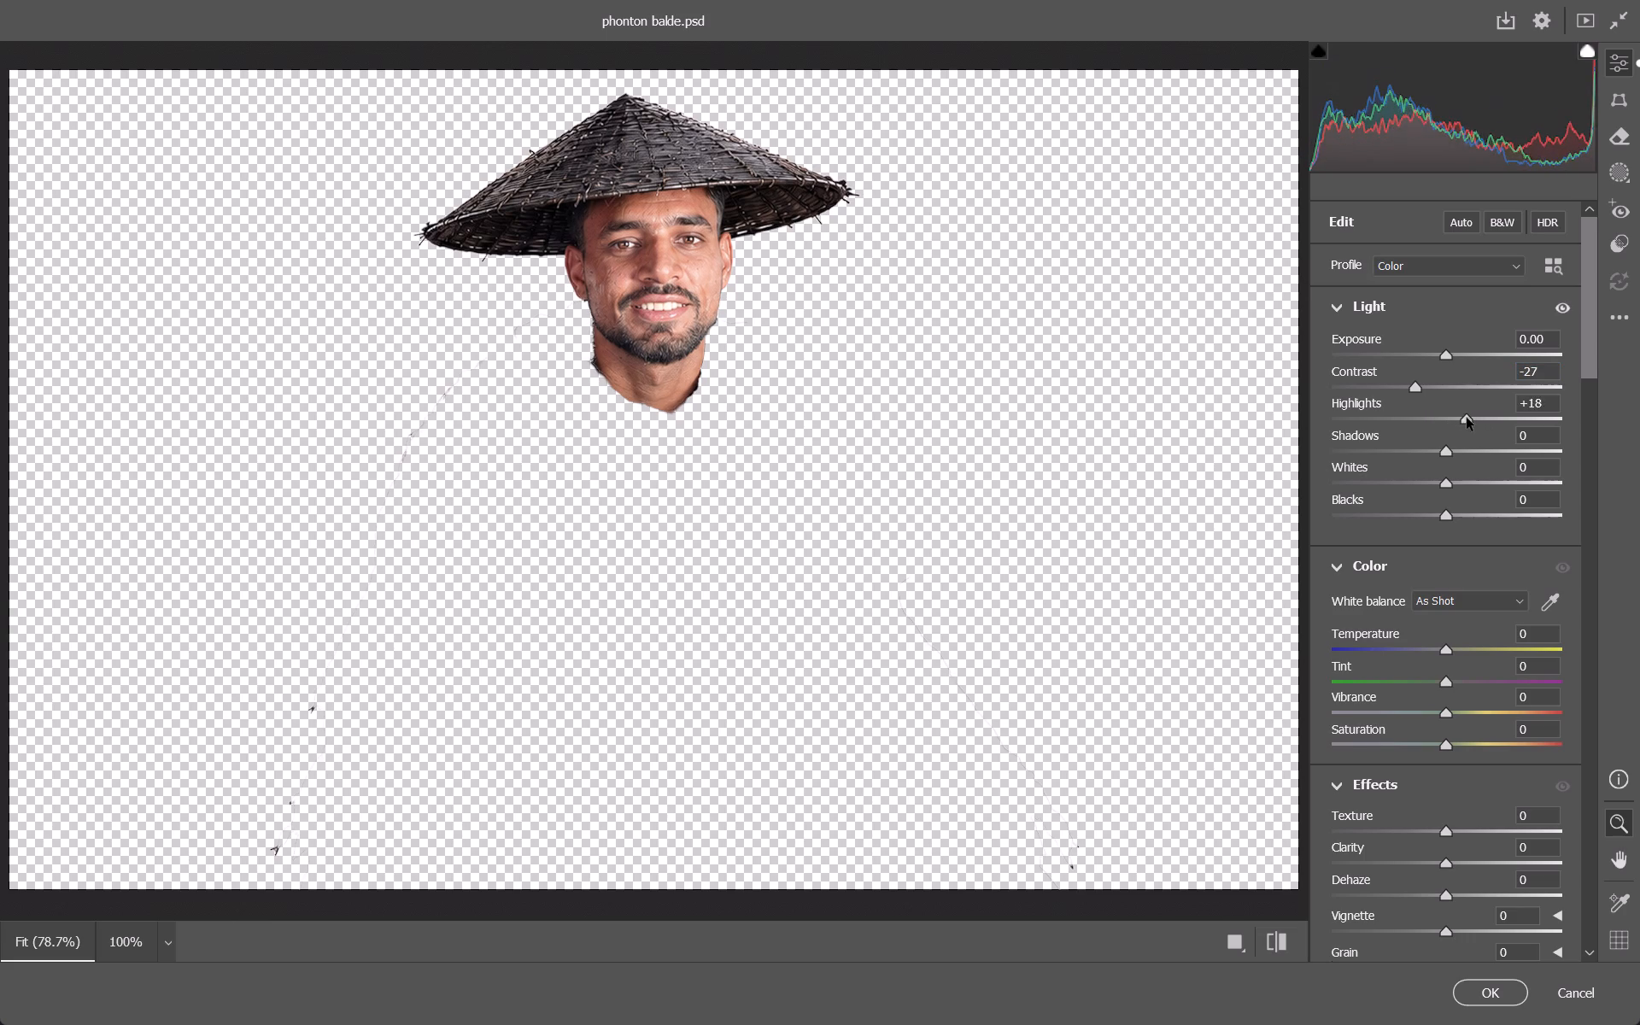
left_click_drag(1467, 418, 1476, 418)
left_click_drag(1444, 450, 1475, 448)
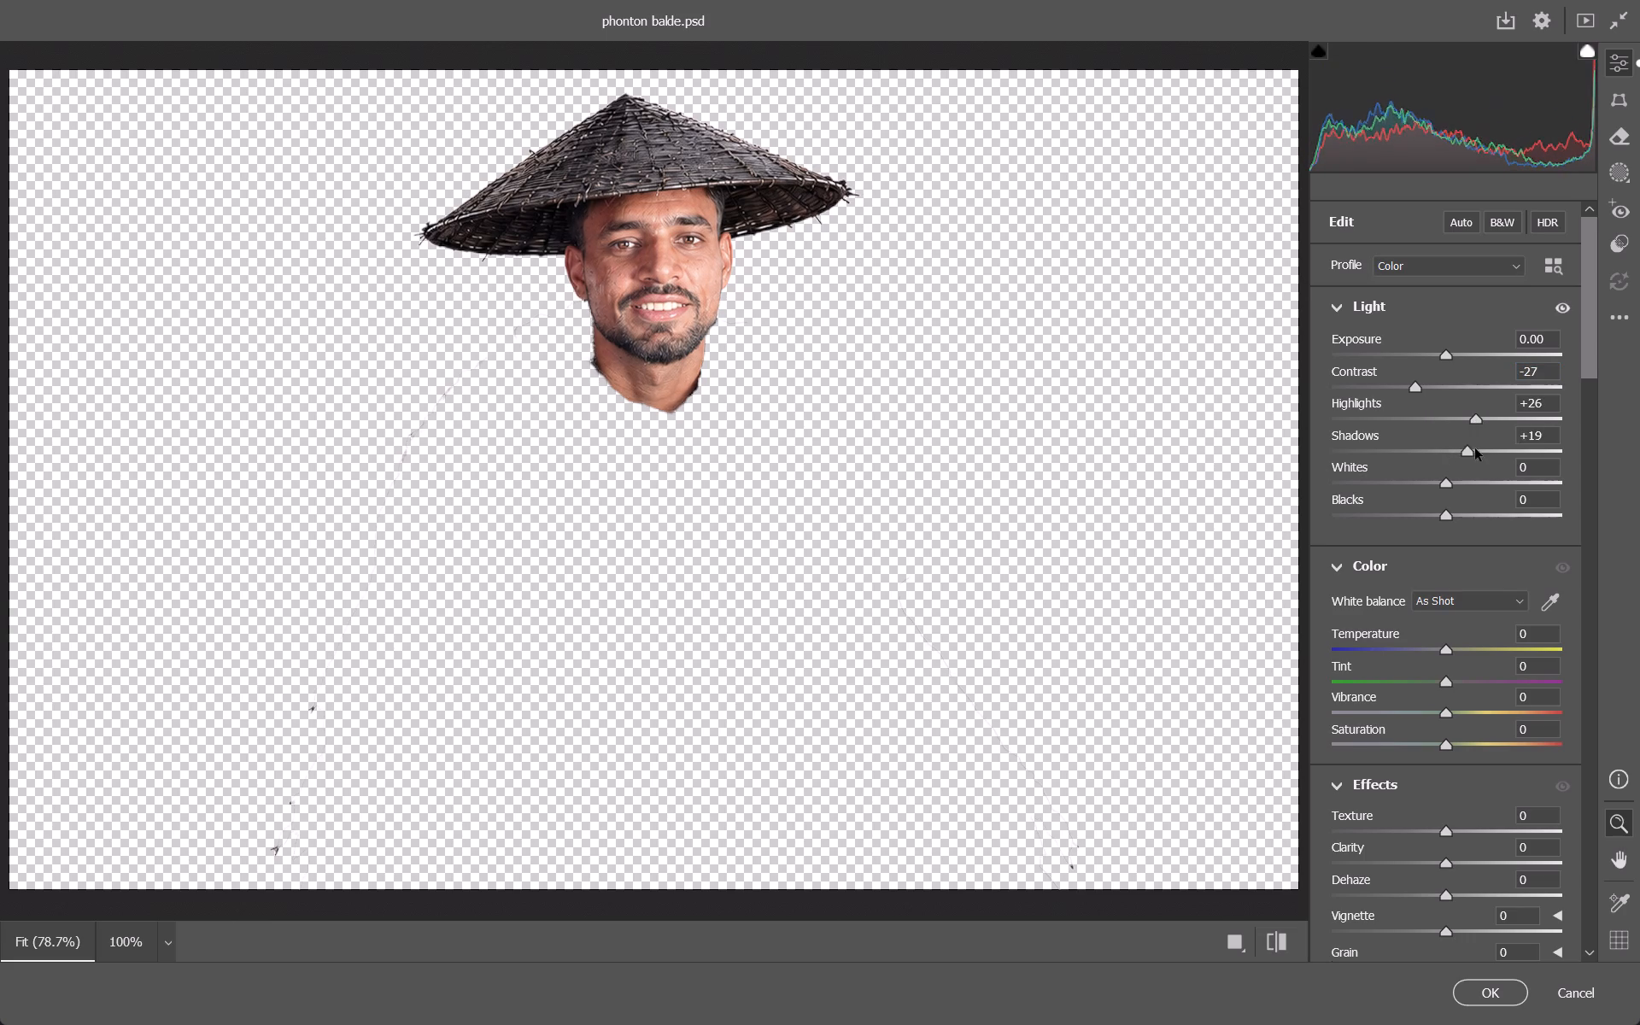
left_click_drag(1475, 448, 1473, 445)
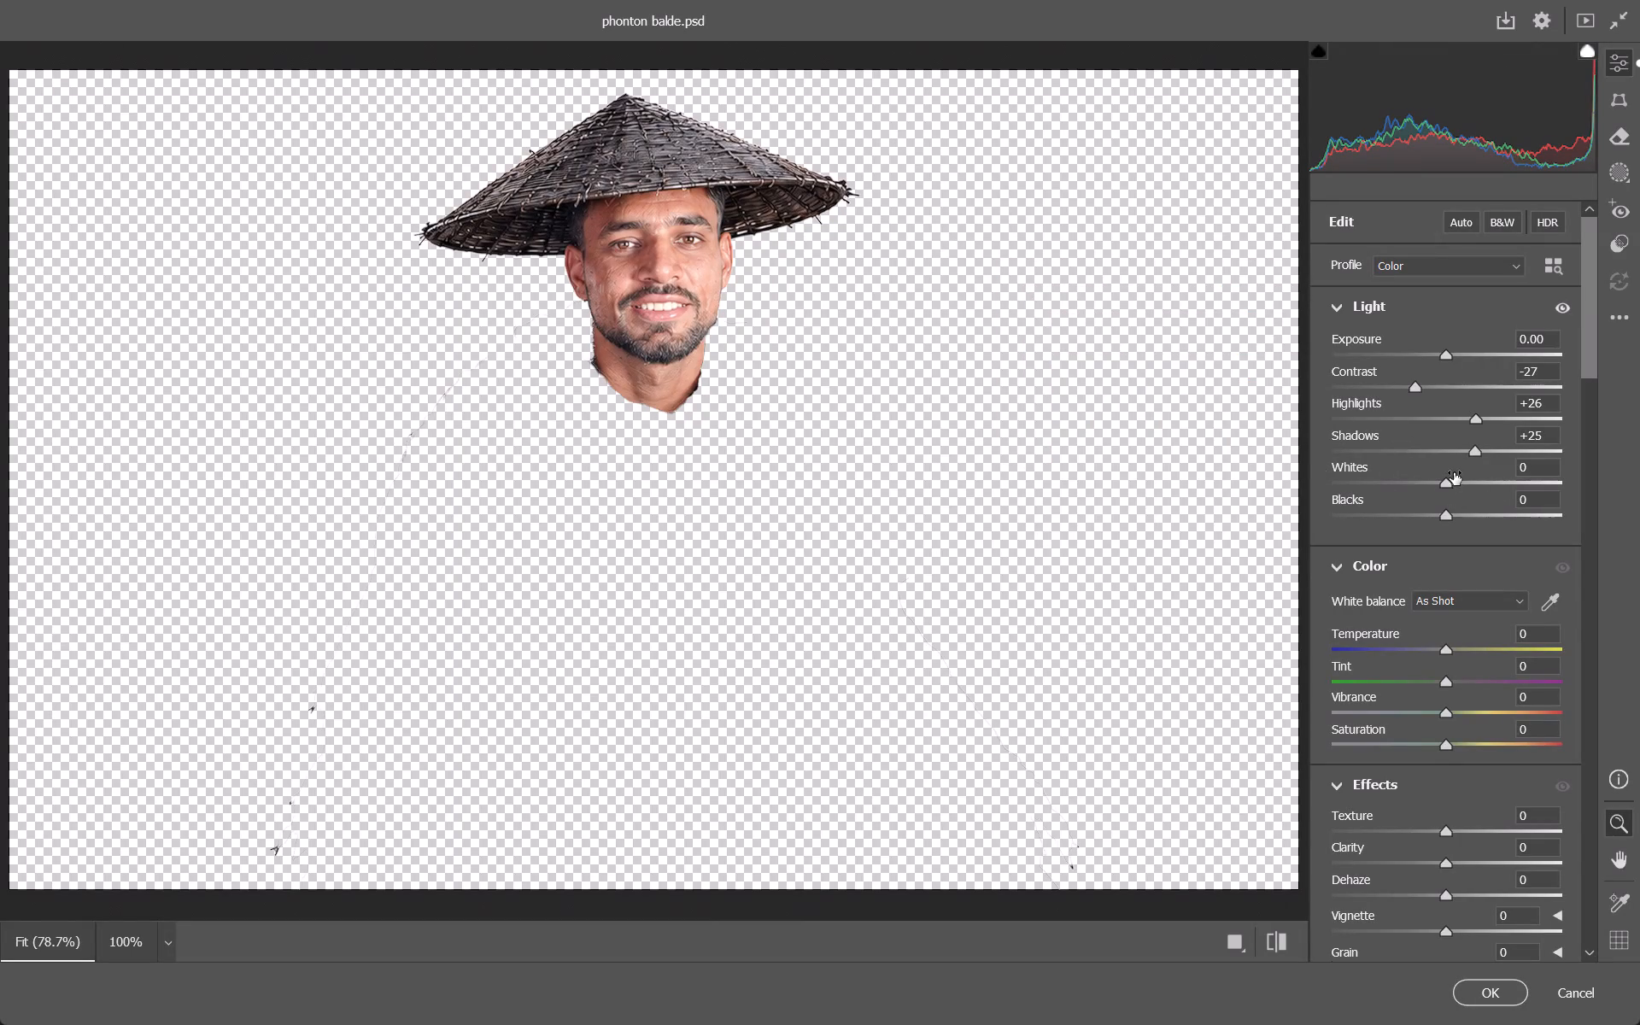
Set the head's Blacks to +25 and Whites to -24 in the Camera Raw light adjustments.
left_click_drag(1447, 515, 1480, 523)
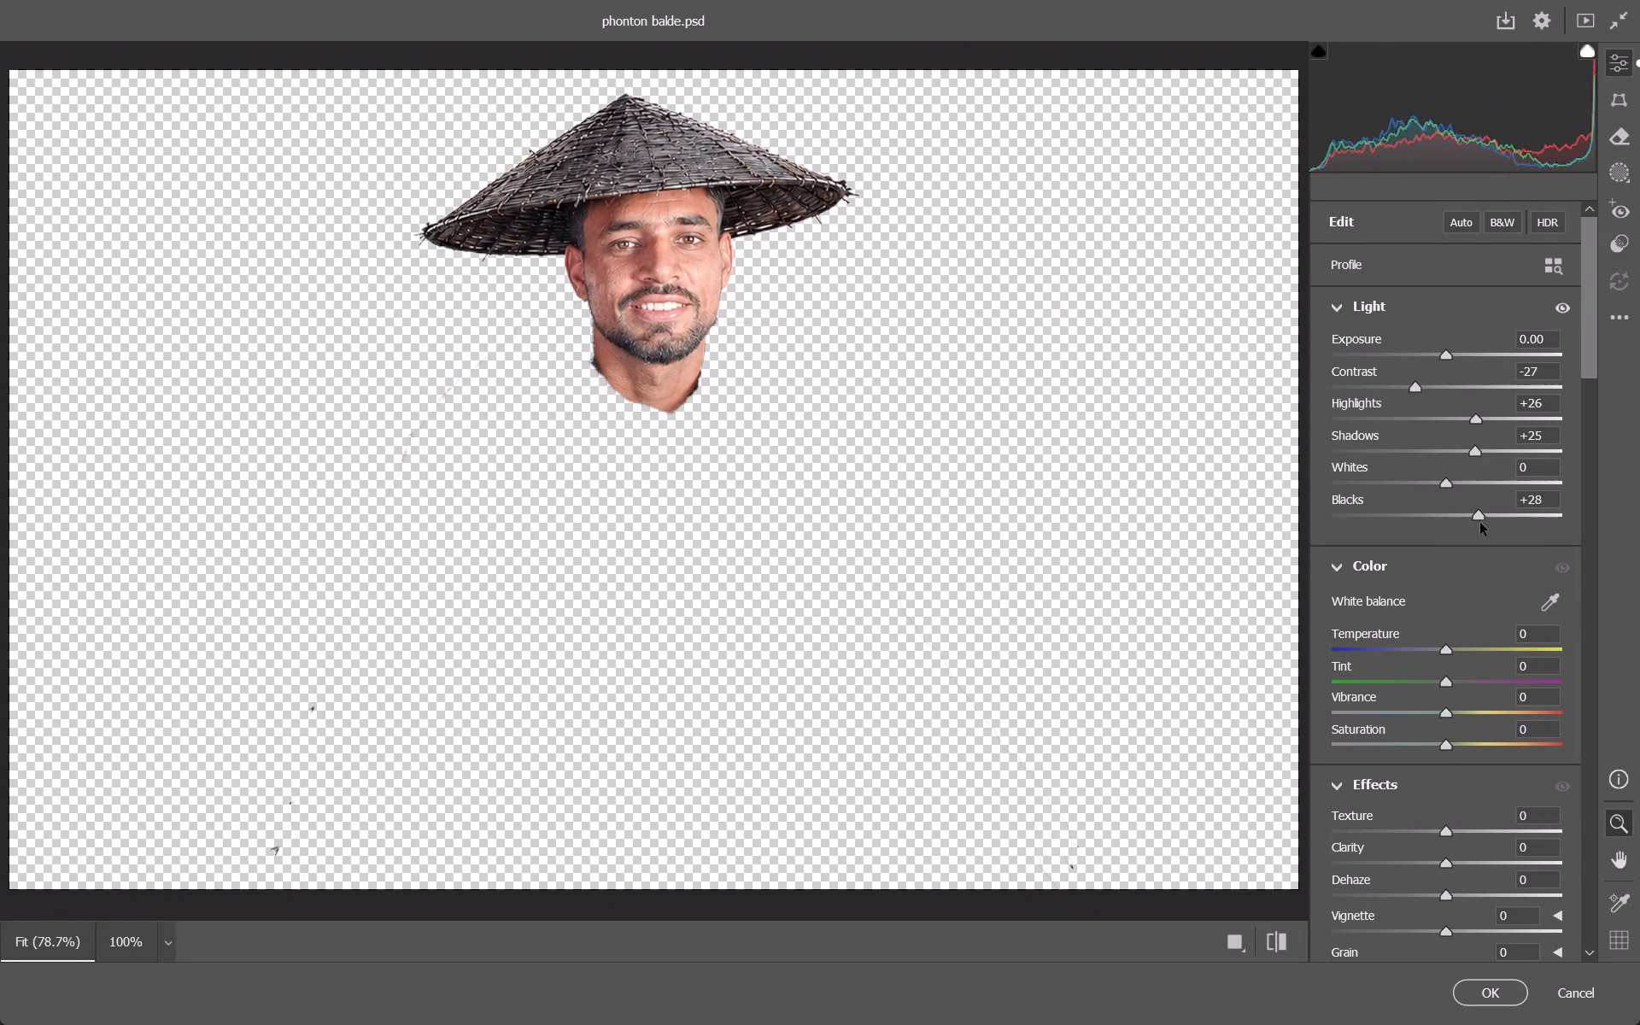
left_click_drag(1480, 523, 1476, 528)
left_click_drag(1452, 485, 1434, 488)
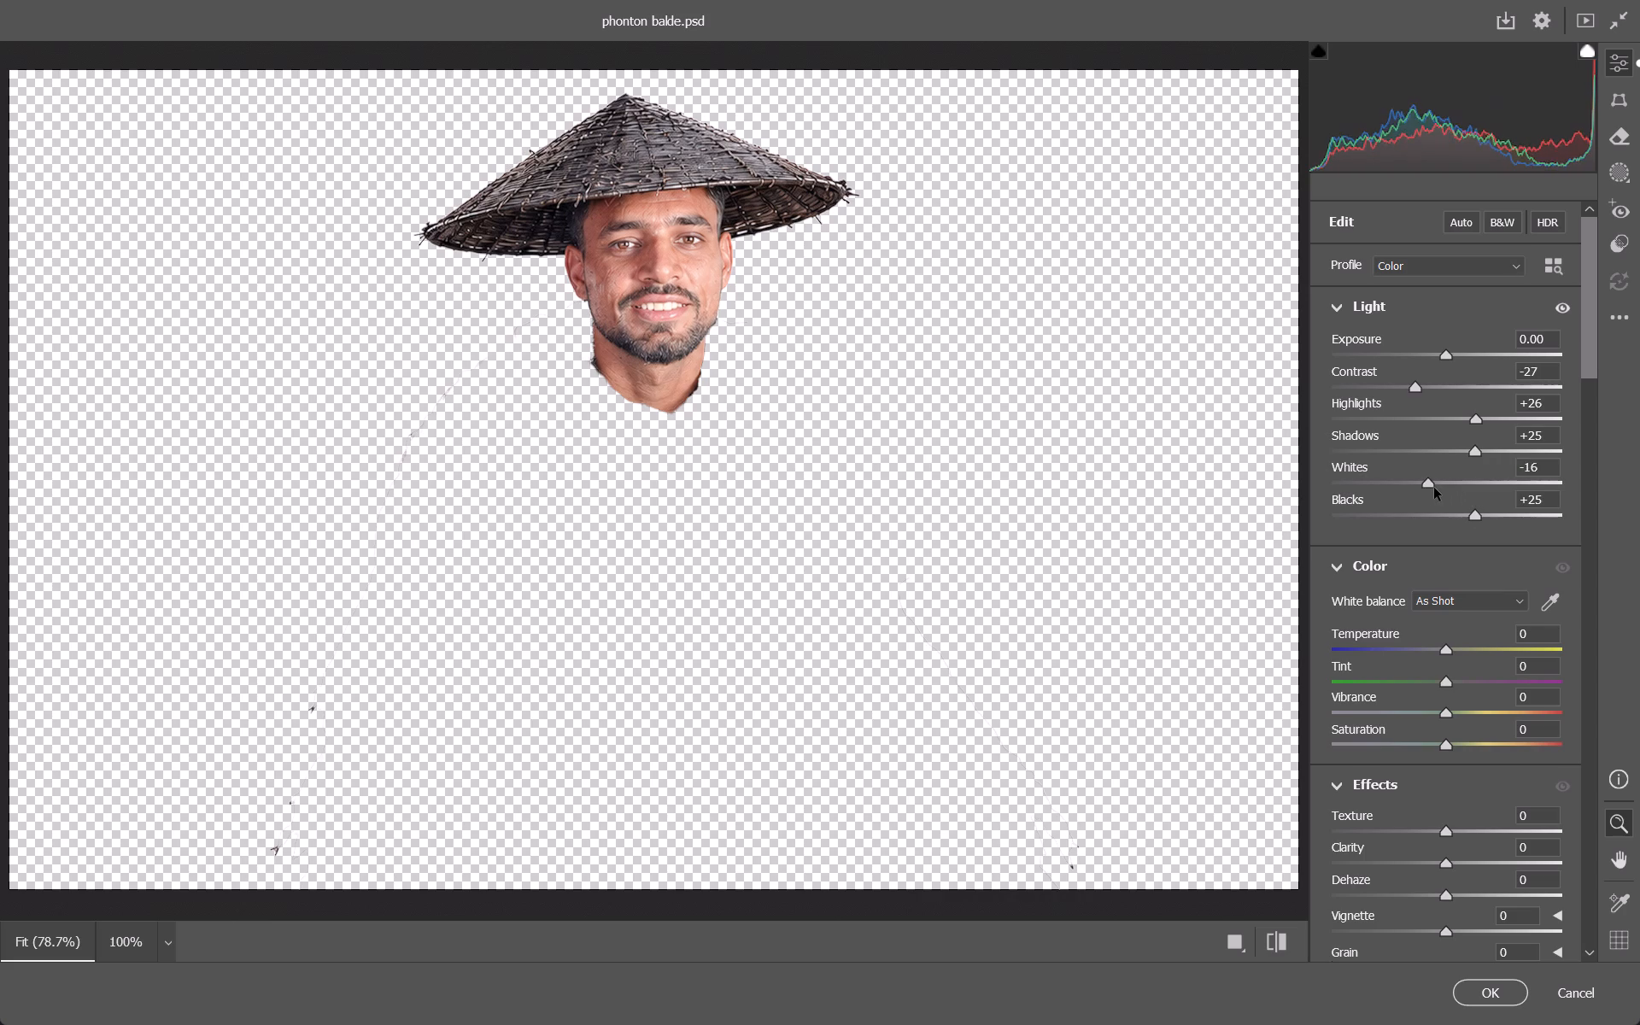
left_click_drag(1434, 488, 1425, 497)
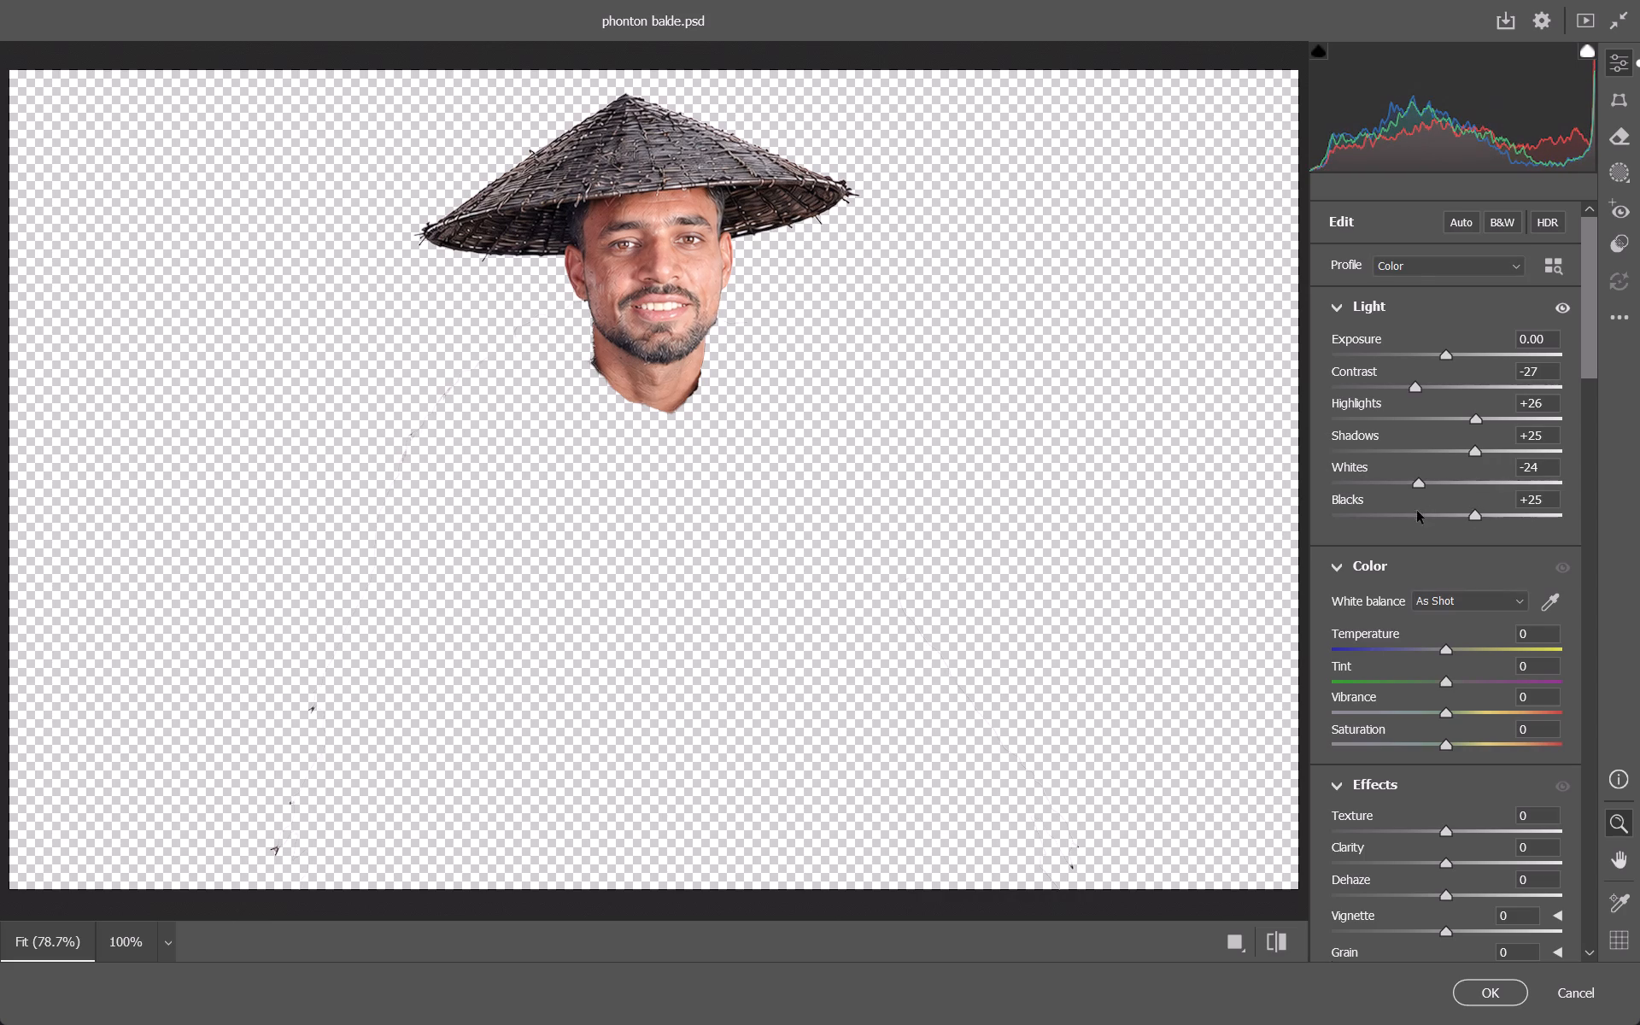
Set the head's Texture to +41 in the Camera Raw effects adjustments.
scroll(1423, 545, "down", 1)
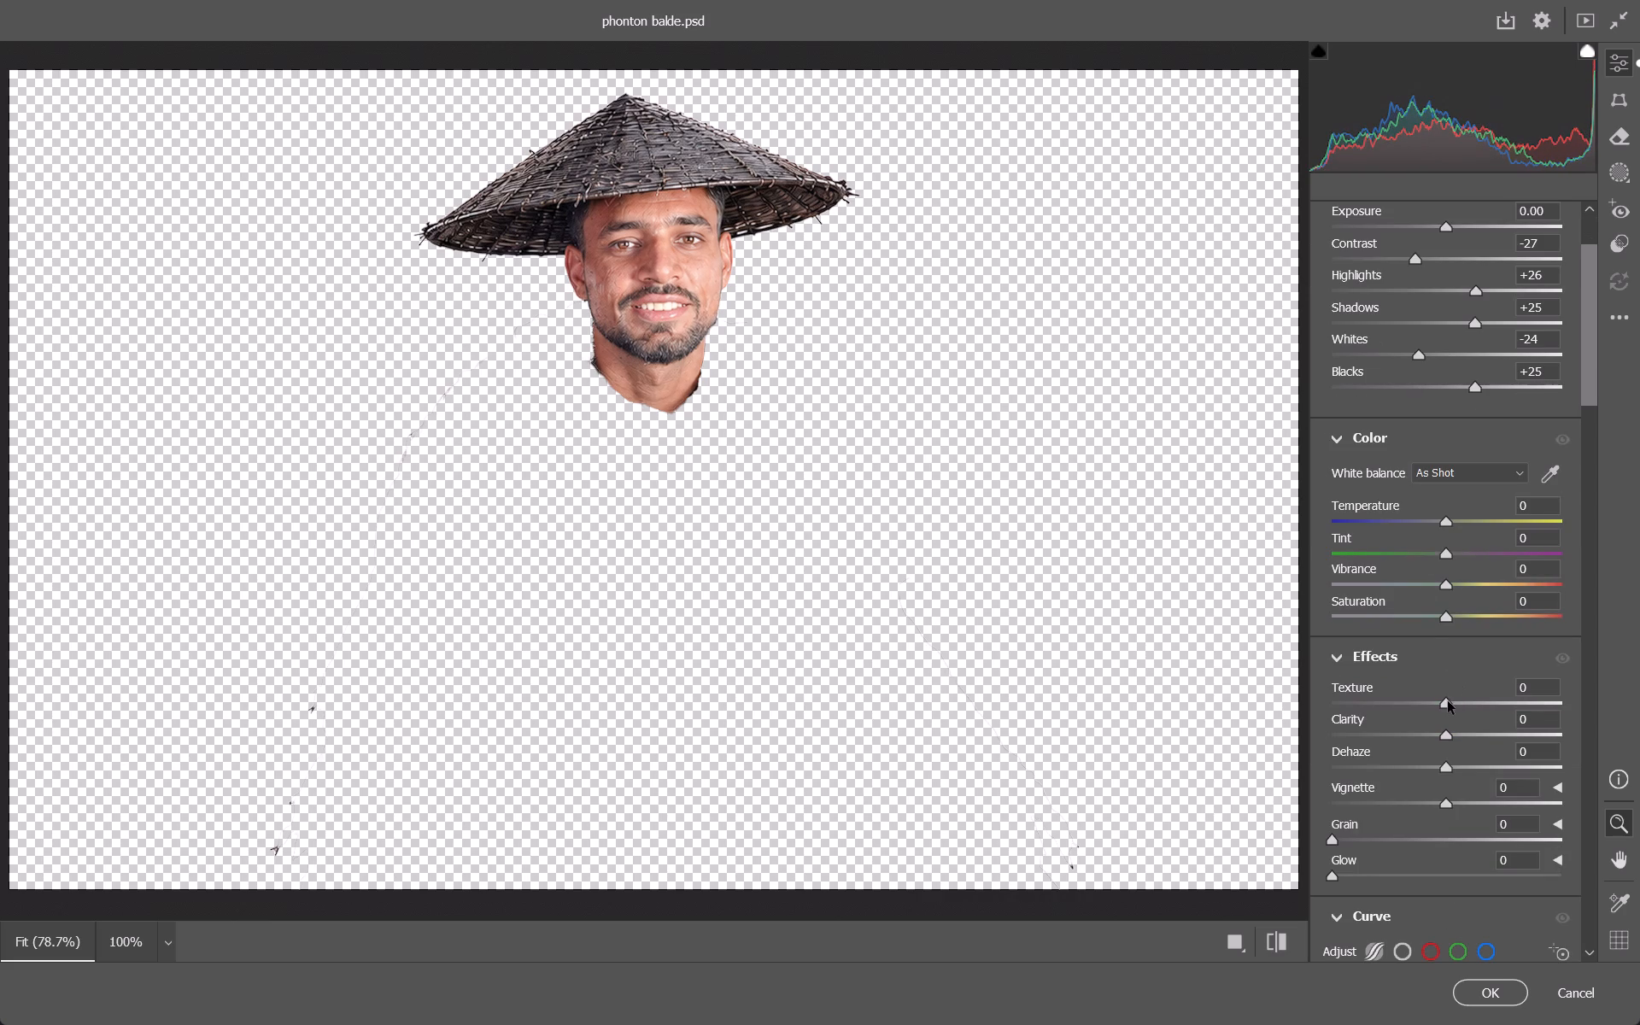
left_click_drag(1448, 701, 1371, 698)
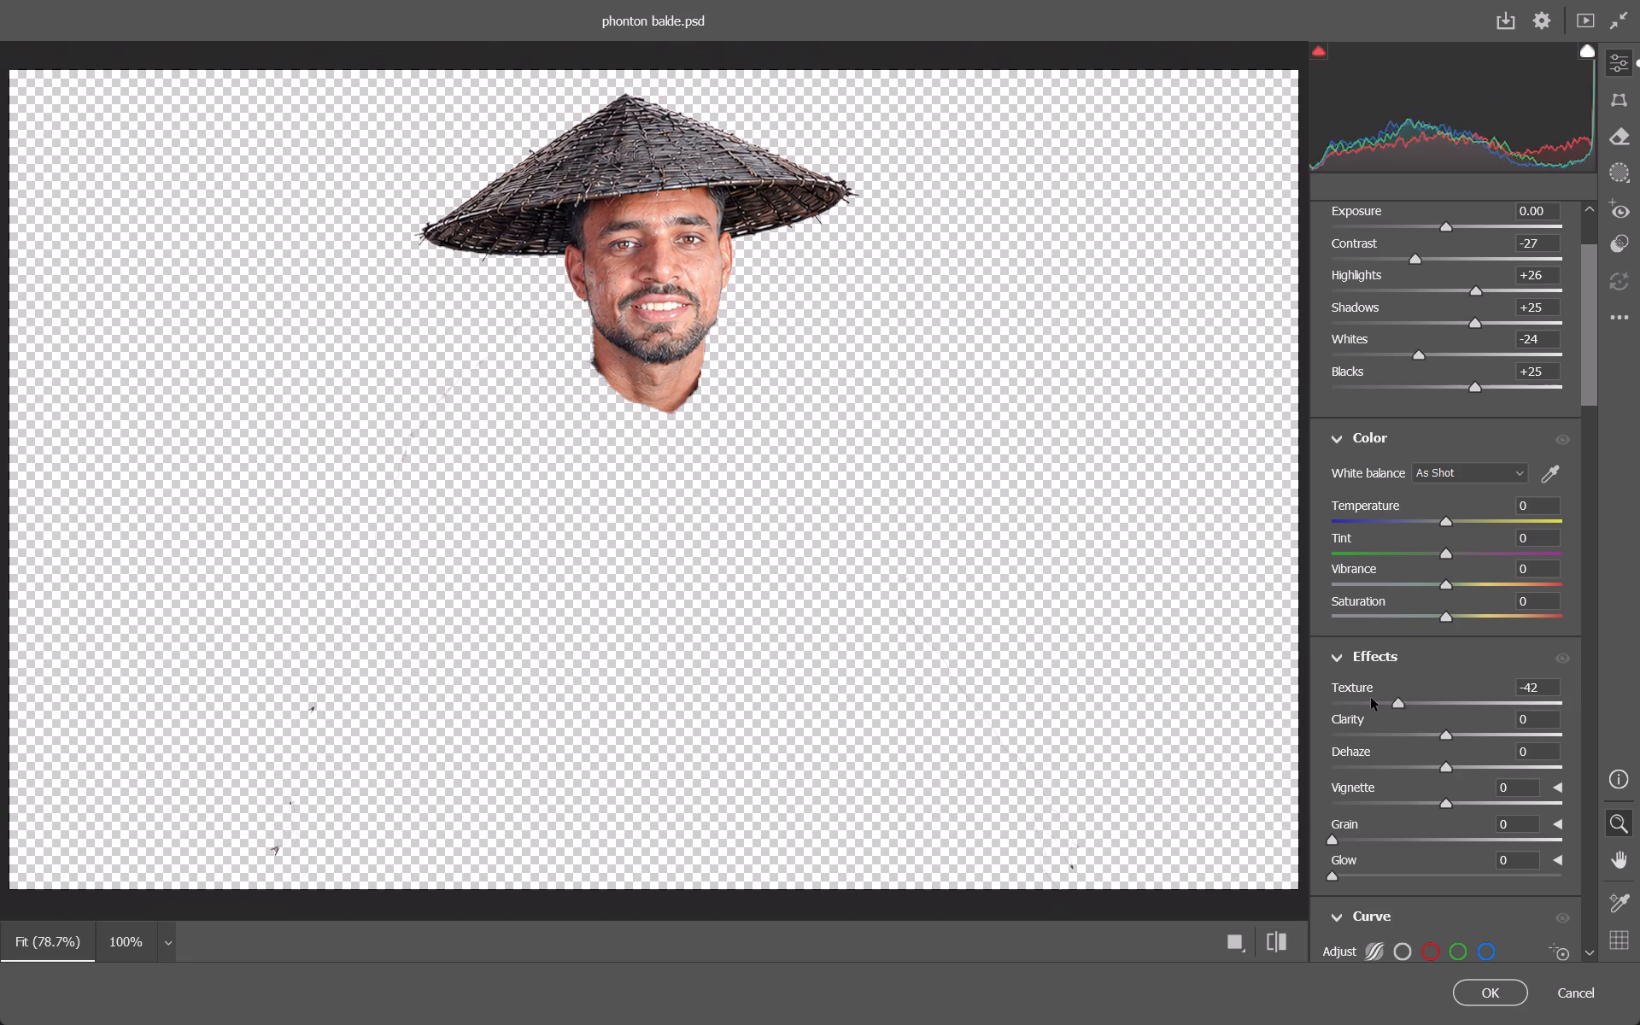
left_click_drag(1371, 698, 1448, 713)
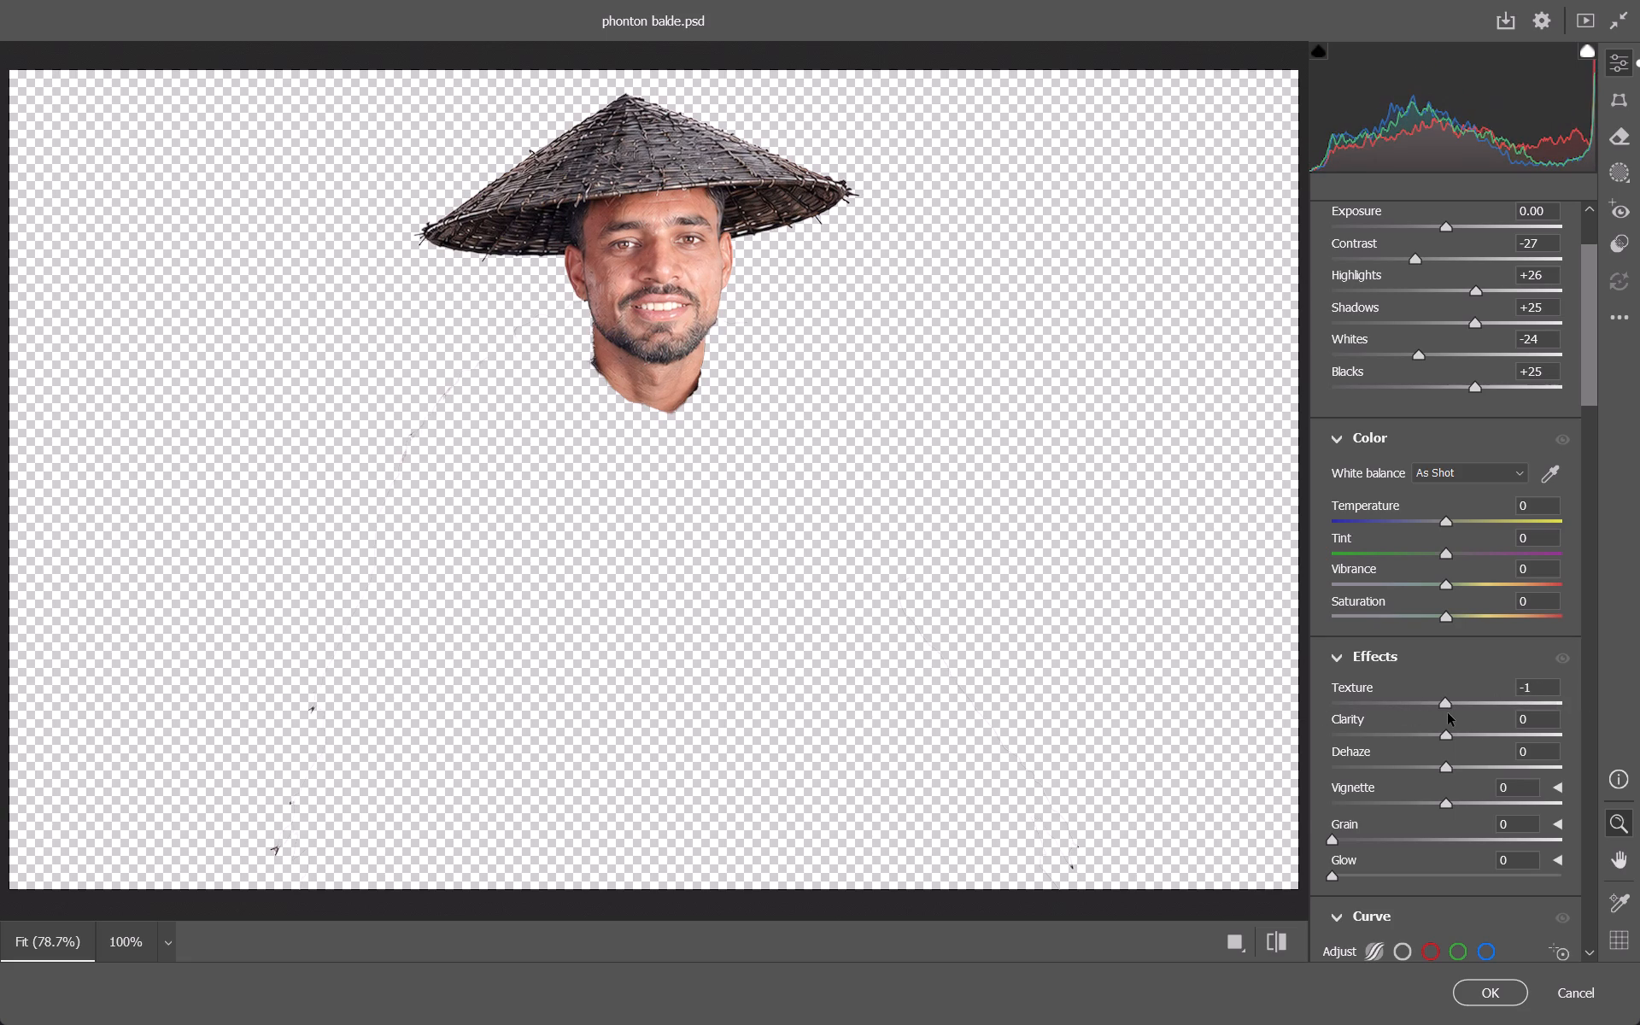
left_click_drag(1448, 713, 1496, 707)
Set the head's Sharpening to 23 in the Camera Raw detail adjustments and apply the filter to Layer 4.
scroll(1434, 735, "down", 1)
scroll(1379, 639, "down", 3)
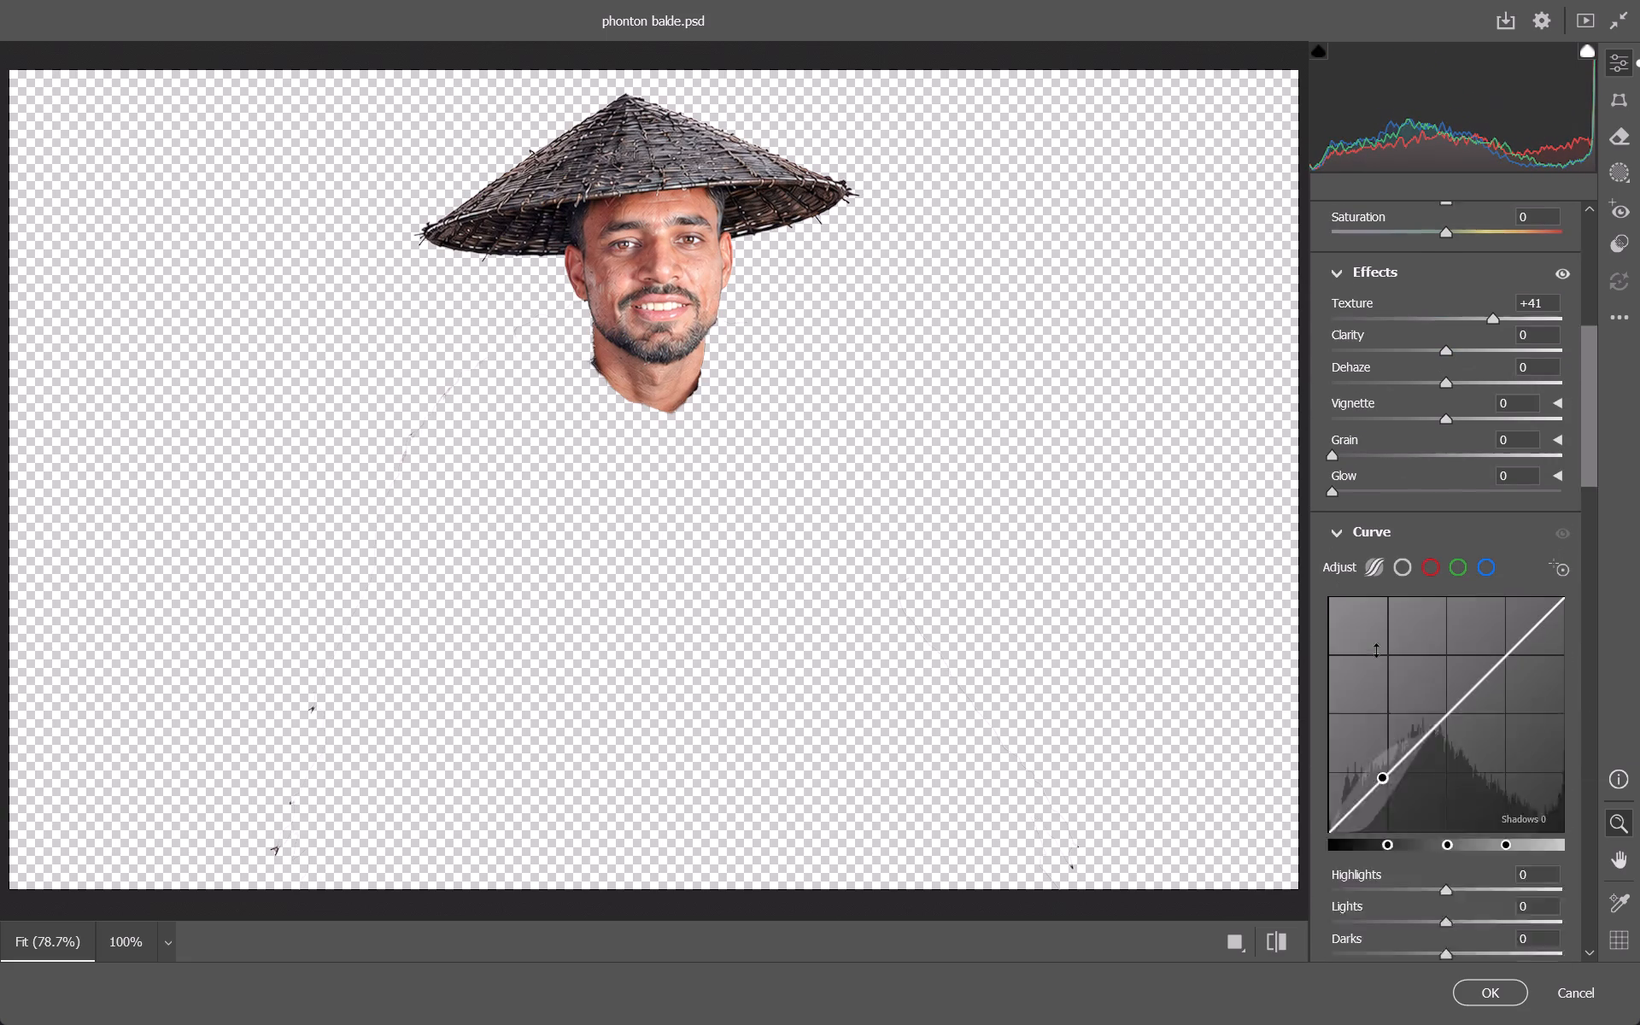
scroll(1382, 657, "down", 7)
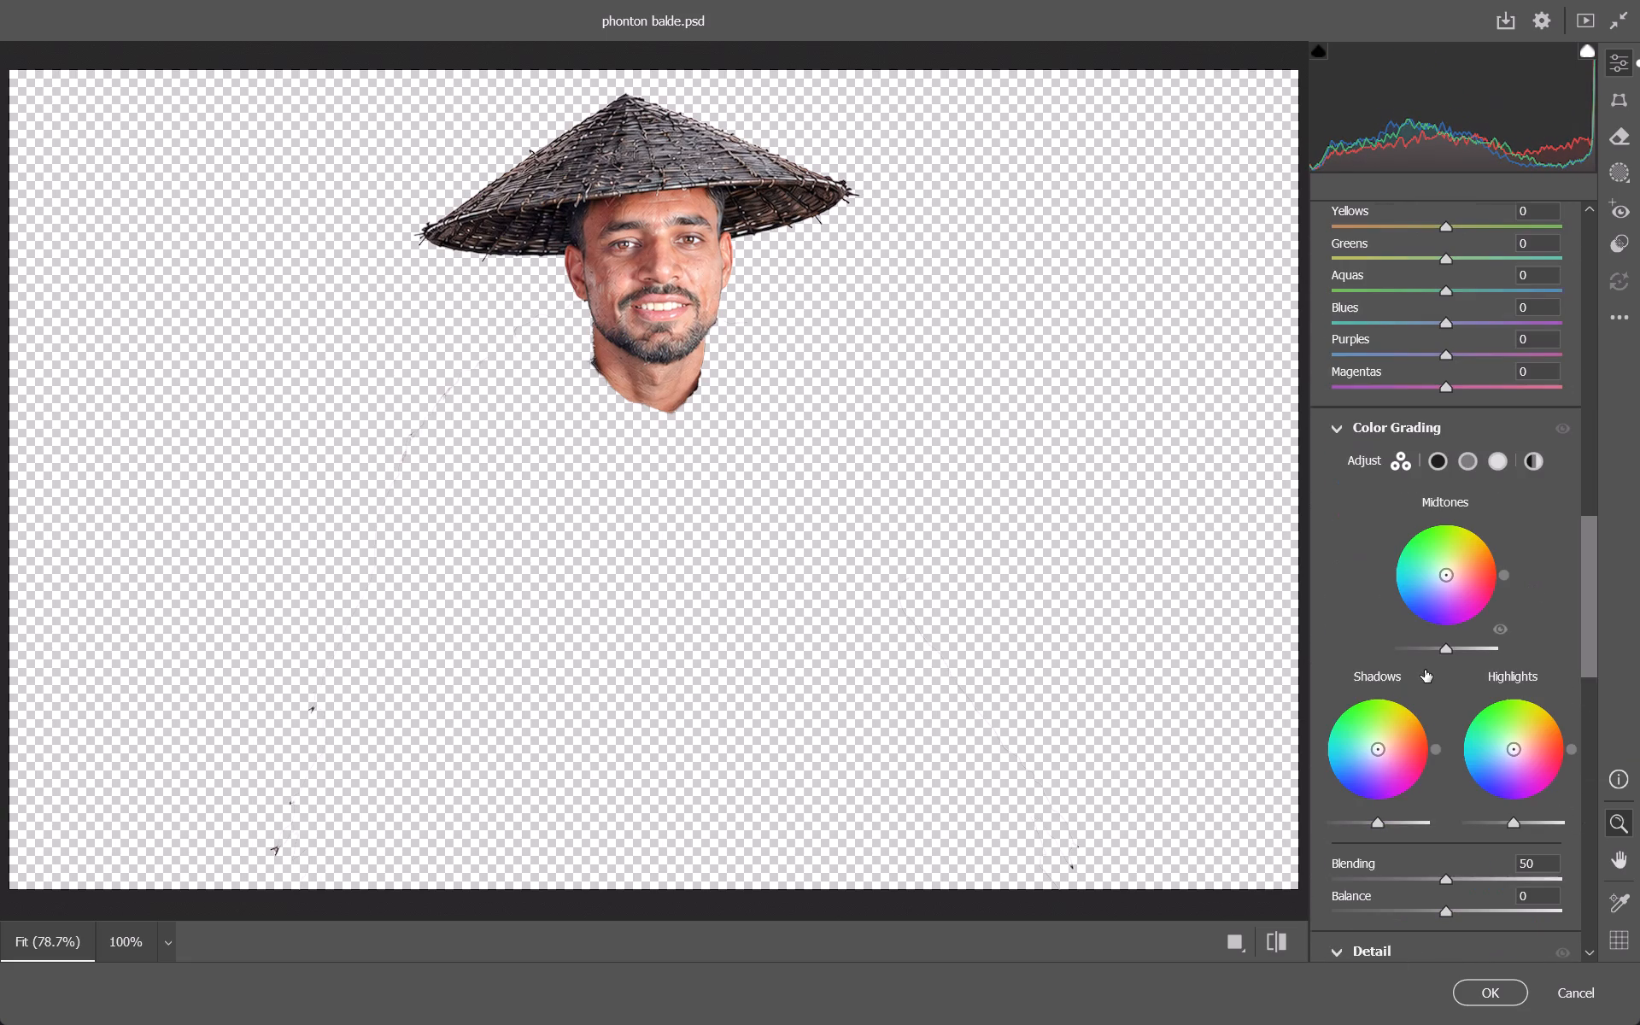
scroll(1423, 766, "down", 3)
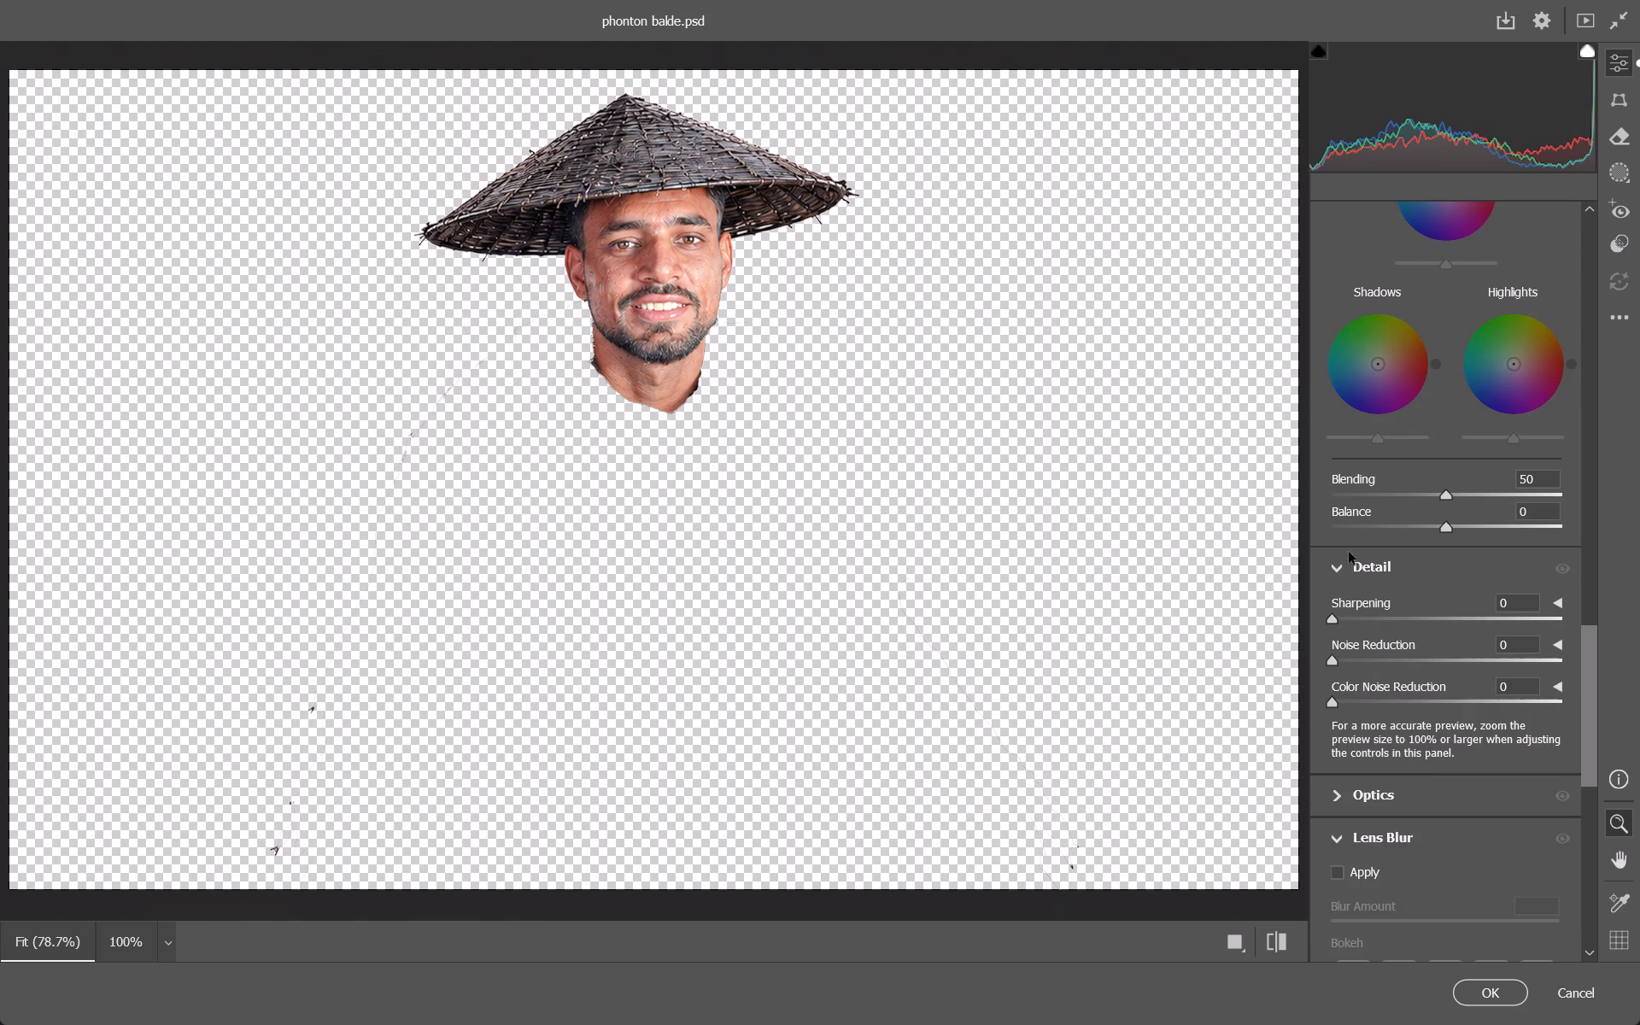
left_click_drag(1338, 621, 1625, 659)
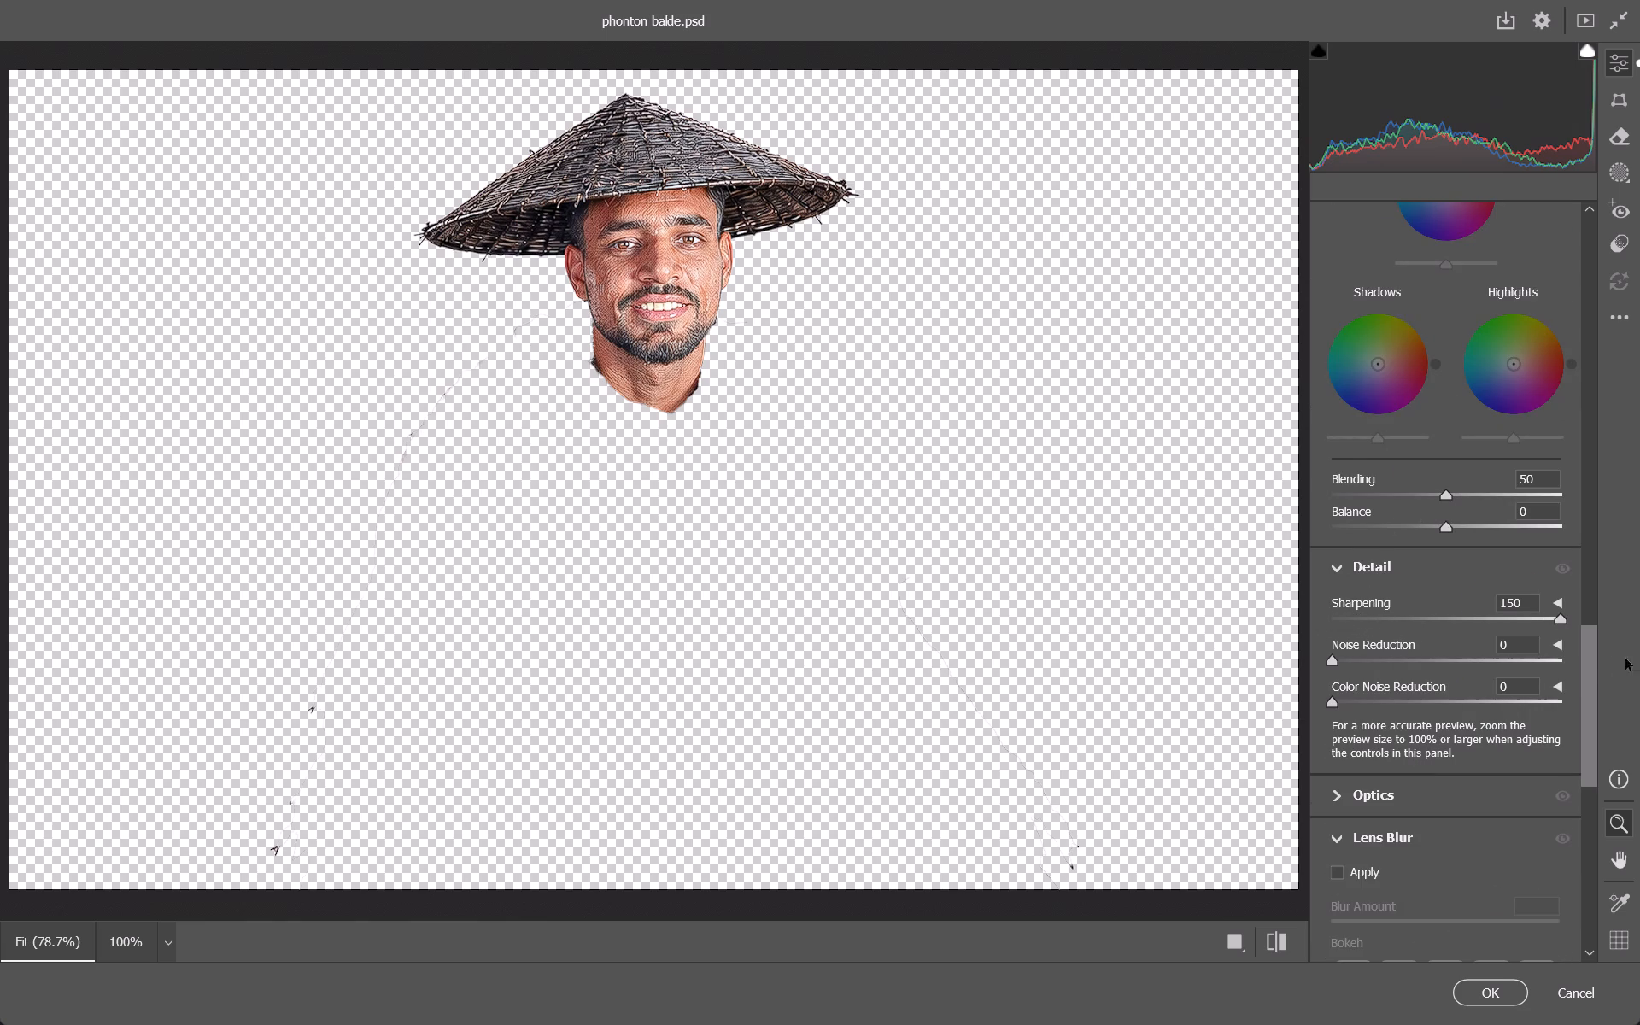
left_click_drag(1625, 659, 1354, 634)
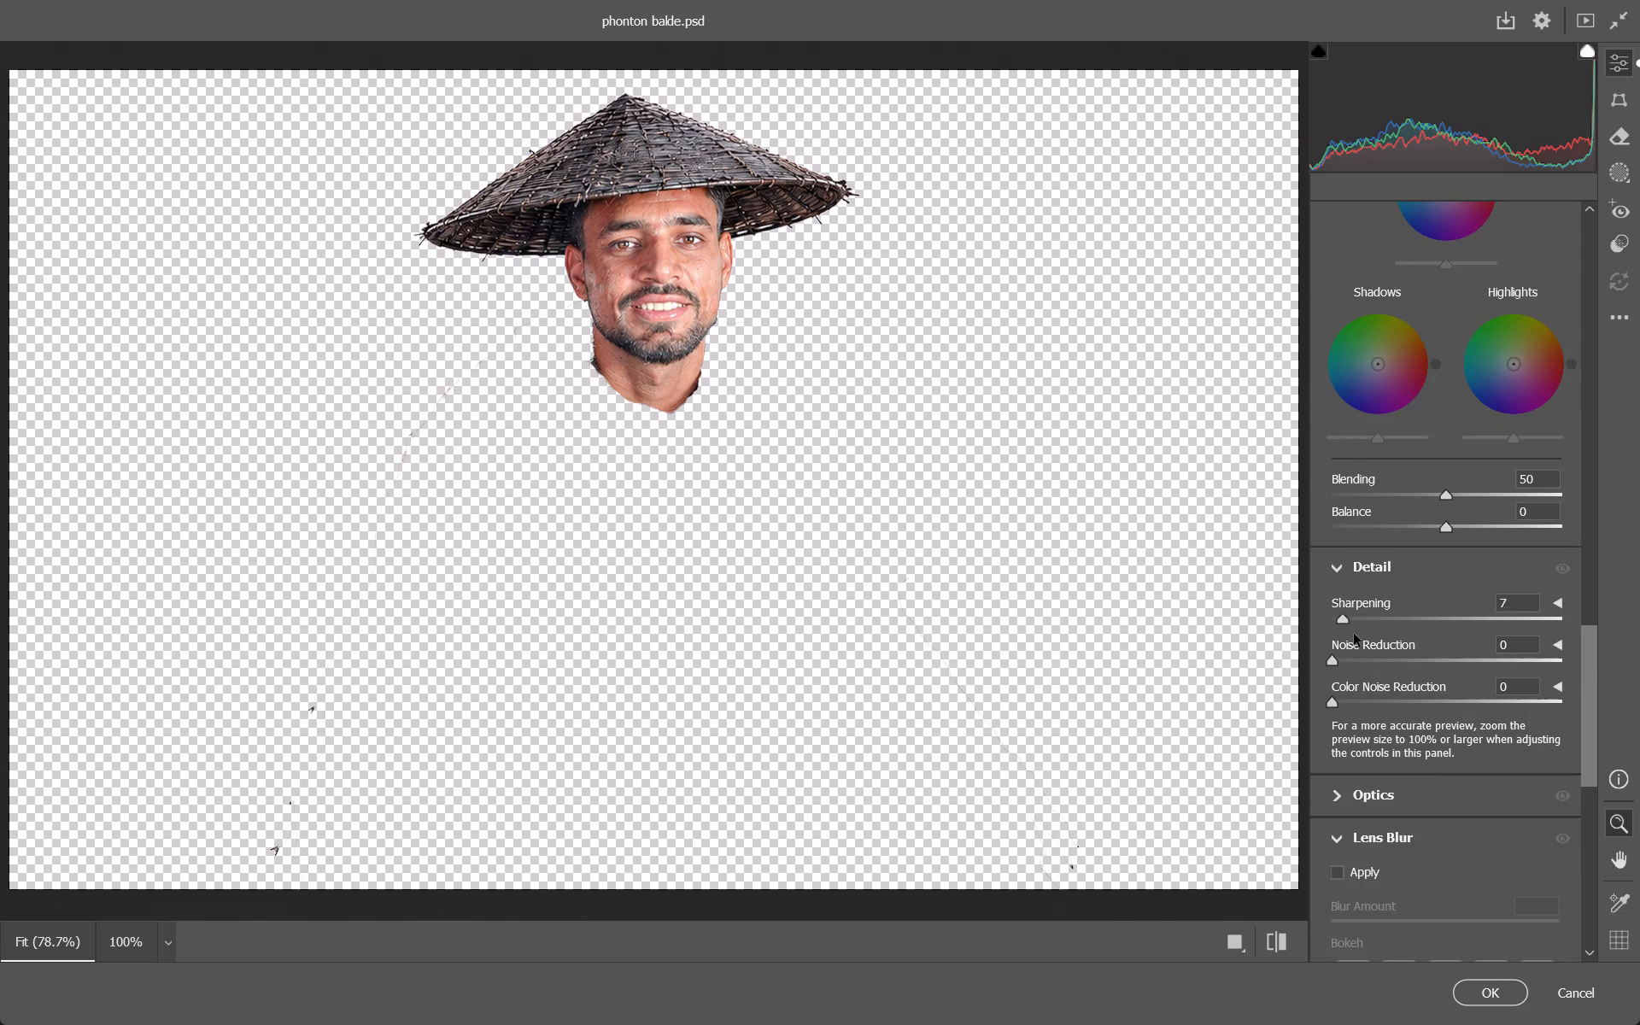
left_click_drag(1354, 634, 1420, 642)
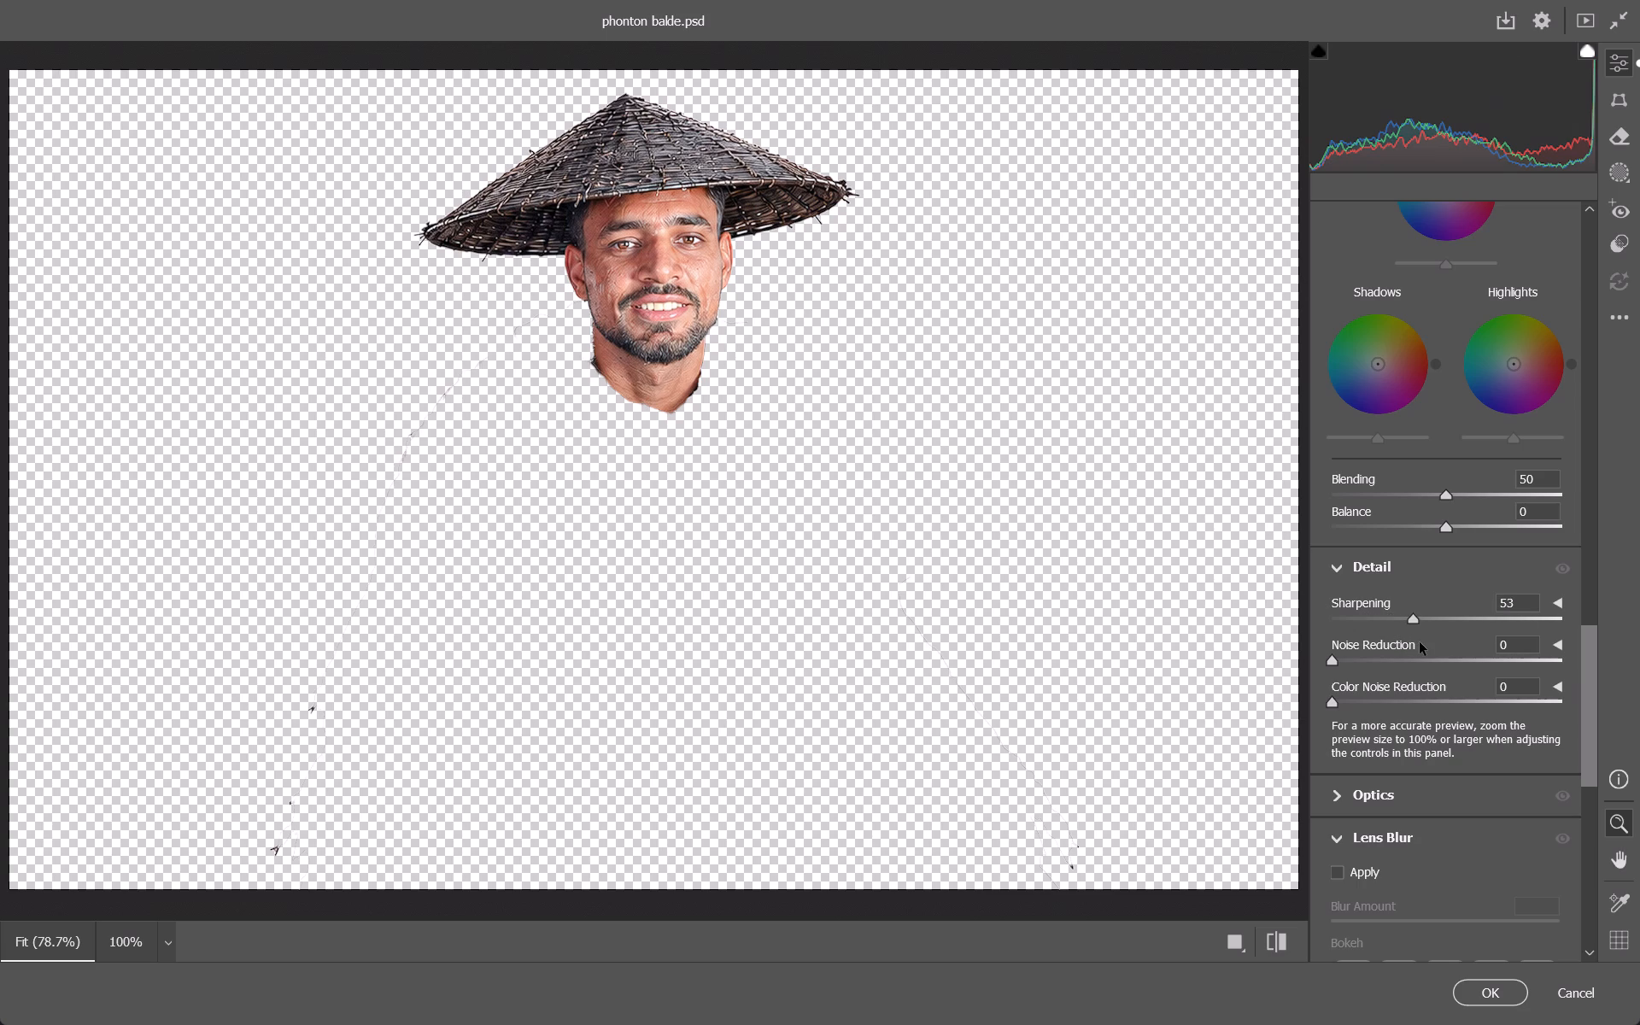
left_click_drag(1420, 642, 1414, 642)
left_click_drag(1414, 642, 1381, 644)
left_click_drag(1381, 644, 1373, 648)
left_click(1500, 992)
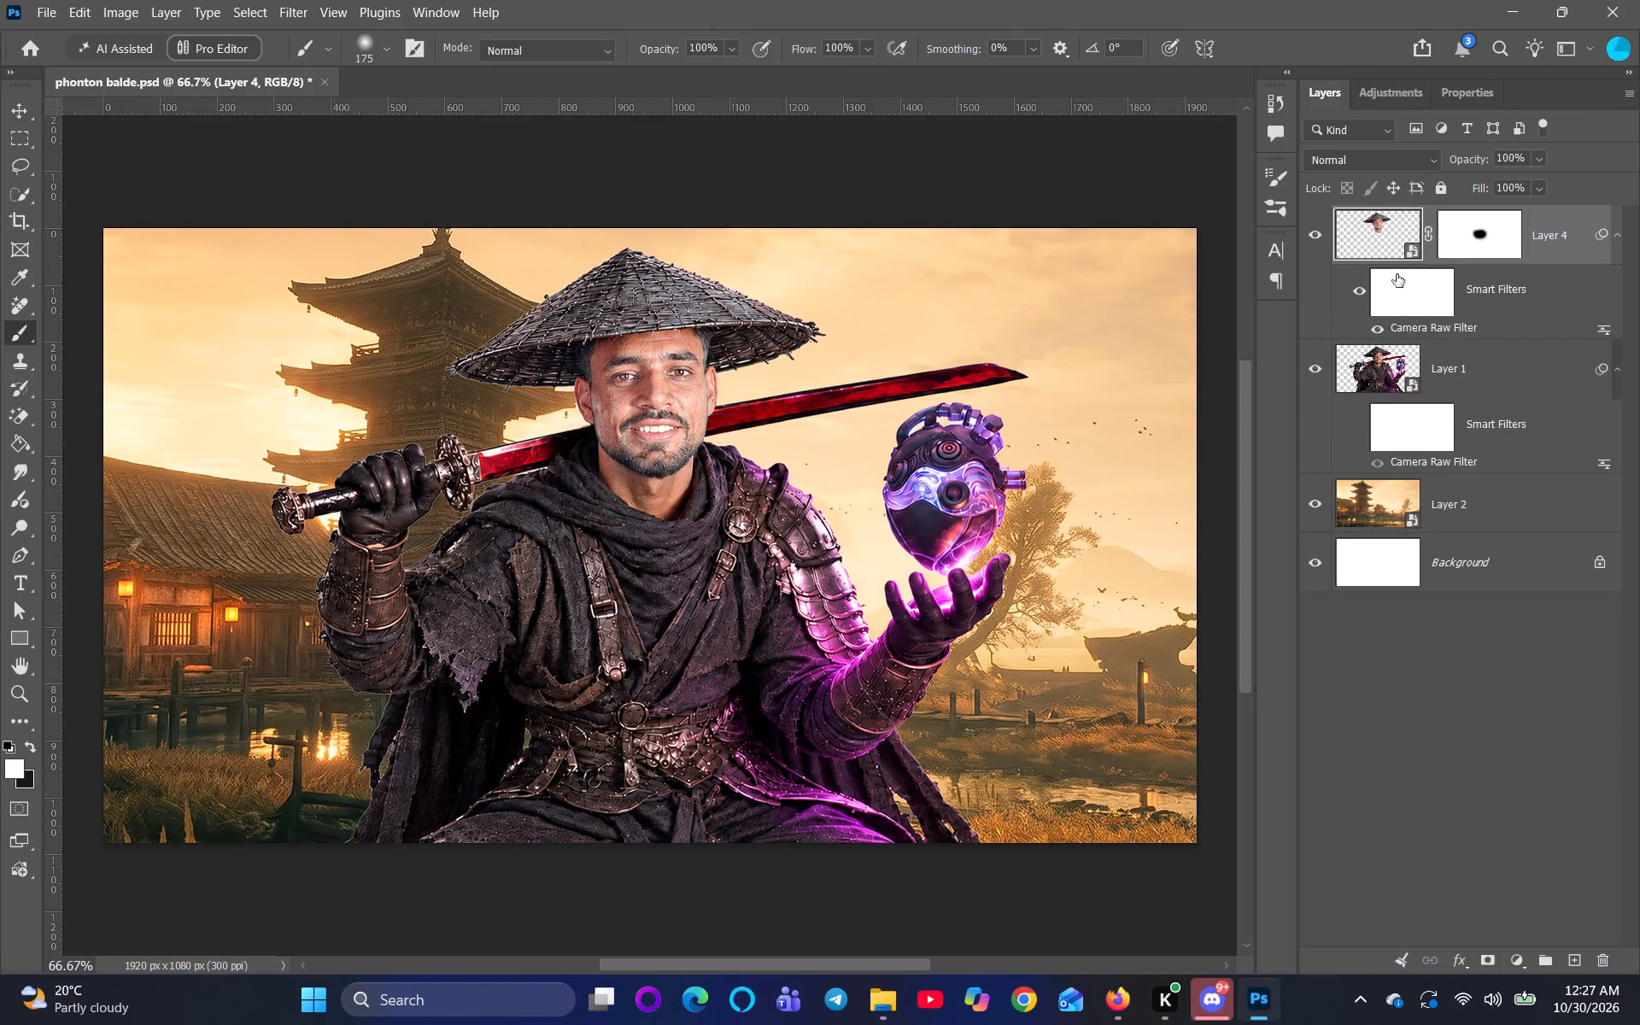
Reopen Layer 4's Camera Raw Filter, set Sharpening to 52, apply it, and dismiss the Discord notification.
double_click(1466, 325)
scroll(1457, 574, "down", 5)
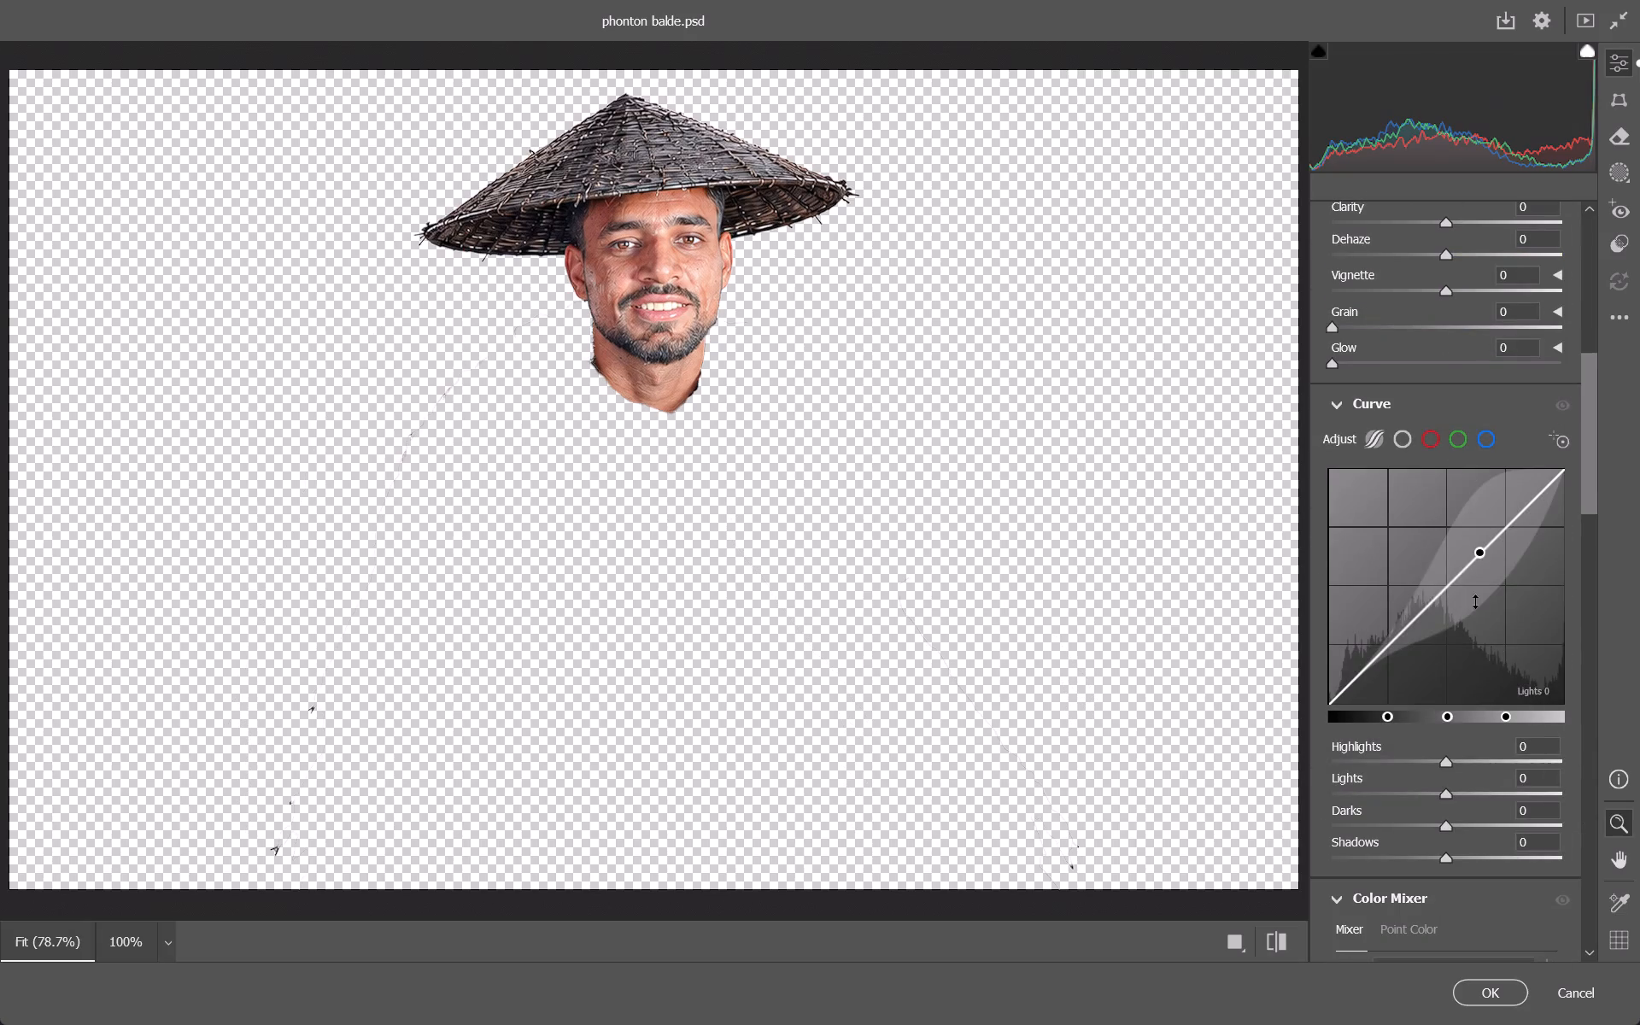
scroll(1486, 765, "down", 11)
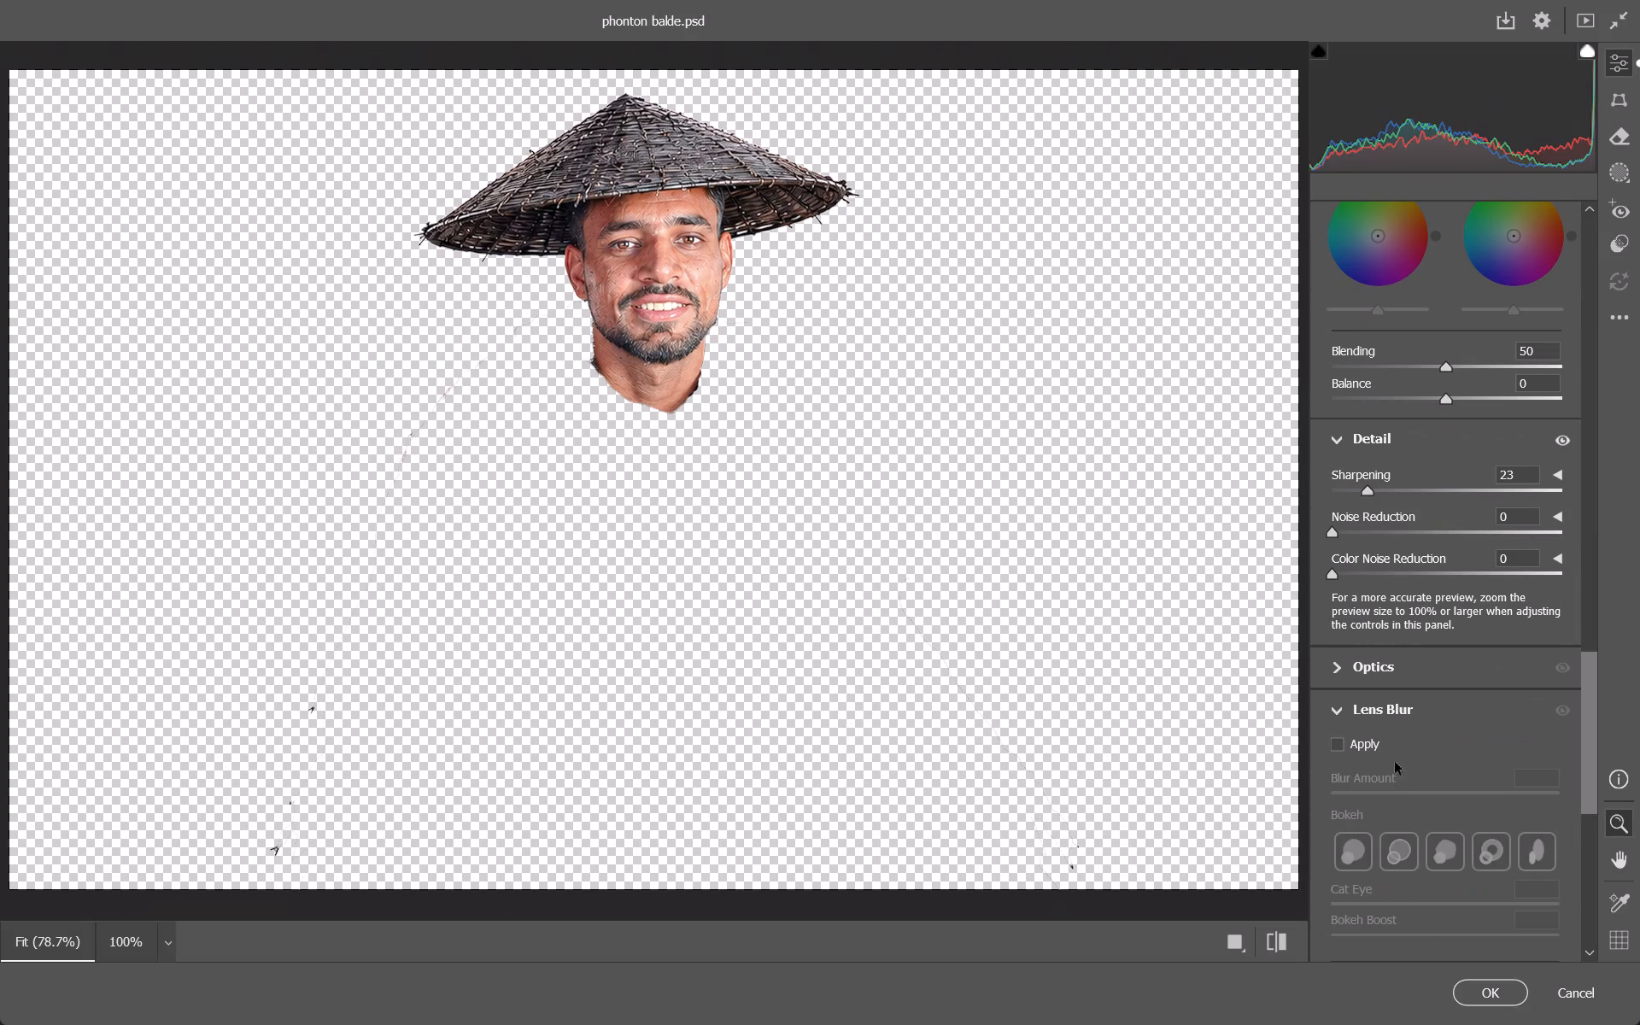
left_click_drag(1374, 497, 1387, 498)
left_click_drag(1362, 490, 1407, 498)
left_click(1503, 985)
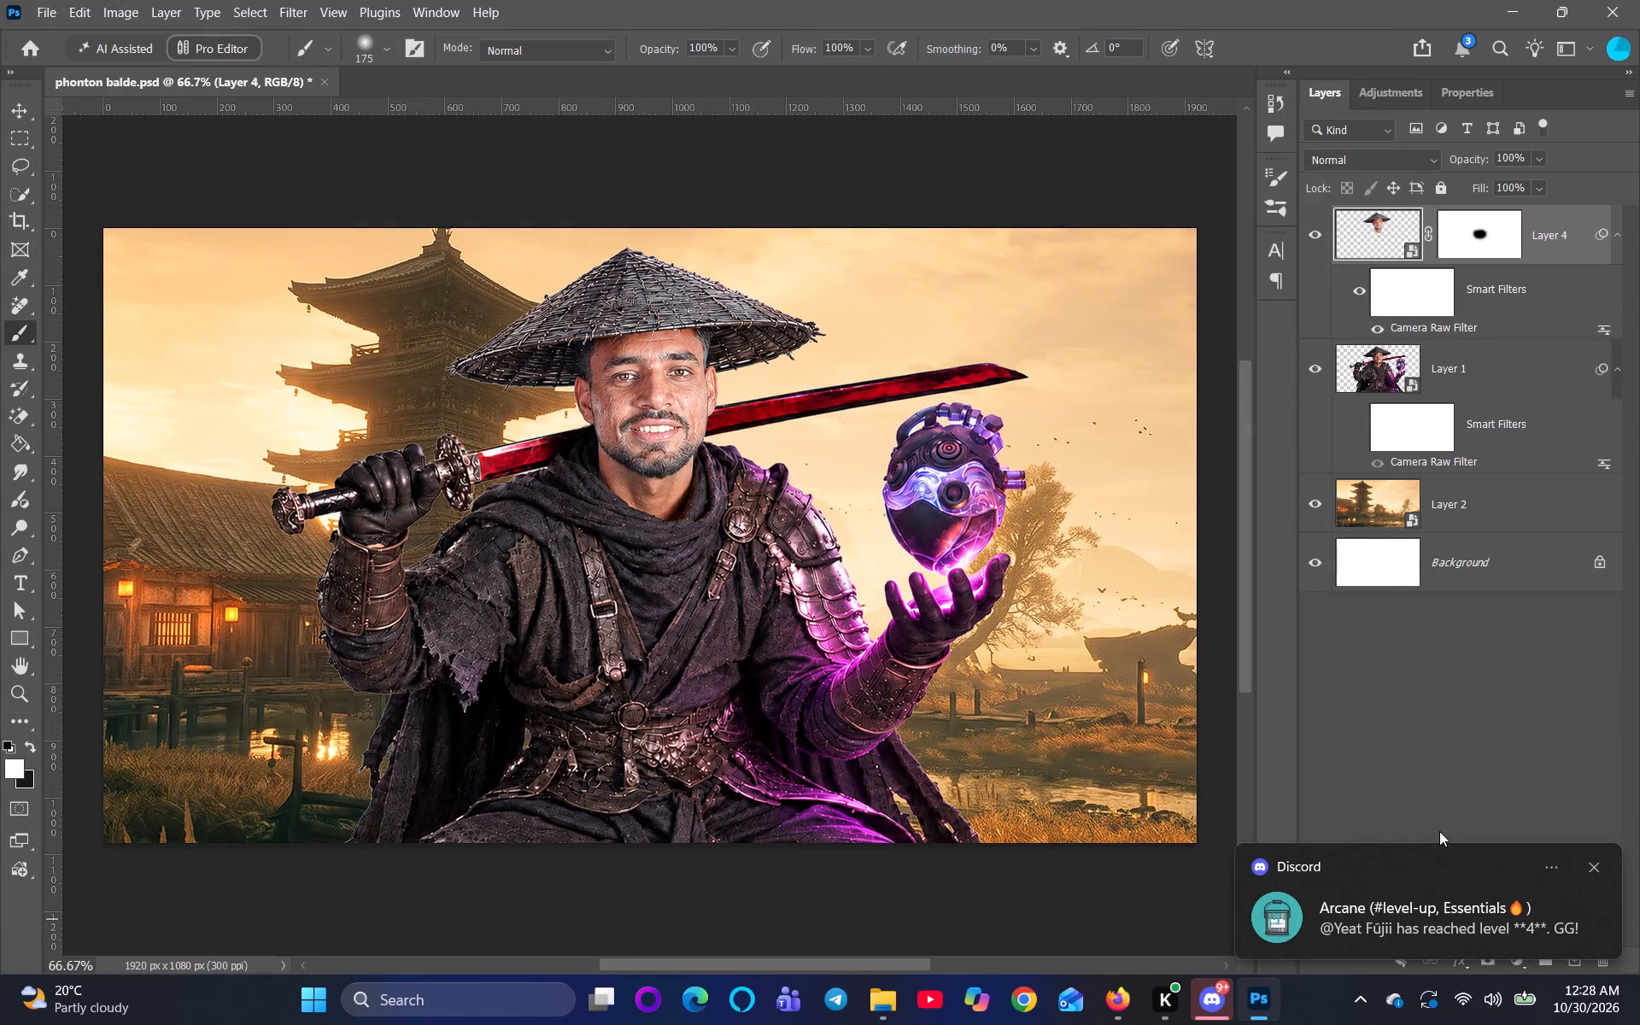
left_click(1594, 864)
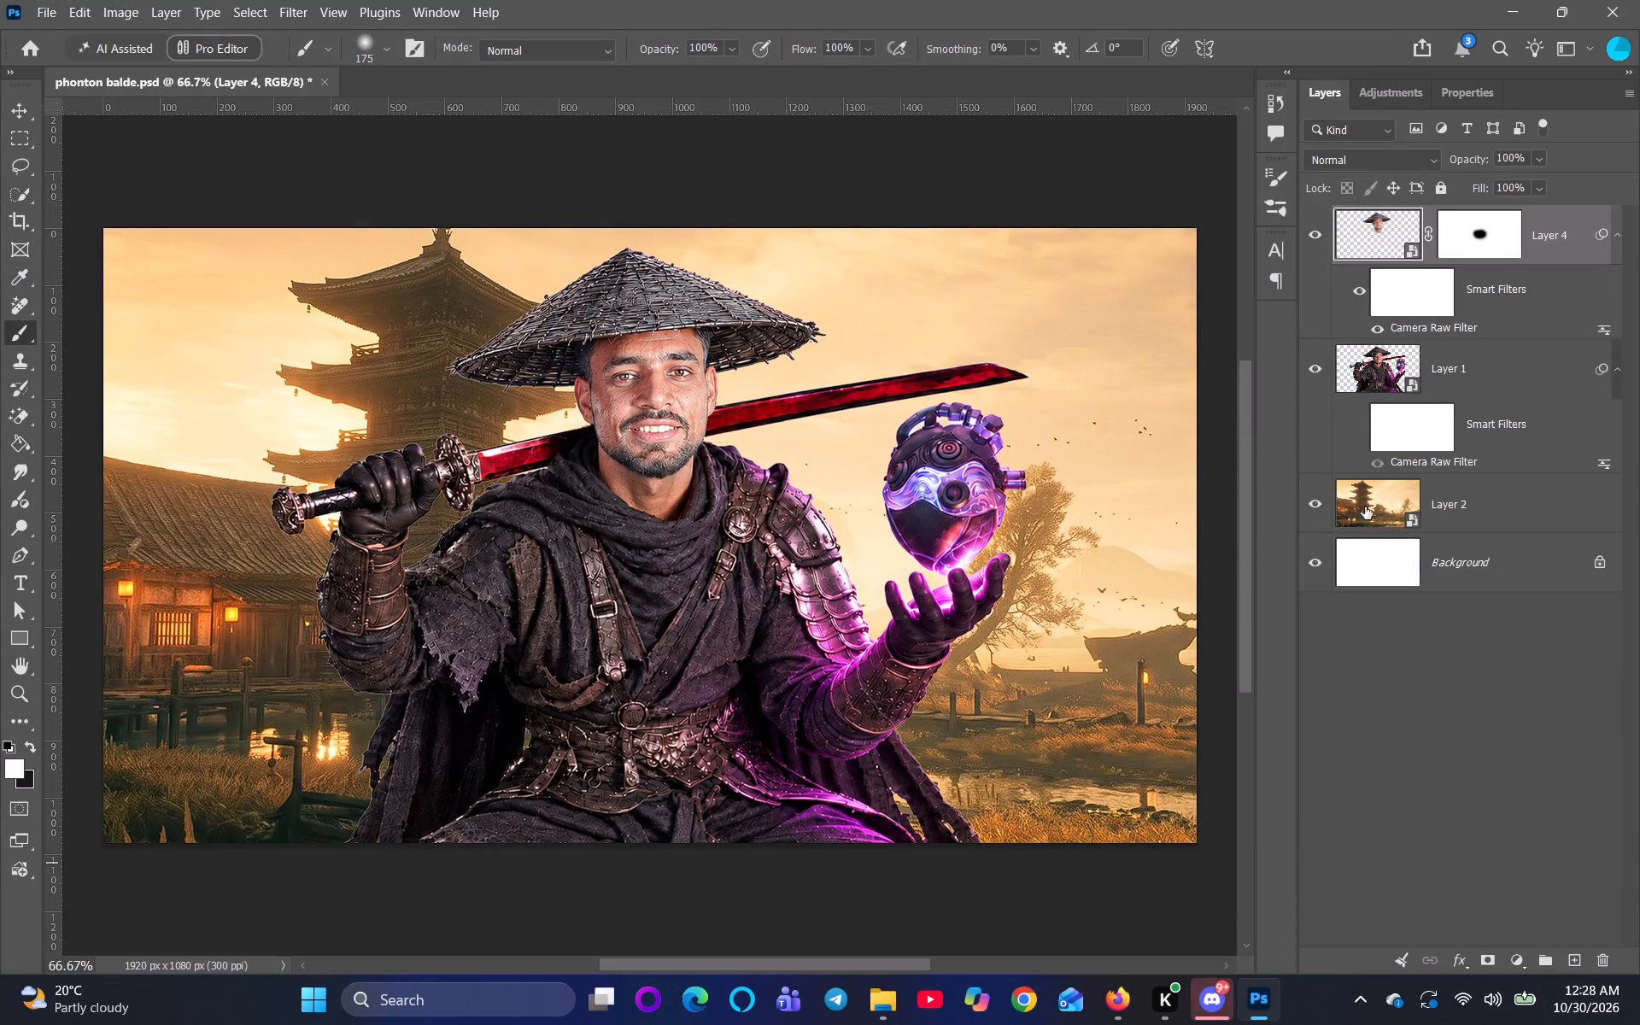
Reopen Layer 1's Camera Raw Filter and reapply it with its existing settings.
double_click(1443, 460)
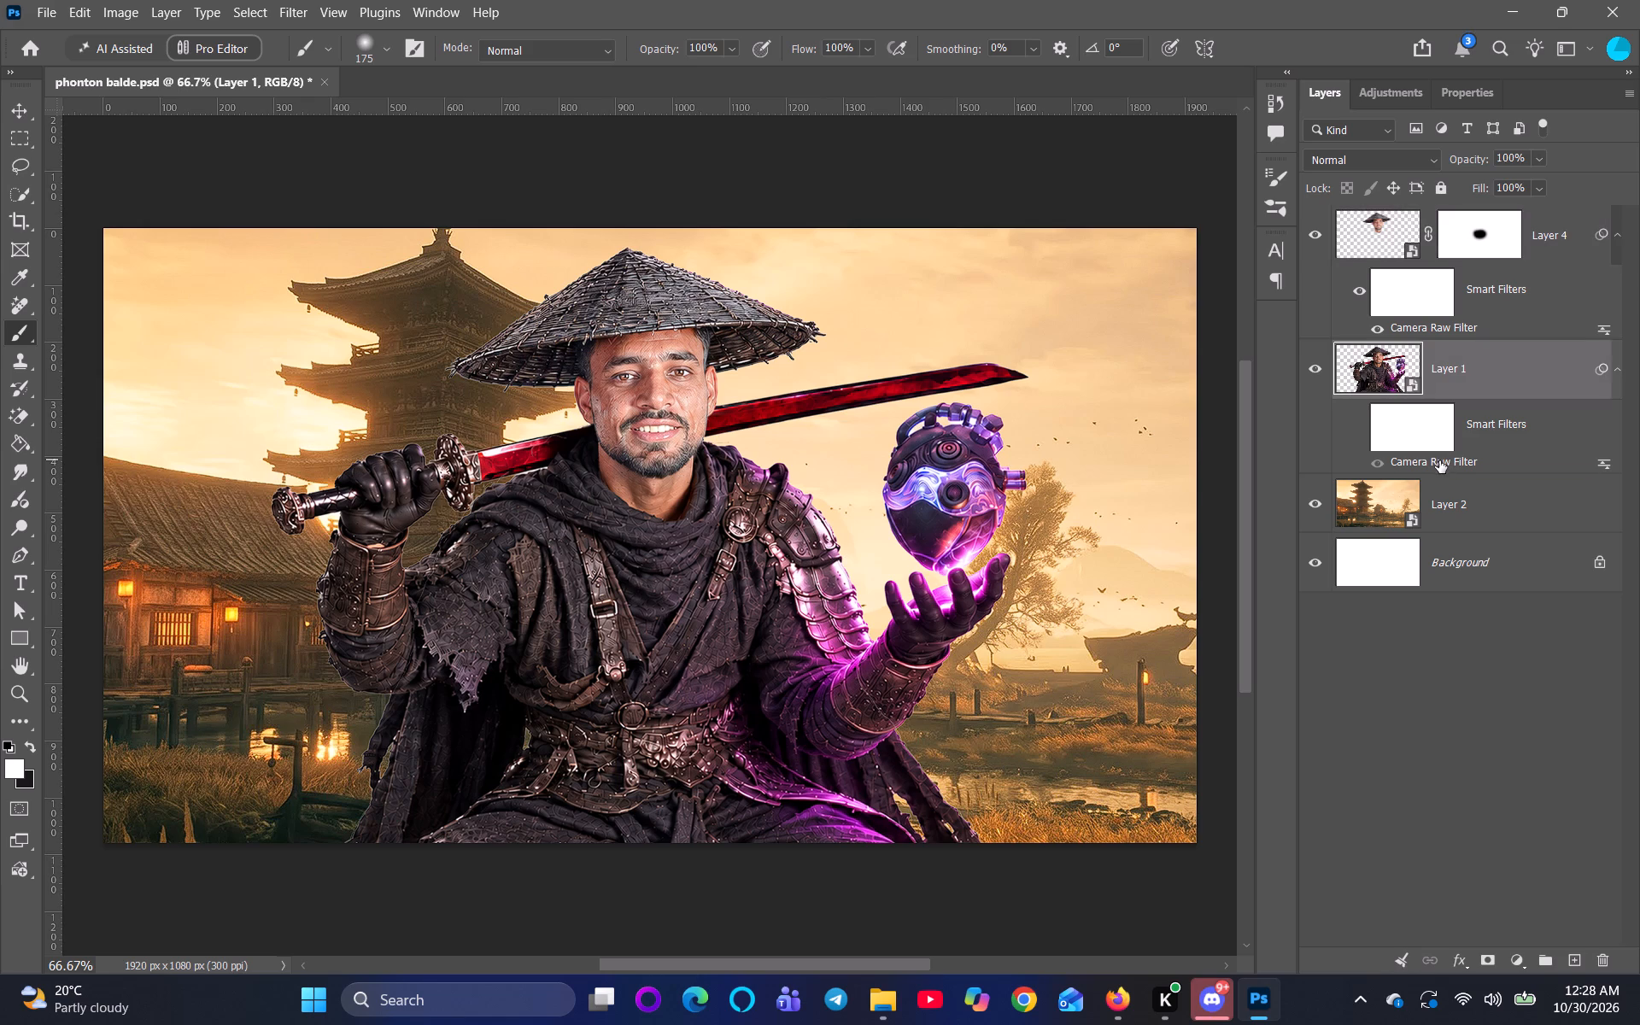
double_click(1451, 462)
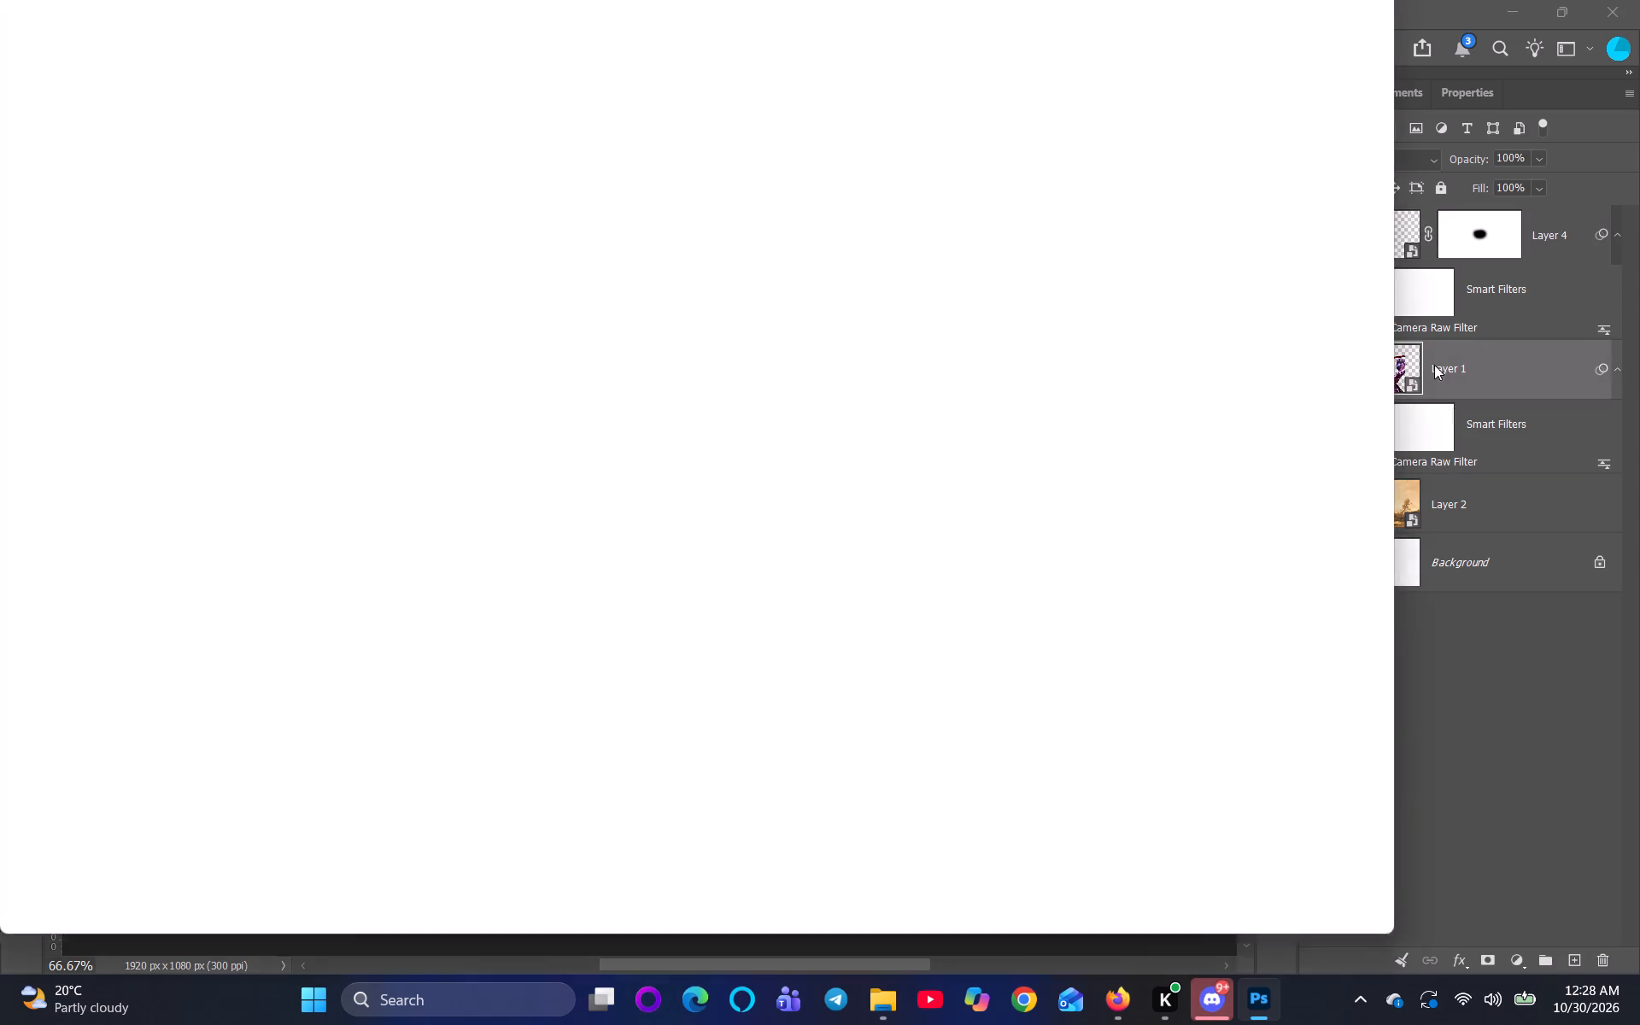
left_click(1501, 994)
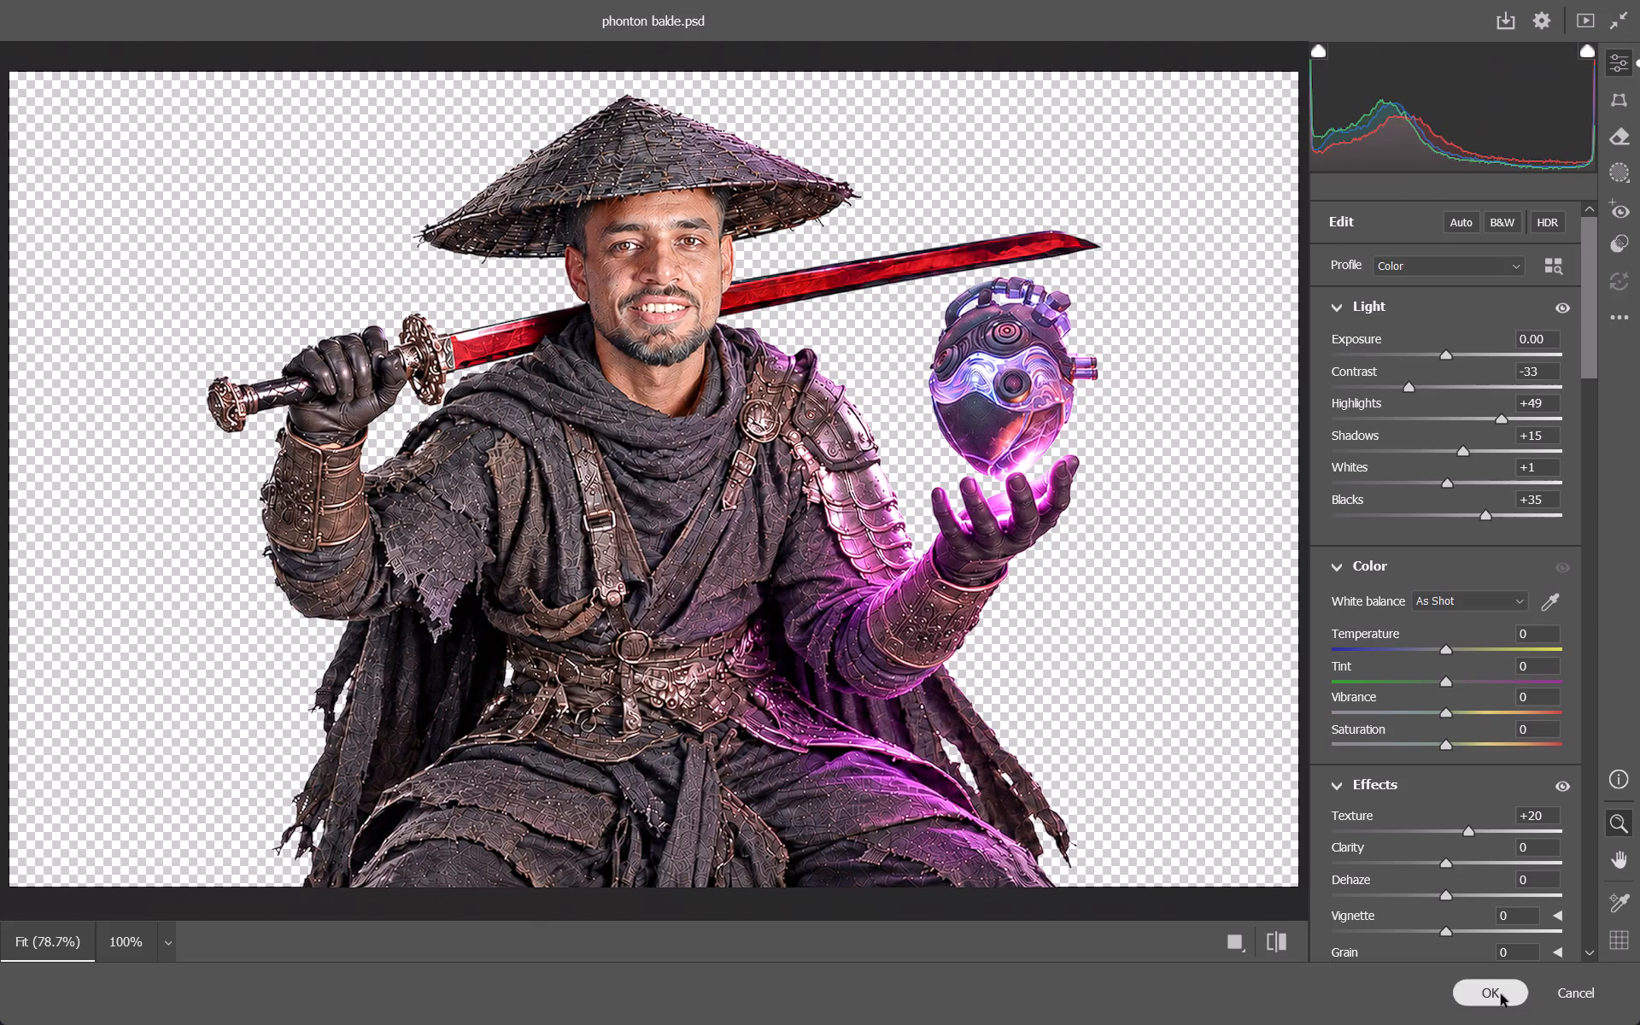
Reopen Layer 4's Camera Raw Filter and set the head's Sharpening to 32.
double_click(1420, 324)
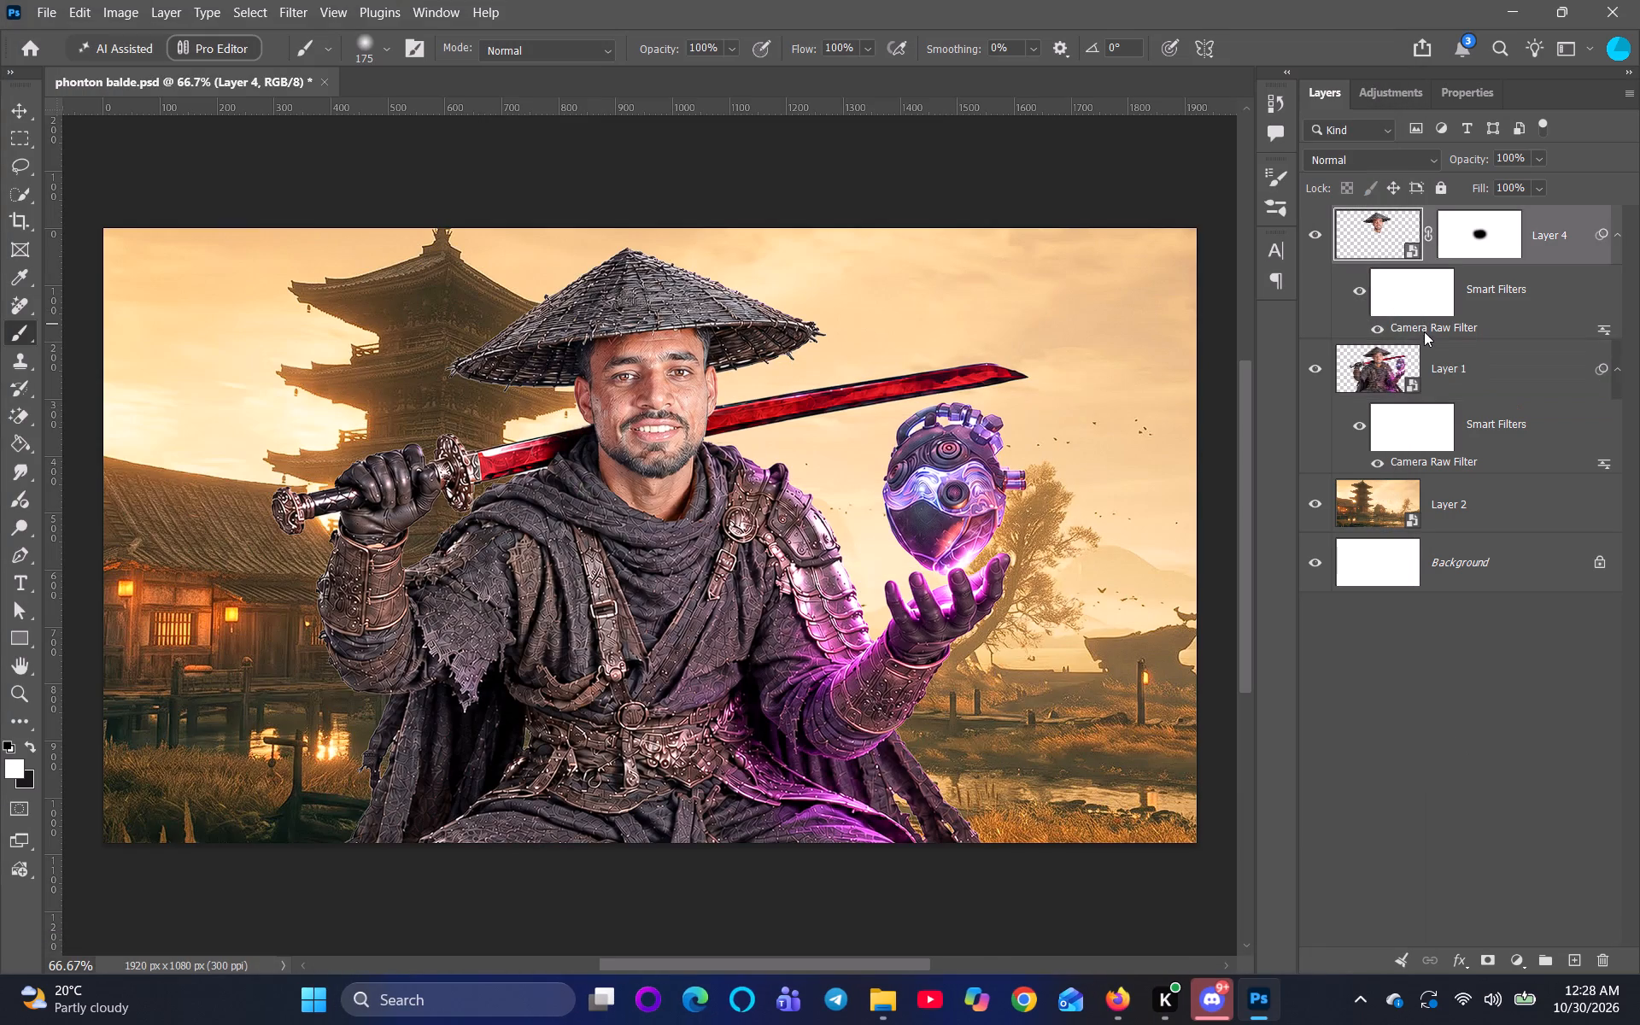
left_click(1424, 333)
scroll(1413, 697, "down", 12)
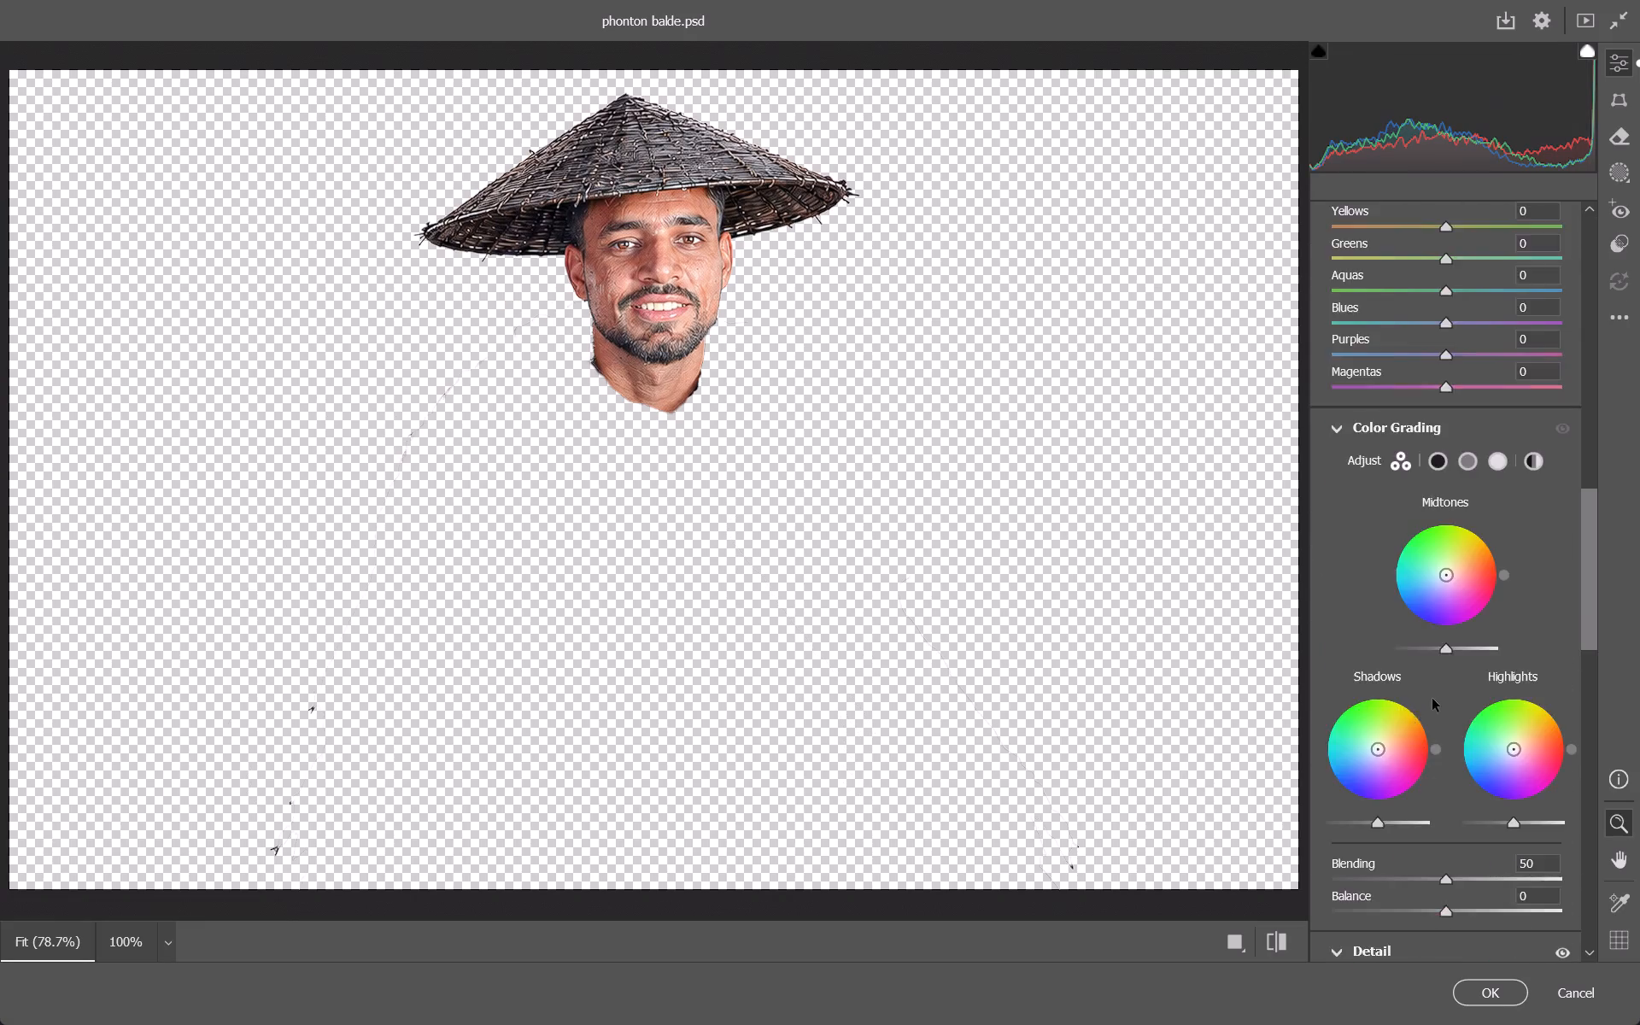
scroll(1435, 700, "down", 4)
scroll(1431, 602, "down", 11)
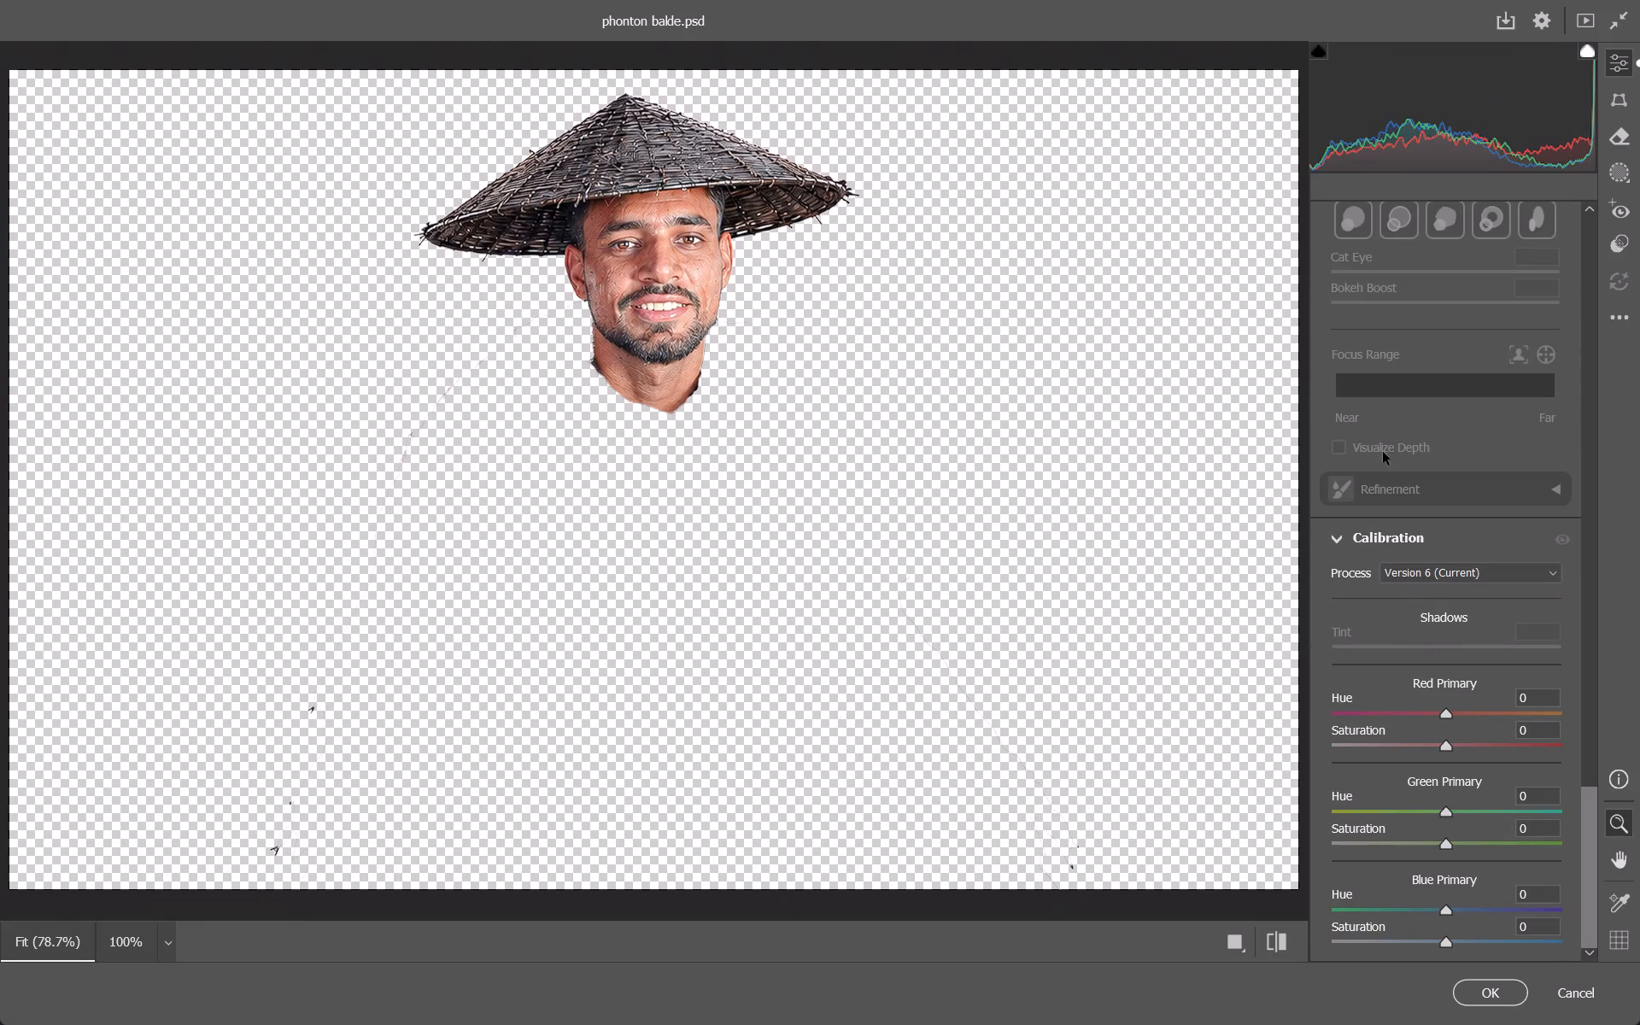
scroll(1383, 452, "up", 3)
scroll(1392, 257, "up", 1)
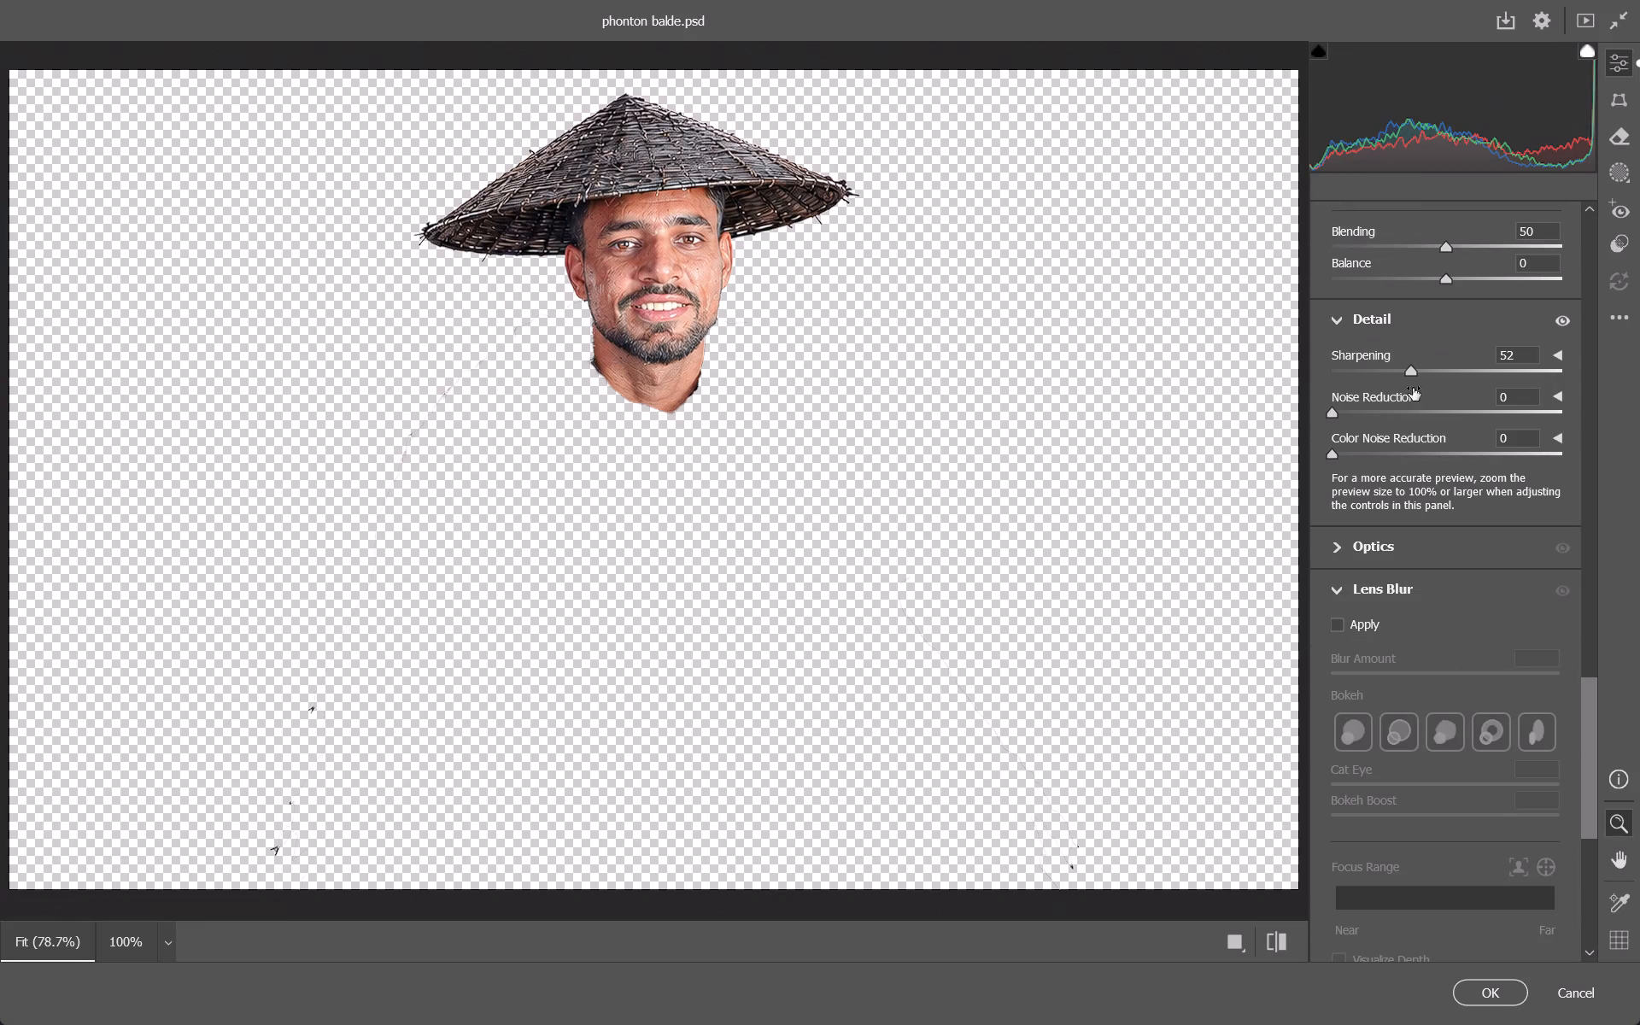
left_click(1403, 378)
left_click_drag(1404, 372, 1369, 378)
left_click_drag(1369, 378, 1374, 380)
Set the head's parametric curve to Highlights +17, Lights -7, Darks +9 and Shadows +11.
scroll(1443, 550, "up", 5)
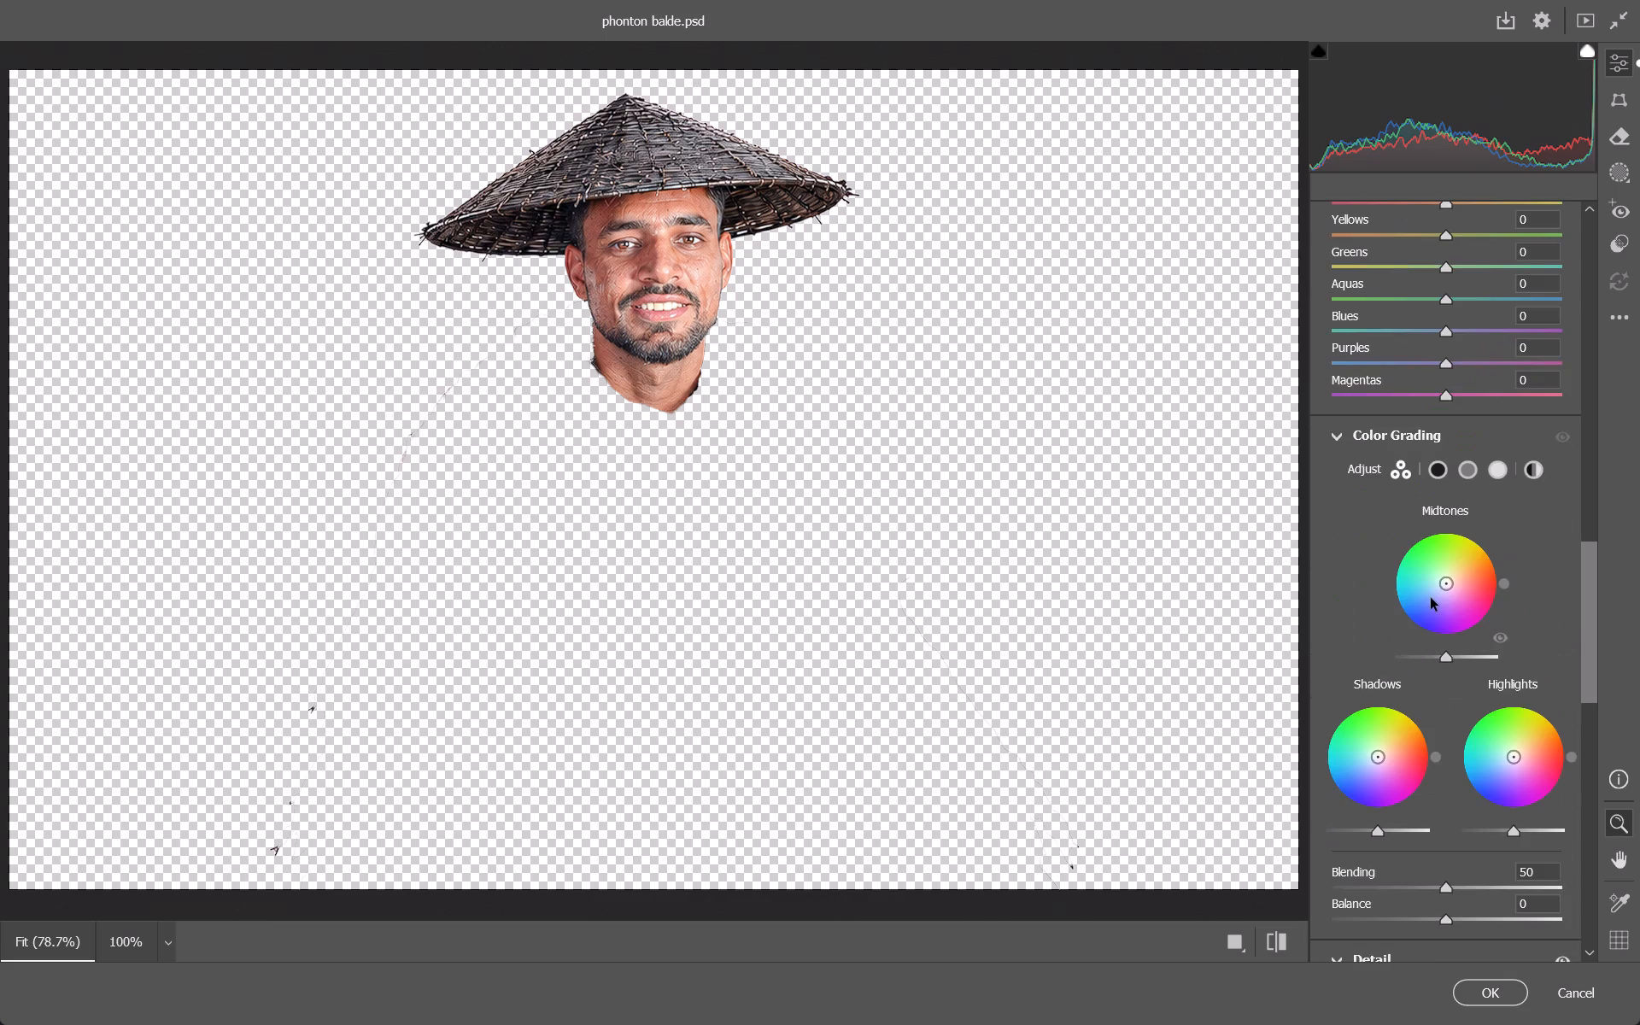
scroll(1431, 598, "up", 6)
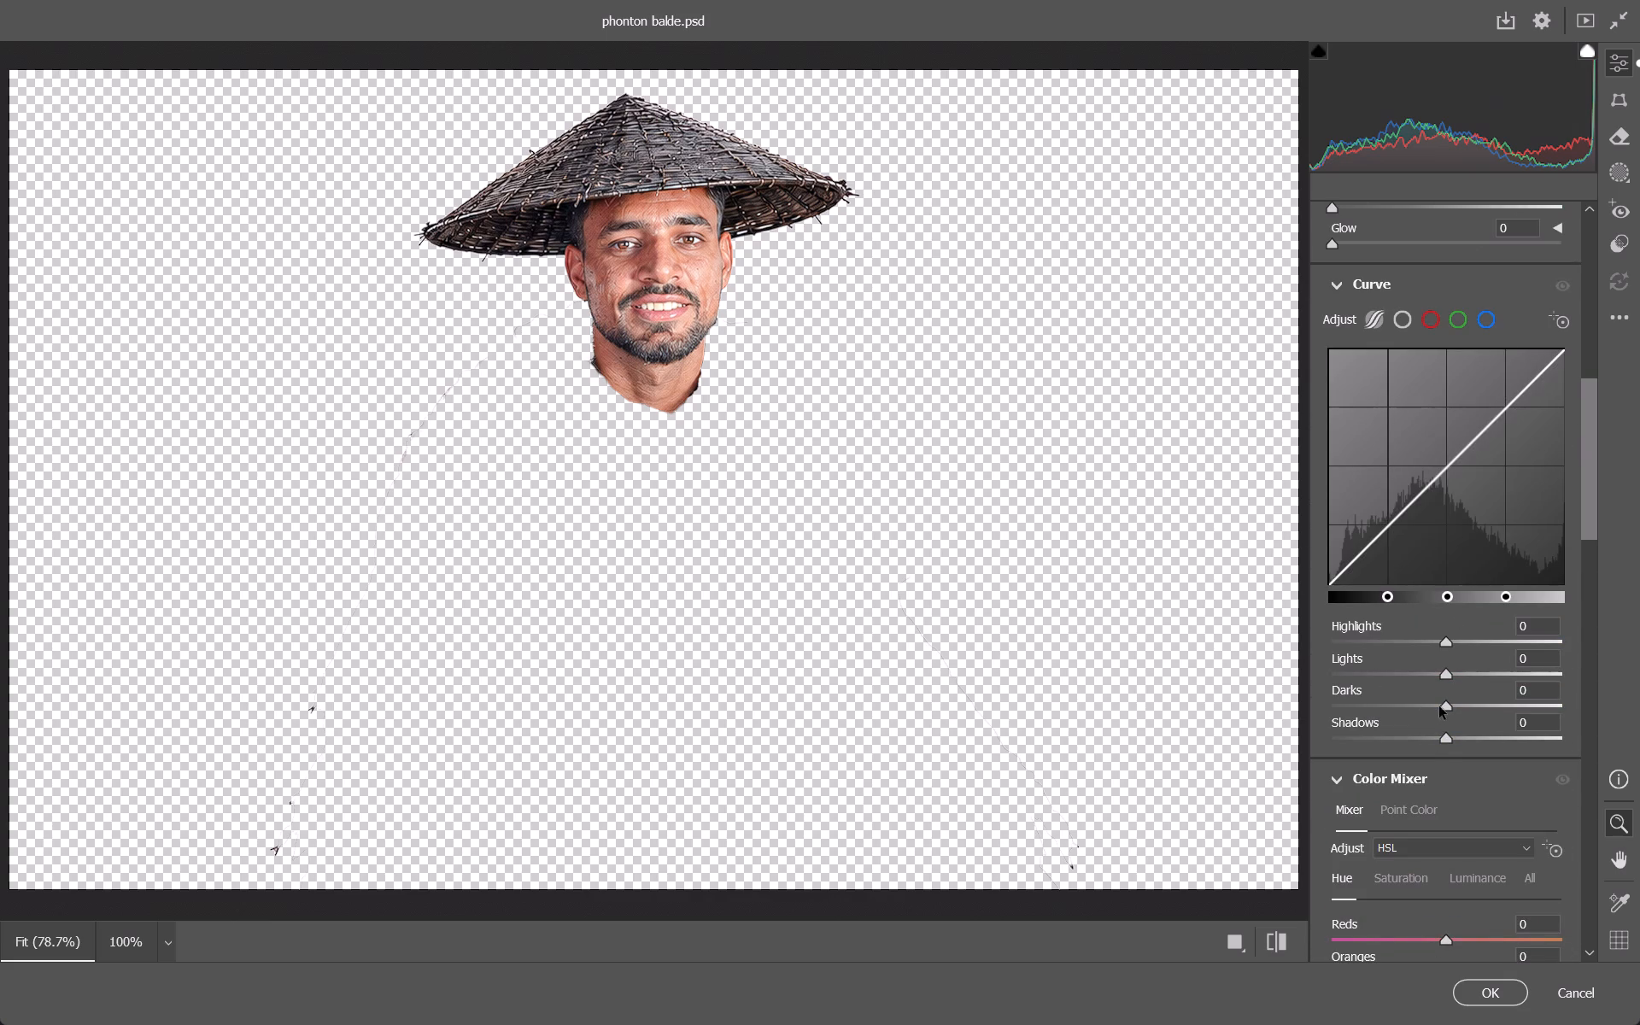
left_click_drag(1445, 739, 1517, 744)
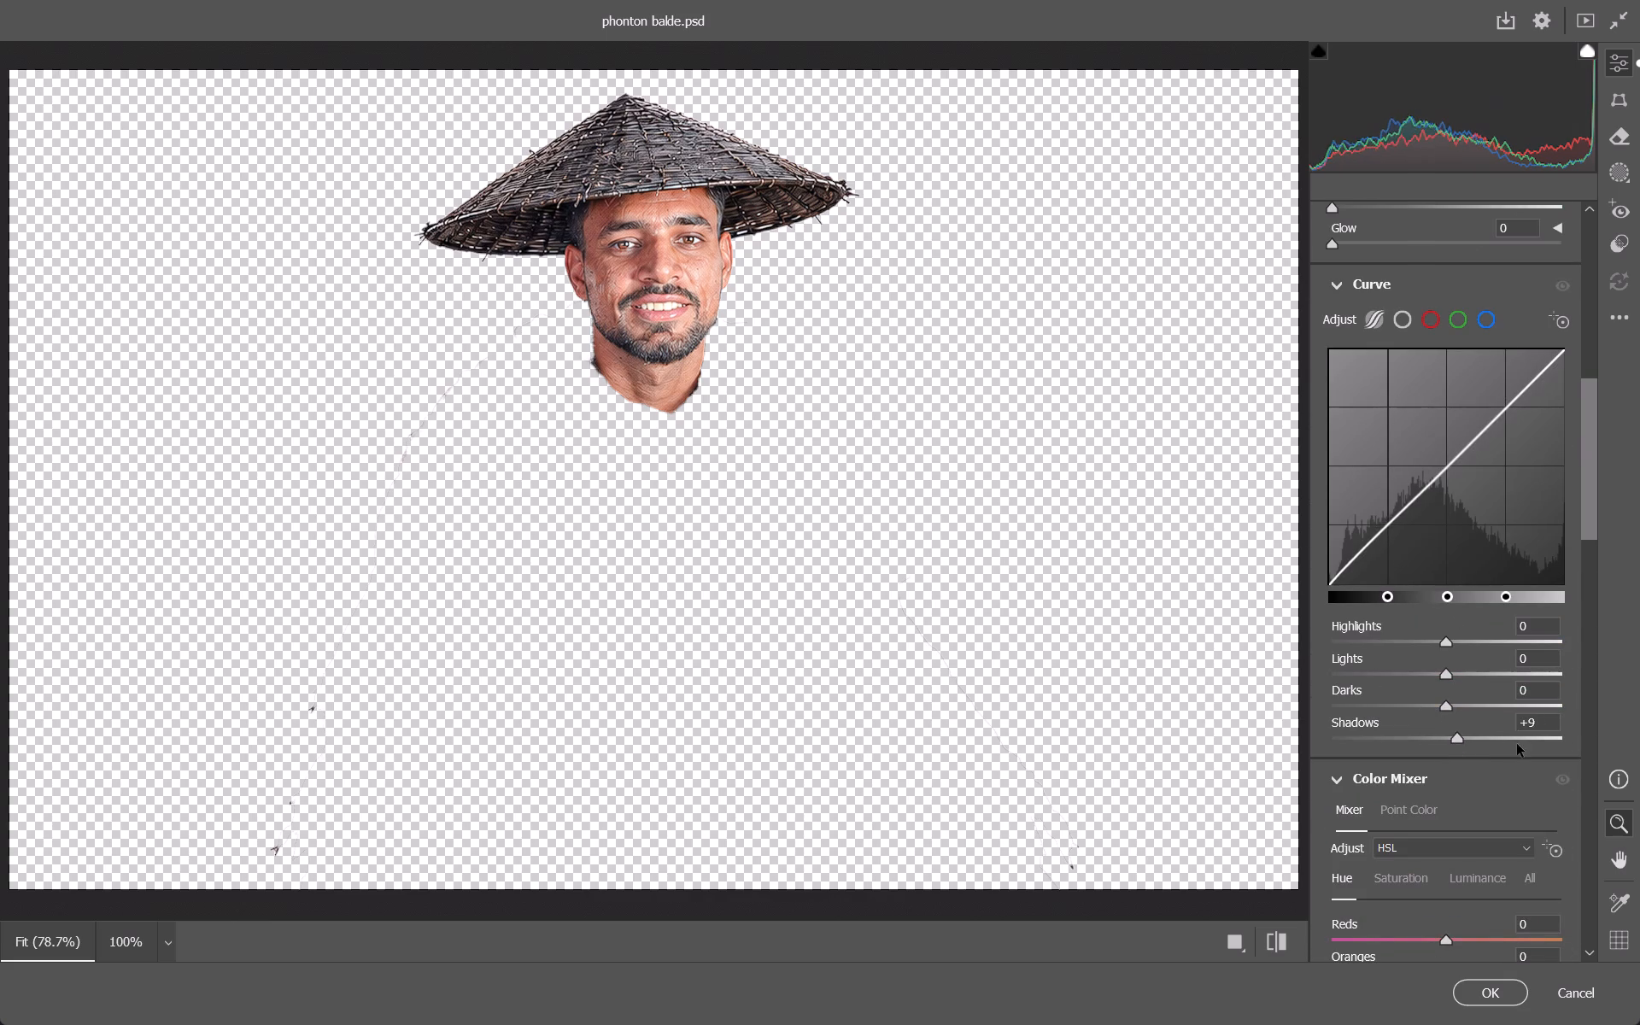
left_click_drag(1517, 744, 1458, 743)
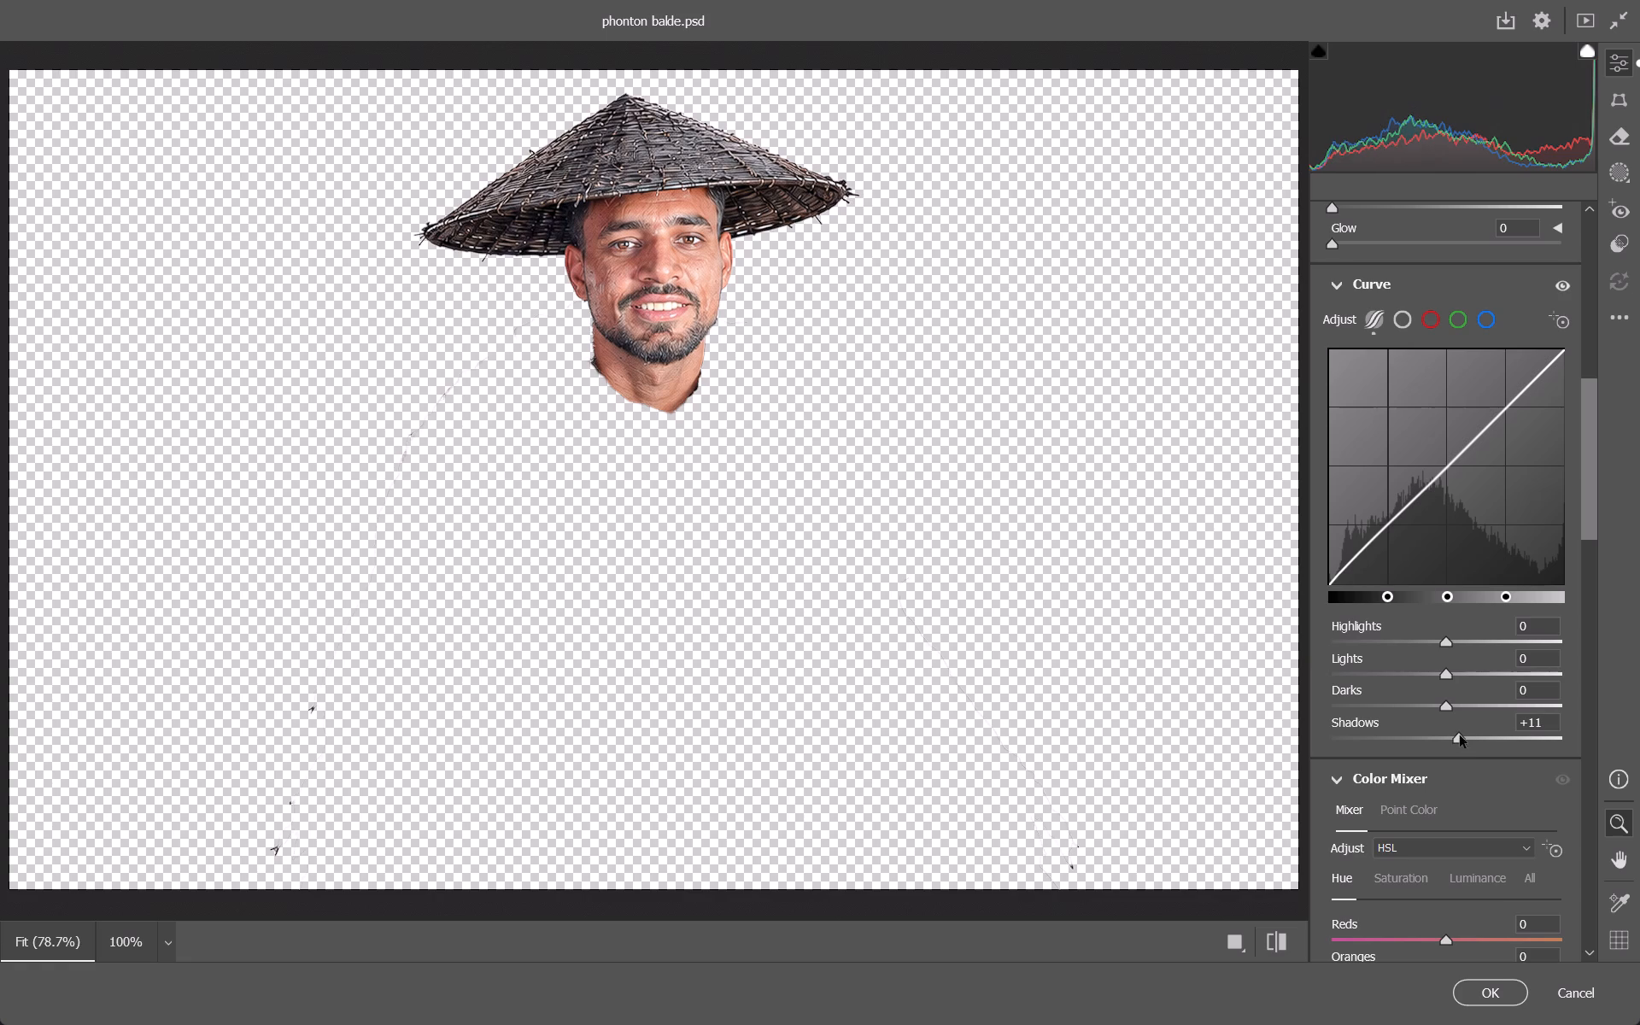
left_click_drag(1450, 640, 1452, 651)
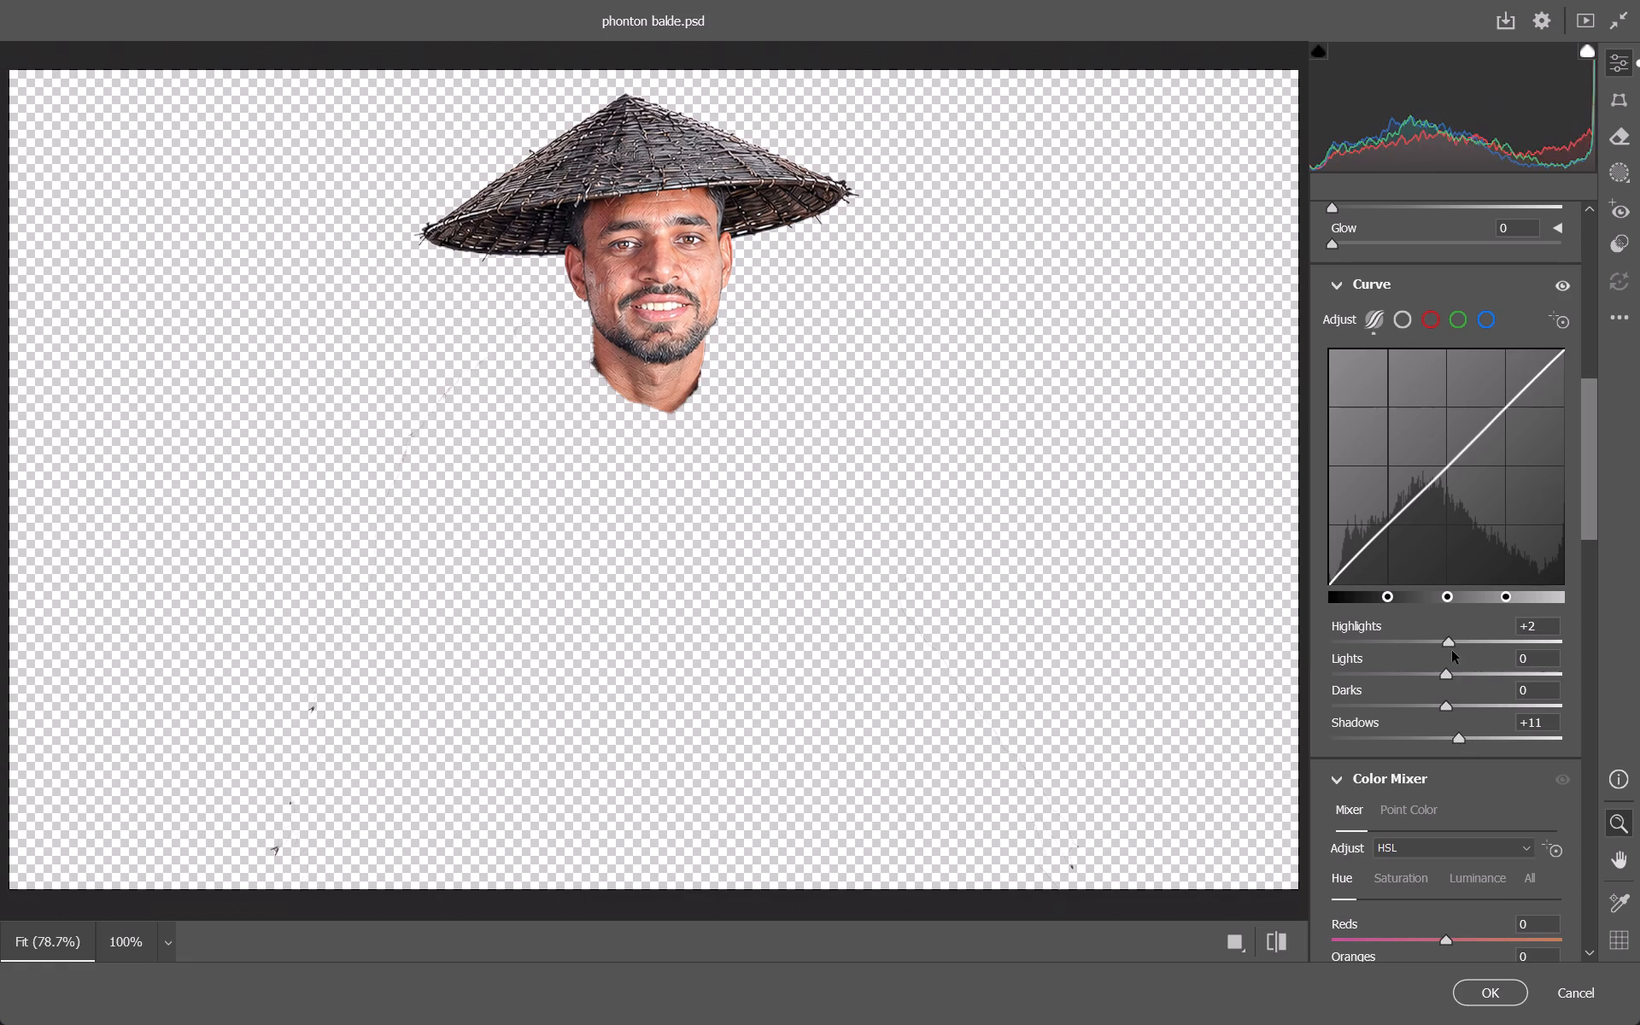
left_click_drag(1452, 651, 1474, 653)
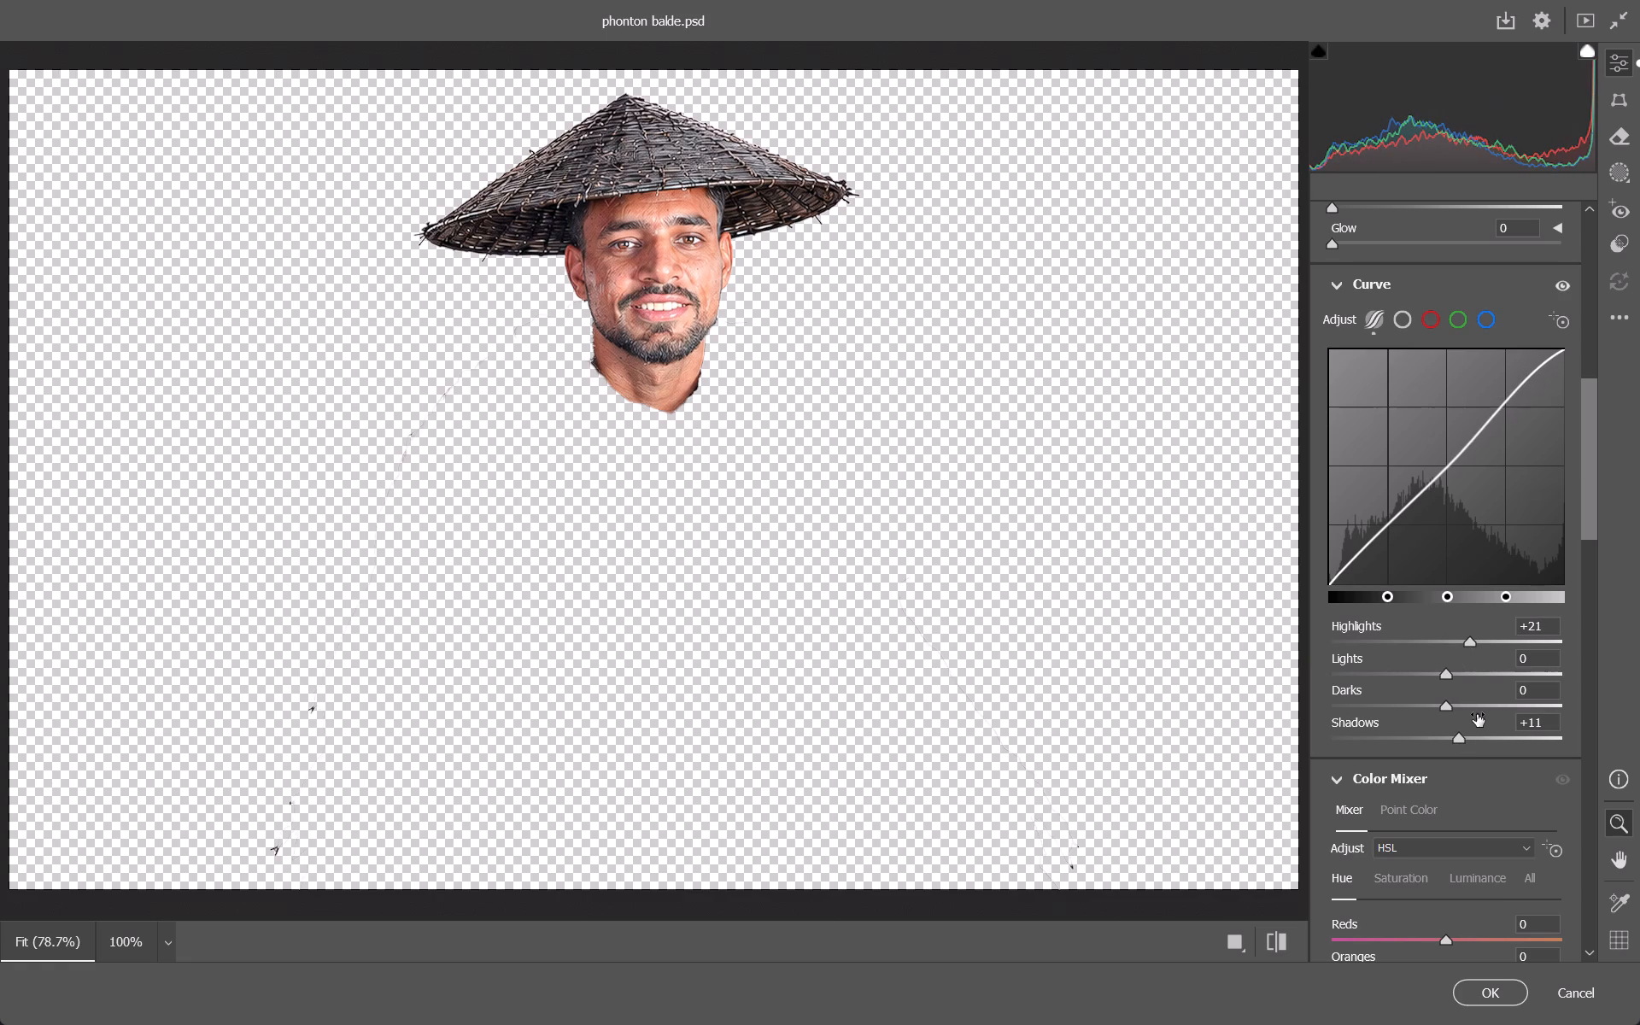
left_click(1467, 644)
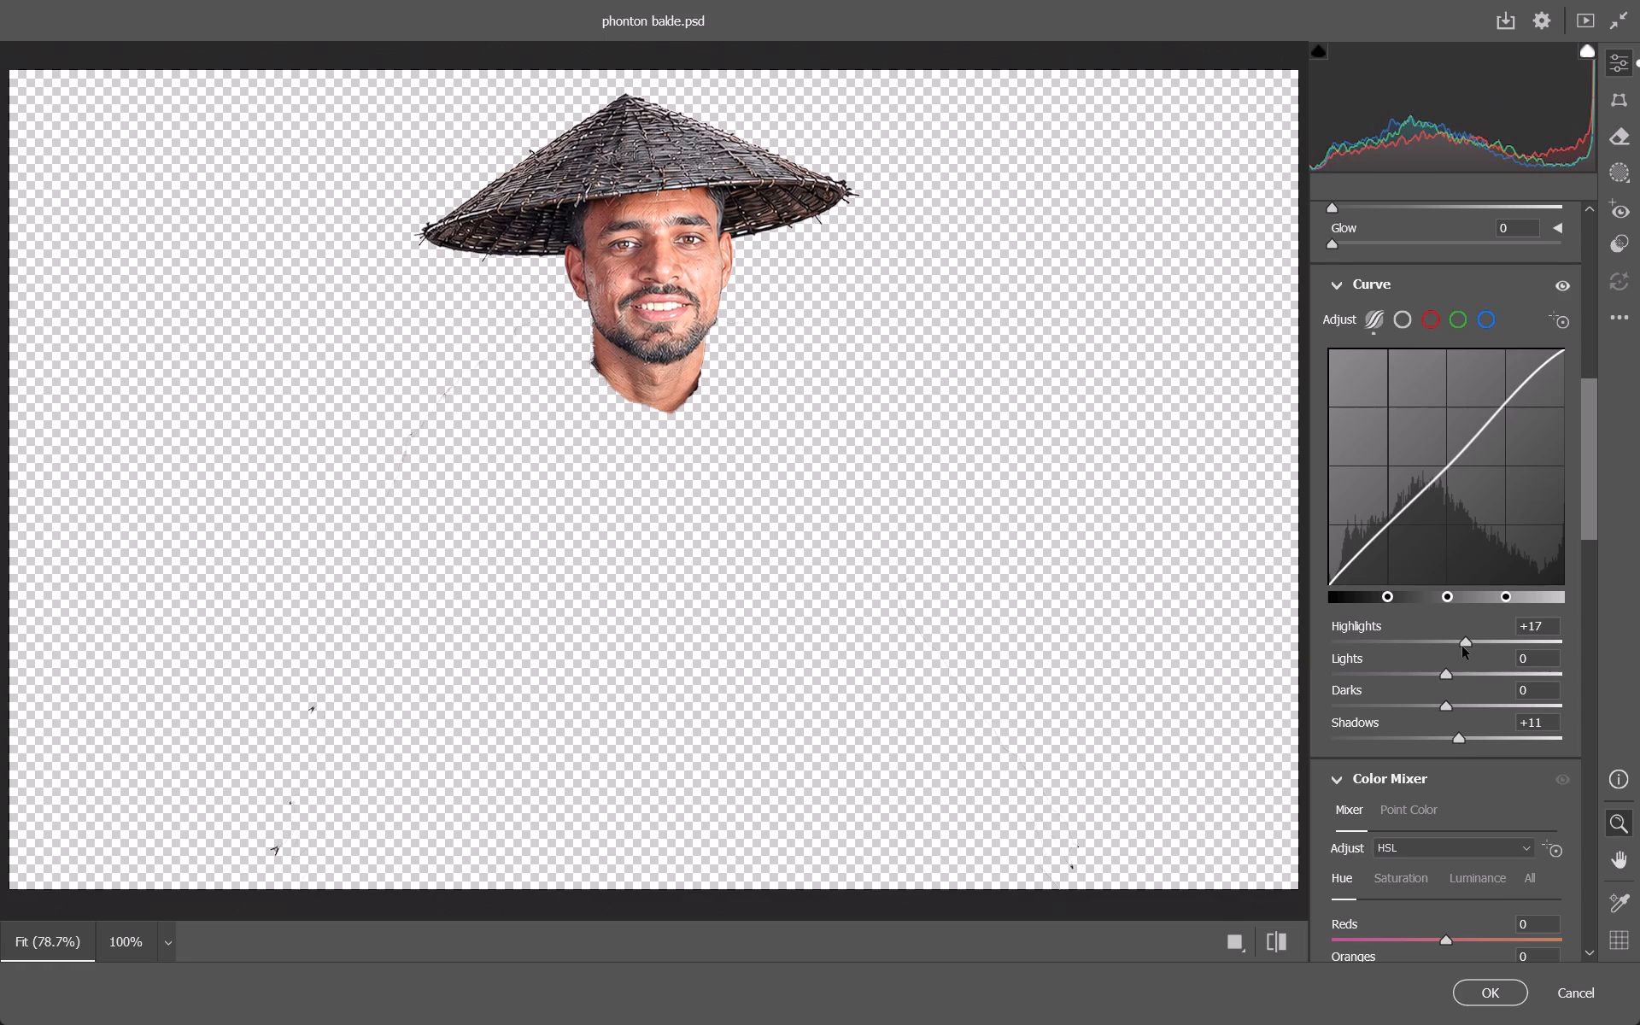
left_click_drag(1445, 702, 1472, 702)
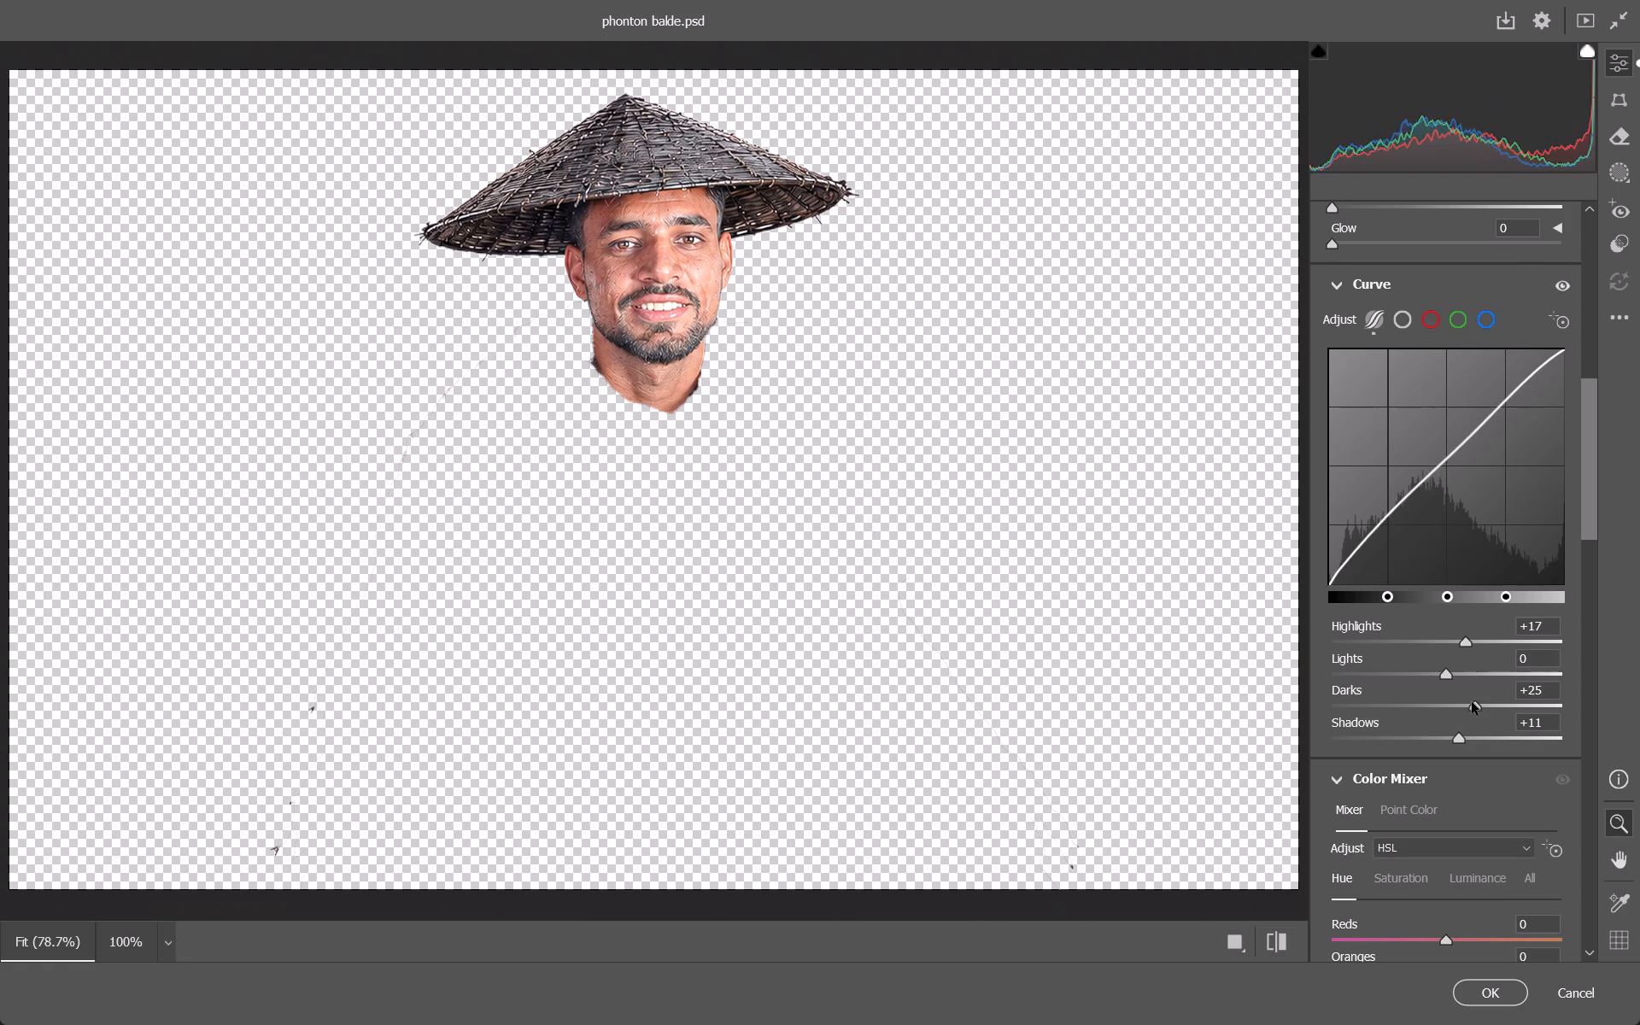
left_click_drag(1472, 702, 1455, 701)
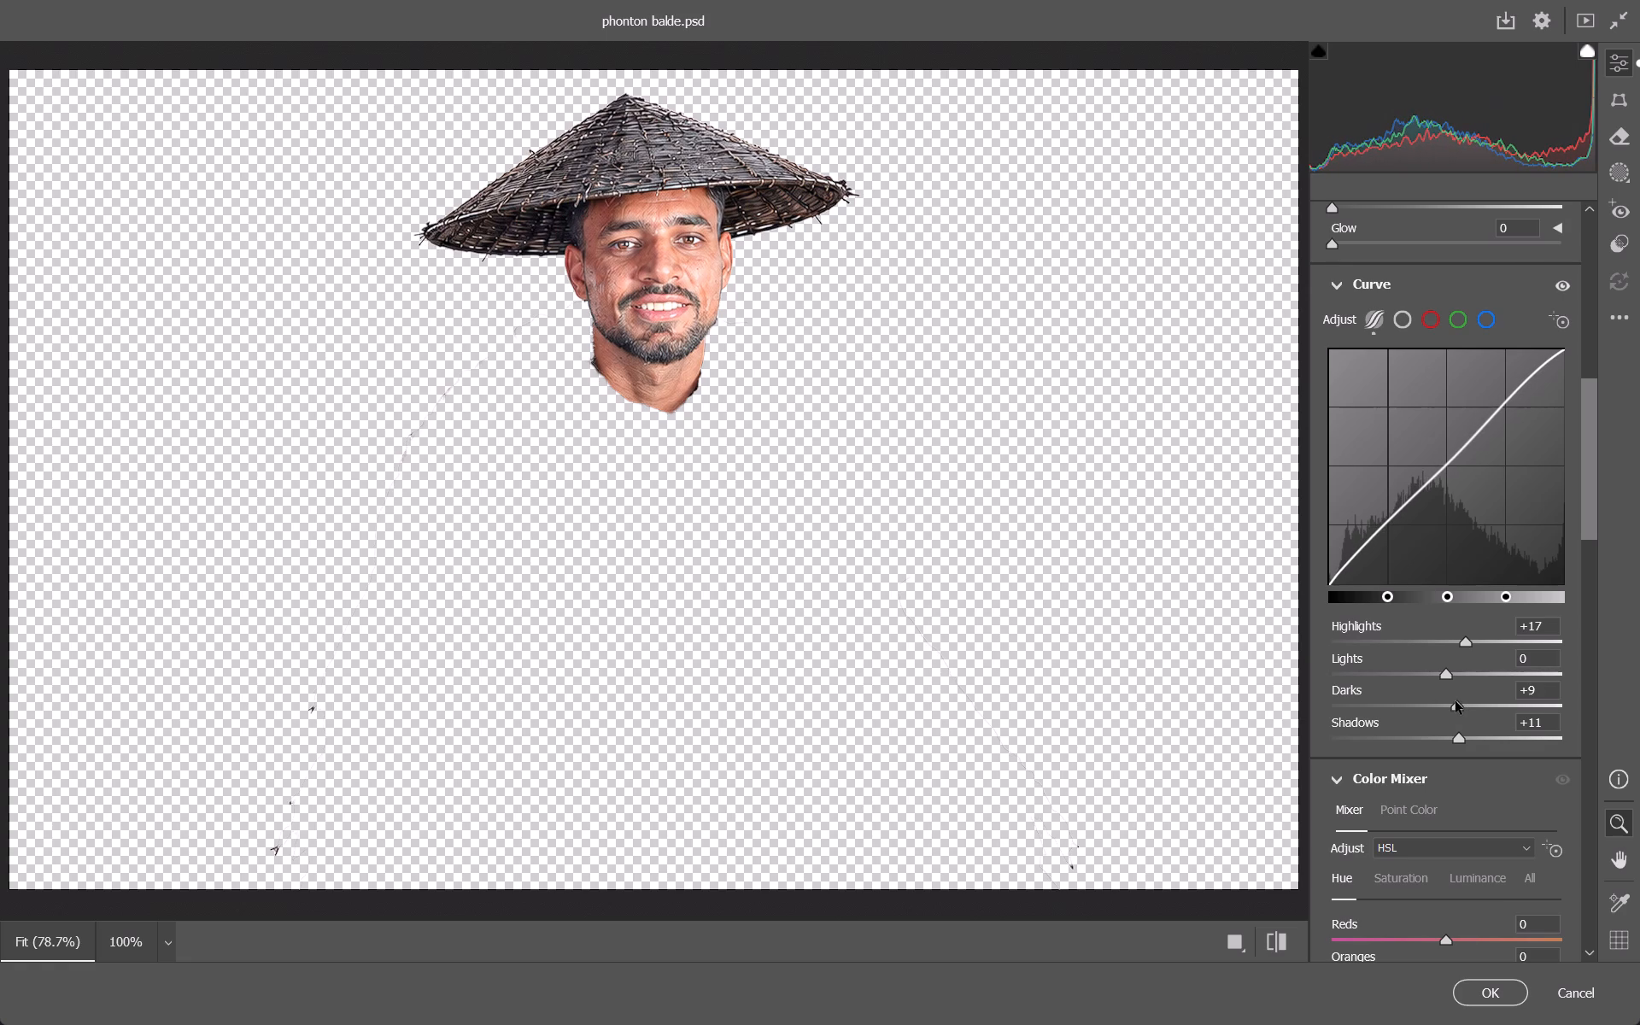
left_click_drag(1449, 673, 1441, 682)
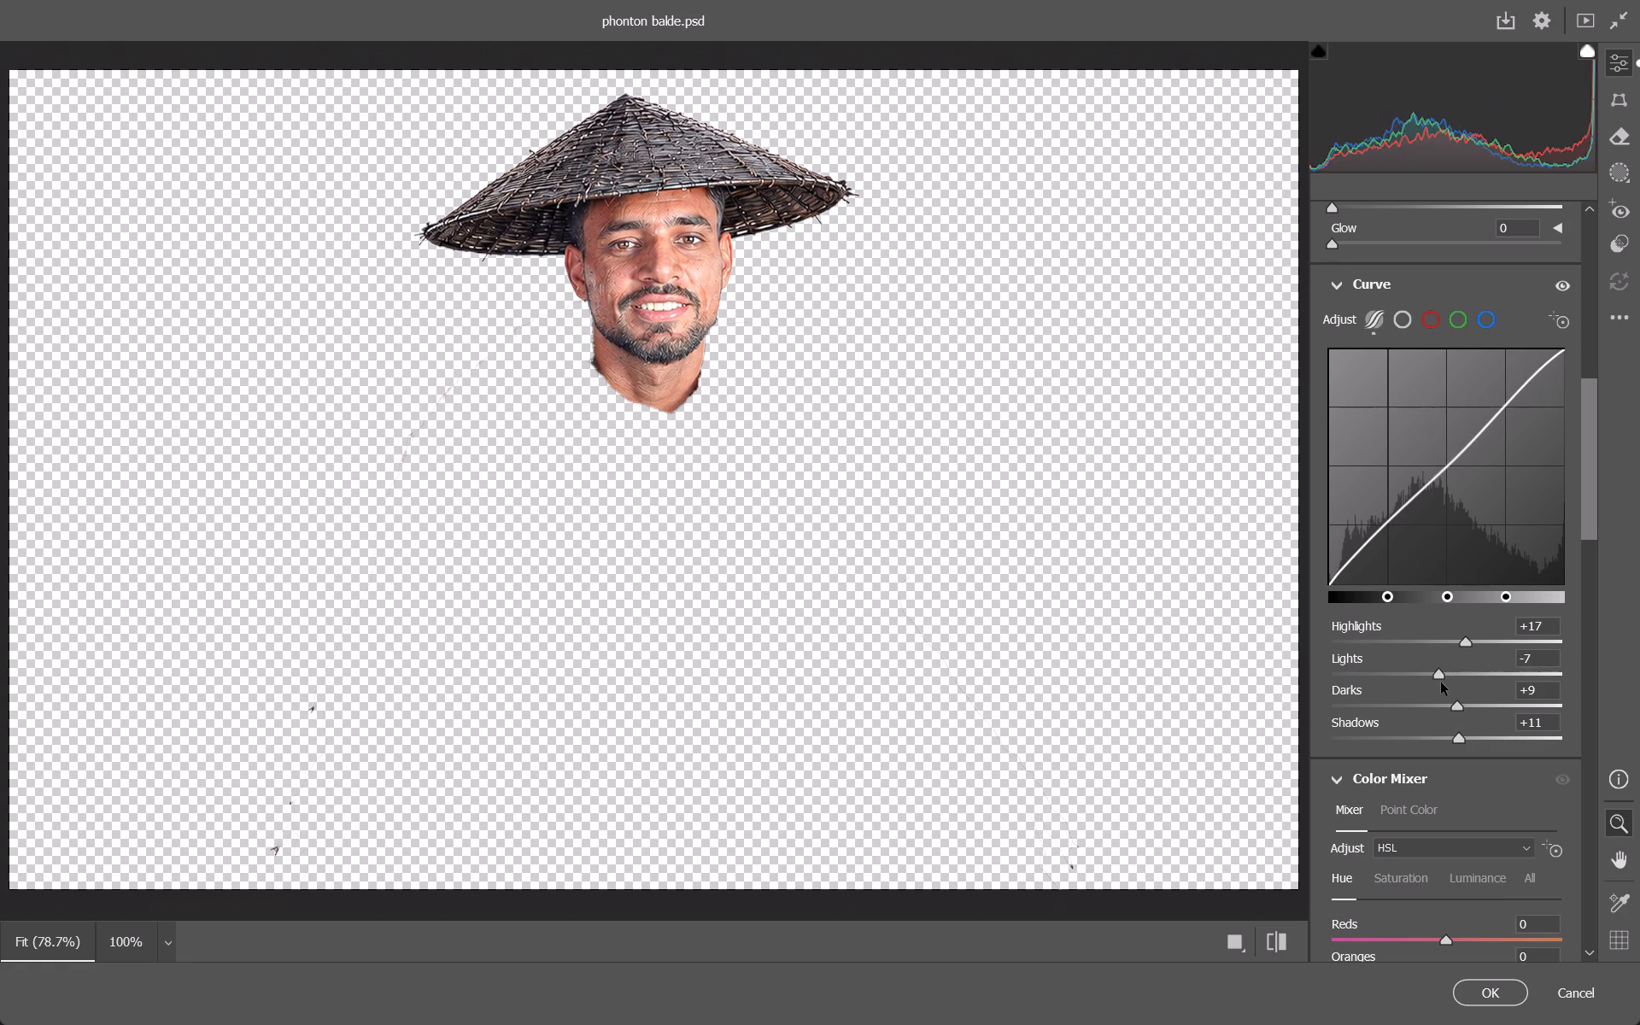
left_click_drag(1441, 682, 1441, 683)
Set the head's Vibrance to +27 and Saturation to +5, and apply the Camera Raw Filter to Layer 4.
scroll(1453, 634, "up", 5)
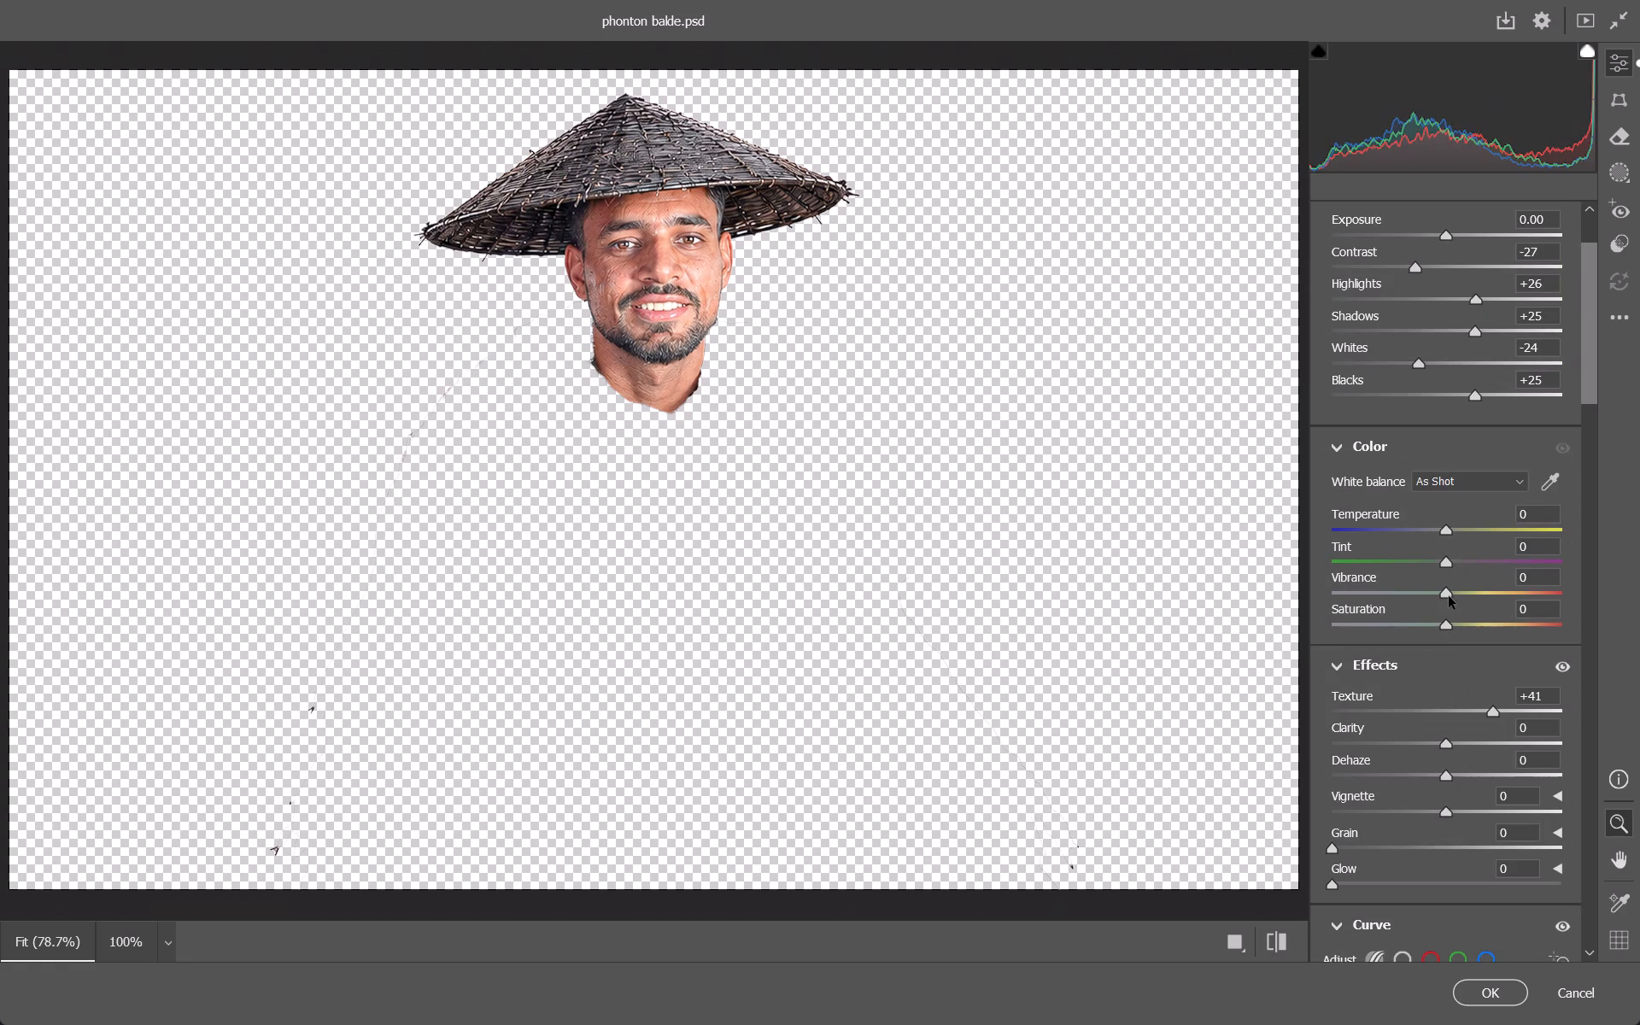
left_click_drag(1450, 594, 1473, 620)
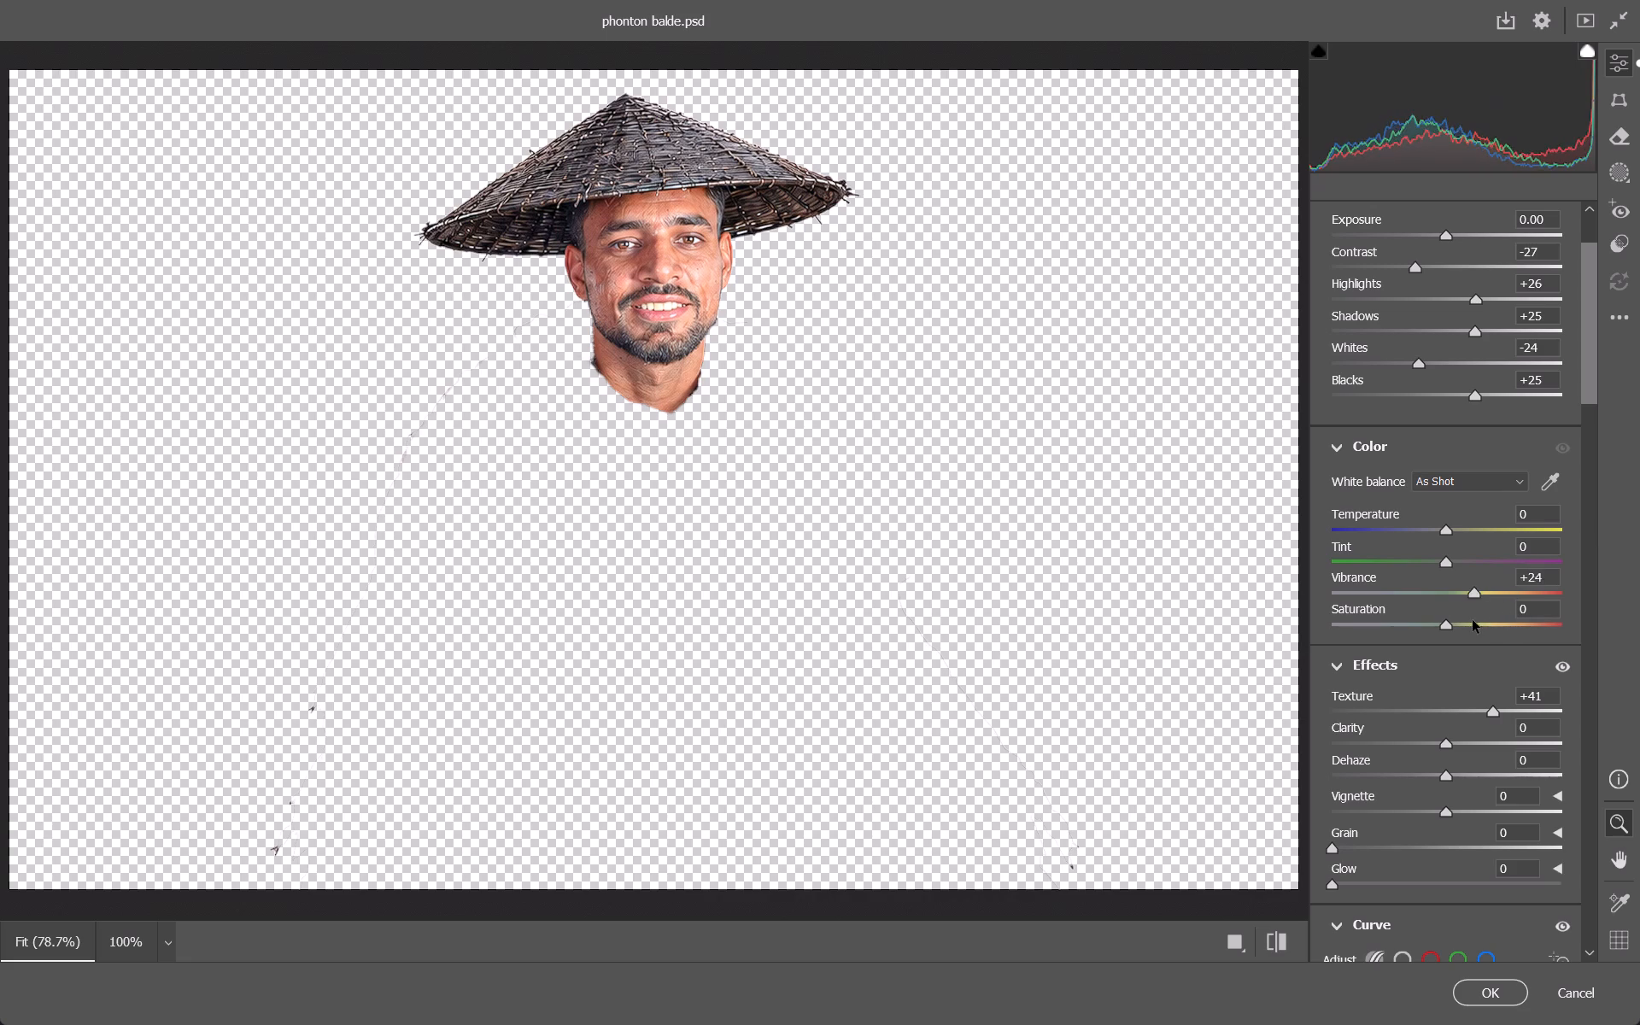
left_click_drag(1473, 620, 1499, 620)
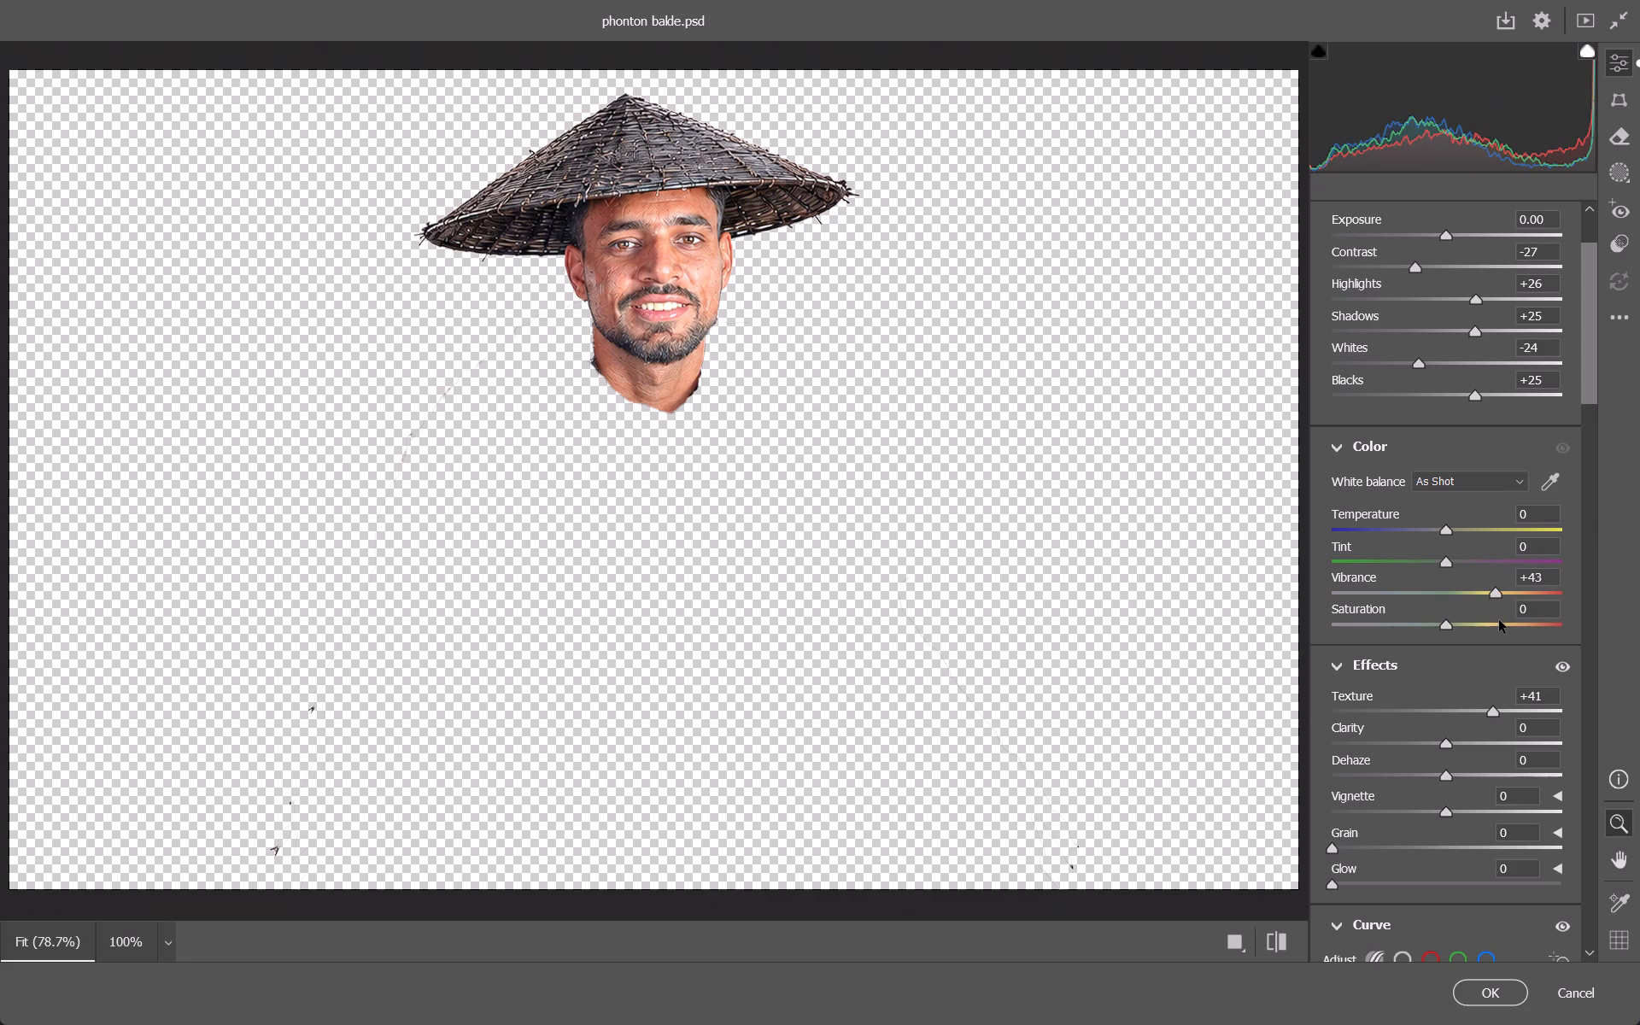
left_click_drag(1499, 620, 1480, 621)
left_click(1452, 624)
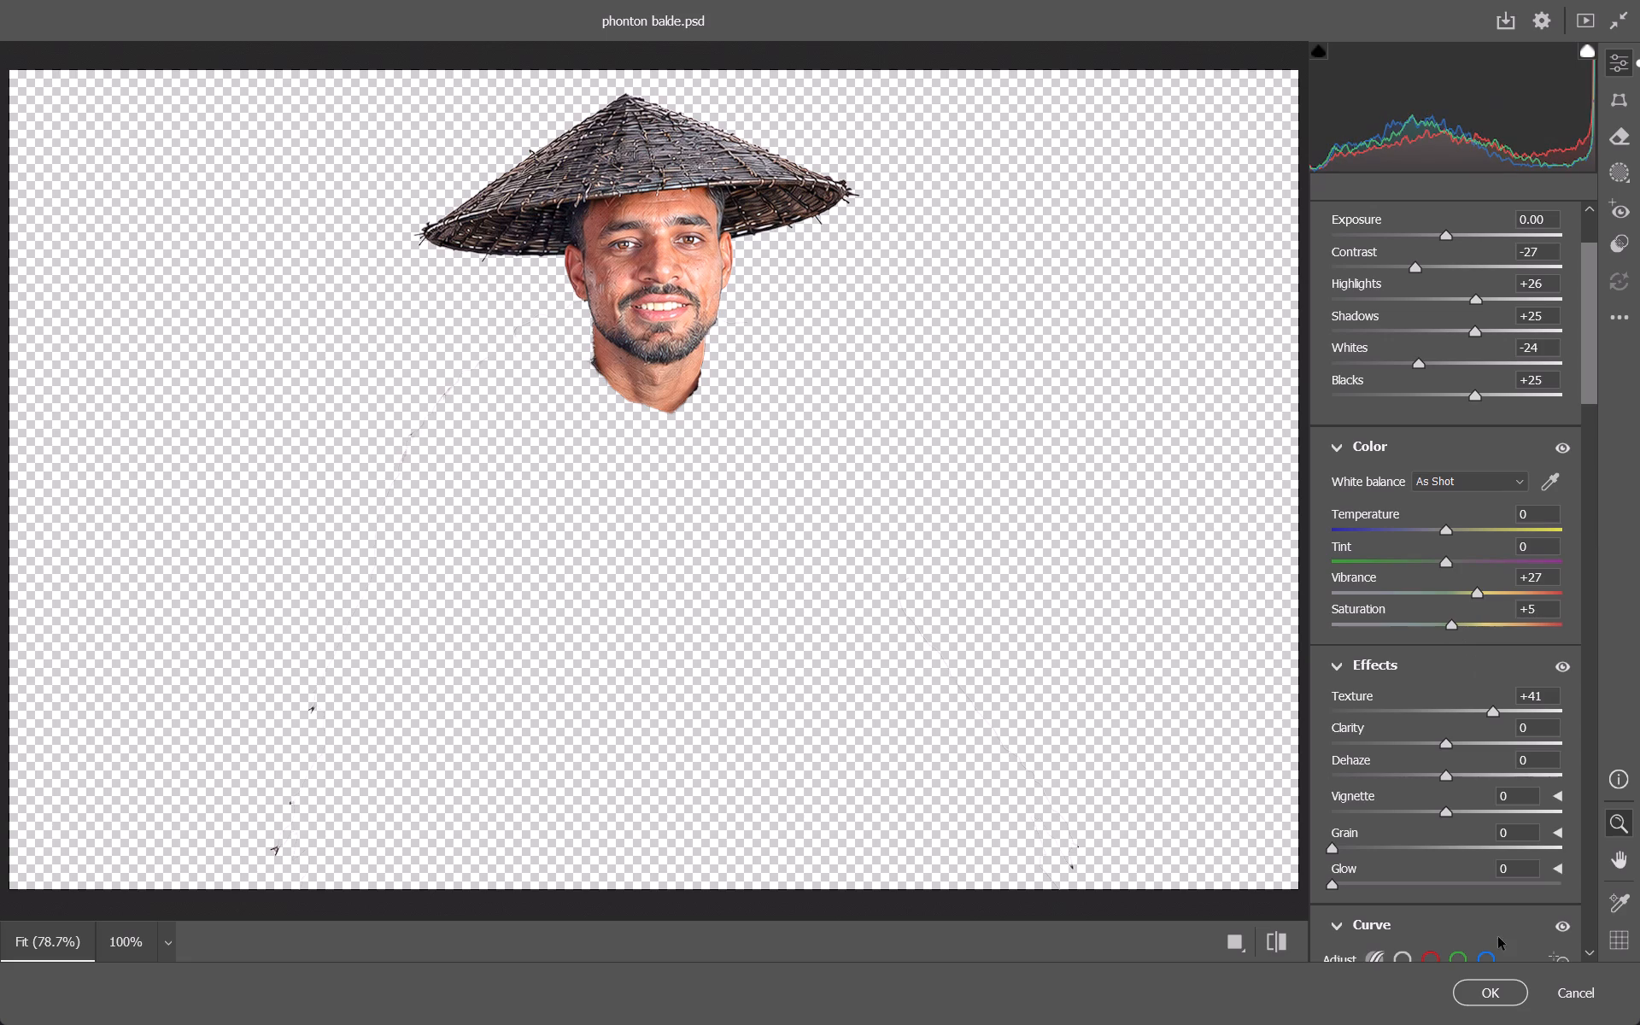
left_click(1495, 992)
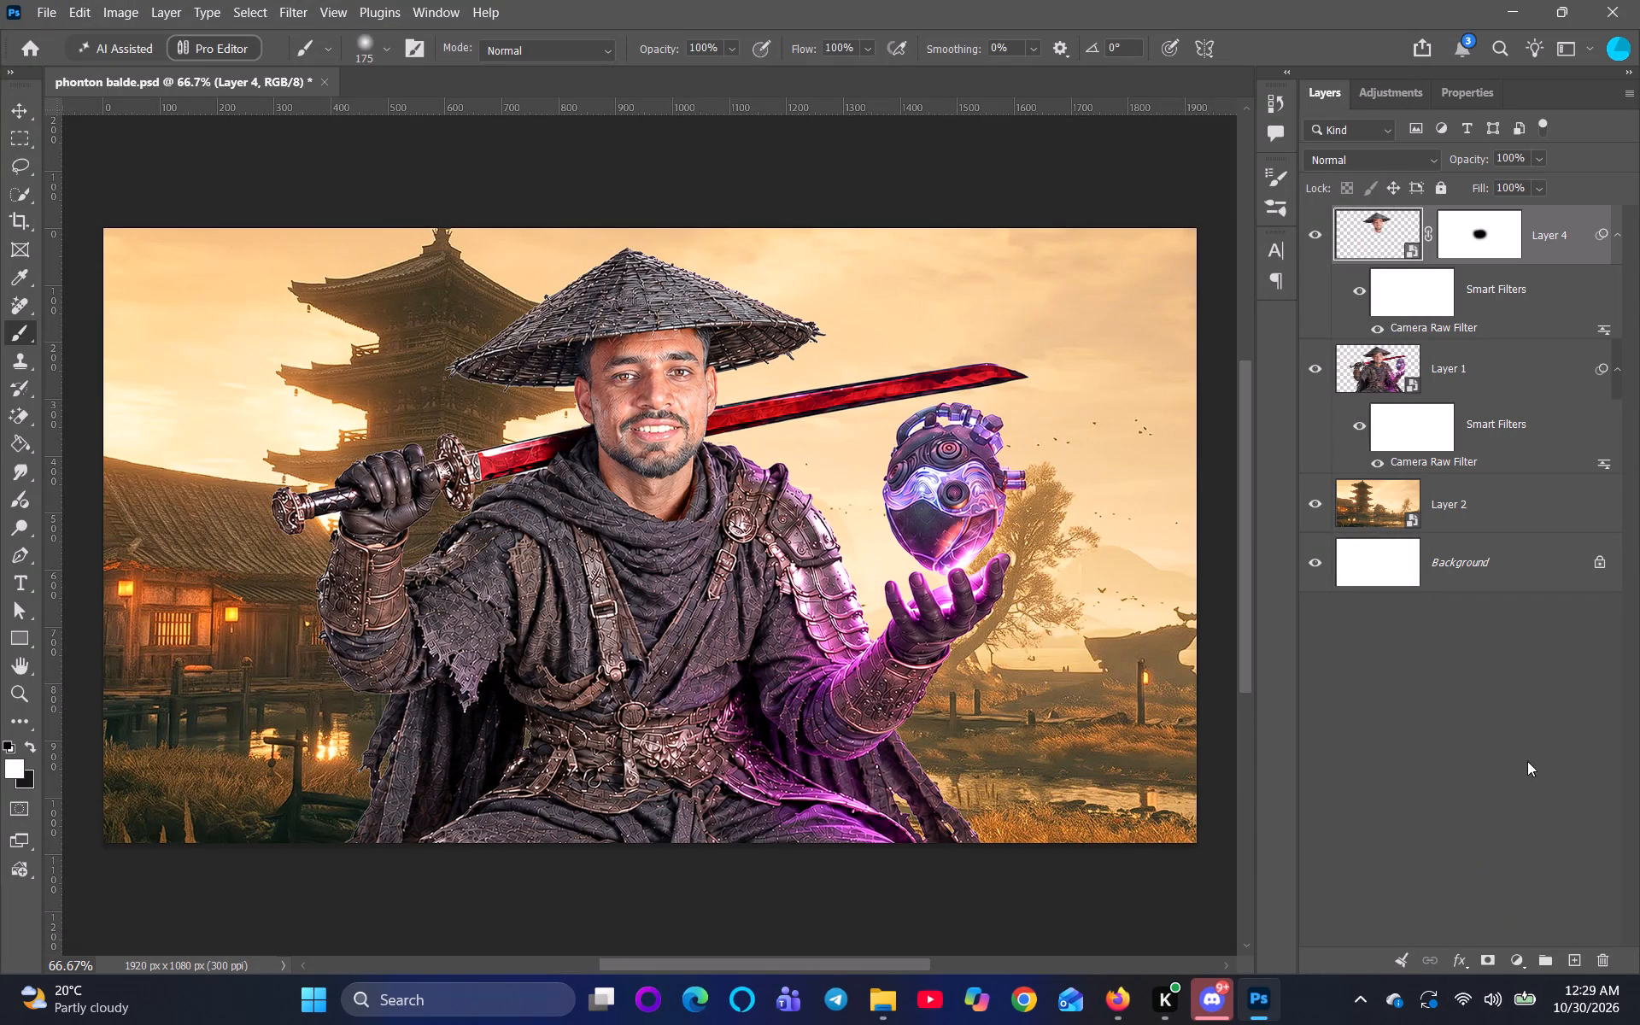
Reopen Layer 4's Camera Raw Filter, set Vibrance to +22, and apply it.
double_click(1440, 324)
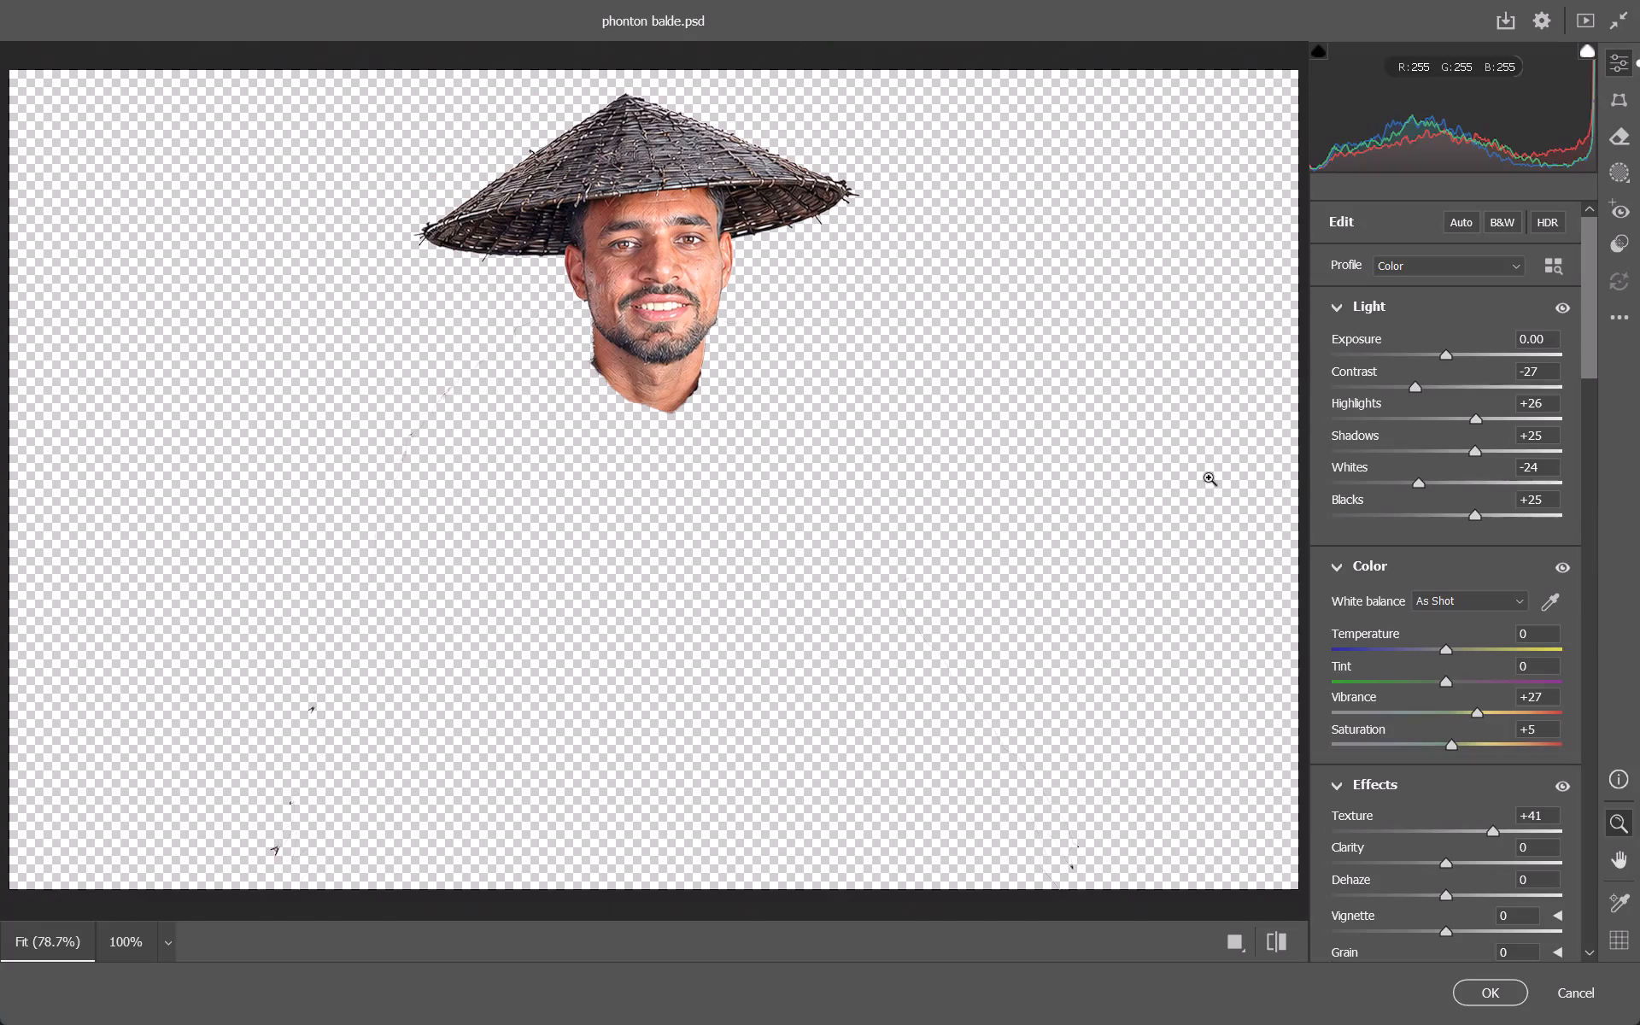
left_click(1479, 716)
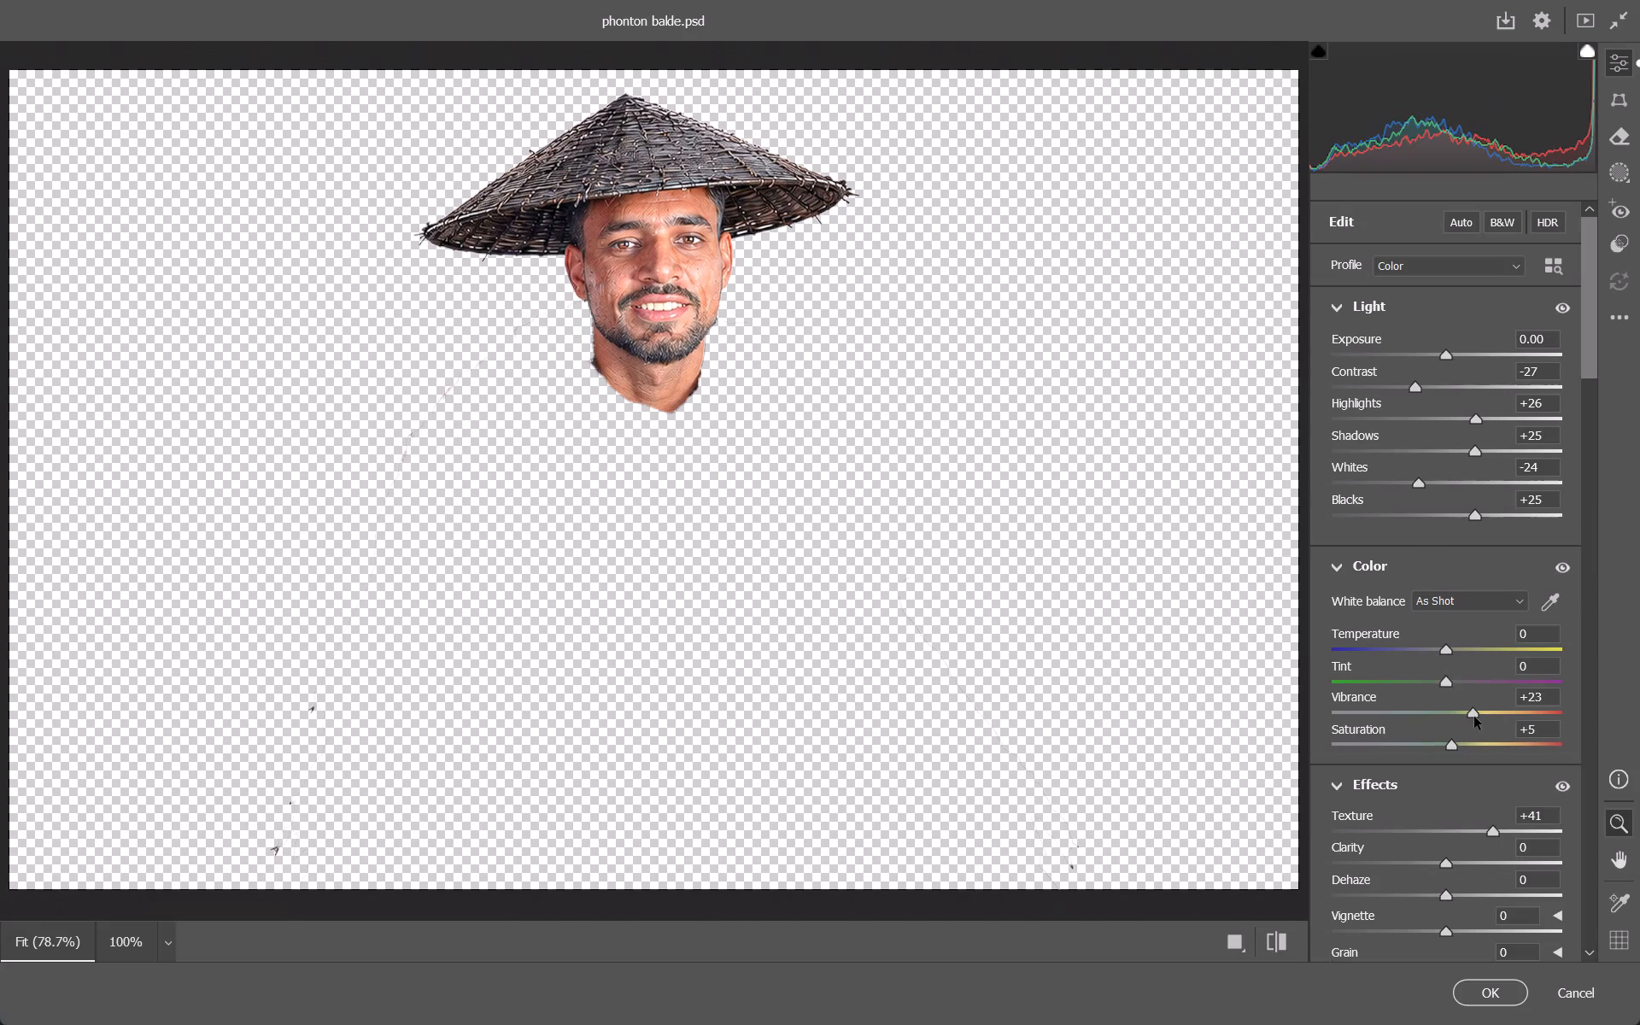
left_click(1447, 744)
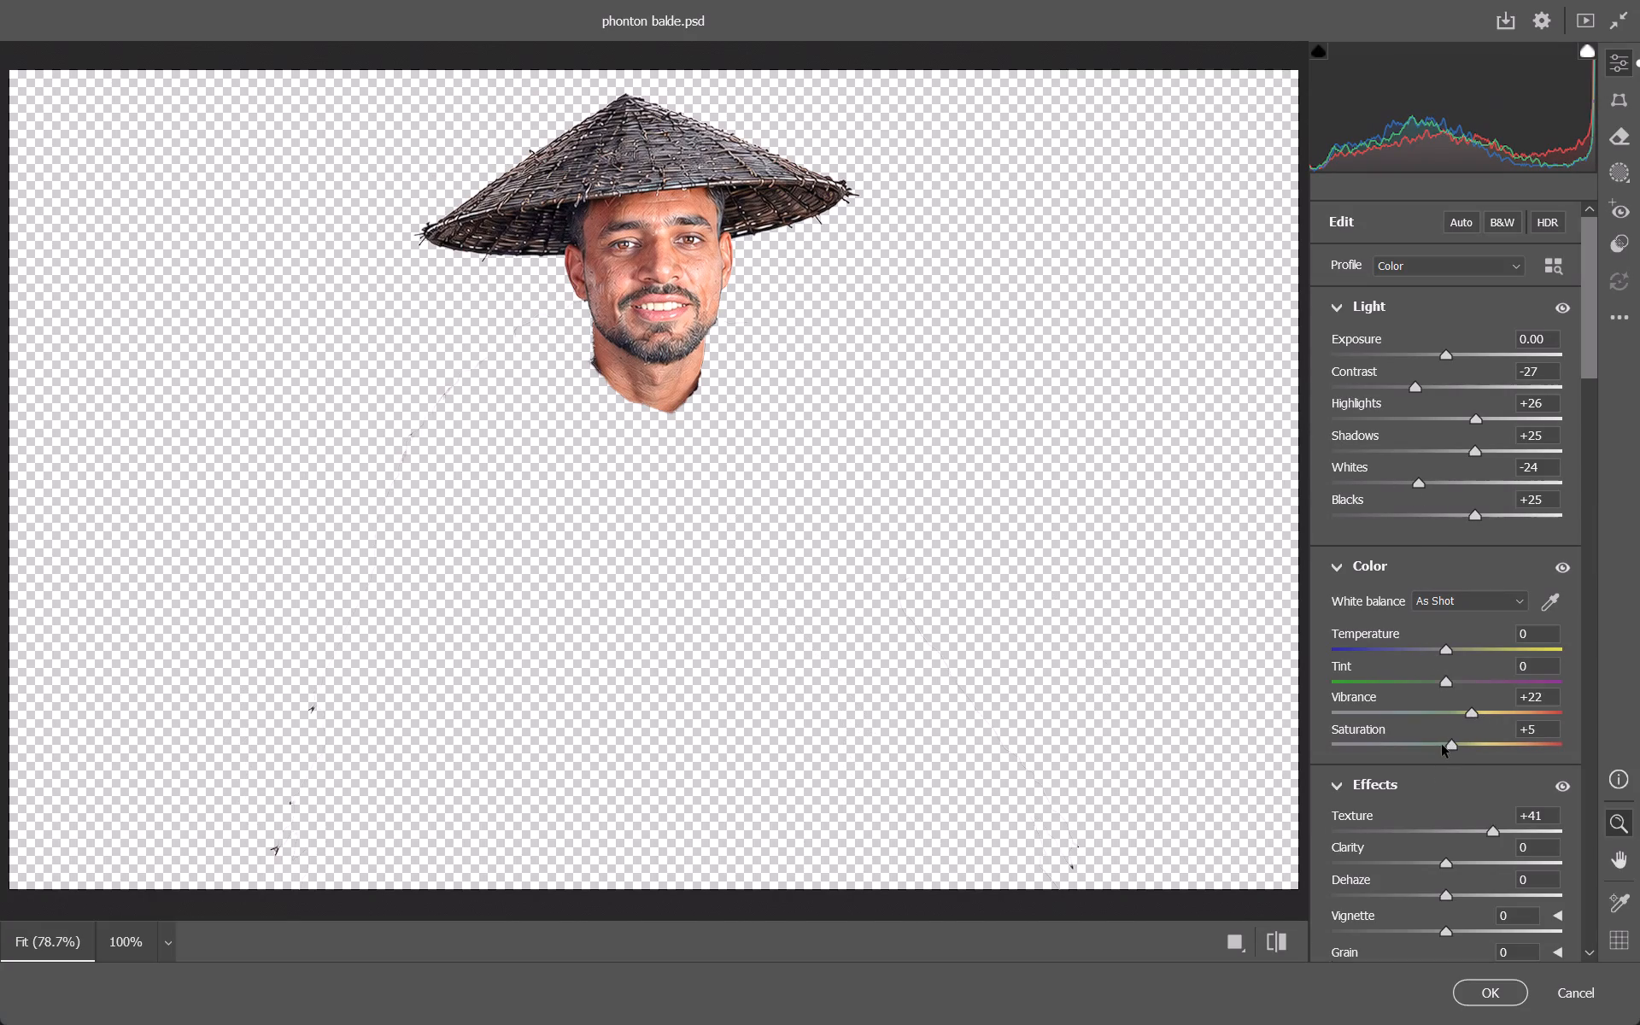
left_click(1495, 1001)
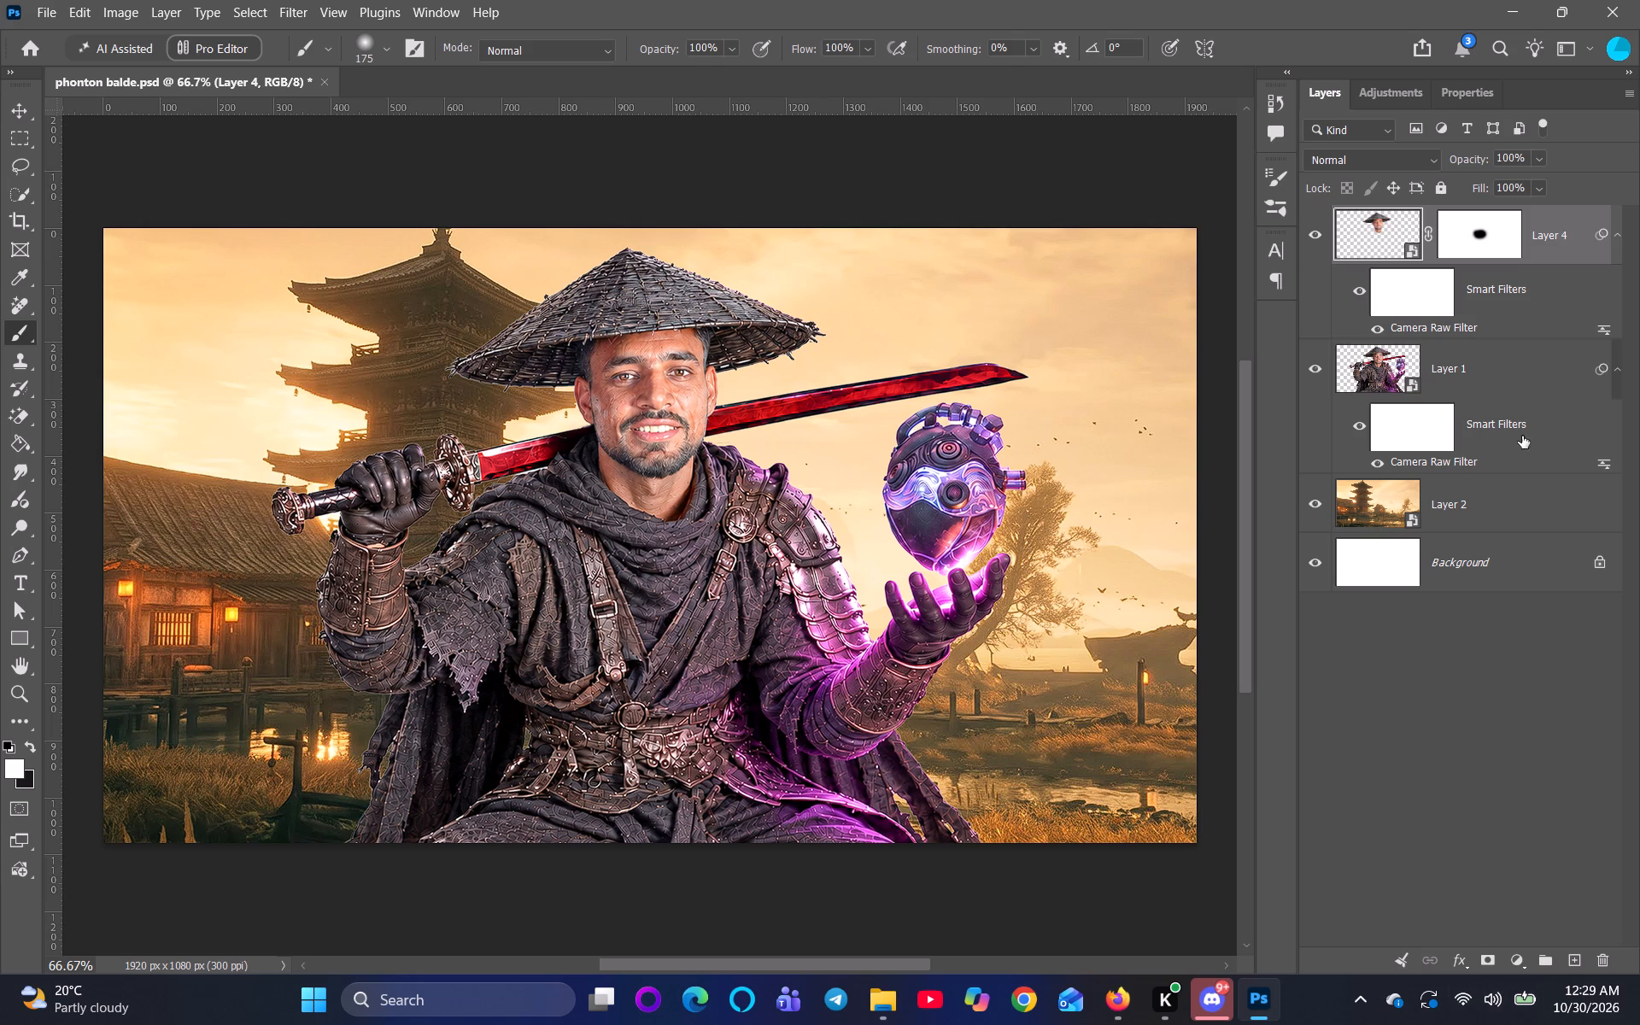
Open the Camera Raw Filter on the pagoda background in Layer 2 and set Exposure to +0.25 and Contrast to +31.
left_click(1522, 512)
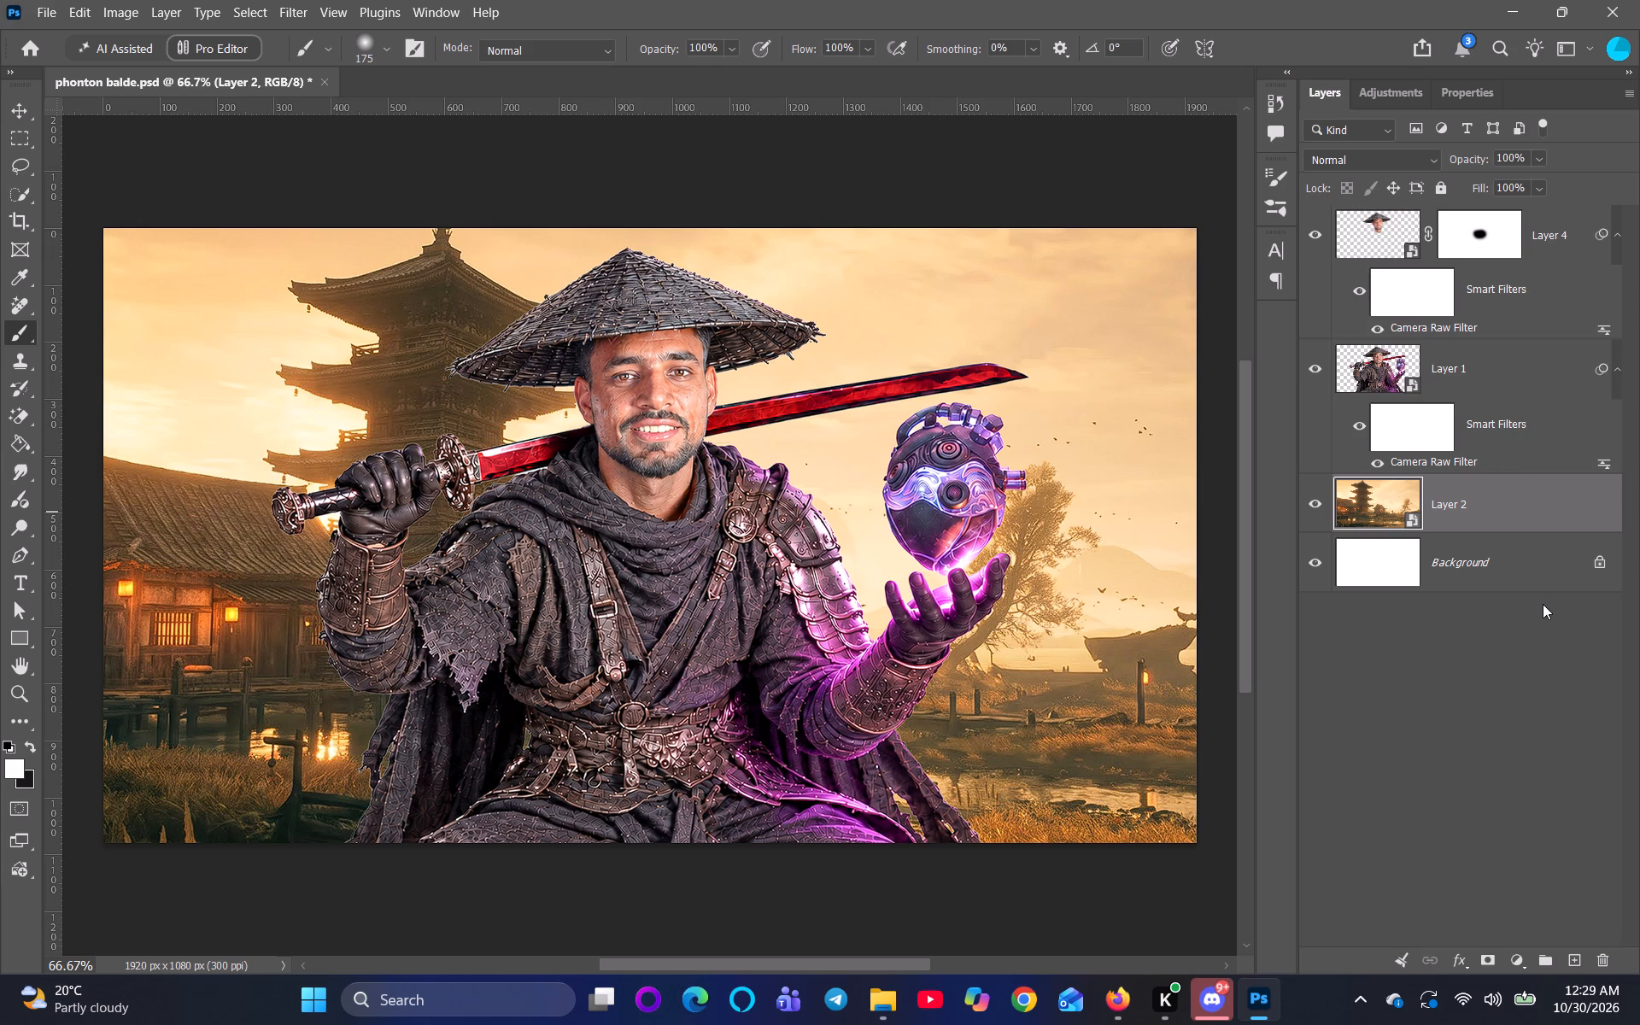
key("a")
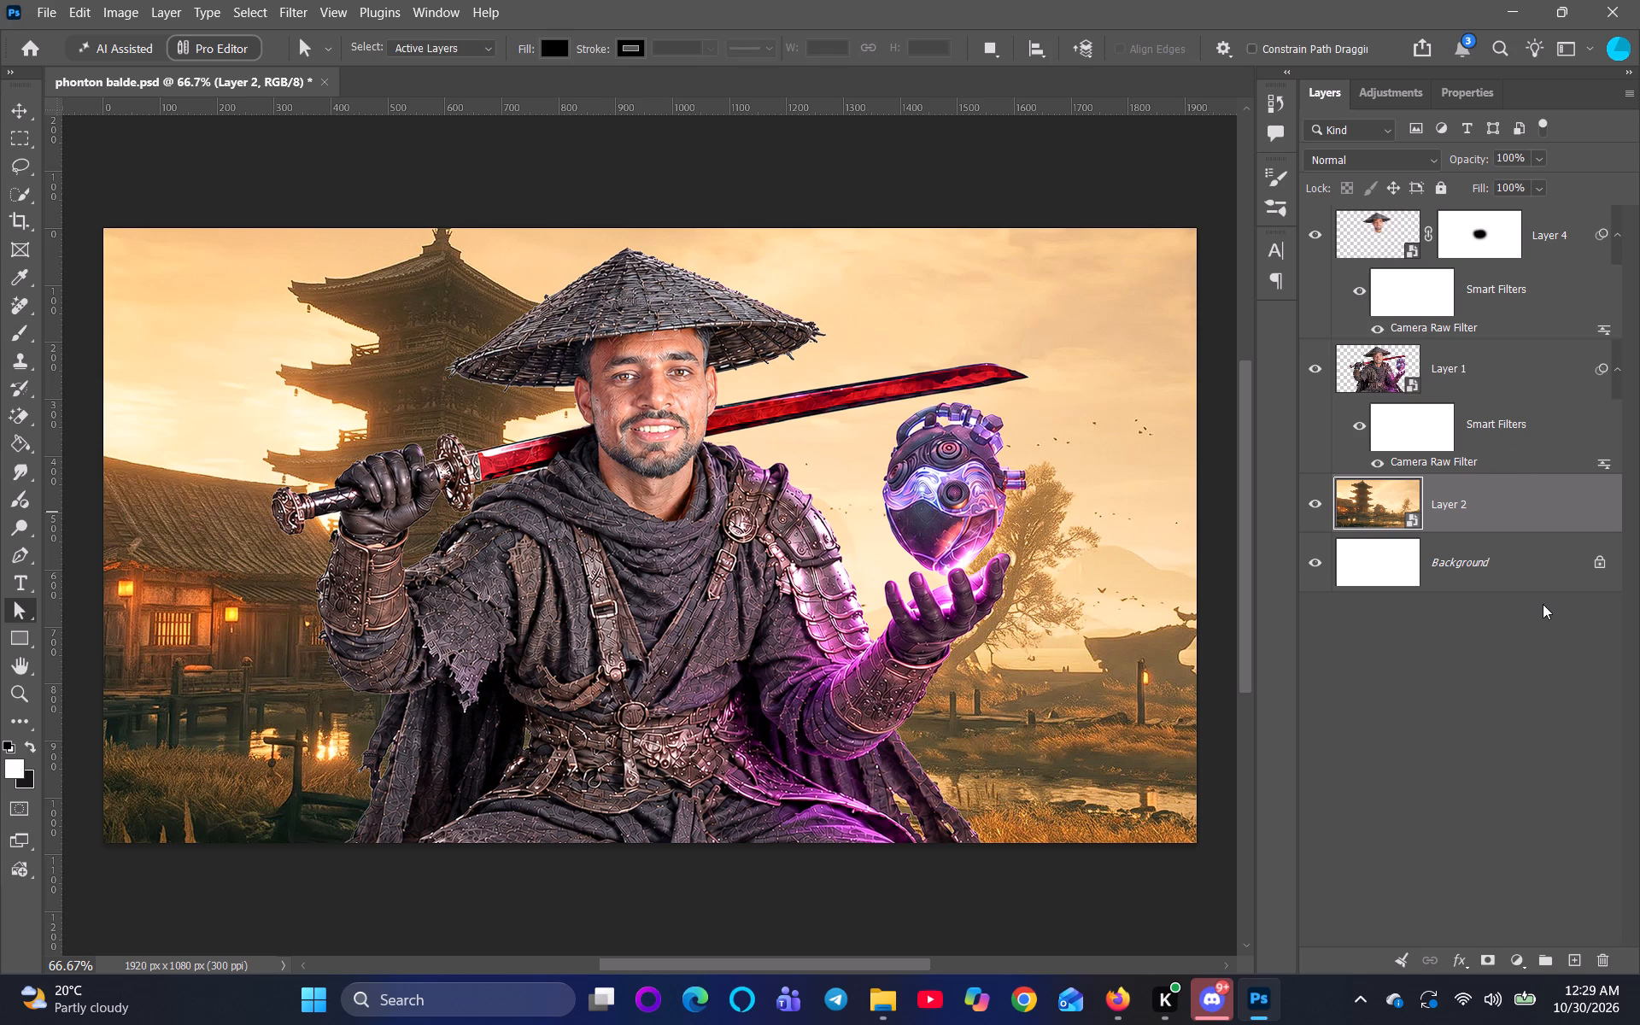
key("shift+a")
key("ctrl+shift+a")
key("ctrl+shift+a")
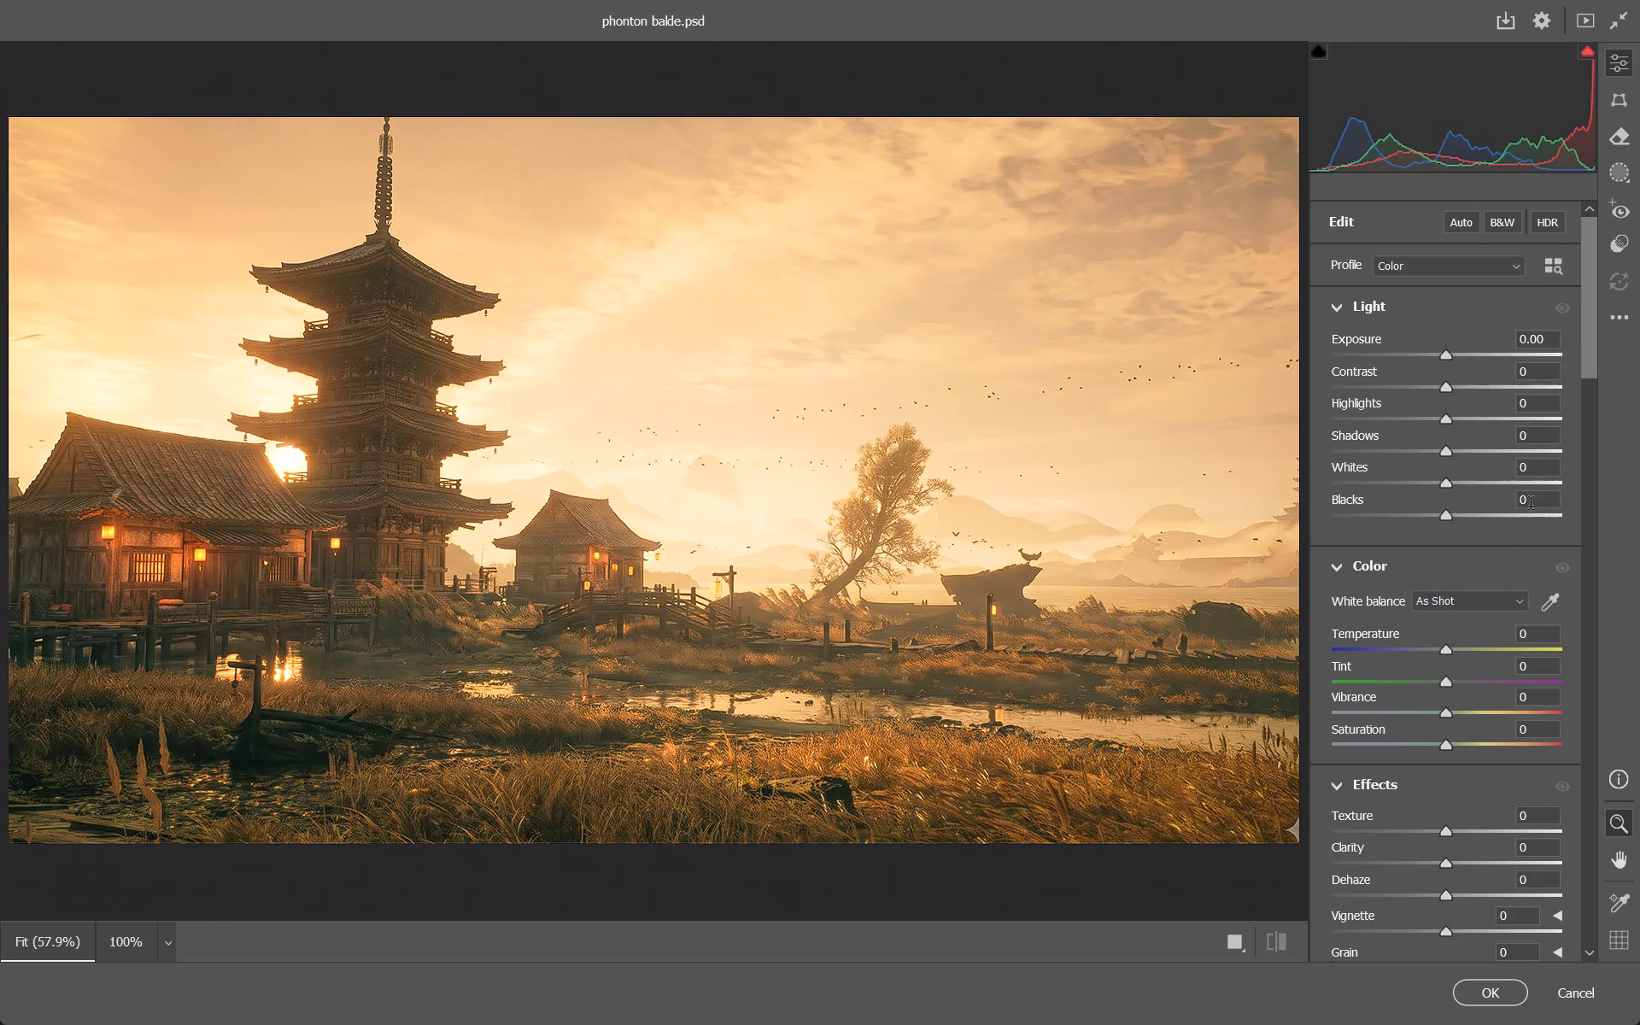
left_click(1450, 356)
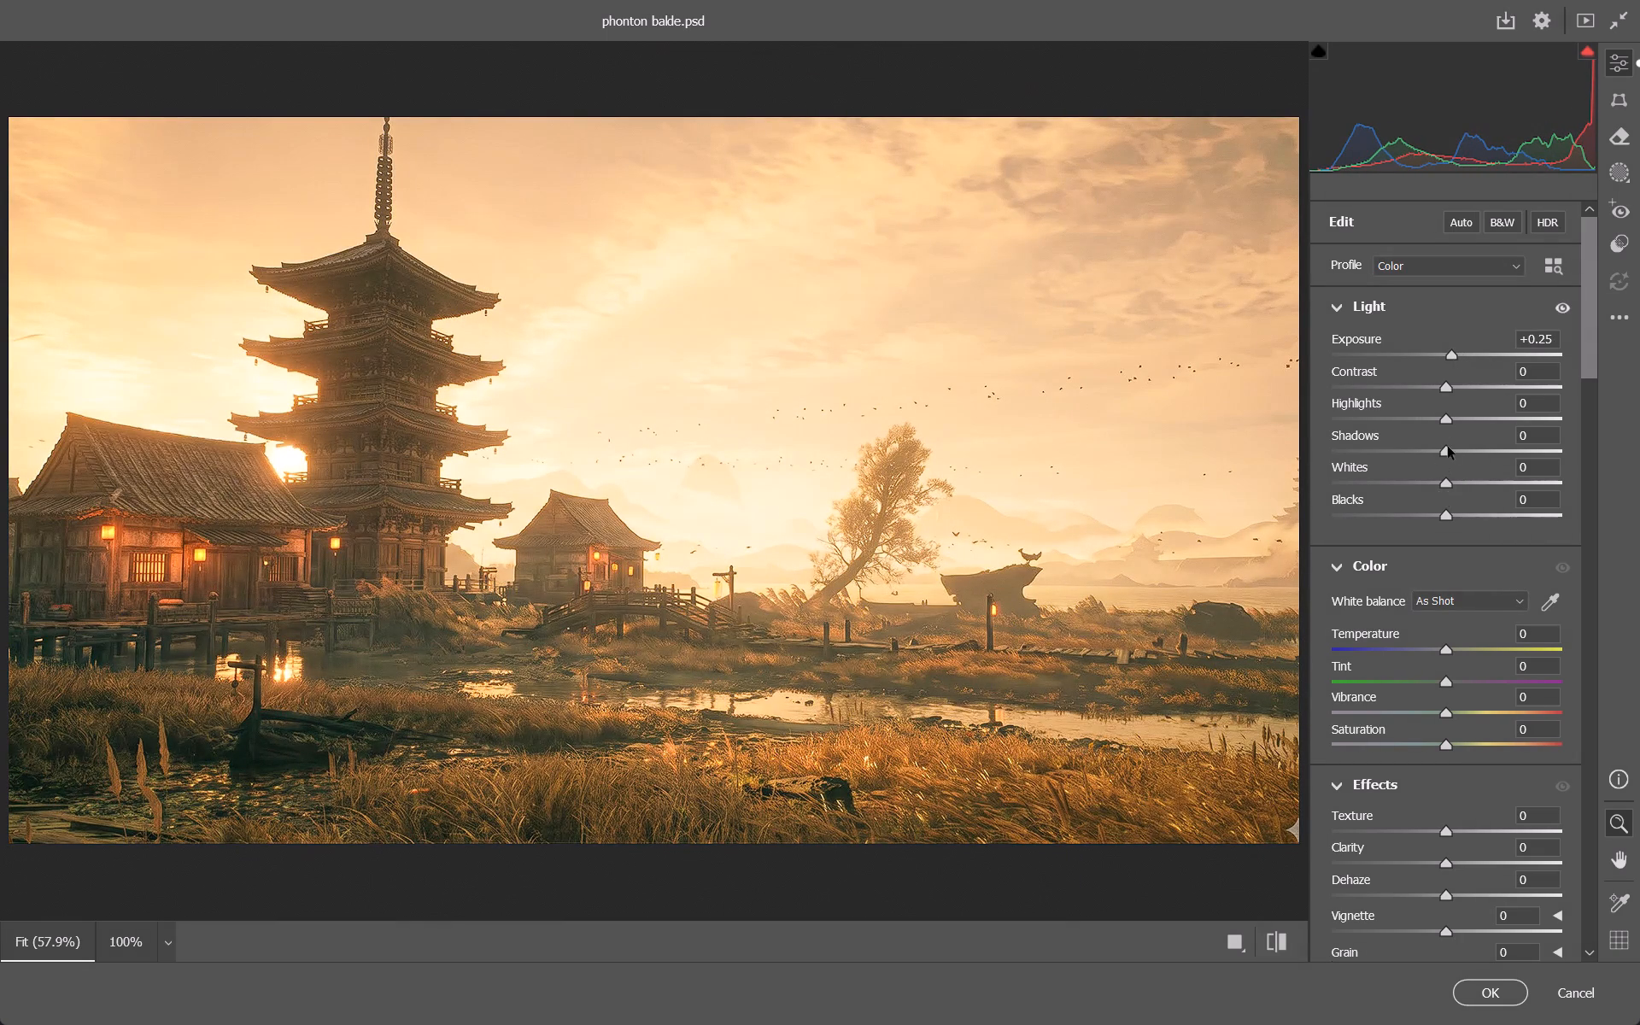
left_click_drag(1446, 391, 1490, 395)
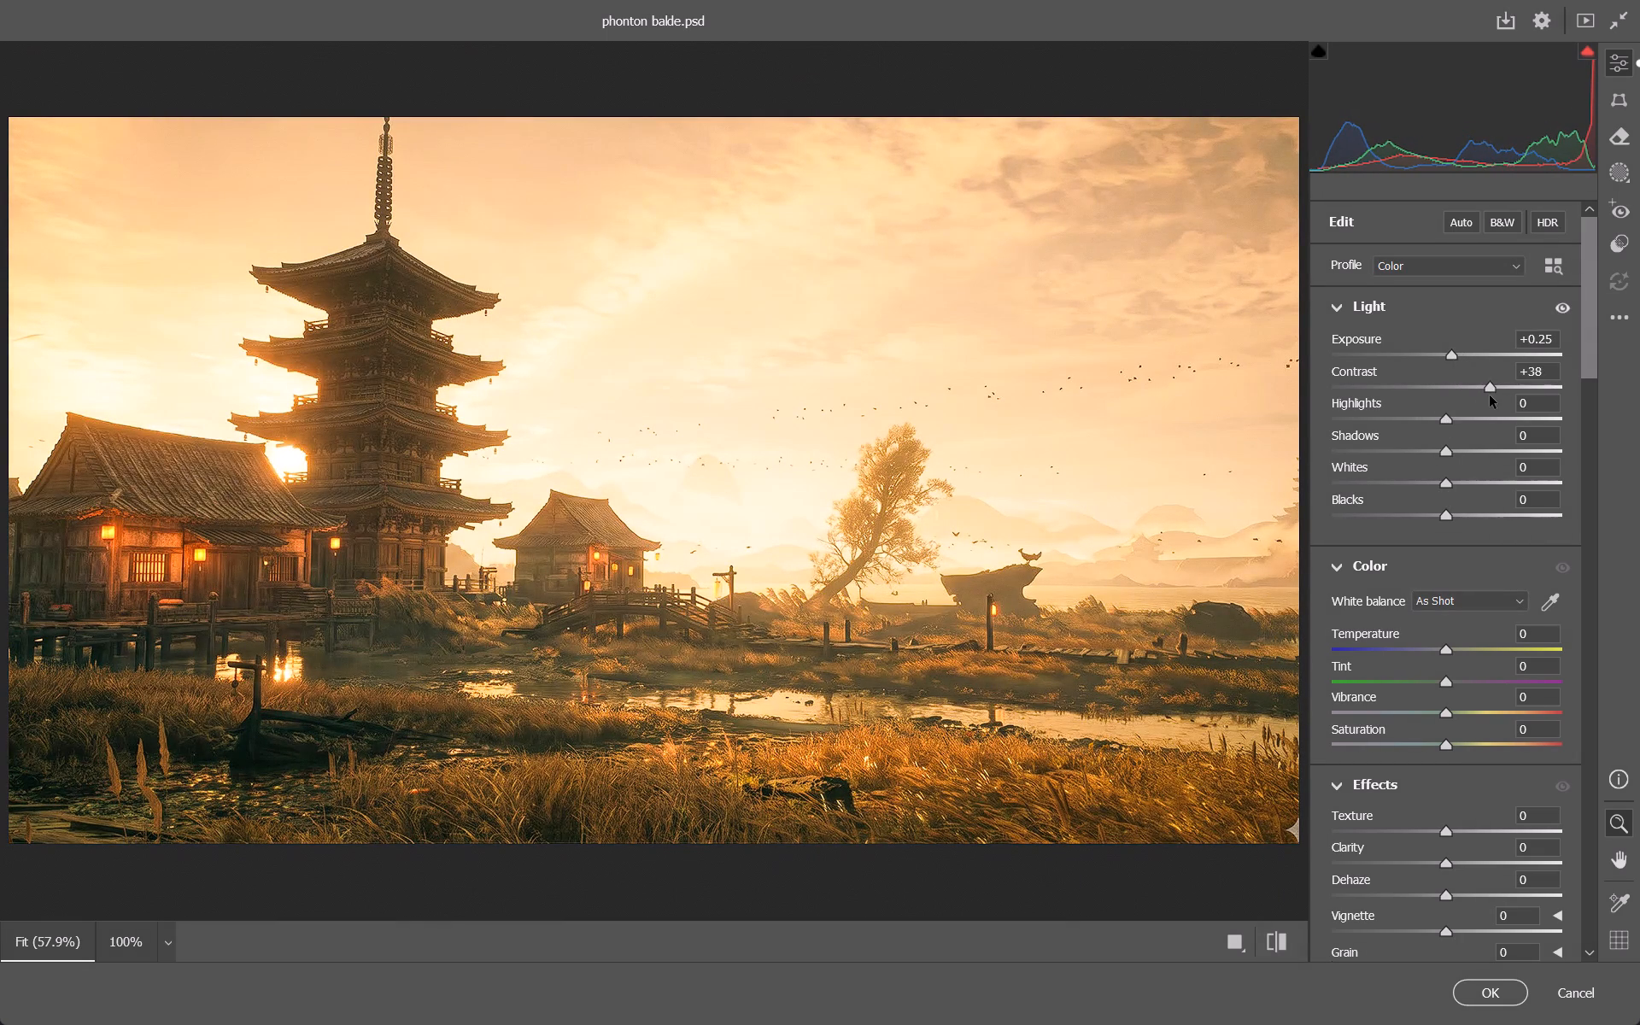
left_click_drag(1490, 395, 1482, 395)
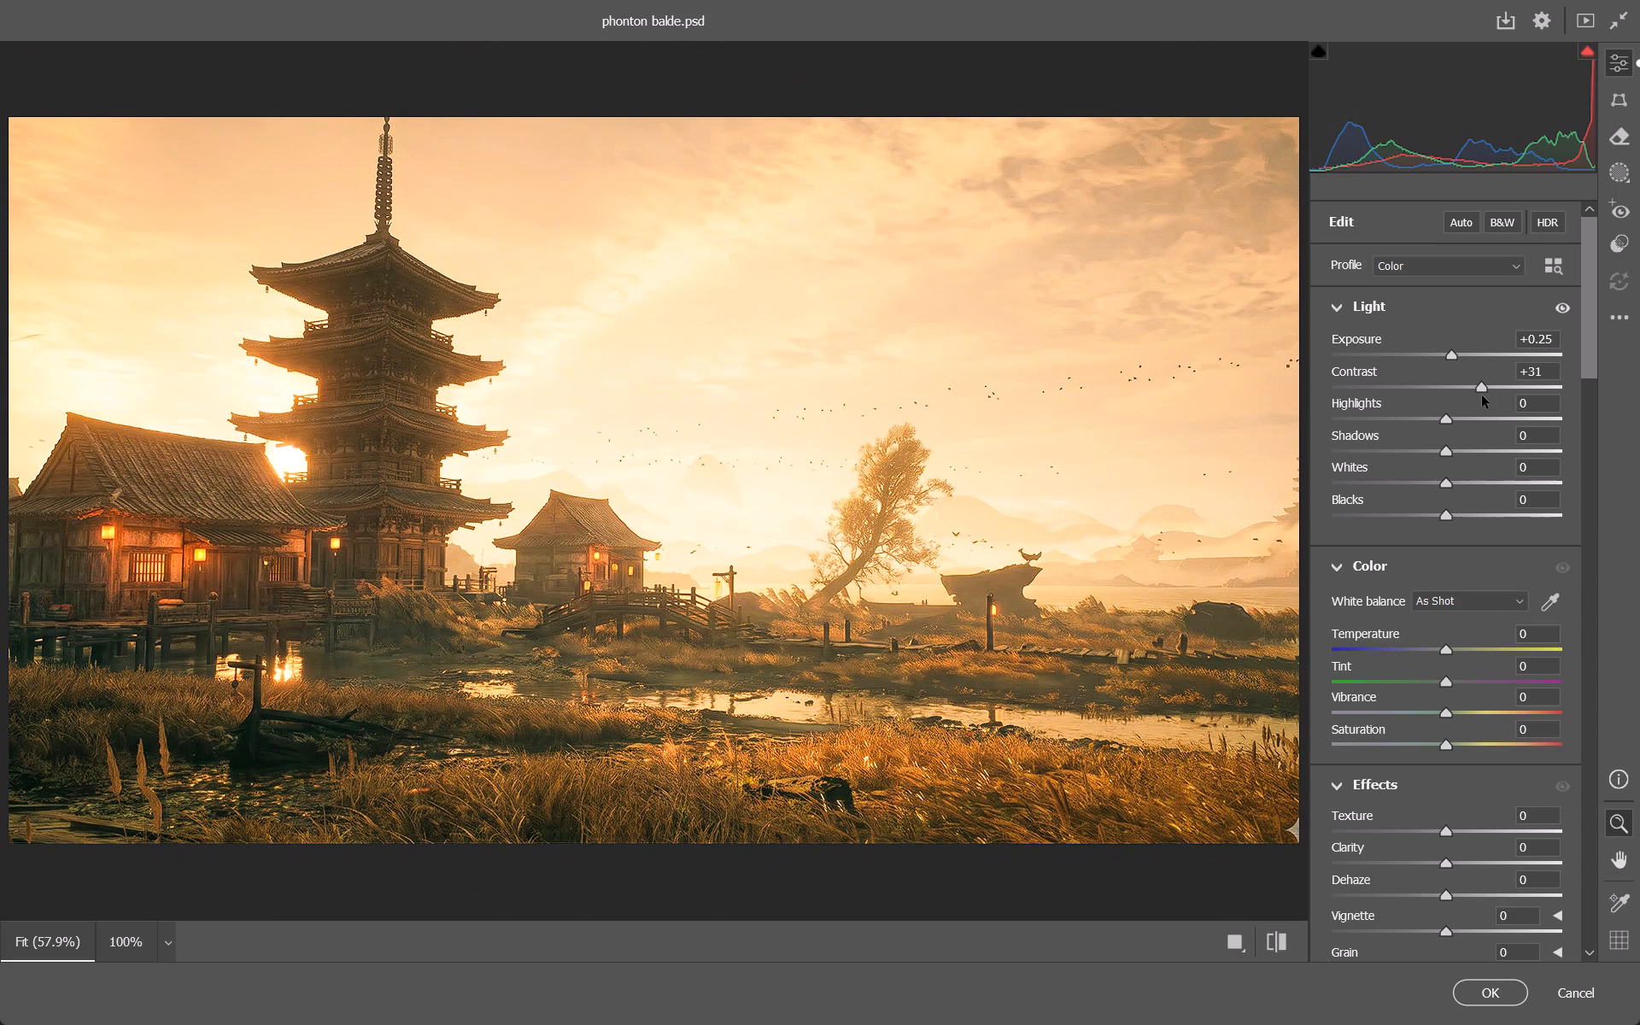
Set the pagoda background's Contrast to +23.
left_click_drag(1482, 395, 1489, 398)
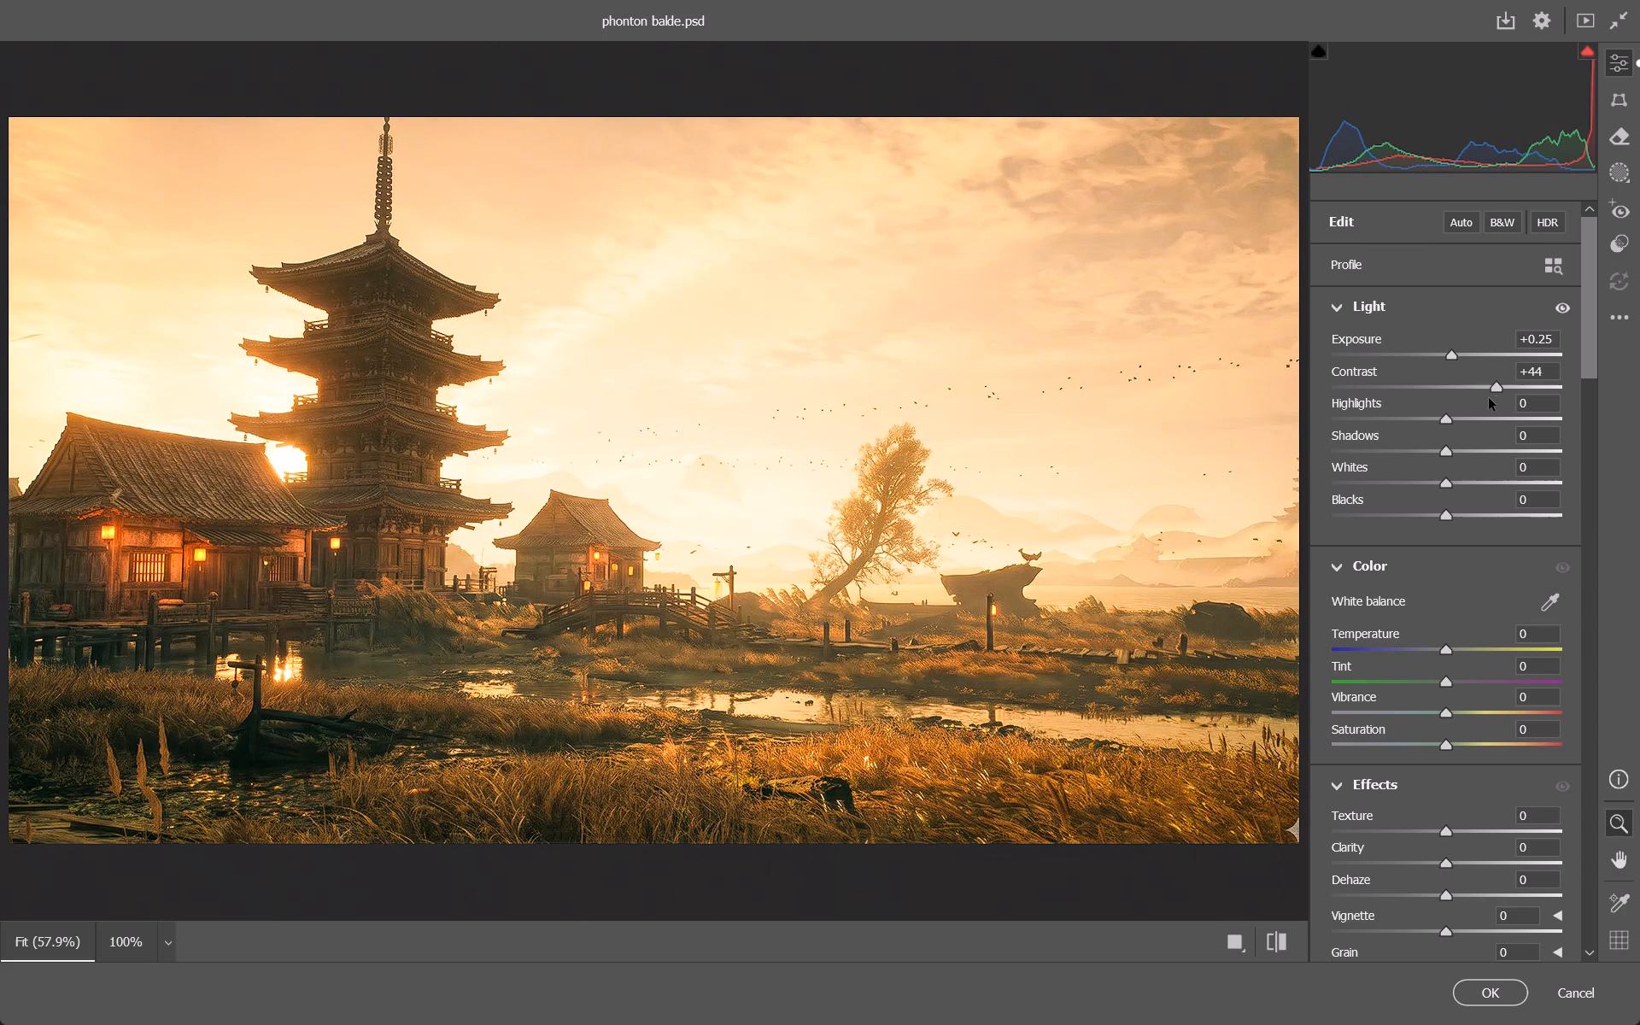
left_click_drag(1489, 398, 1459, 407)
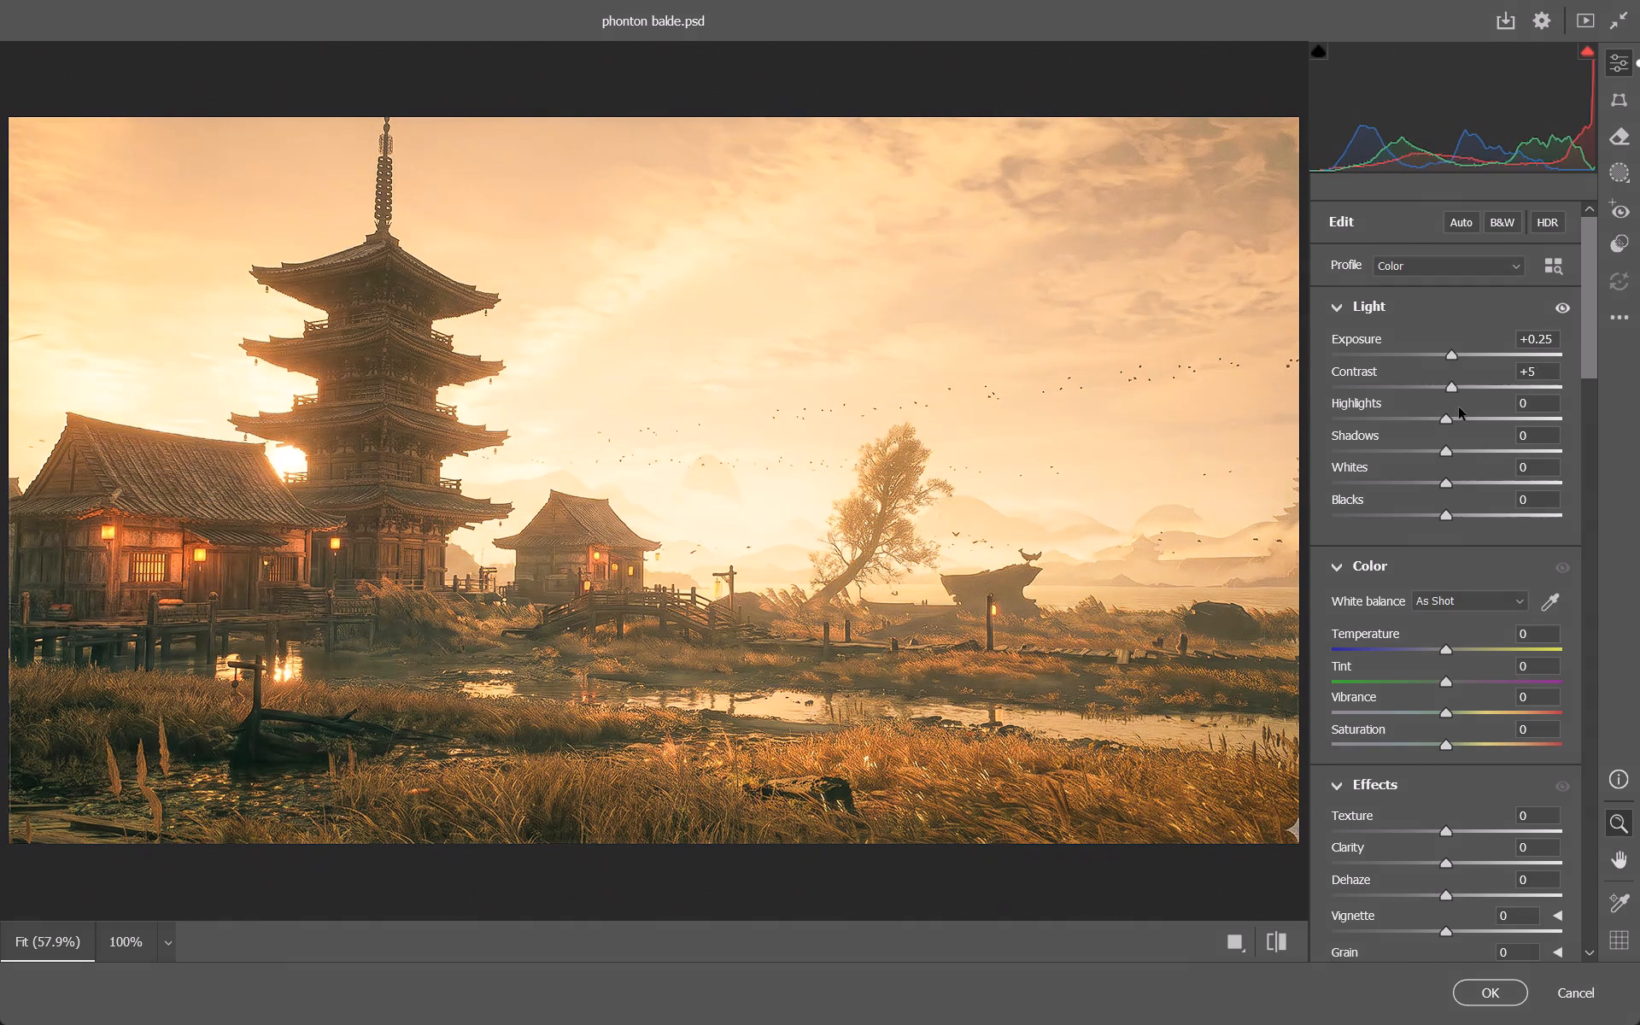
left_click_drag(1459, 407, 1480, 408)
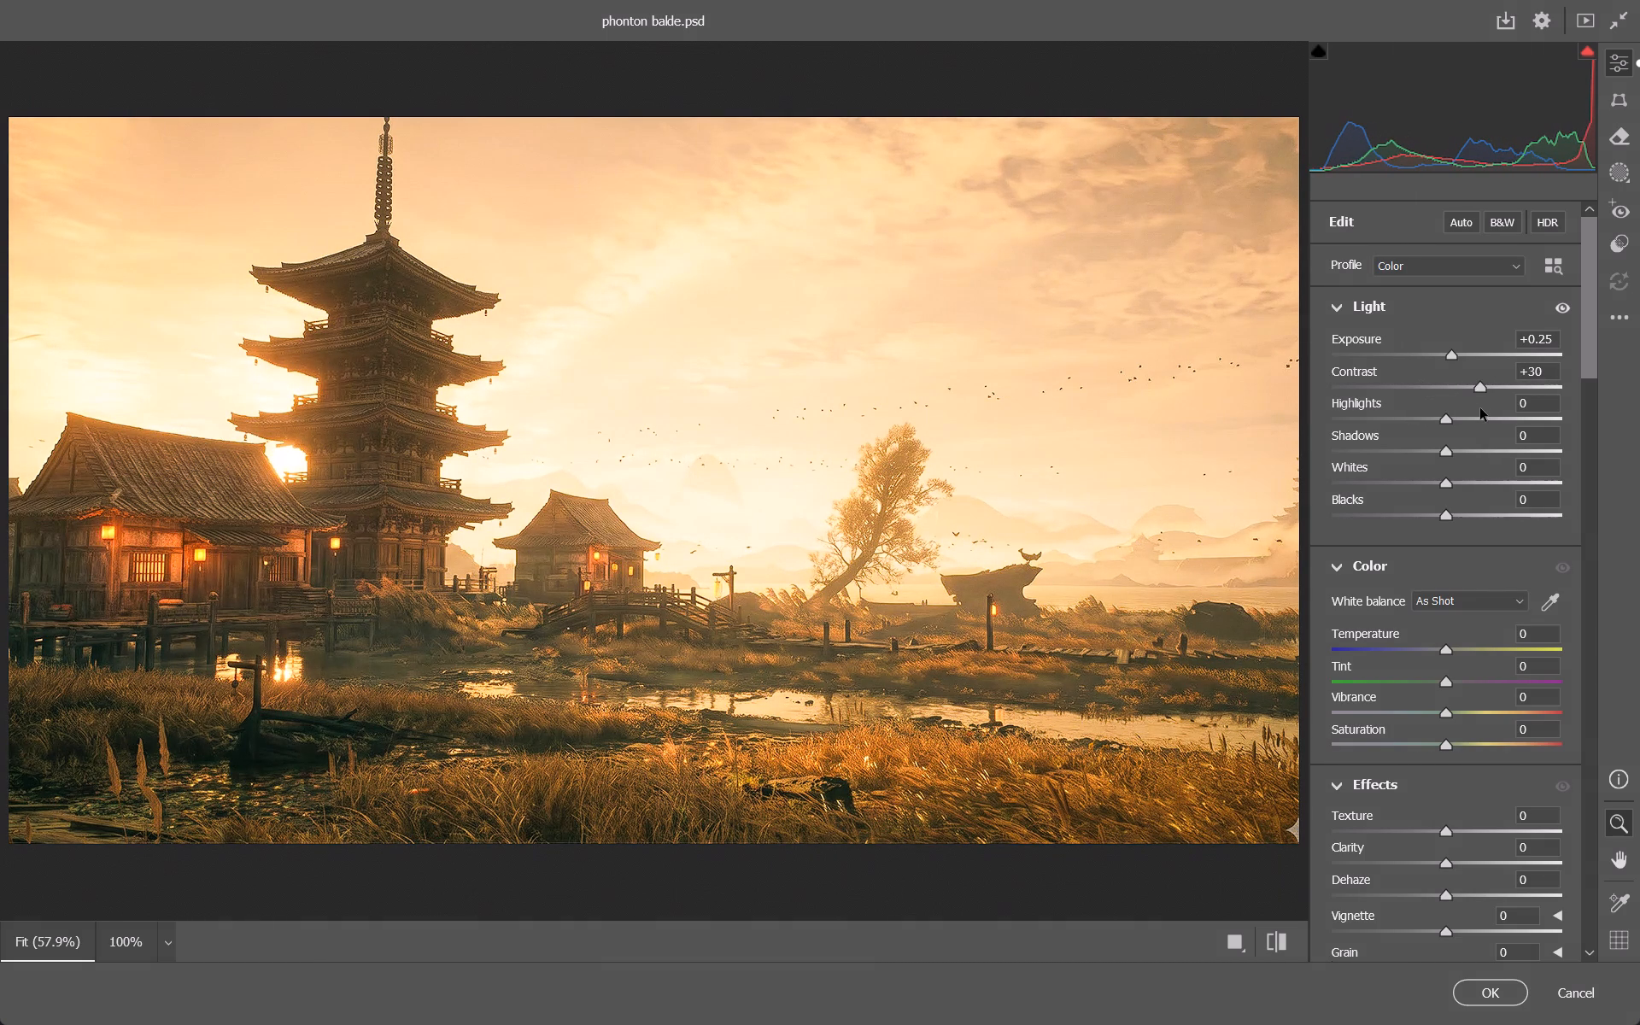
left_click_drag(1480, 408, 1452, 407)
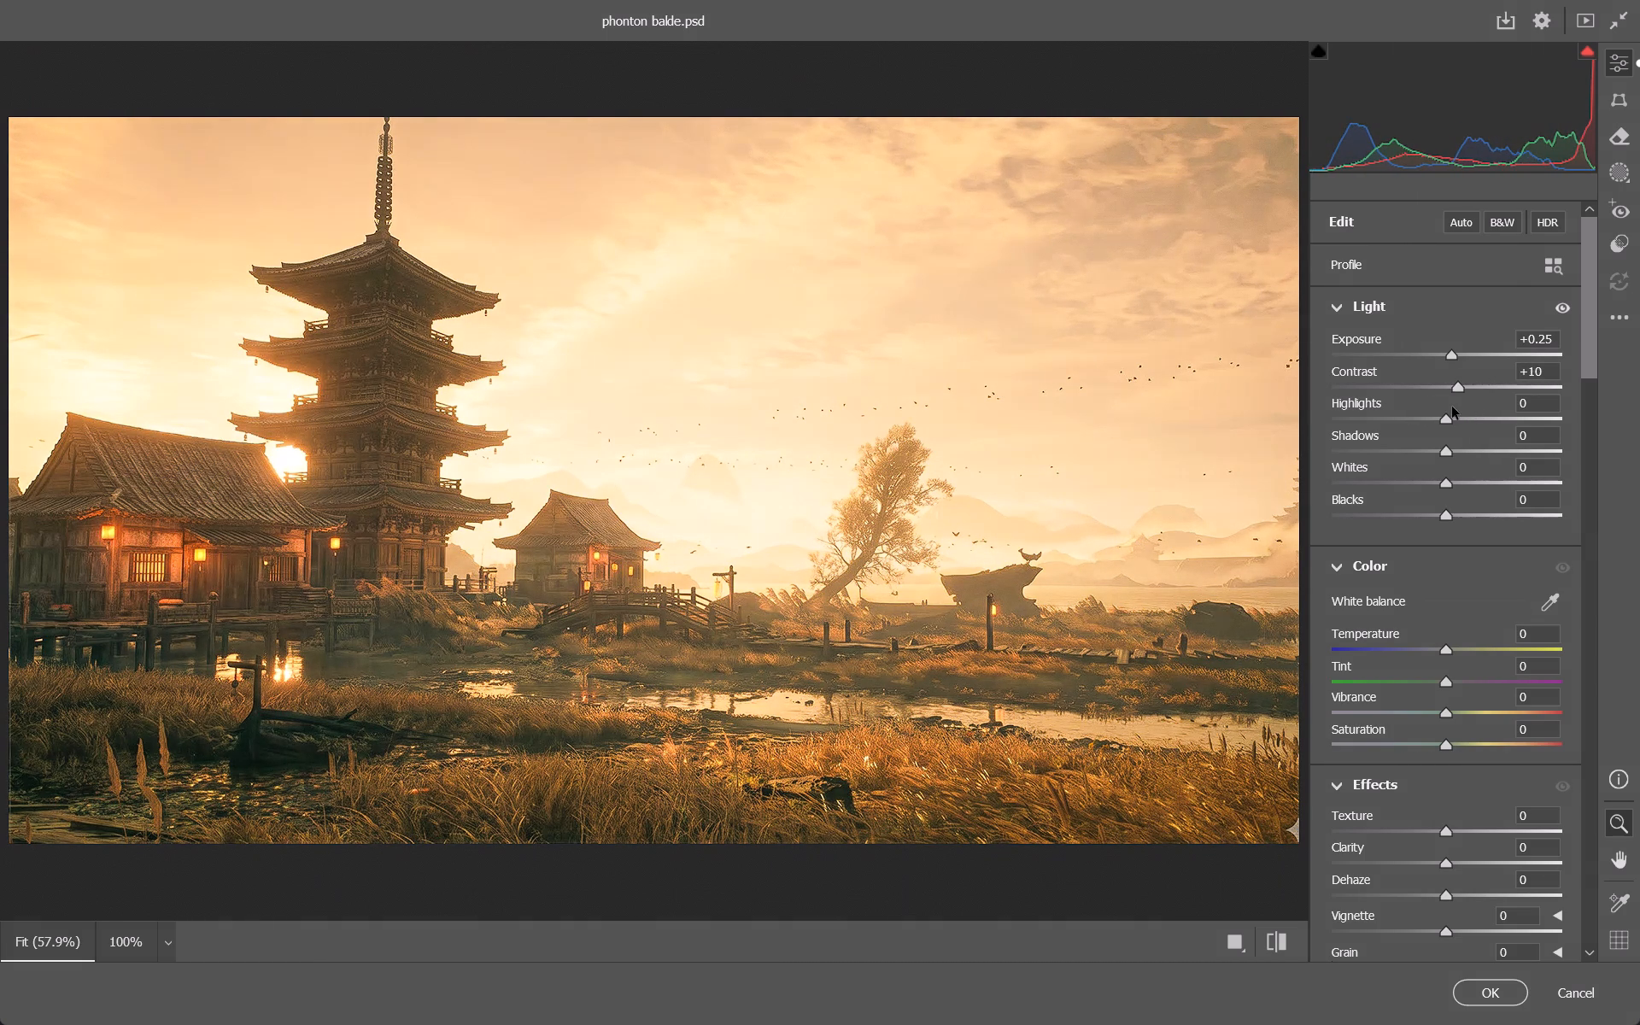
left_click_drag(1452, 407, 1450, 407)
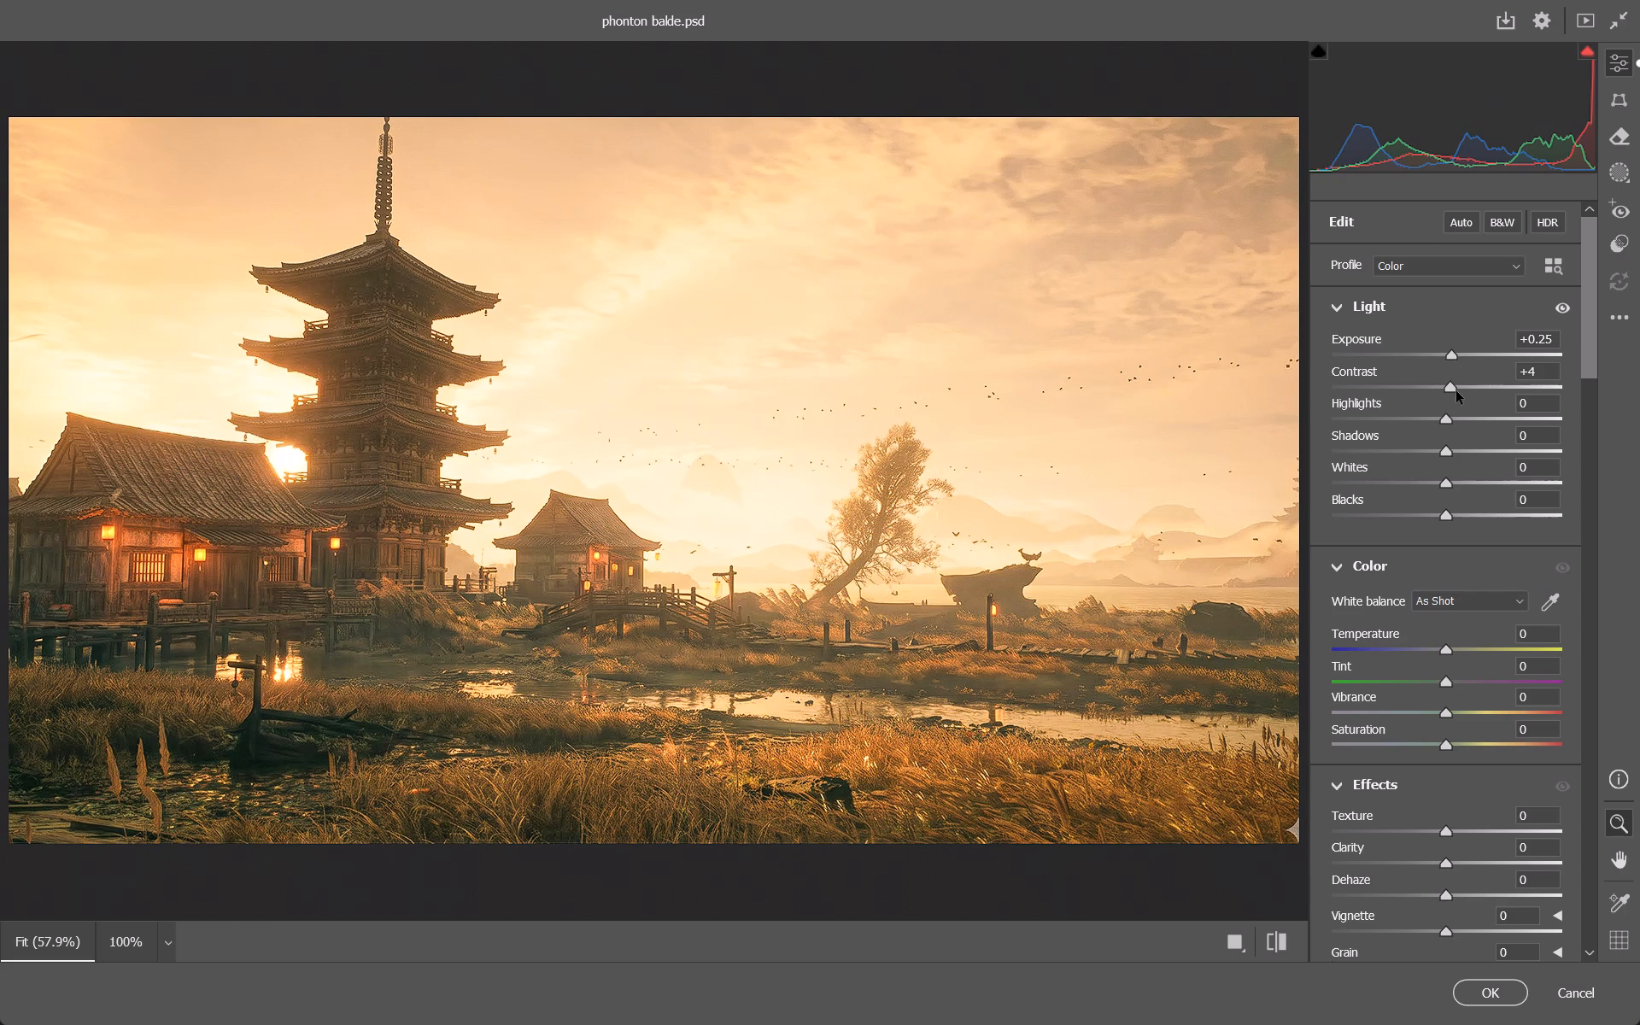
left_click_drag(1454, 389, 1475, 393)
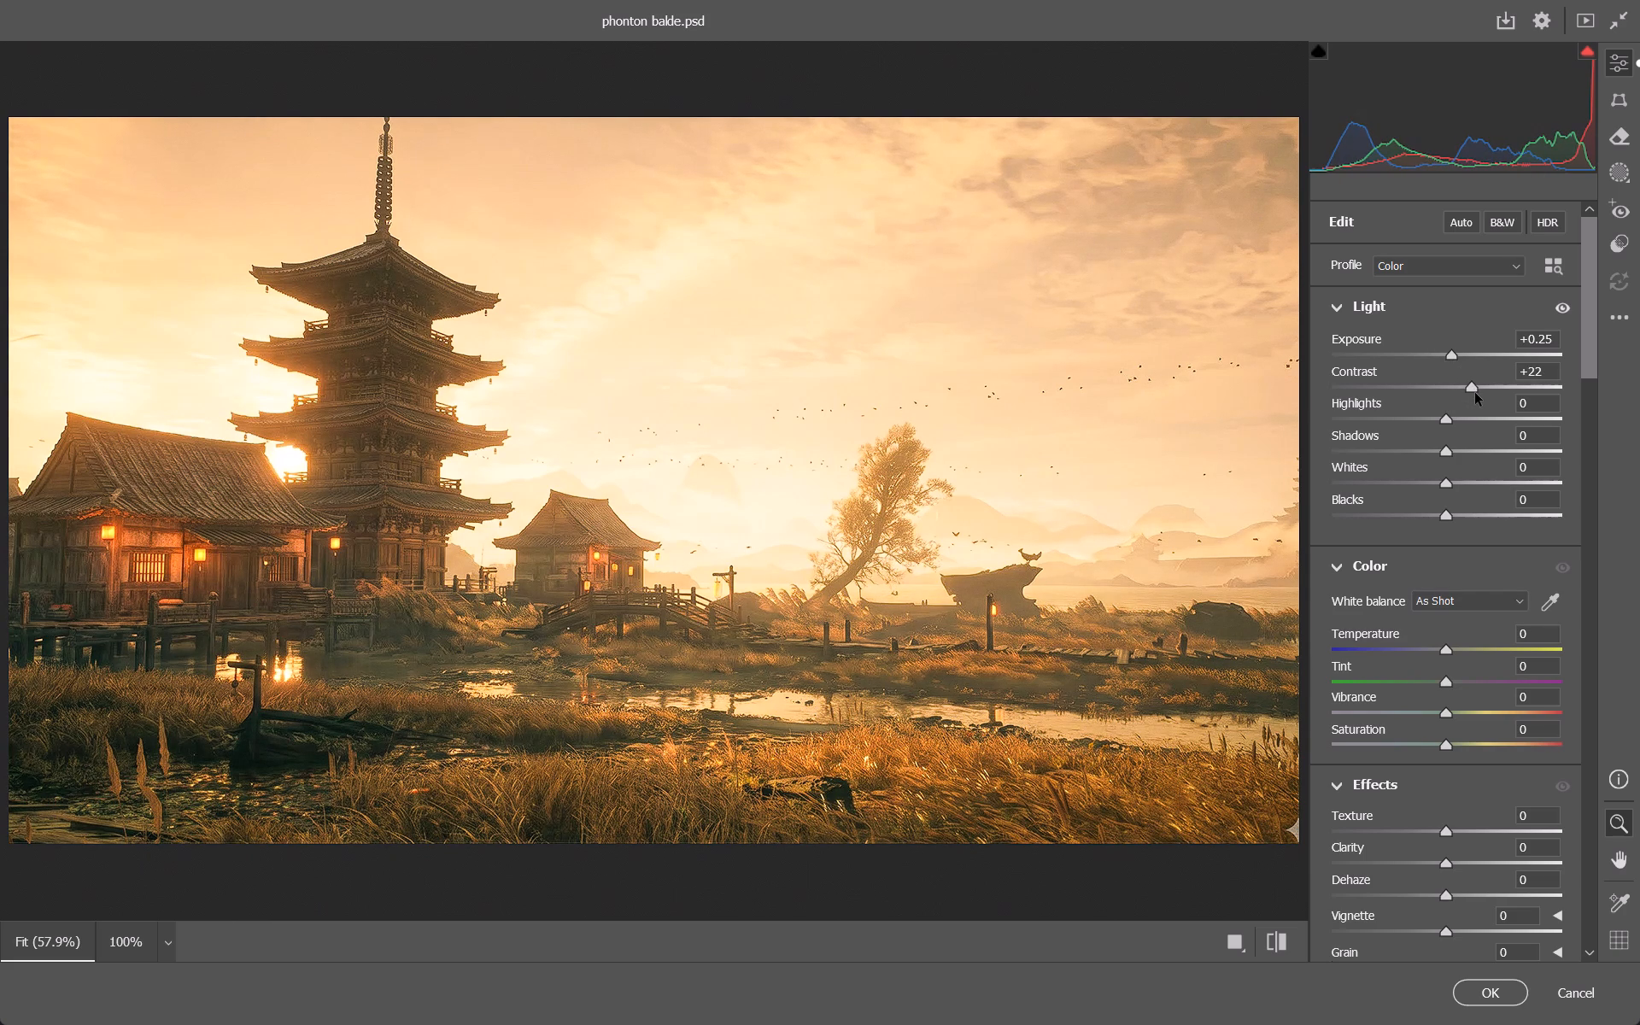
left_click_drag(1475, 393, 1477, 393)
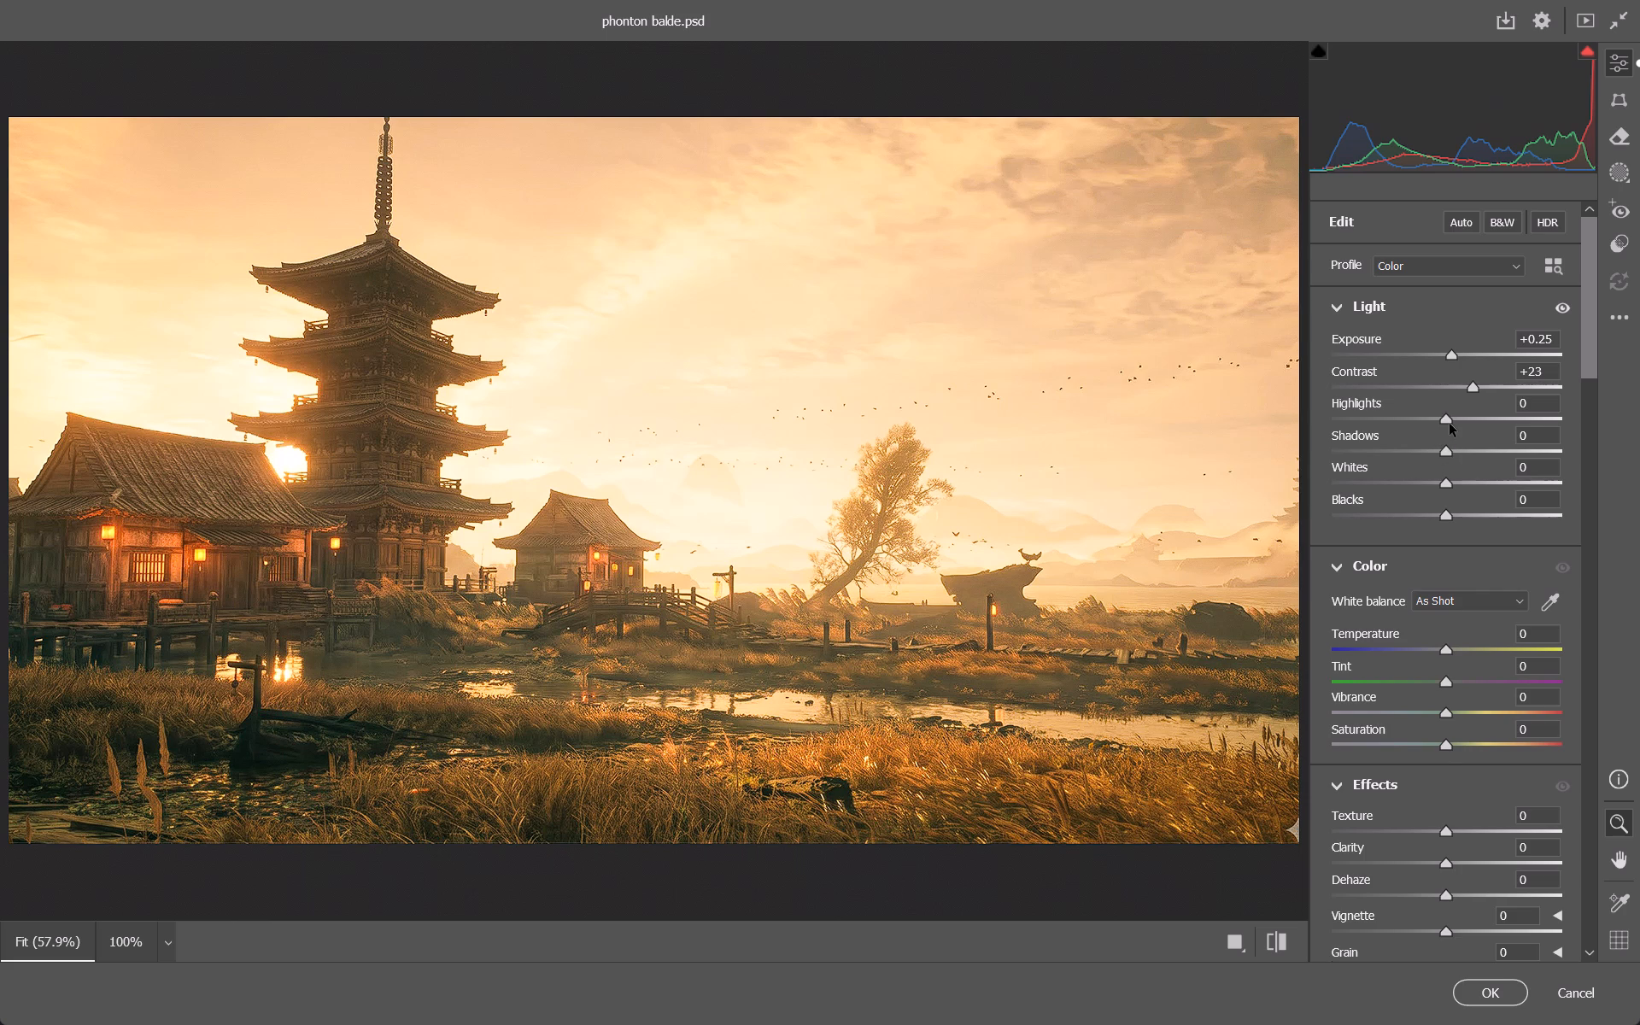
Set the background's Highlights to +11, Shadows to +23, Whites to +15 and Blacks to +15, and reset Exposure to 0.00.
left_click_drag(1450, 423, 1462, 424)
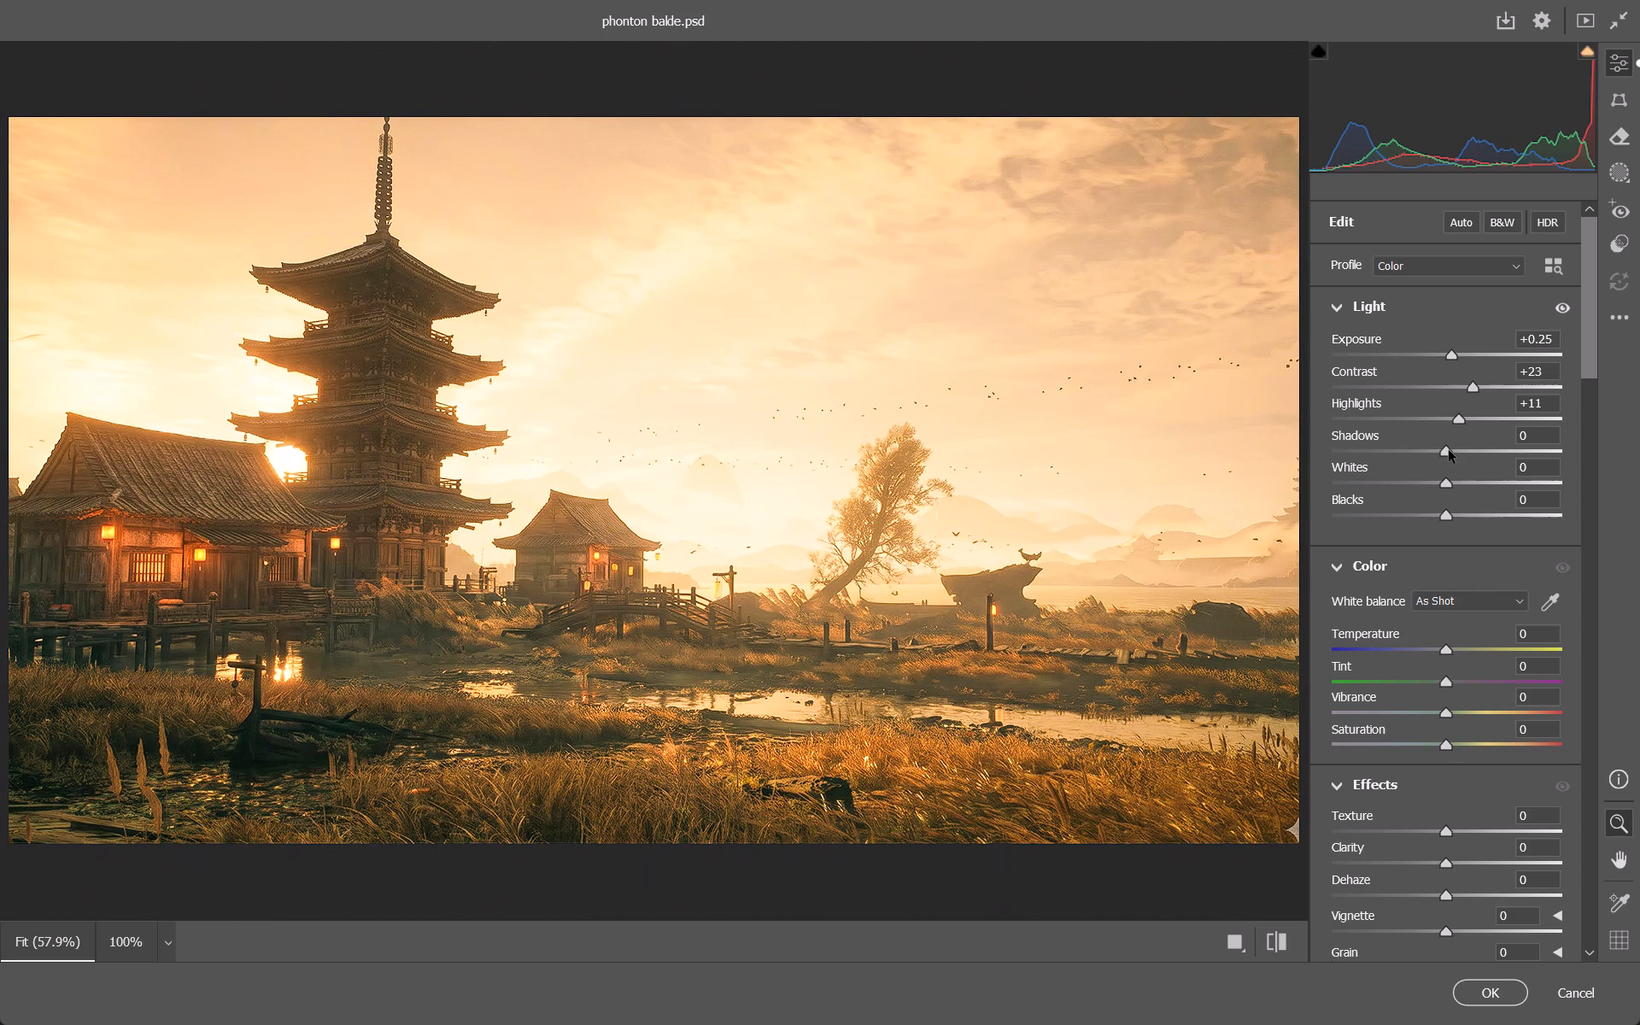
left_click_drag(1449, 450, 1484, 450)
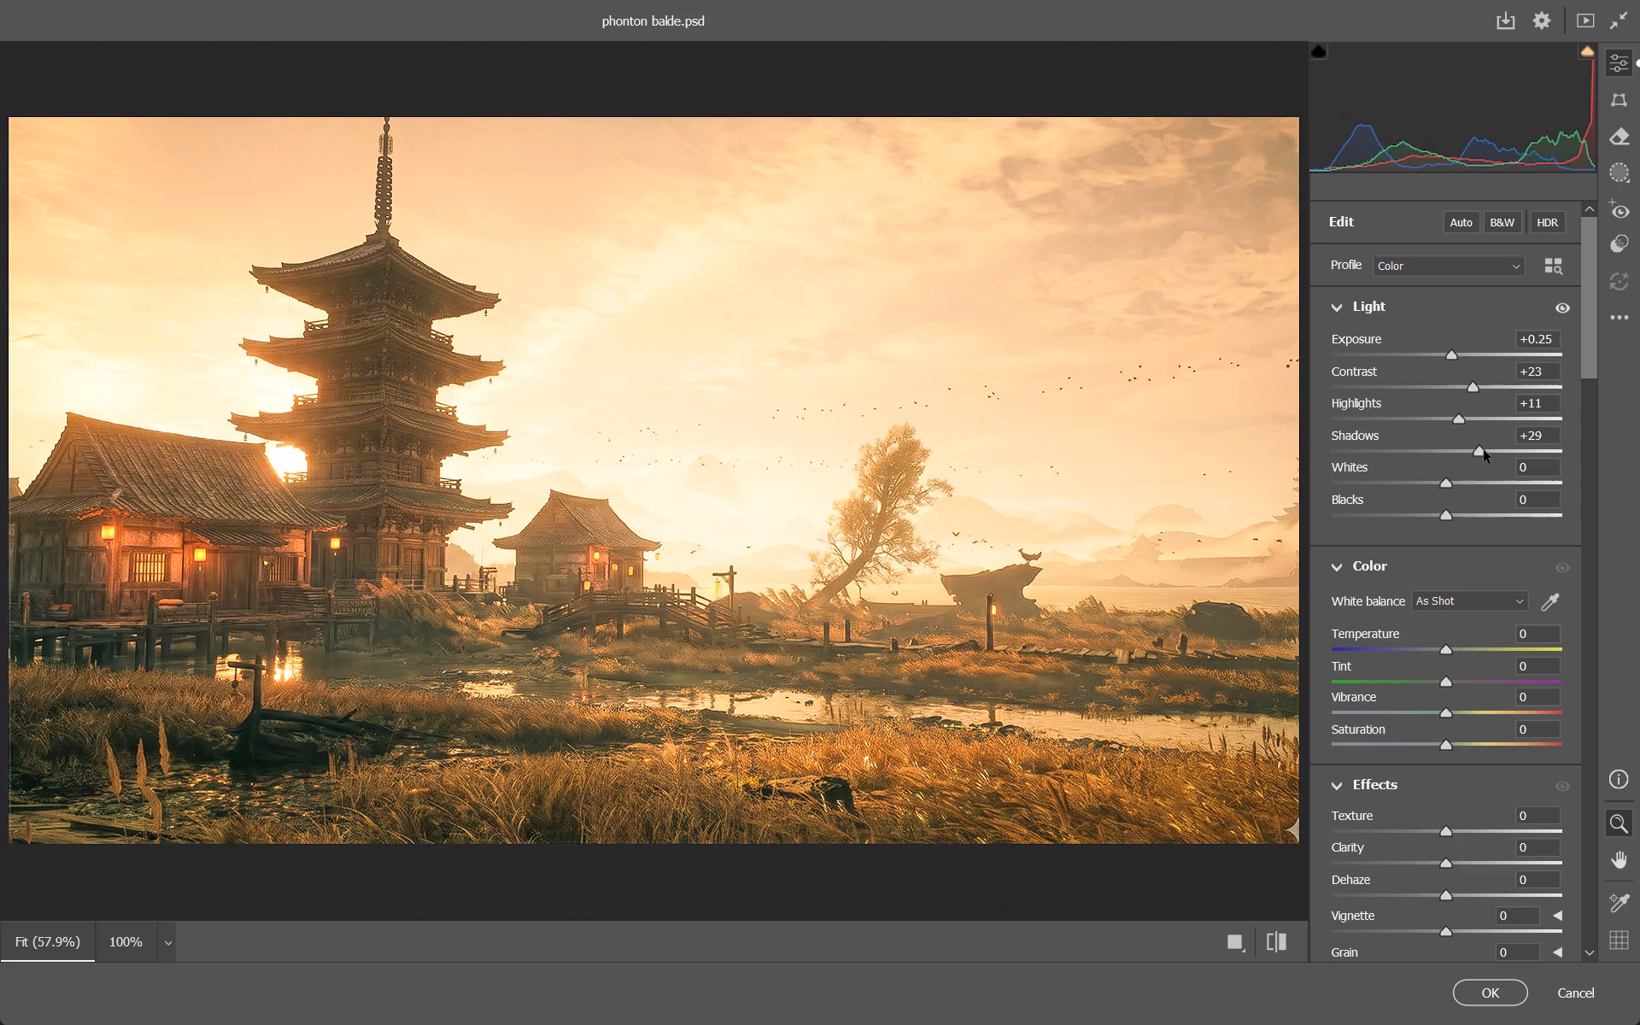
left_click_drag(1484, 450, 1475, 450)
left_click_drag(1440, 488, 1457, 487)
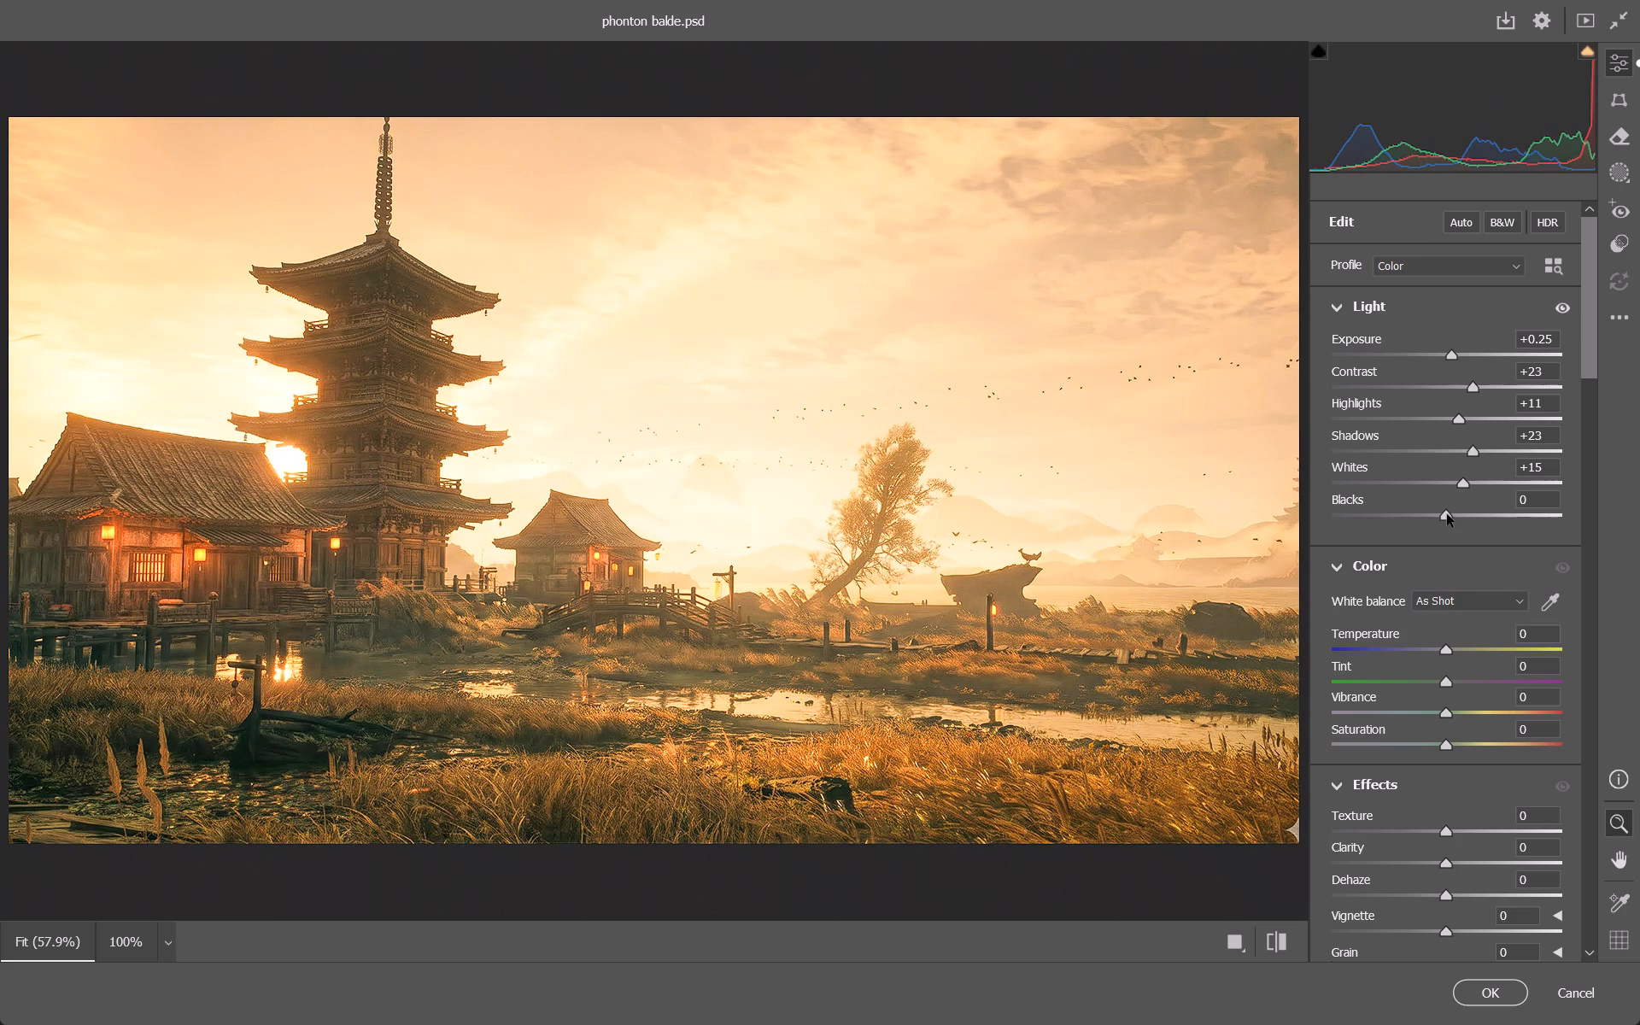
left_click_drag(1447, 512, 1470, 518)
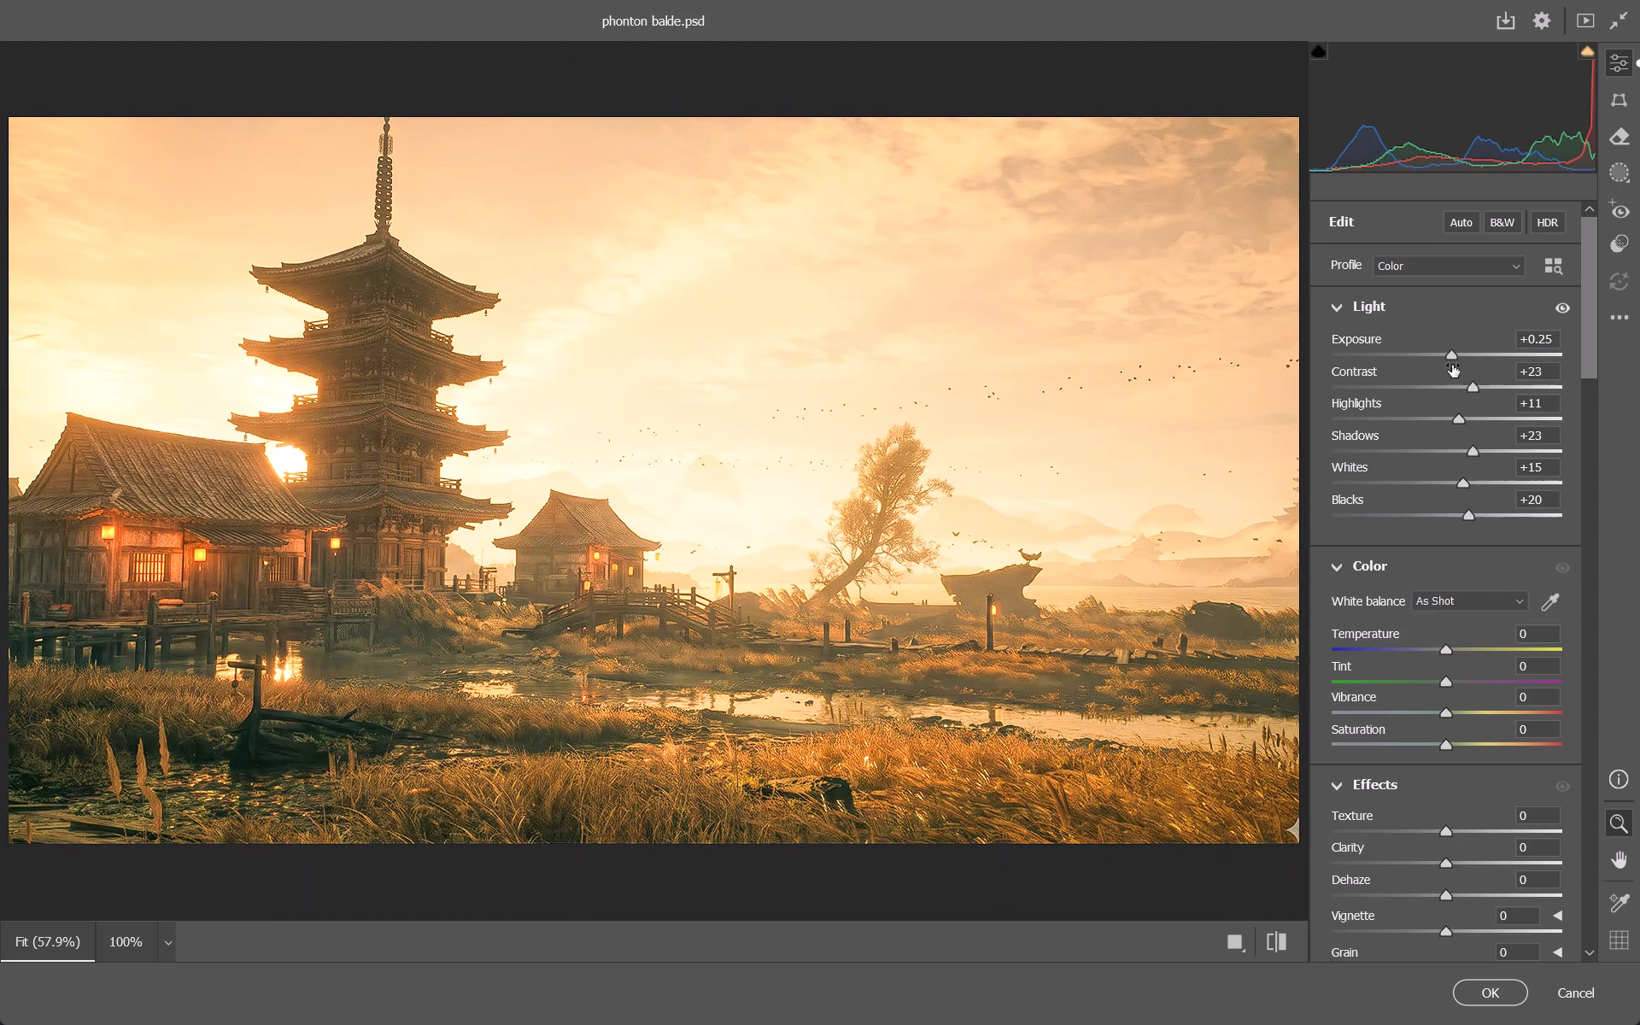
left_click(1452, 361)
left_click(1451, 359)
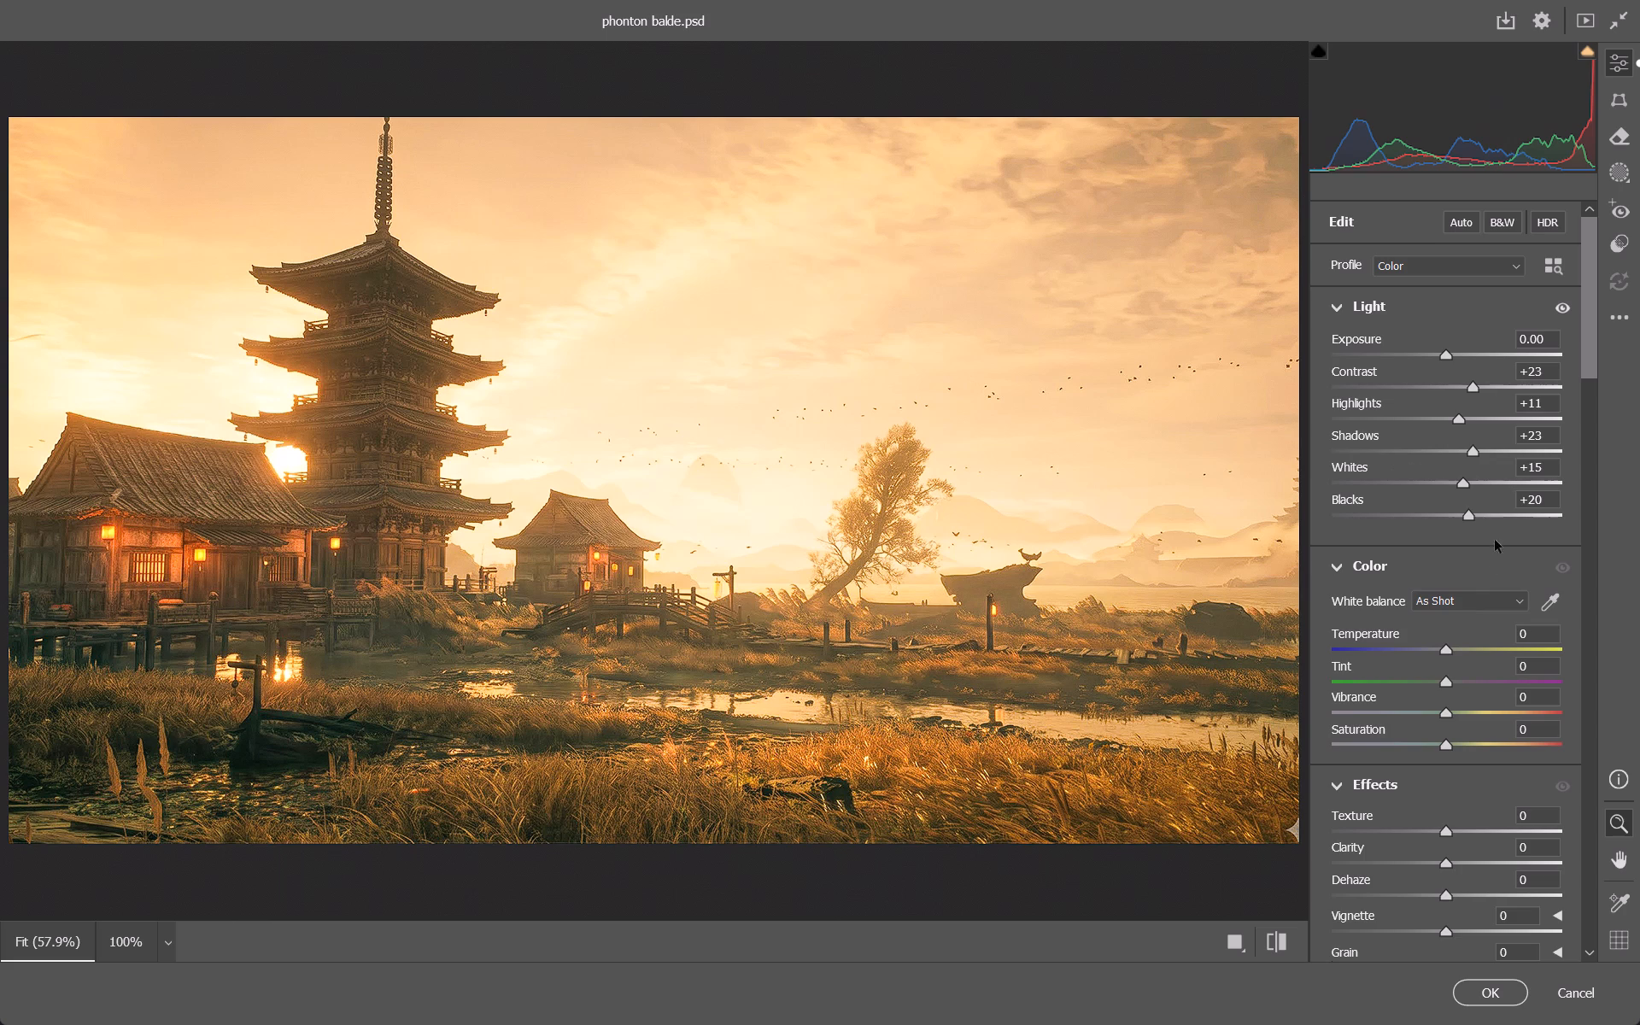
left_click(1468, 513)
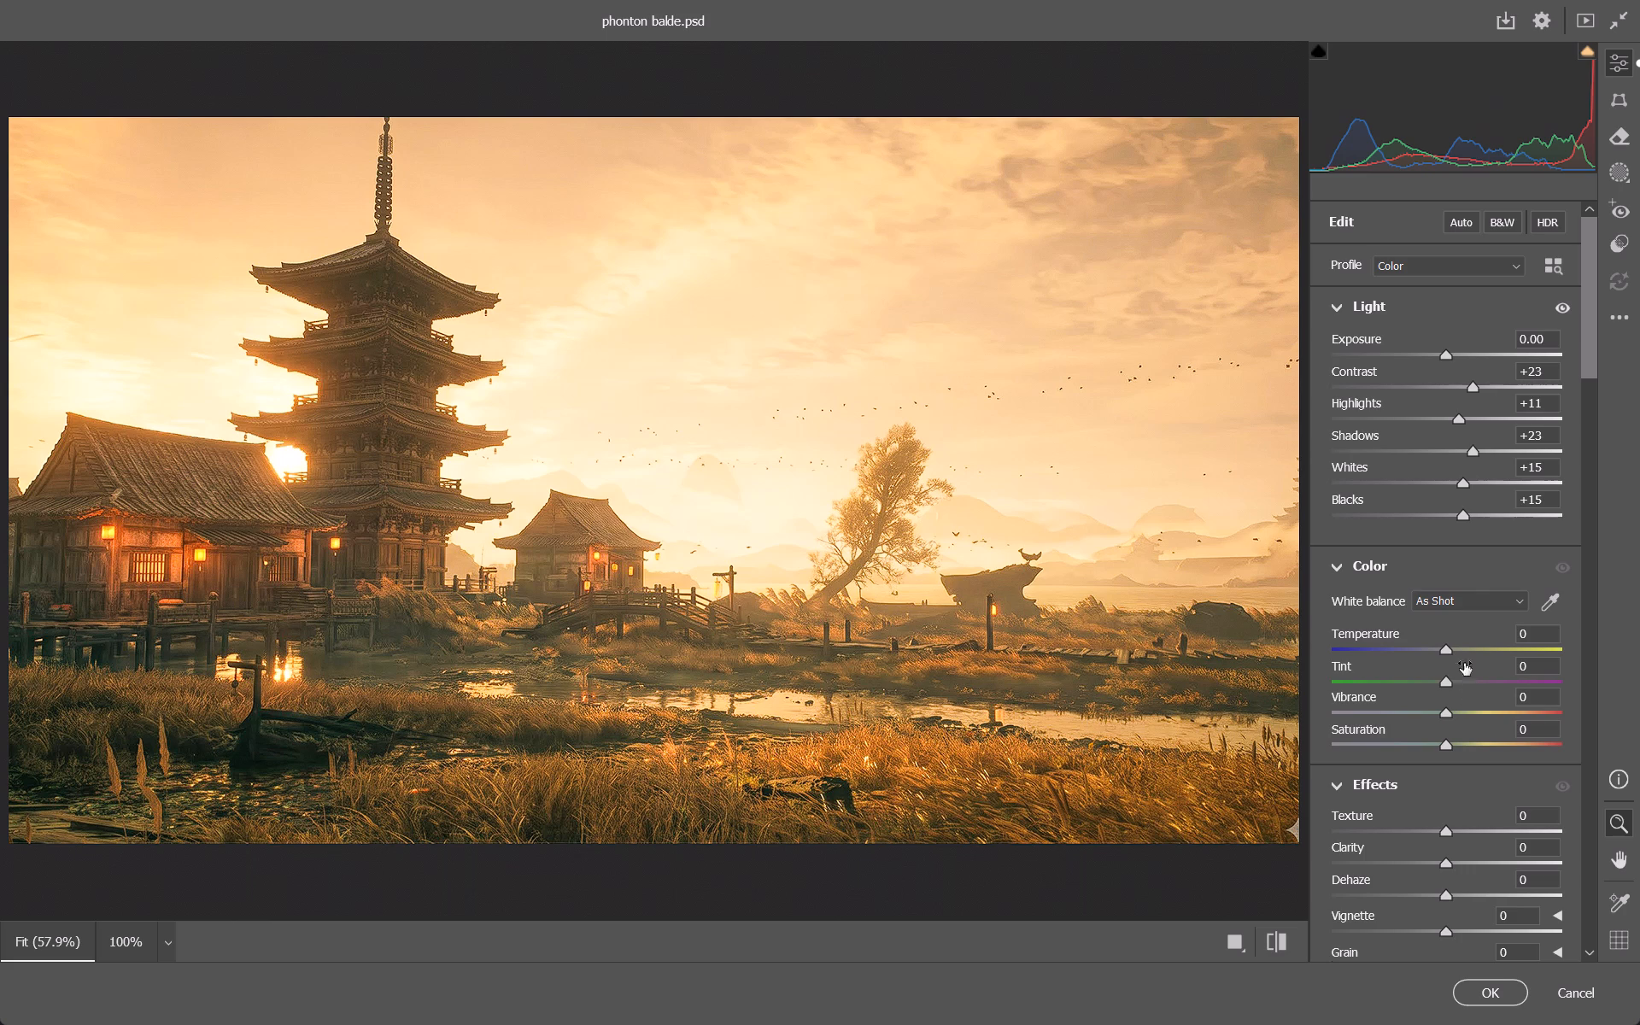
Set the background's Vibrance to +17, Texture to +27 and Sharpening to 42.
left_click_drag(1449, 712, 1461, 712)
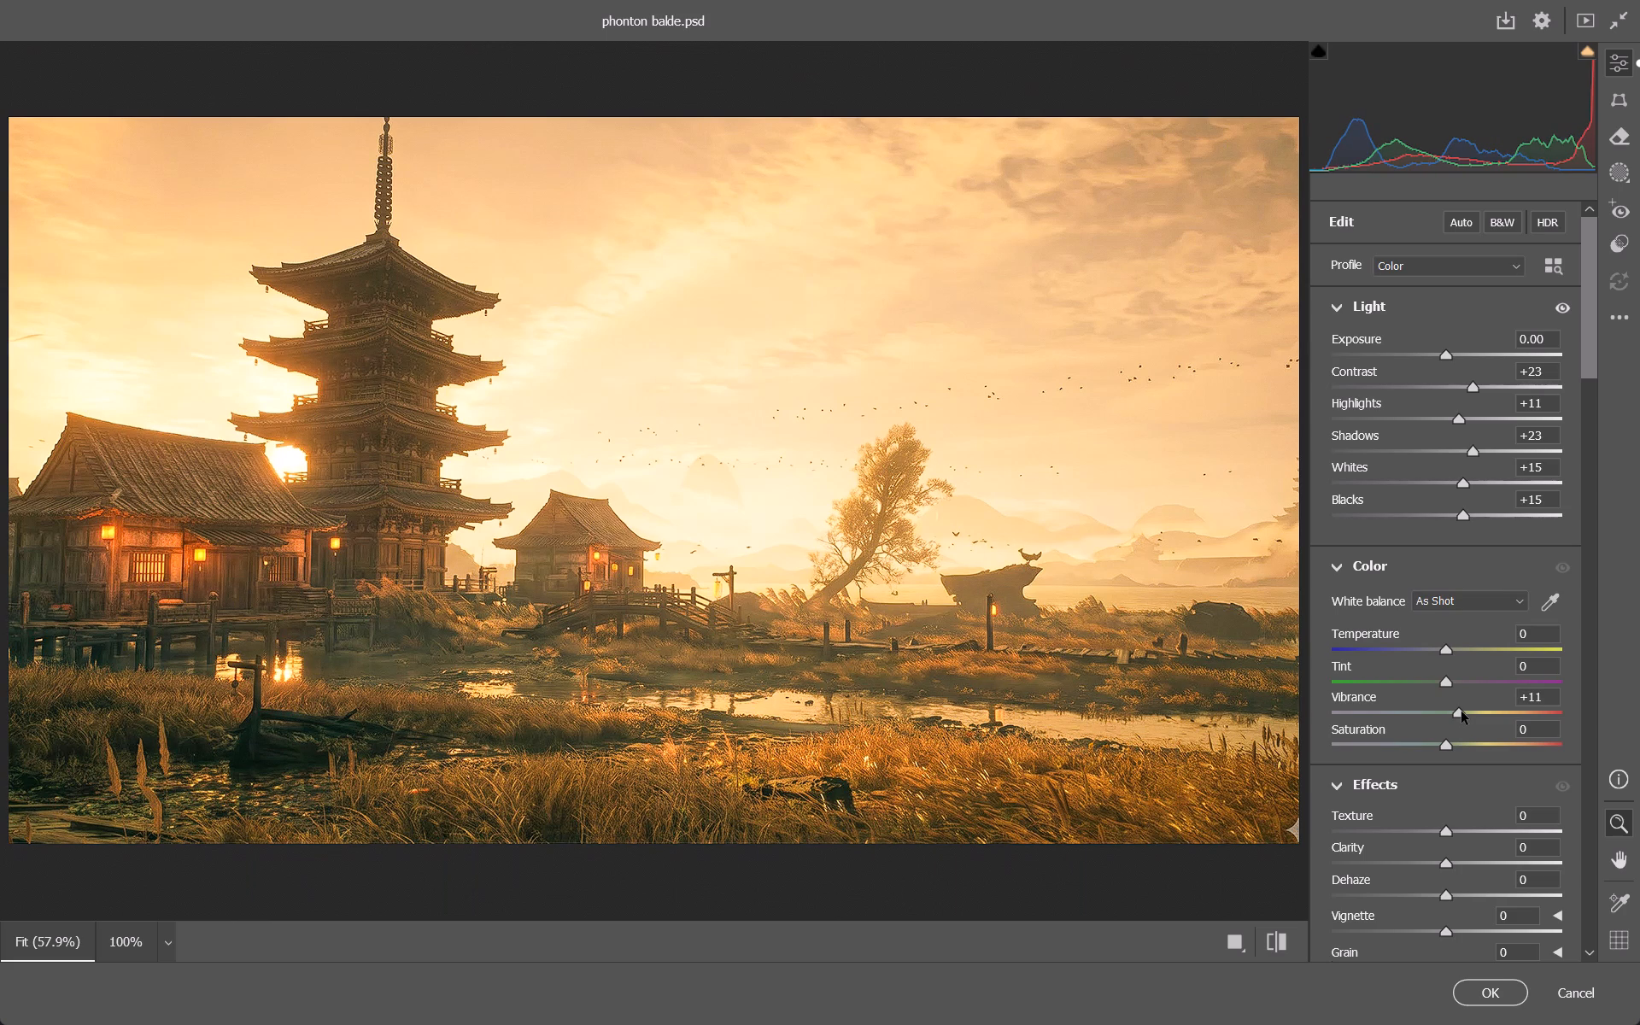
left_click_drag(1461, 712, 1467, 711)
left_click_drag(1447, 833, 1449, 833)
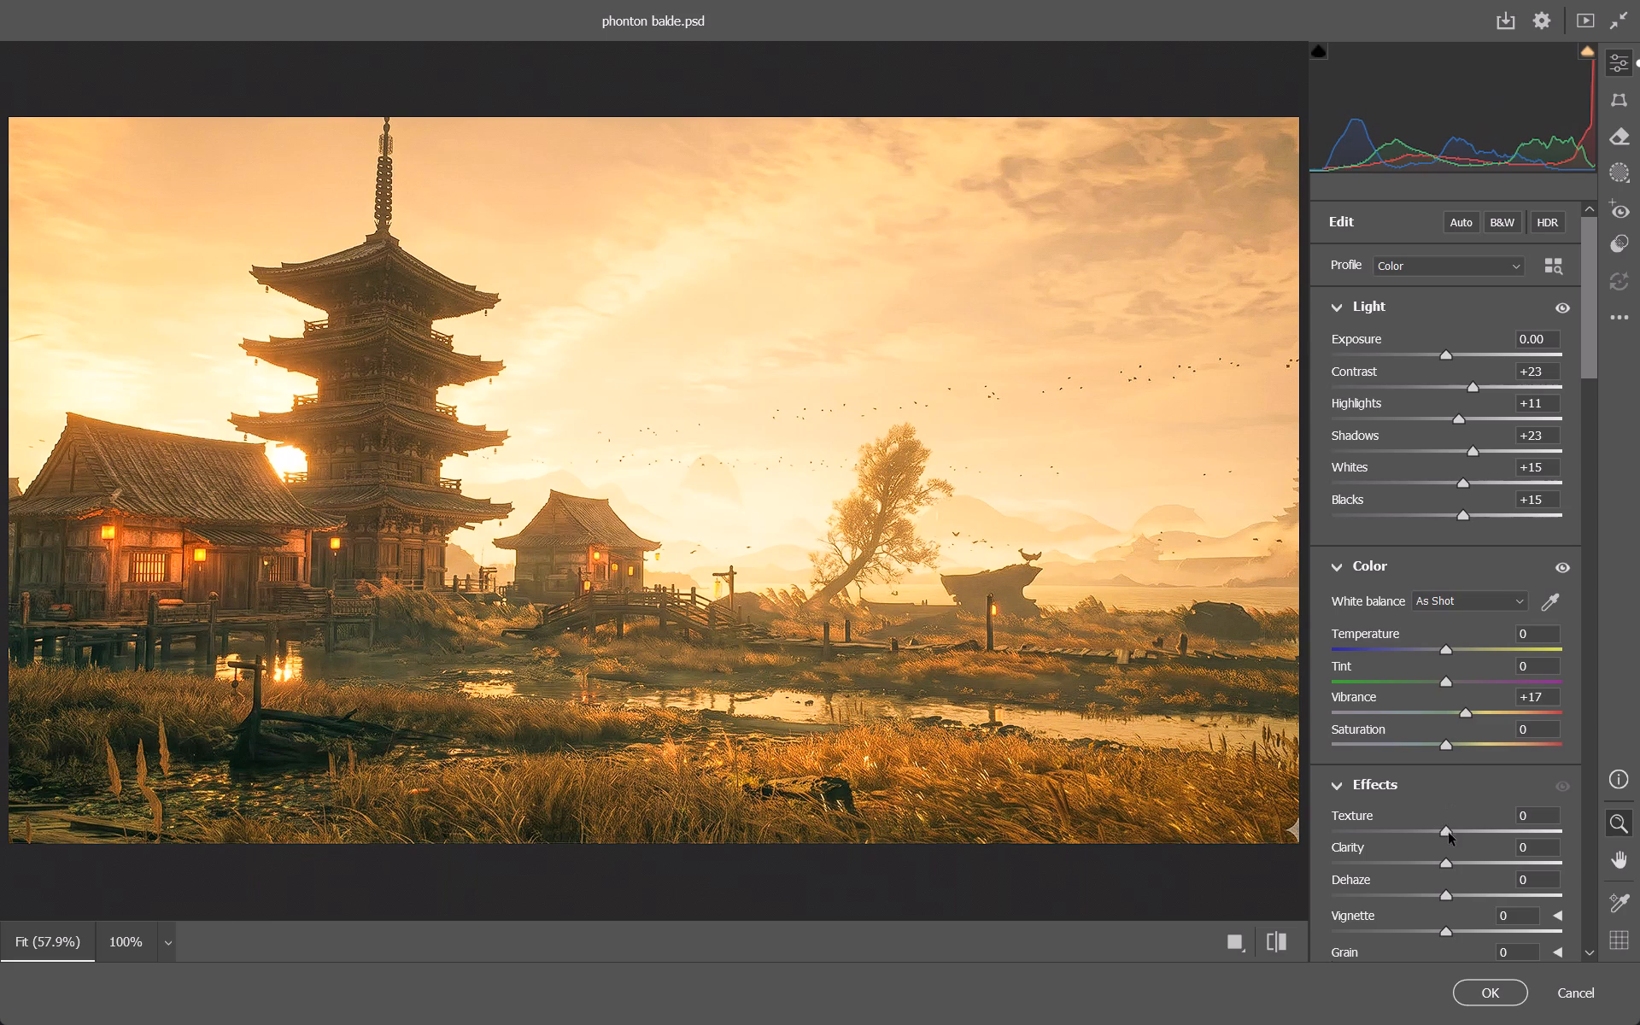
left_click_drag(1449, 833, 1479, 829)
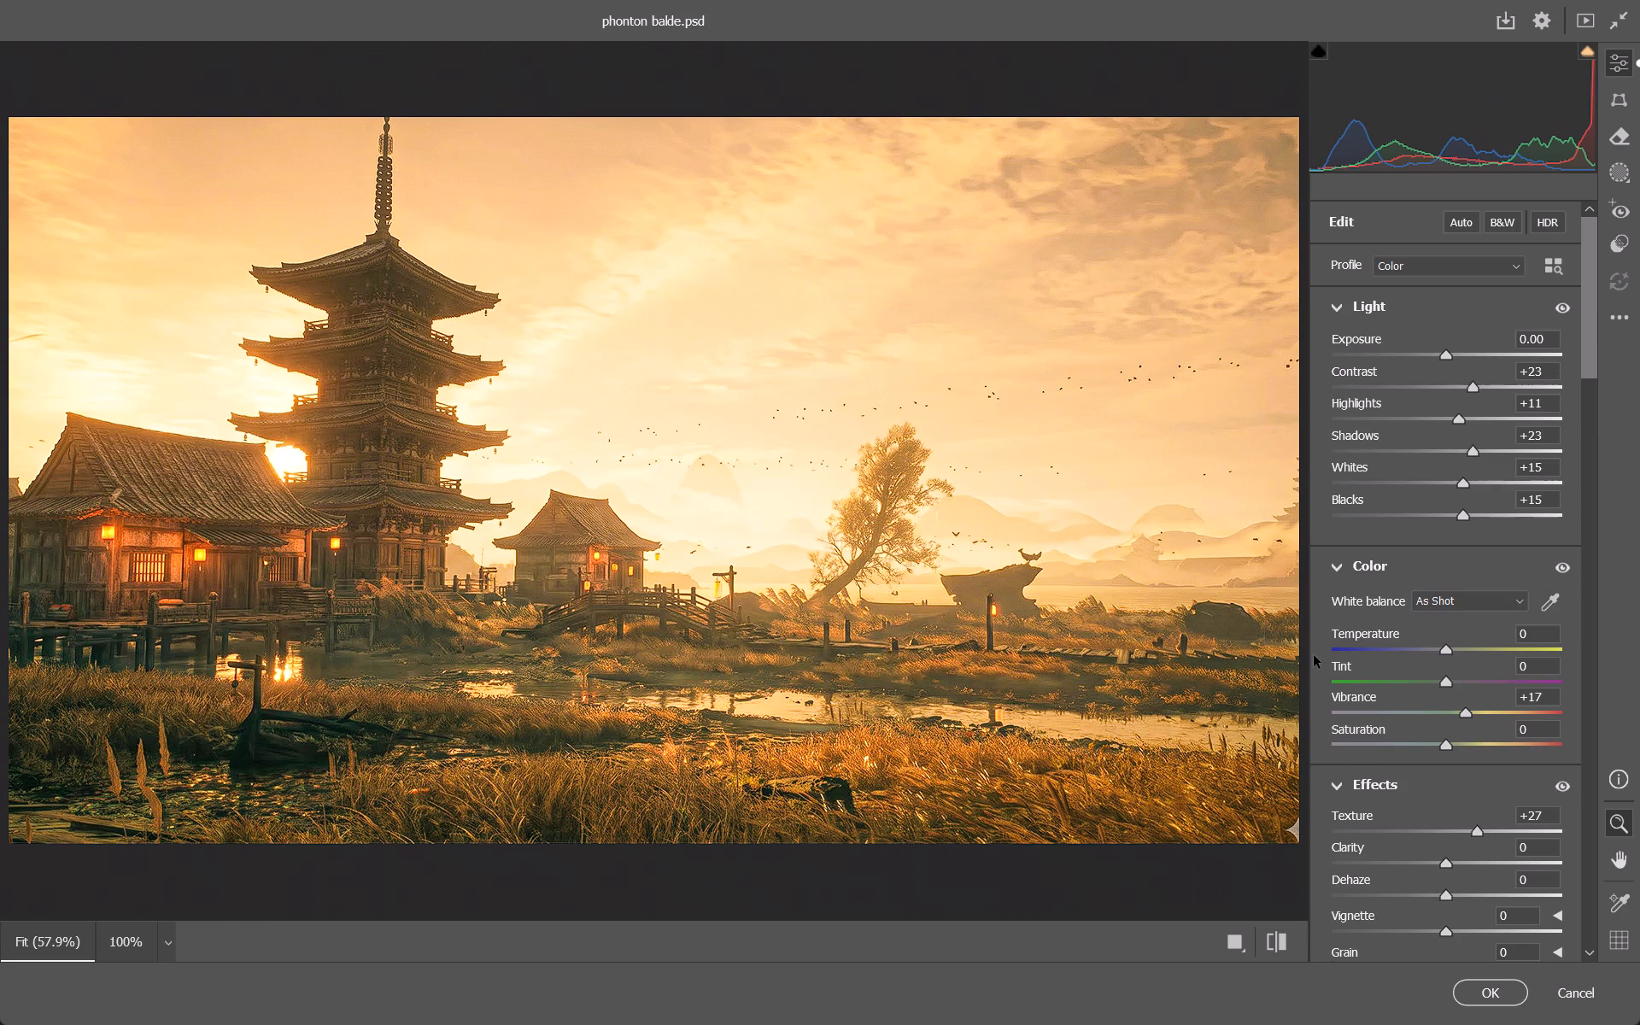
scroll(1321, 663, "down", 12)
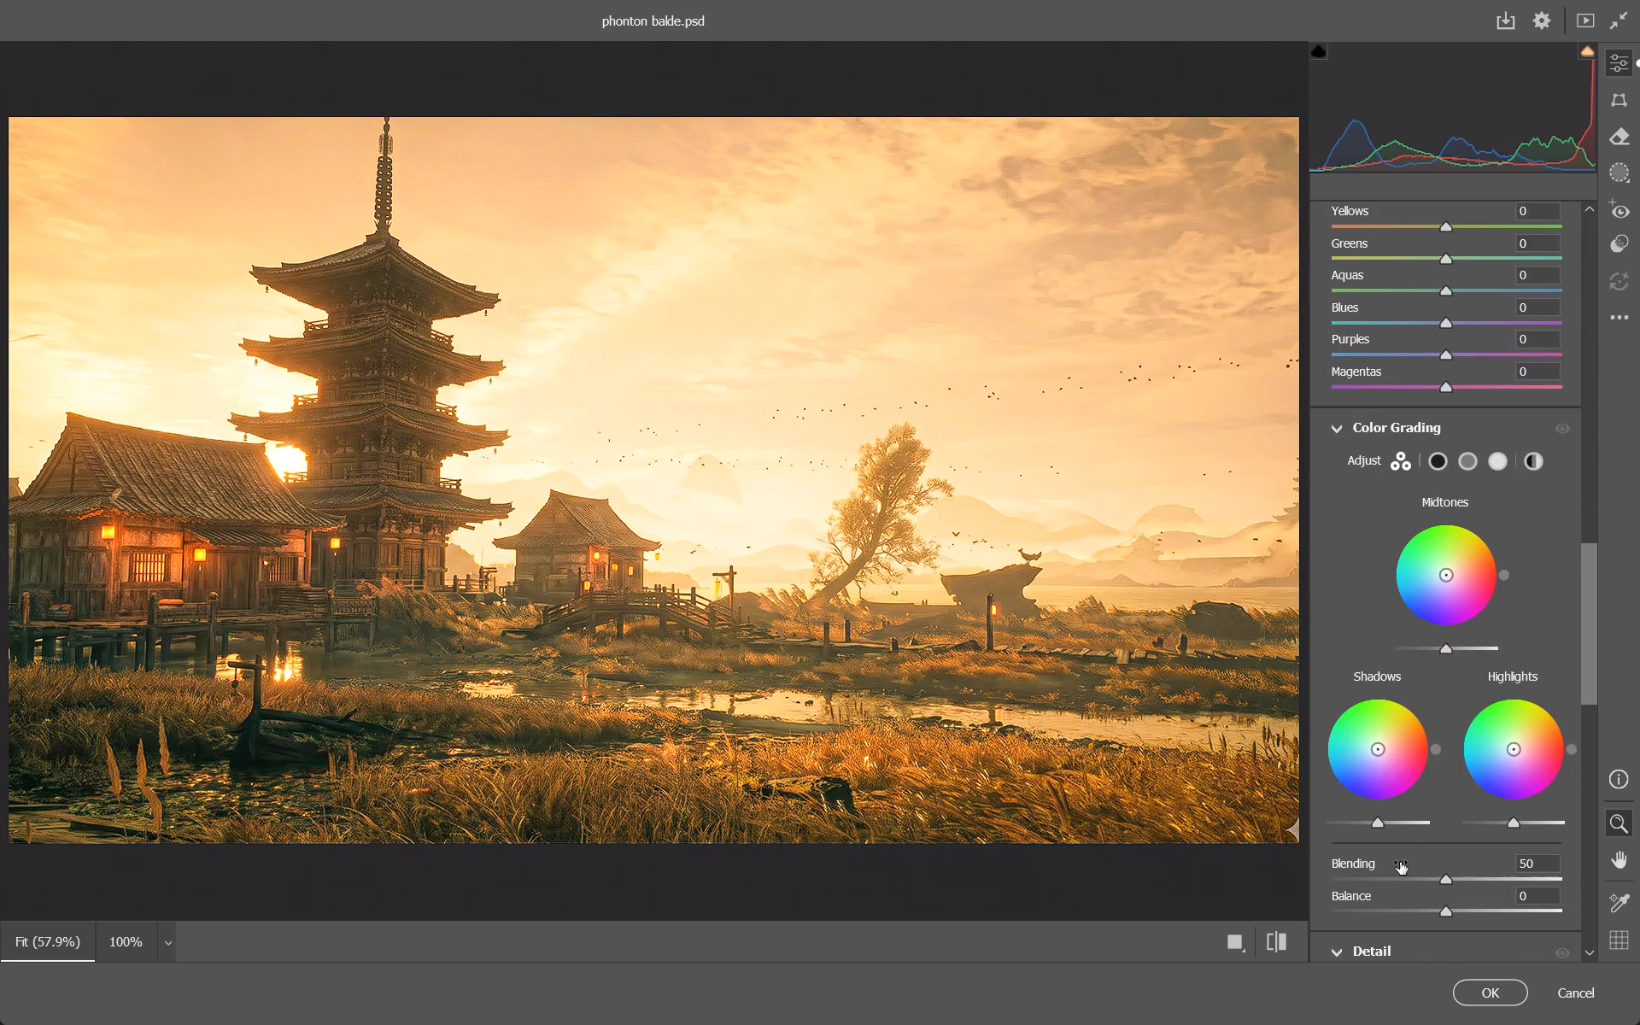
scroll(1392, 829, "down", 2)
left_click_drag(1343, 745, 1396, 752)
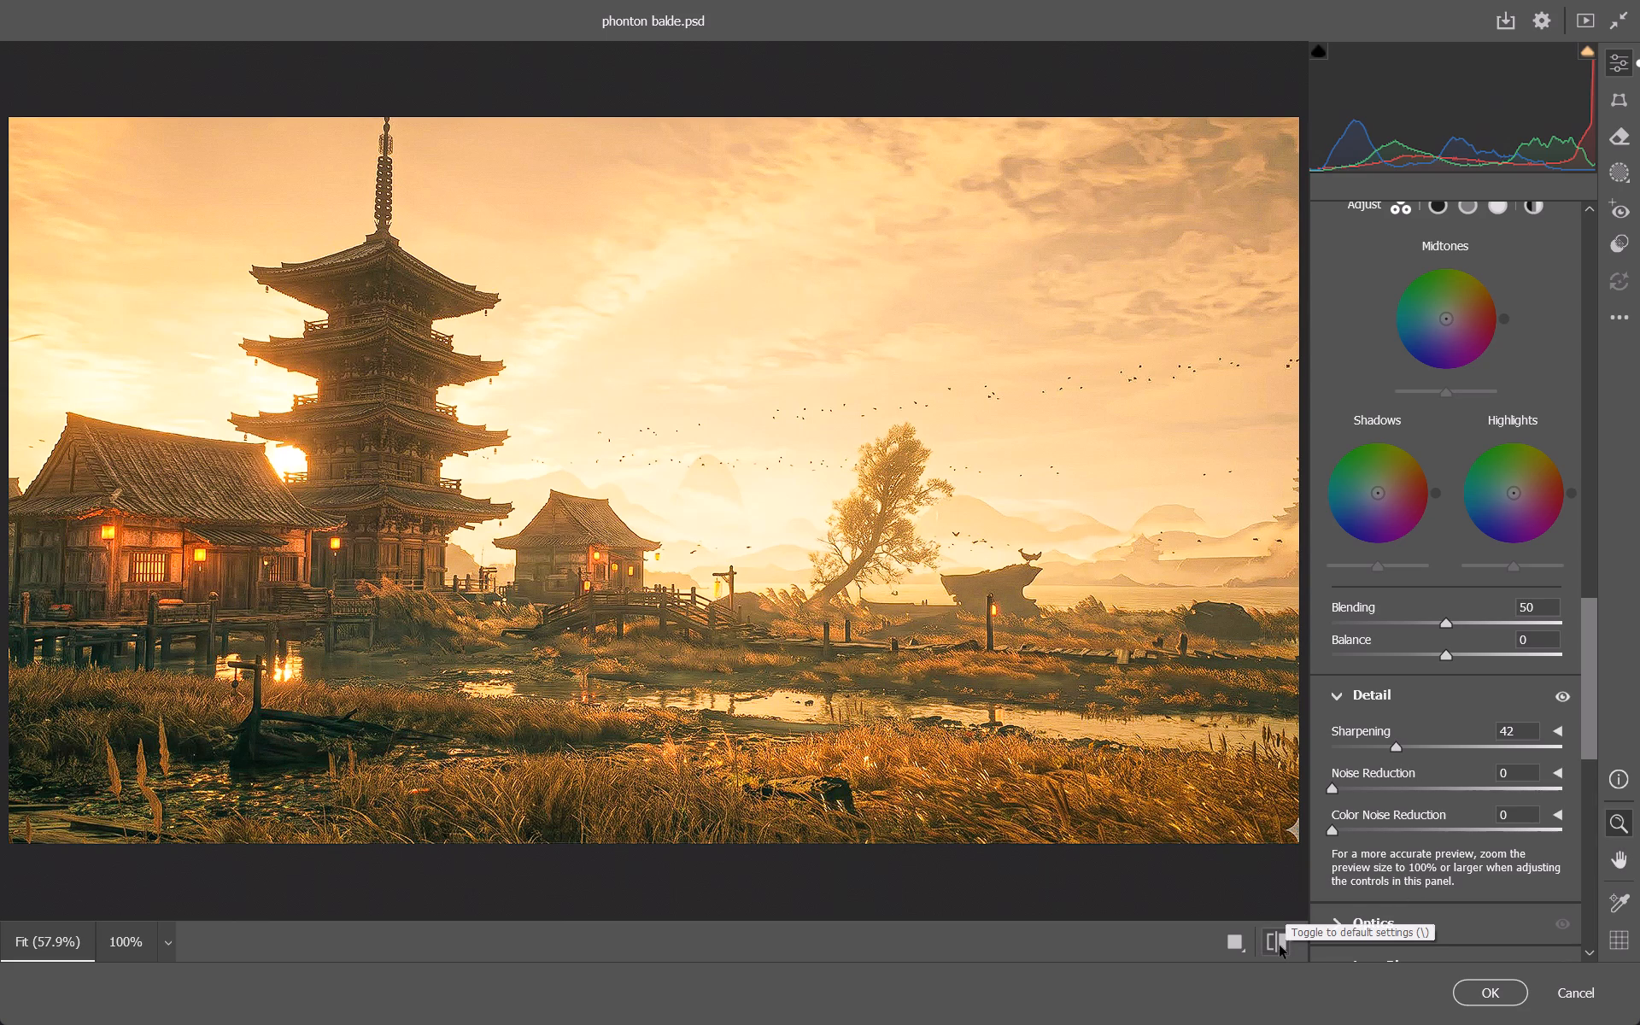
Compare the pagoda background's graded look with its default settings several times.
left_click(1280, 946)
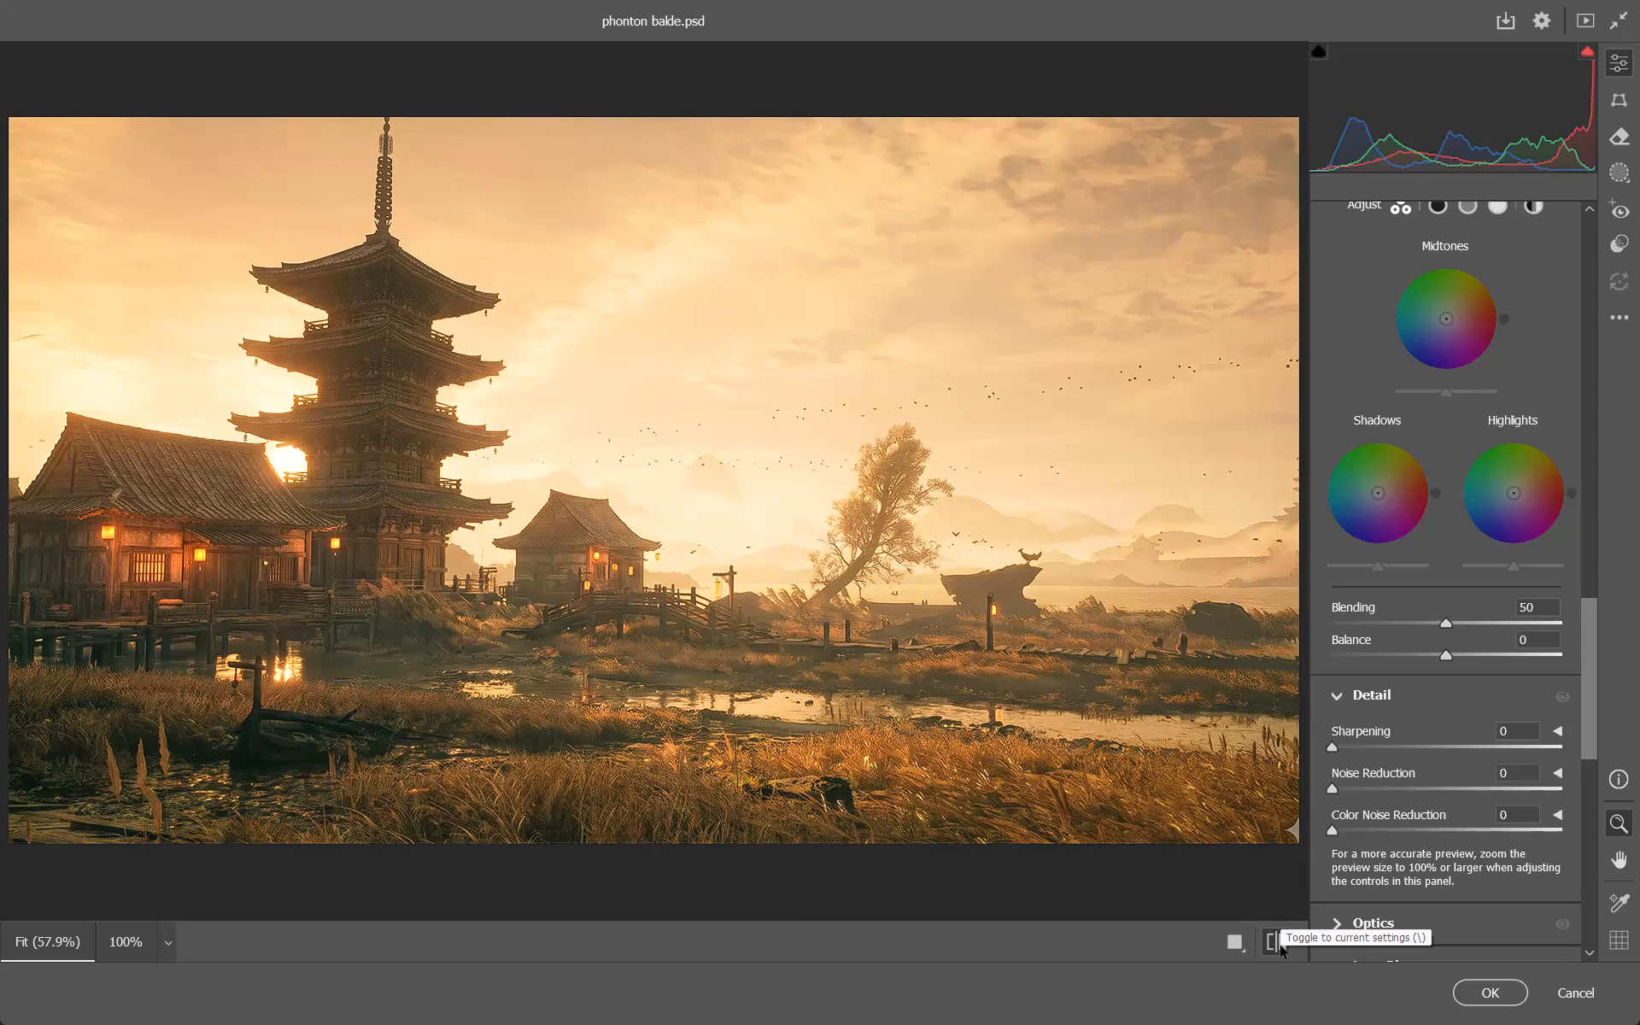
left_click(1280, 946)
left_click(1280, 946)
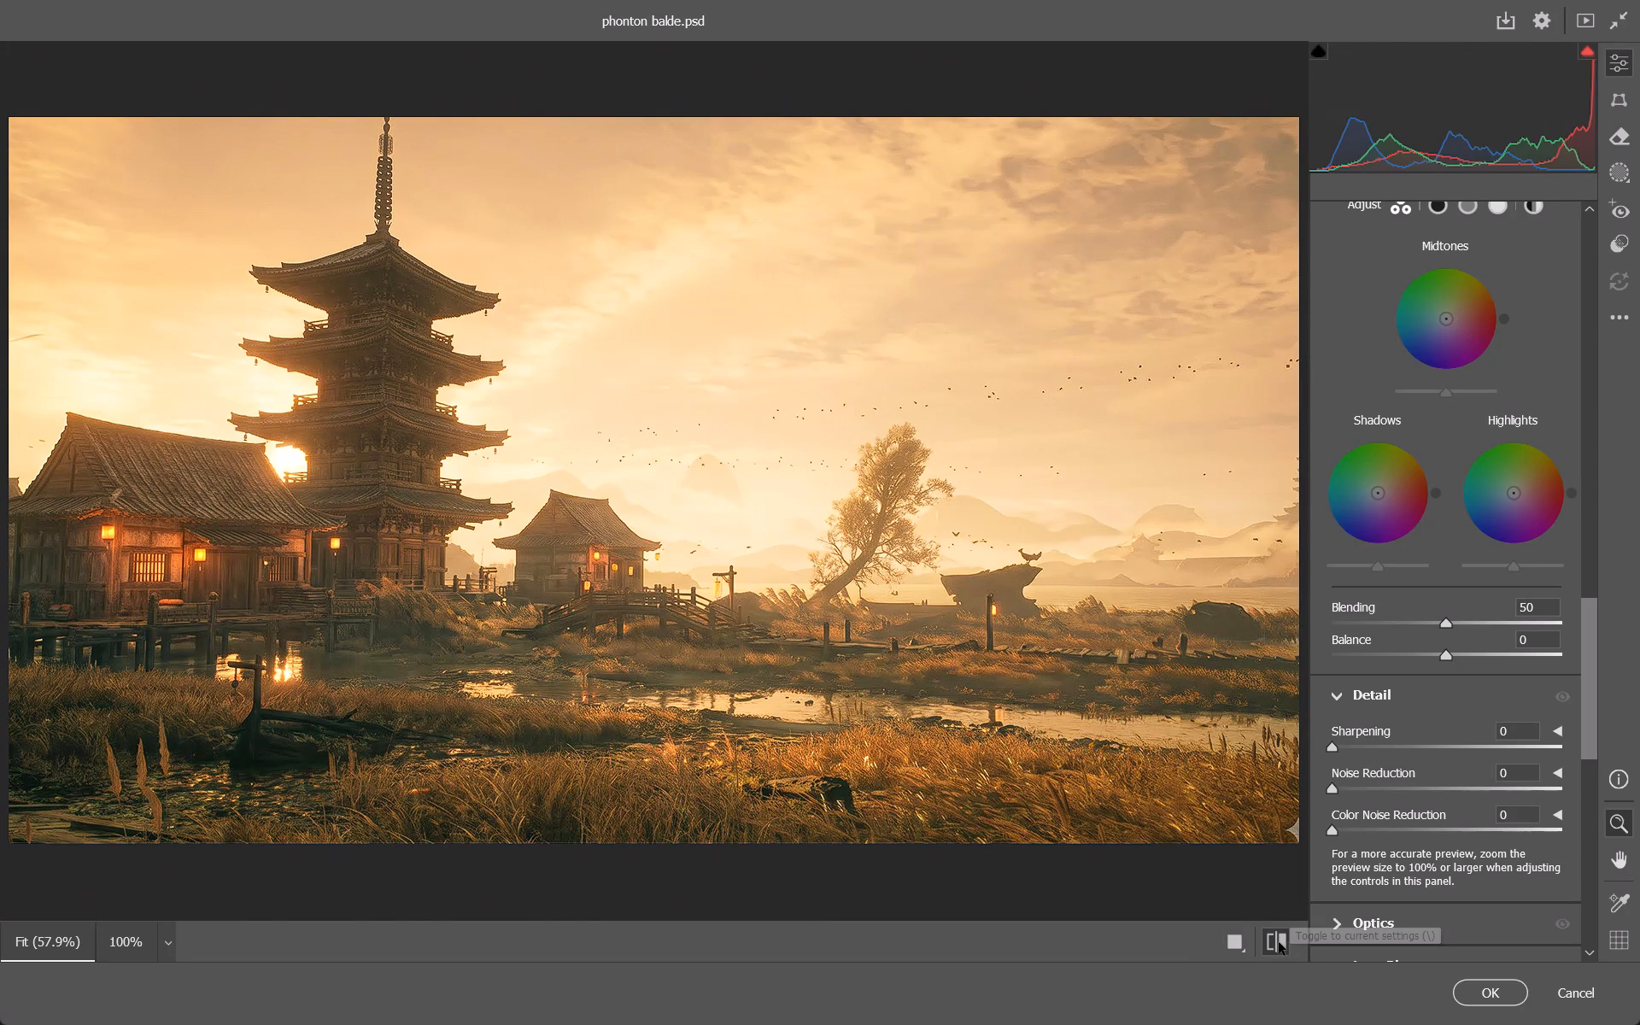
left_click(1275, 942)
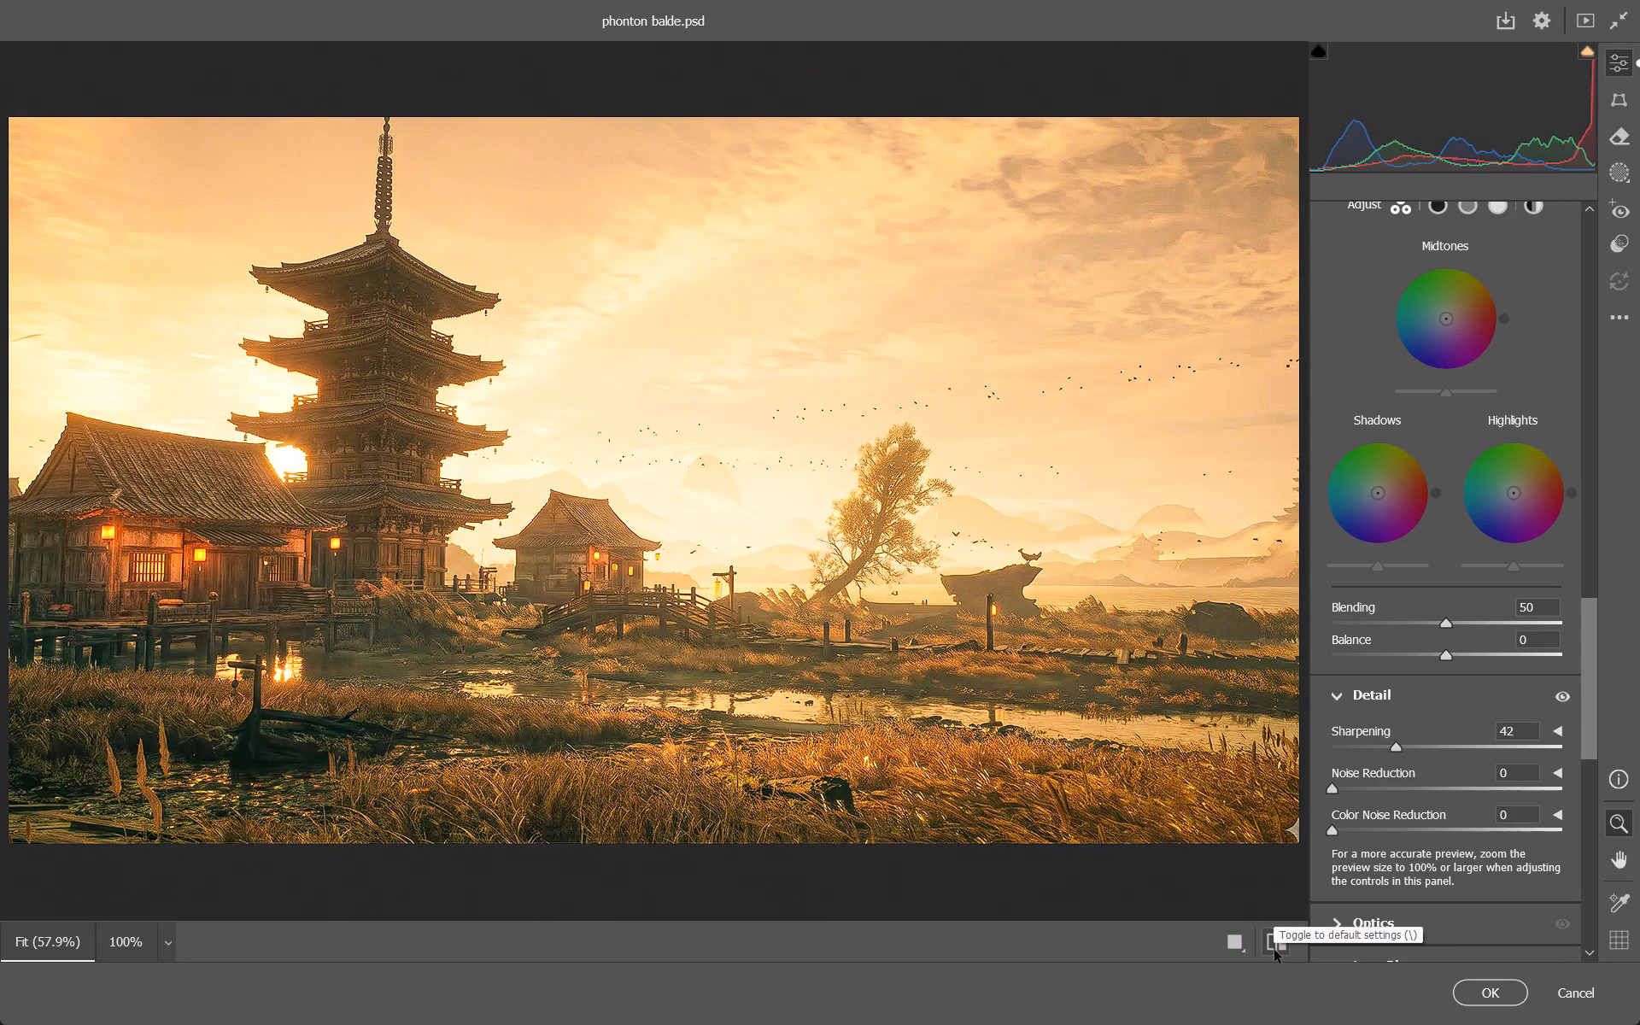
left_click(1274, 950)
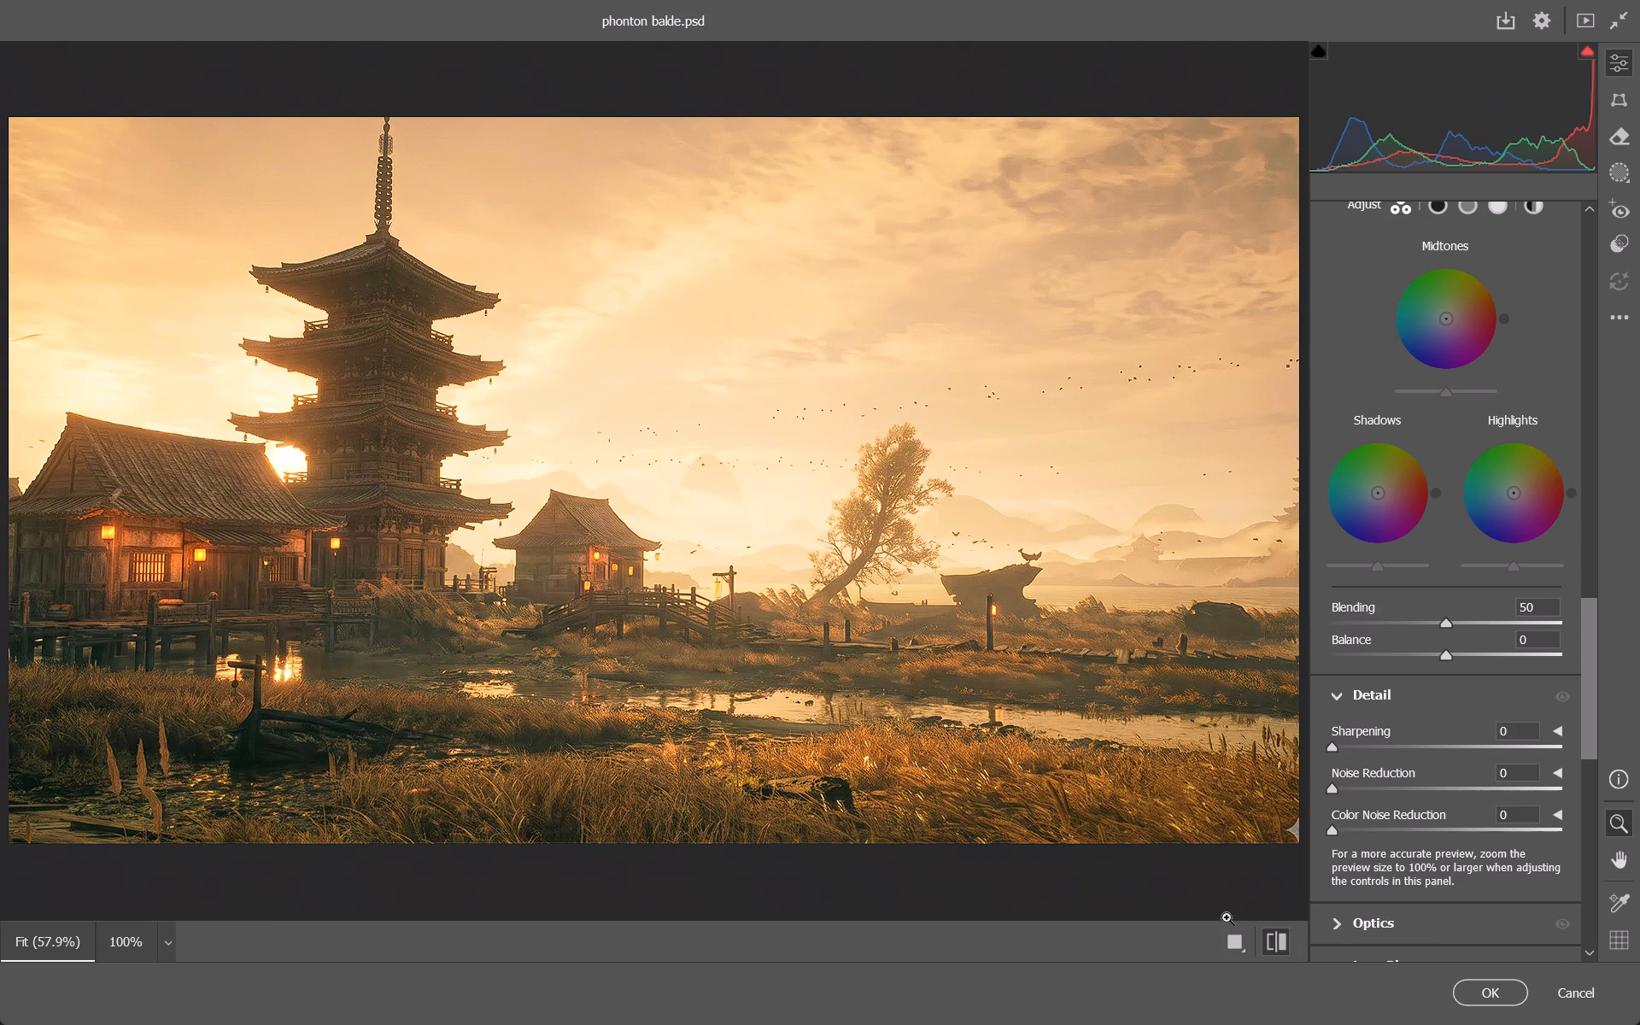
left_click(1280, 947)
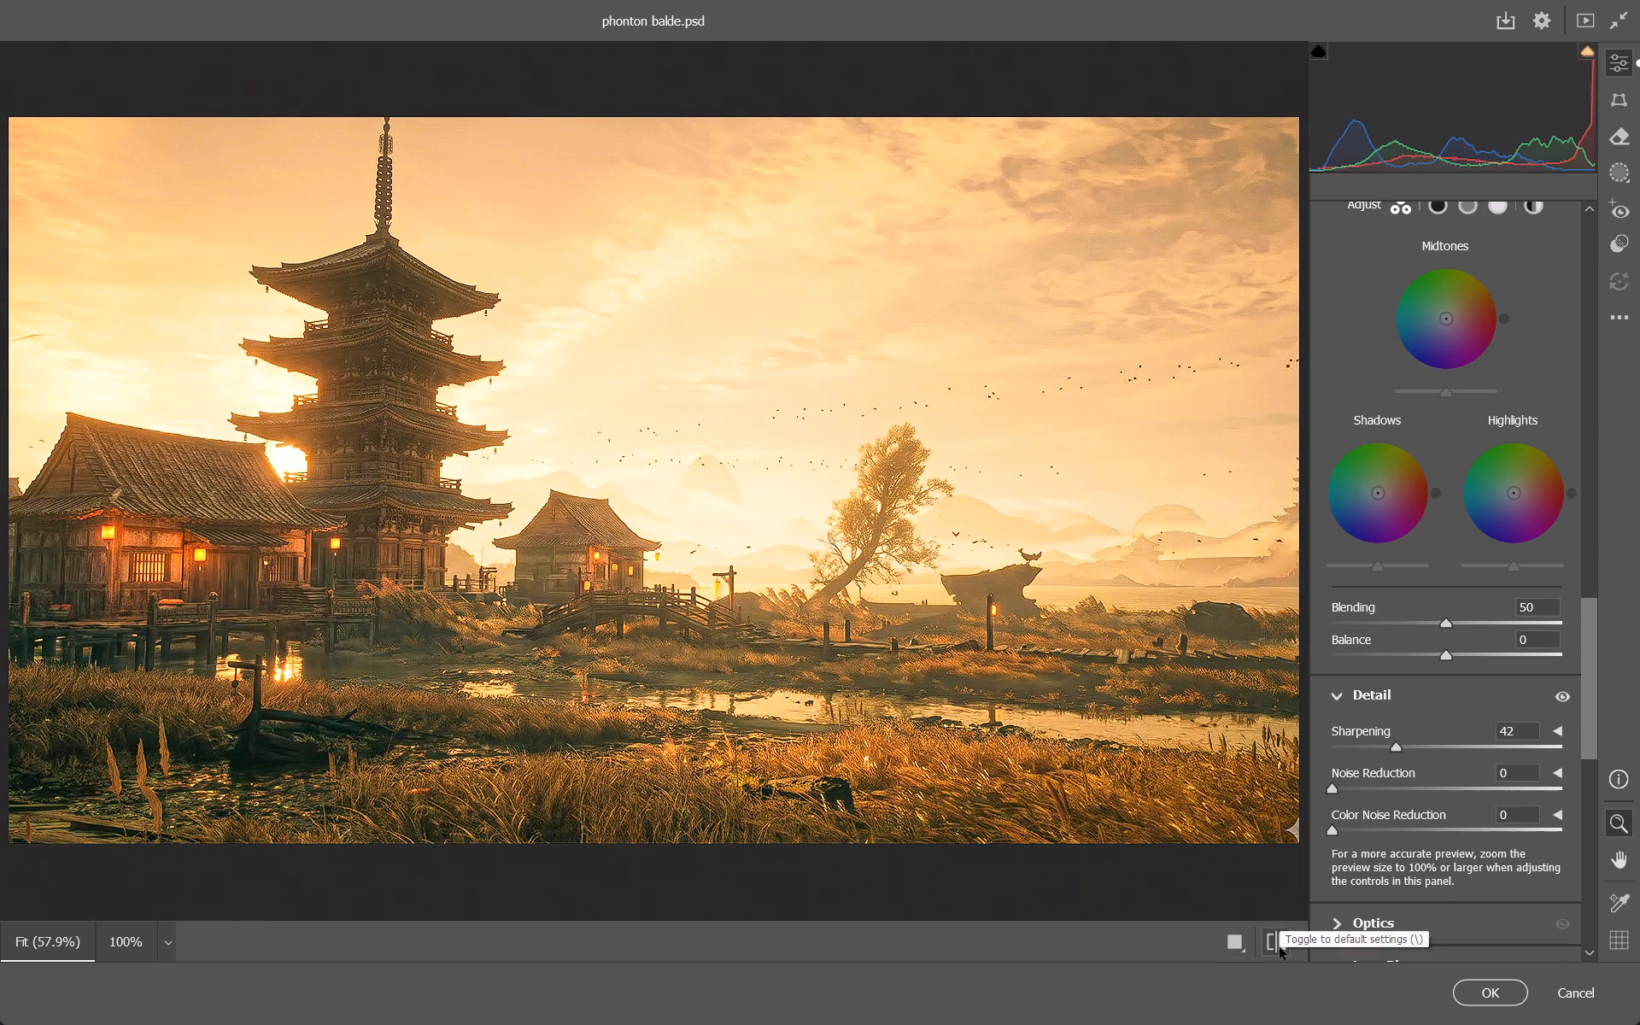
left_click(1280, 947)
left_click(1280, 947)
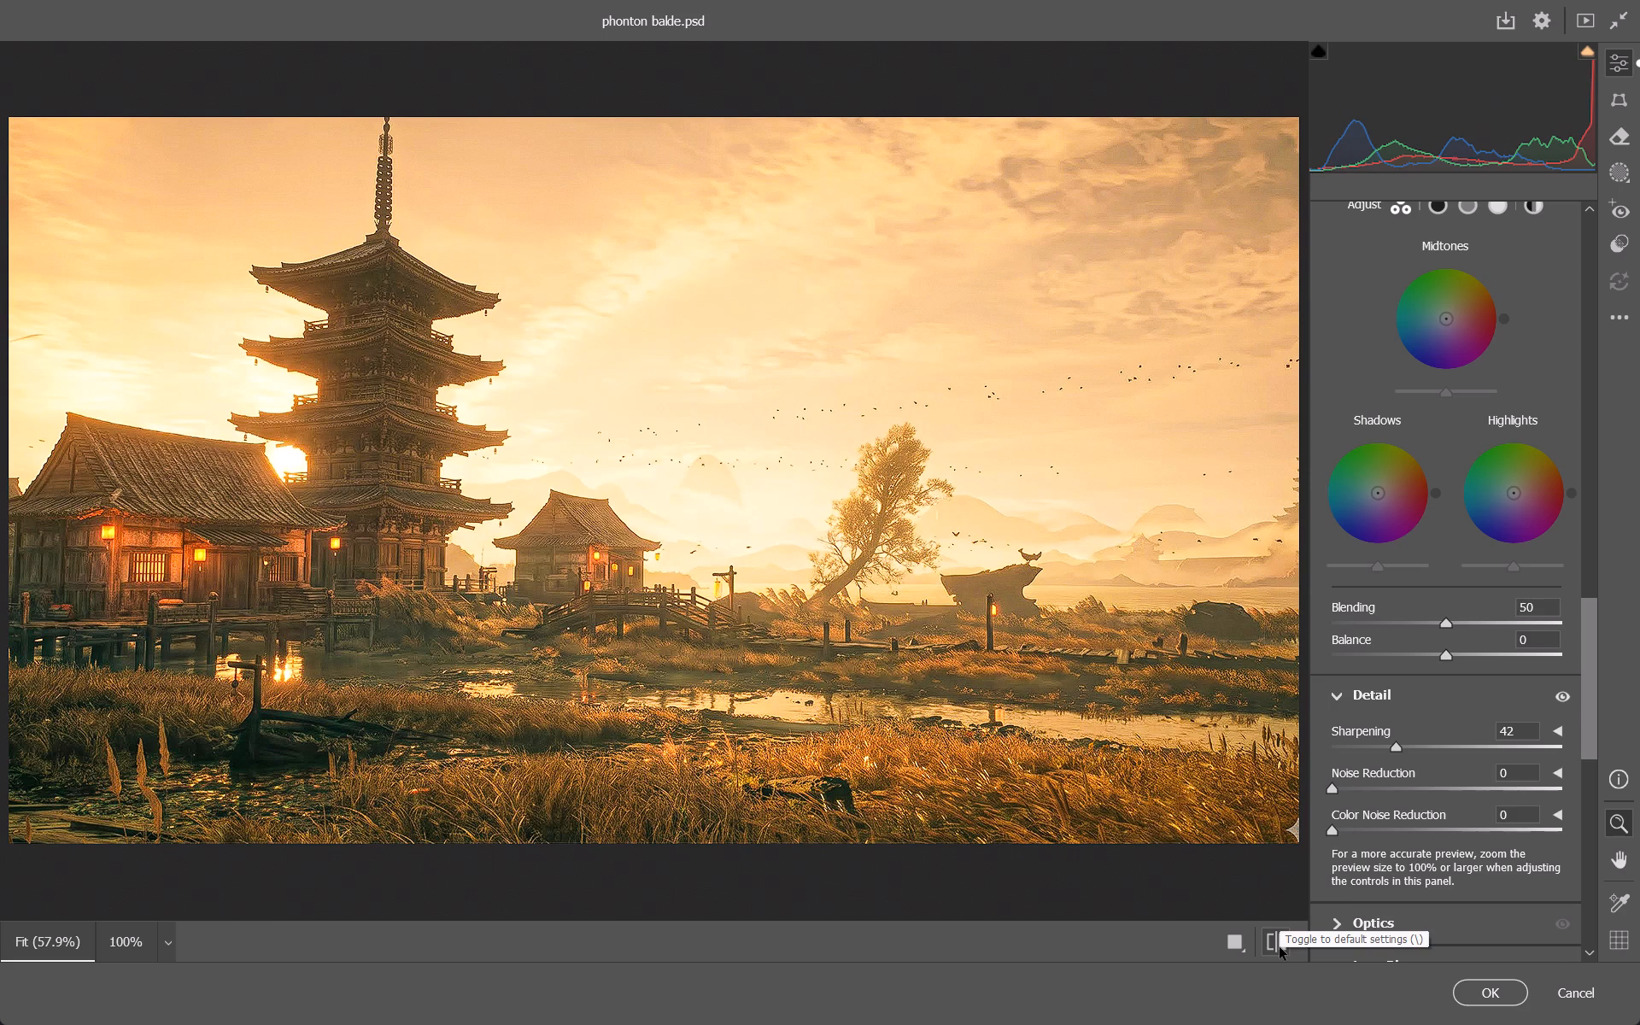
left_click(1280, 947)
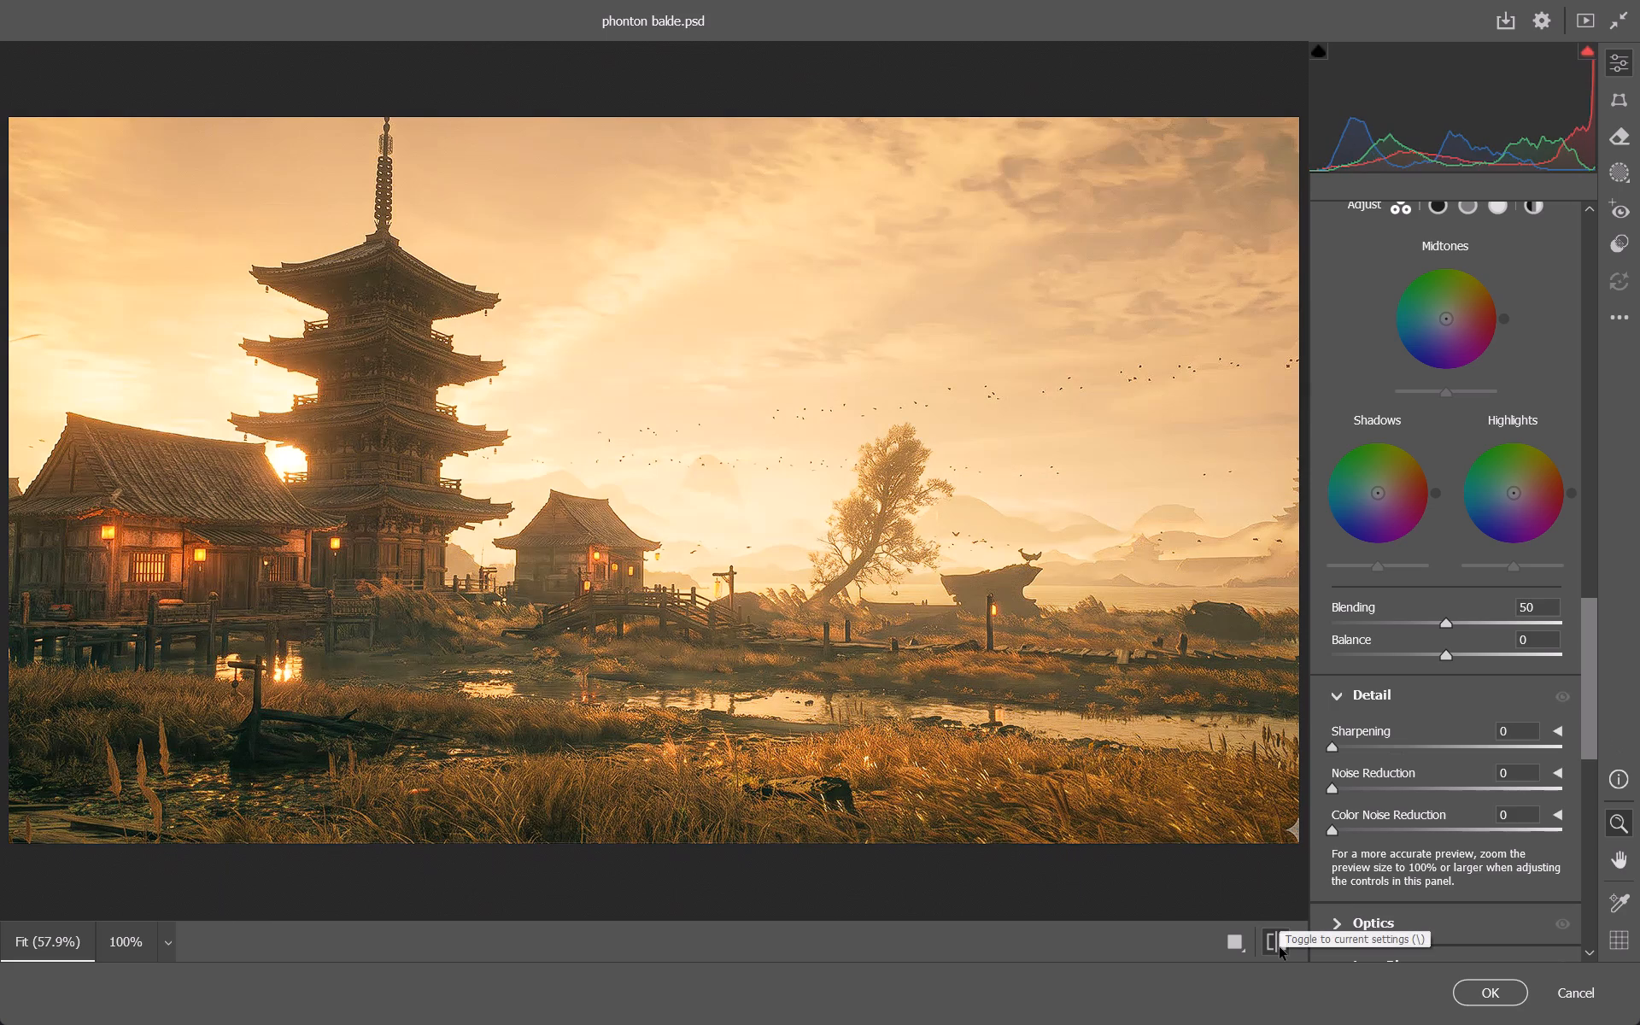
left_click(1280, 947)
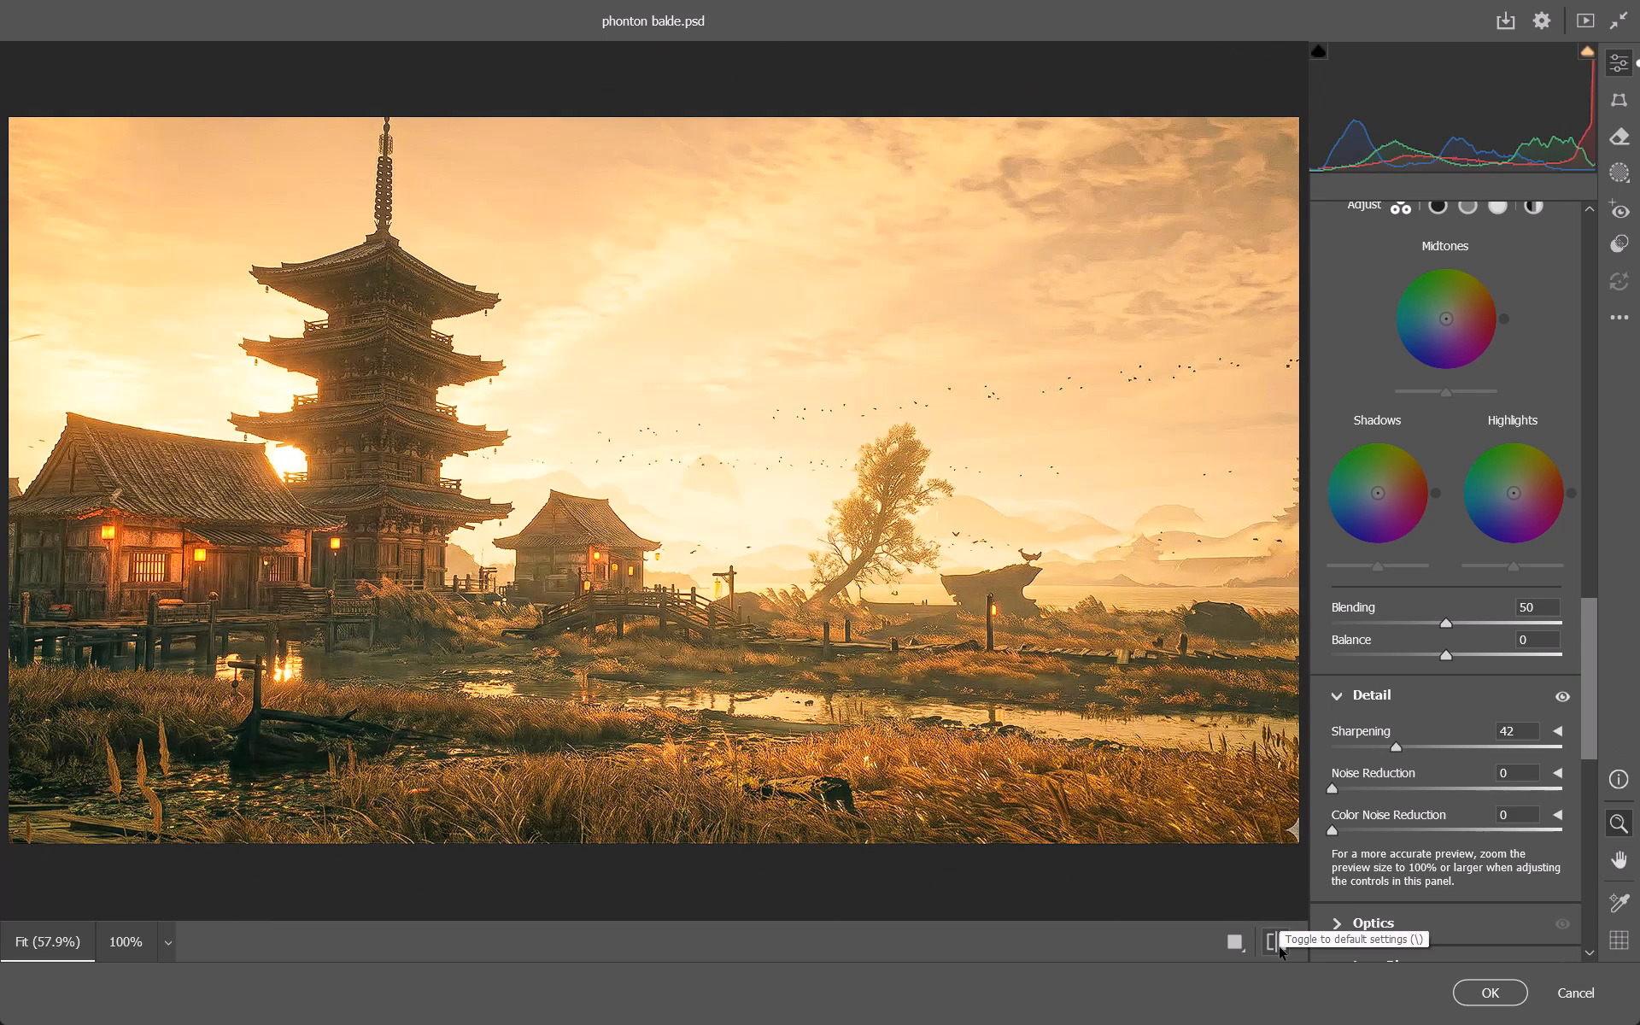
Apply the Camera Raw Filter to Layer 2.
left_click(1480, 987)
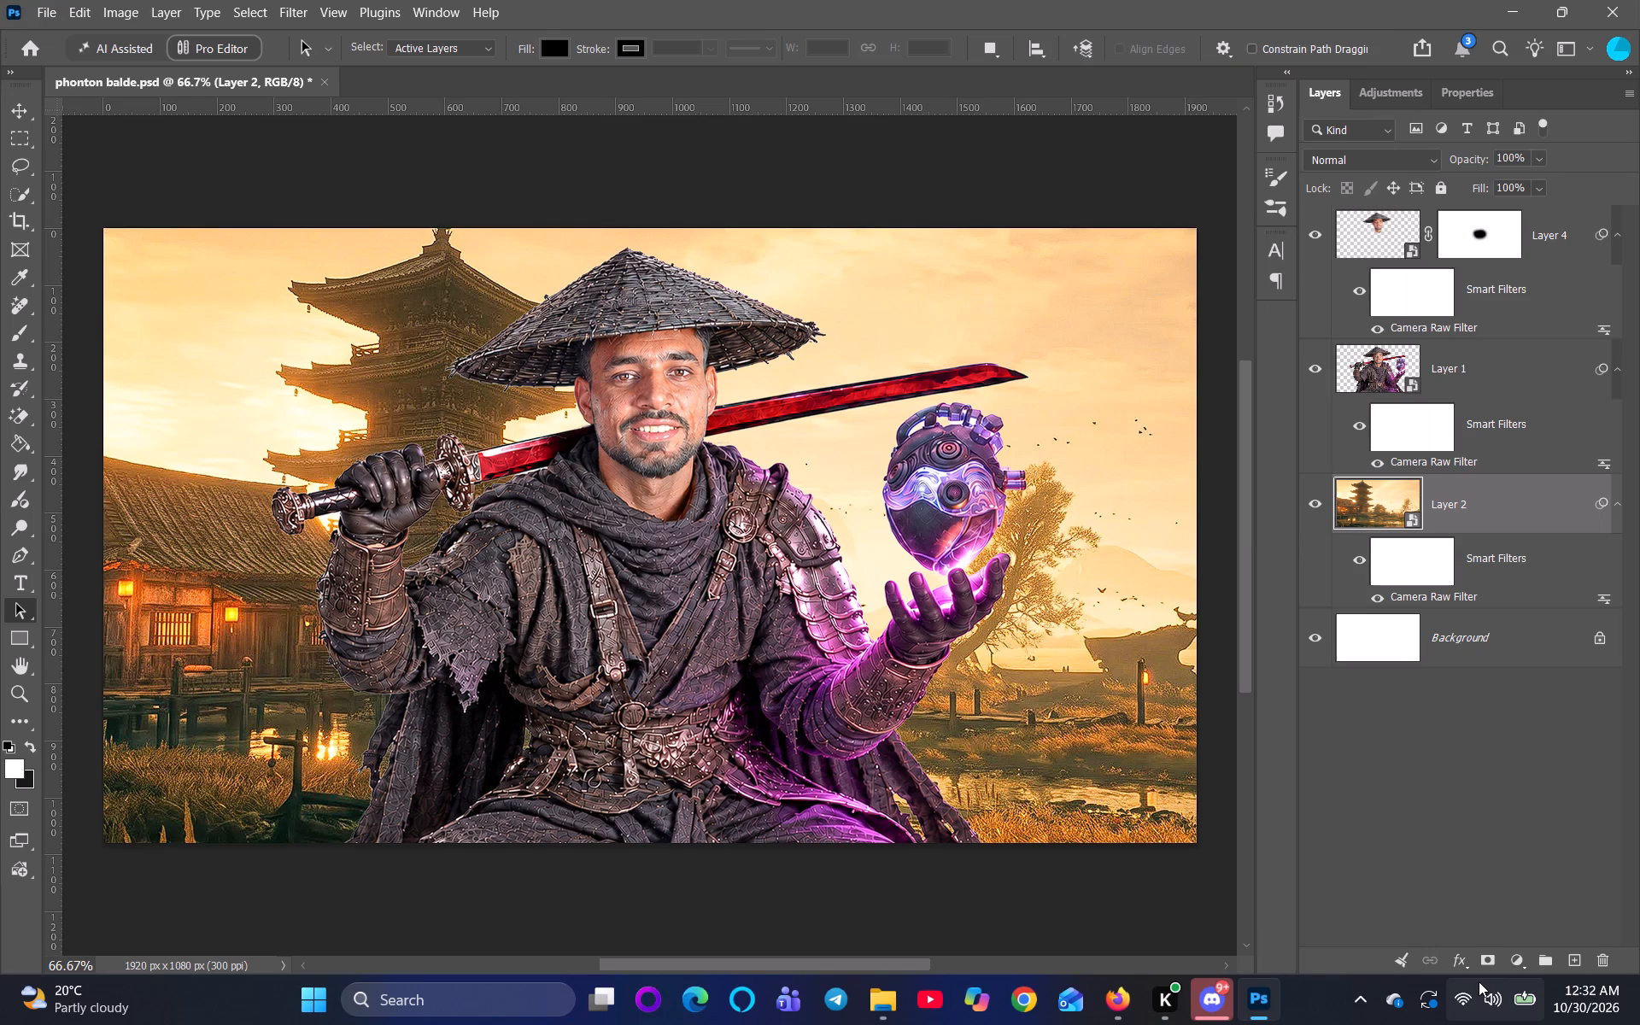
Scale the Layer 2 pagoda background down to about 73.56%, matching its sides to the canvas width, and apply the transform.
scroll(1512, 546, "down", 3)
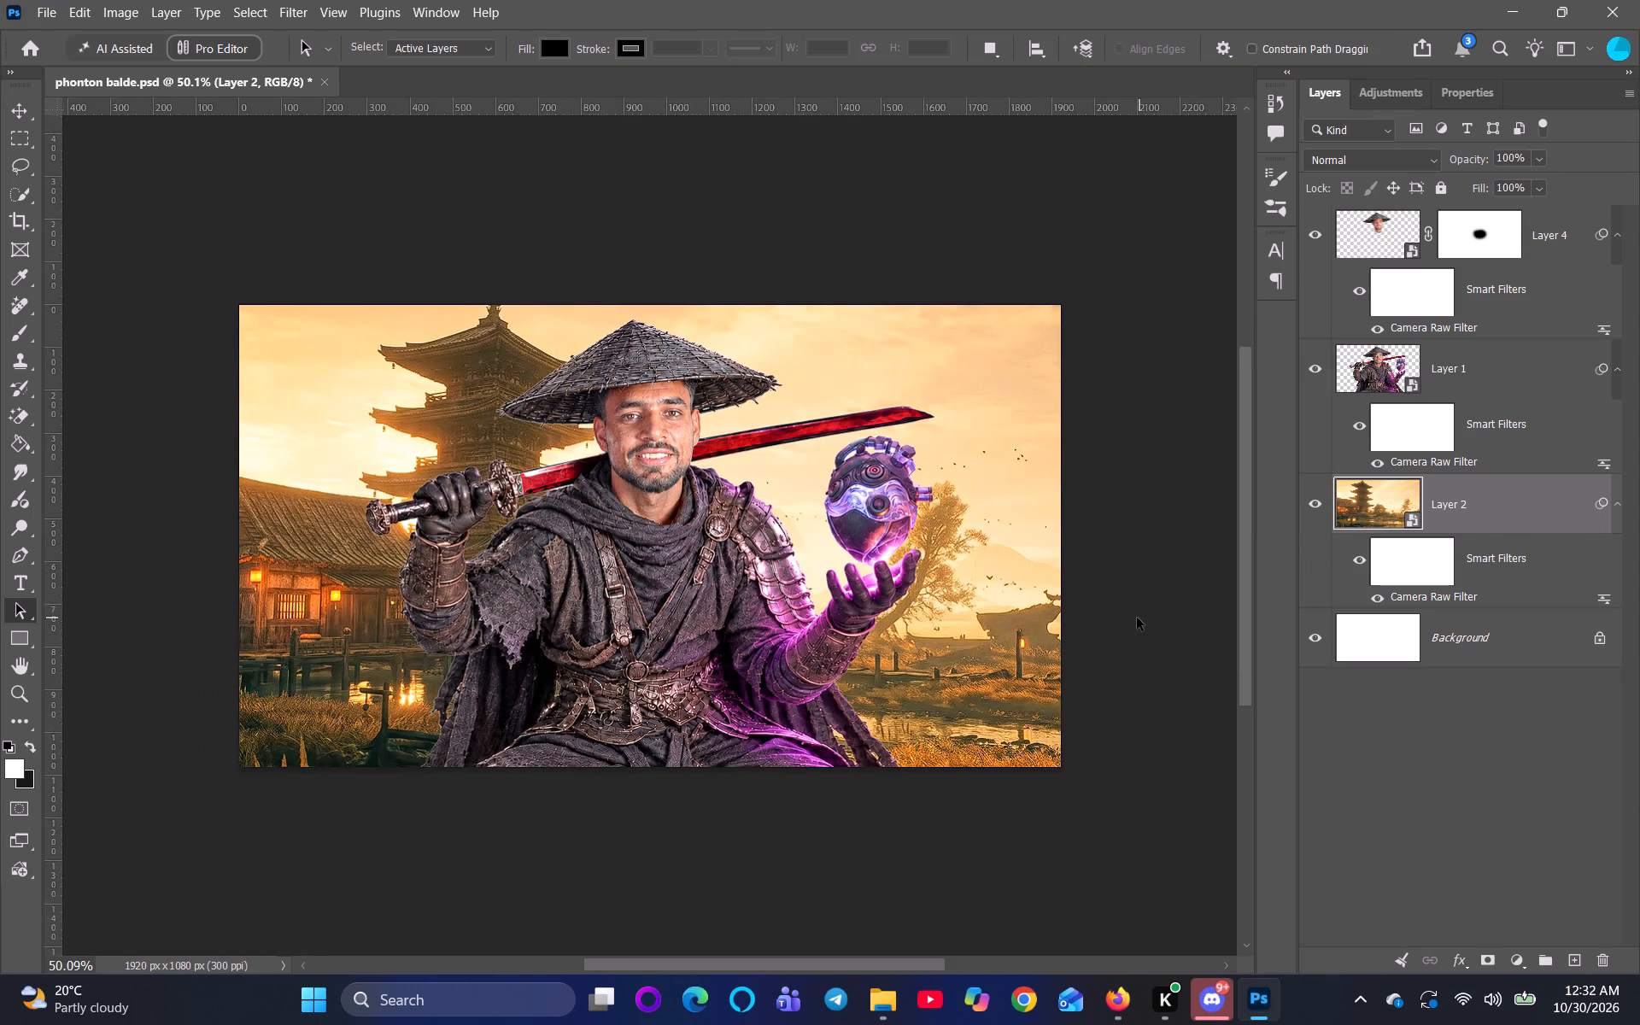
scroll(1135, 618, "down", 2)
left_click(1505, 493)
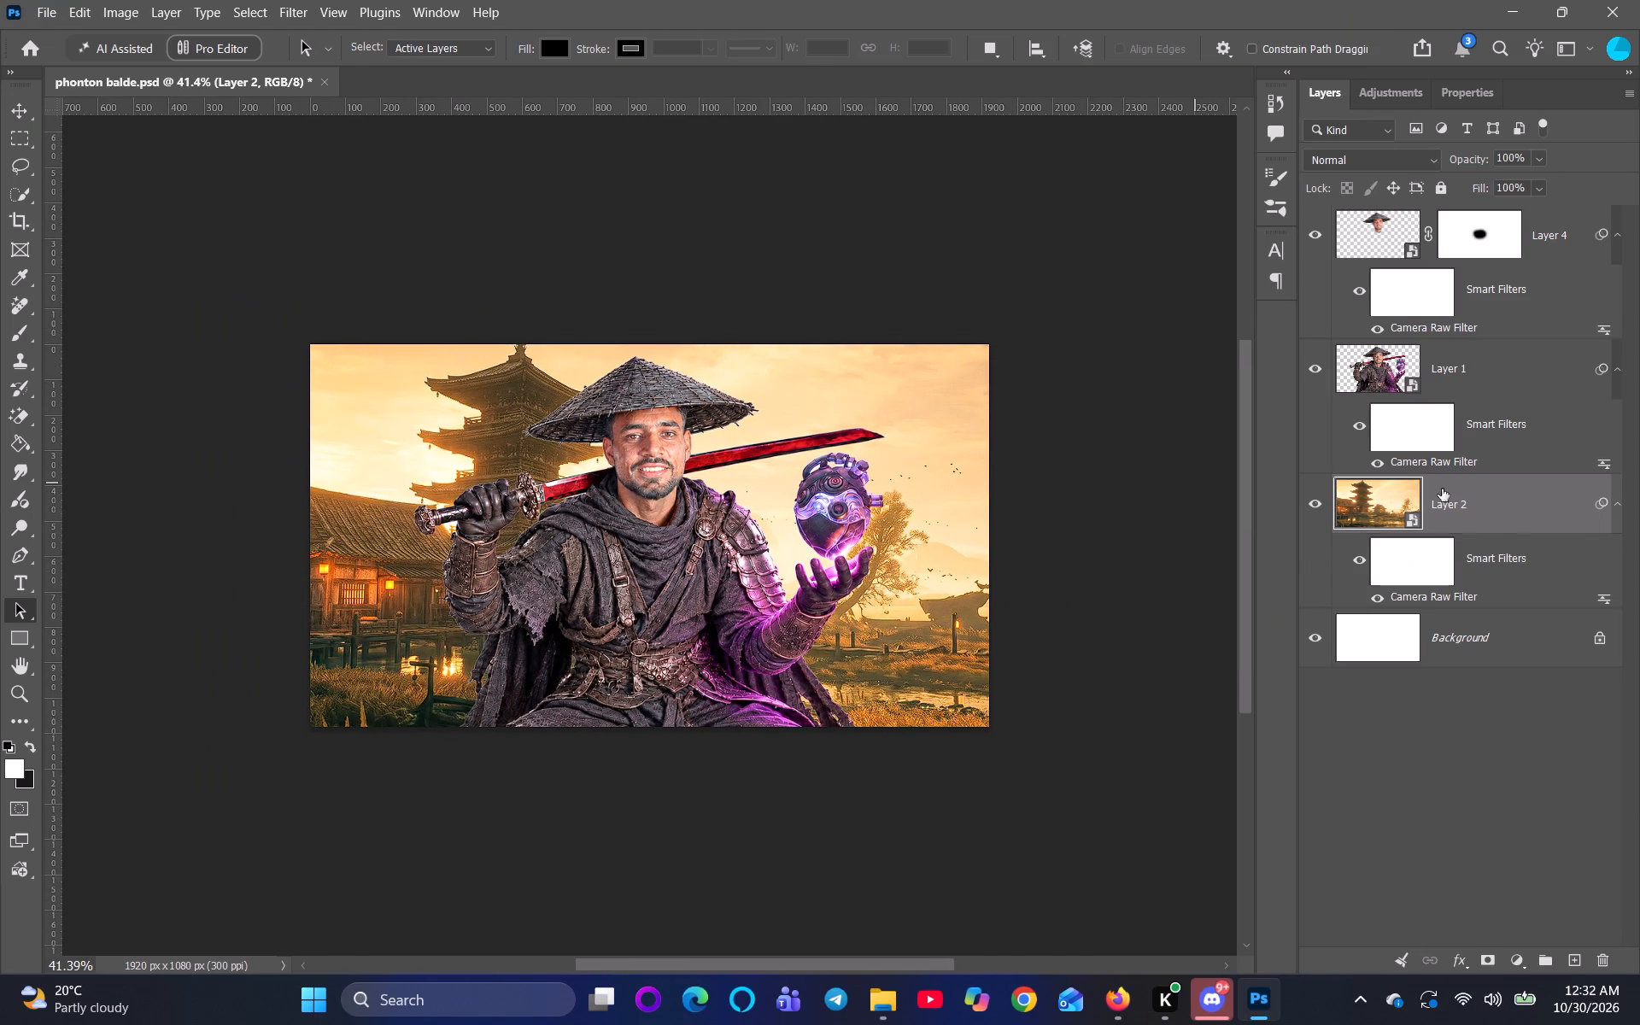
left_click(1441, 489)
left_click(1511, 494)
scroll(1116, 592, "down", 4)
left_click(21, 91)
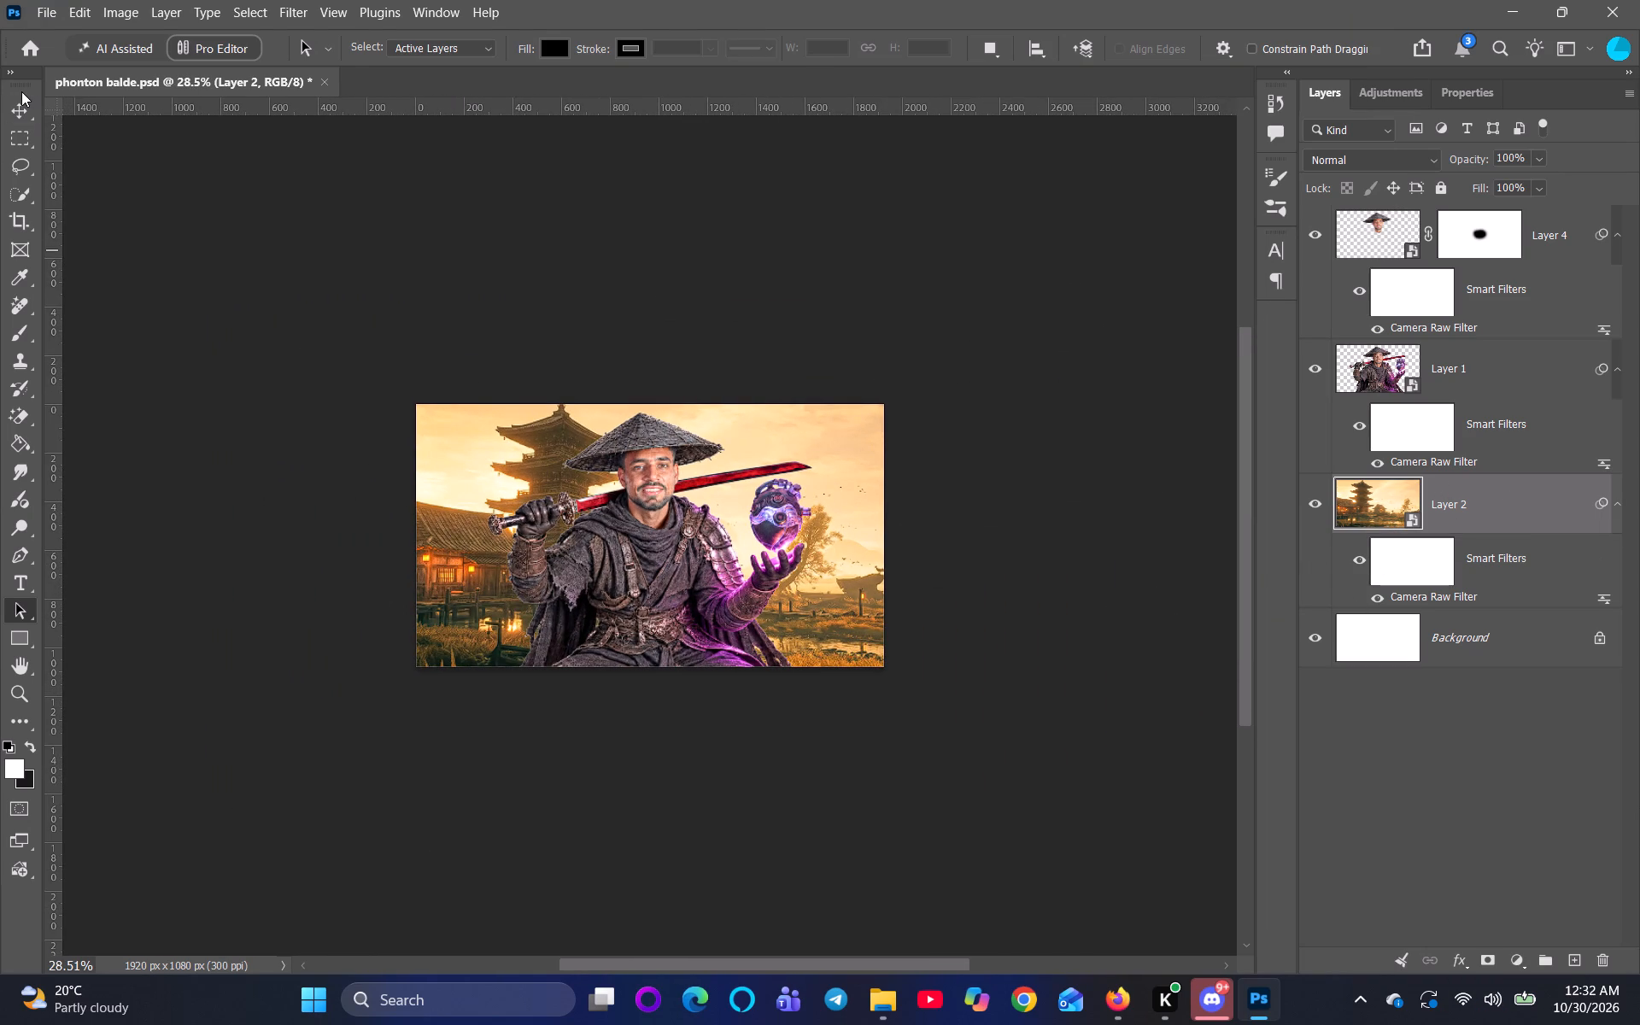
left_click(21, 91)
left_click(9, 102)
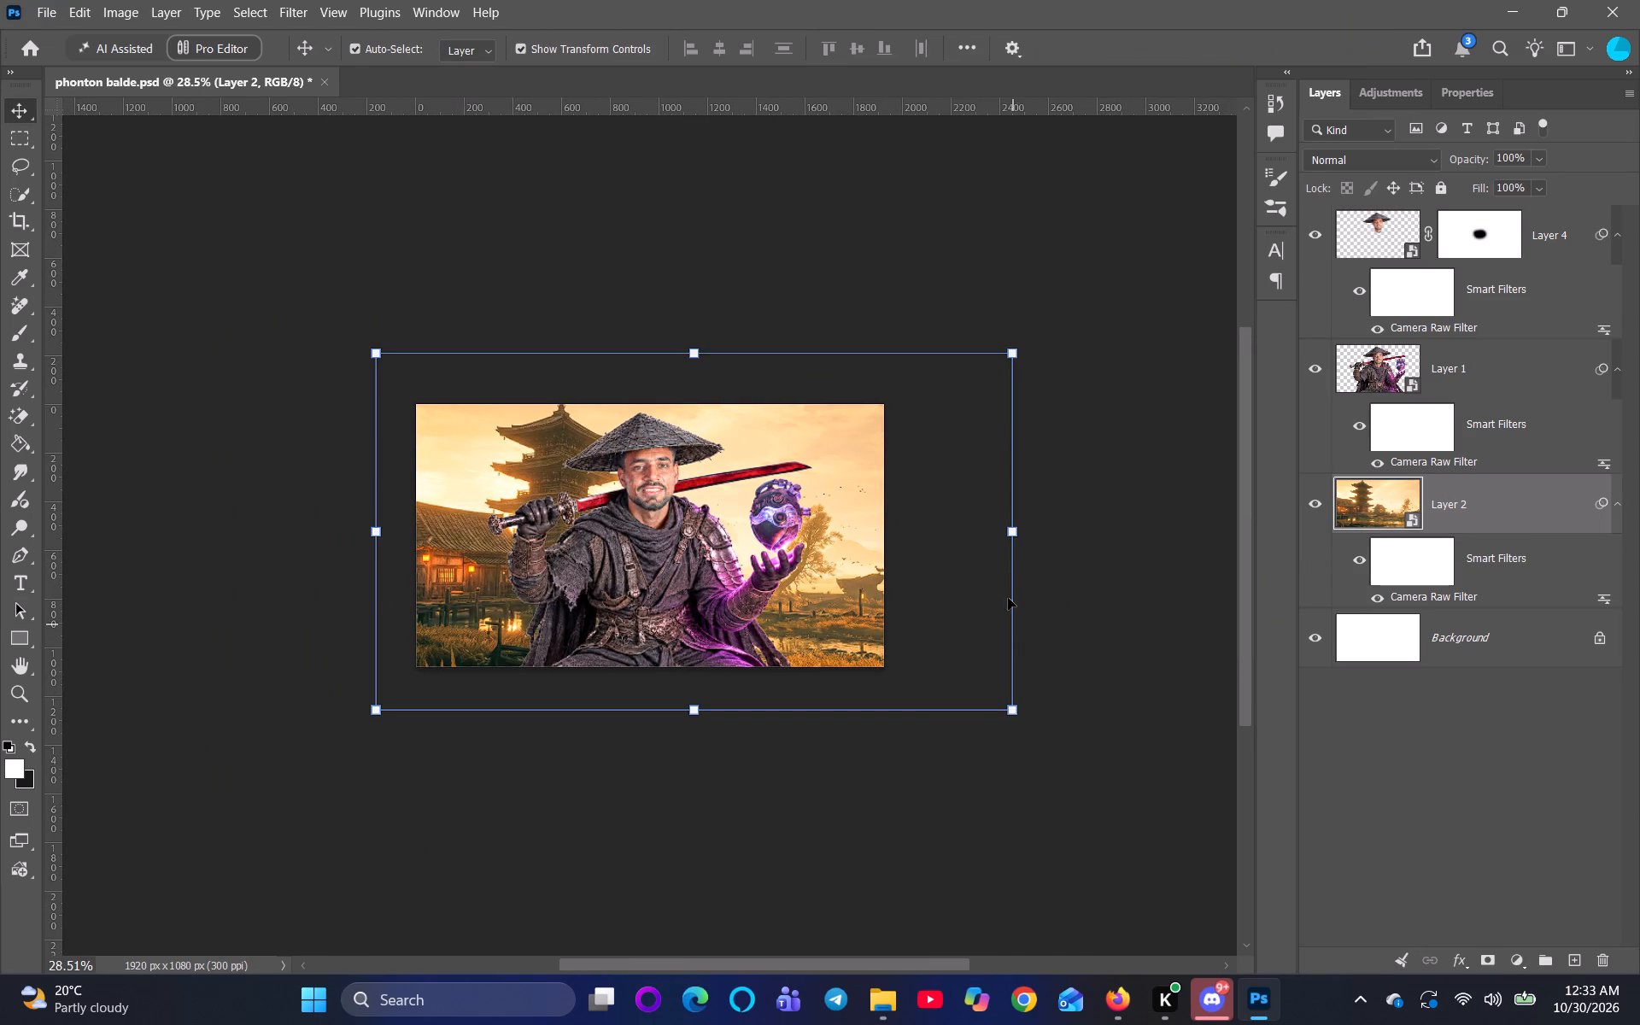
left_click_drag(1013, 552, 928, 573)
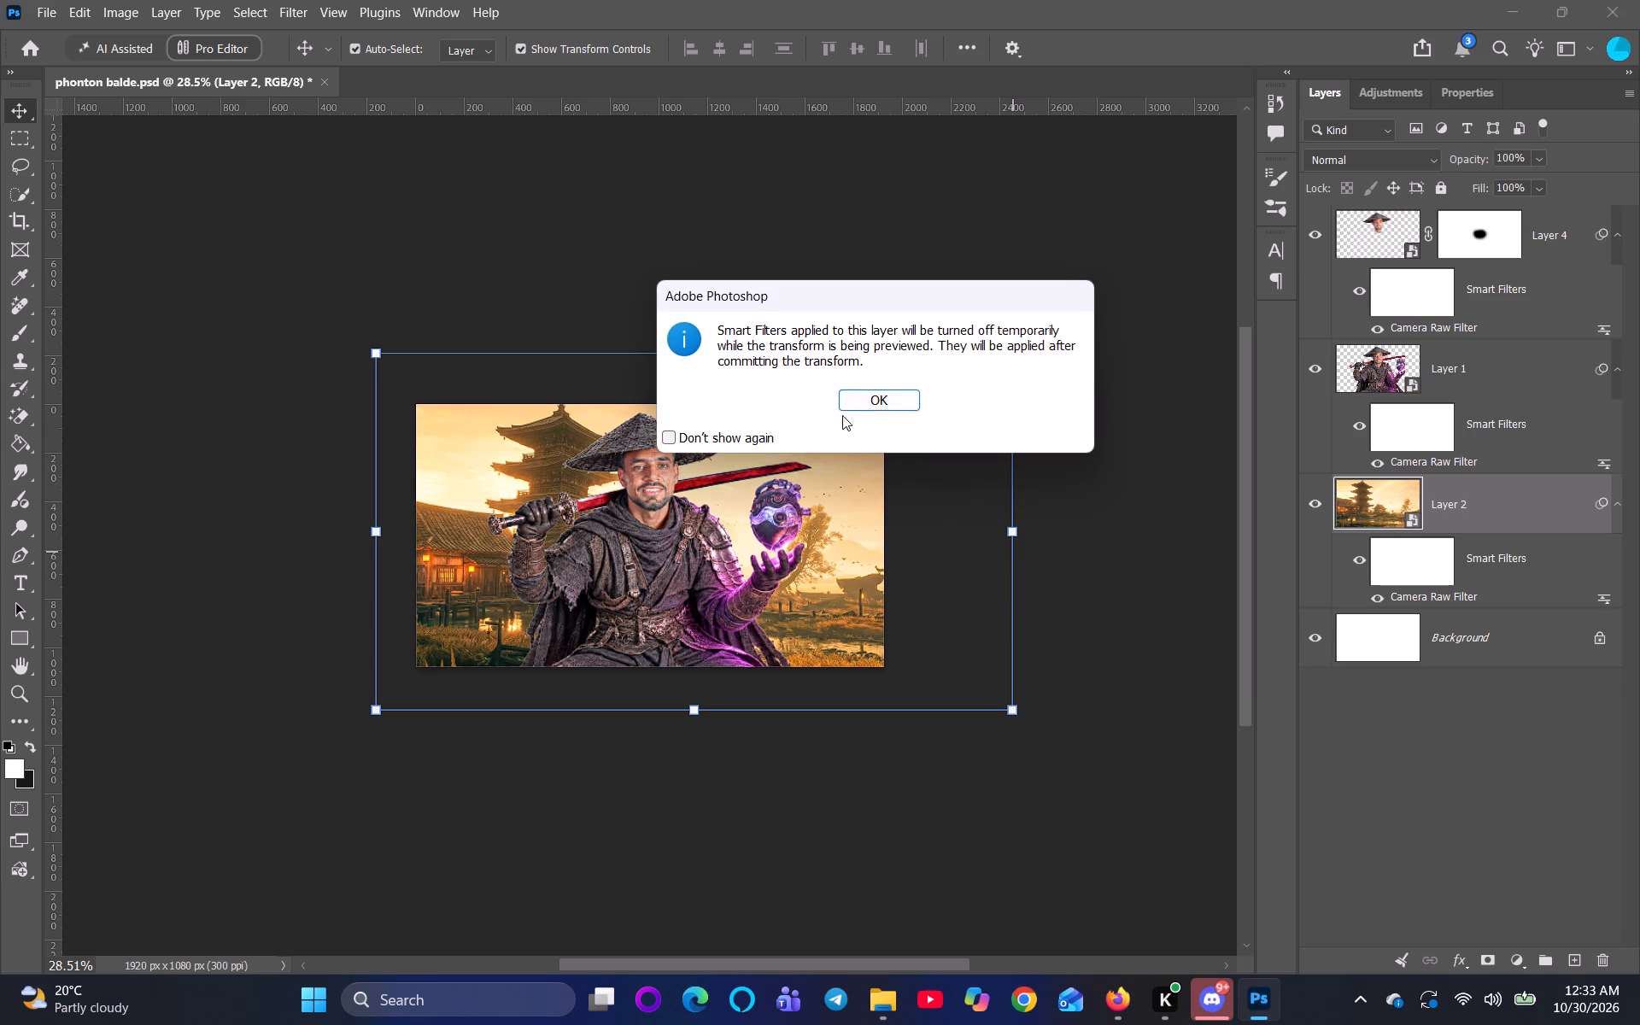
left_click(844, 401)
left_click_drag(1013, 544, 908, 565)
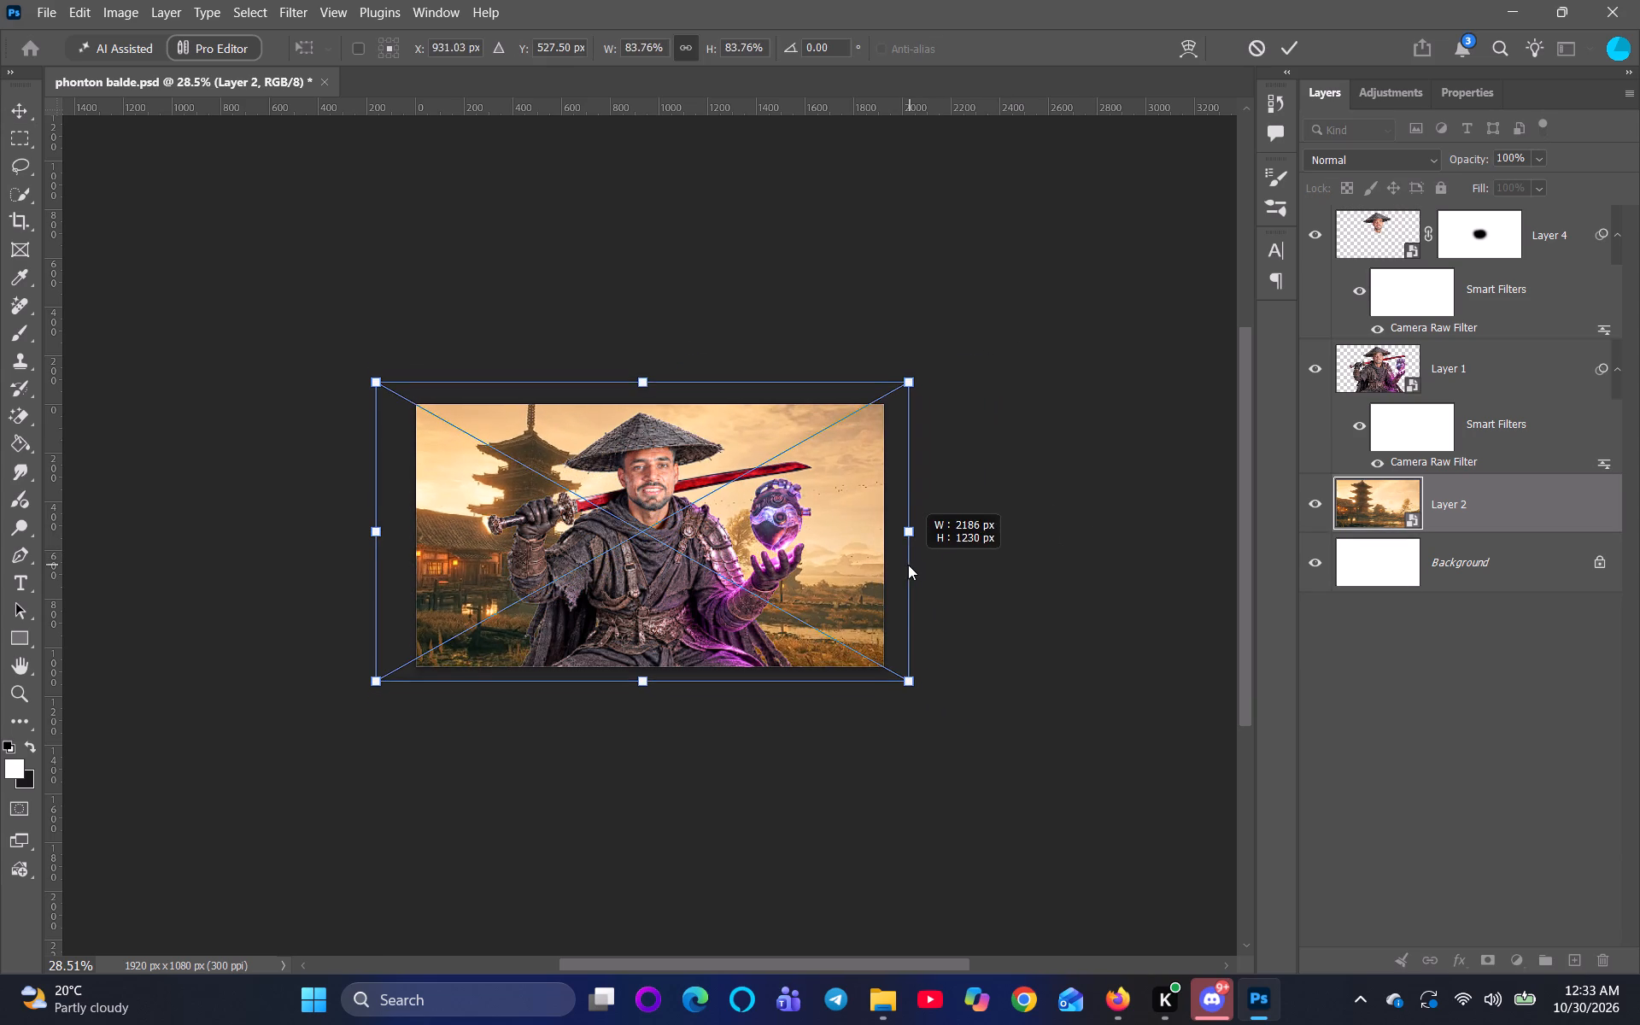
left_click_drag(908, 565, 881, 564)
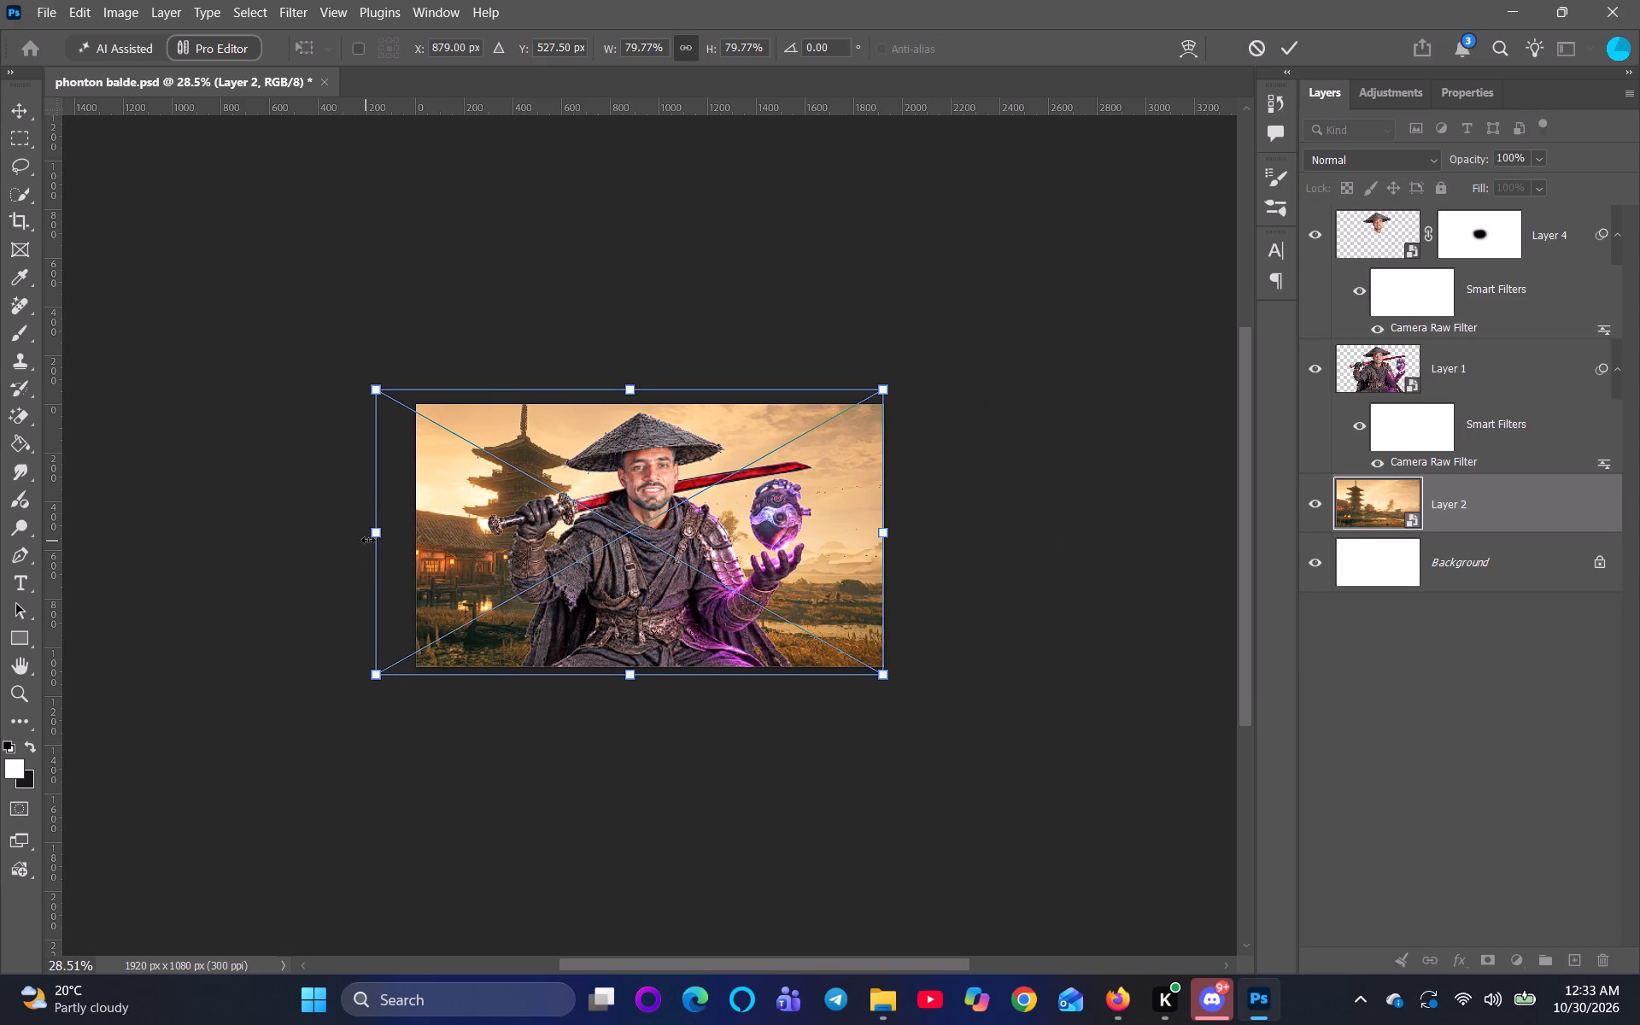
left_click_drag(369, 540, 401, 548)
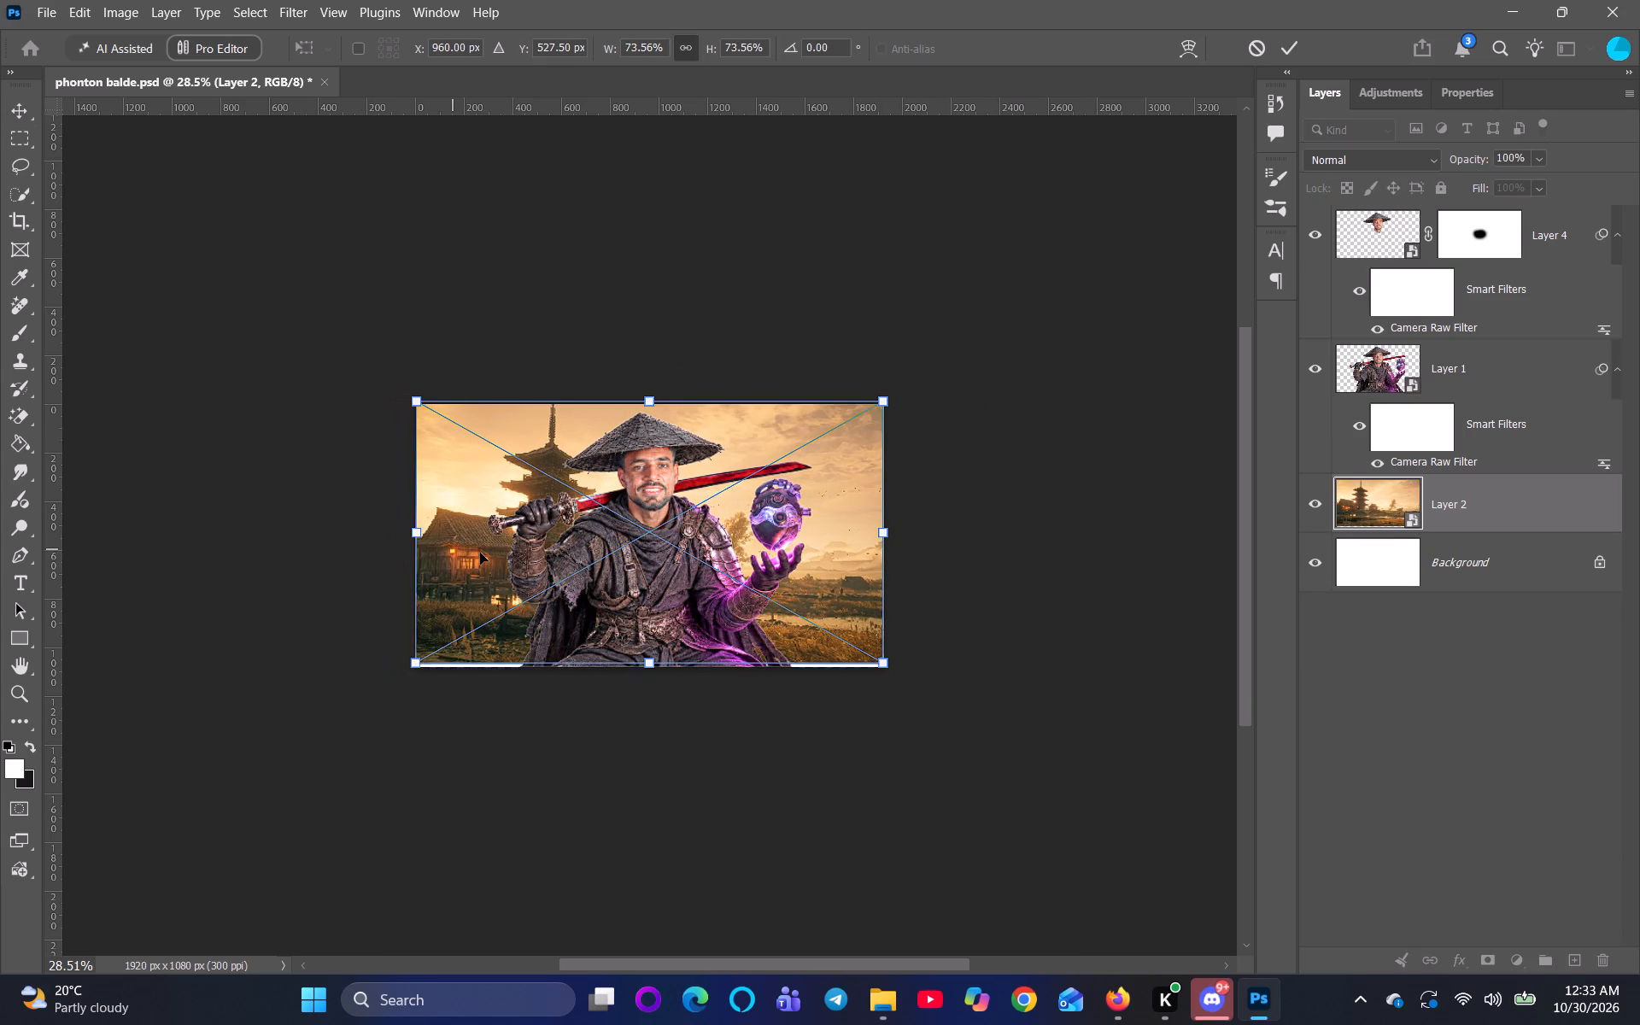
scroll(480, 553, "up", 3)
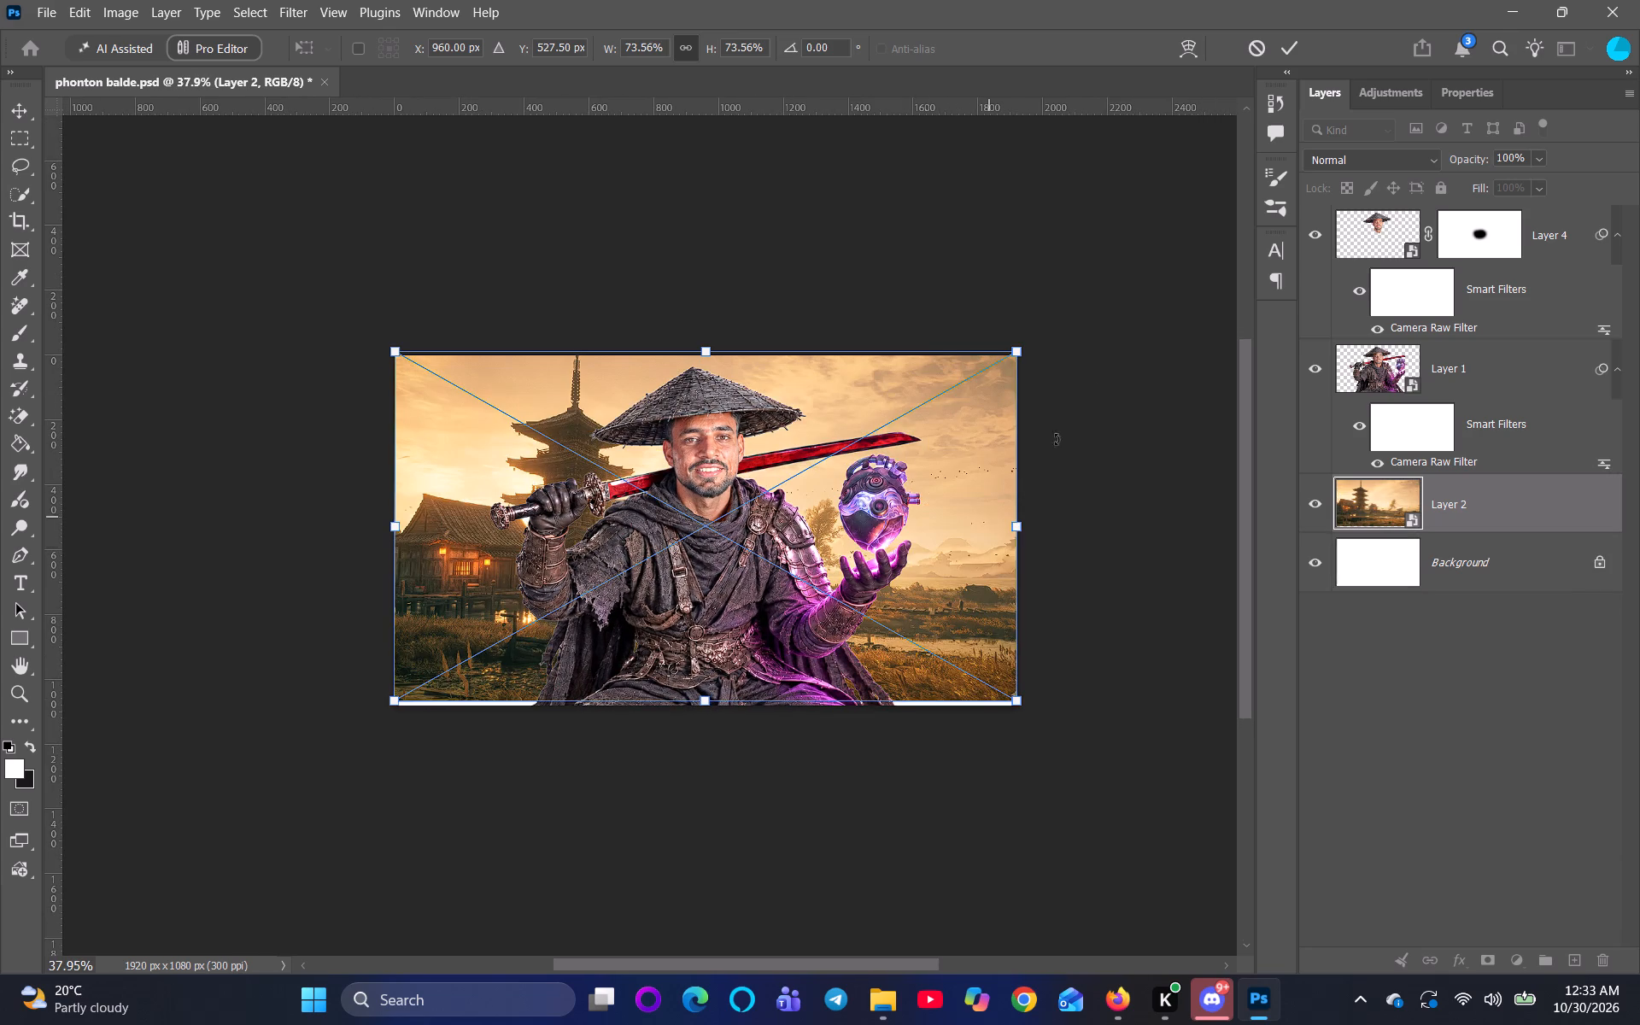
left_click(1305, 47)
left_click(1288, 48)
Transform Layer 2 again, enlarging the pagoda background to about 82% so it extends past the canvas's bottom edge.
scroll(823, 441, "up", 3)
scroll(775, 539, "up", 2)
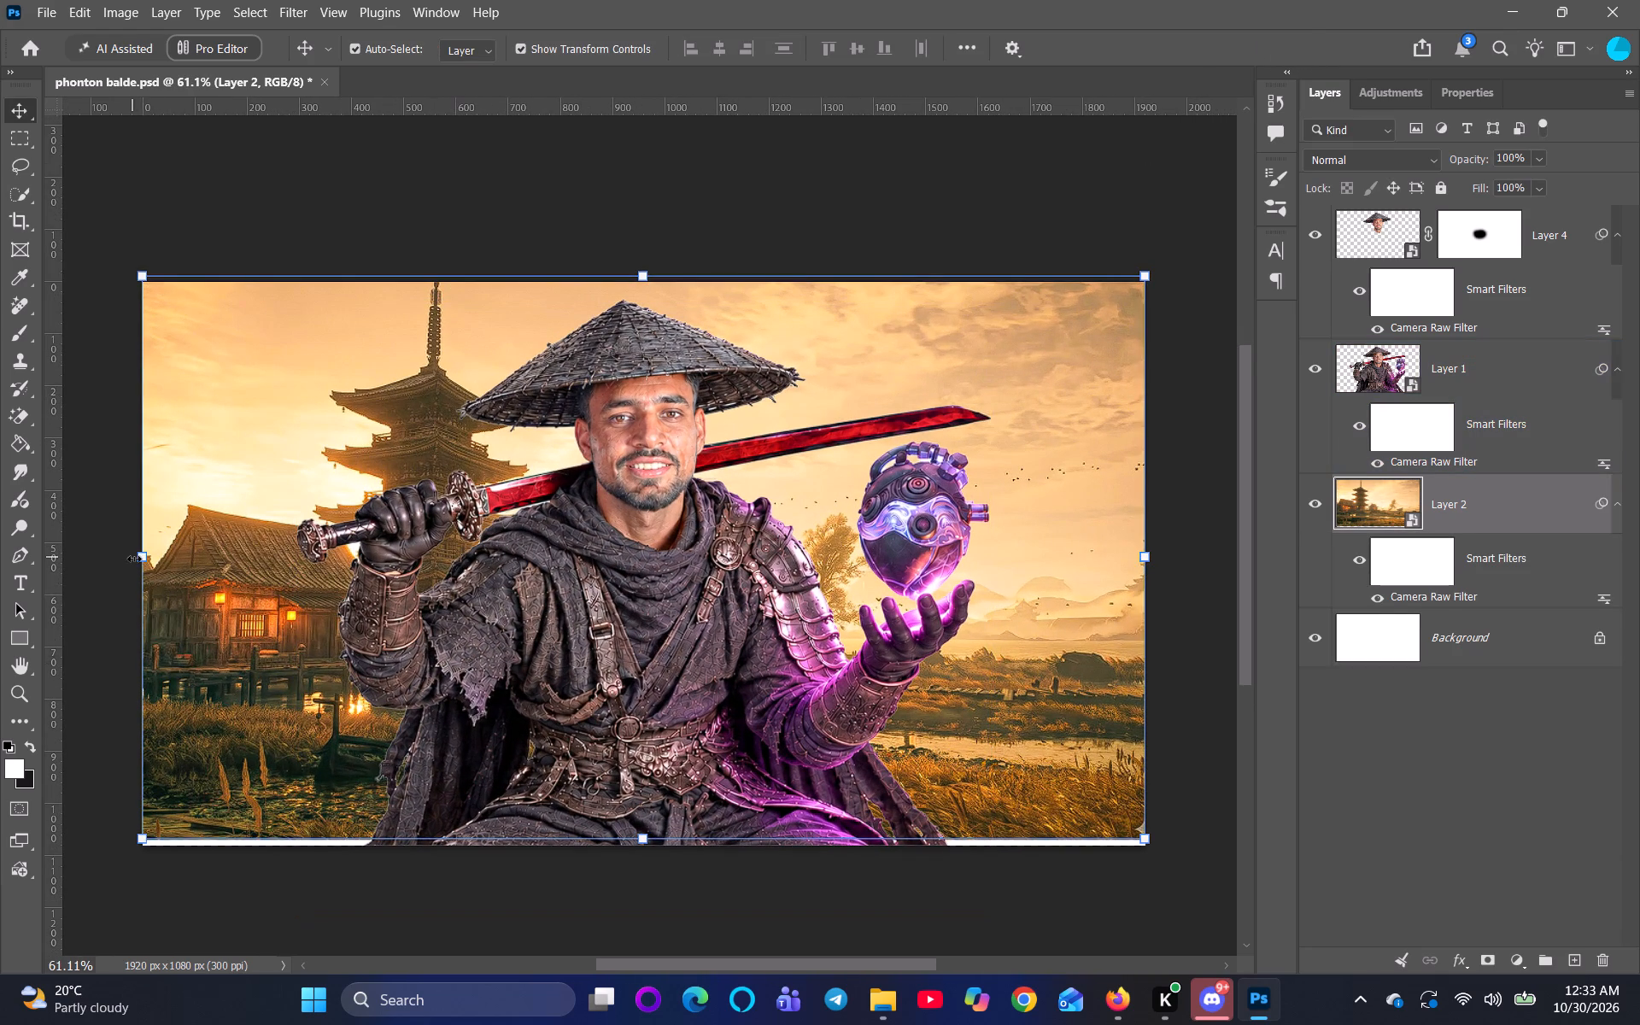
left_click_drag(134, 559, 120, 559)
left_click(858, 389)
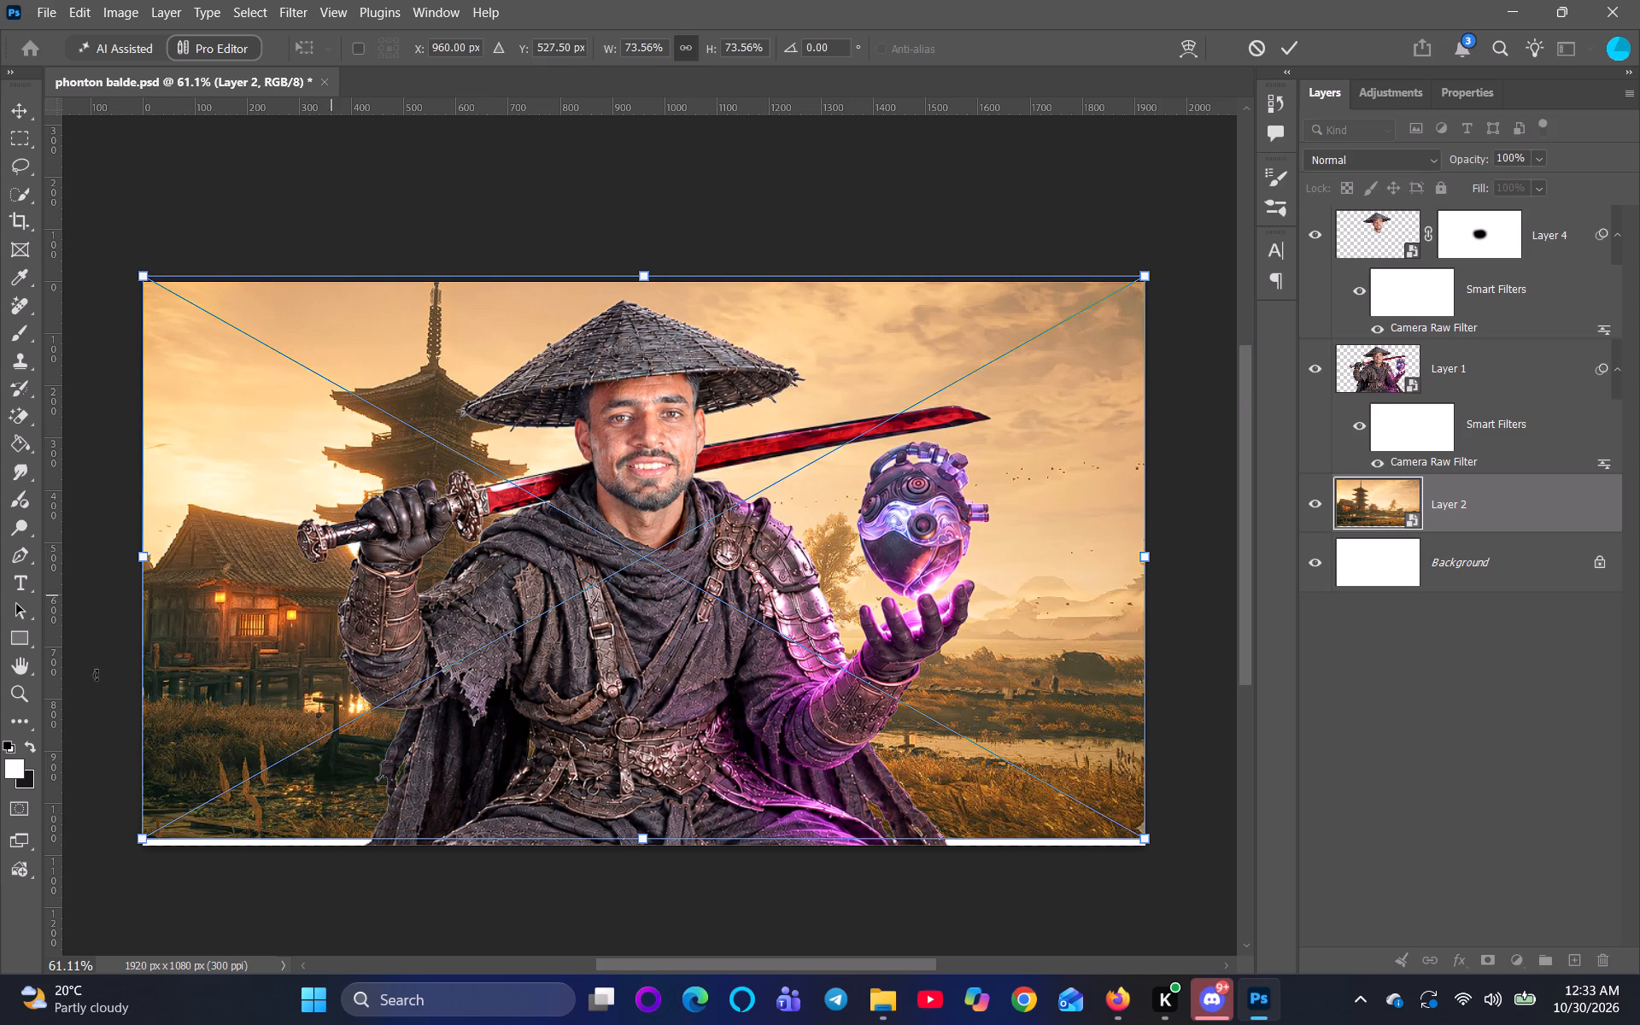
left_click_drag(143, 555, 72, 556)
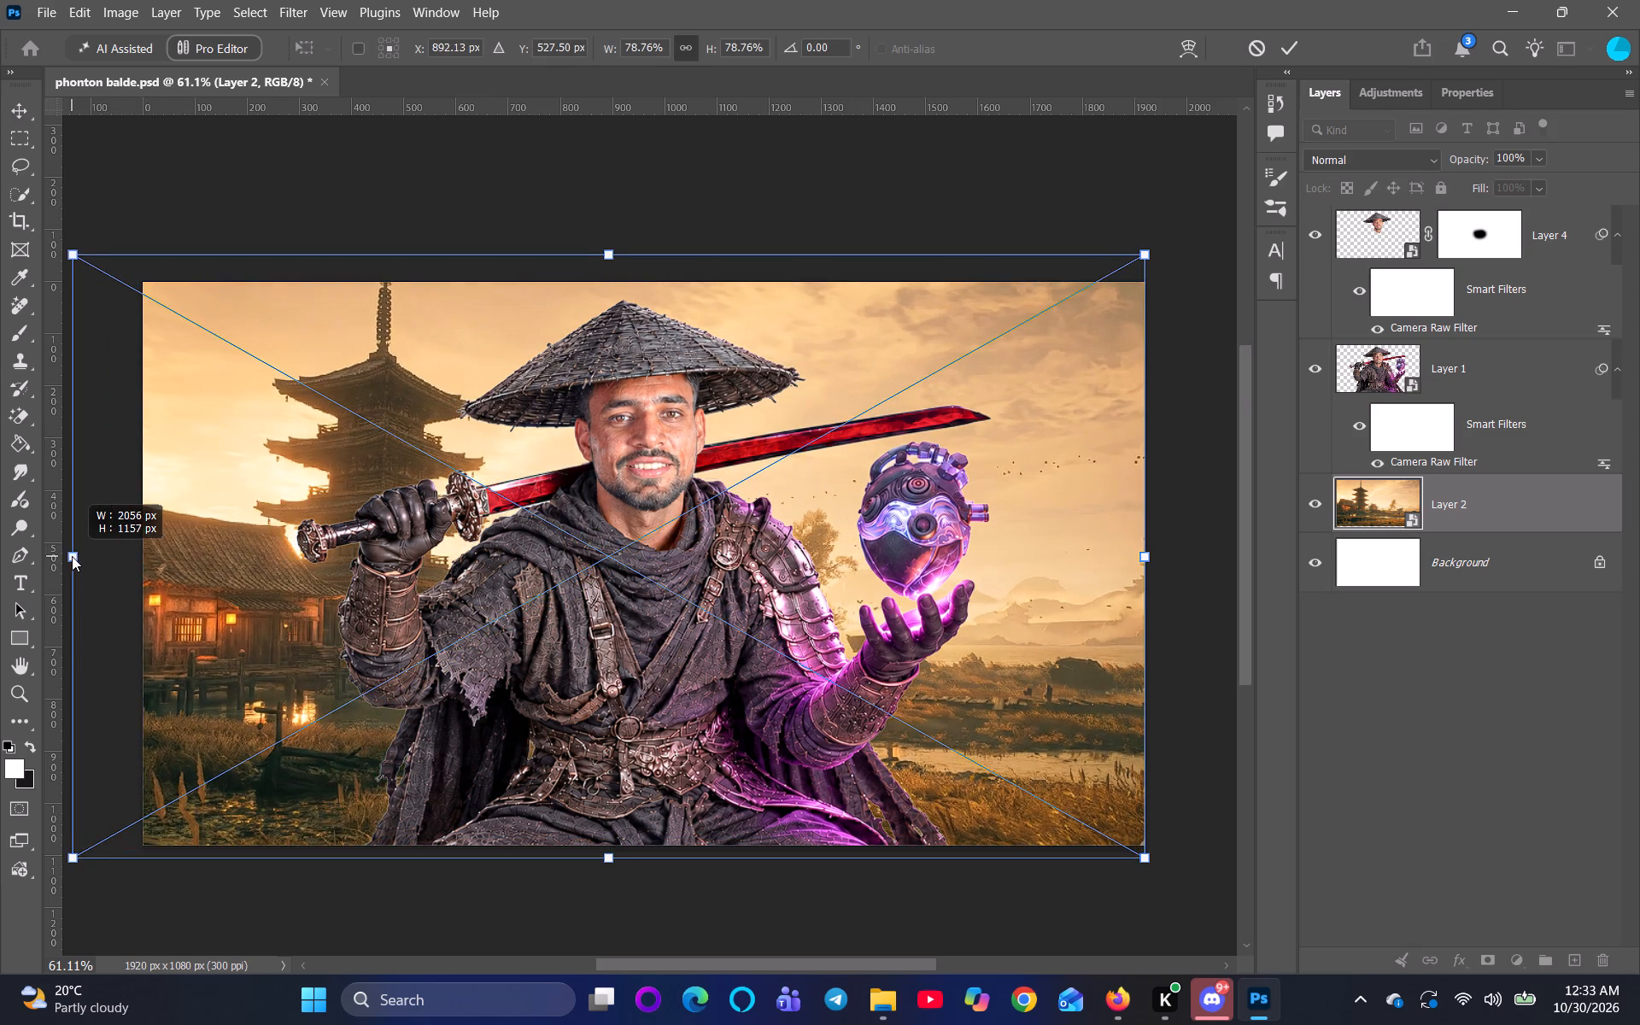
left_click_drag(72, 556, 58, 559)
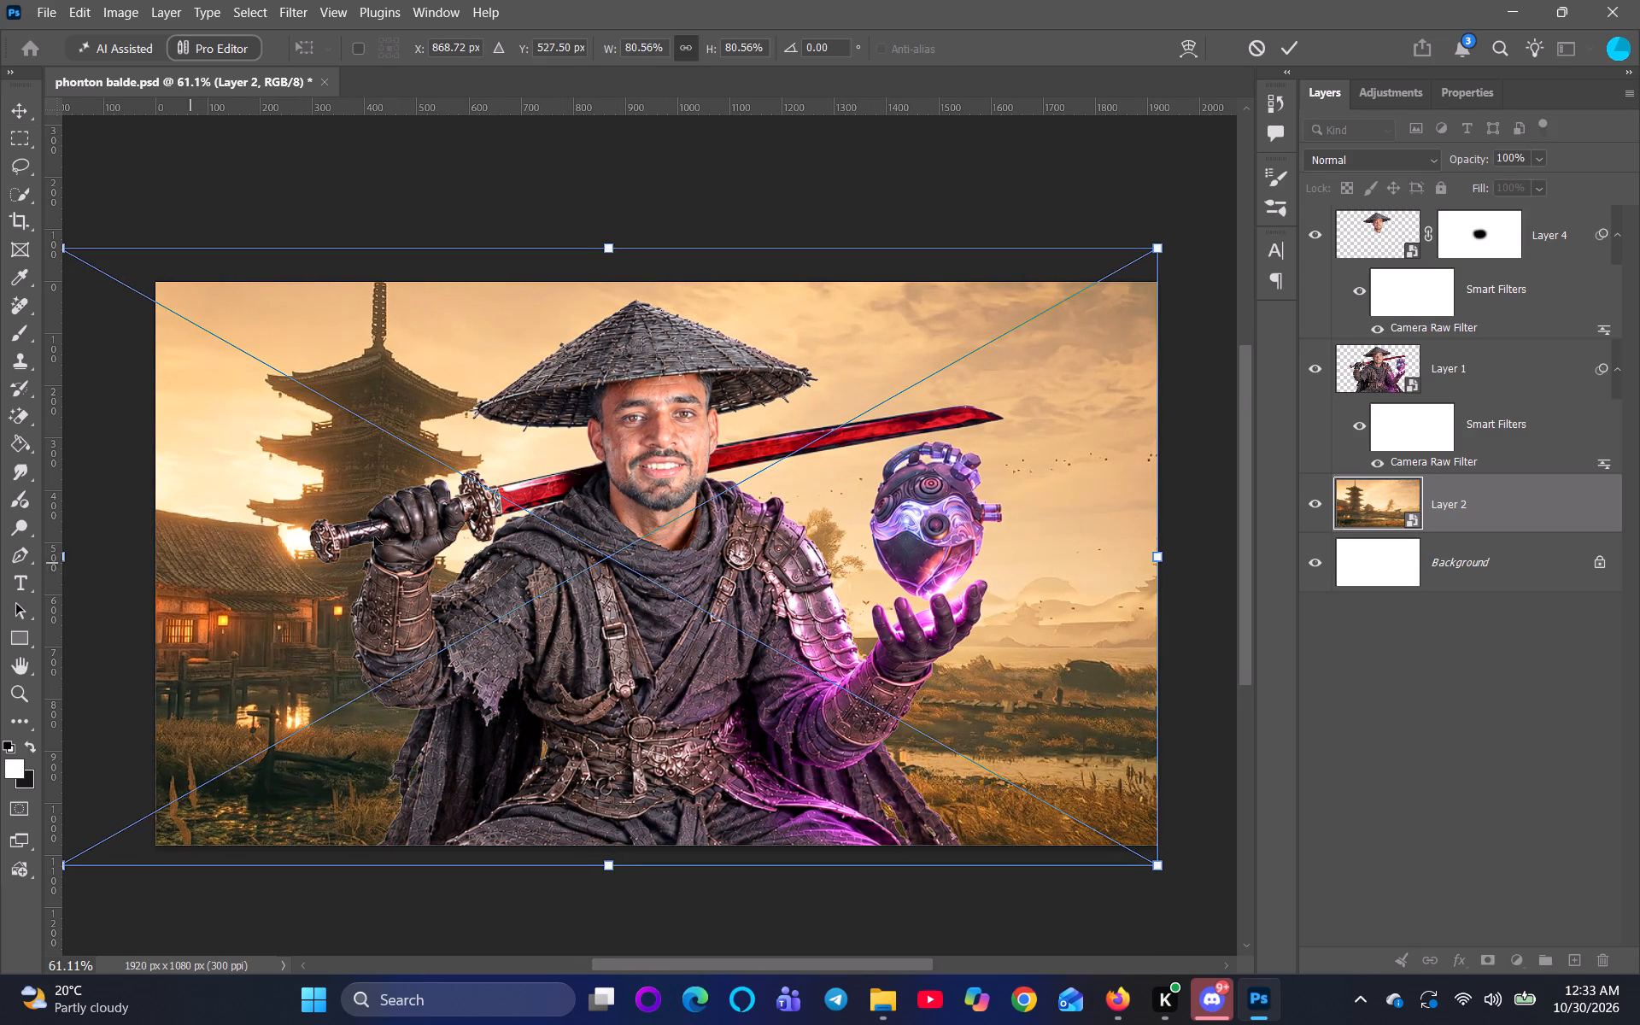
scroll(378, 527, "down", 3)
left_click_drag(139, 552, 108, 553)
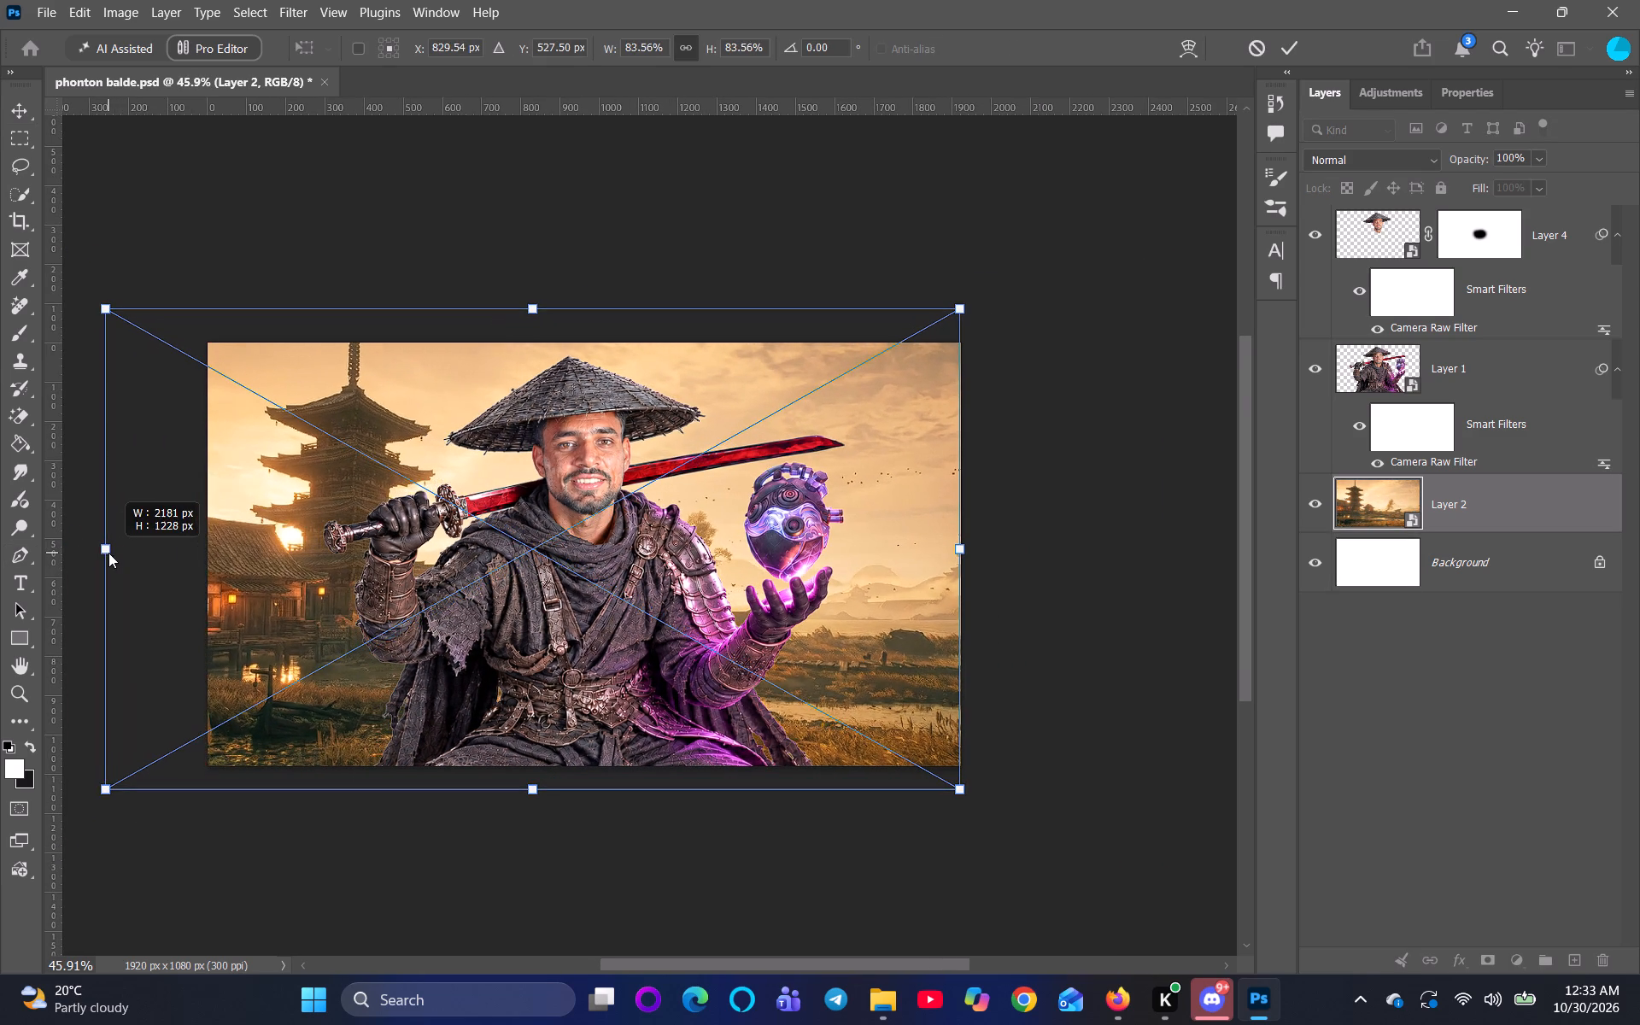
left_click_drag(108, 553, 97, 553)
left_click_drag(525, 797, 523, 820)
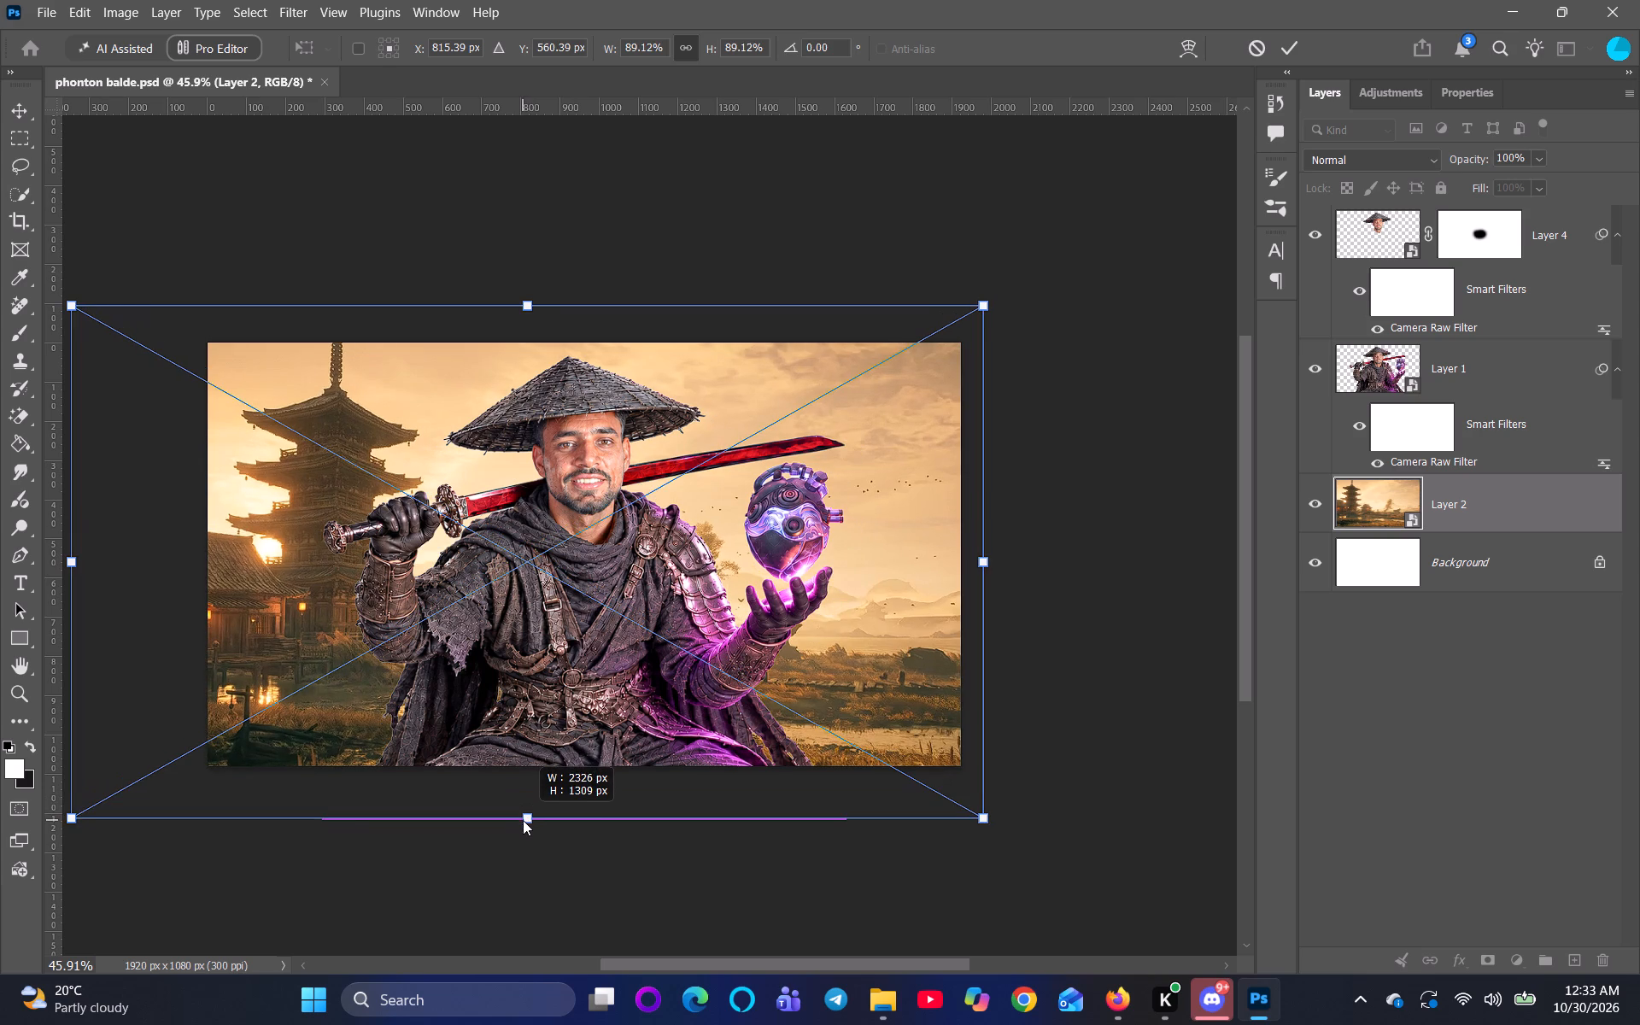
left_click_drag(523, 820, 552, 780)
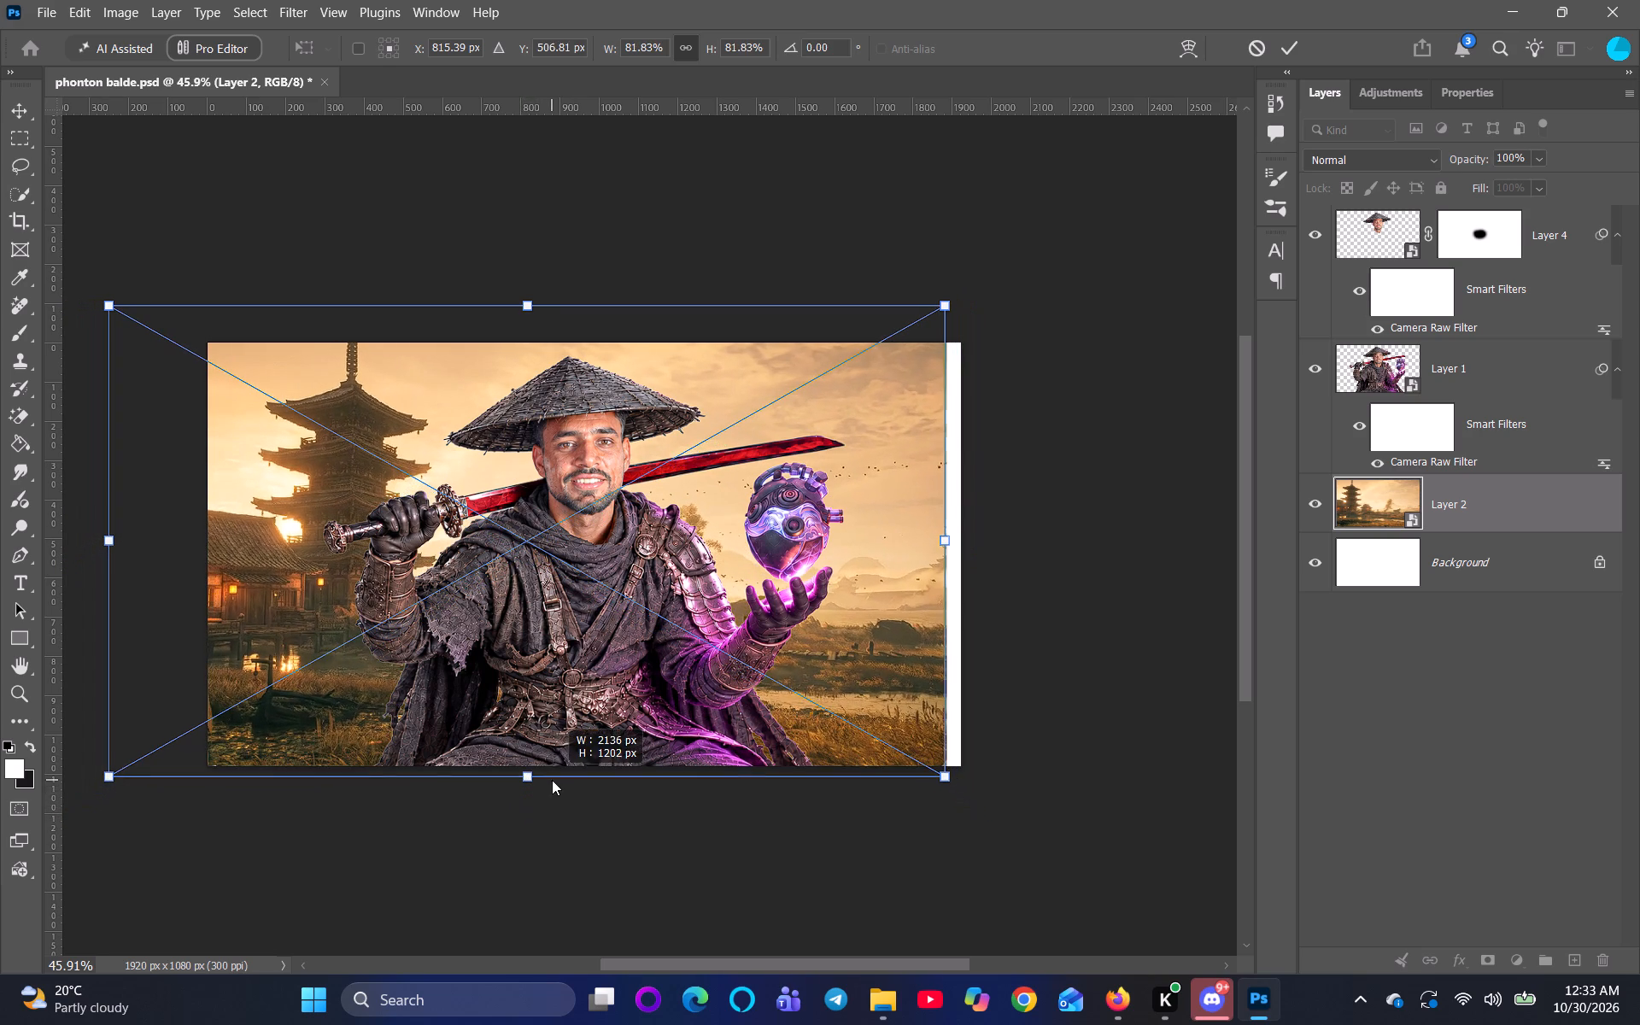
left_click_drag(552, 780, 553, 780)
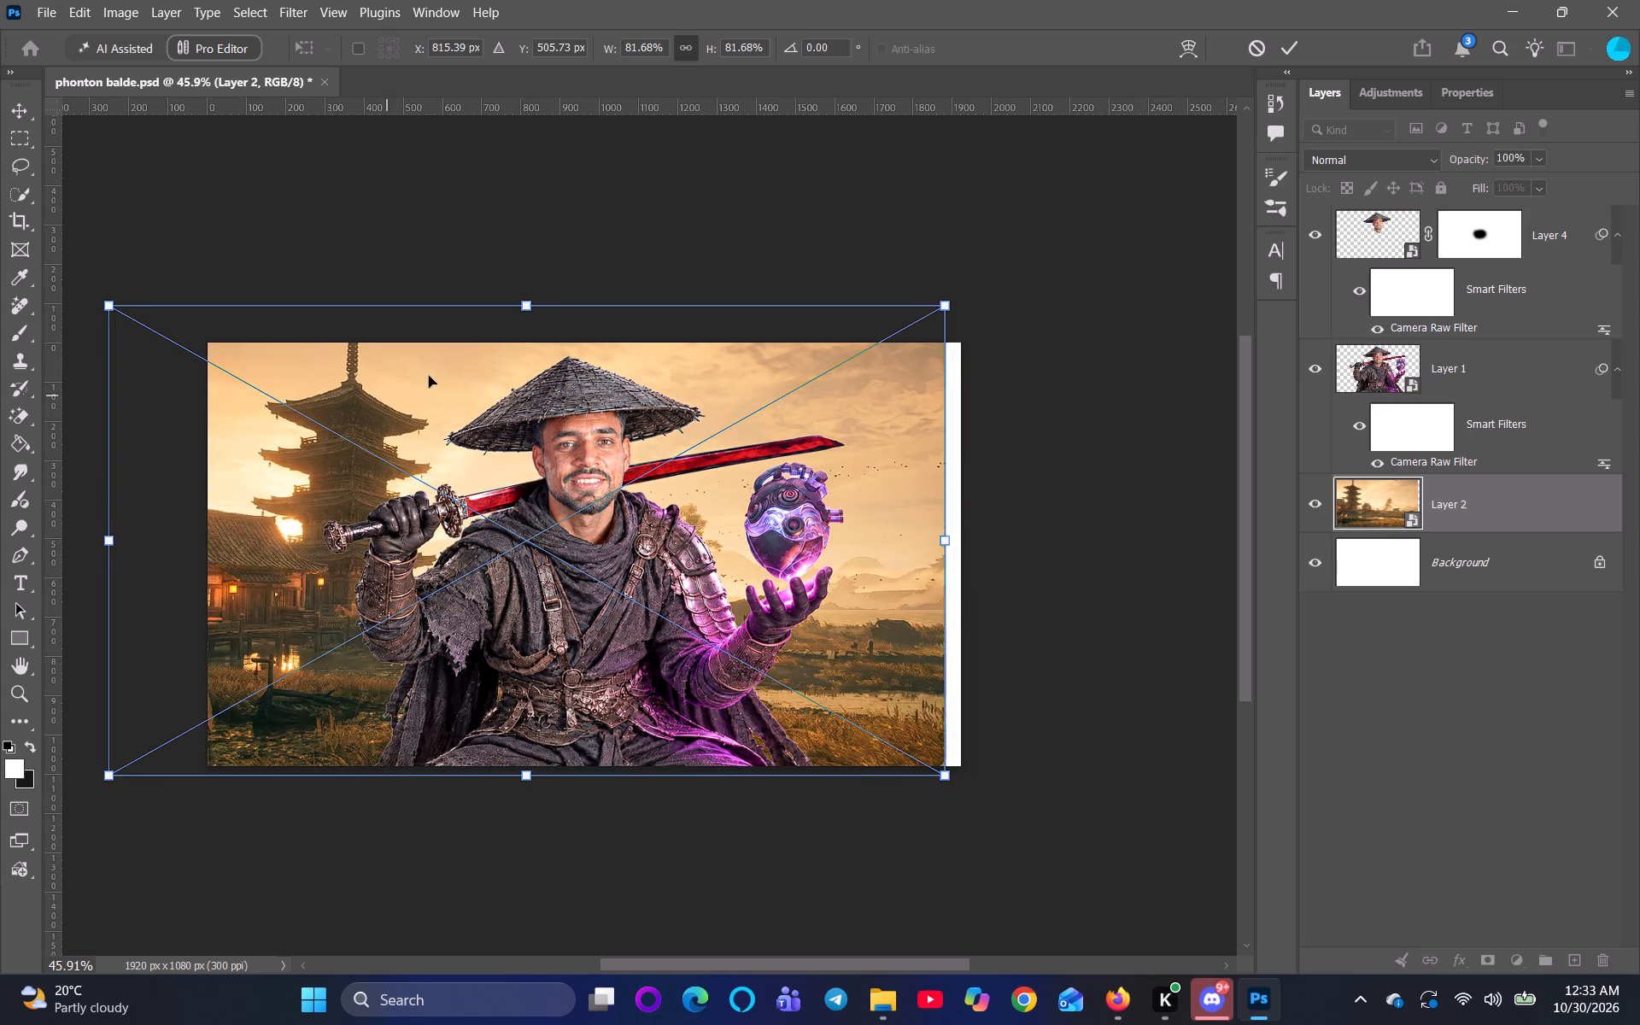
Refit the pagoda background flush with the canvas's right edge at about 76.6% scale, covering the whole canvas, and apply the transform.
left_click_drag(520, 303, 522, 343)
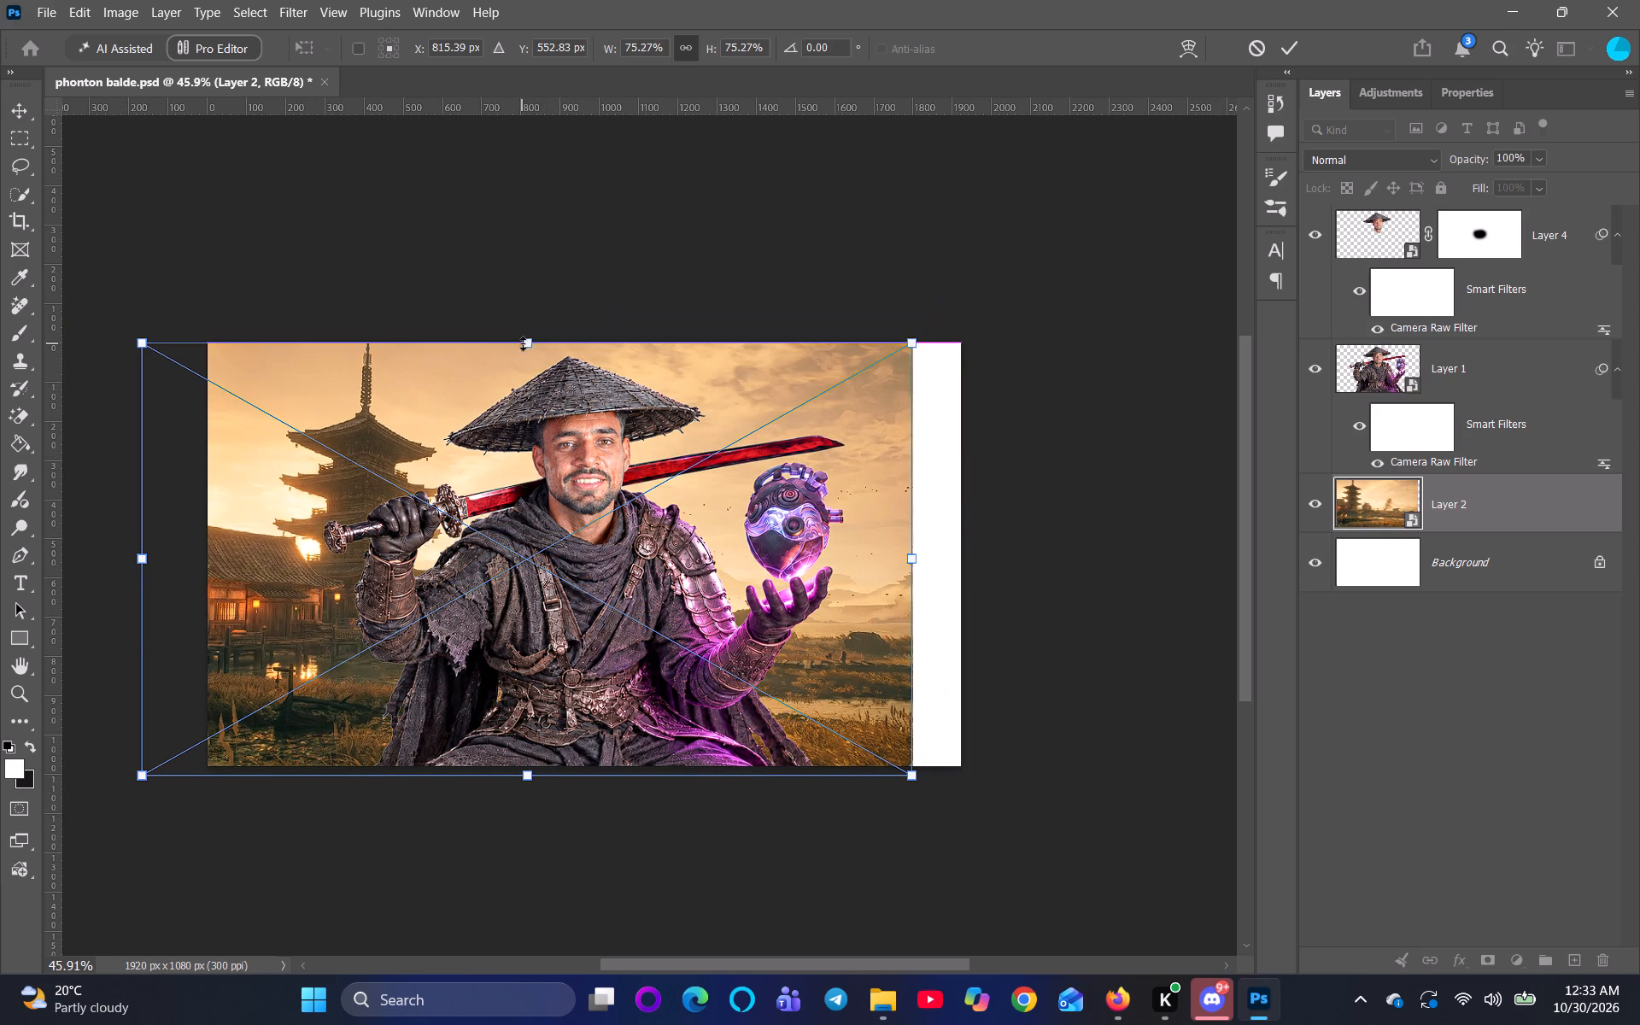
left_click_drag(909, 560, 959, 562)
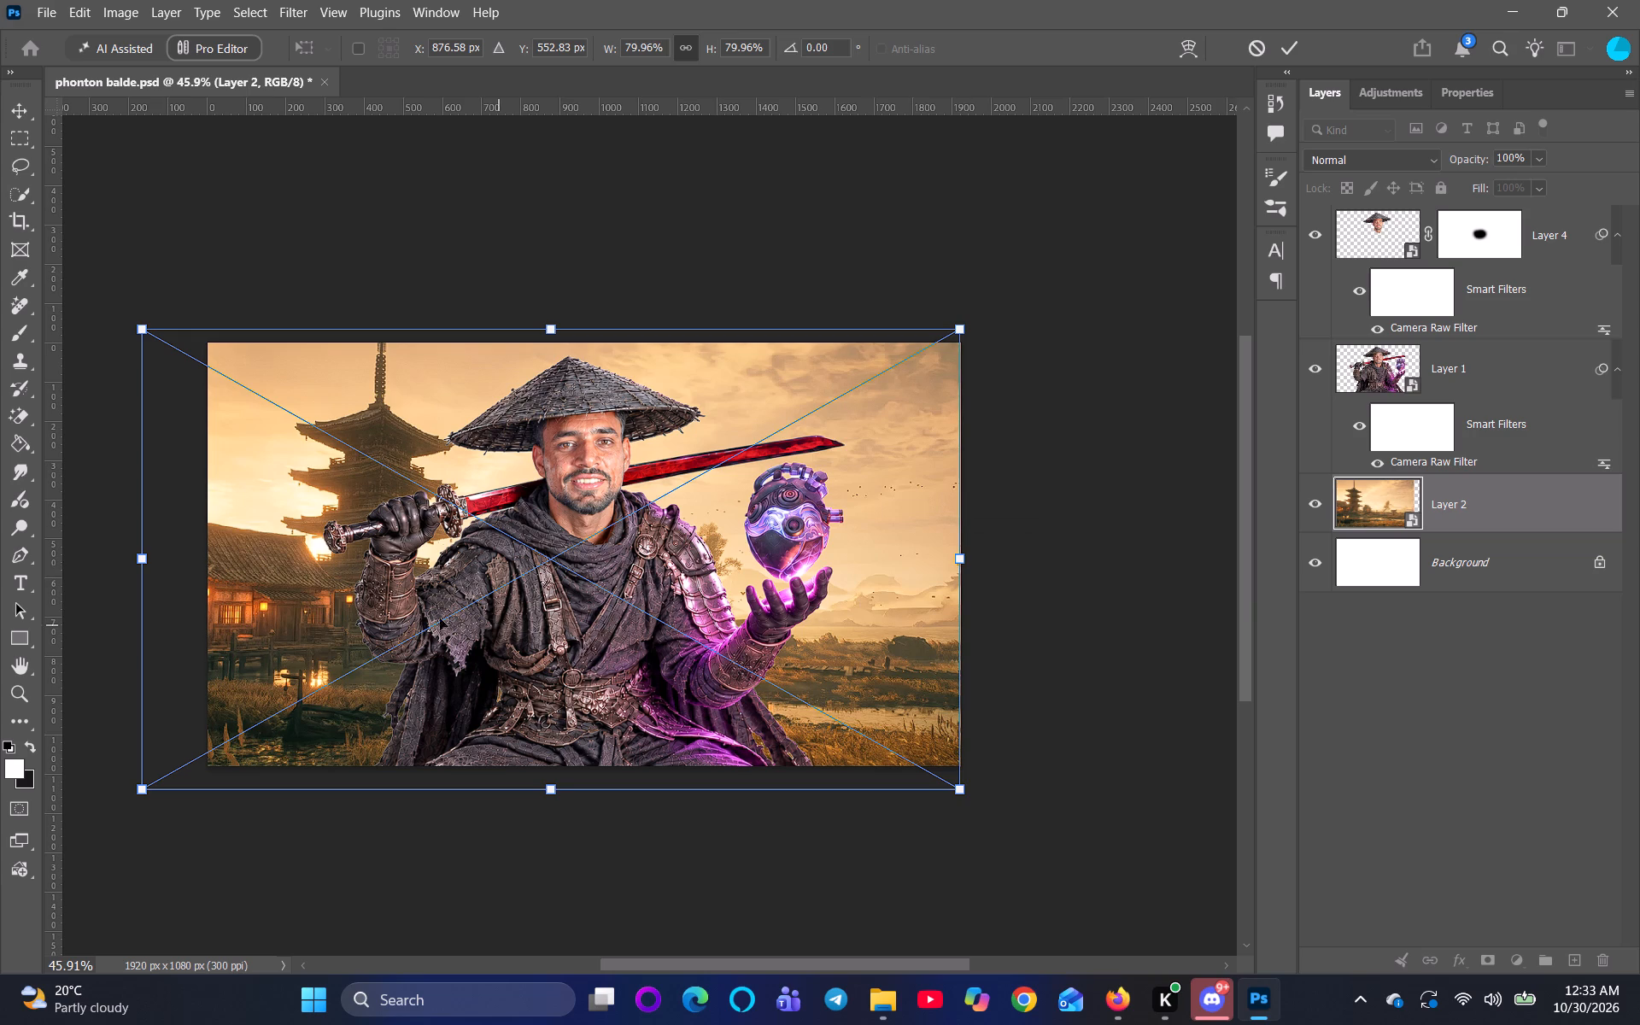
left_click_drag(146, 560, 101, 561)
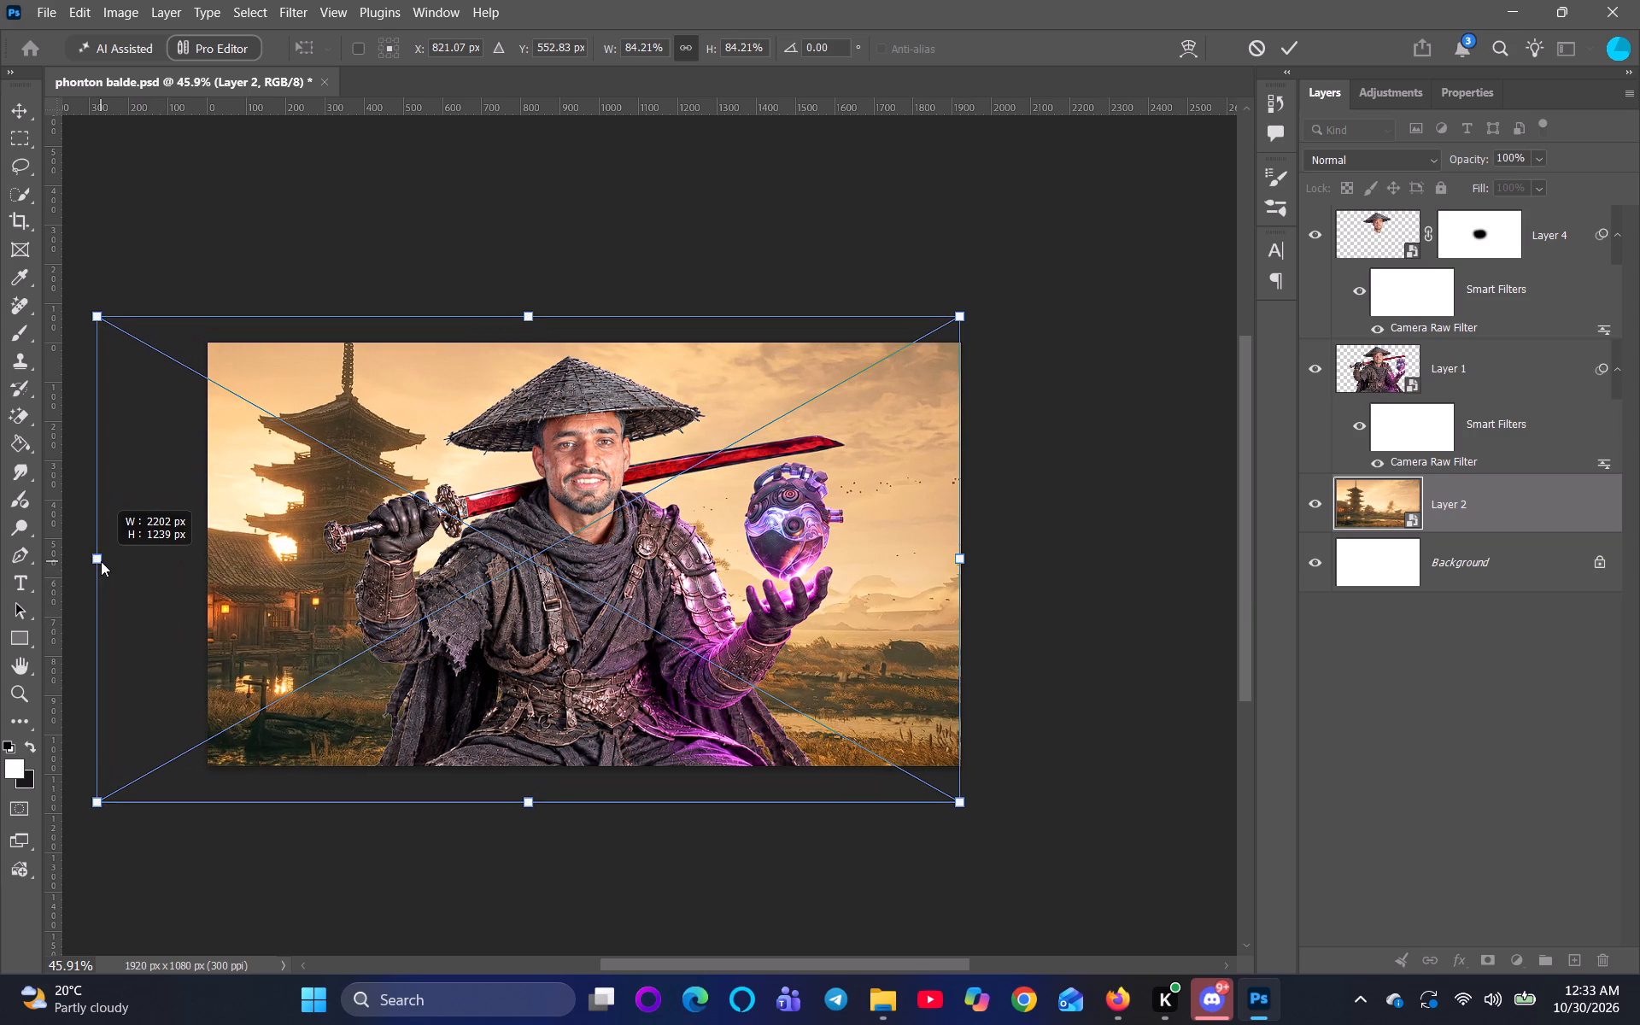
left_click_drag(101, 561, 108, 562)
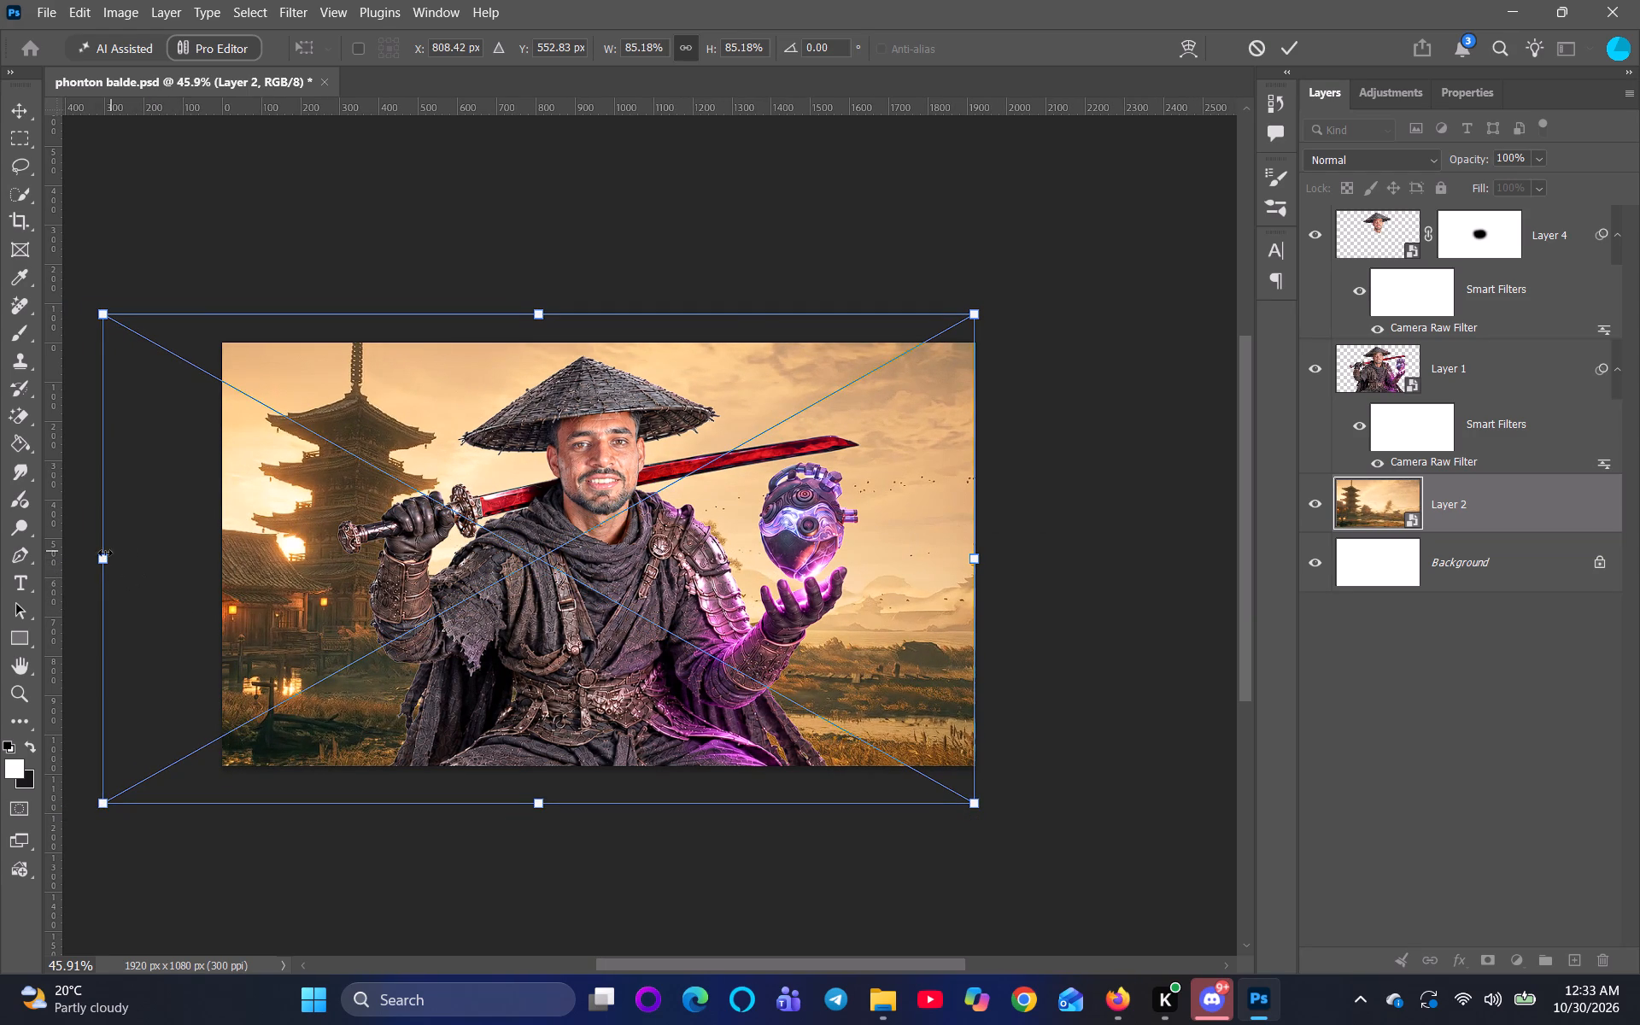
left_click_drag(101, 559, 167, 550)
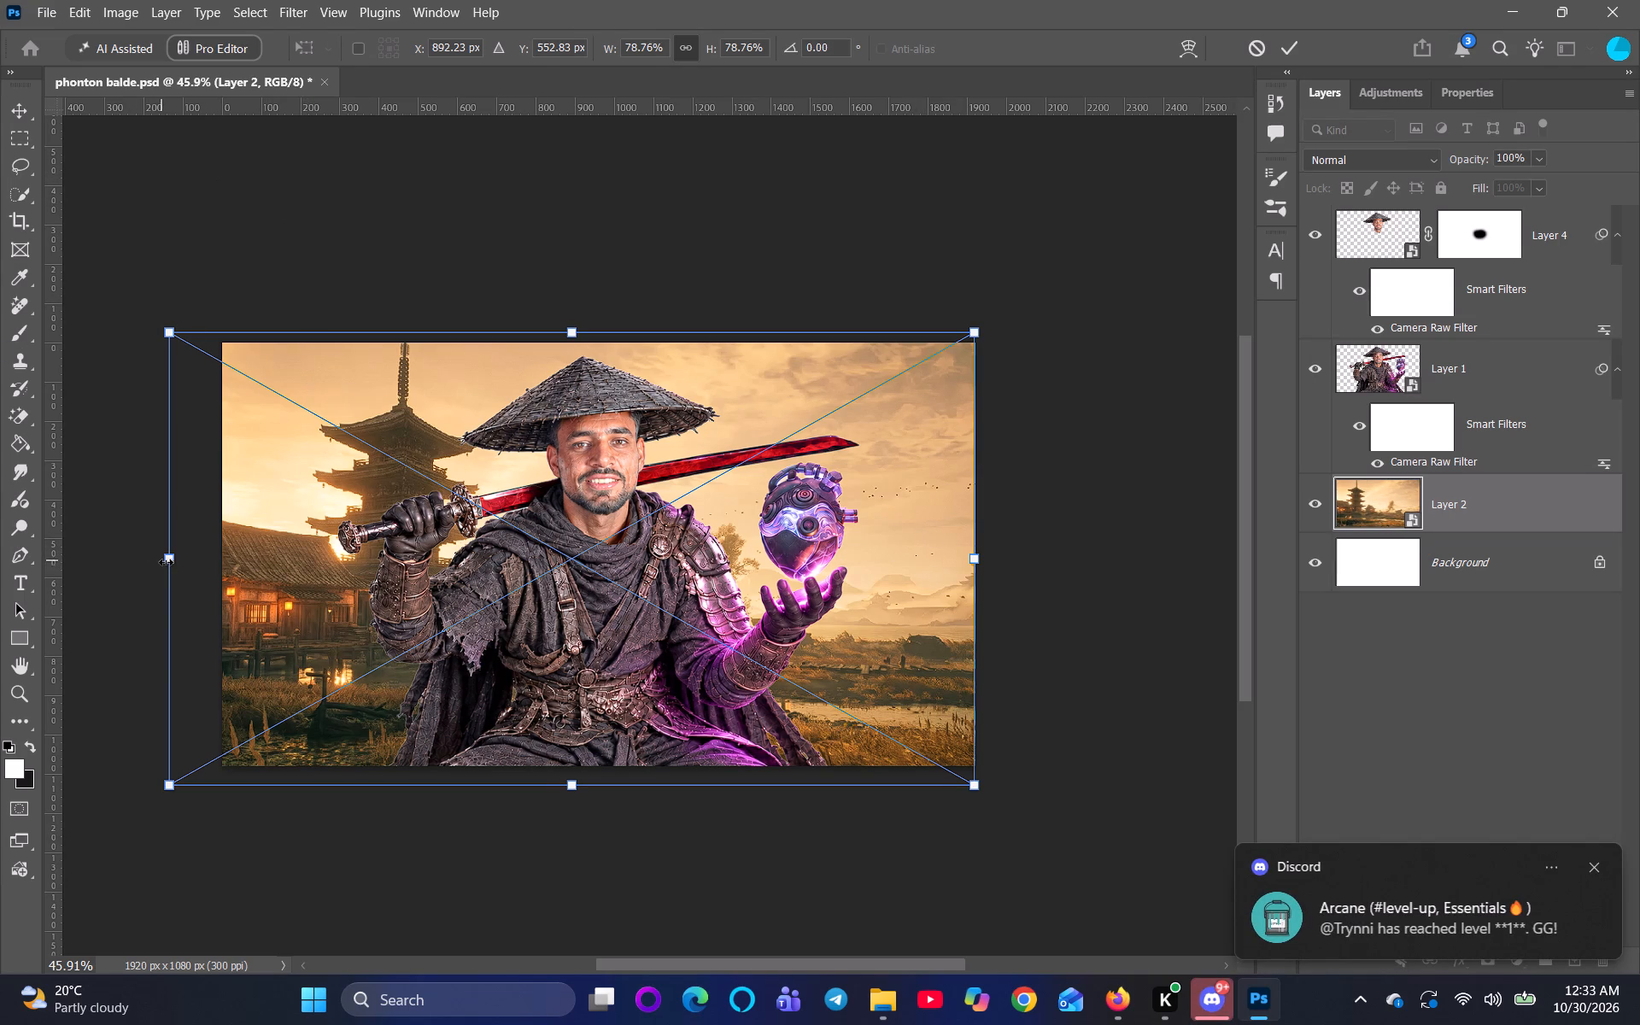
left_click_drag(168, 562, 190, 558)
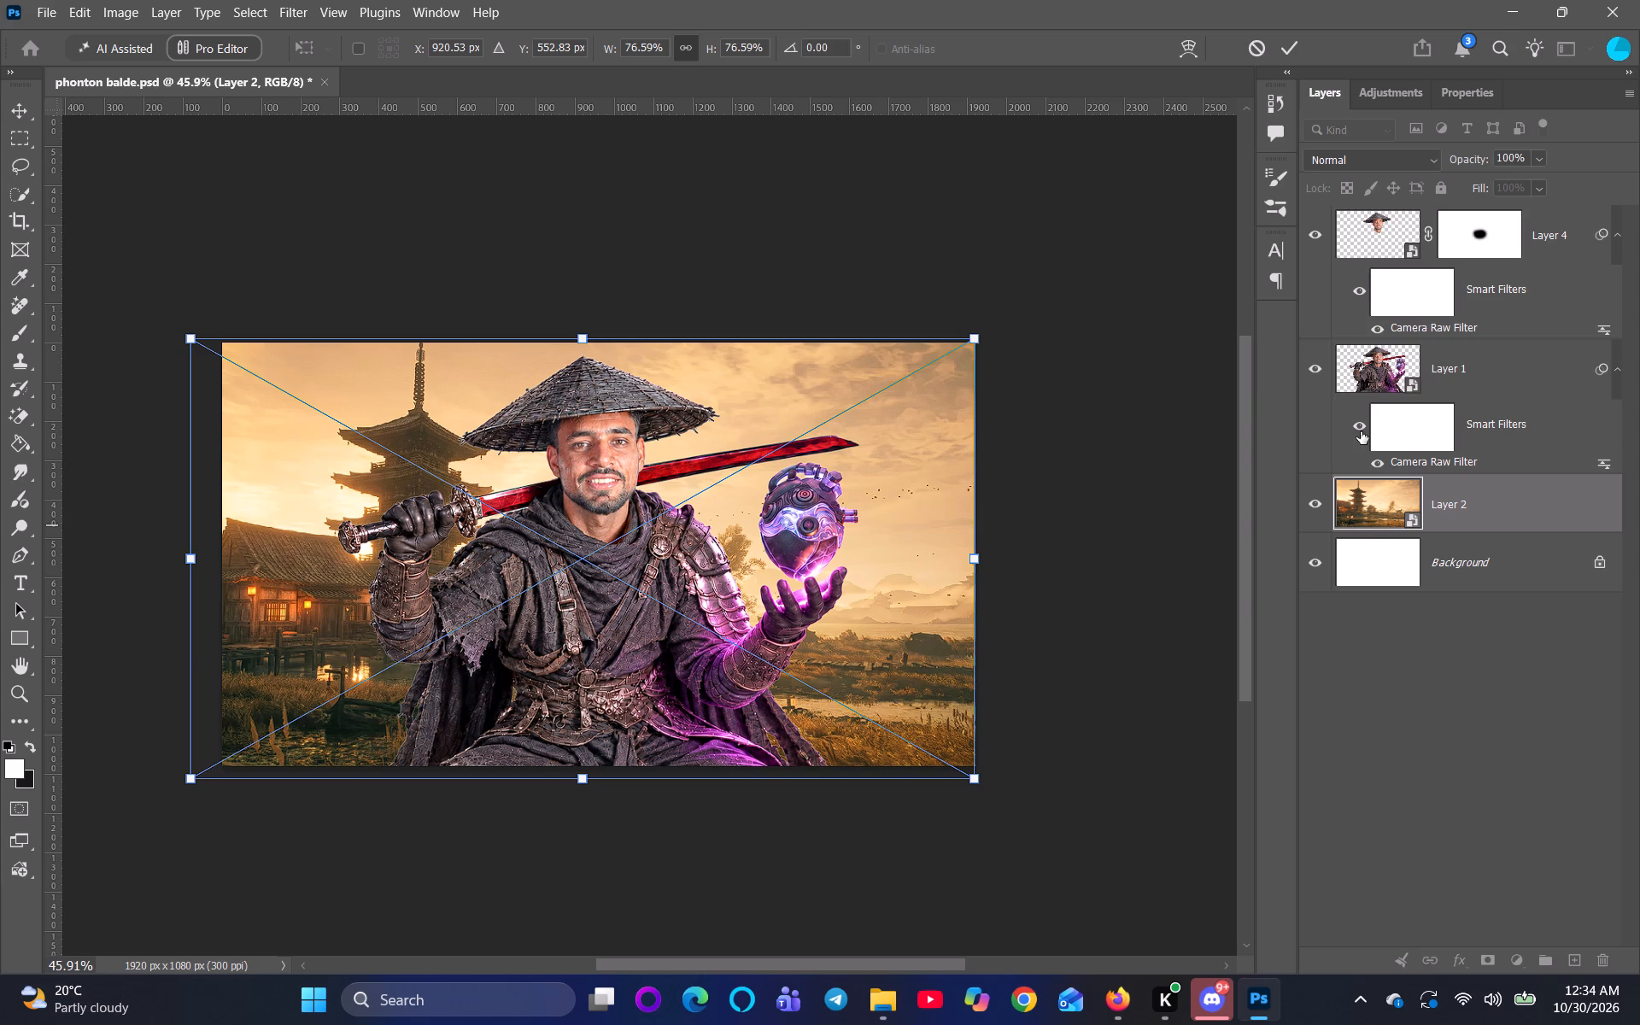
left_click(1457, 502)
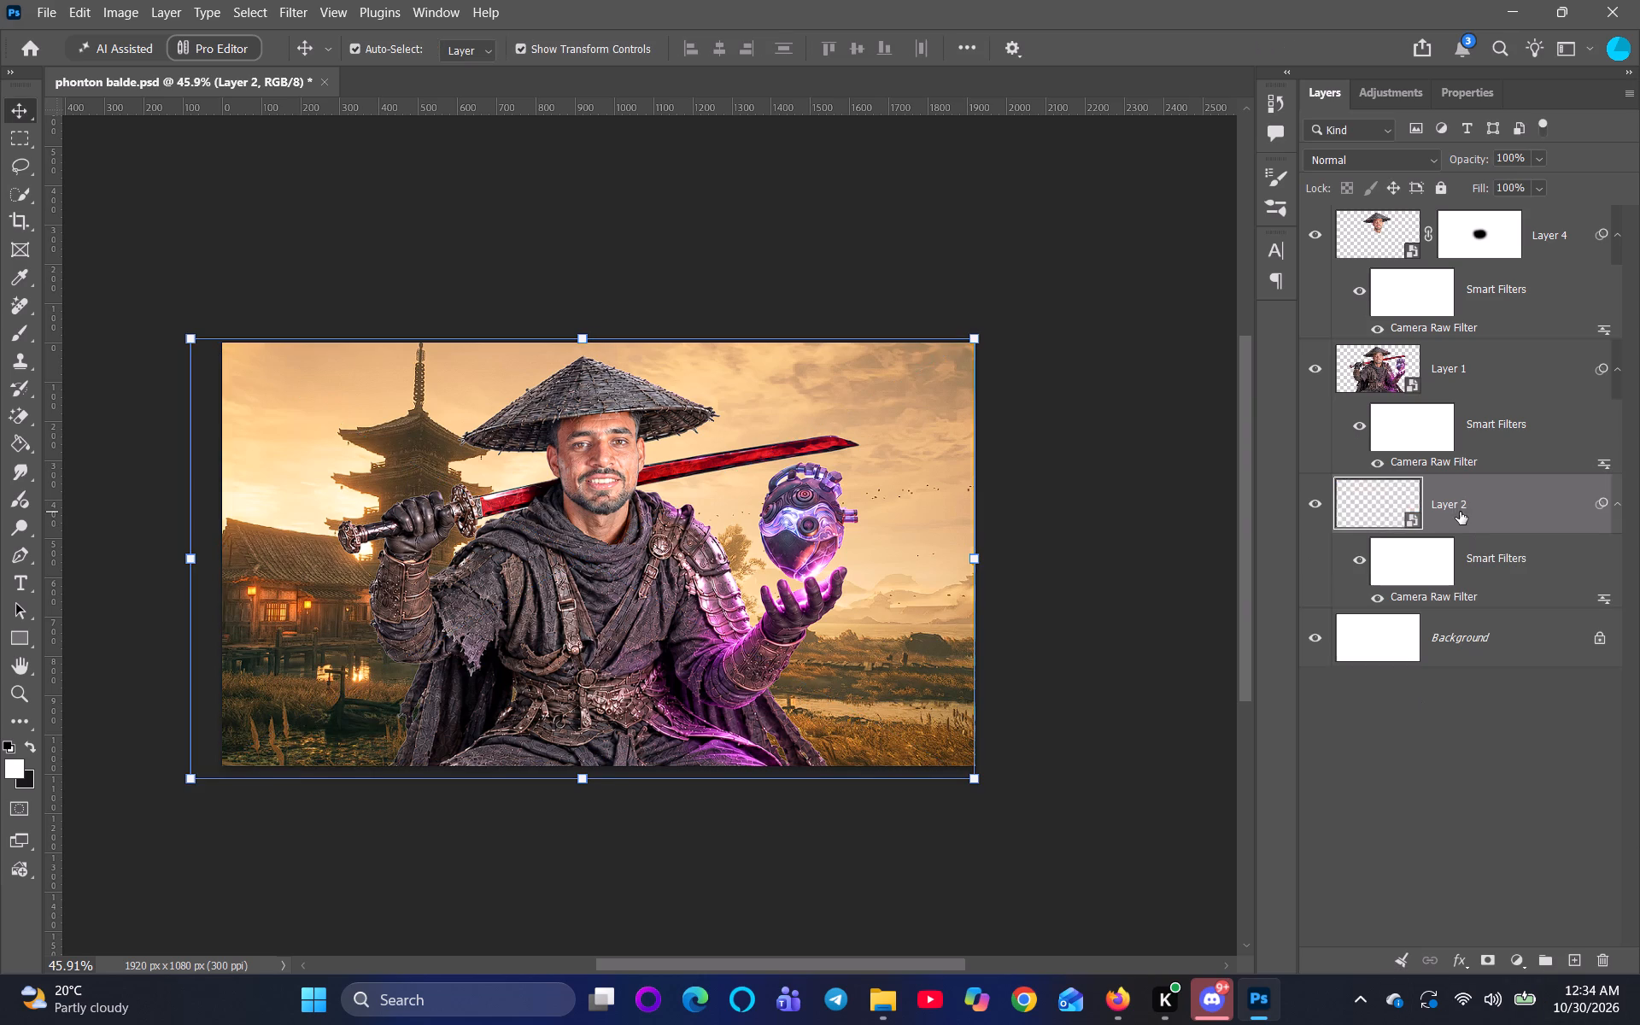
Reopen the Camera Raw Filter on Layer 2 and compare the pagoda background's grade with the default settings.
left_click(1381, 599)
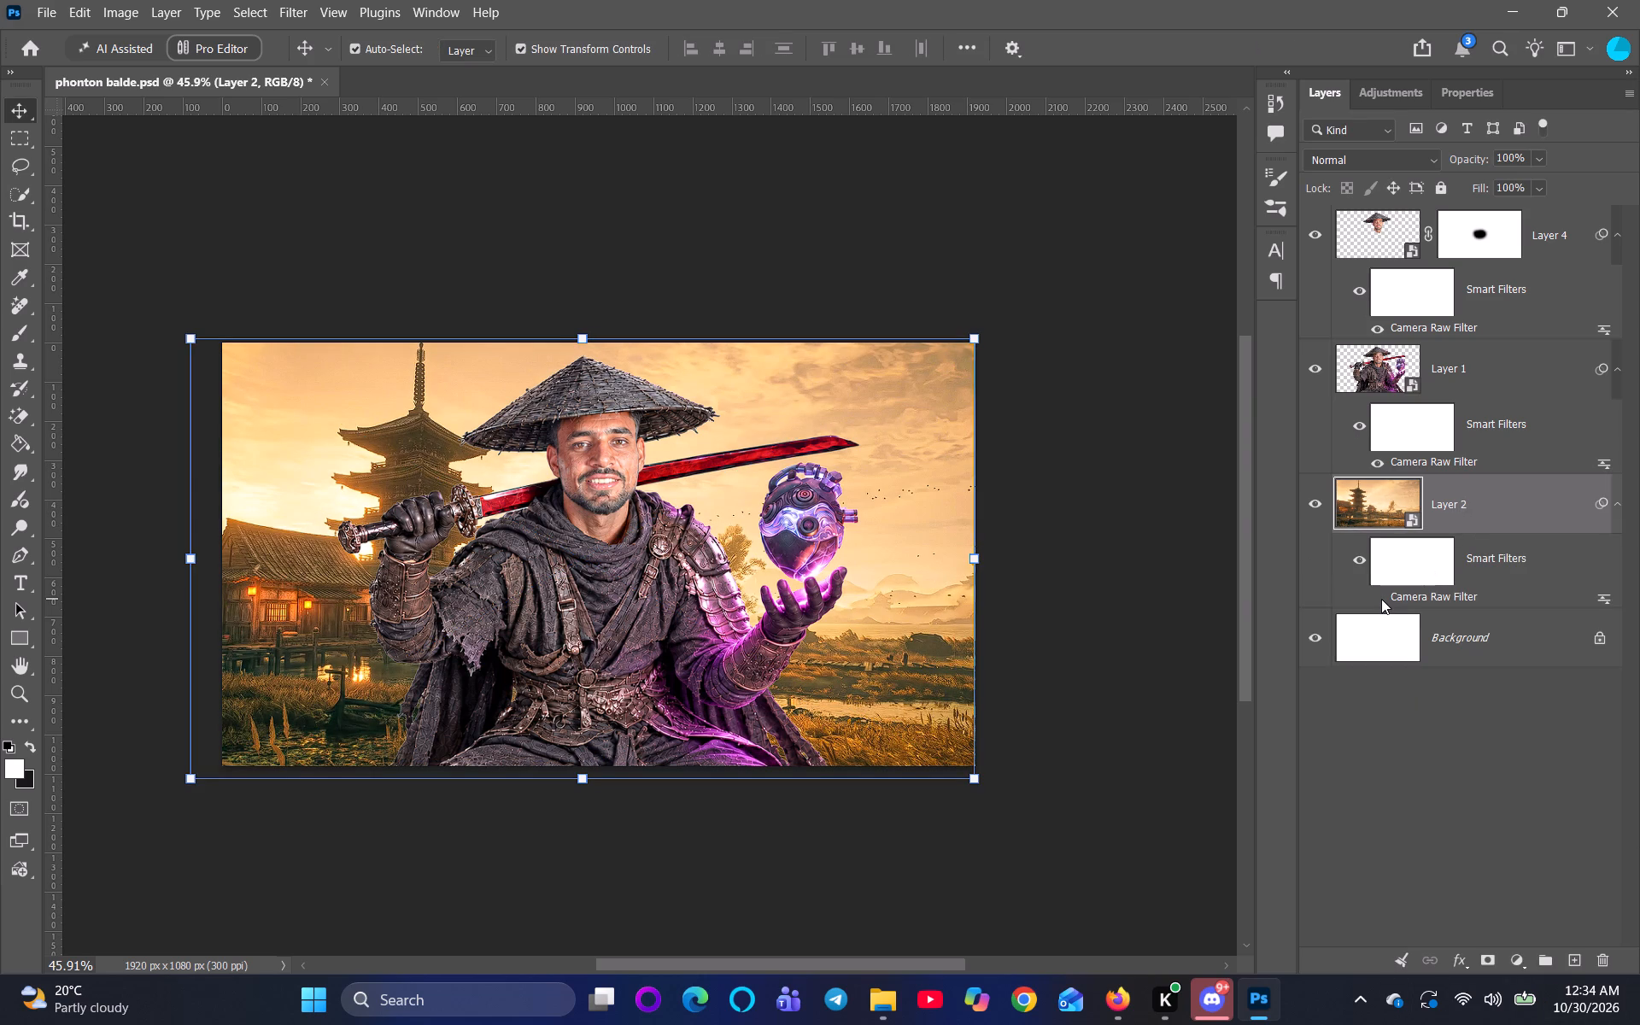
left_click(1381, 599)
double_click(1415, 597)
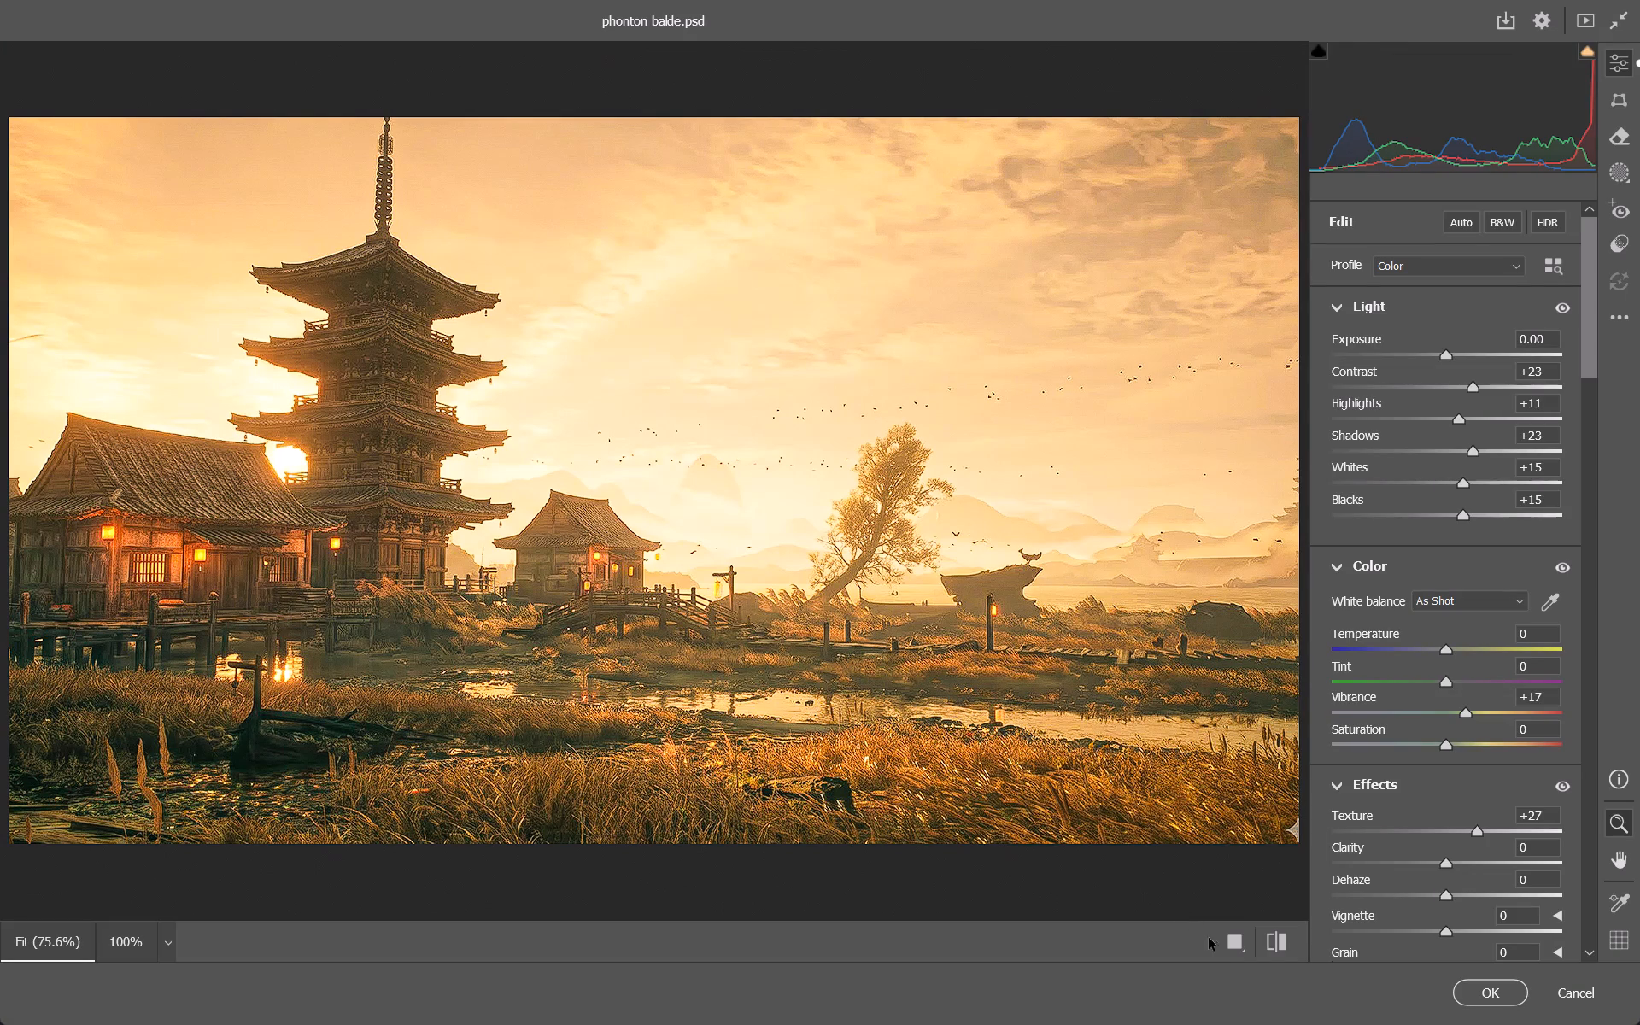
left_click(1273, 940)
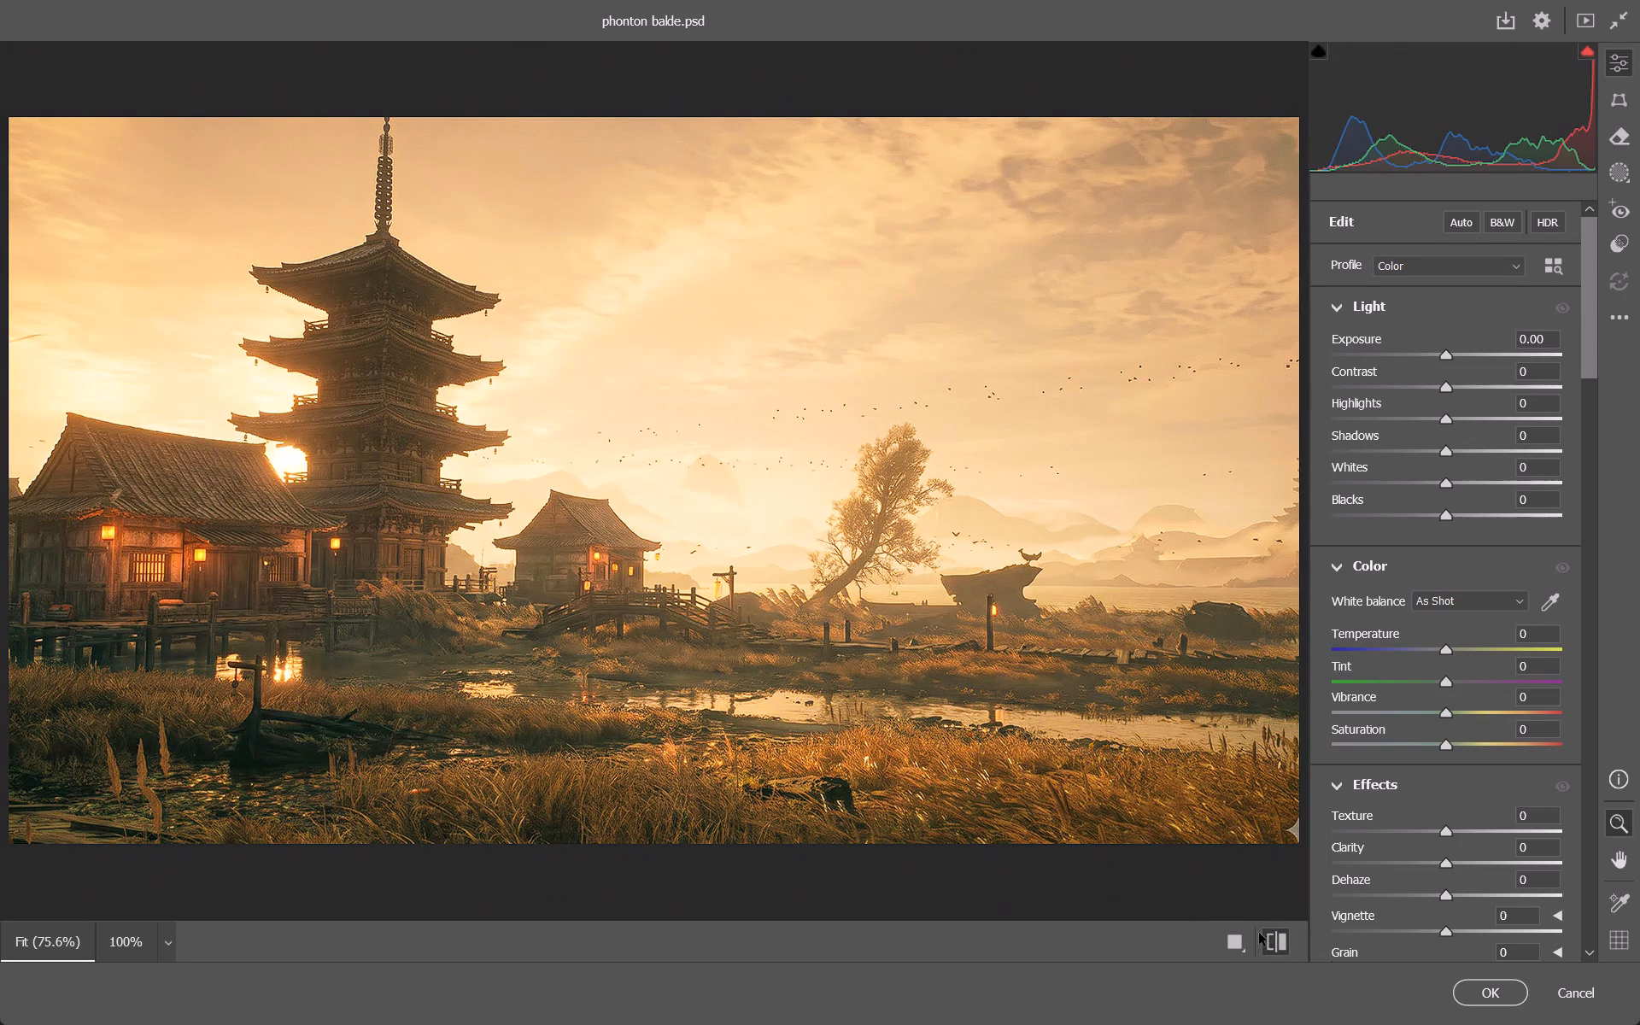
left_click(1271, 940)
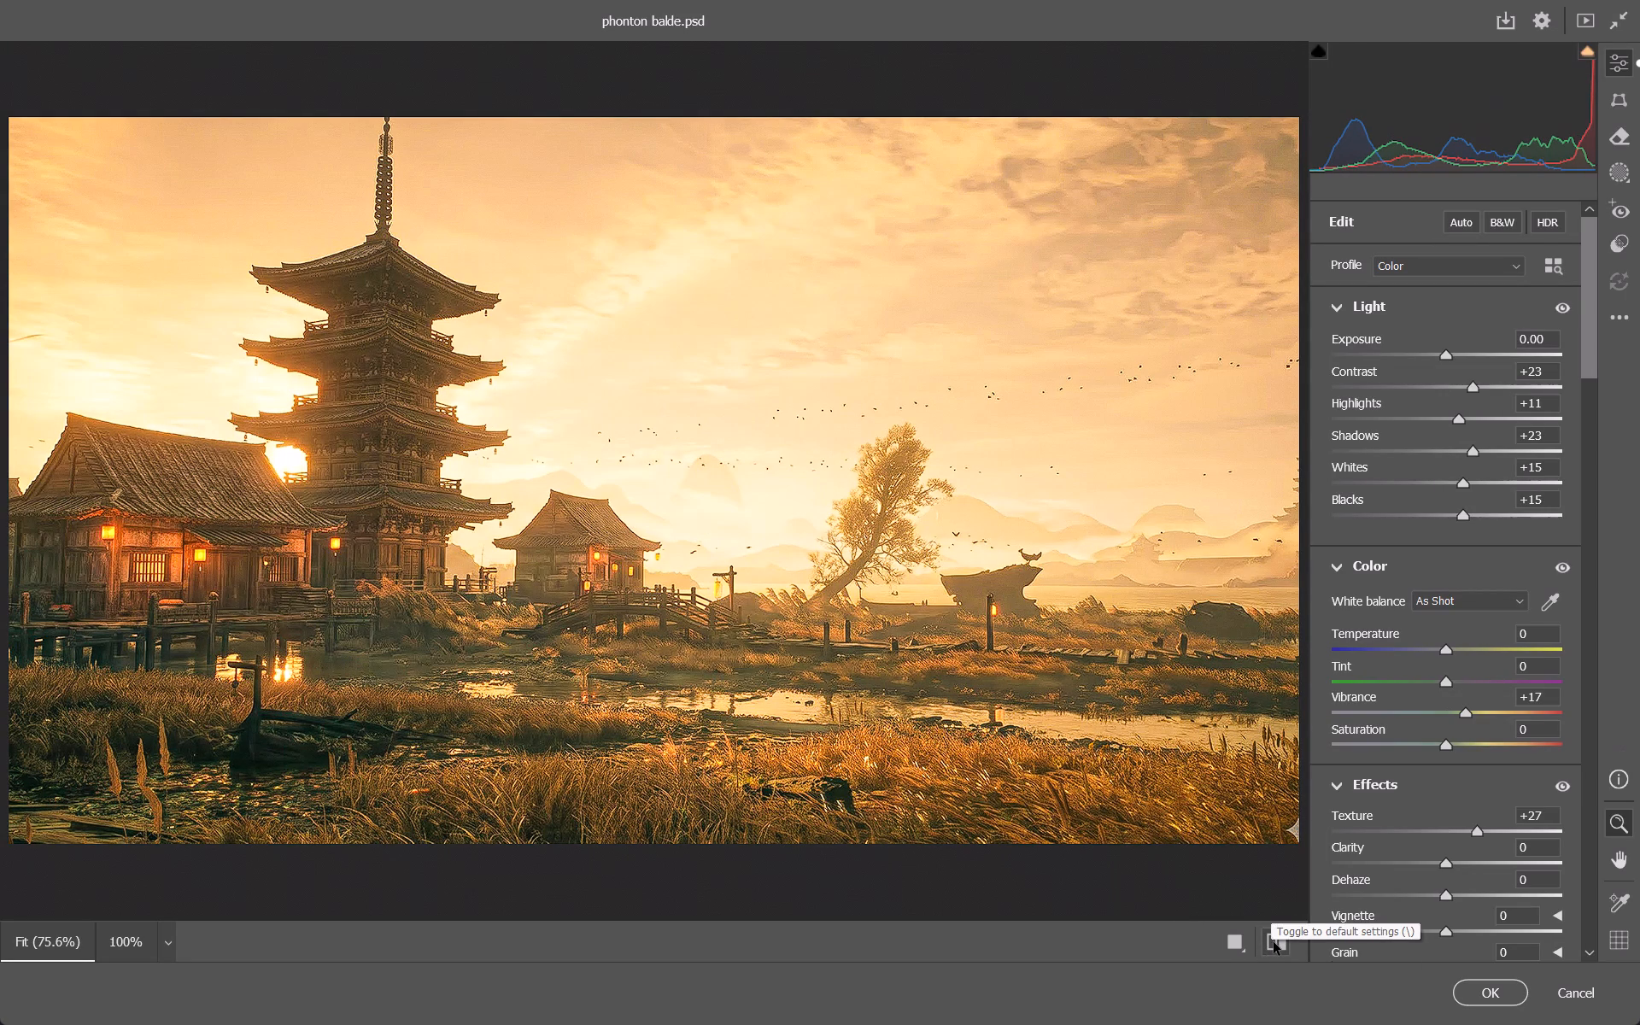
left_click(1274, 942)
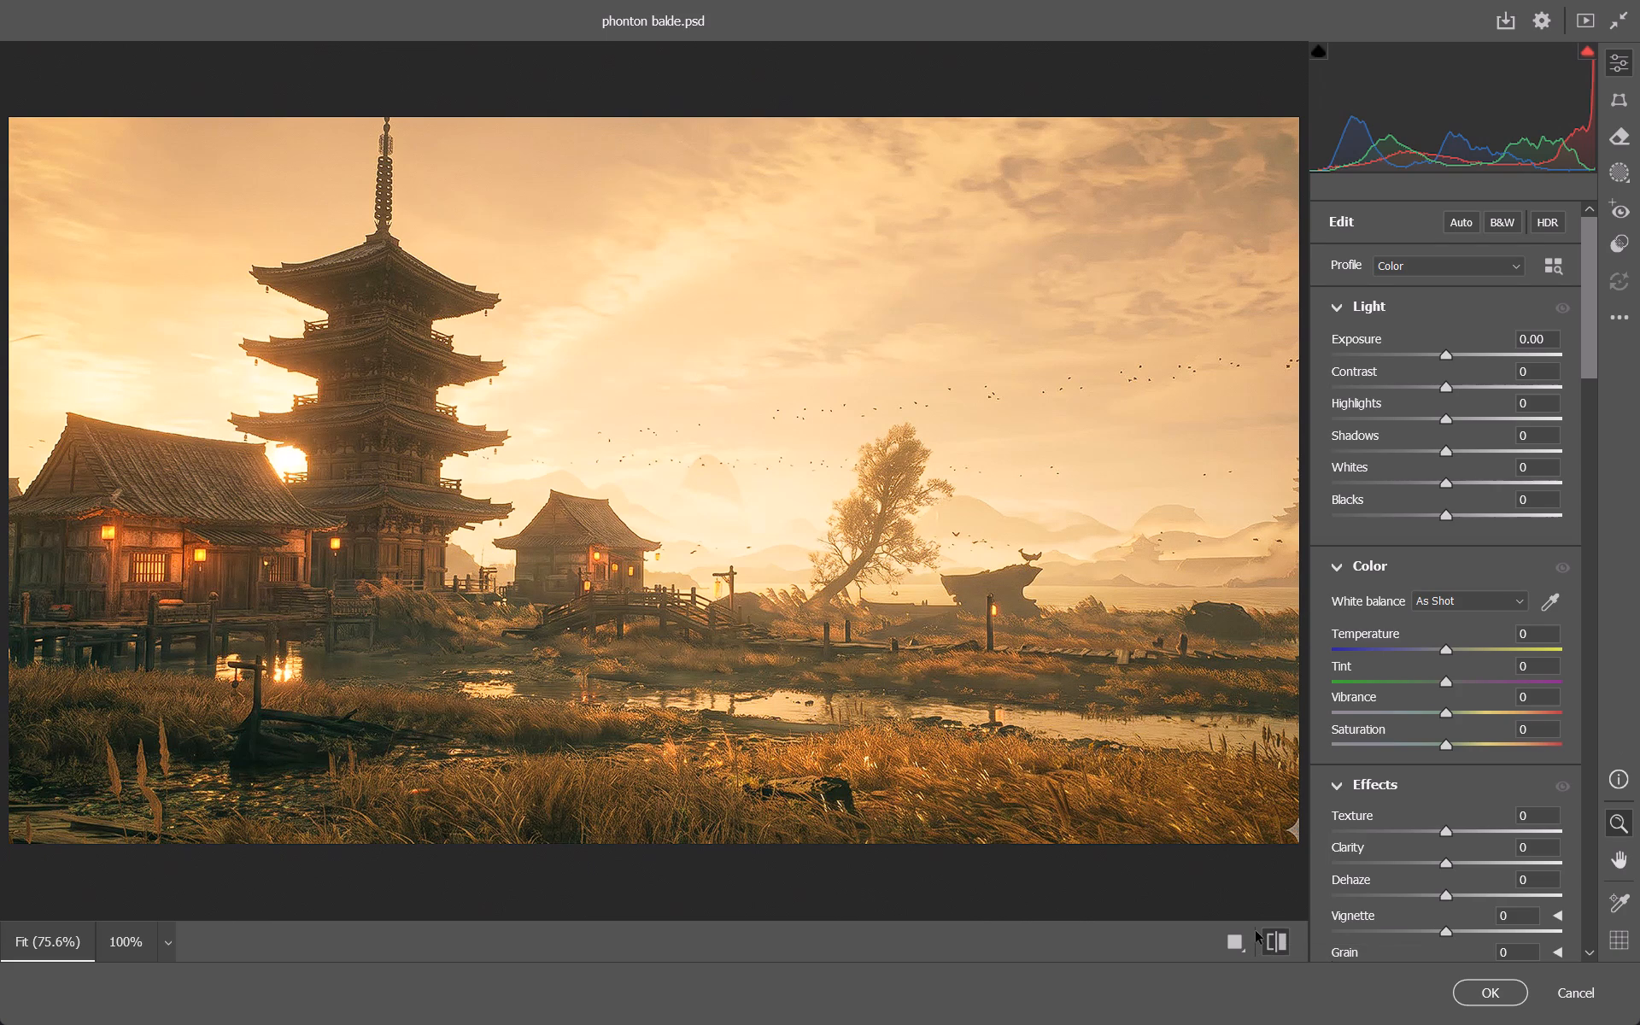
scroll(1084, 646, "down", 3)
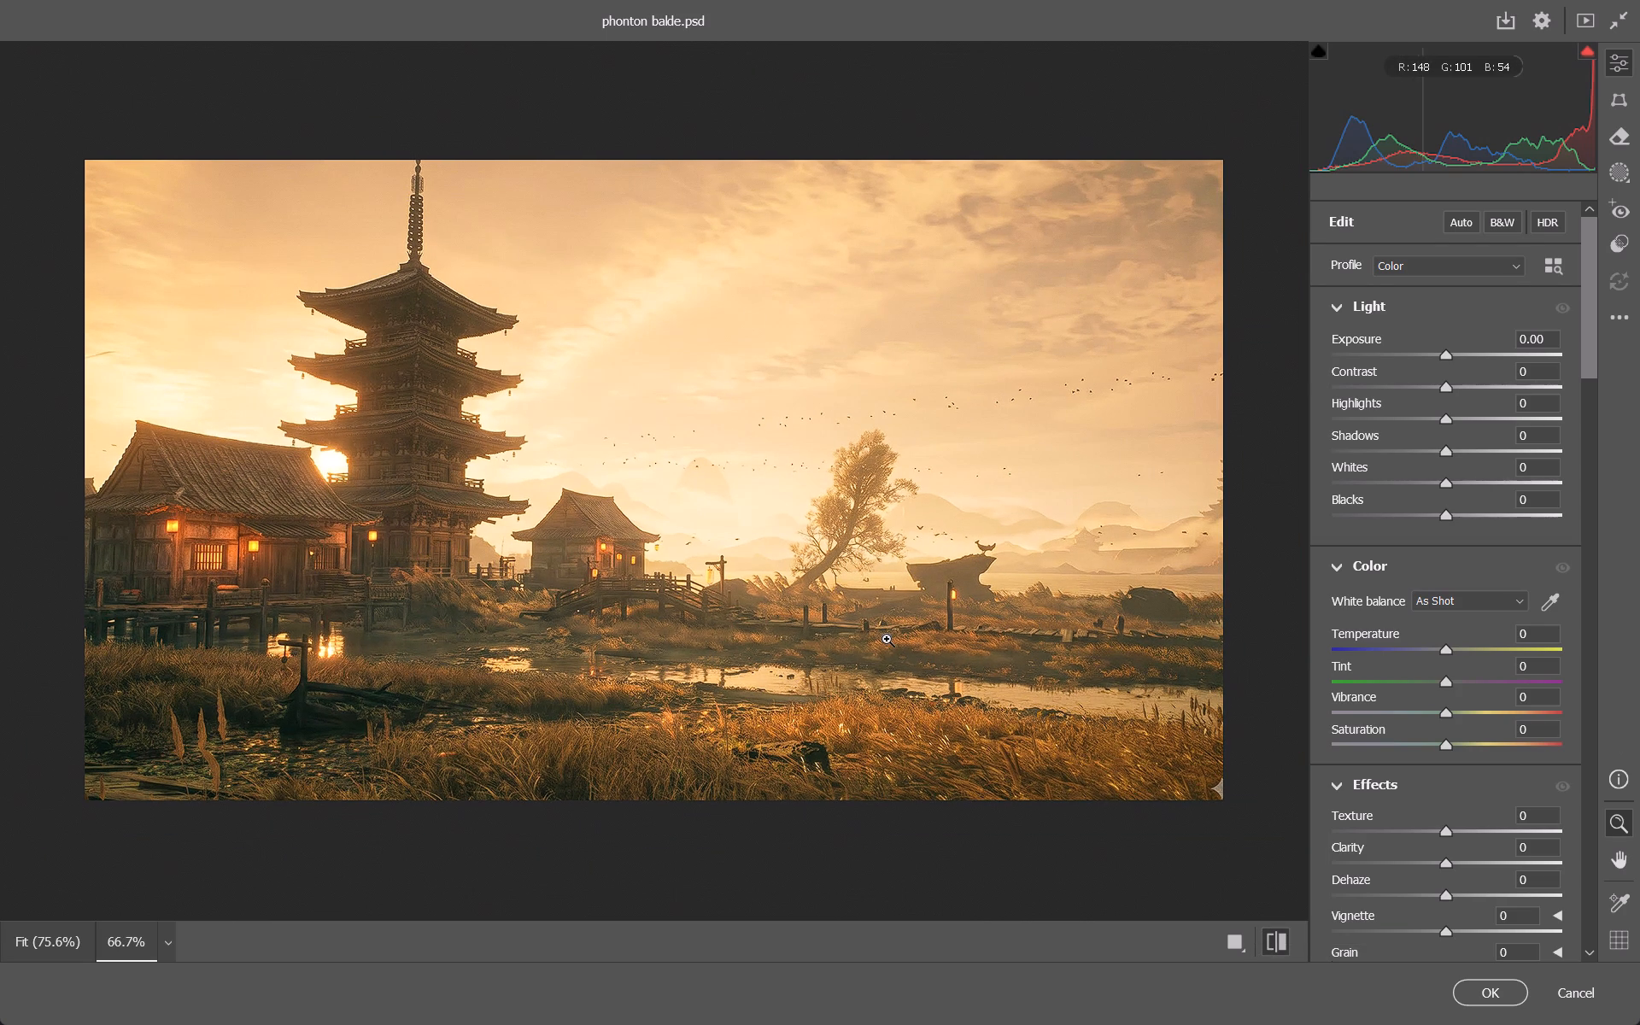
left_click(1279, 940)
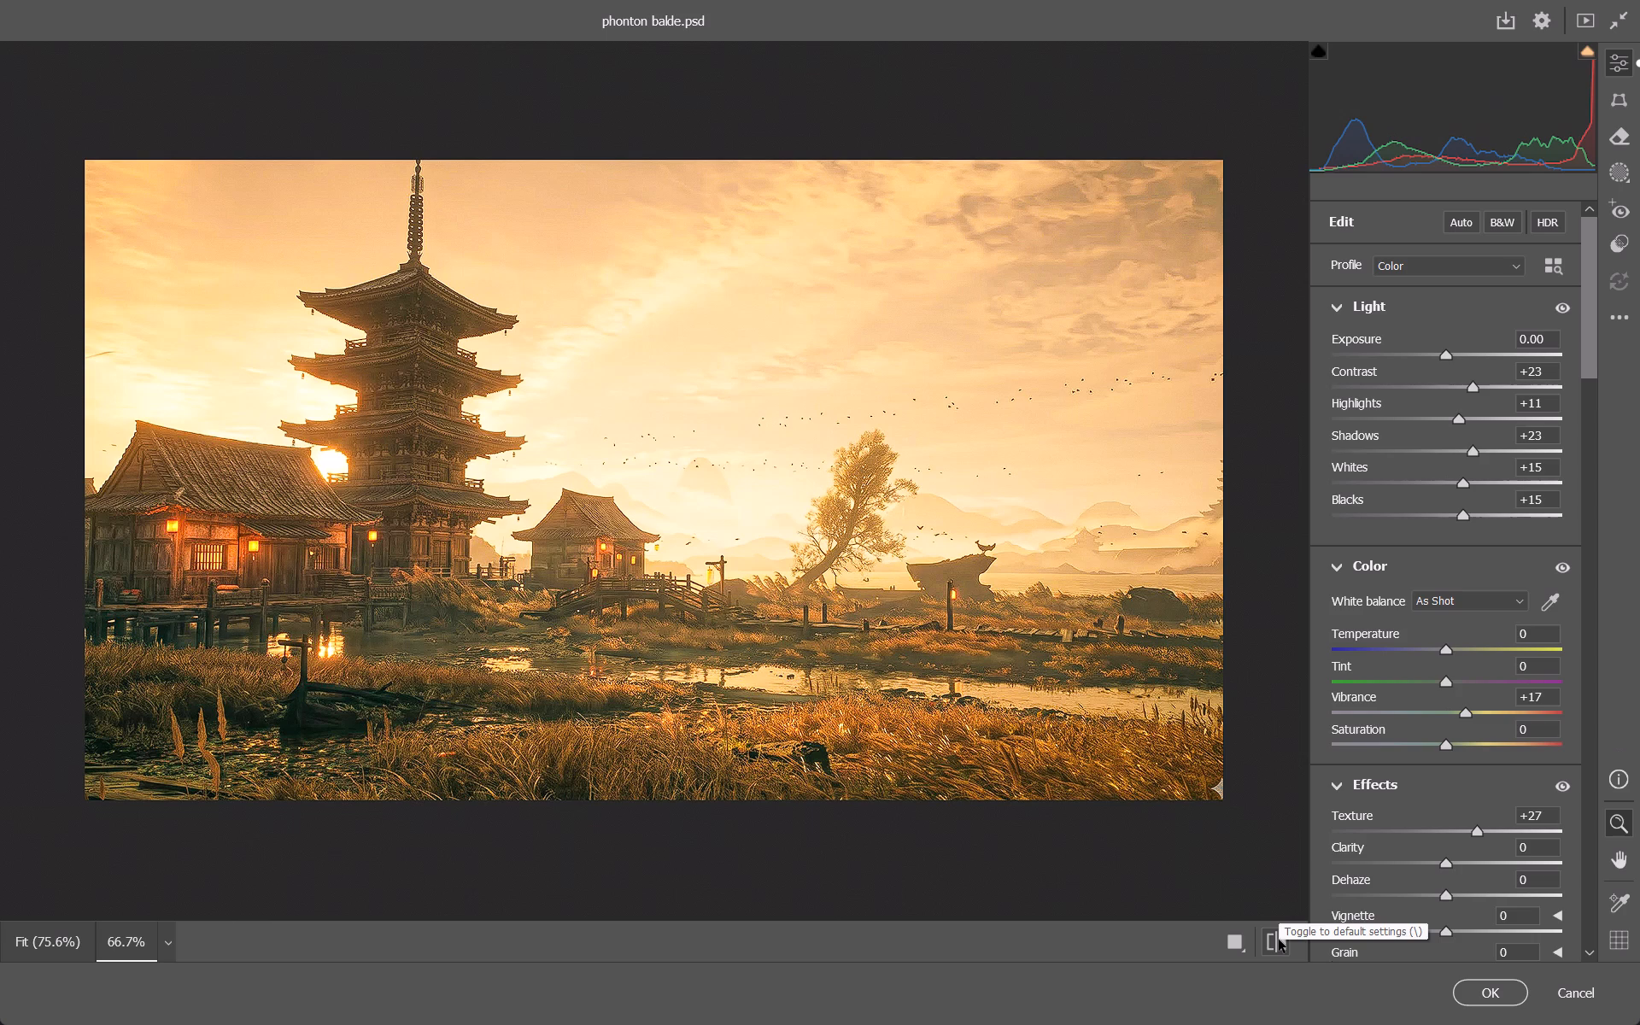
left_click(1279, 940)
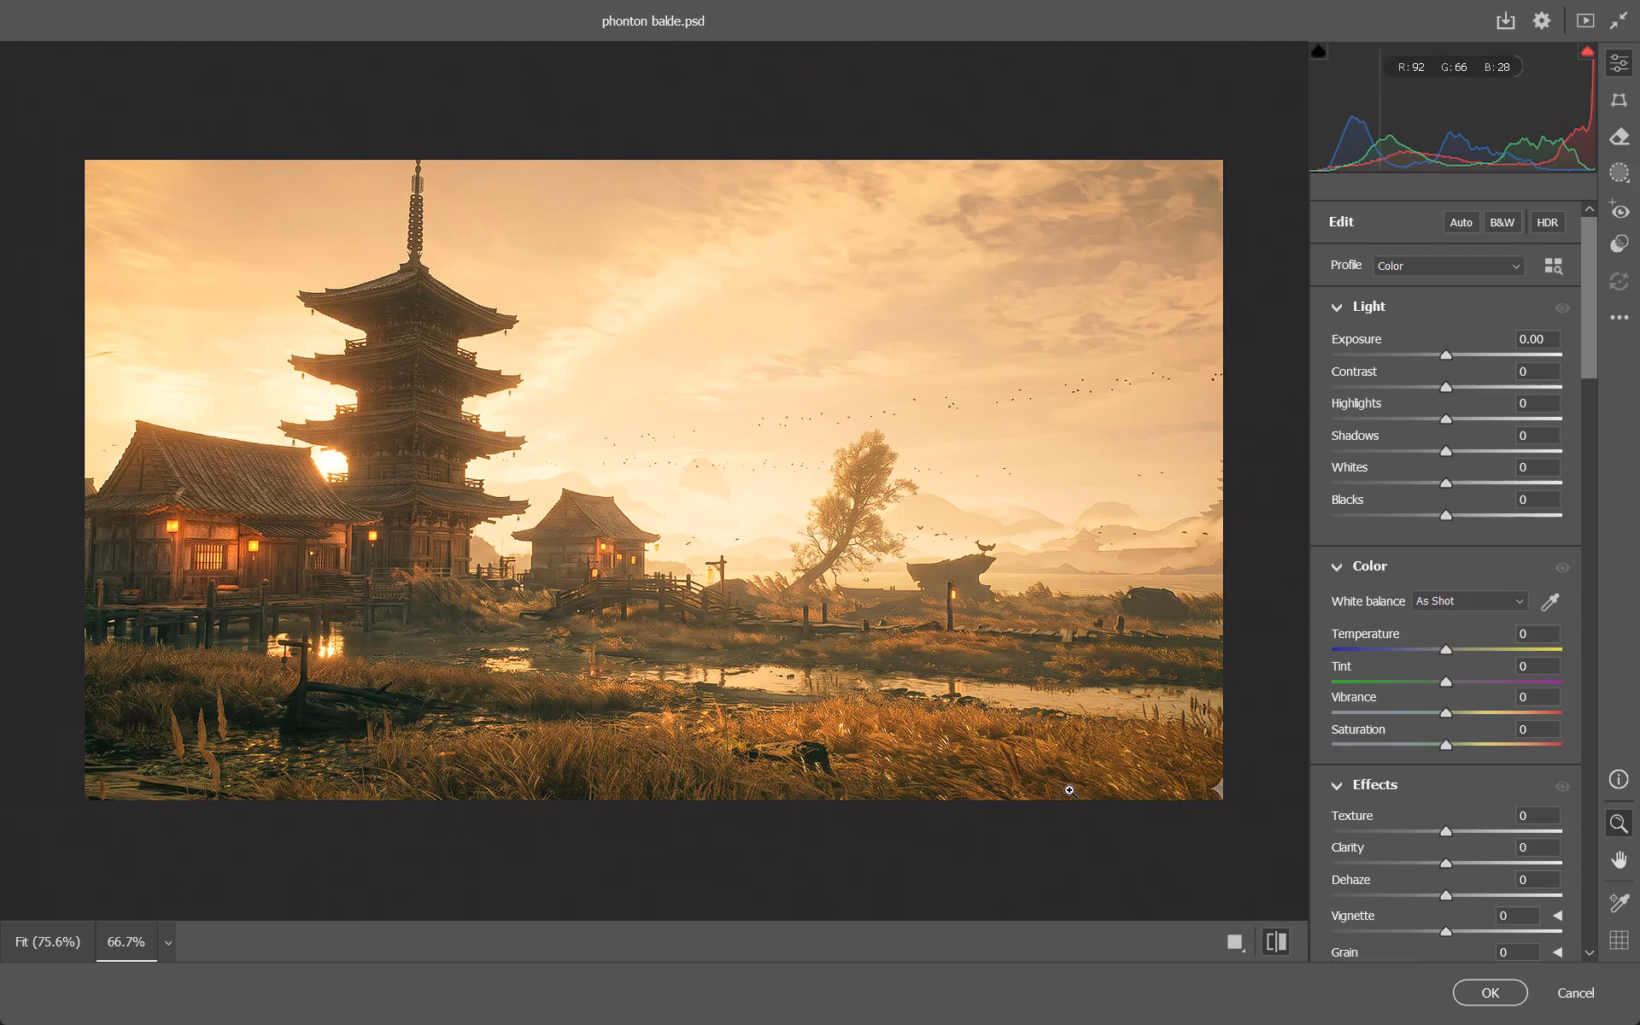
left_click(1268, 934)
left_click(1274, 935)
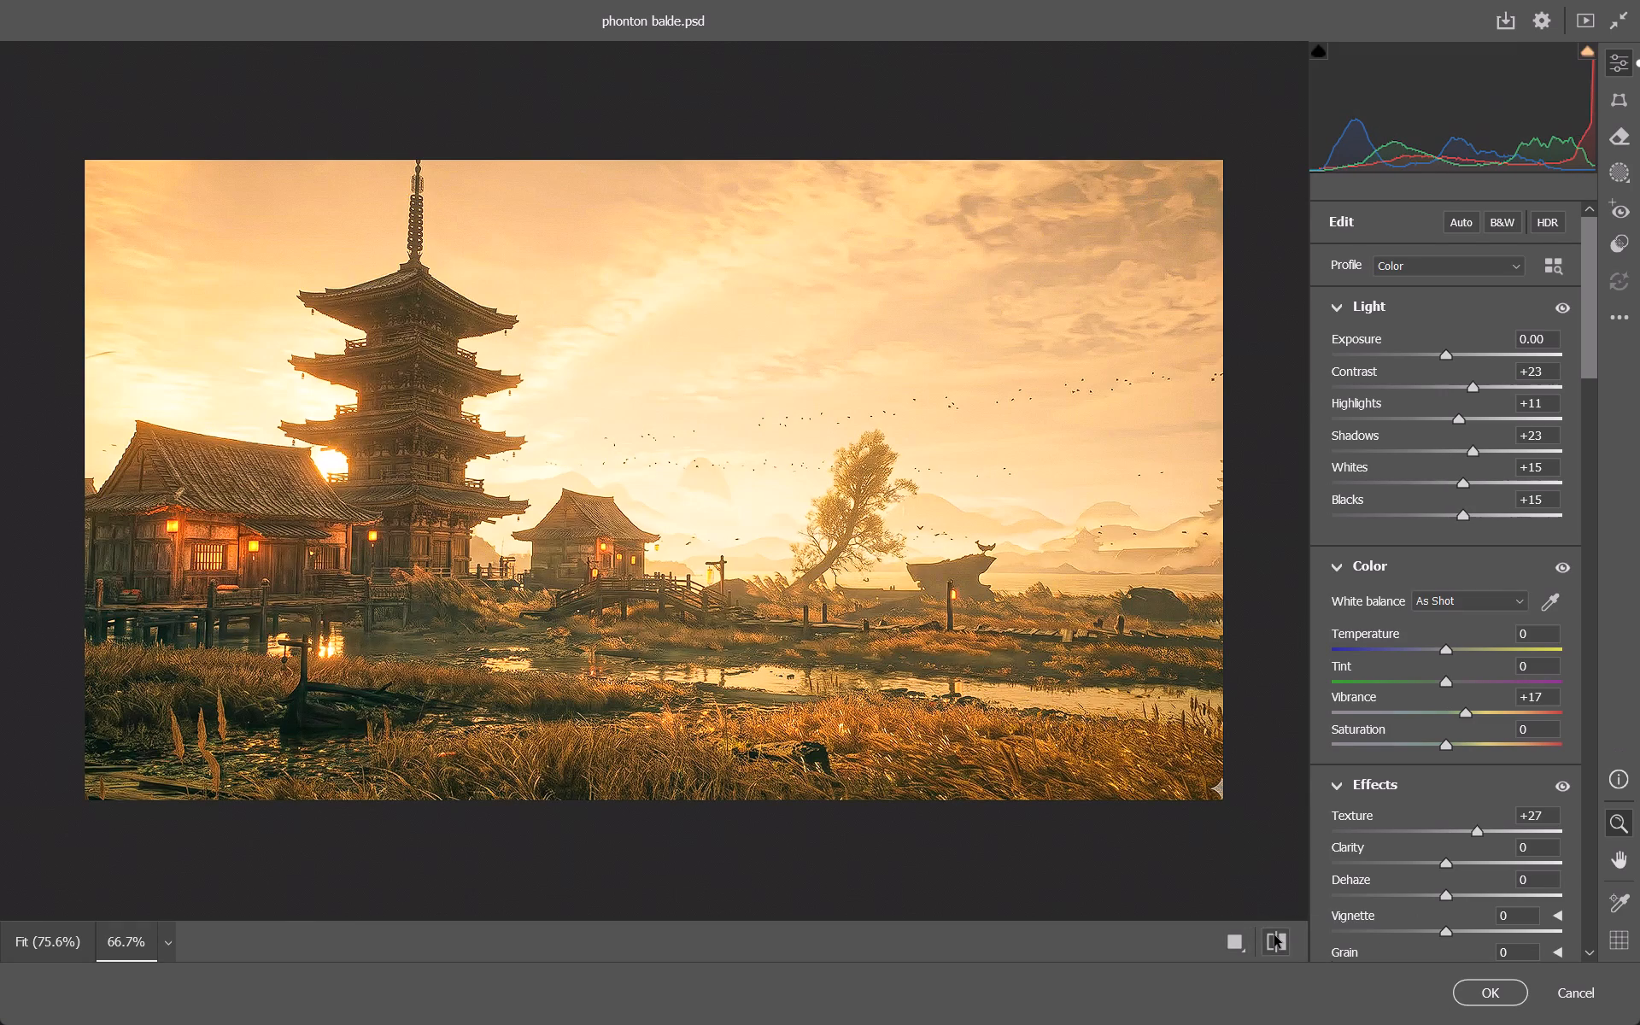
left_click(1274, 936)
left_click(1274, 936)
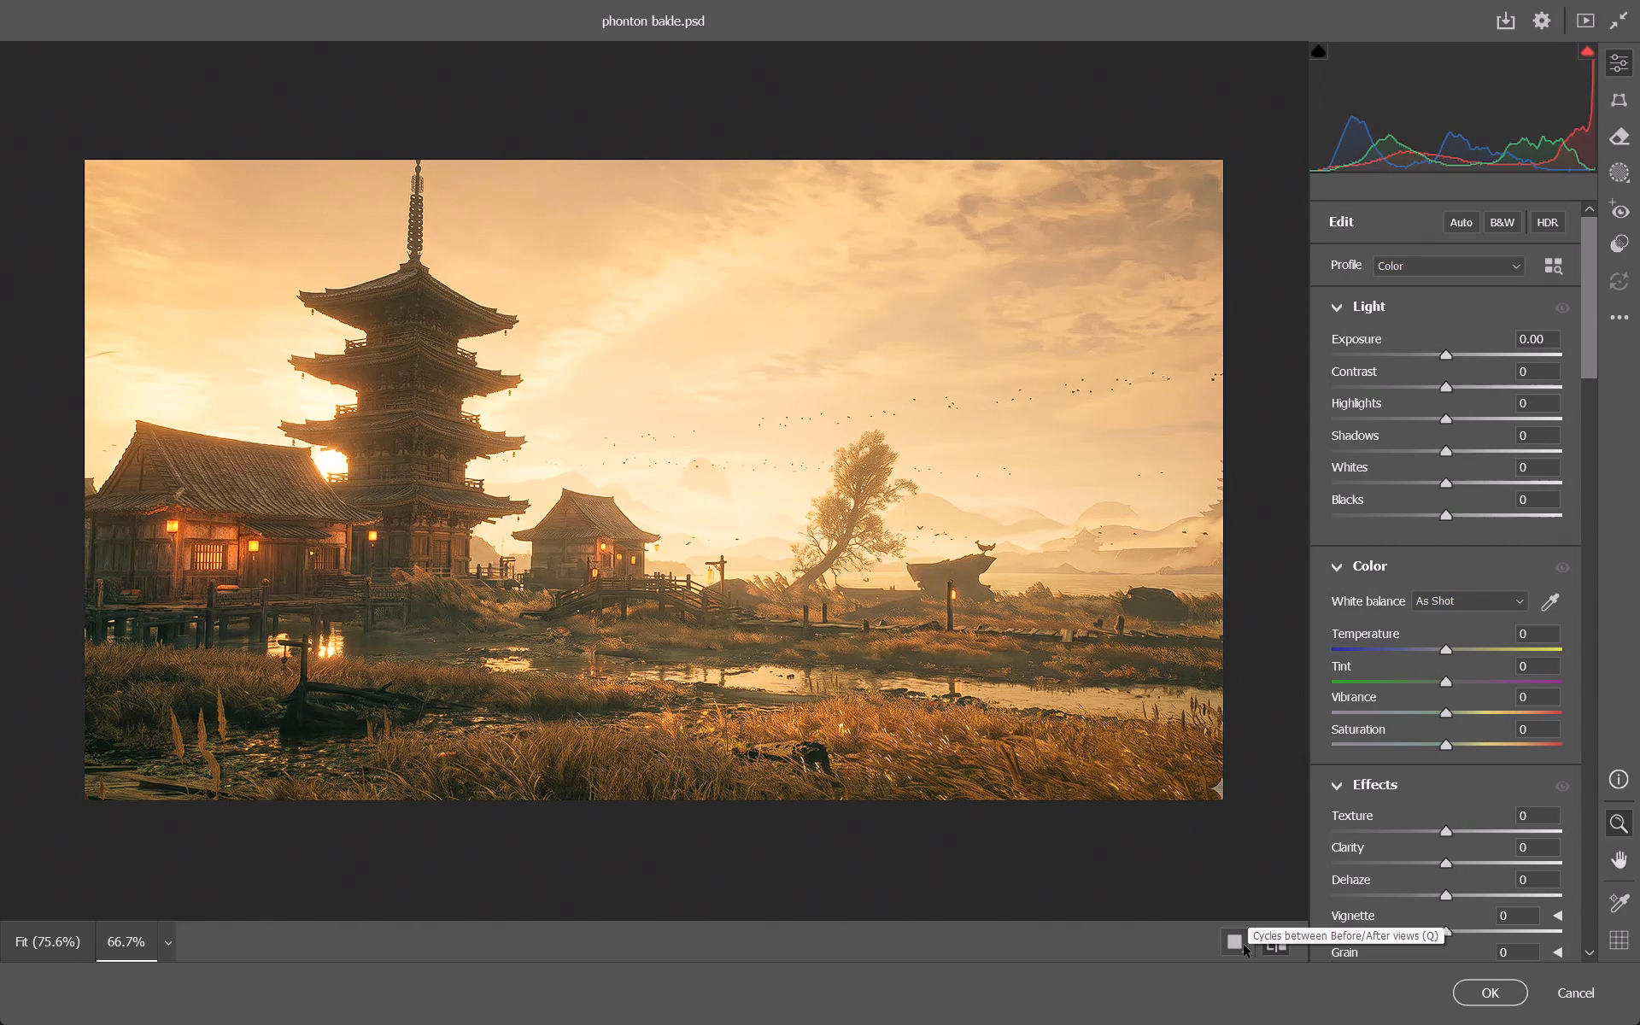
left_click(1488, 999)
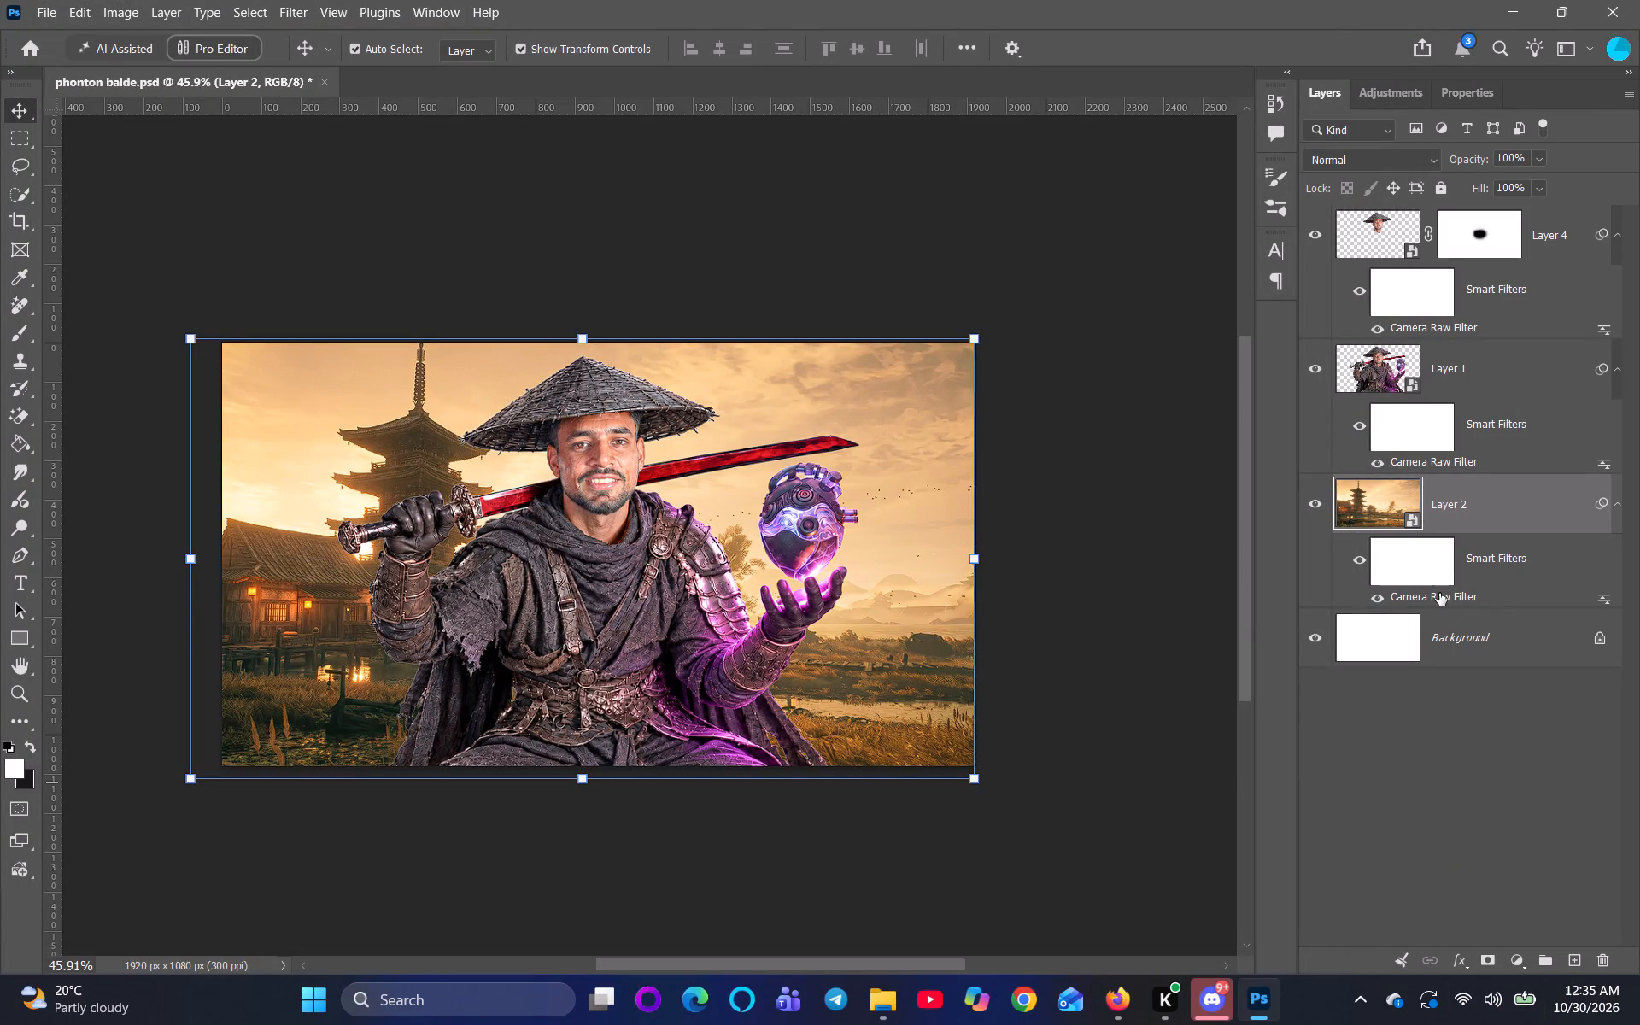
Delete the smart filter mask and the Camera Raw Filter from the Layer 2 pagoda background.
left_click_drag(1442, 571, 1584, 893)
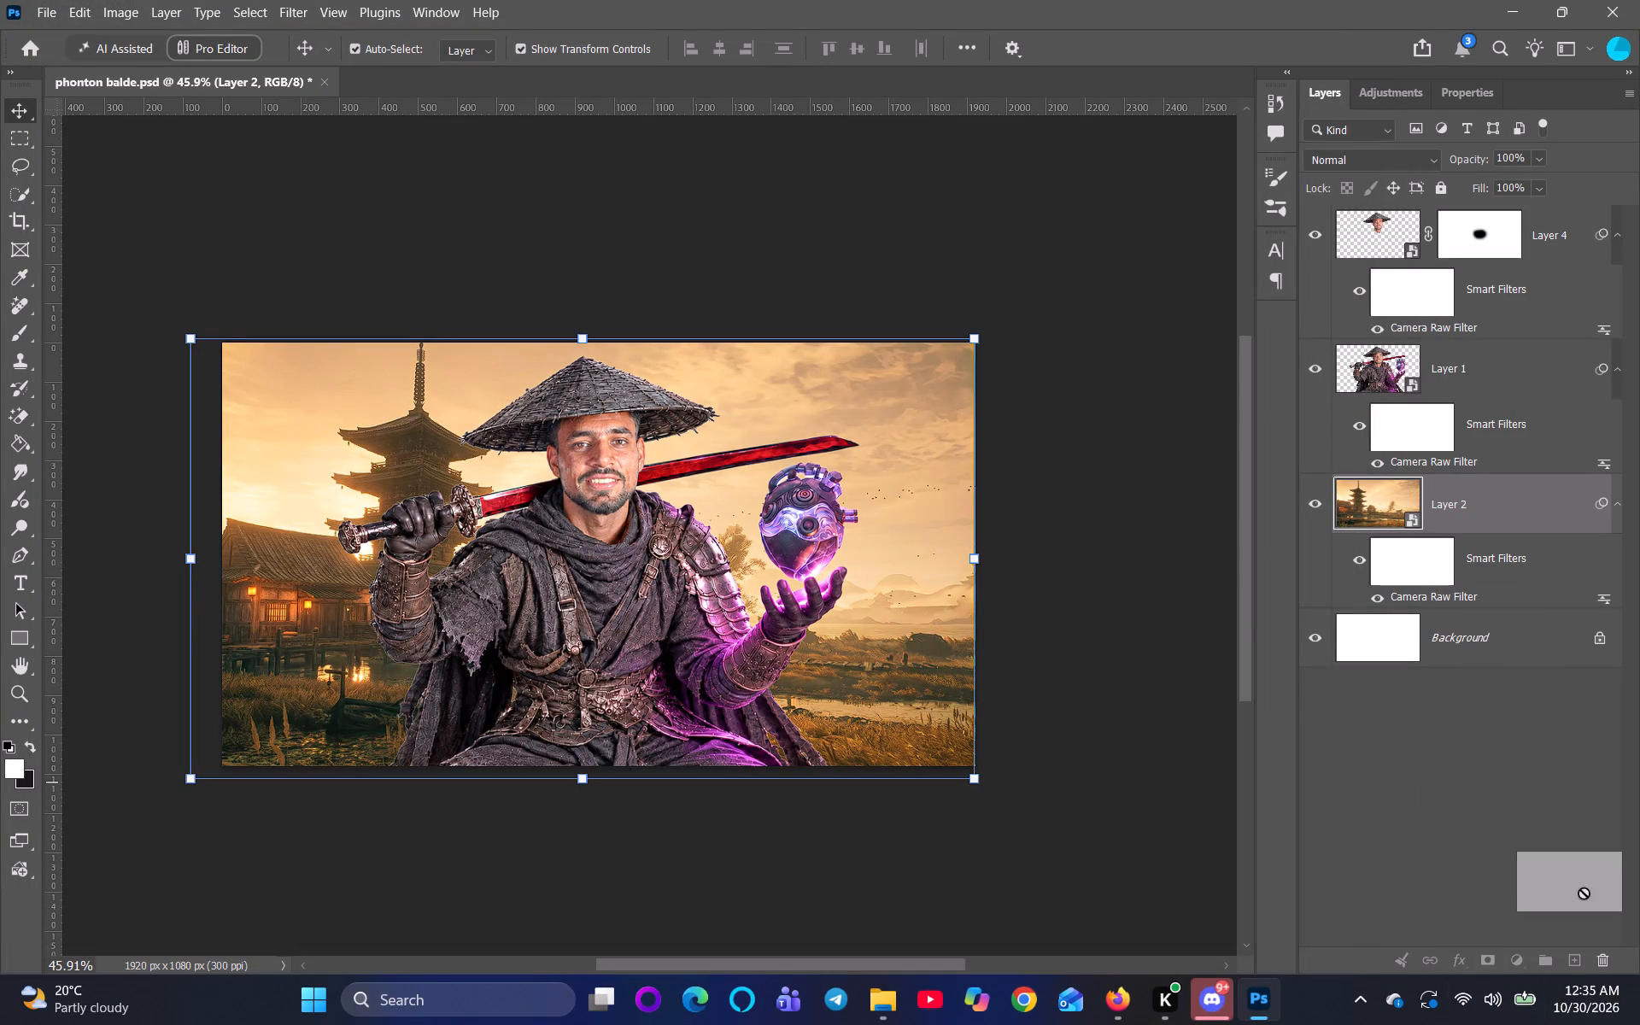
left_click_drag(1584, 893, 1611, 969)
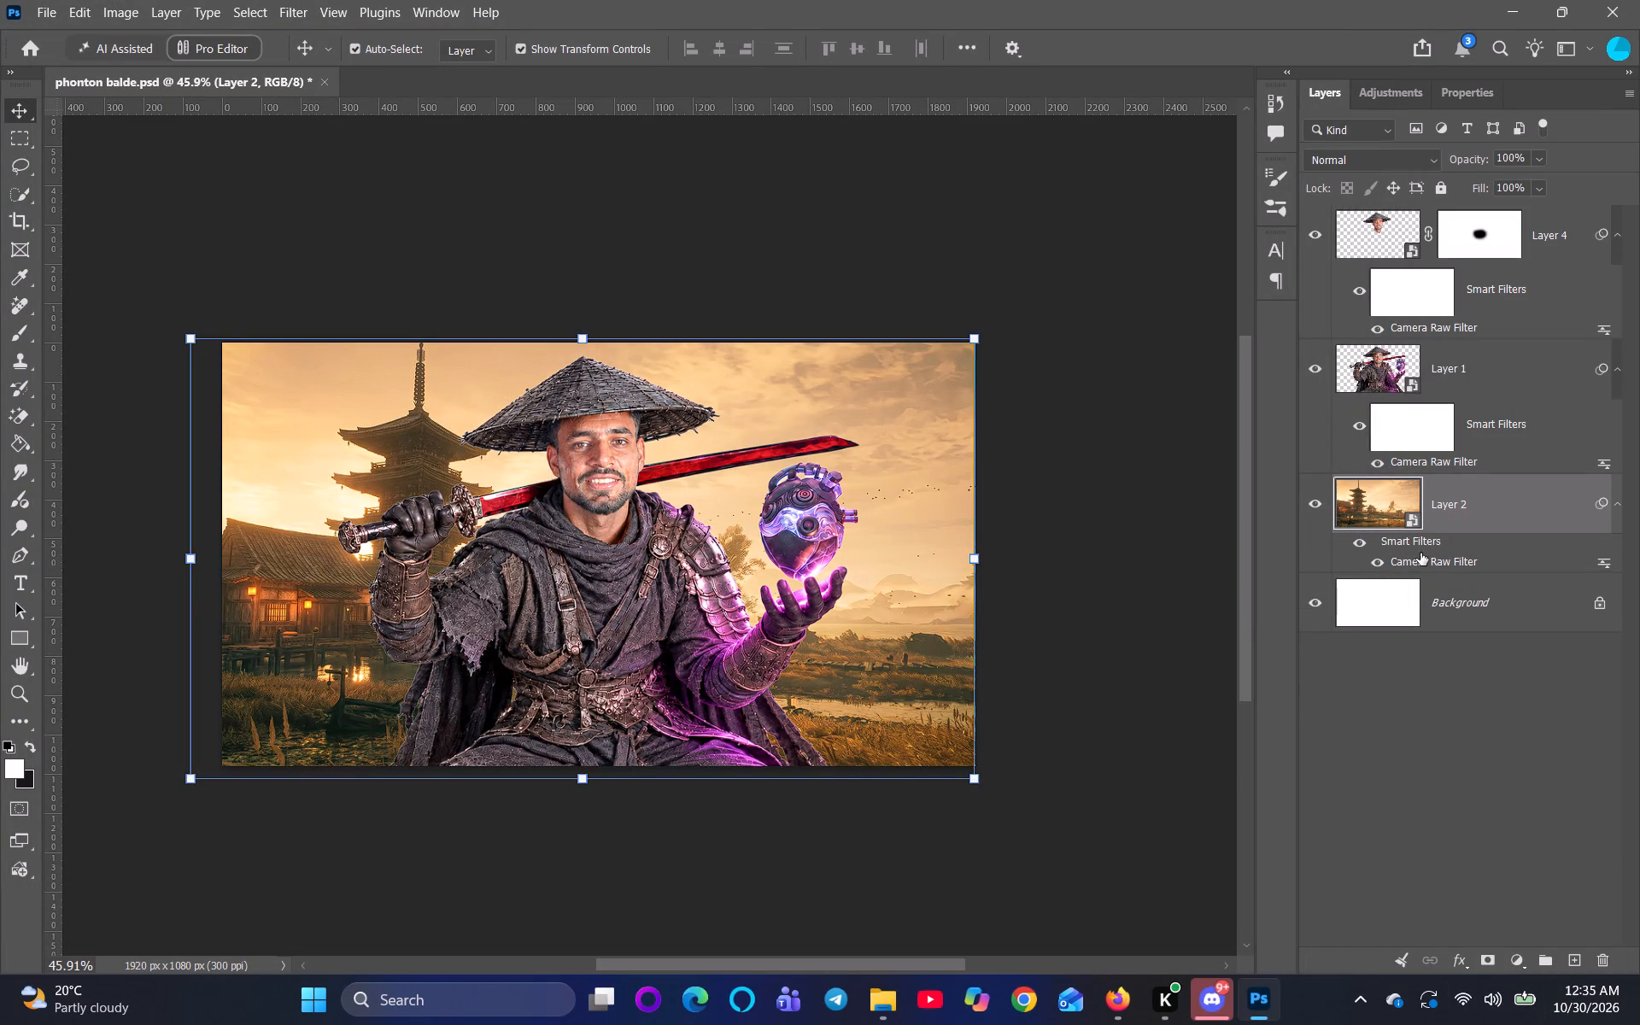
left_click_drag(1426, 559, 1609, 952)
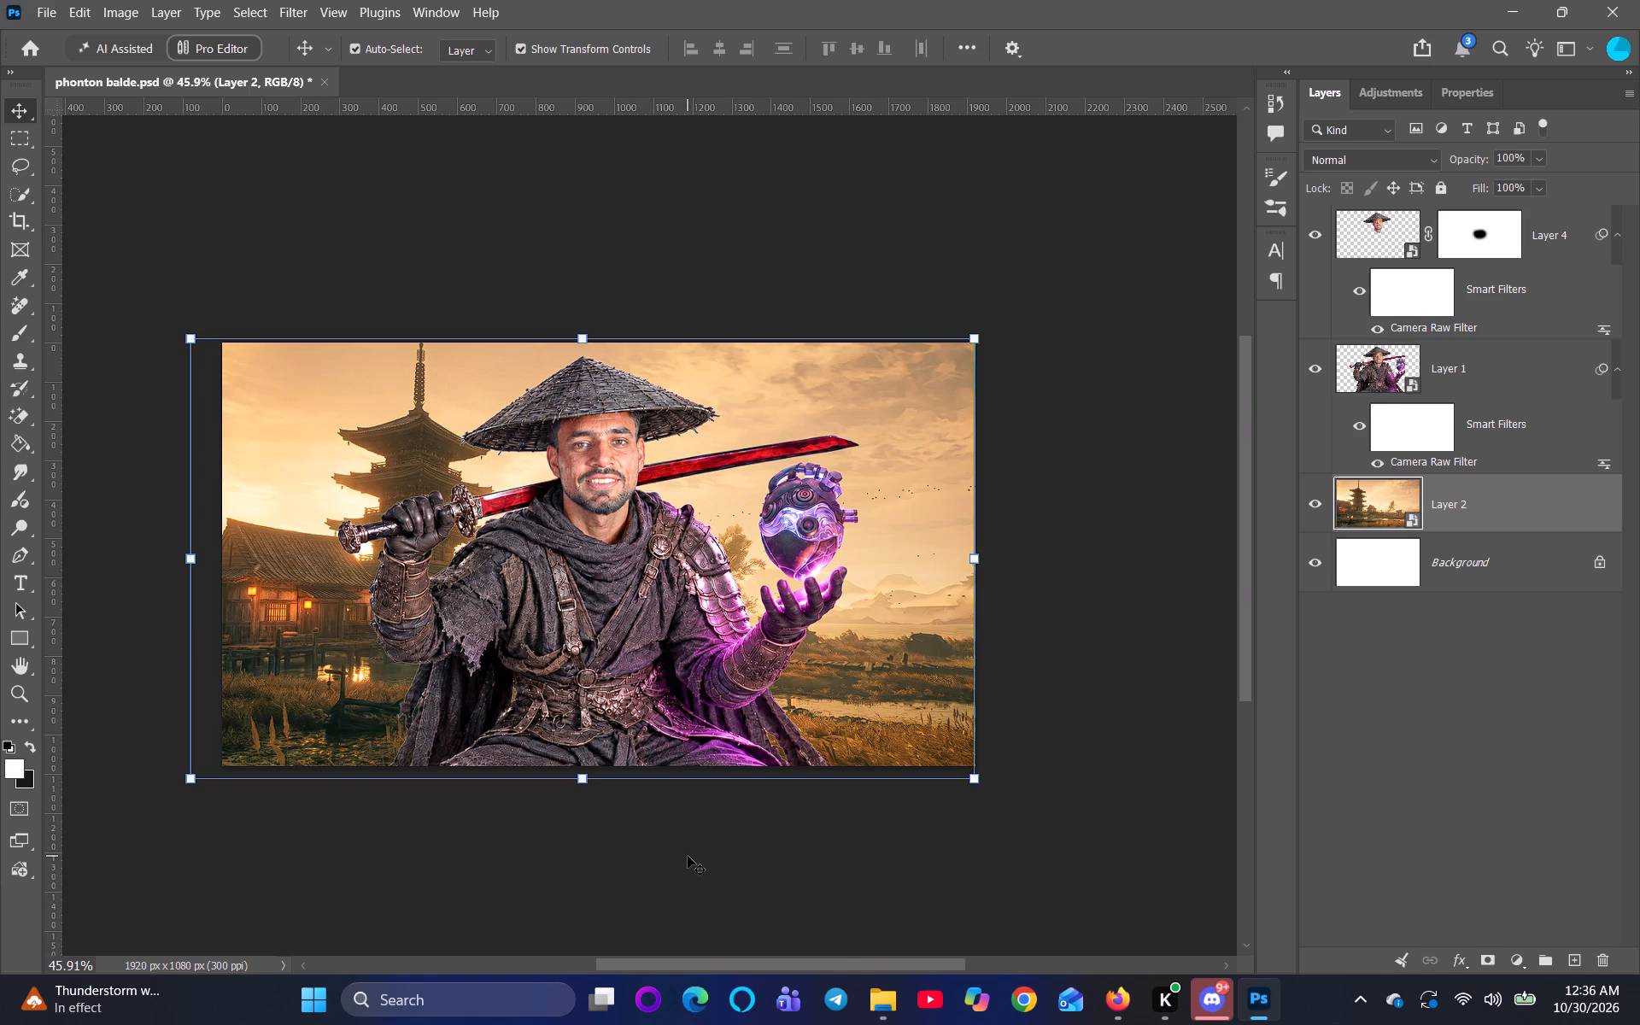
Add a new empty layer directly above Layer 4, the warrior's head layer, with the face and hat in close view.
scroll(541, 663, "up", 6)
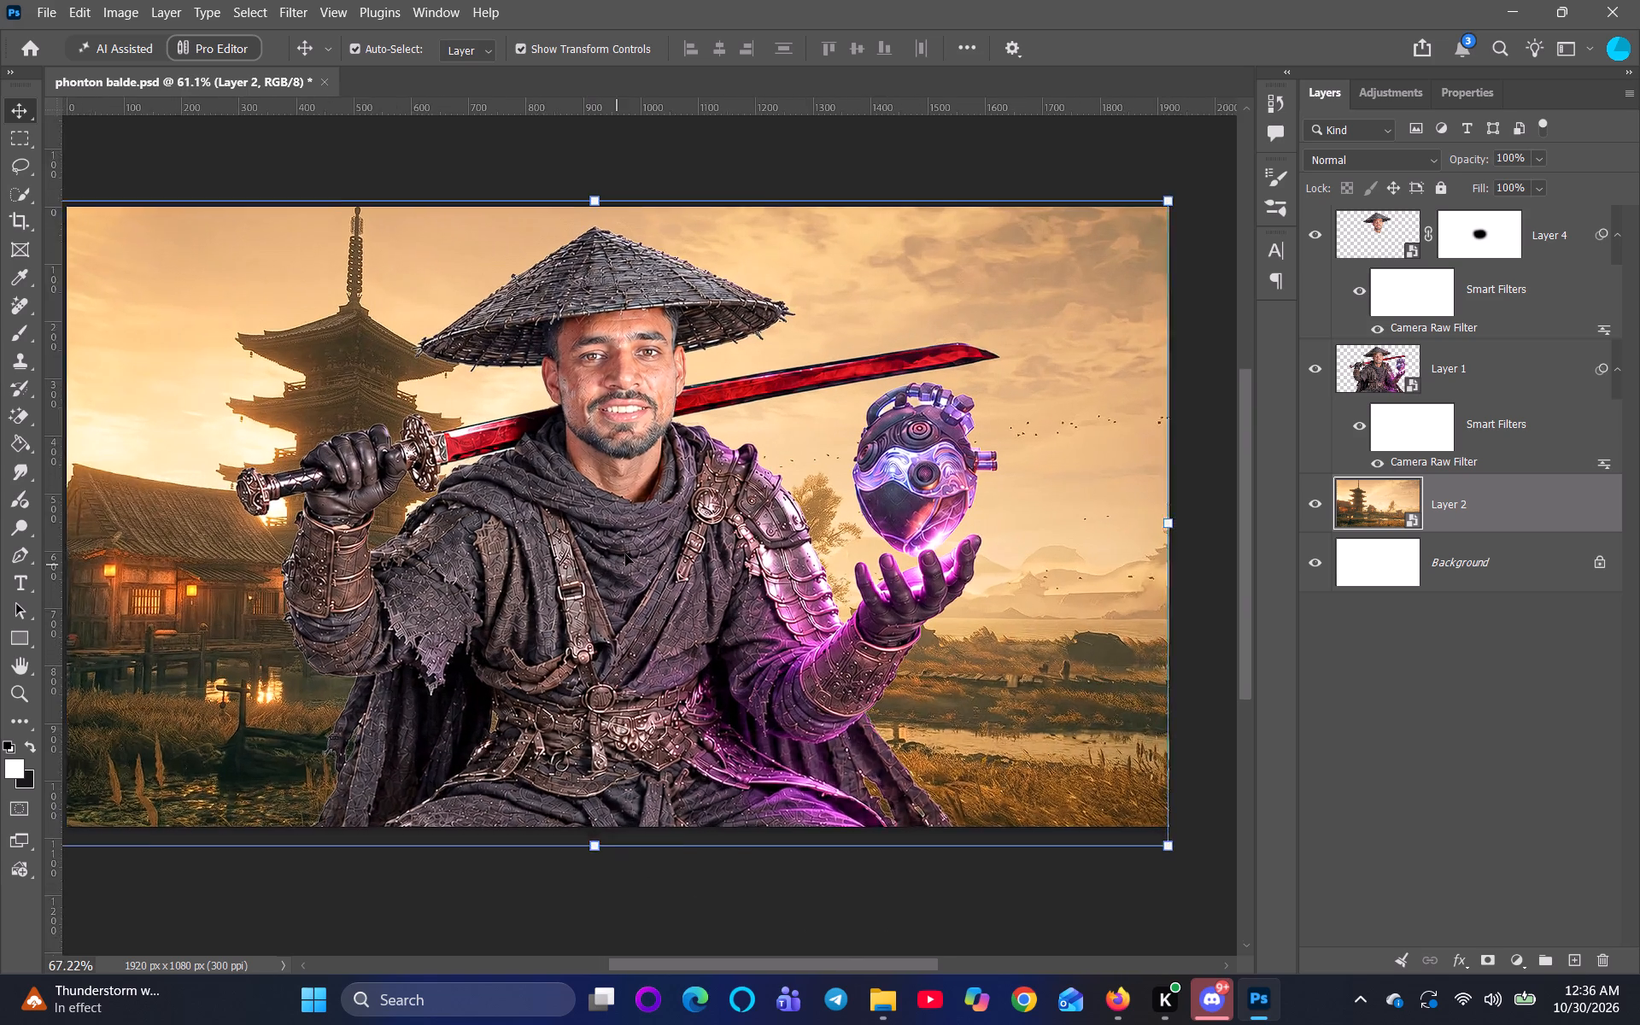
scroll(692, 524, "up", 6)
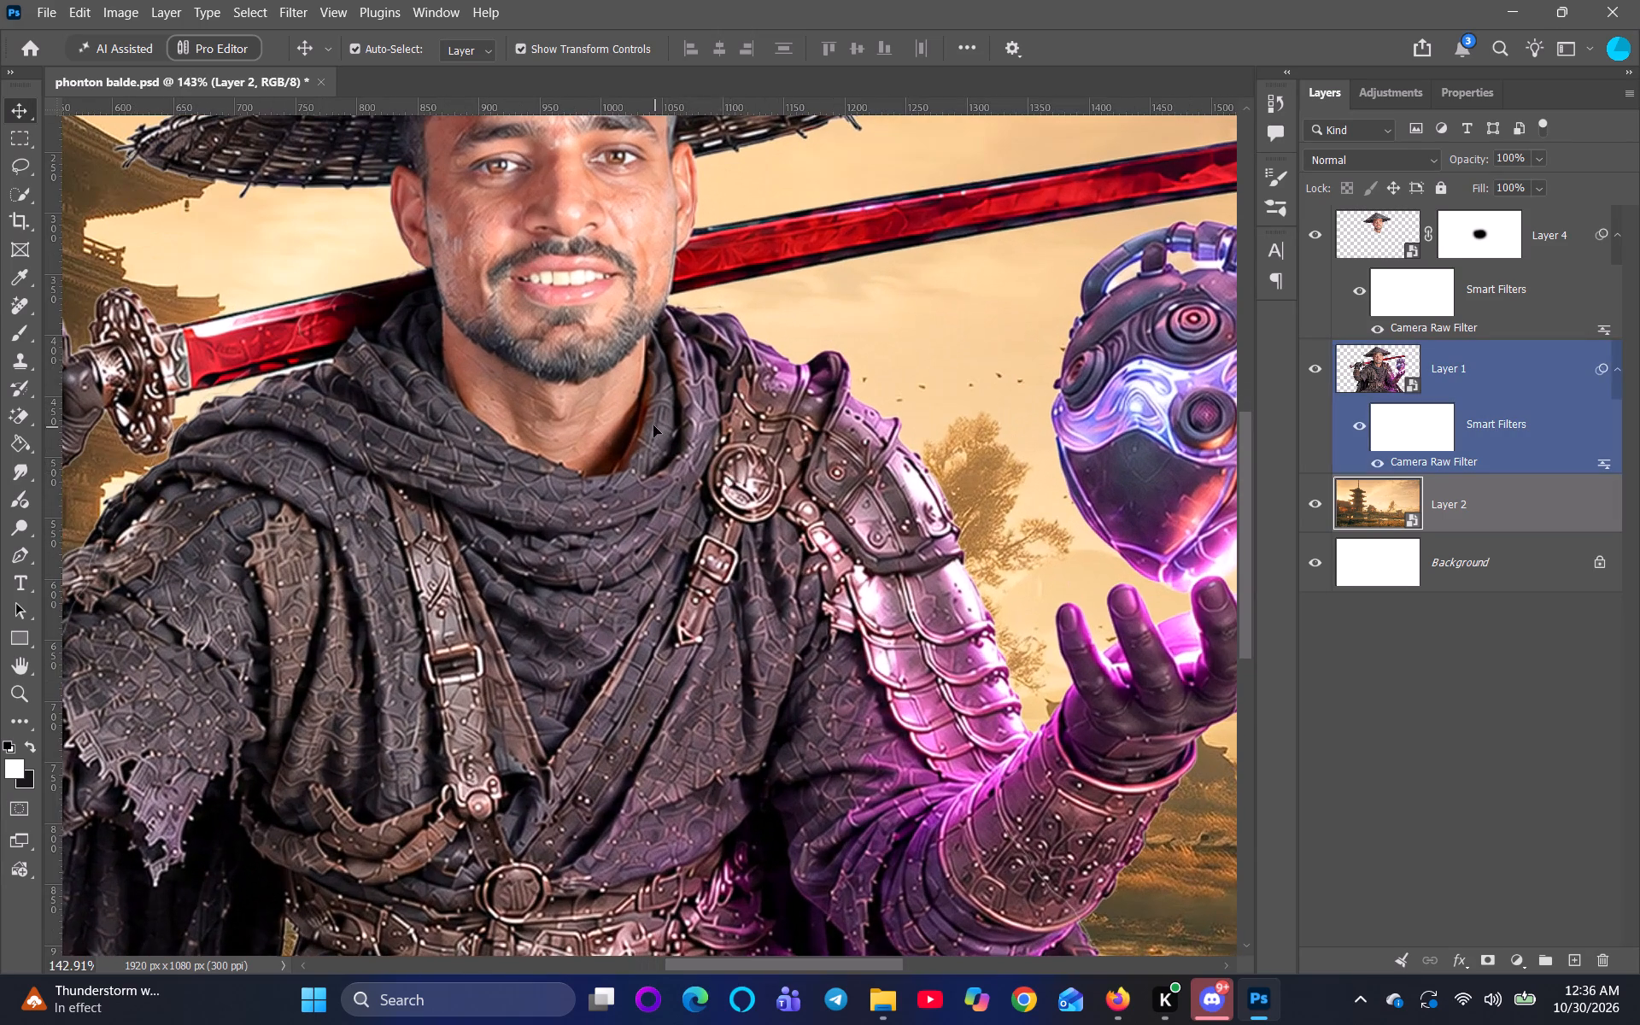
key("space")
key("space")
key("space")
key("space")
key("space")
key("space")
key("space")
key("space")
key("space")
key("space")
key("space")
key("space")
key("space")
key("space")
key("space")
key("space")
key("space")
key("space")
key("space")
key("space")
left_click_drag(634, 337, 714, 640)
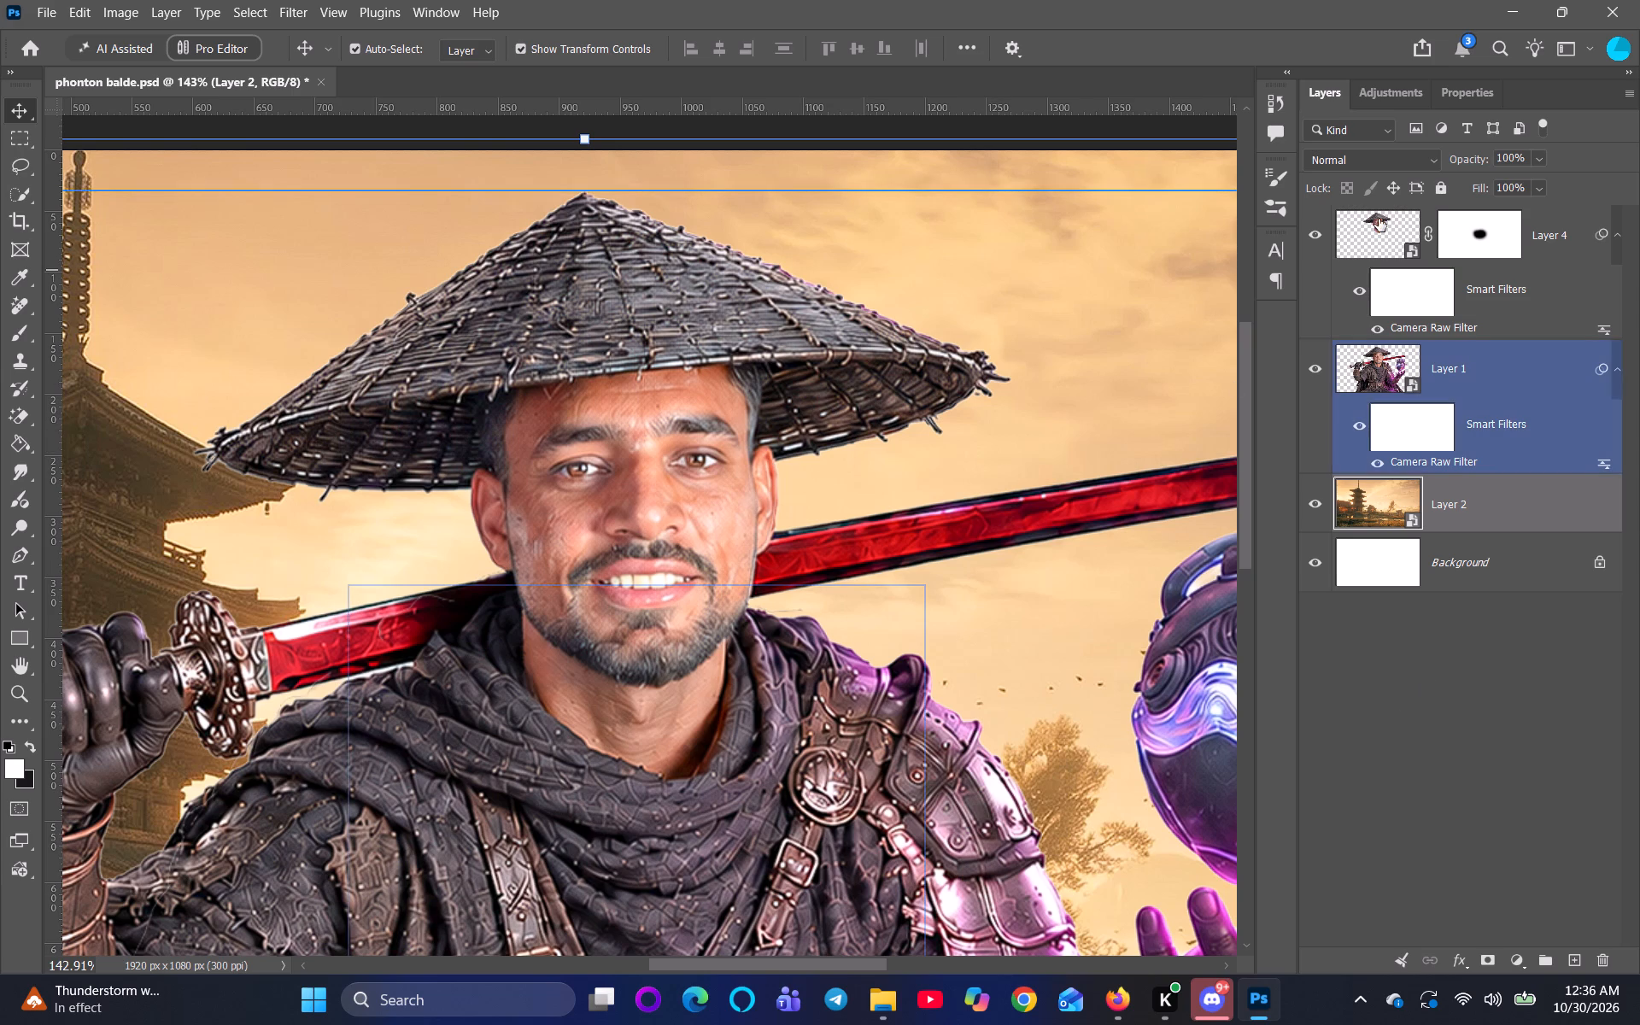
left_click(1366, 251)
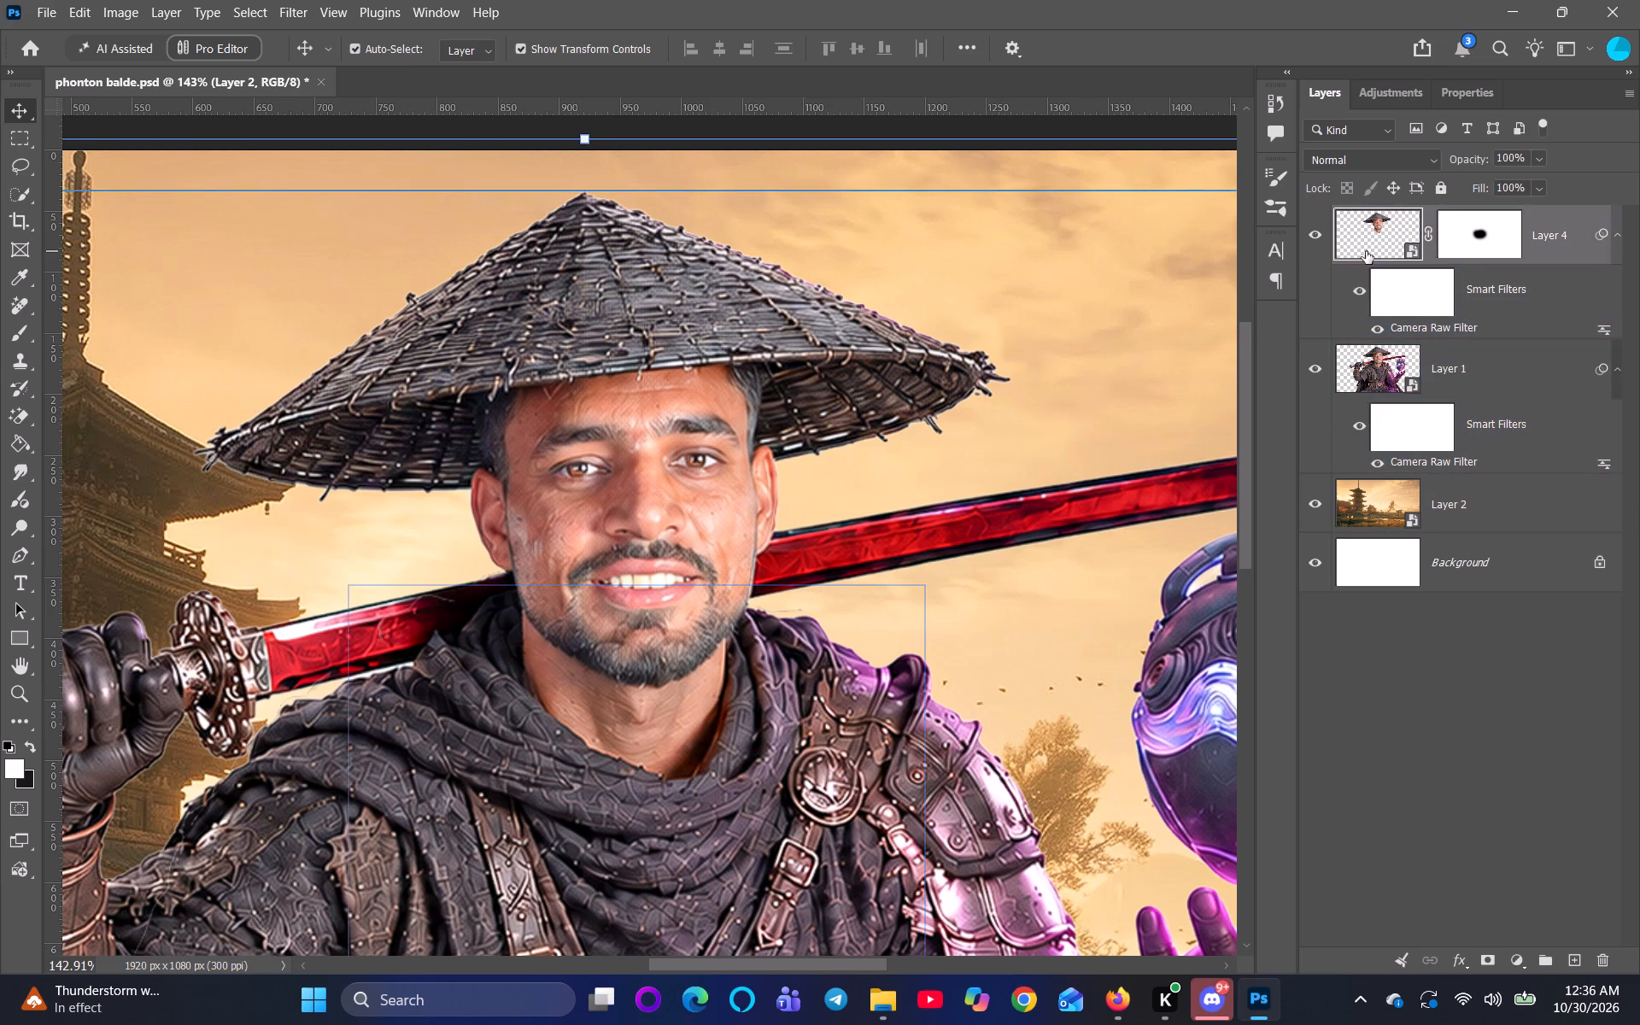
left_click(1567, 962)
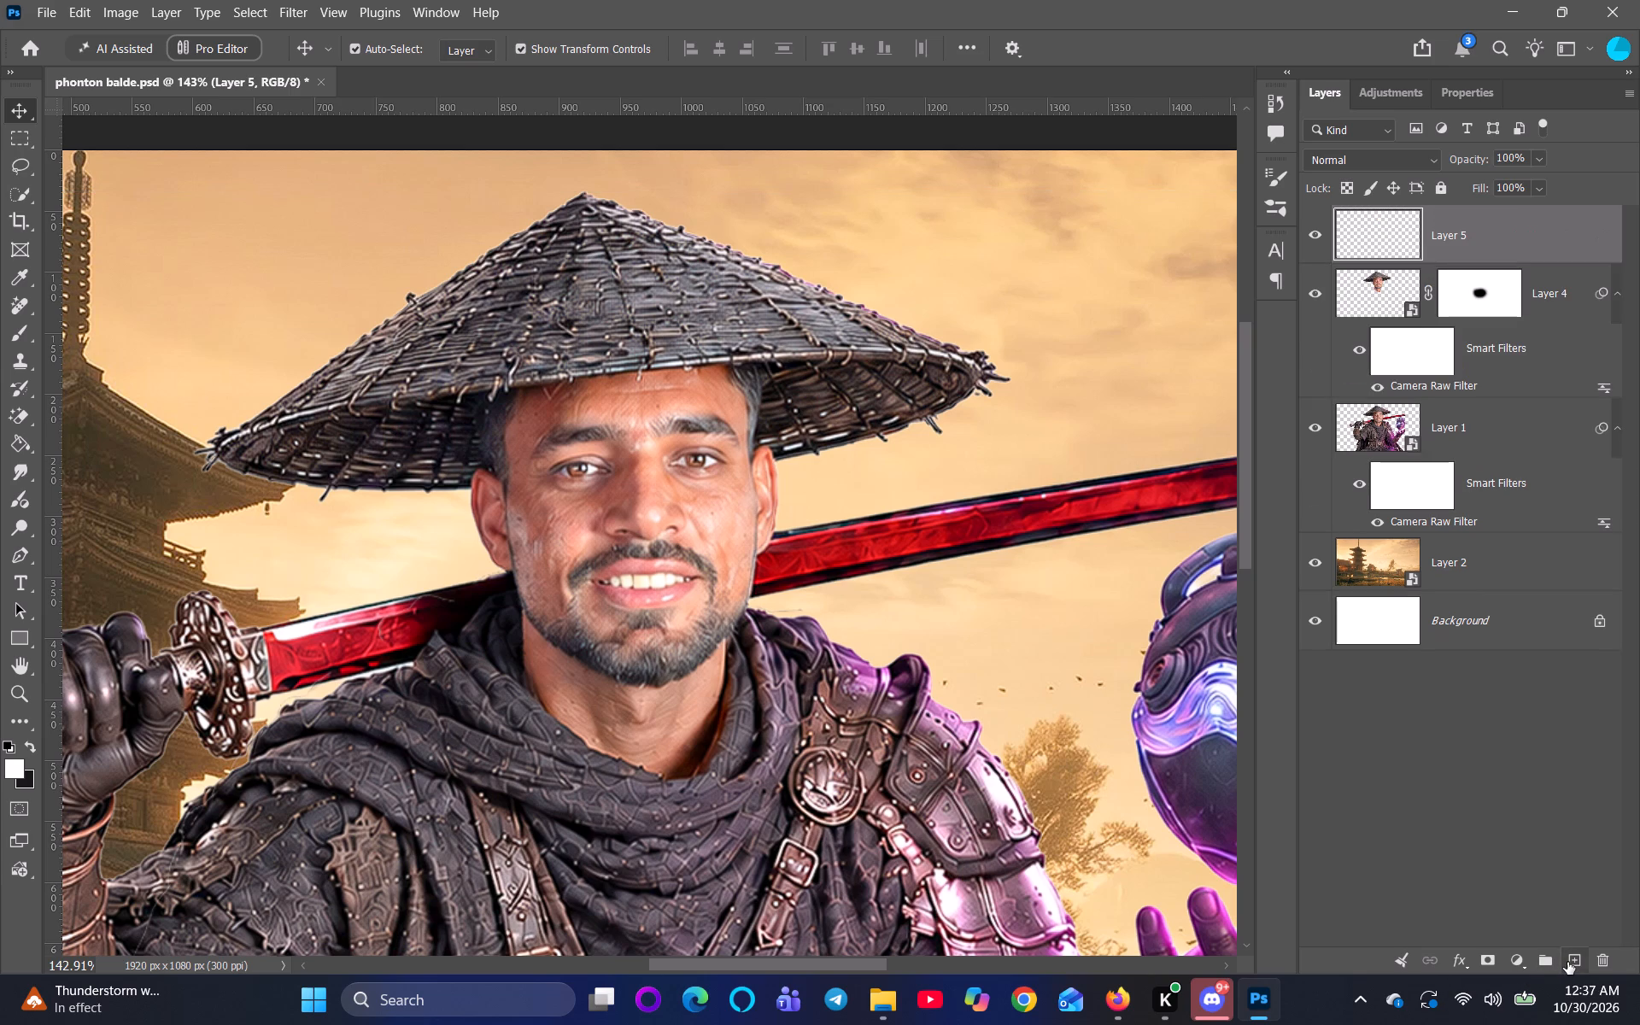
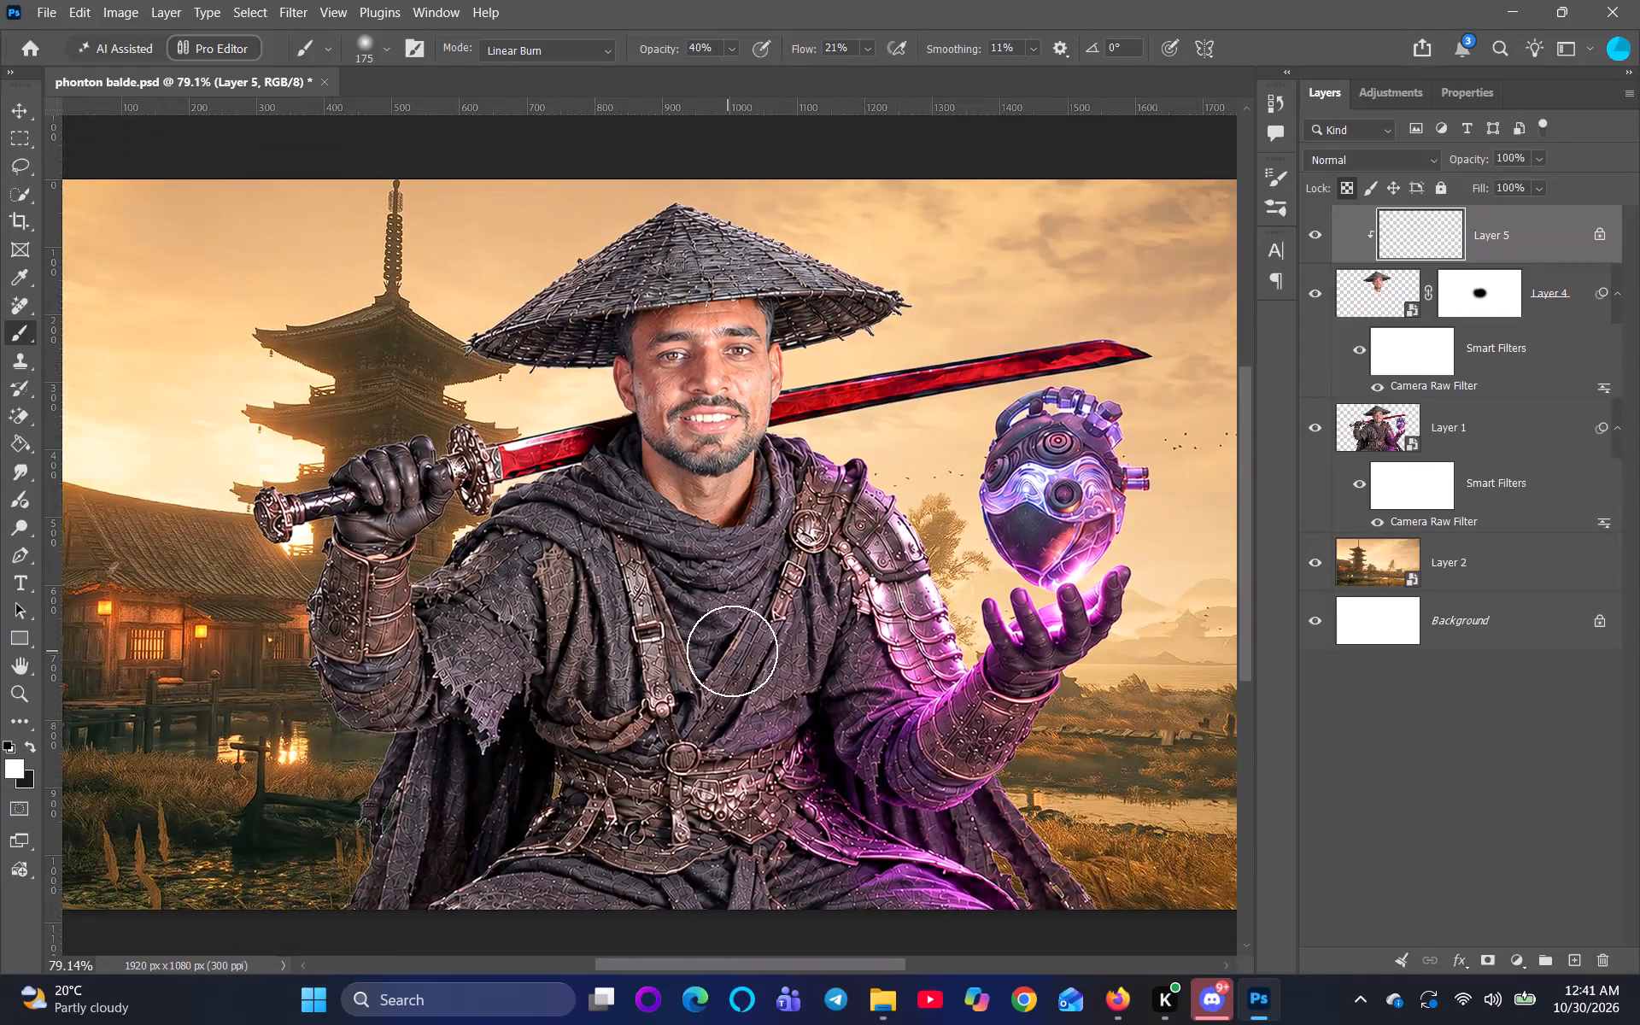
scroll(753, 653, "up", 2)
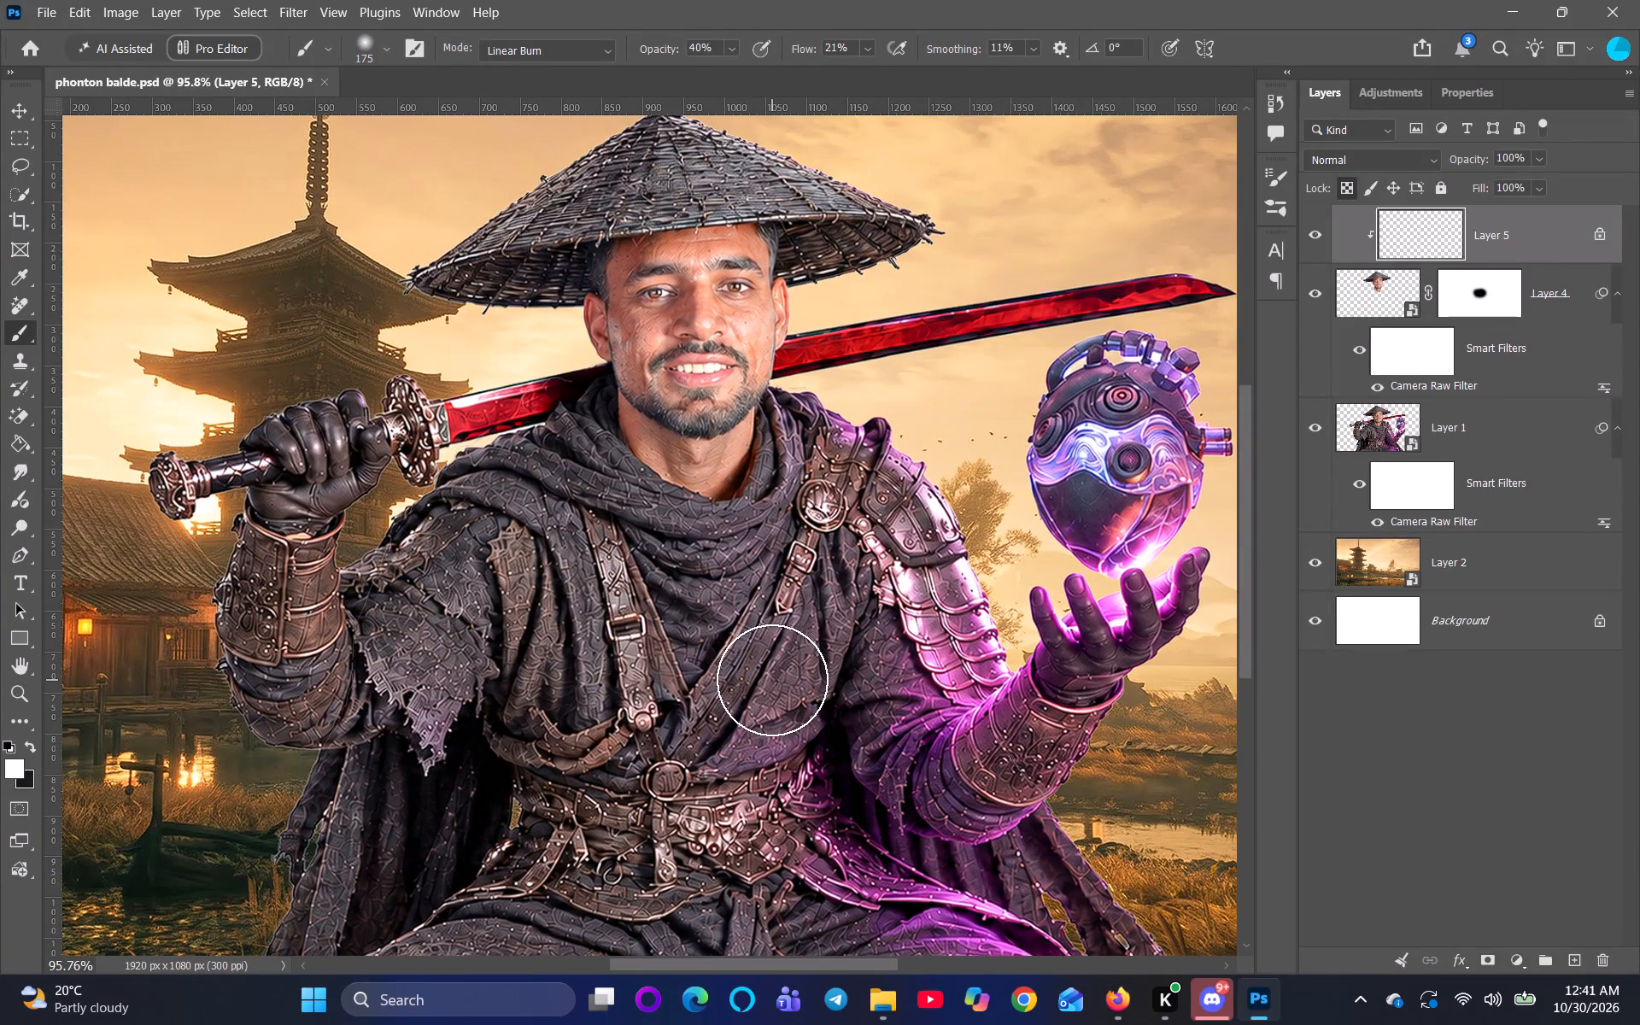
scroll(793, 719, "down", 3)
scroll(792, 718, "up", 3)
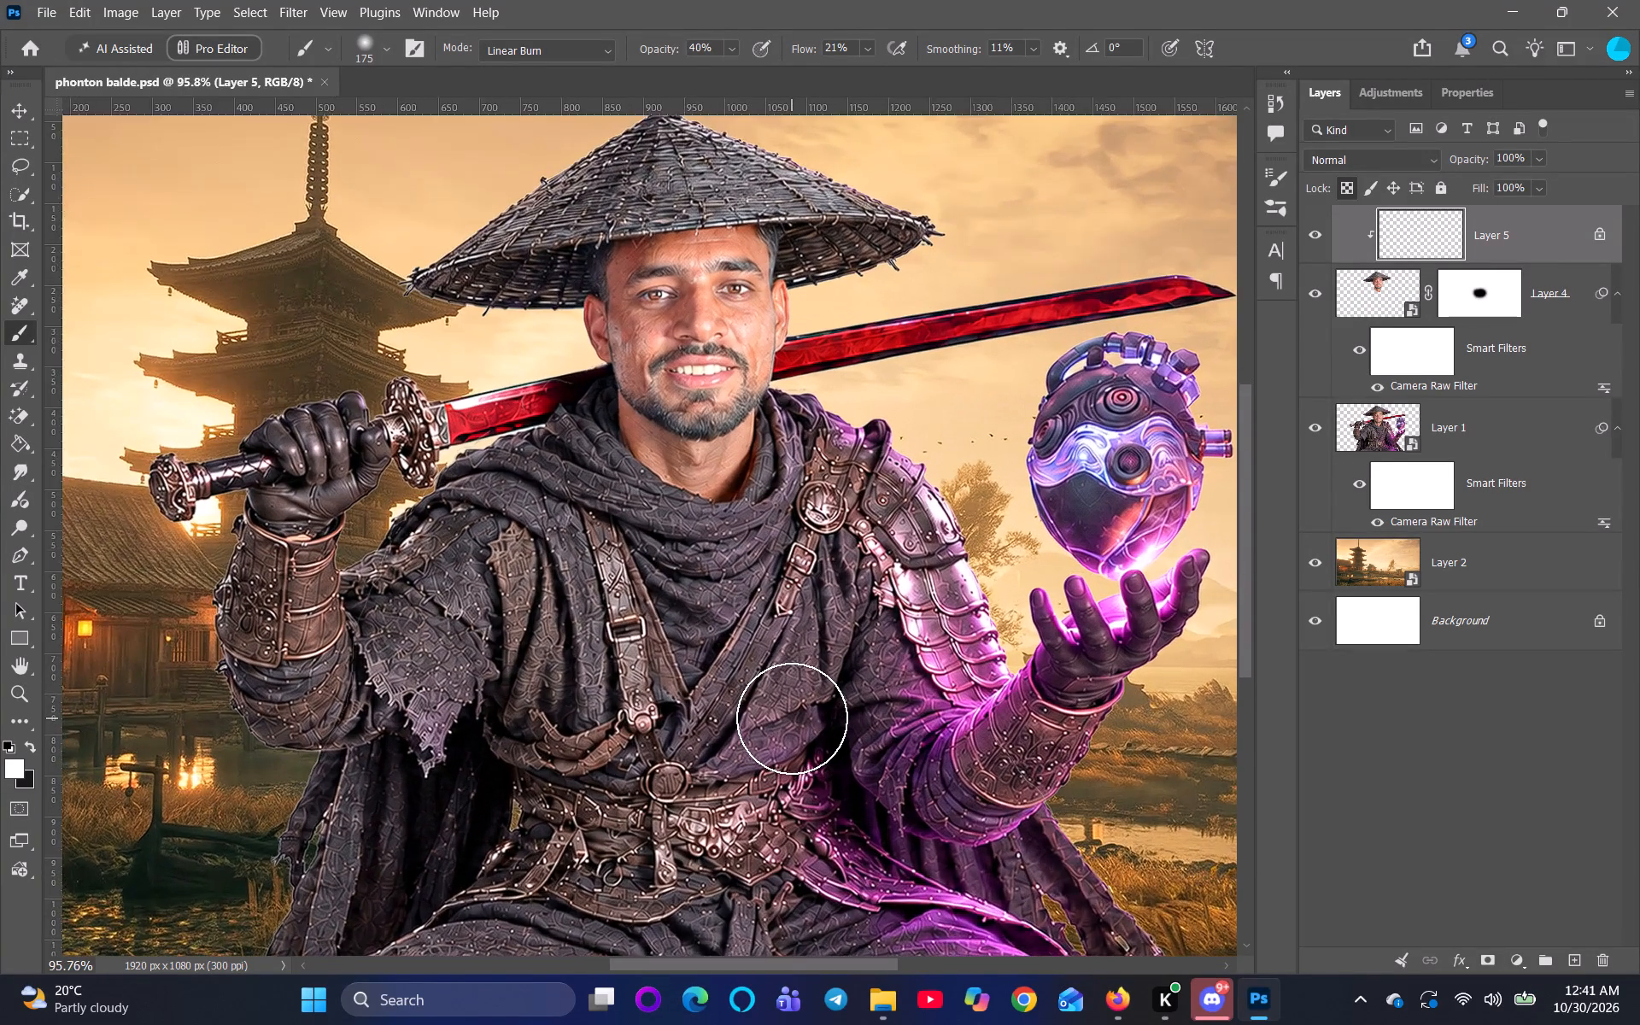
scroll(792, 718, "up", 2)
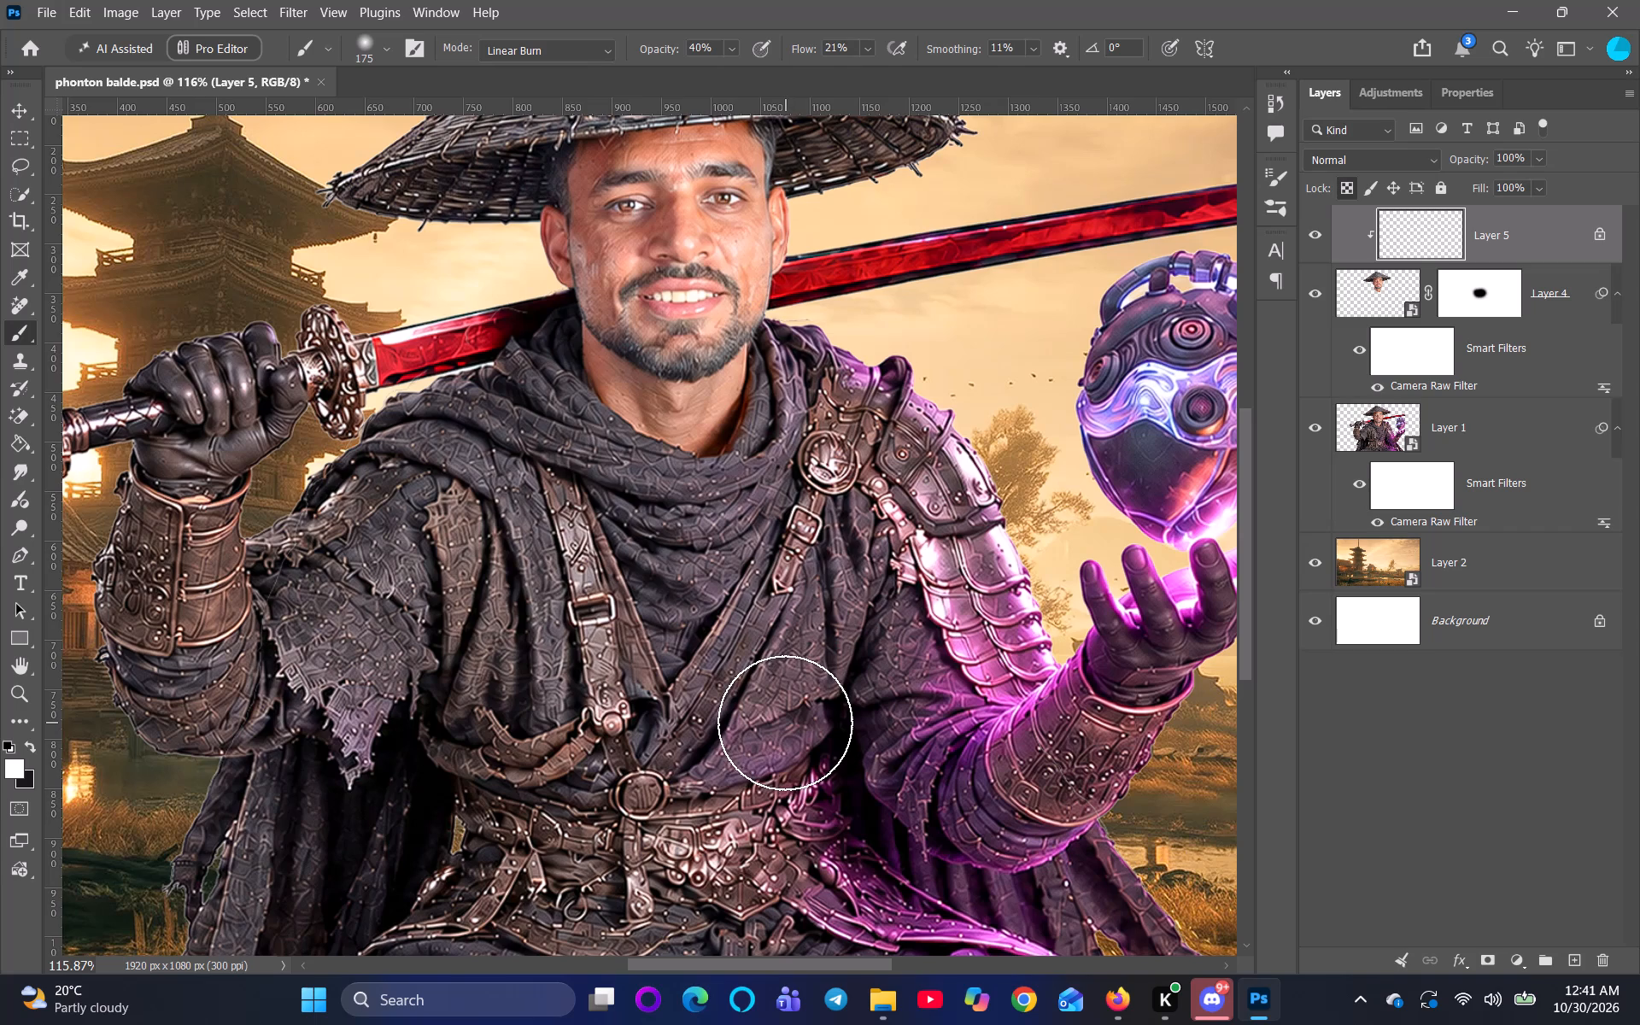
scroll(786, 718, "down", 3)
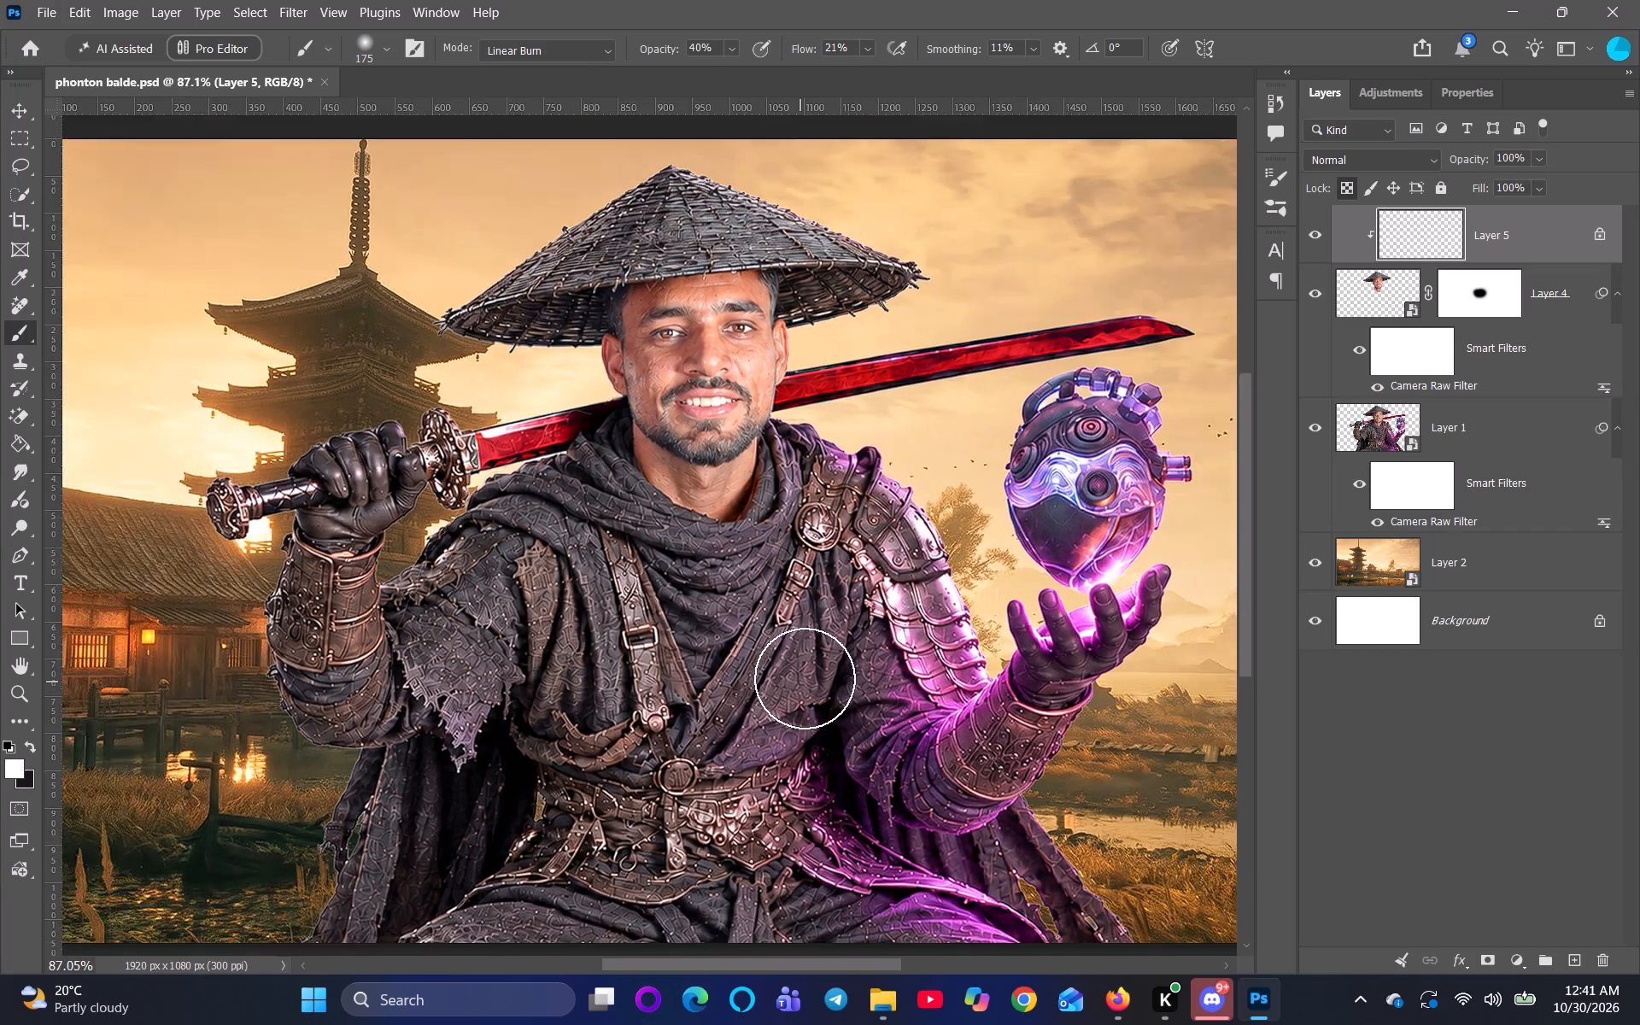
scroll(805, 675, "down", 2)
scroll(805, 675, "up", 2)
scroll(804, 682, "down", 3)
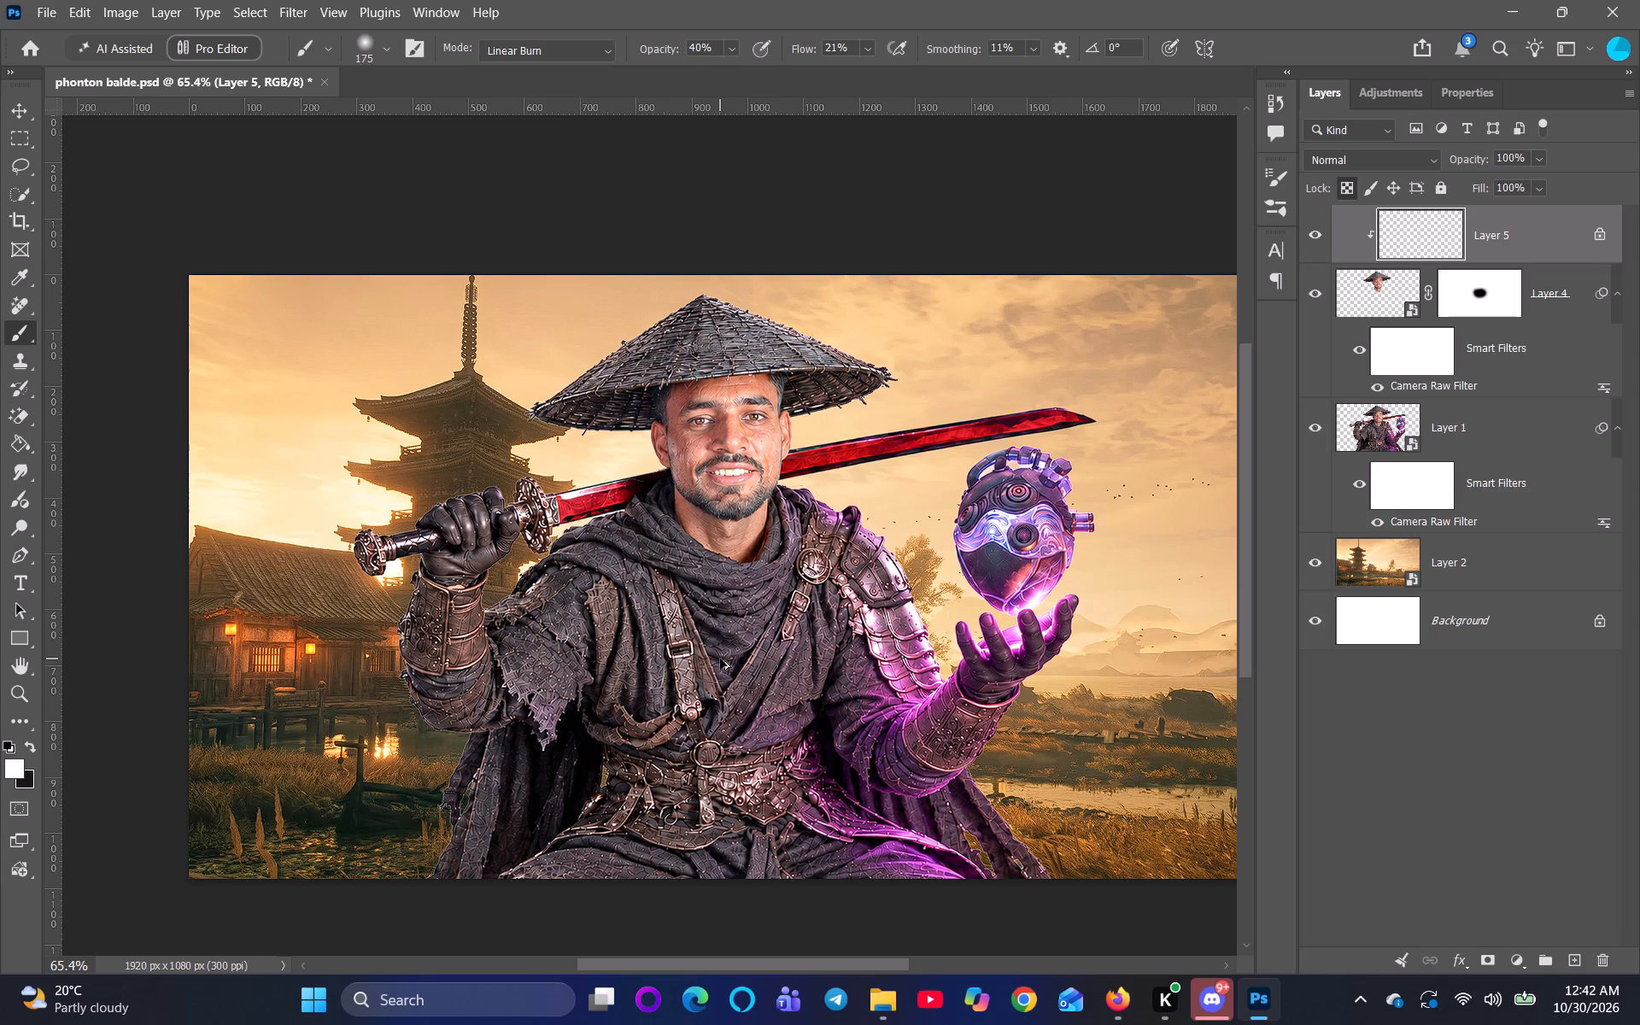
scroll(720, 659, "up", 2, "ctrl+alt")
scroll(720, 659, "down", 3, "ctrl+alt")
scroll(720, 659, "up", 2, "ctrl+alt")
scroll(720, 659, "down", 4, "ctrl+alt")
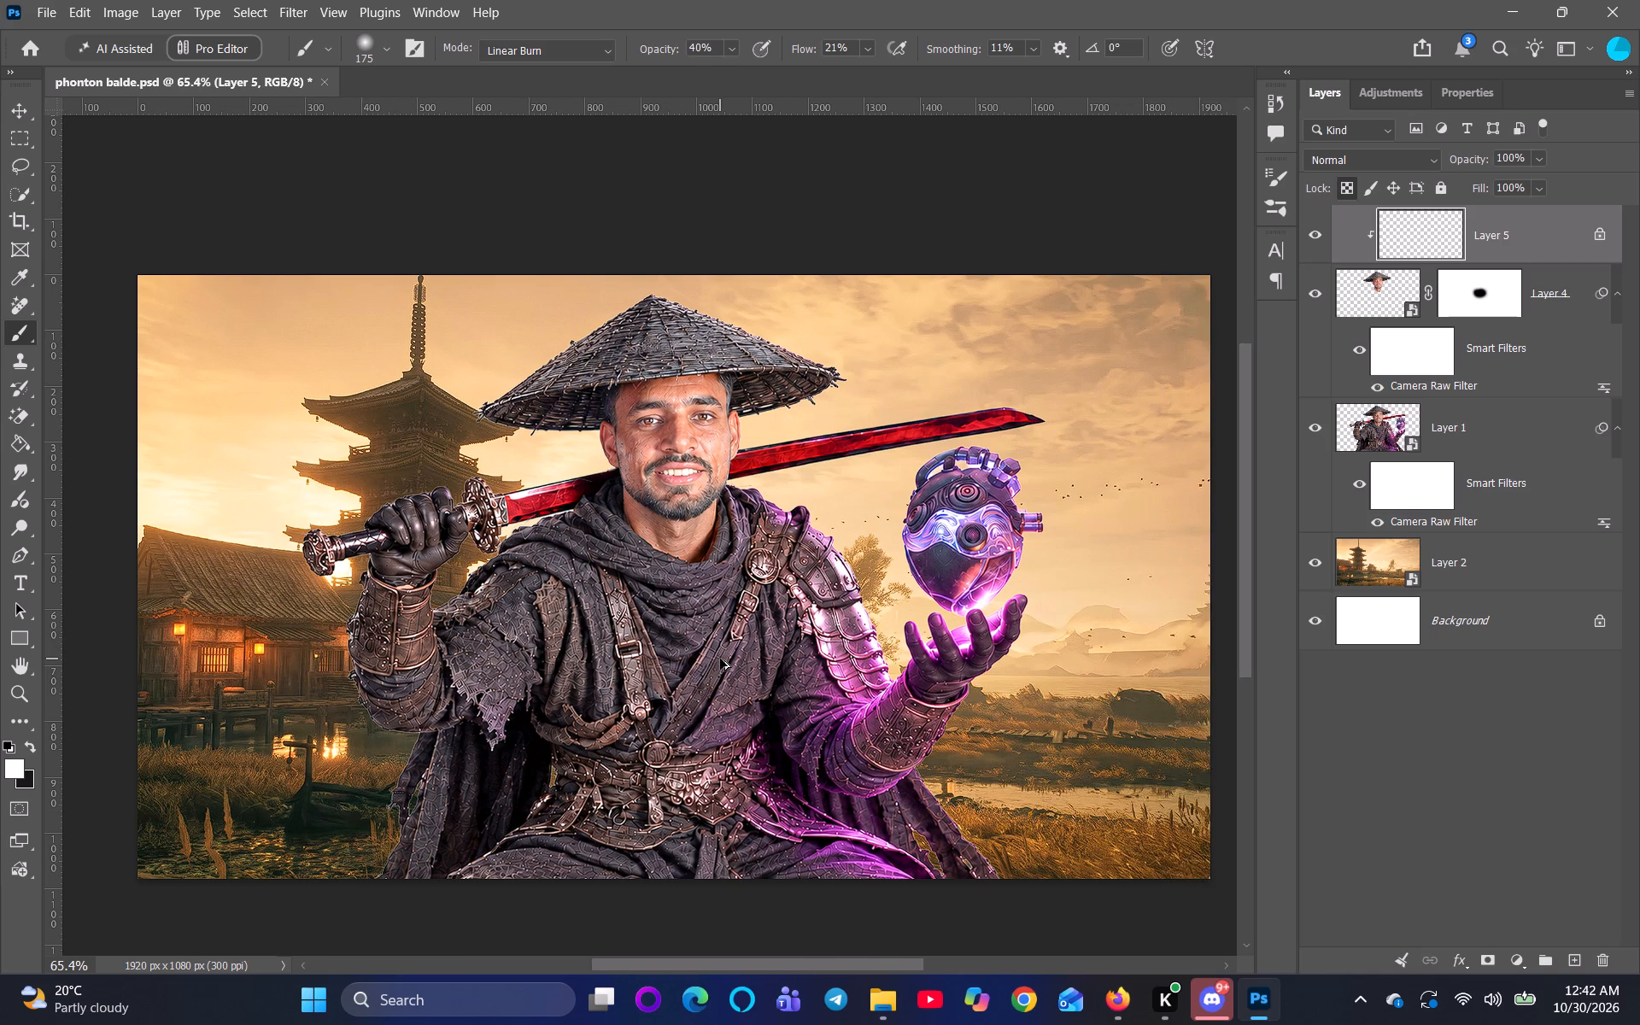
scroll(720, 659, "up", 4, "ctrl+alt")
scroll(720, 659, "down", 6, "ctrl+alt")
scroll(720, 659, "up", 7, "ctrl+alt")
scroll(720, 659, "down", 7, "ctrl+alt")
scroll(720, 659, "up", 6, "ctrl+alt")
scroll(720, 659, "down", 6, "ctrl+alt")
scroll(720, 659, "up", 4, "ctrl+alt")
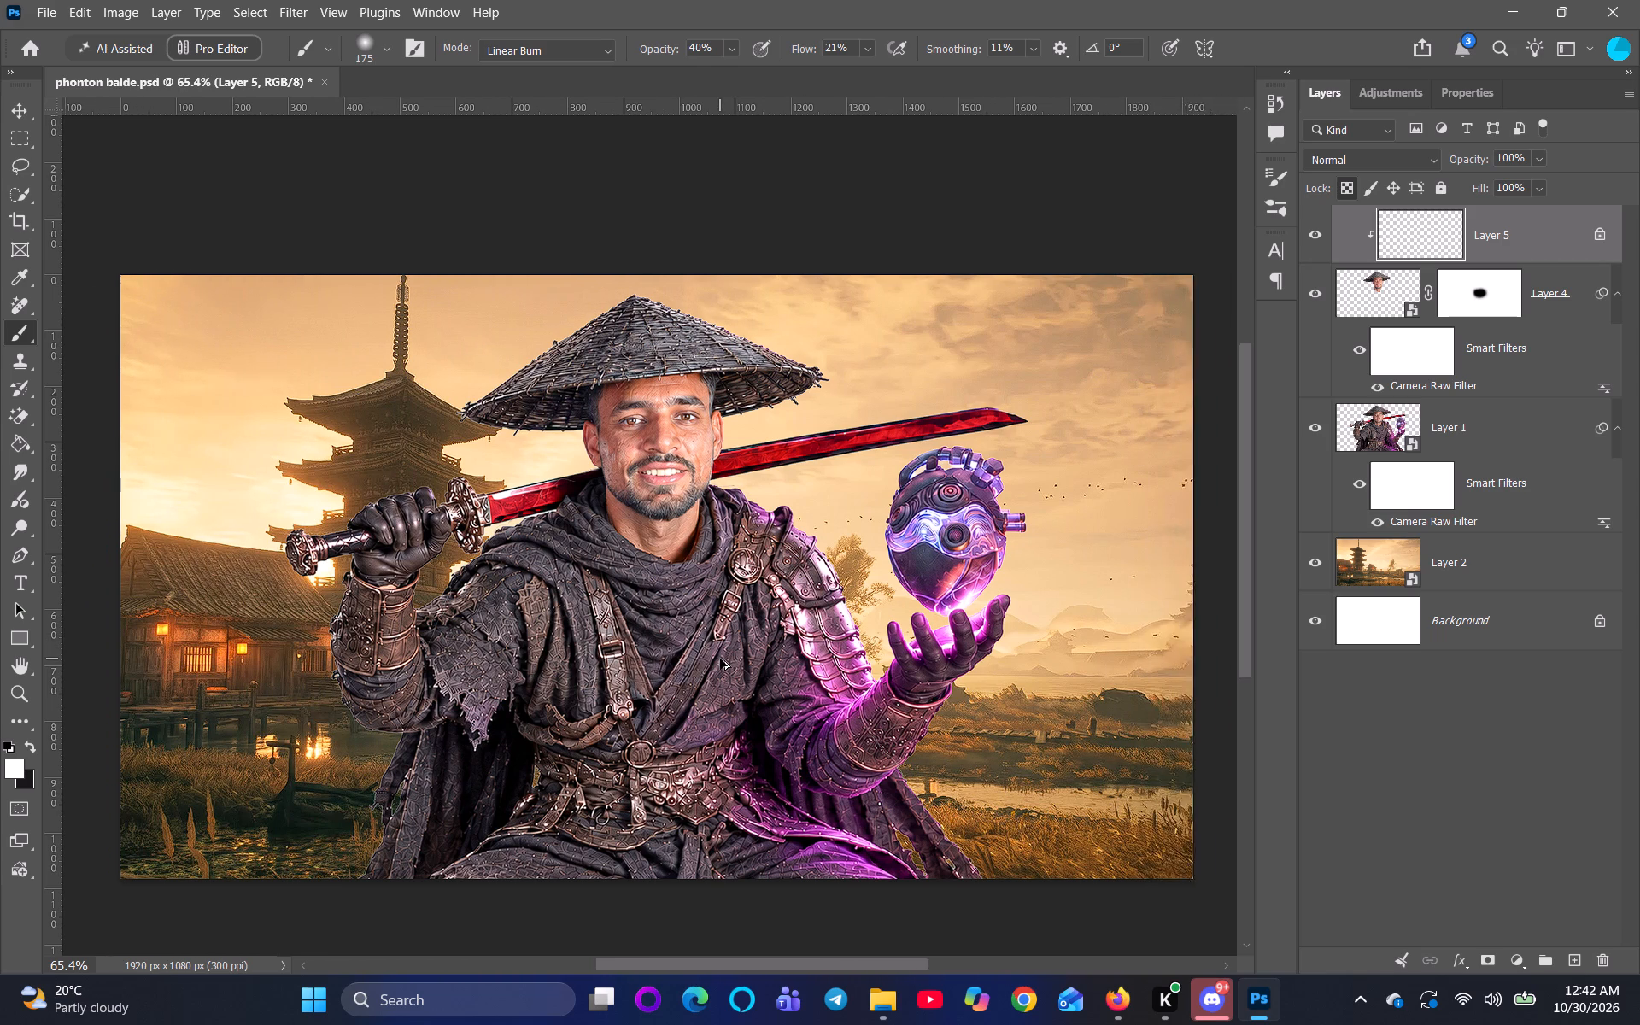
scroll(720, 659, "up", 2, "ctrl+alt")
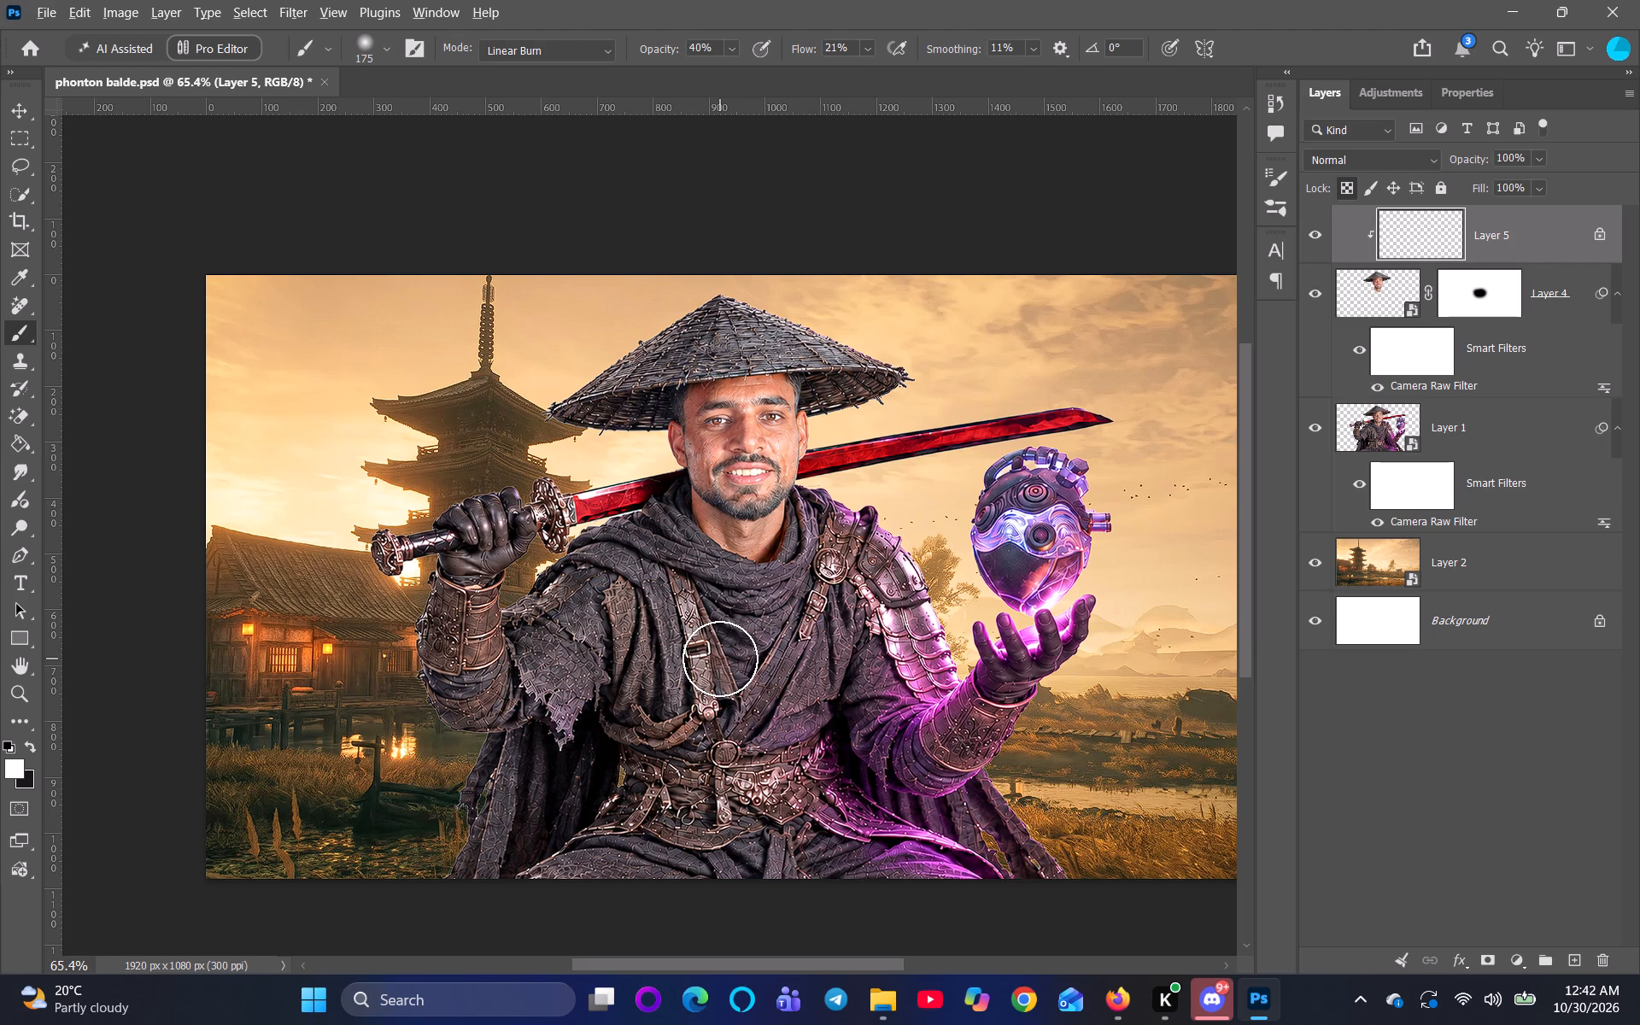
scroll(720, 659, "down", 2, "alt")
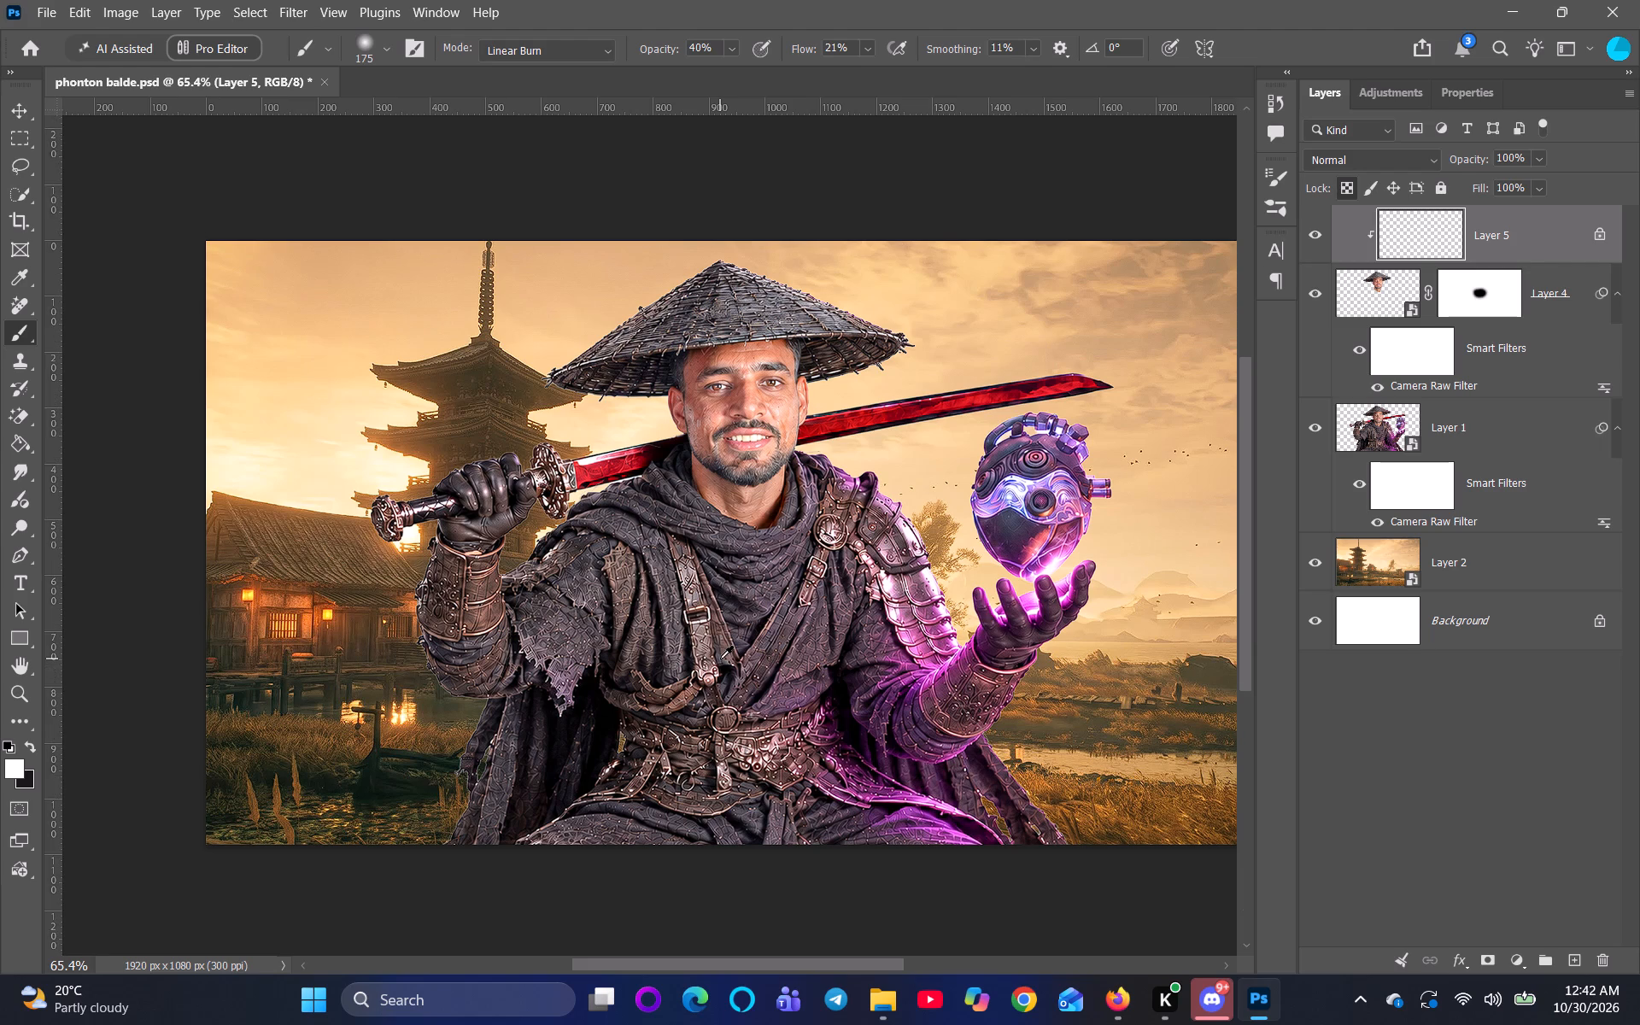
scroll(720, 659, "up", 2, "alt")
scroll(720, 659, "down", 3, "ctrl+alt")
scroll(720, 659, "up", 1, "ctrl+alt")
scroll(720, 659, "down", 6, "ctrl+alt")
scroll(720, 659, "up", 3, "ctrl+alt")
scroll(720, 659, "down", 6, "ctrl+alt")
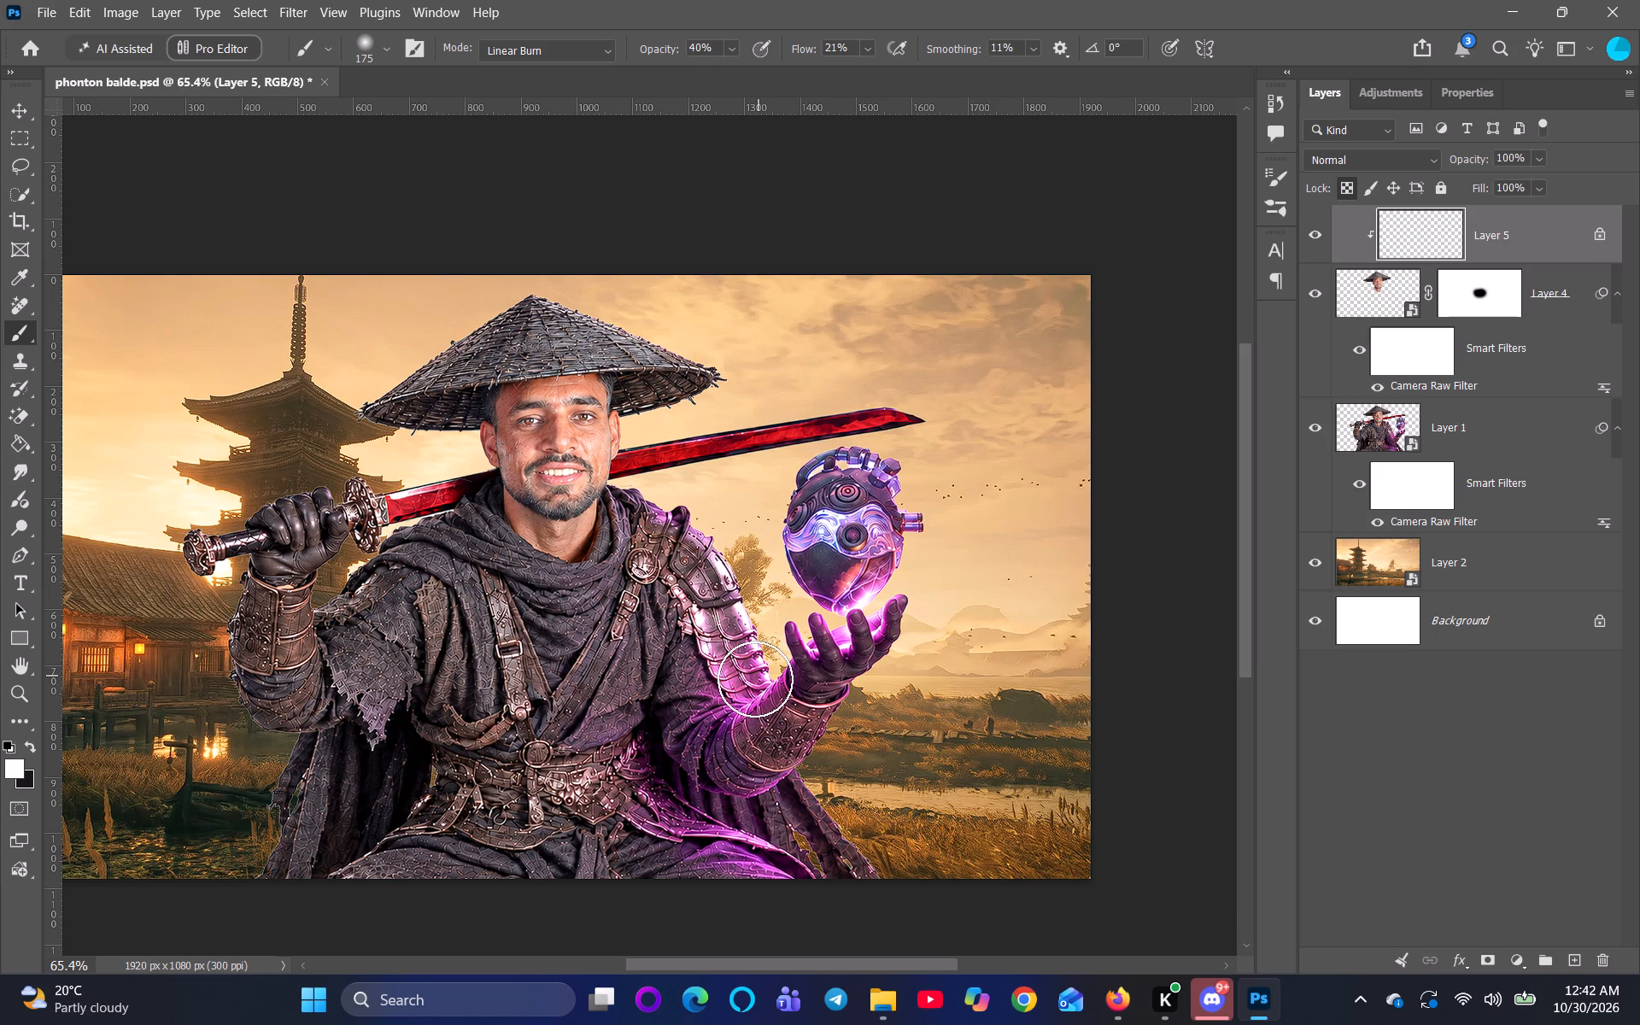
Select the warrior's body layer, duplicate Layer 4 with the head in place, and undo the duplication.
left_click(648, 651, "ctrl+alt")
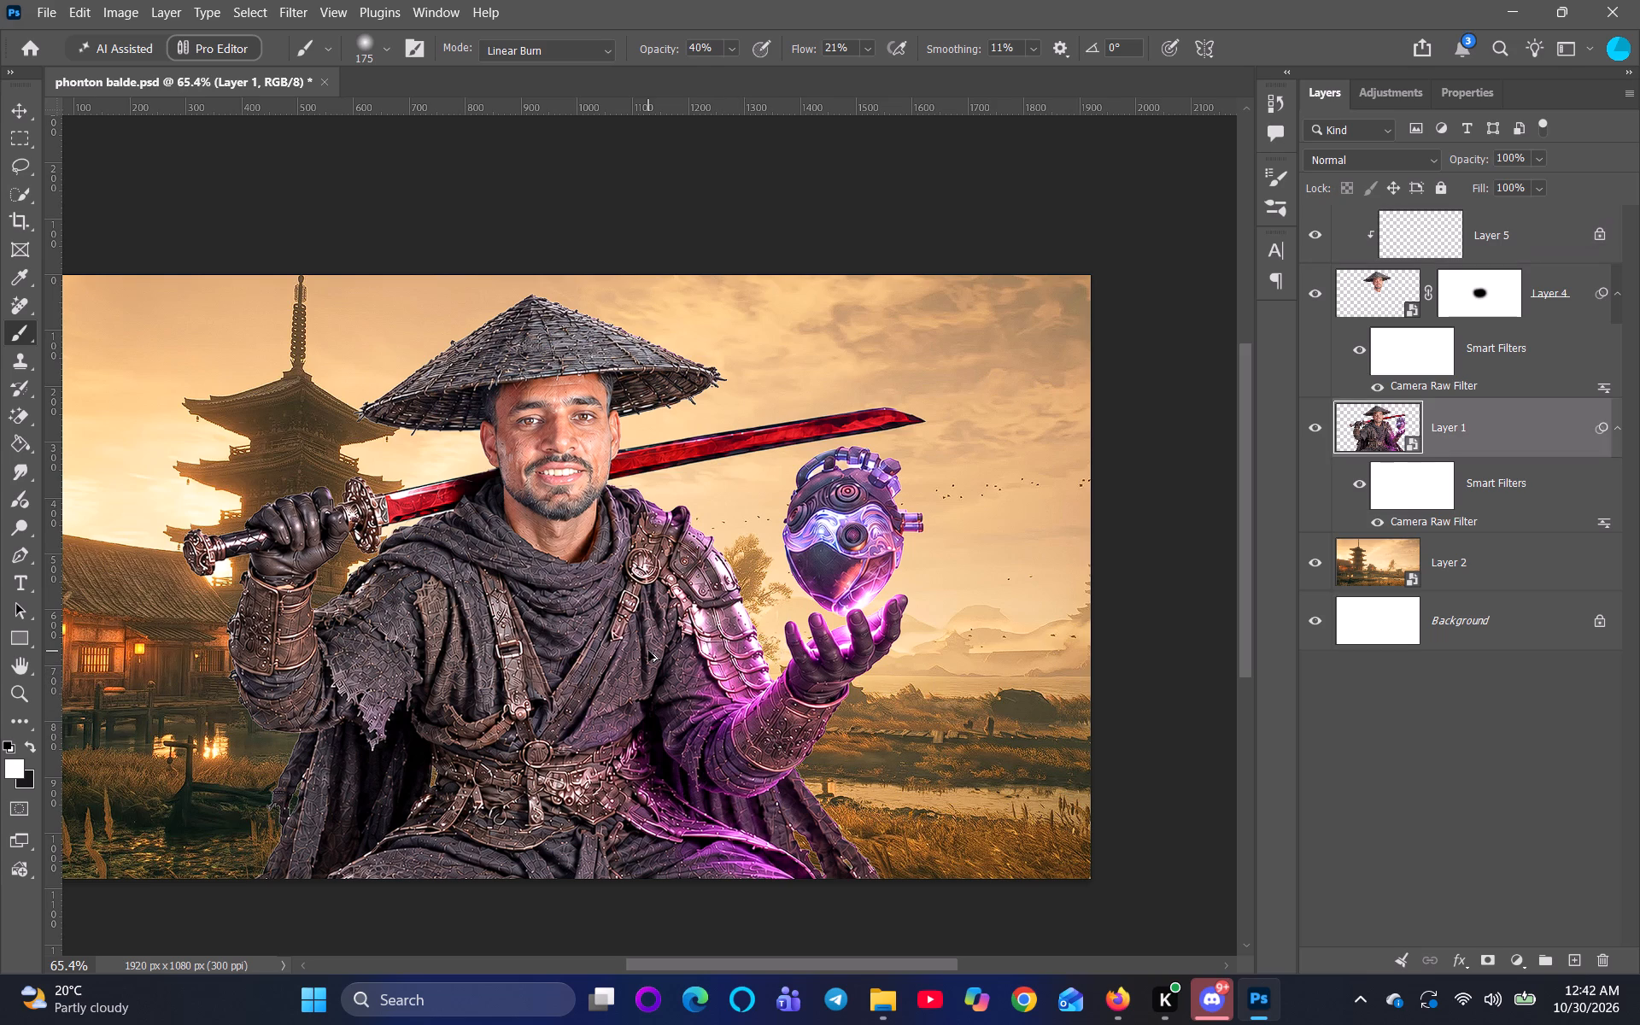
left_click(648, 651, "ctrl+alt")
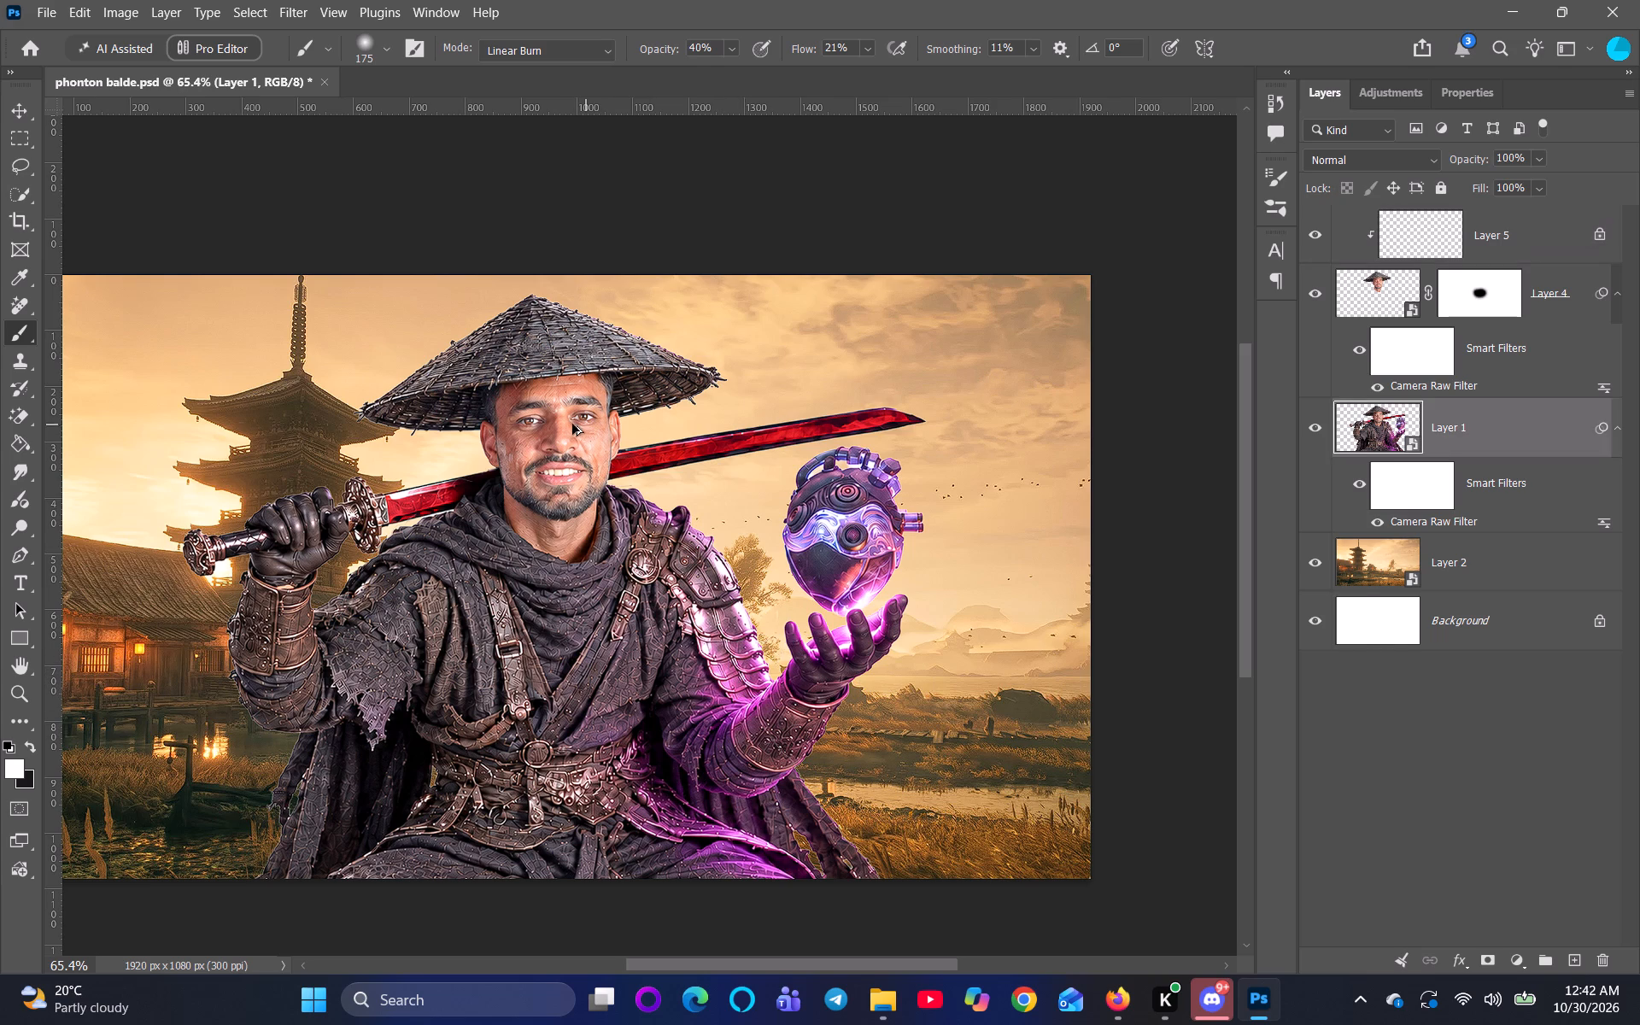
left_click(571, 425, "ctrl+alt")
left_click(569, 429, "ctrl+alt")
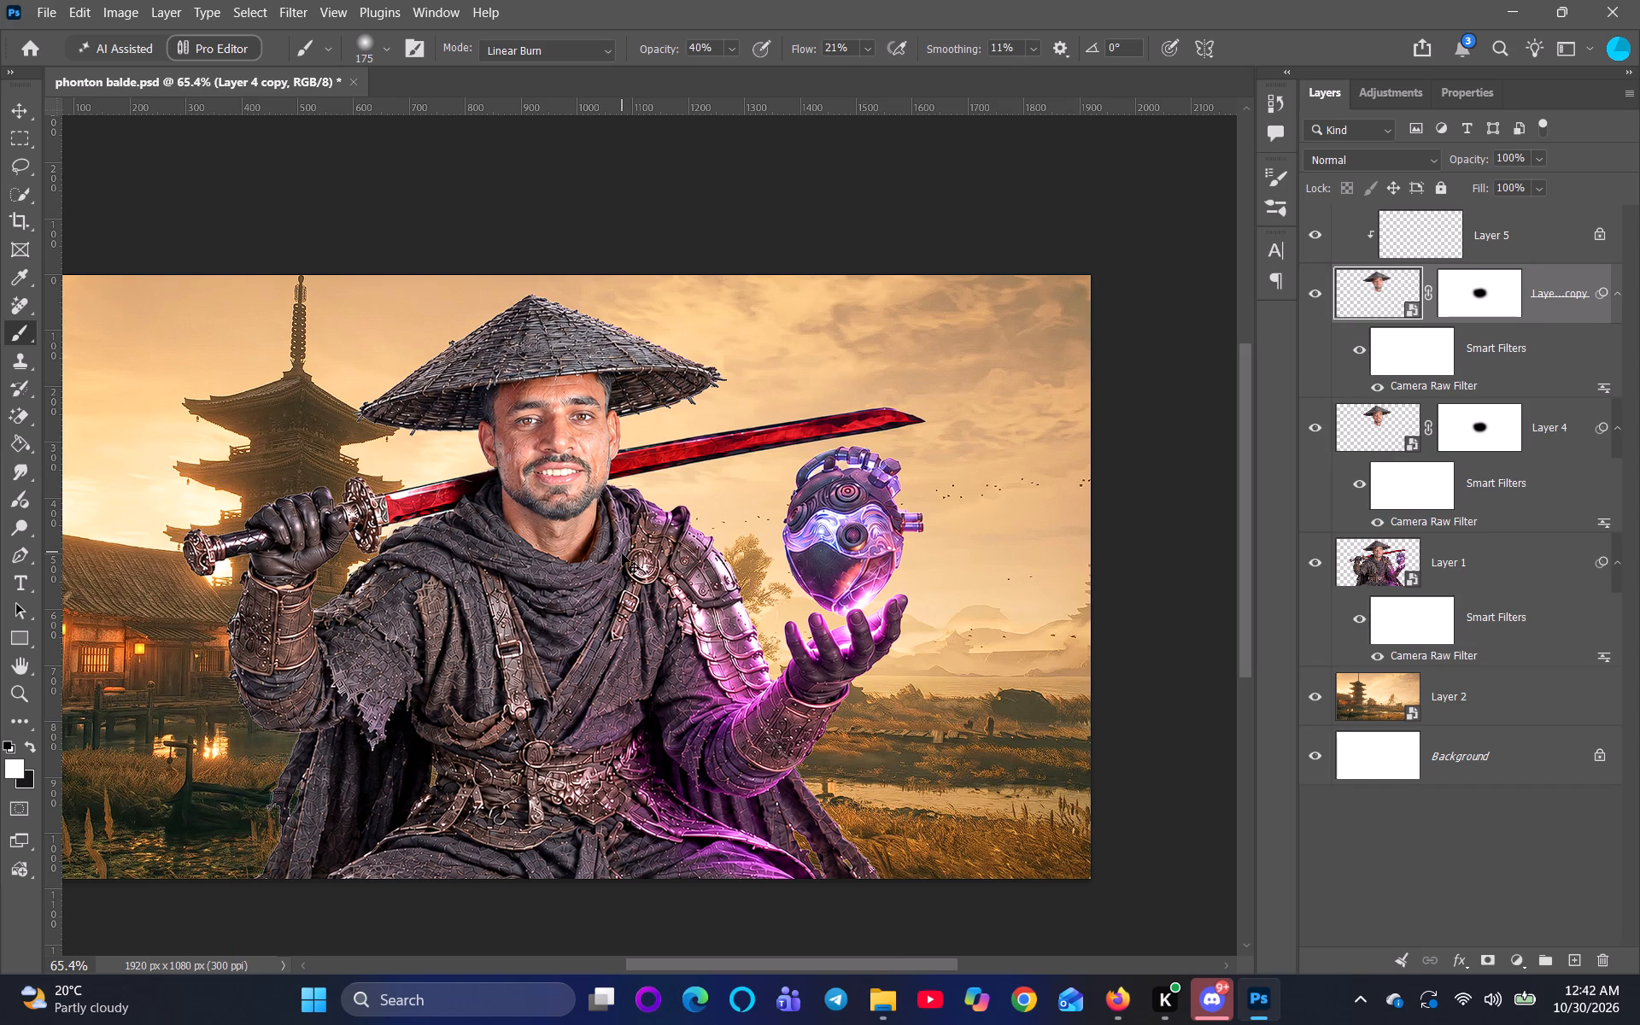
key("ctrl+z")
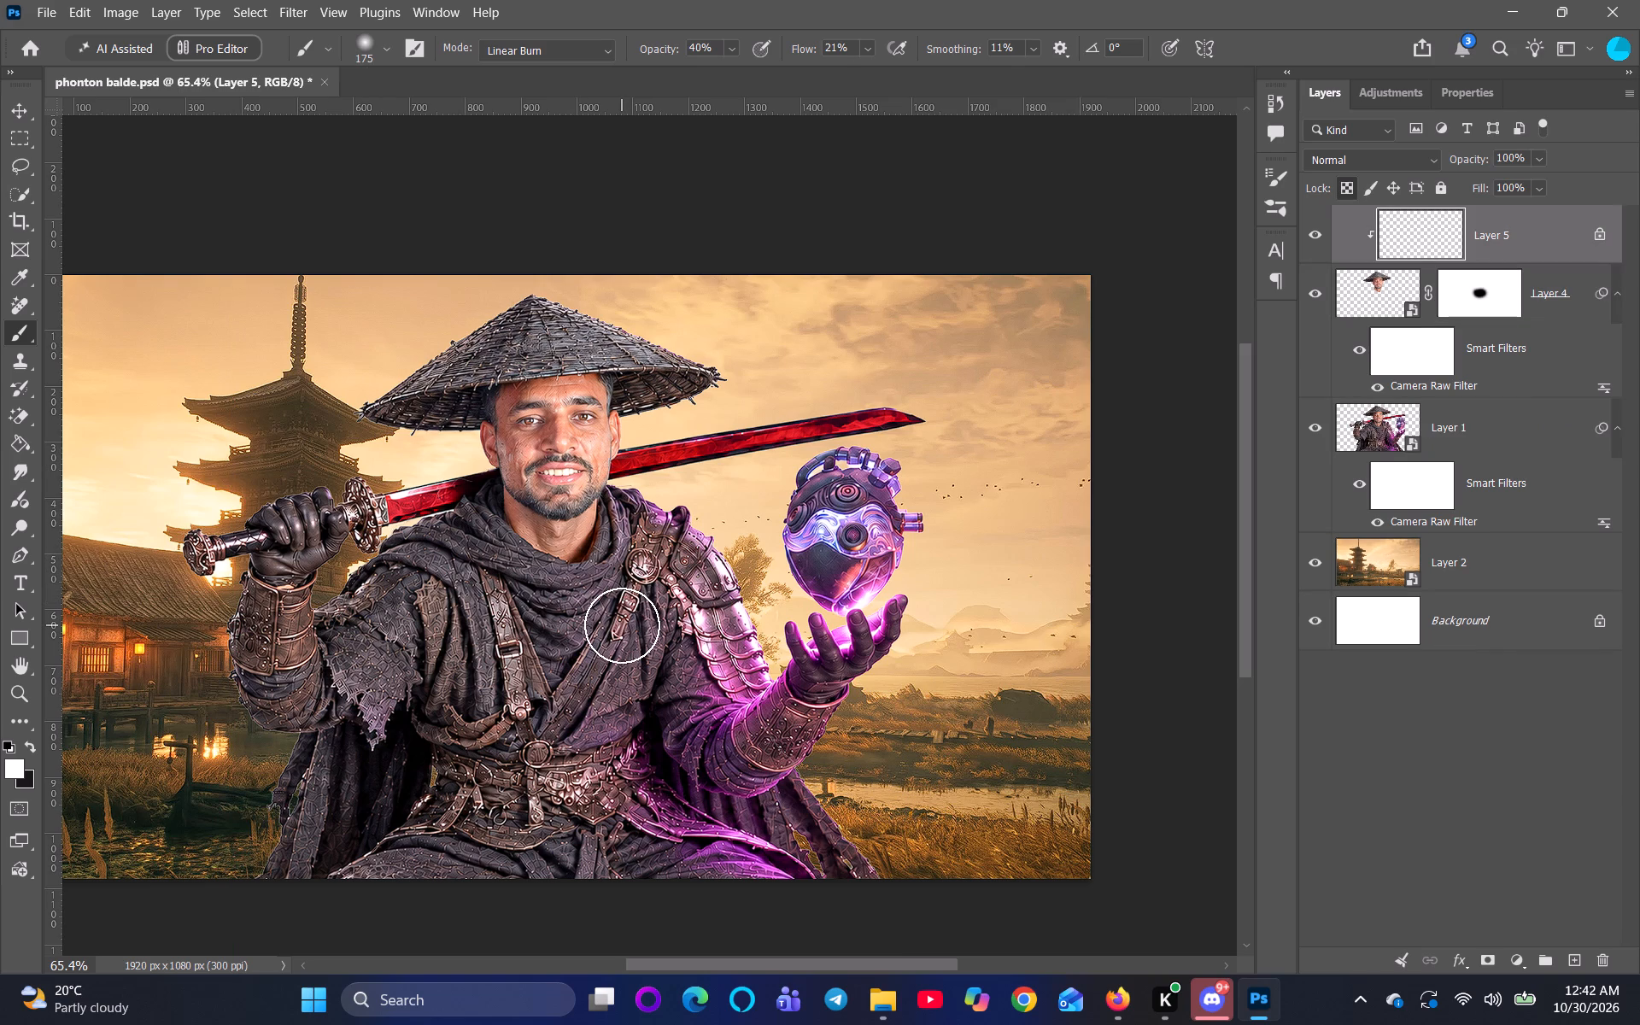
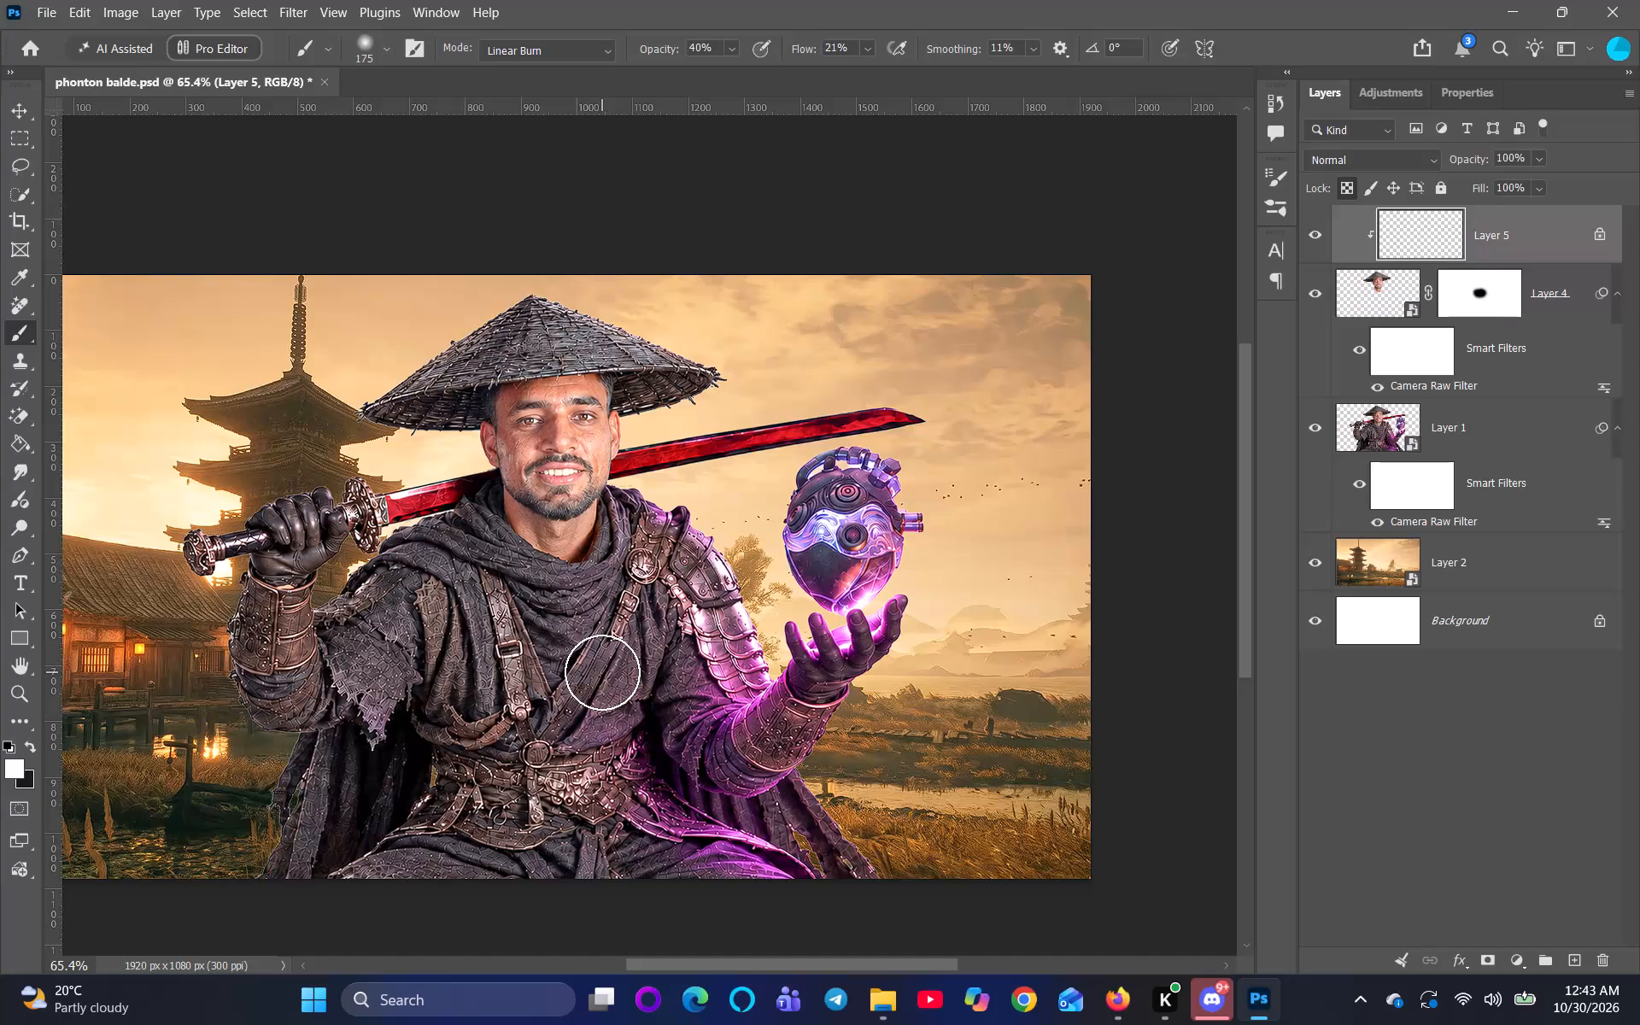
Switch to a soft-edged 175-pixel brush preset in Normal mode with 100% opacity, 100% flow and 10% smoothing.
type("{{{{}}}}")
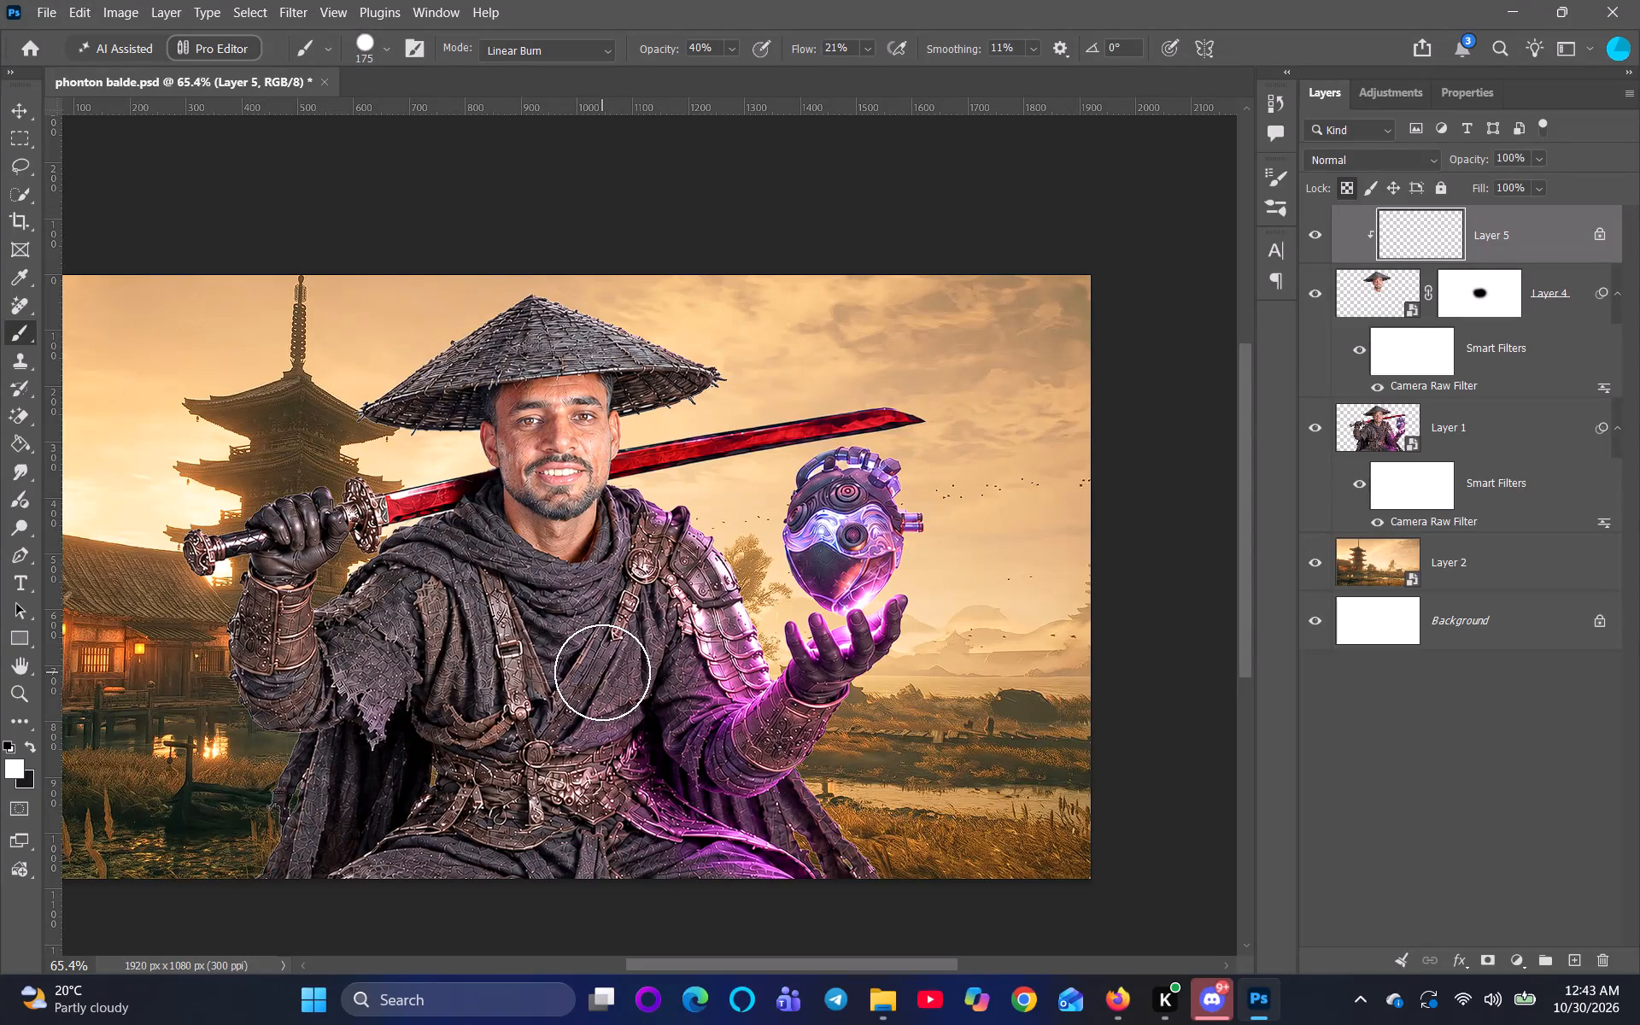
type("}]}}")
key("bracketleft")
type("}>><<<<<>")
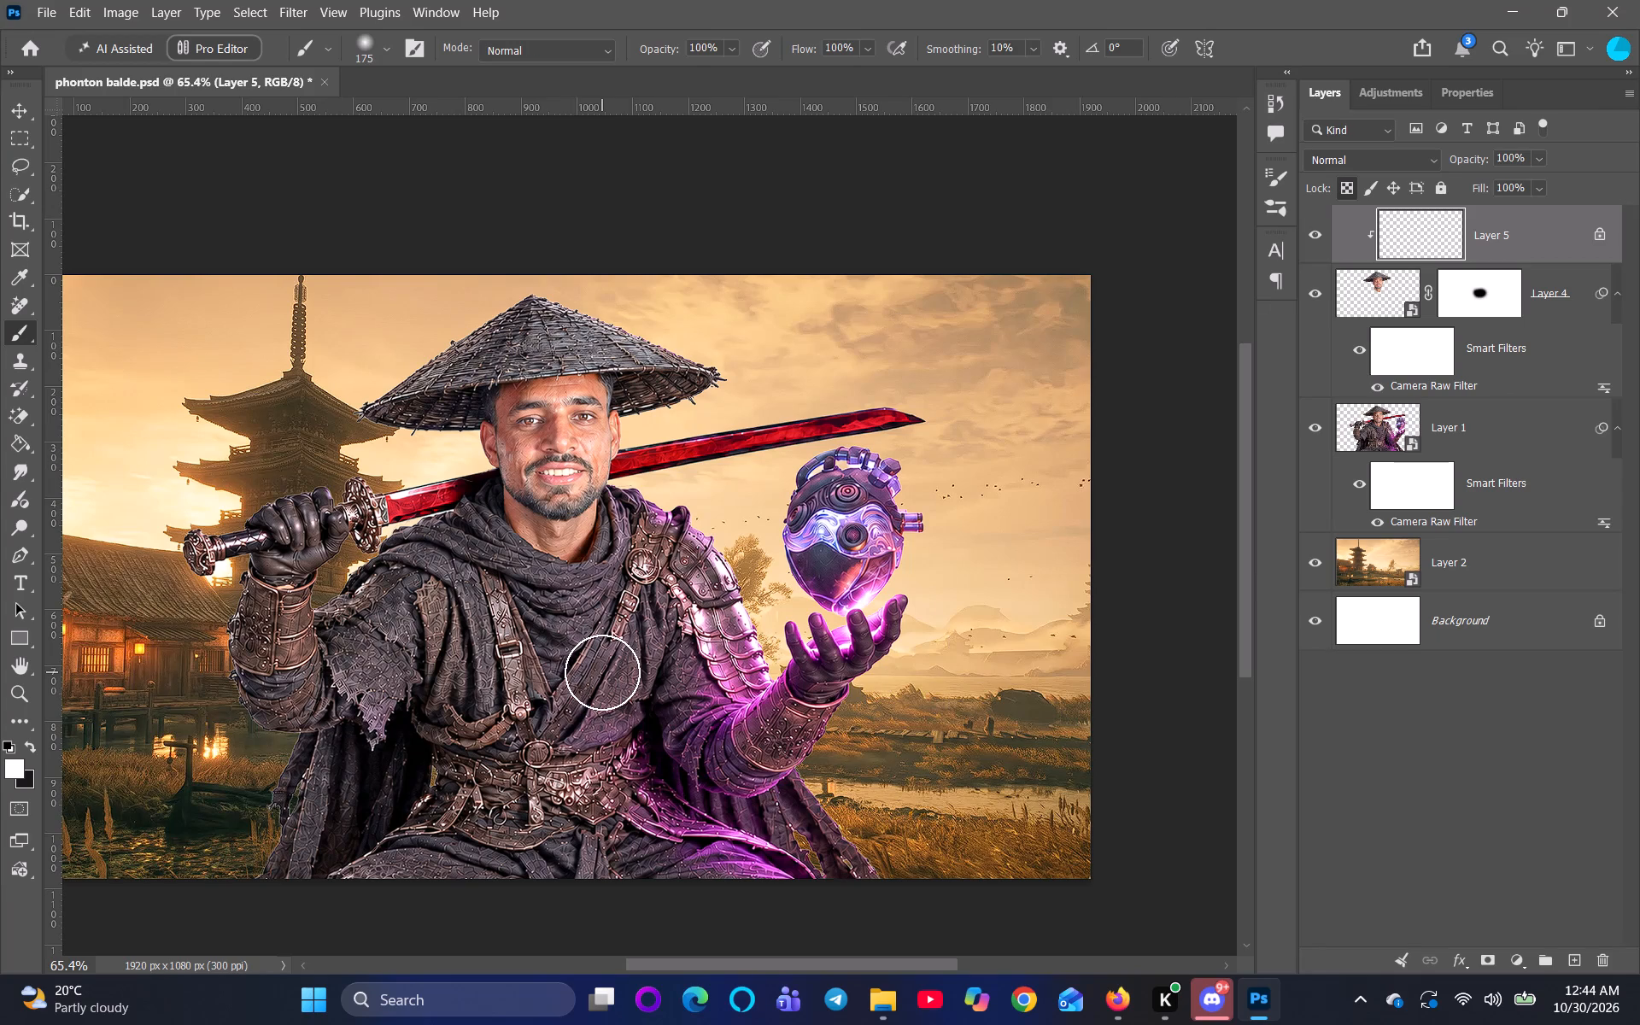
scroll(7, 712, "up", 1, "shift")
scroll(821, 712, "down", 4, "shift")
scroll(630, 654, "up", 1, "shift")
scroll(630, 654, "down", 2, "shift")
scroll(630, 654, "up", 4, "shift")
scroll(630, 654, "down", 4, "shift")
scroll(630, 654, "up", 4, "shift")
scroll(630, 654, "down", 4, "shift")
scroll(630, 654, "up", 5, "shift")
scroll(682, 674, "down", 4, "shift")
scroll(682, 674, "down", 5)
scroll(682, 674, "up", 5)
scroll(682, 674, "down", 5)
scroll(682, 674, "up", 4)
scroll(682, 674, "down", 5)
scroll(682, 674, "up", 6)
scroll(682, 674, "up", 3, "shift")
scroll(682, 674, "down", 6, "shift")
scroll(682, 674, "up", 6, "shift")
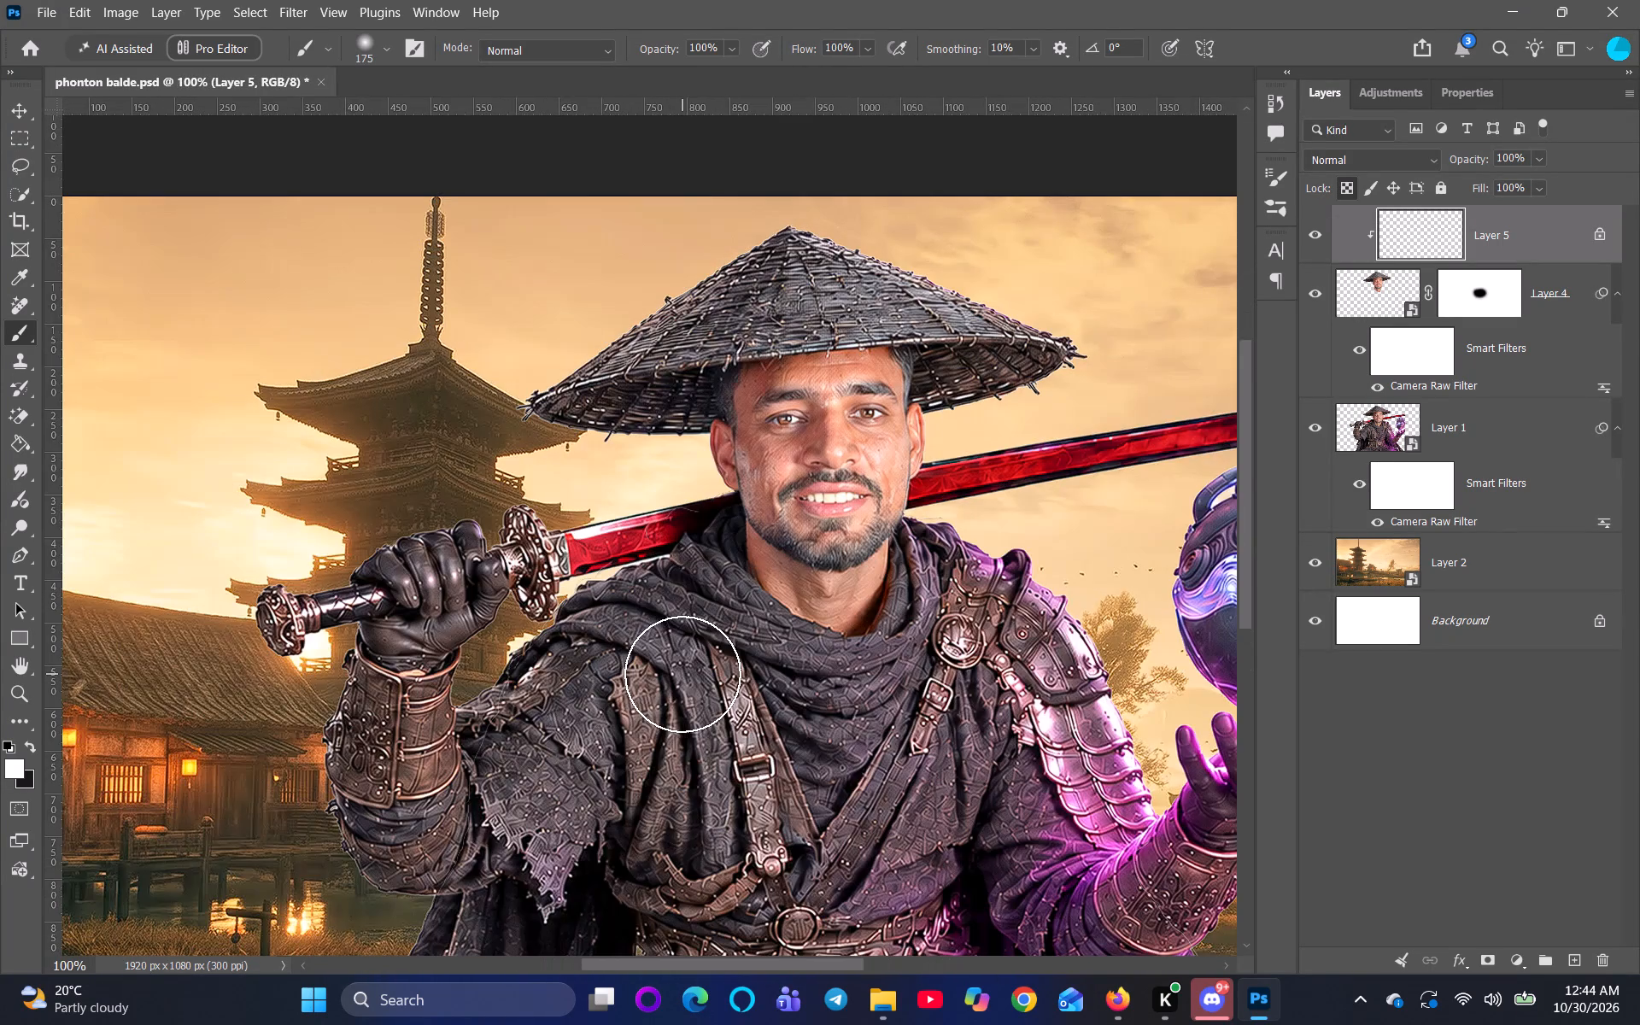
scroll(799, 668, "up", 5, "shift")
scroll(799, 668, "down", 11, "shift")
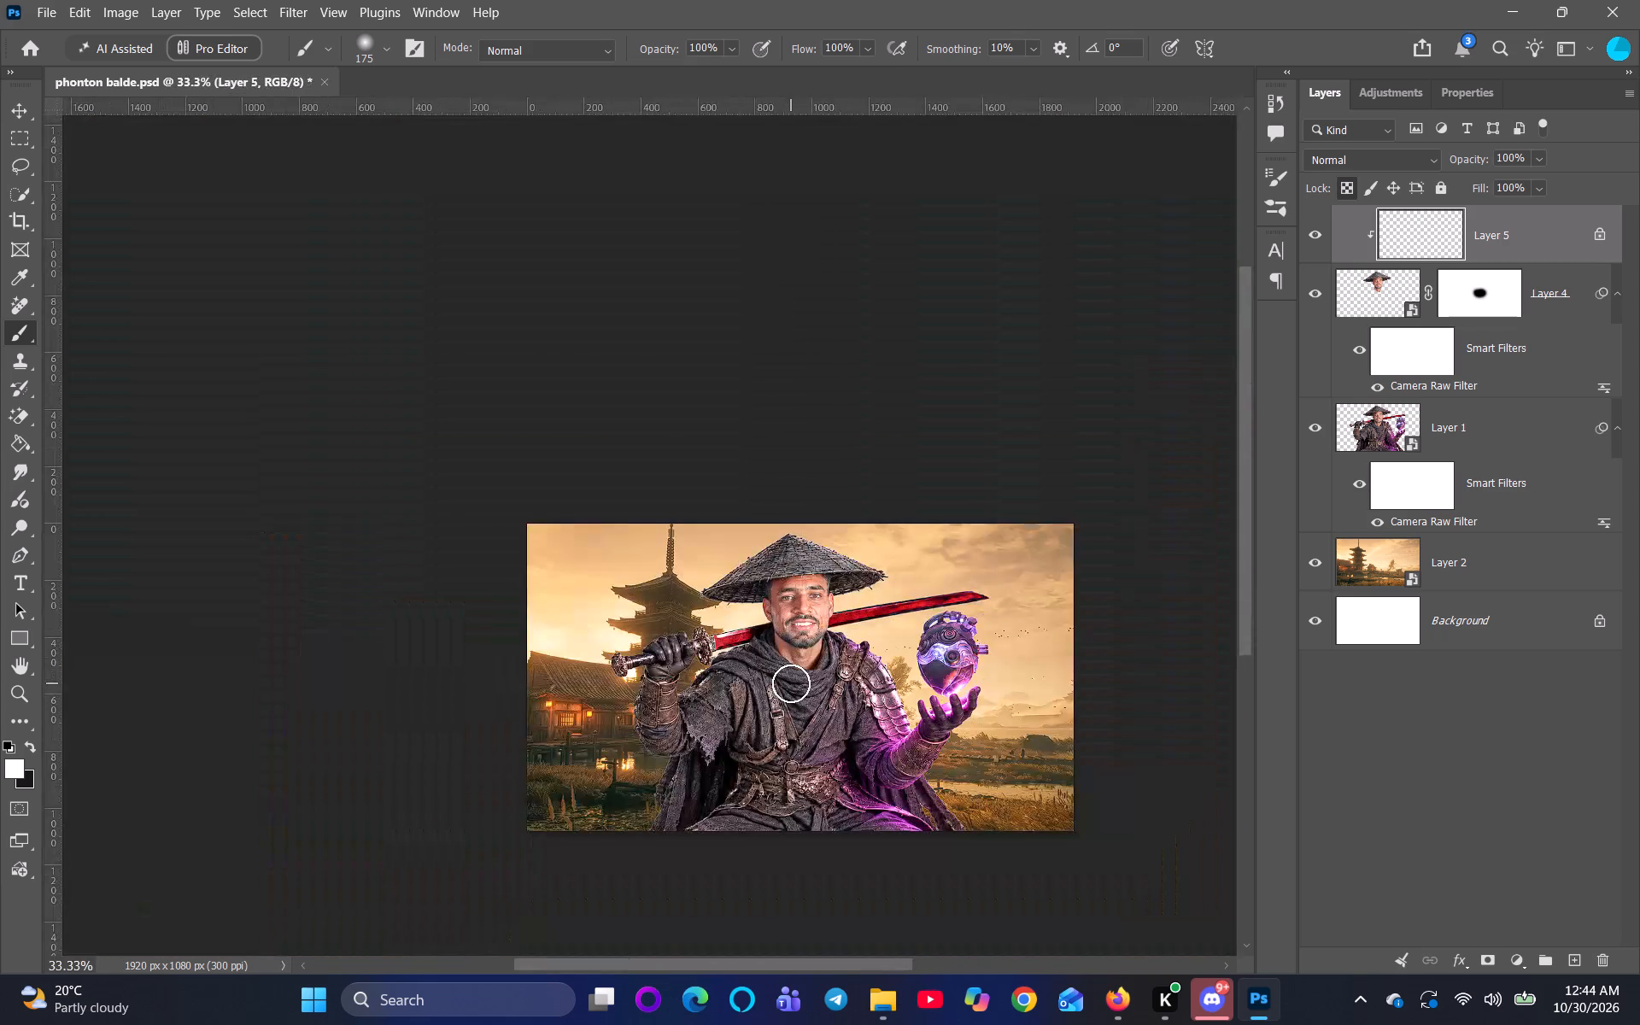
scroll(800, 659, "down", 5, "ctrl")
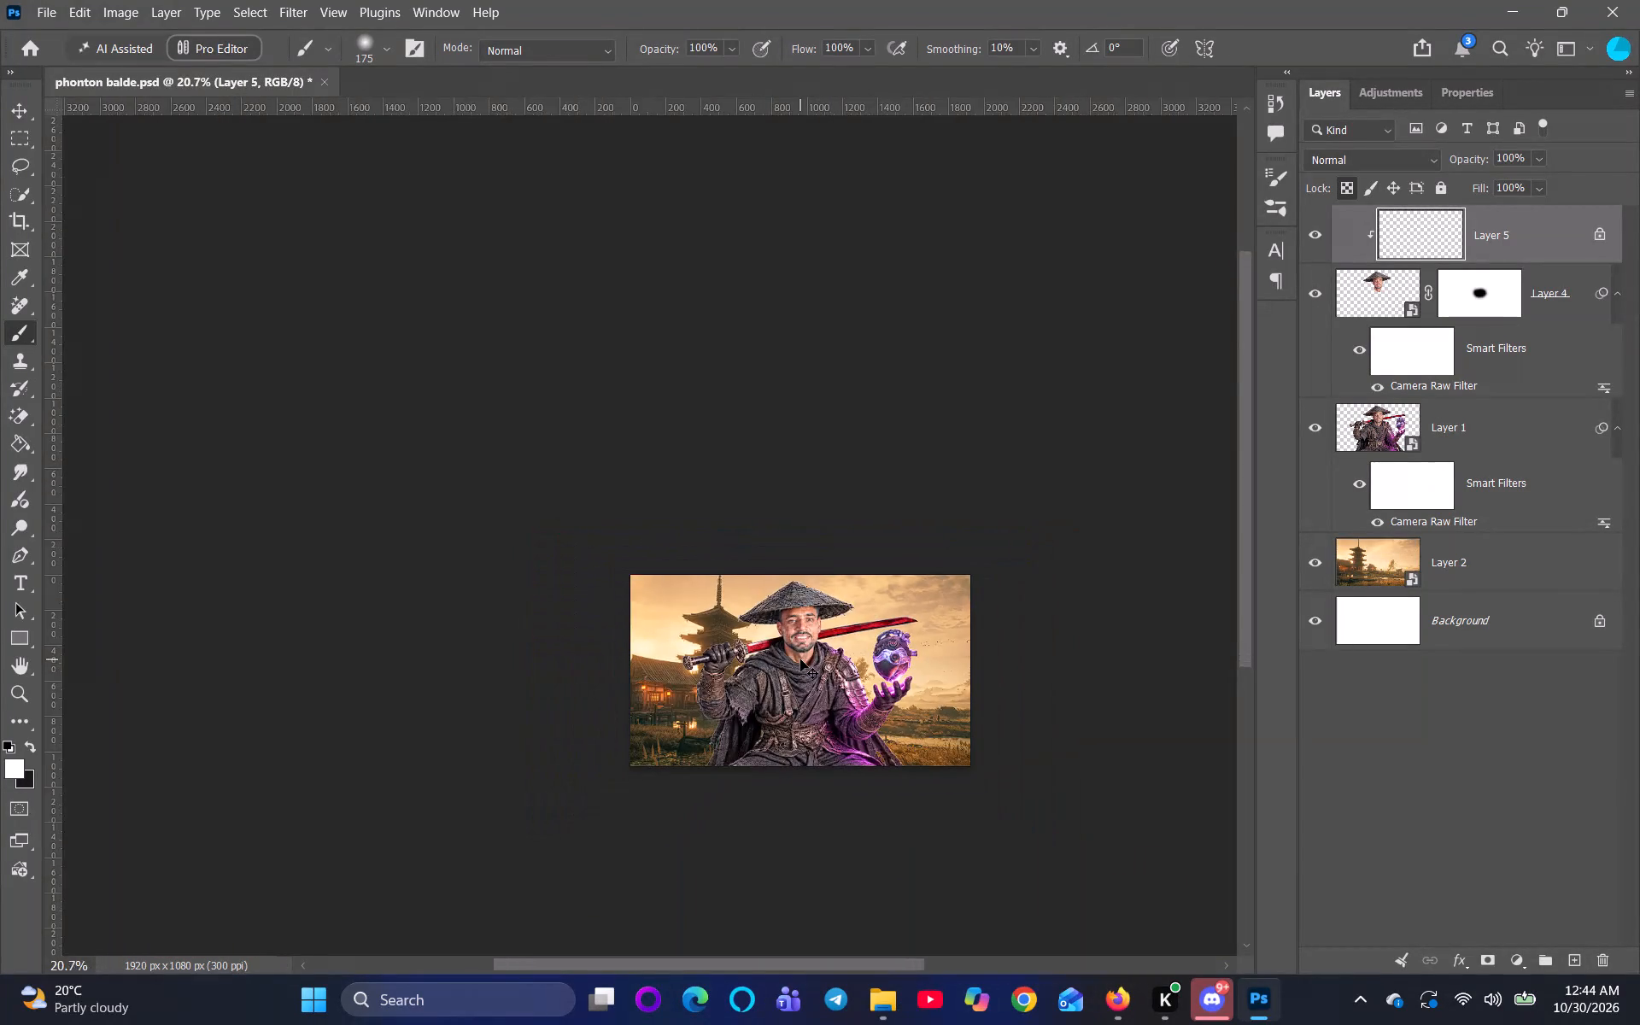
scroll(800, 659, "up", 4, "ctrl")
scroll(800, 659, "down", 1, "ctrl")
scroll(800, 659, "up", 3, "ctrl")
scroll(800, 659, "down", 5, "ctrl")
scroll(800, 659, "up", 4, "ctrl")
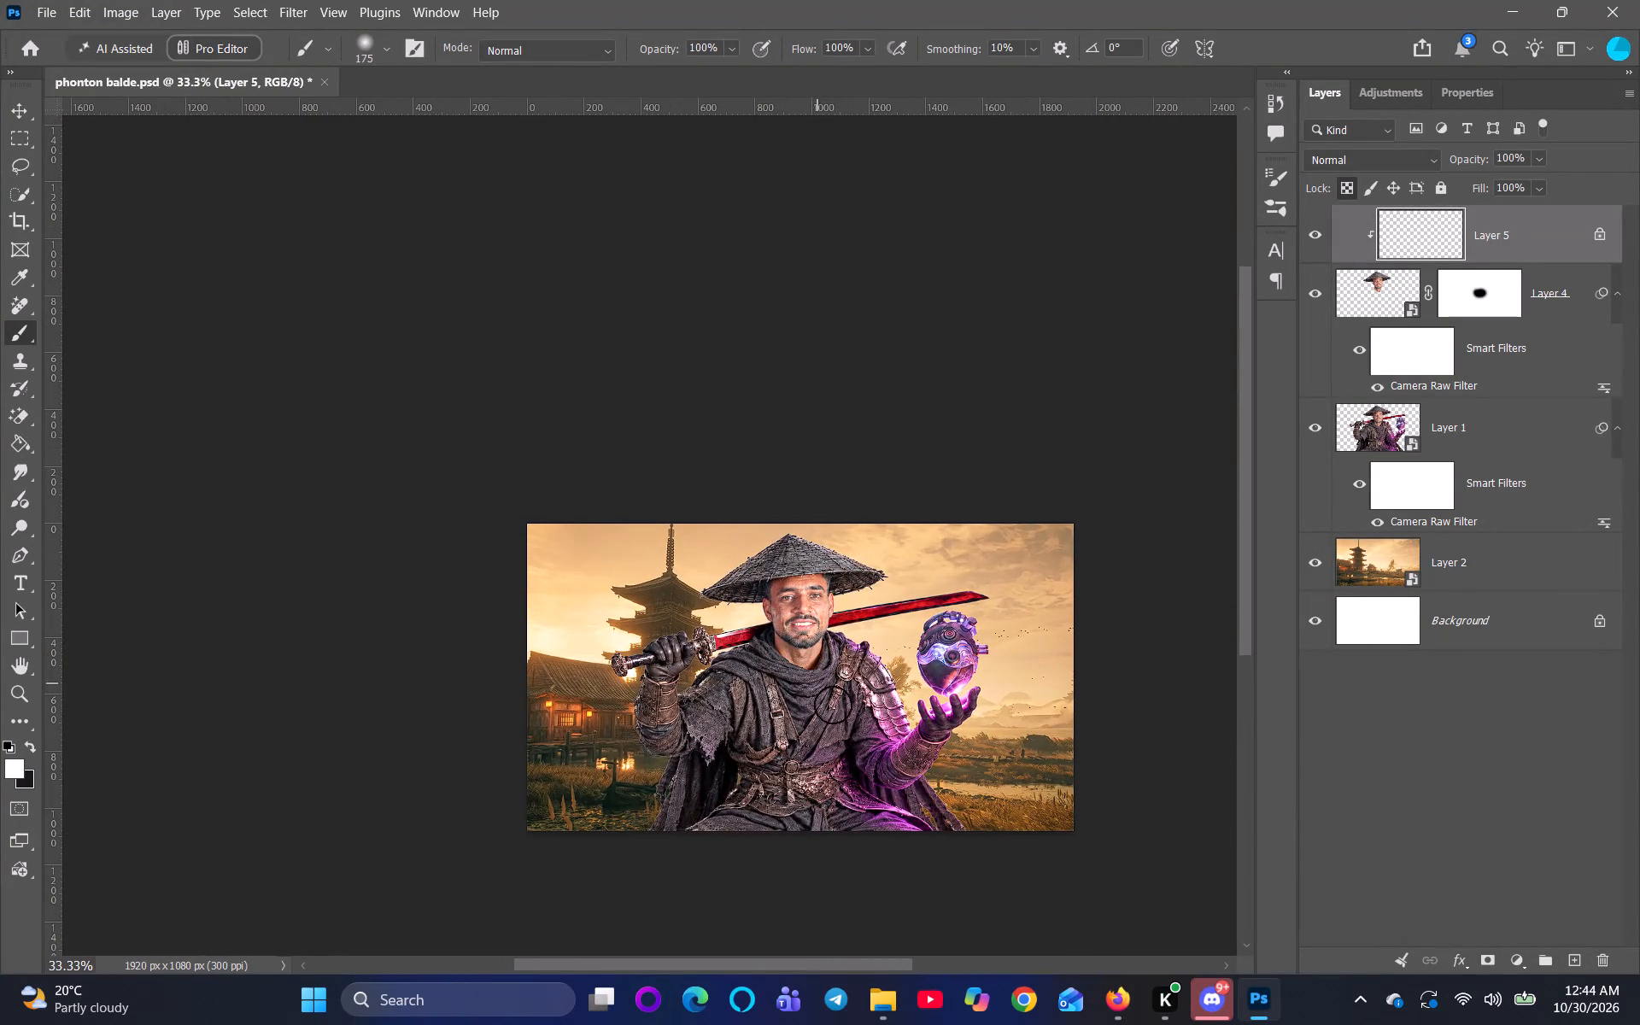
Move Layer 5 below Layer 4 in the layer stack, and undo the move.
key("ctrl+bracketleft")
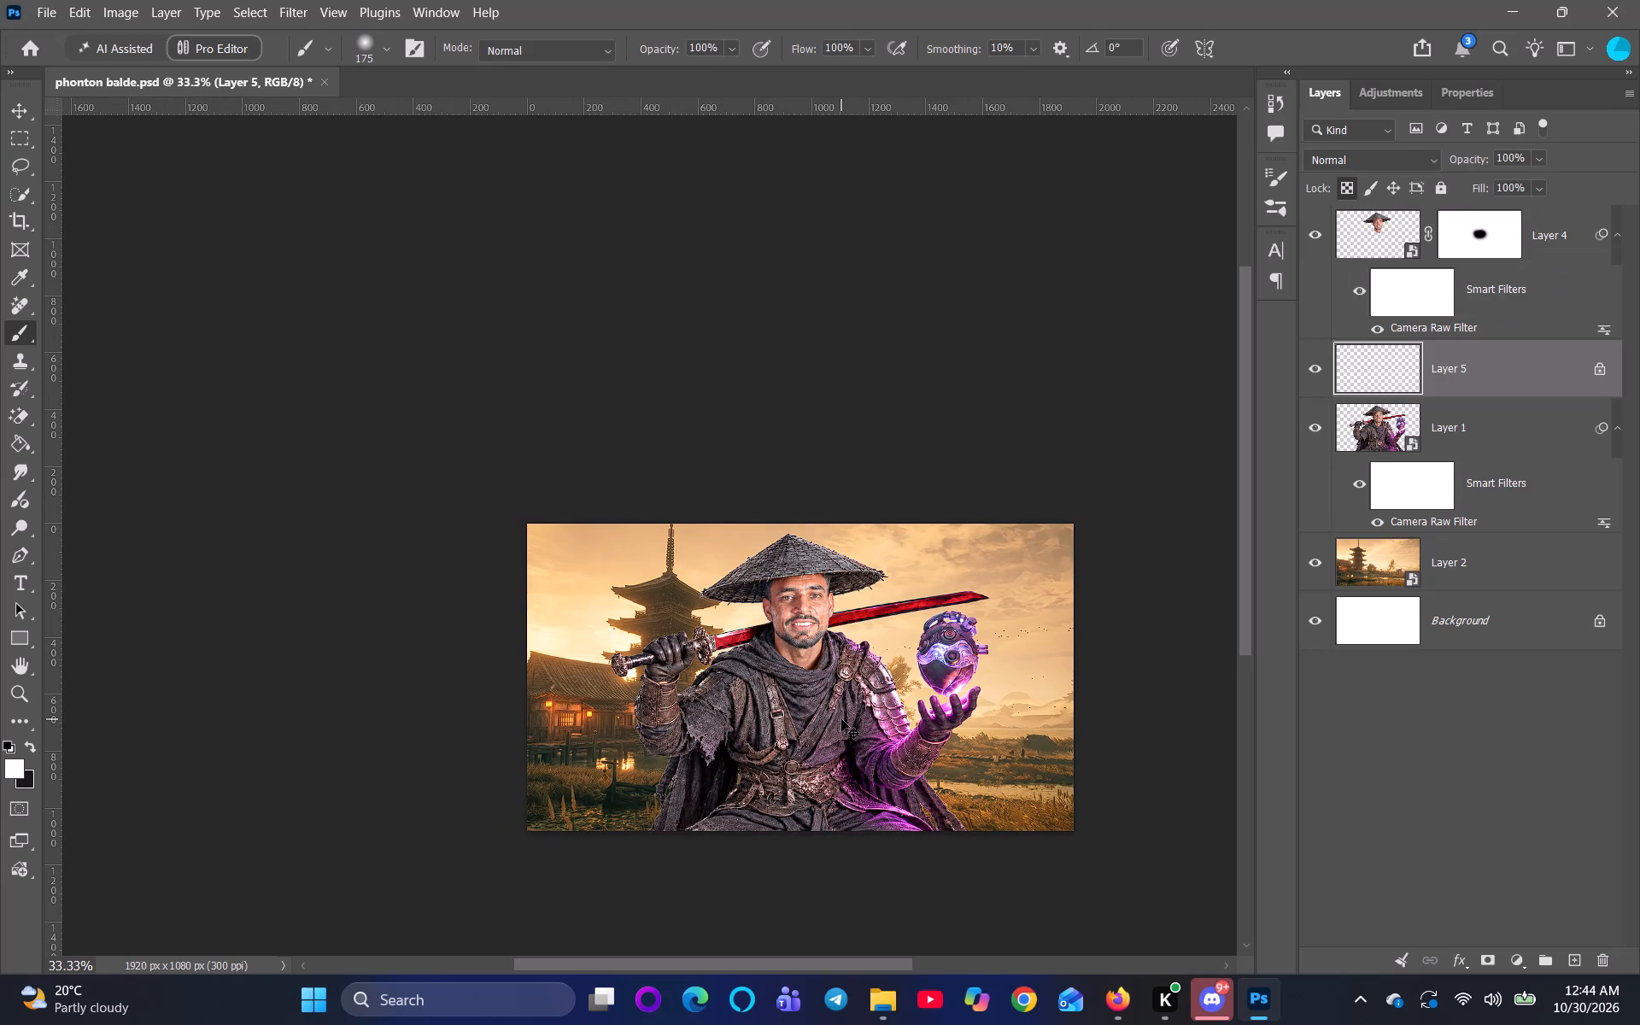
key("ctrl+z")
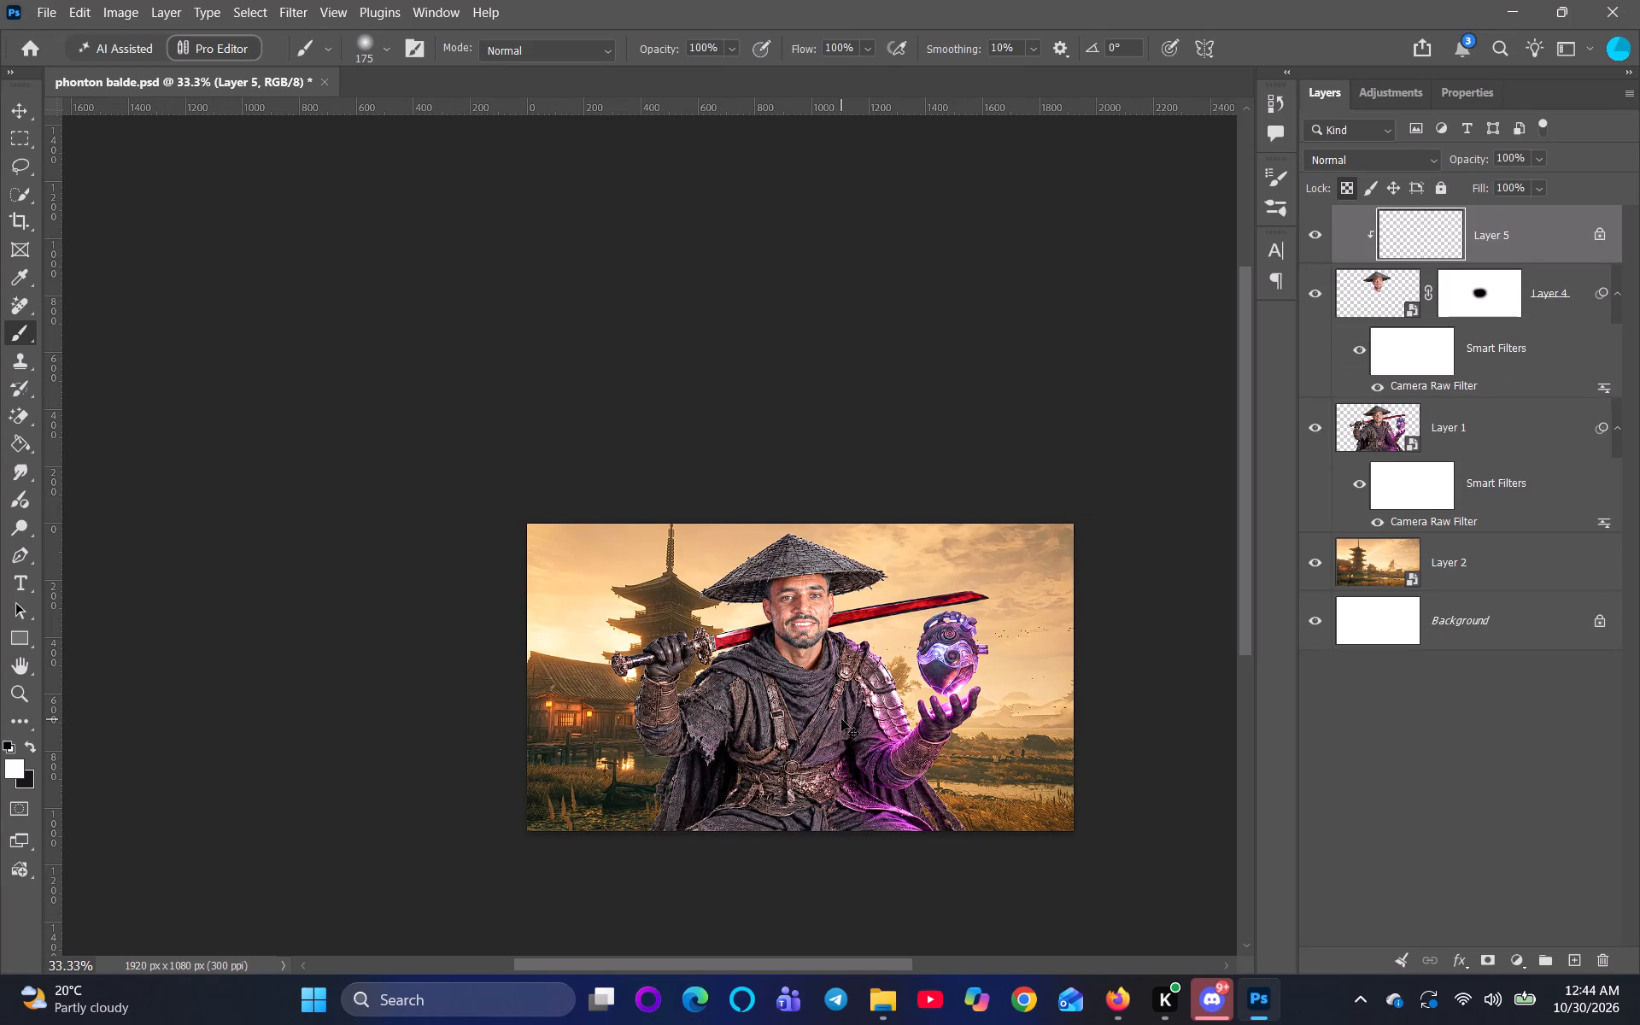
Raise the 175-pixel brush's hardness to give it a hard edge.
key("ctrl+0")
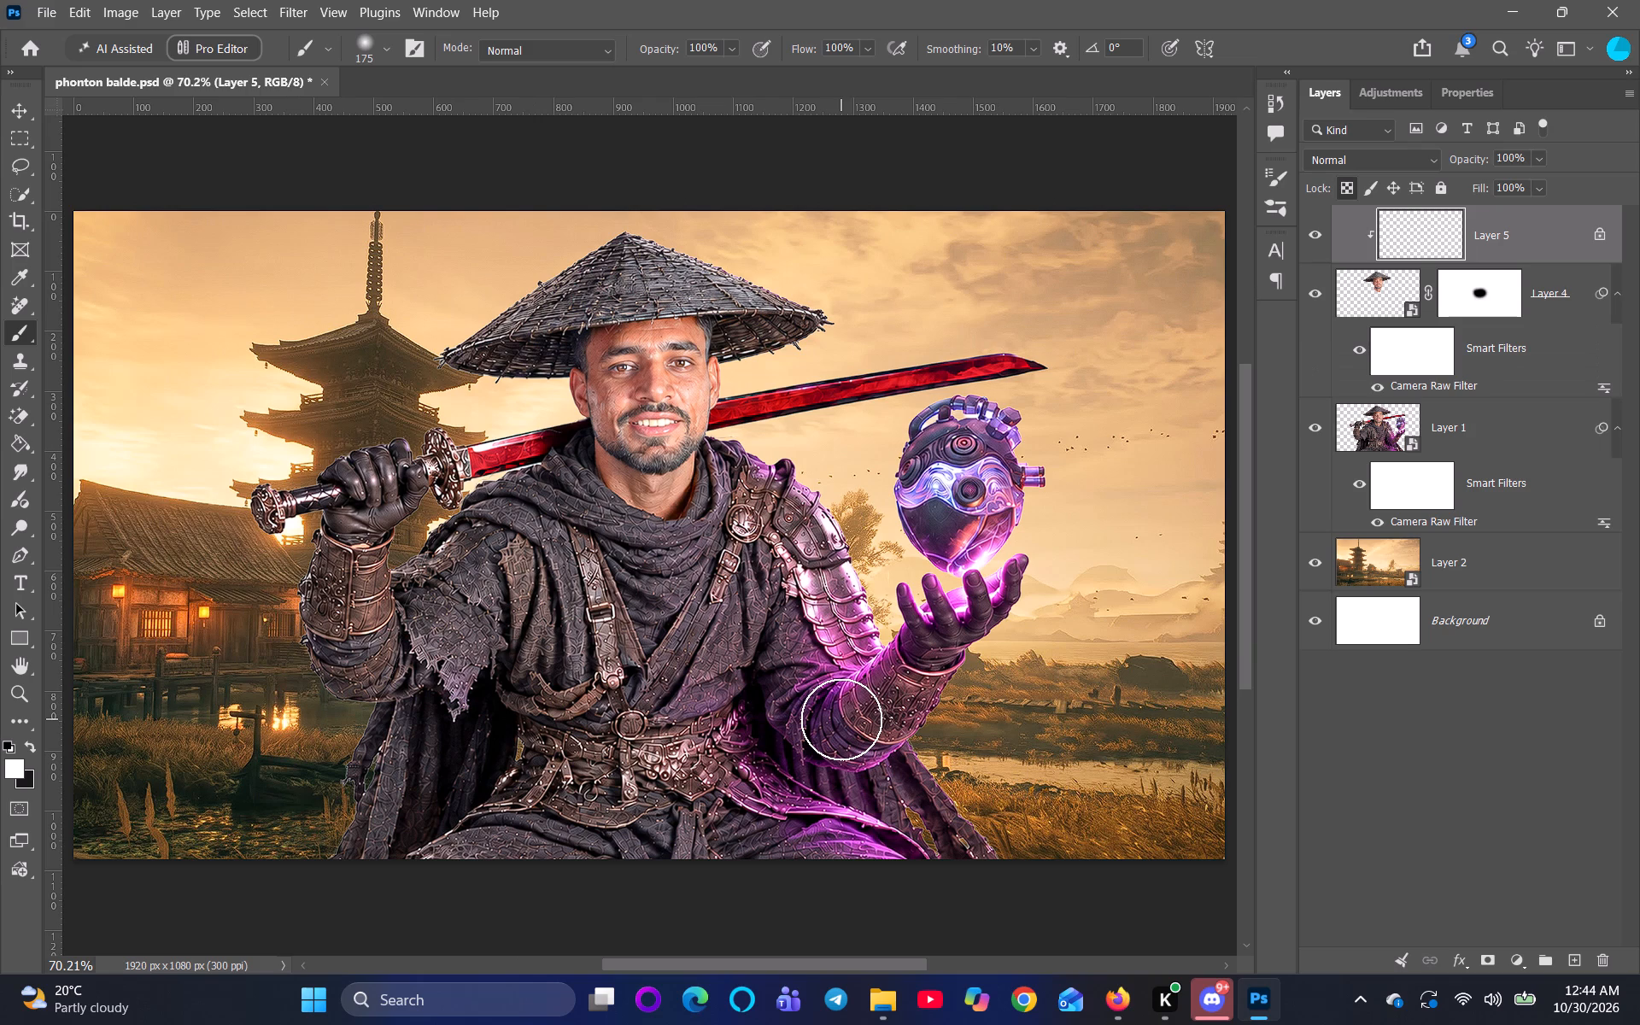
type("{{{{{")
type("}}}")
type("}}}}}}}}")
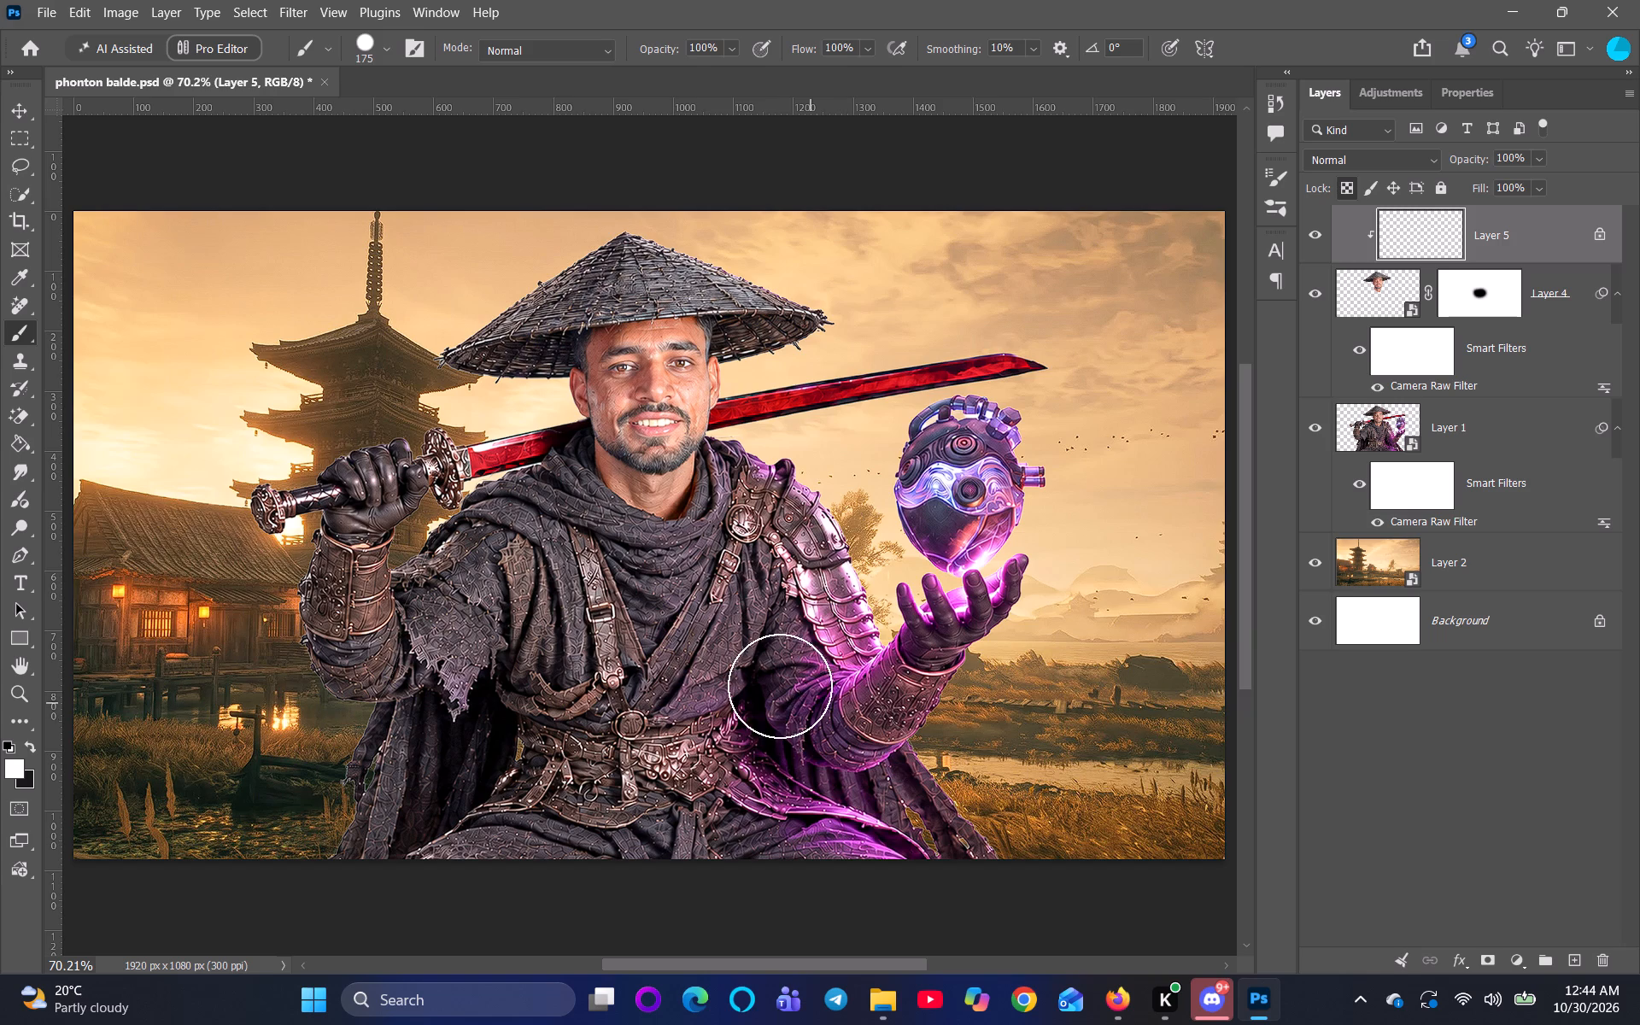
Set the brush's painting blend mode to Luminosity.
scroll(747, 712, "up", 5, "shift")
scroll(729, 706, "down", 6, "shift")
right_click(630, 651, "shift")
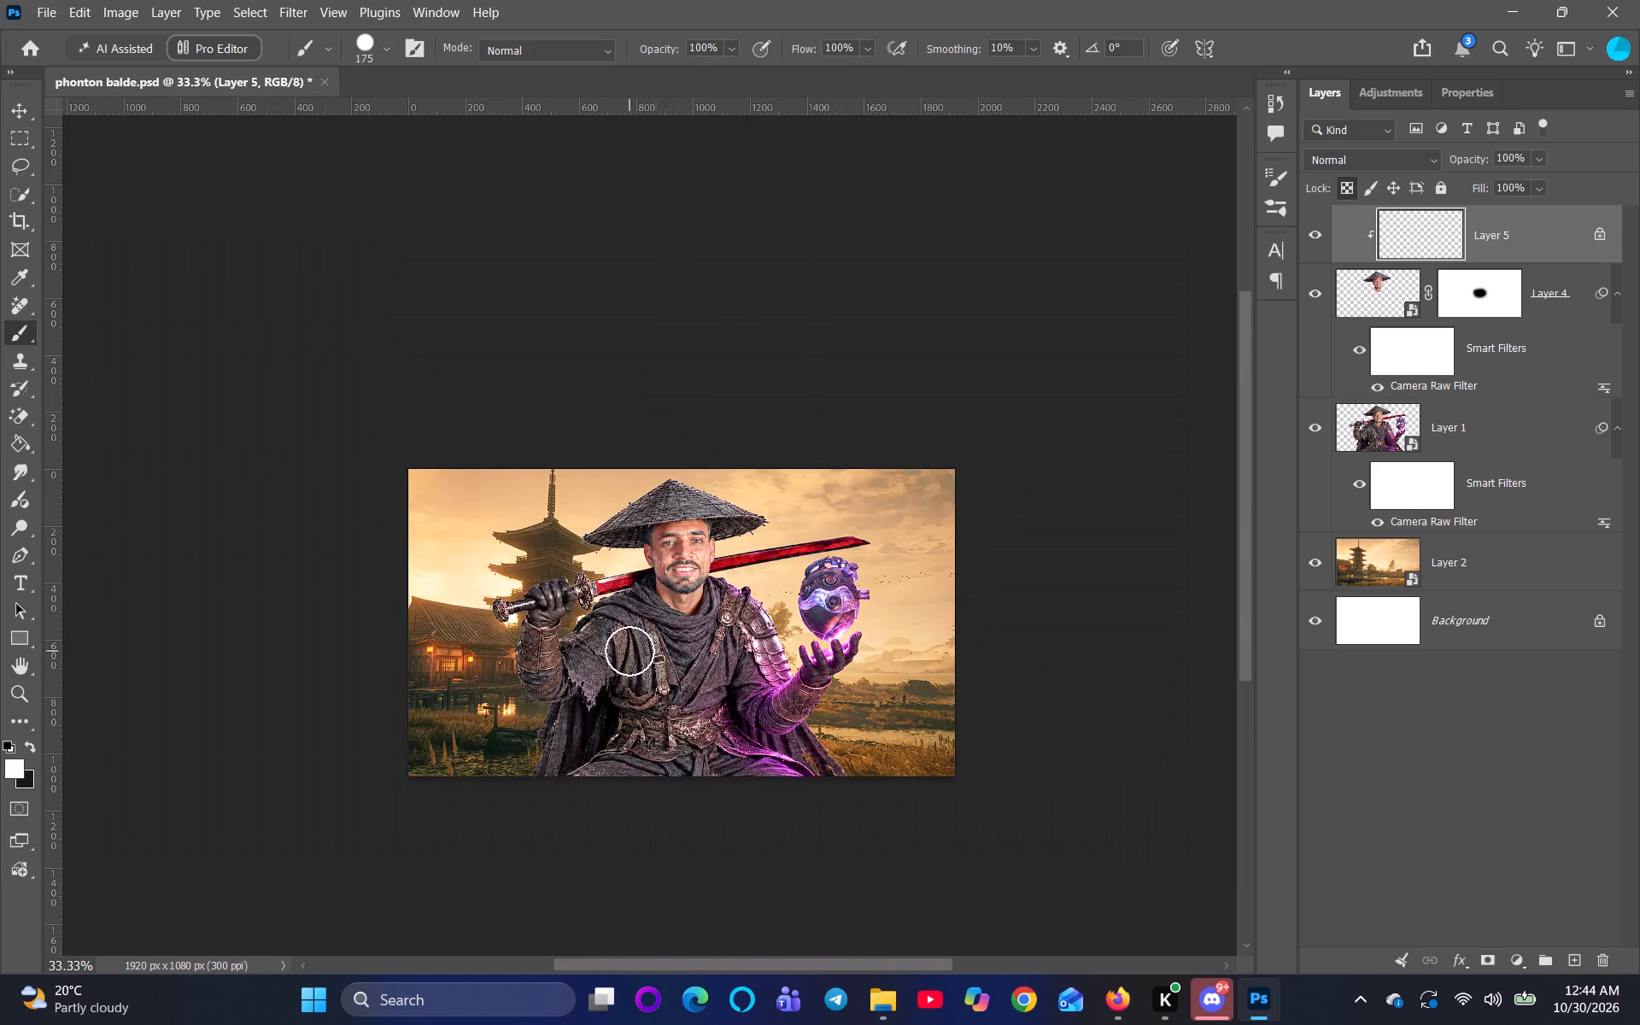
left_click(644, 647, "shift")
left_click(607, 671)
scroll(606, 665, "up", 2)
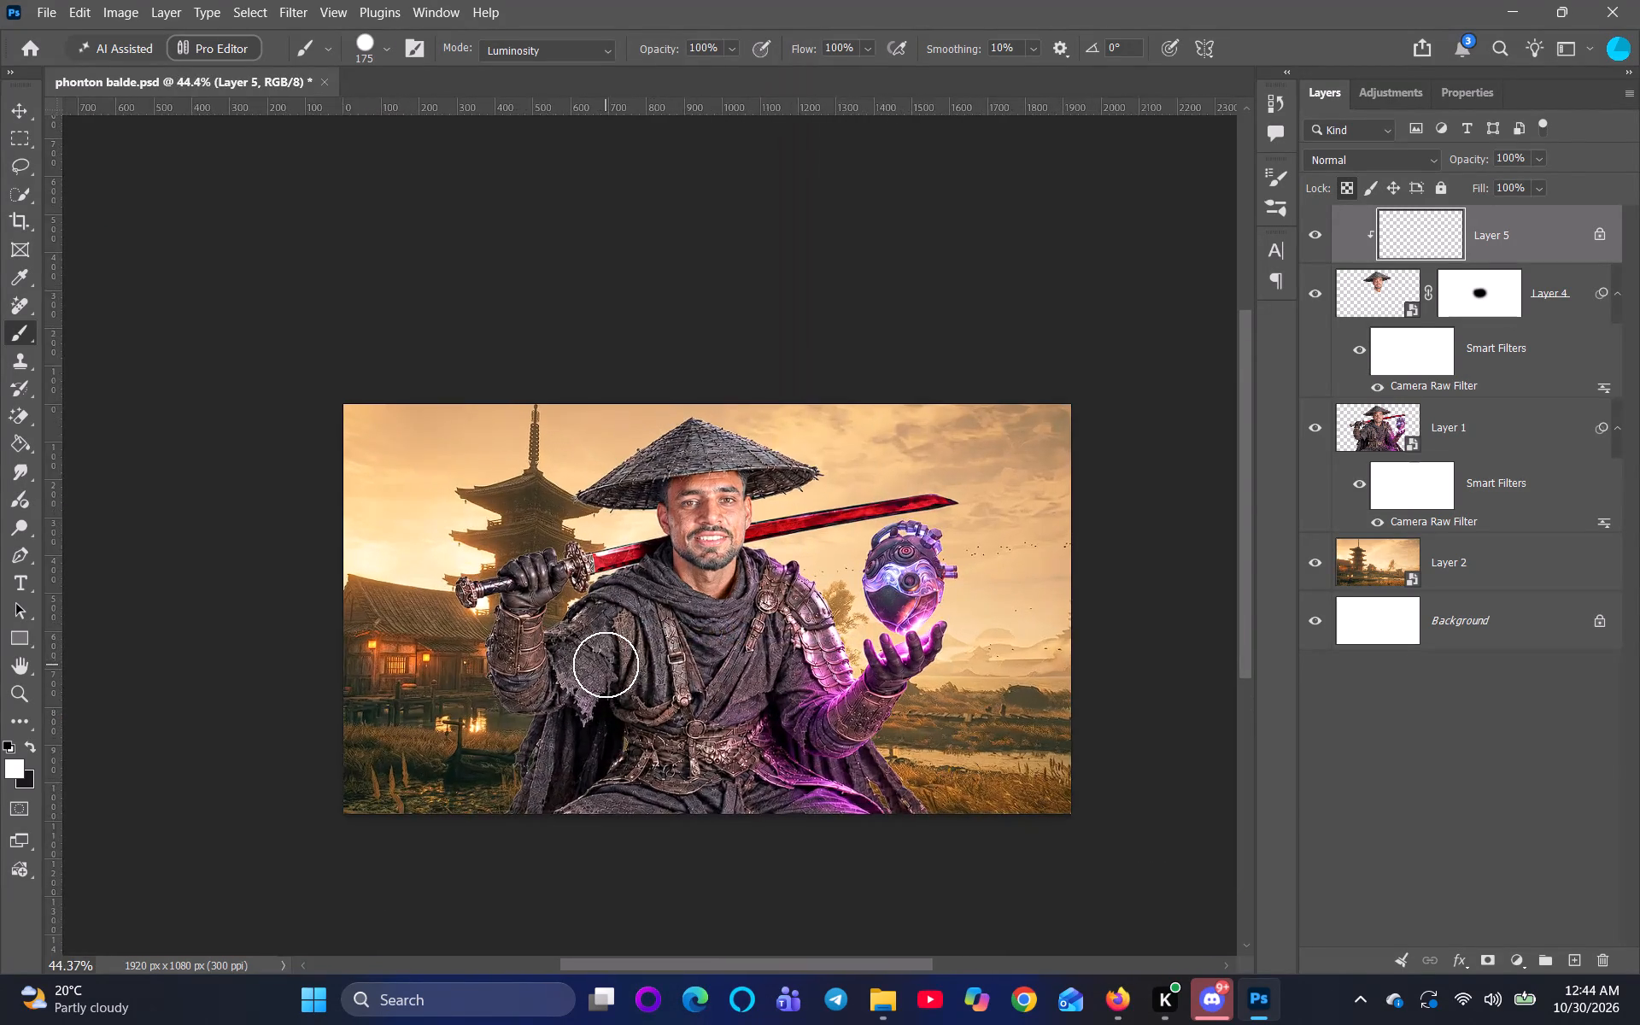
scroll(606, 665, "up", 6)
scroll(696, 663, "down", 3)
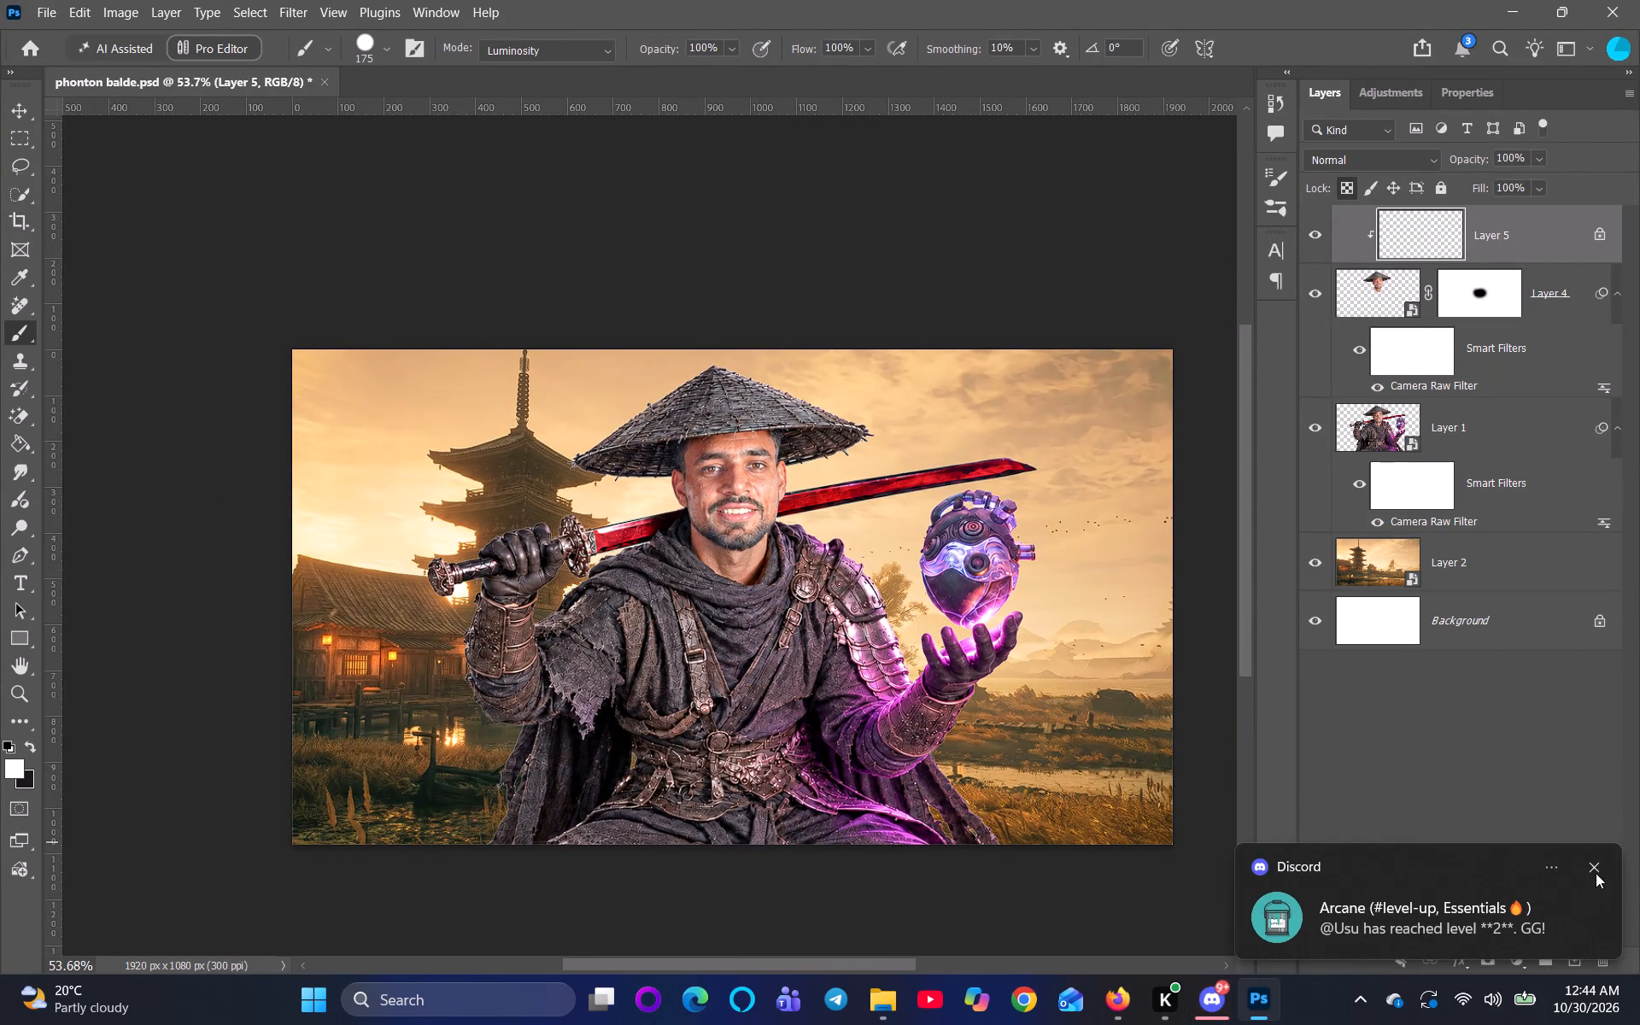
Dismiss the Discord notification.
left_click(1596, 868)
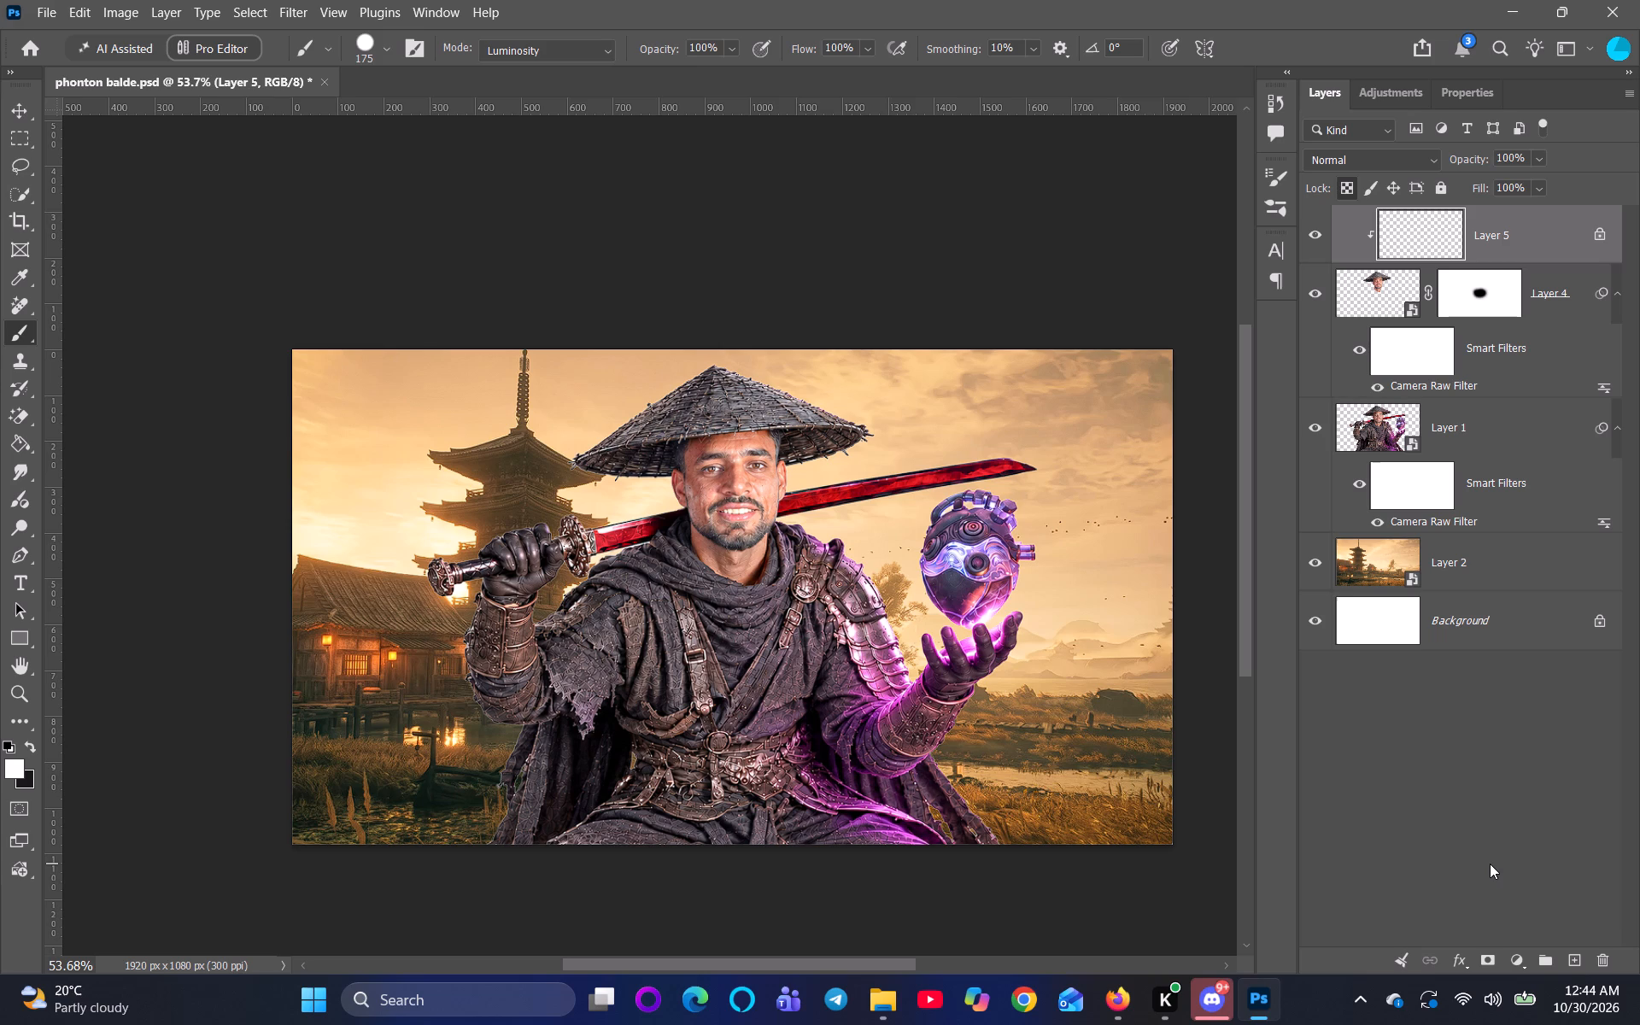
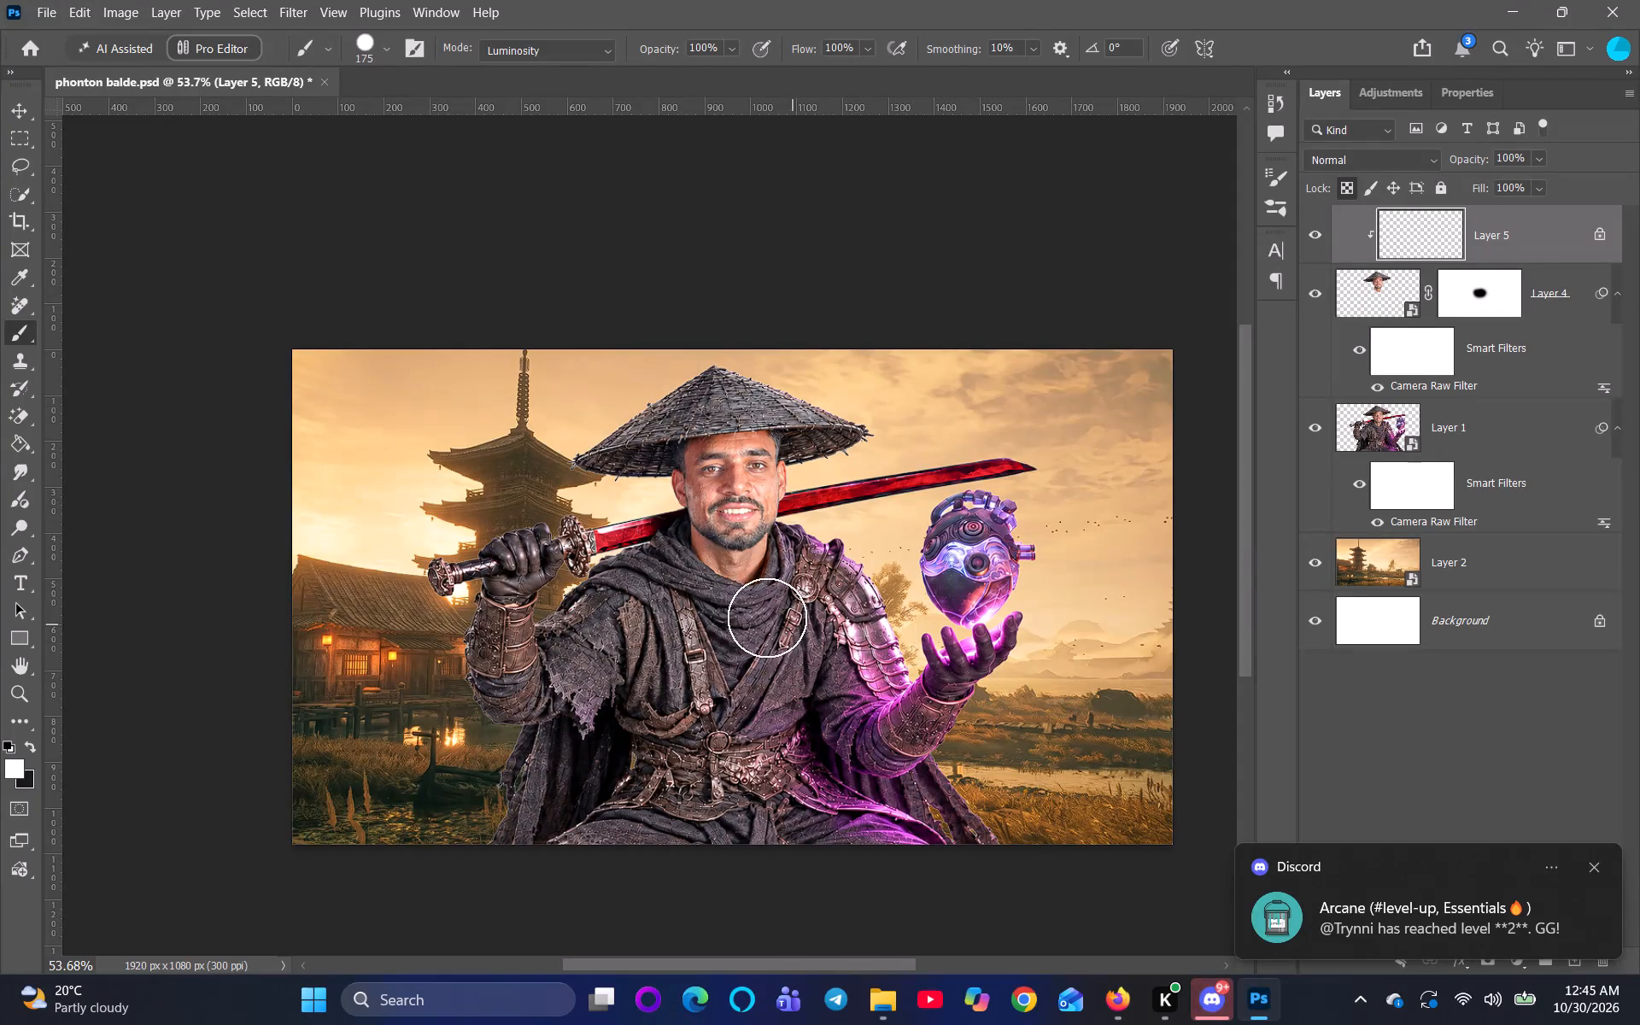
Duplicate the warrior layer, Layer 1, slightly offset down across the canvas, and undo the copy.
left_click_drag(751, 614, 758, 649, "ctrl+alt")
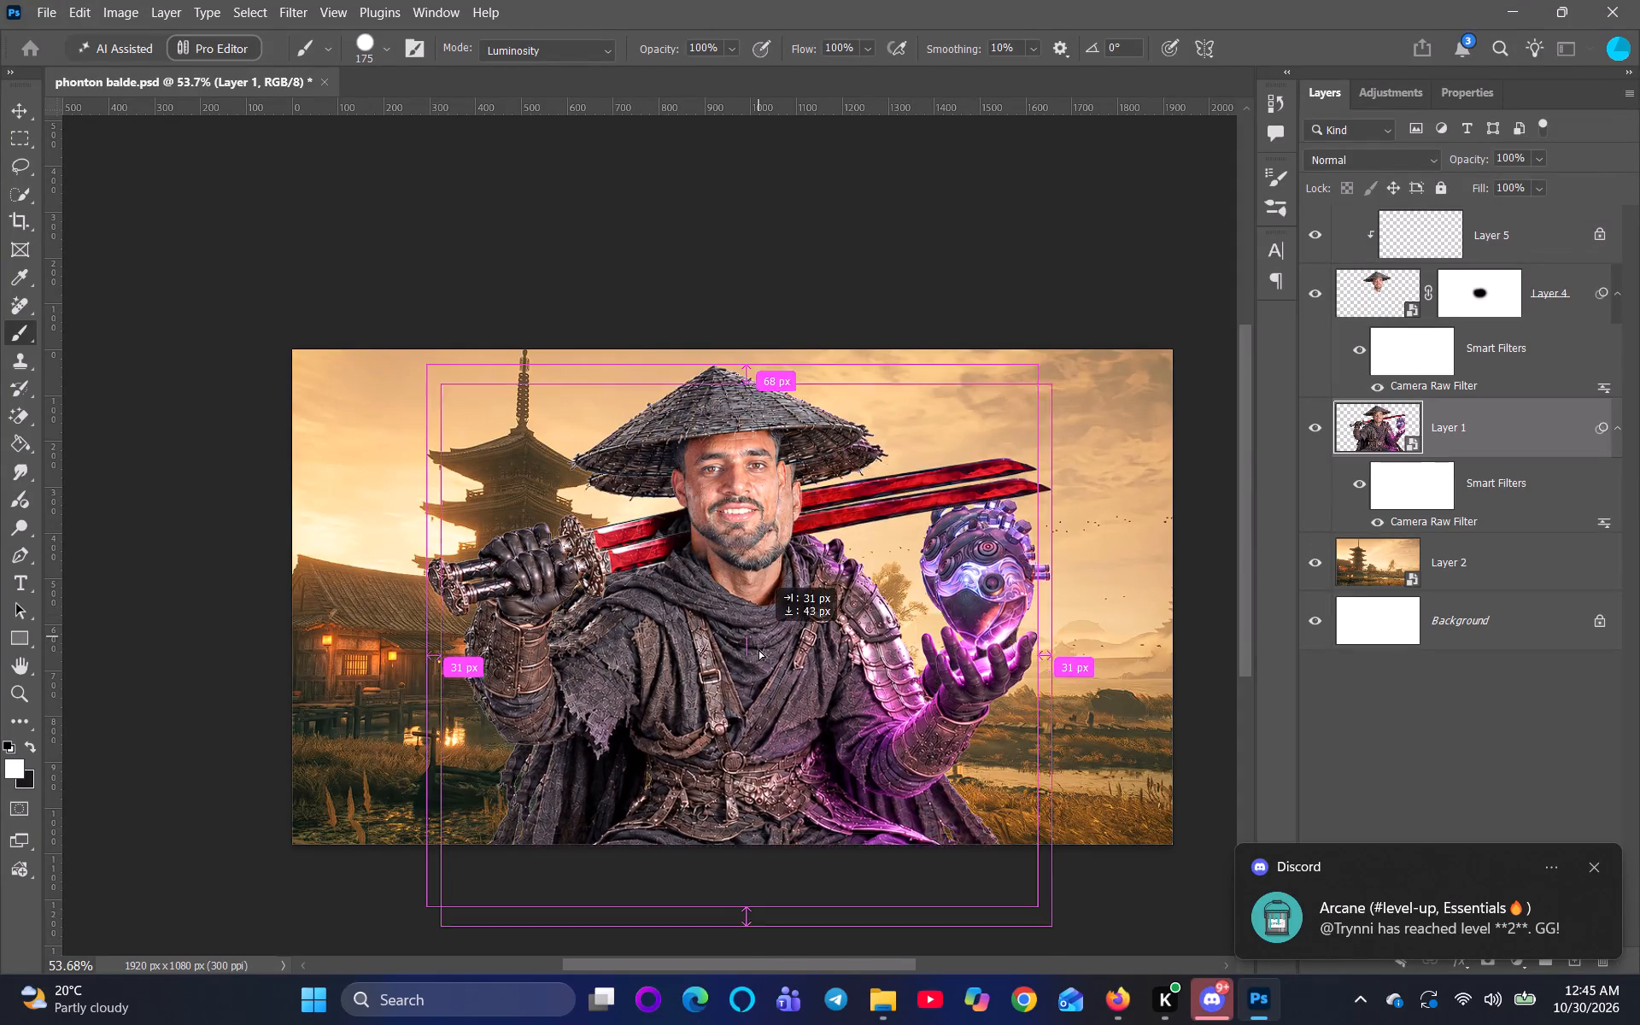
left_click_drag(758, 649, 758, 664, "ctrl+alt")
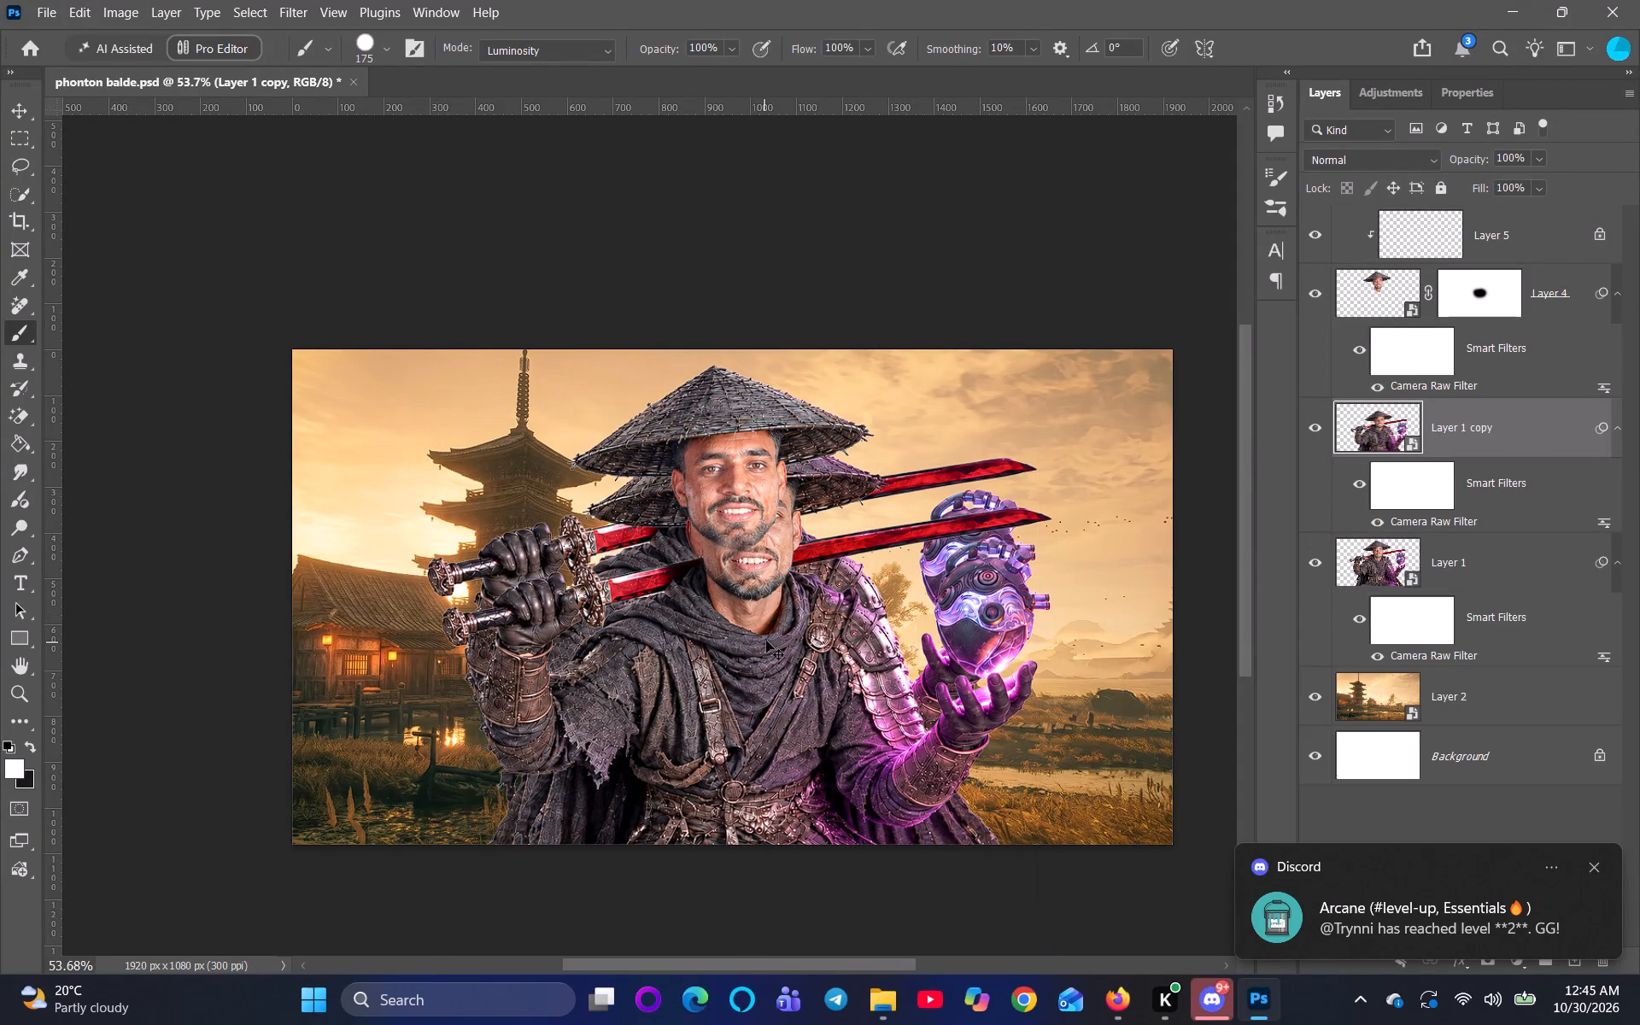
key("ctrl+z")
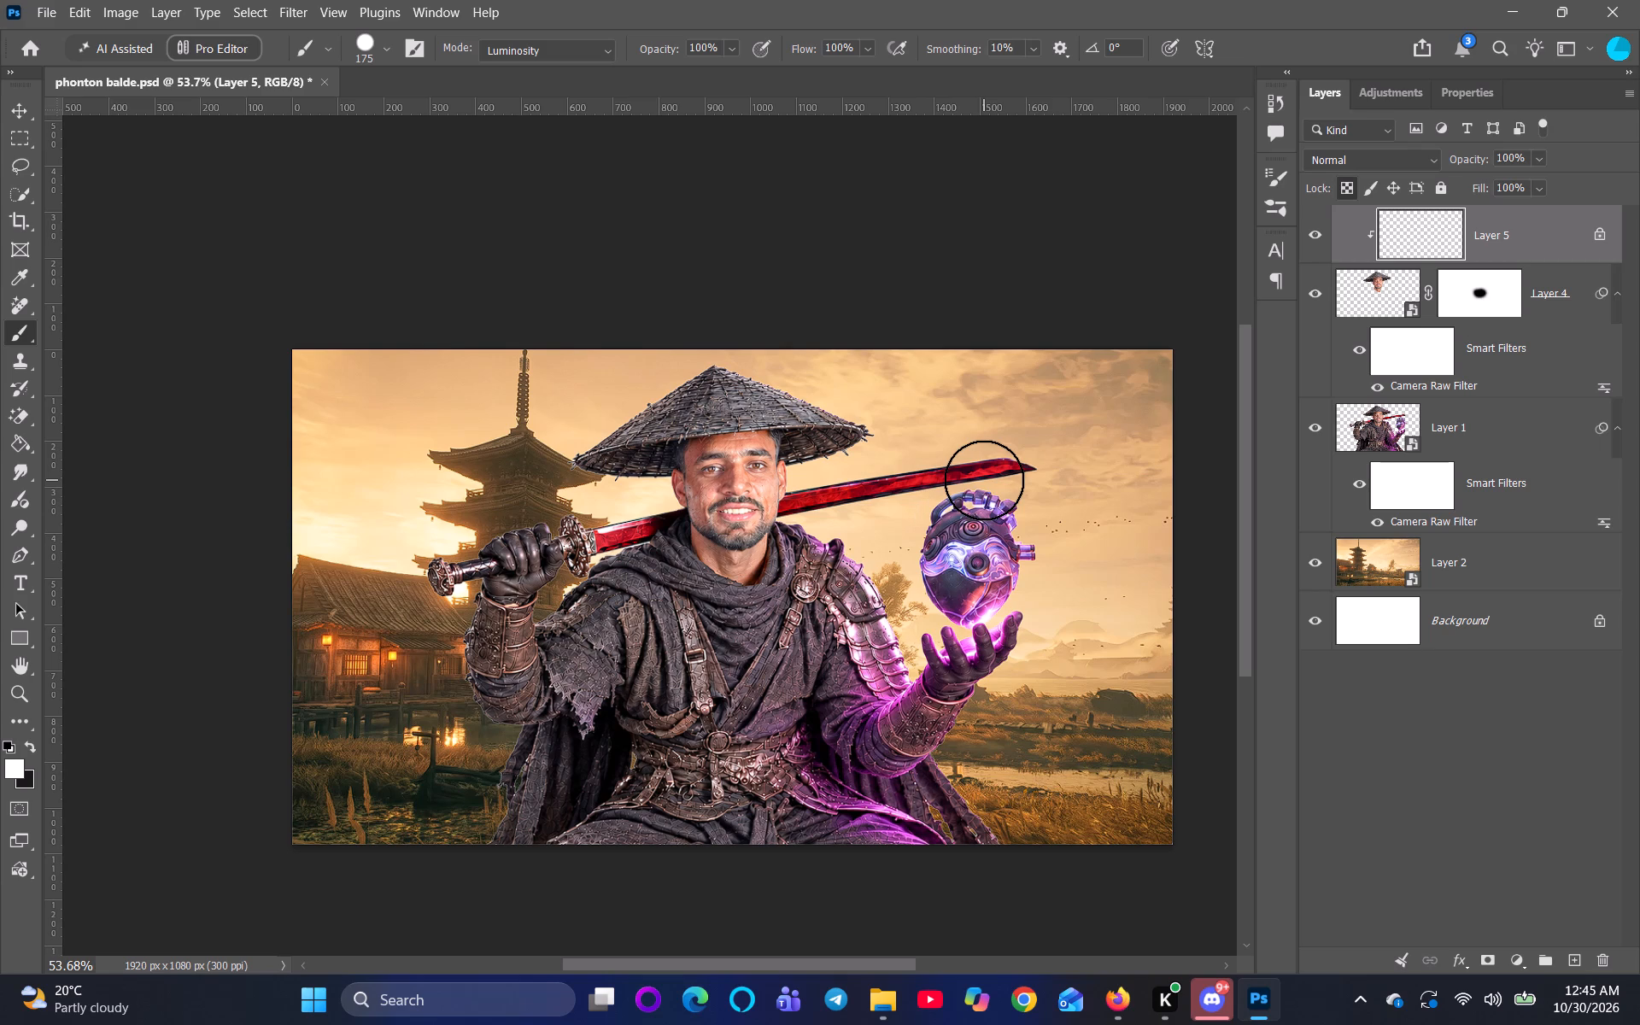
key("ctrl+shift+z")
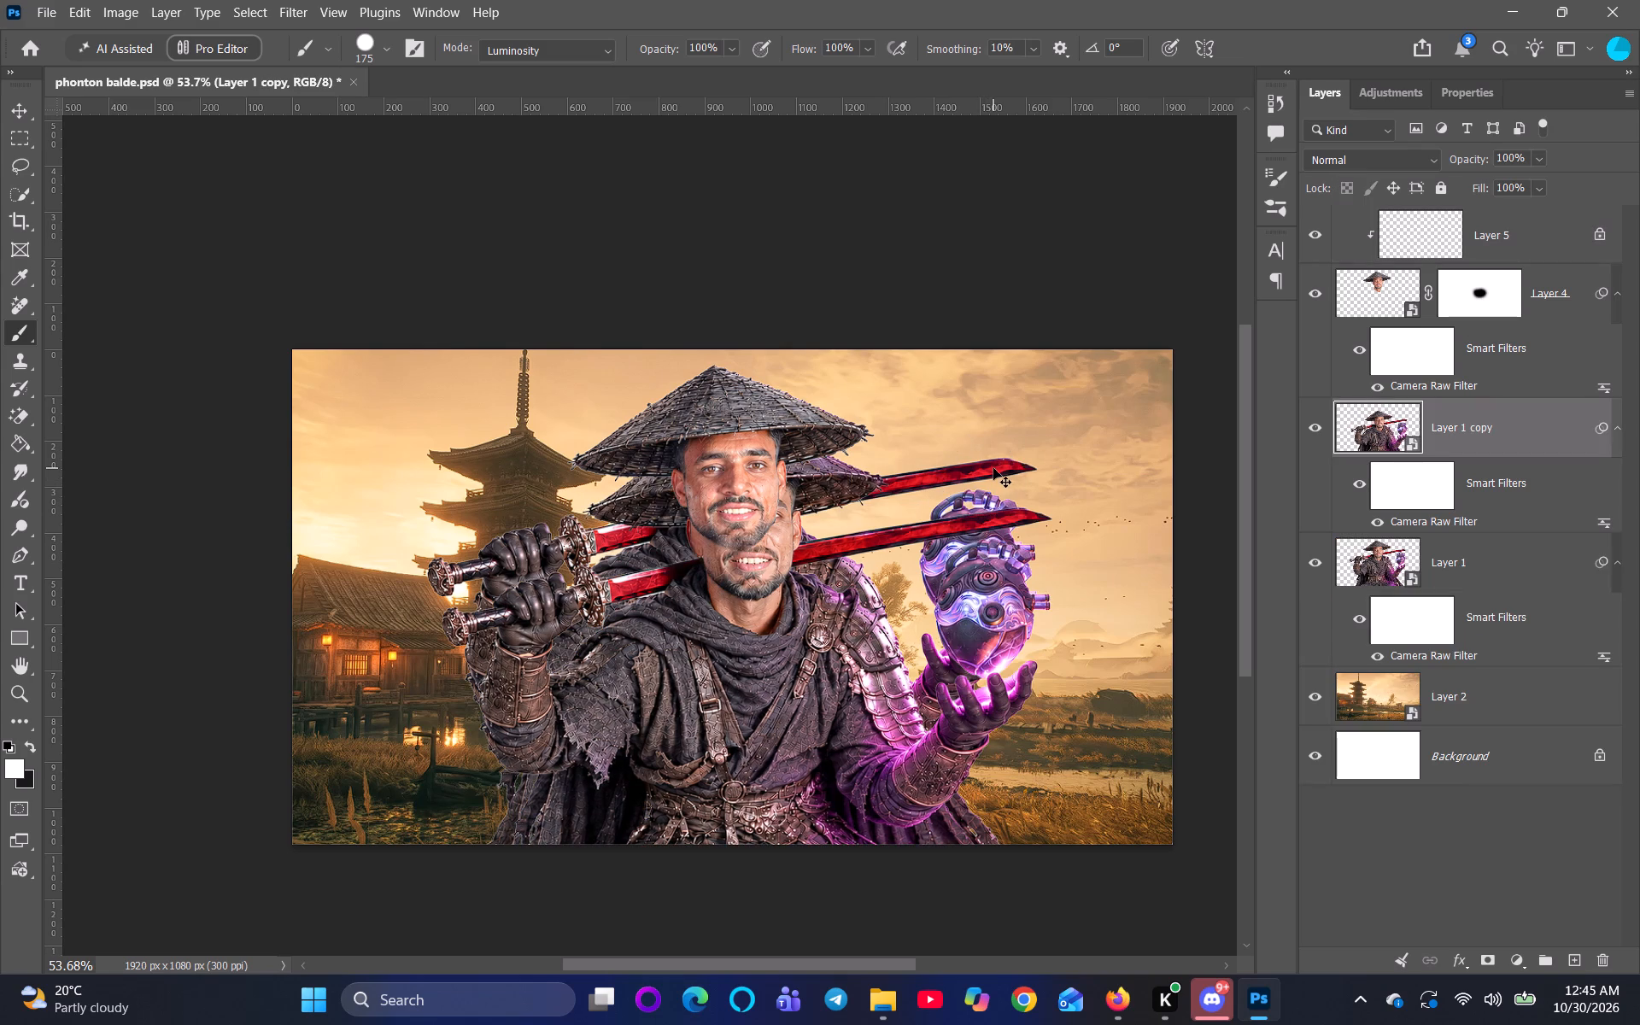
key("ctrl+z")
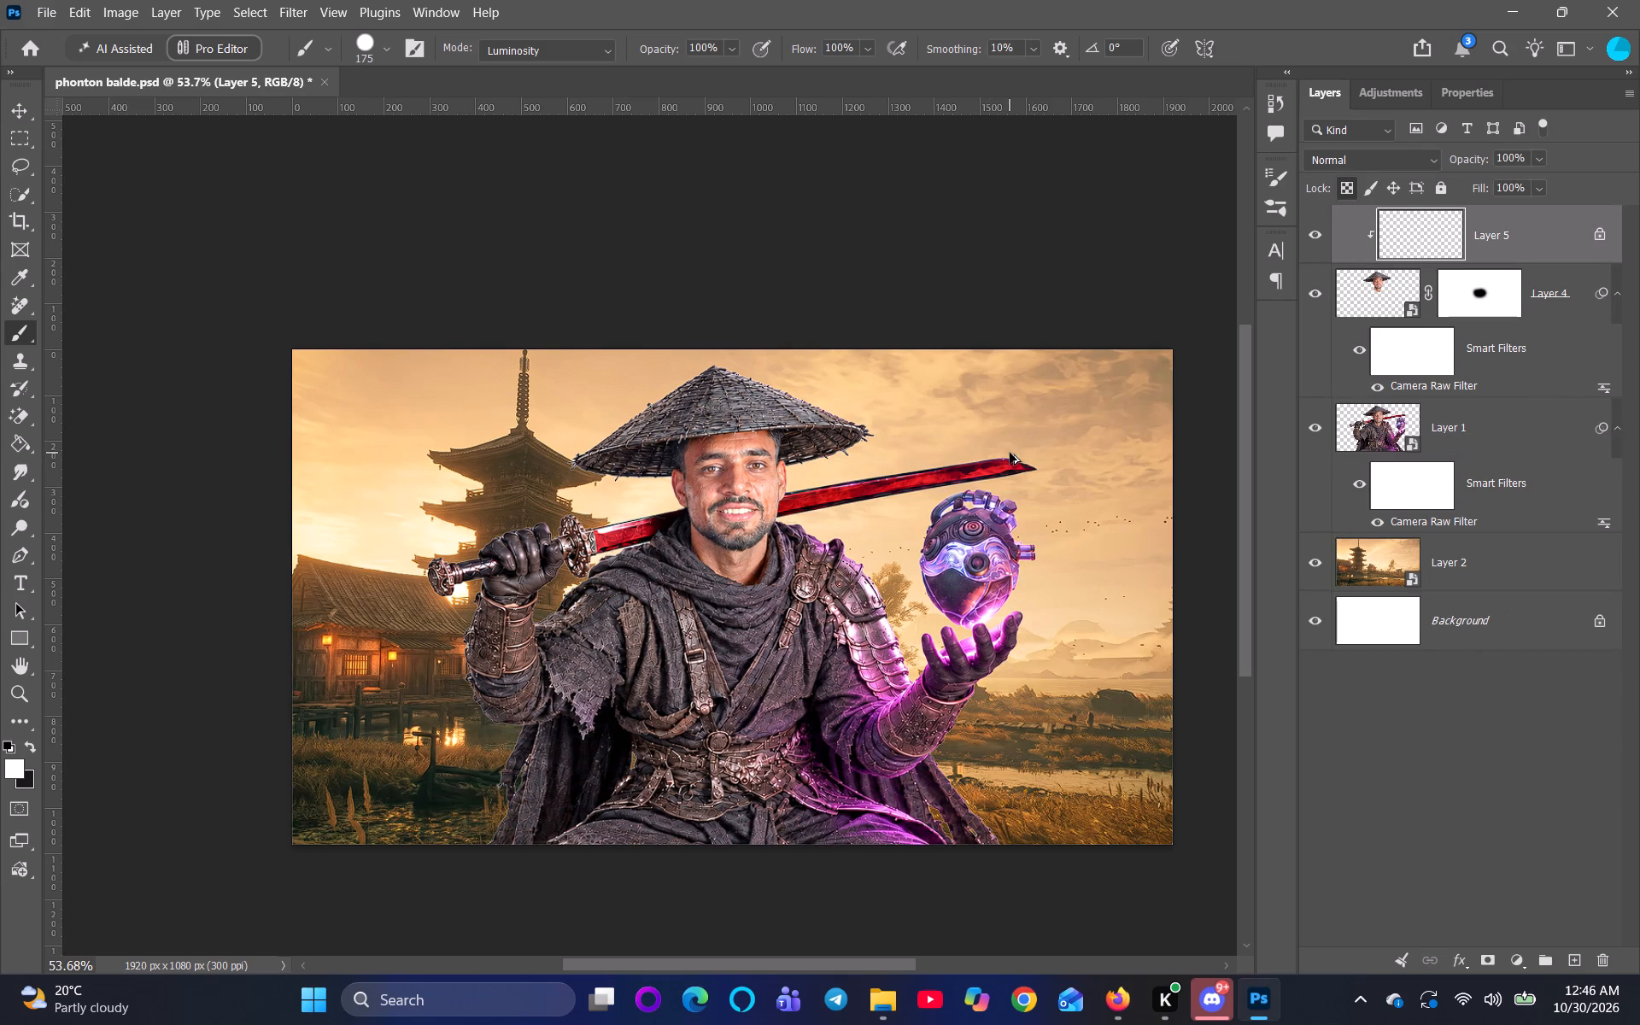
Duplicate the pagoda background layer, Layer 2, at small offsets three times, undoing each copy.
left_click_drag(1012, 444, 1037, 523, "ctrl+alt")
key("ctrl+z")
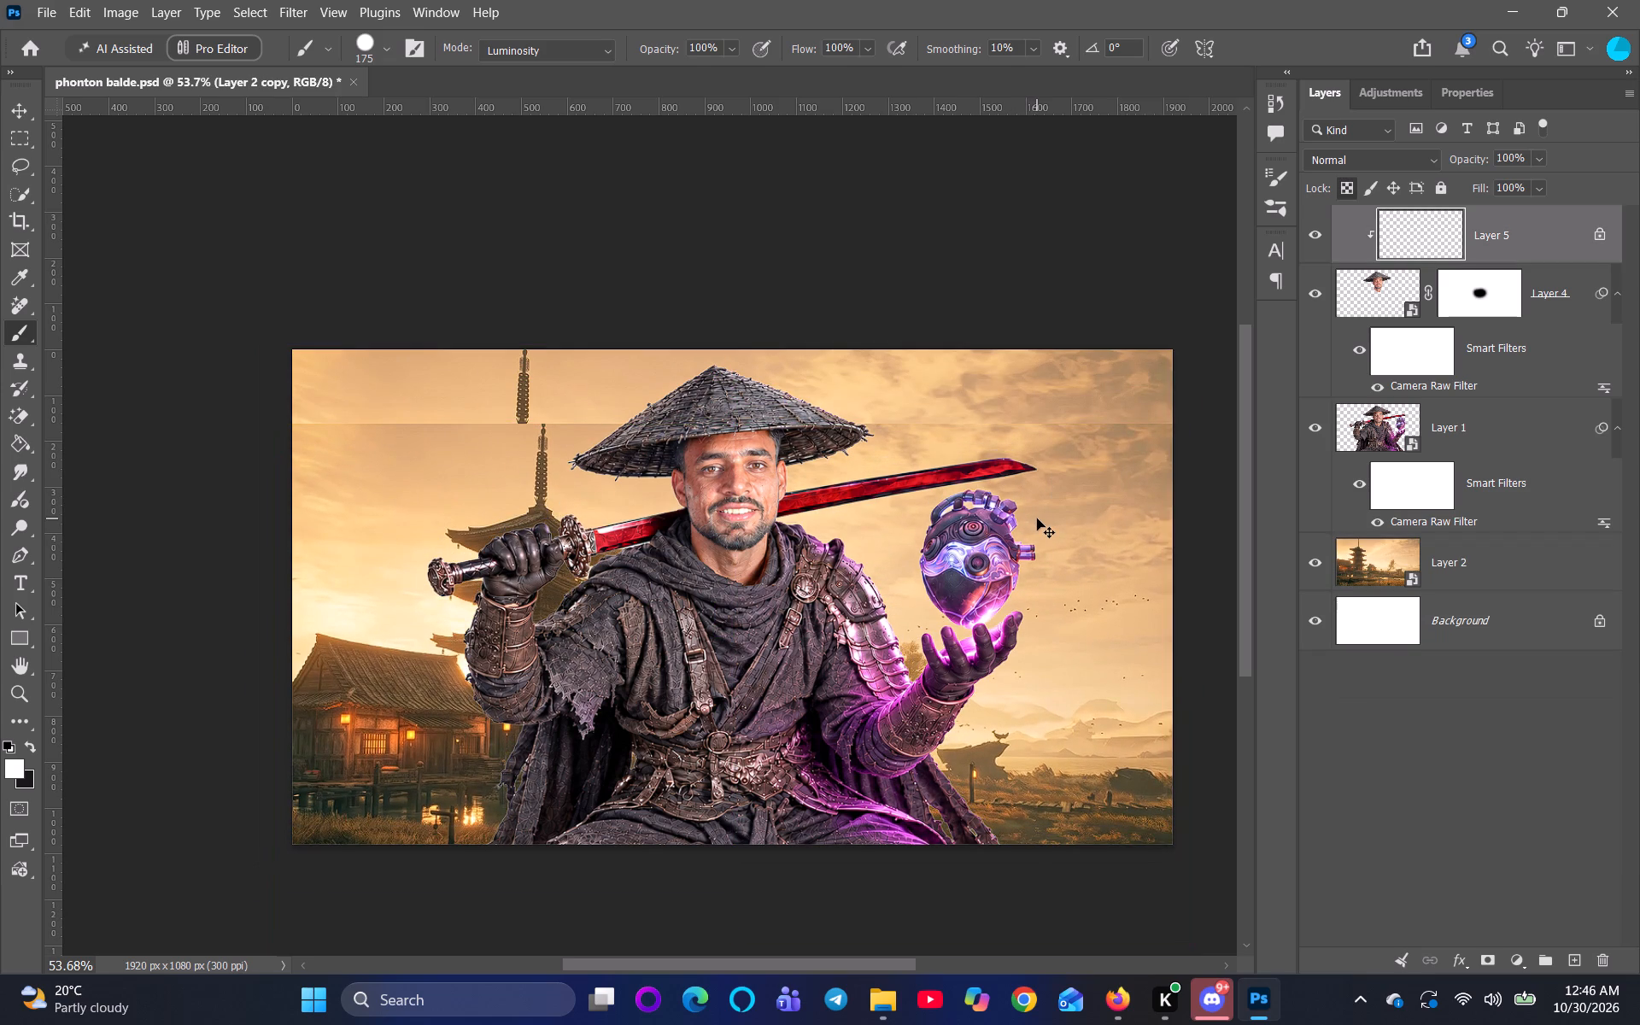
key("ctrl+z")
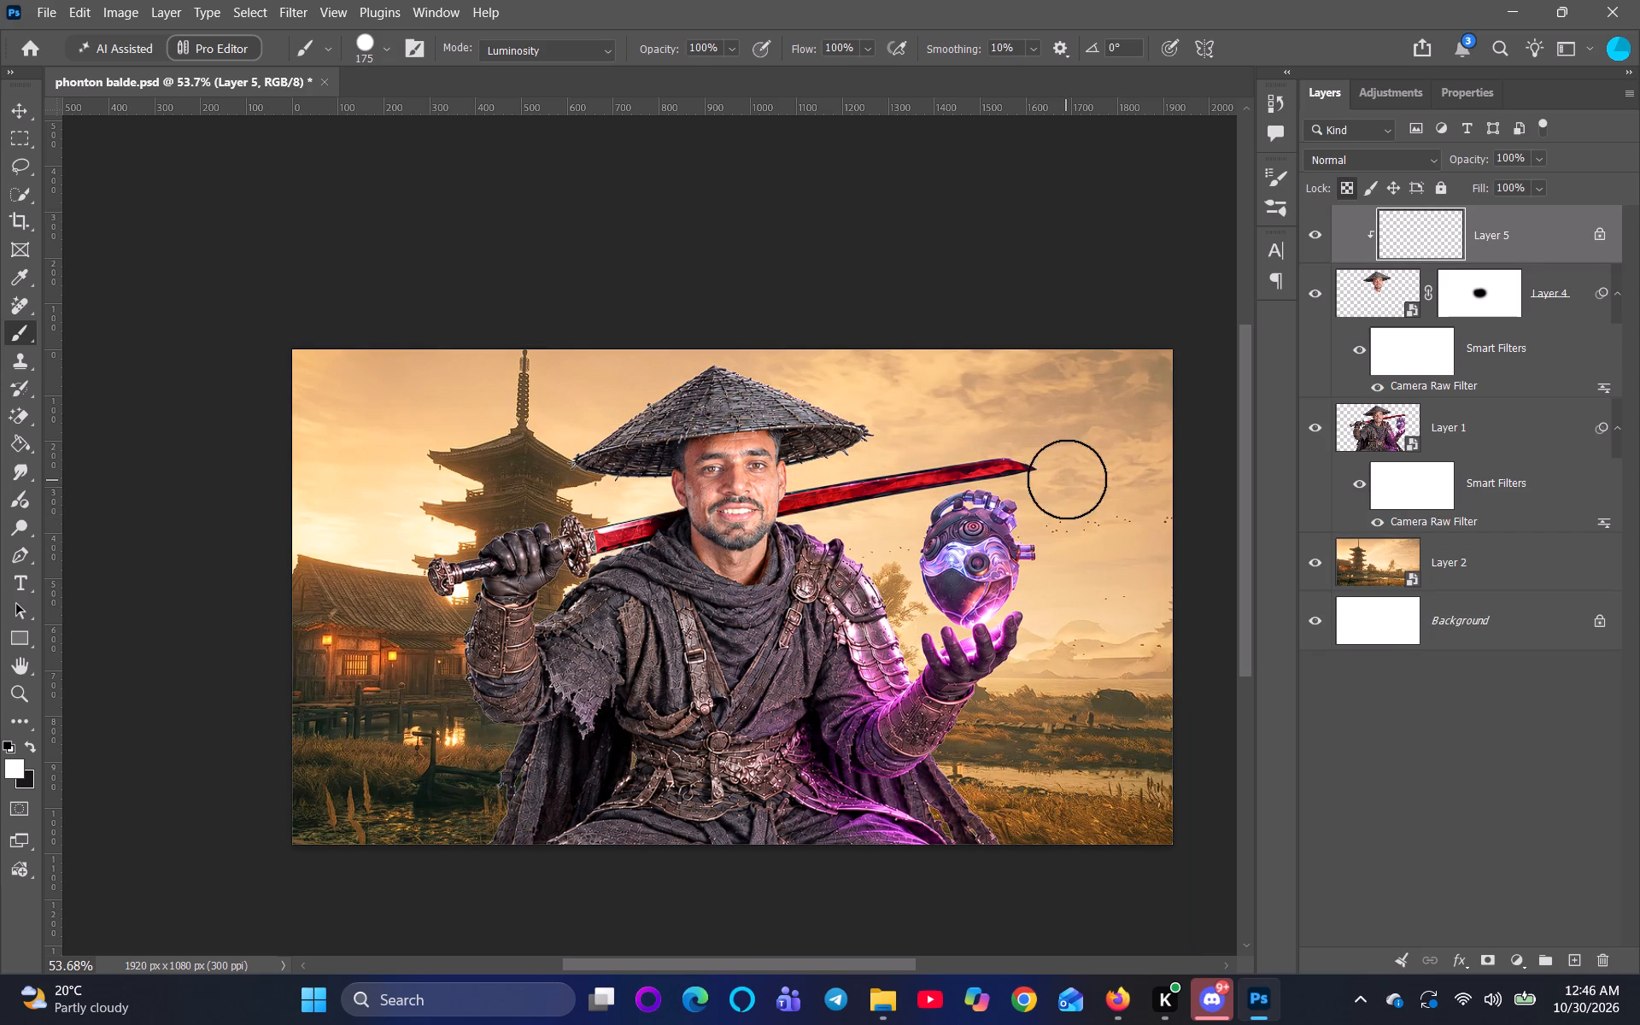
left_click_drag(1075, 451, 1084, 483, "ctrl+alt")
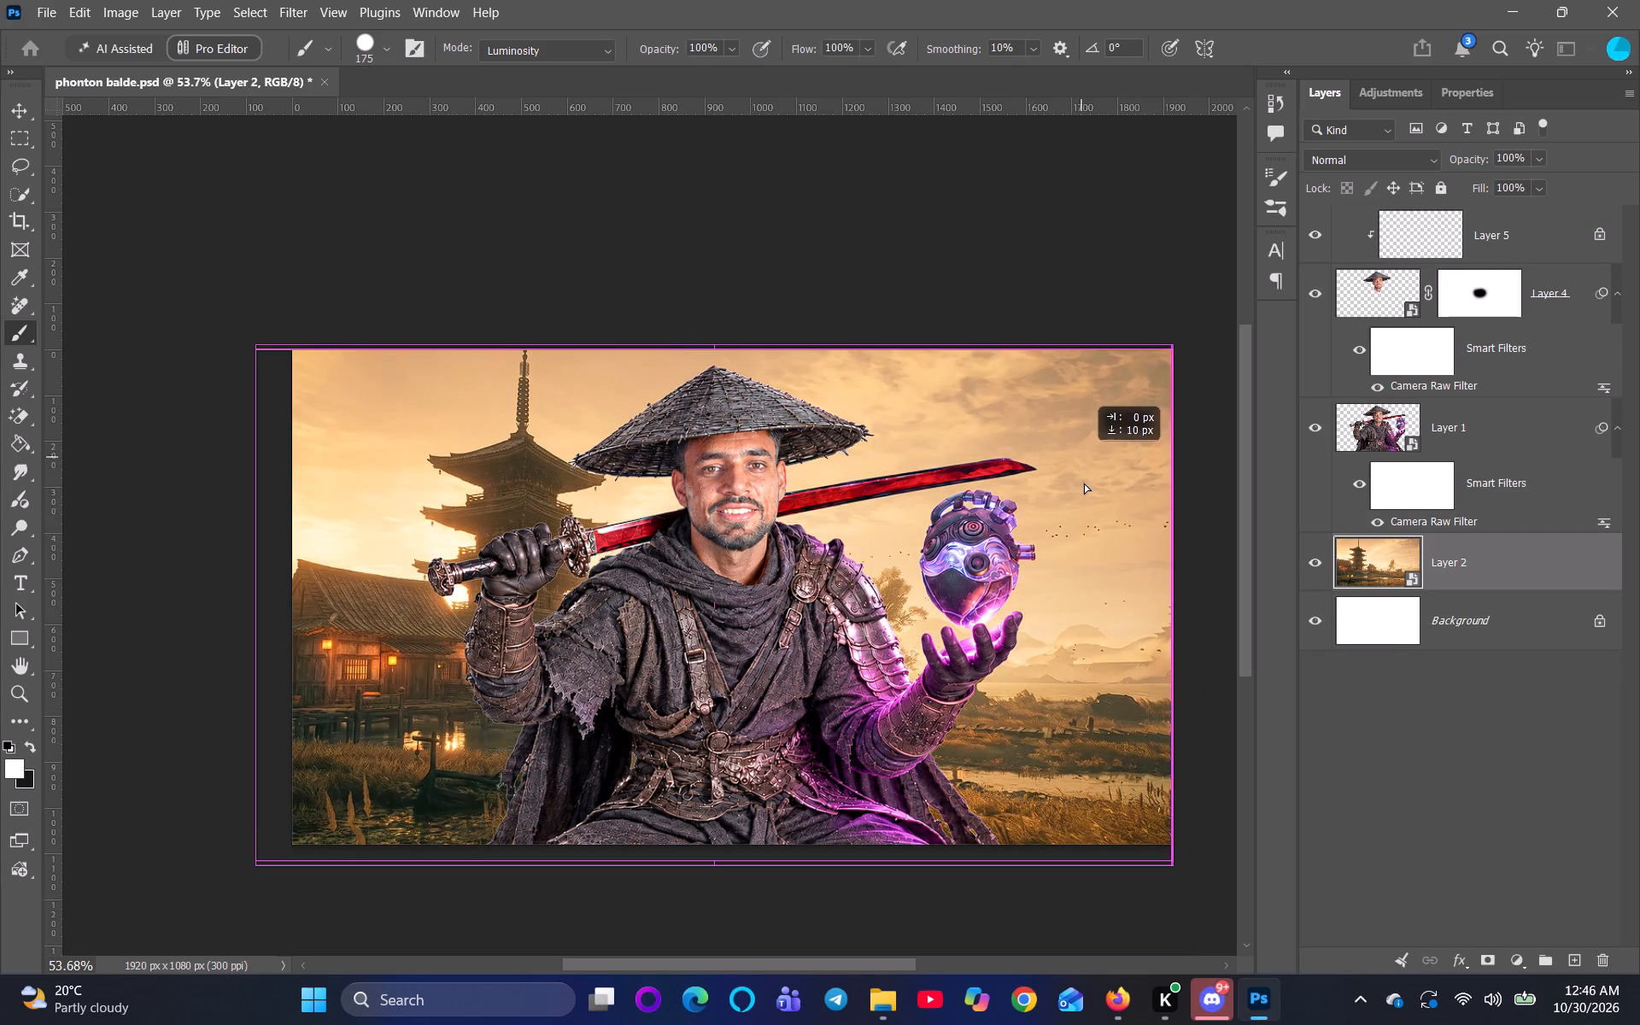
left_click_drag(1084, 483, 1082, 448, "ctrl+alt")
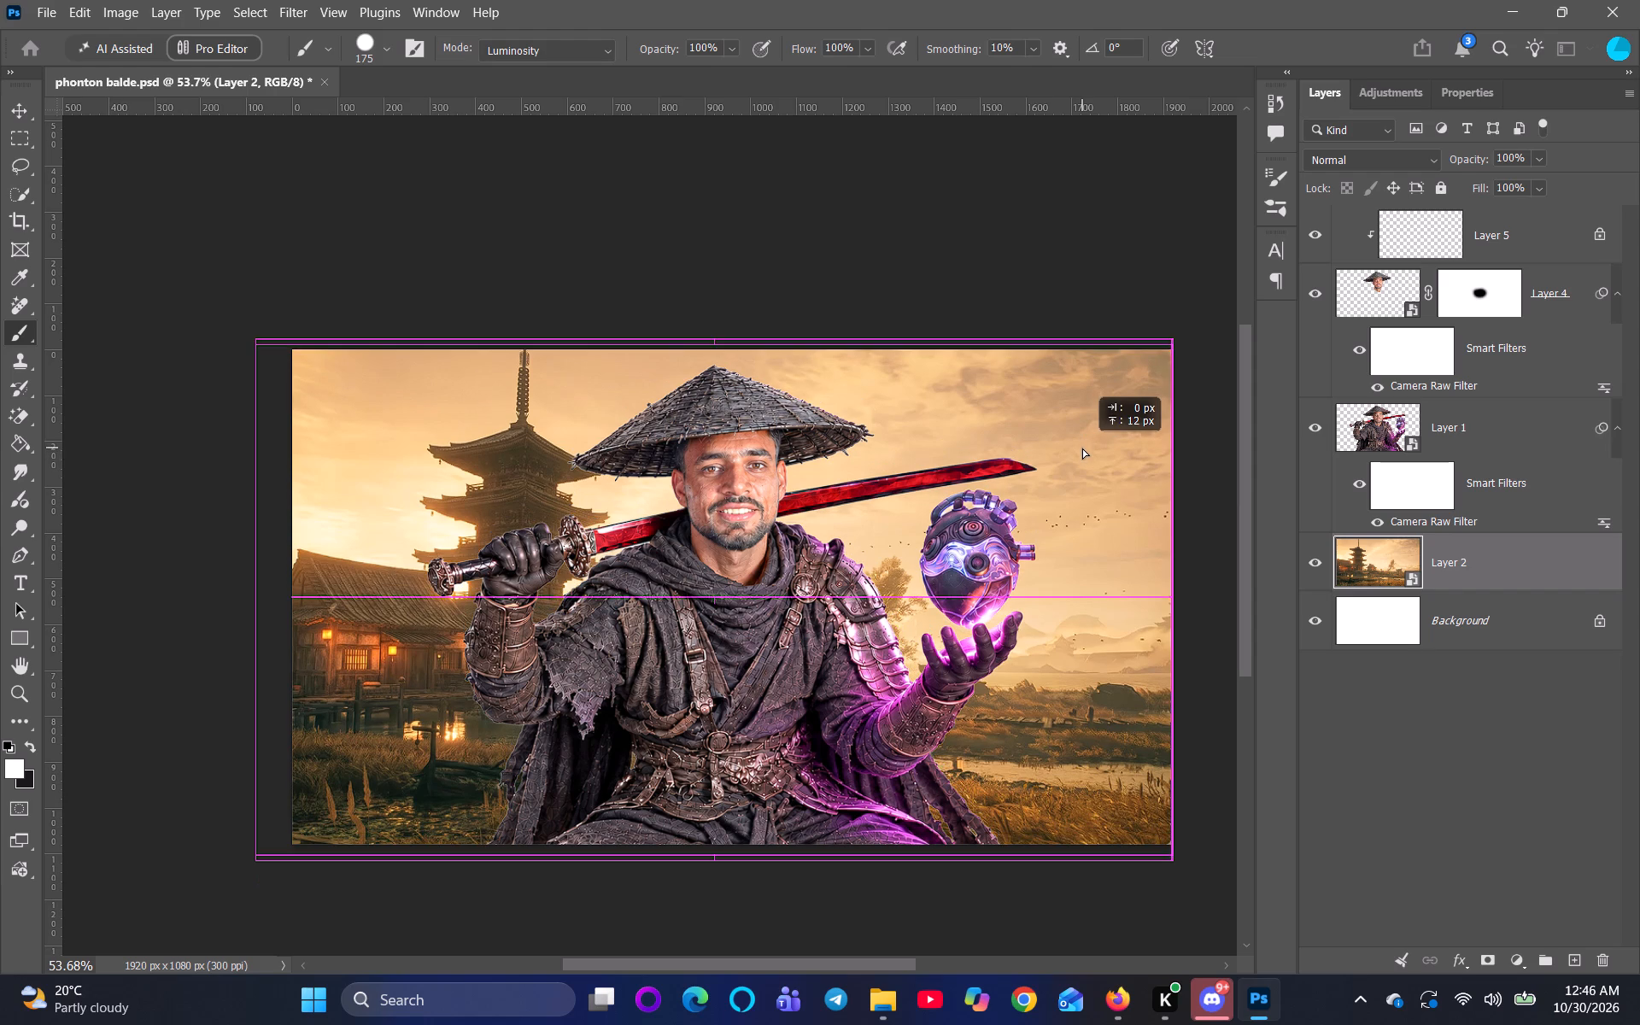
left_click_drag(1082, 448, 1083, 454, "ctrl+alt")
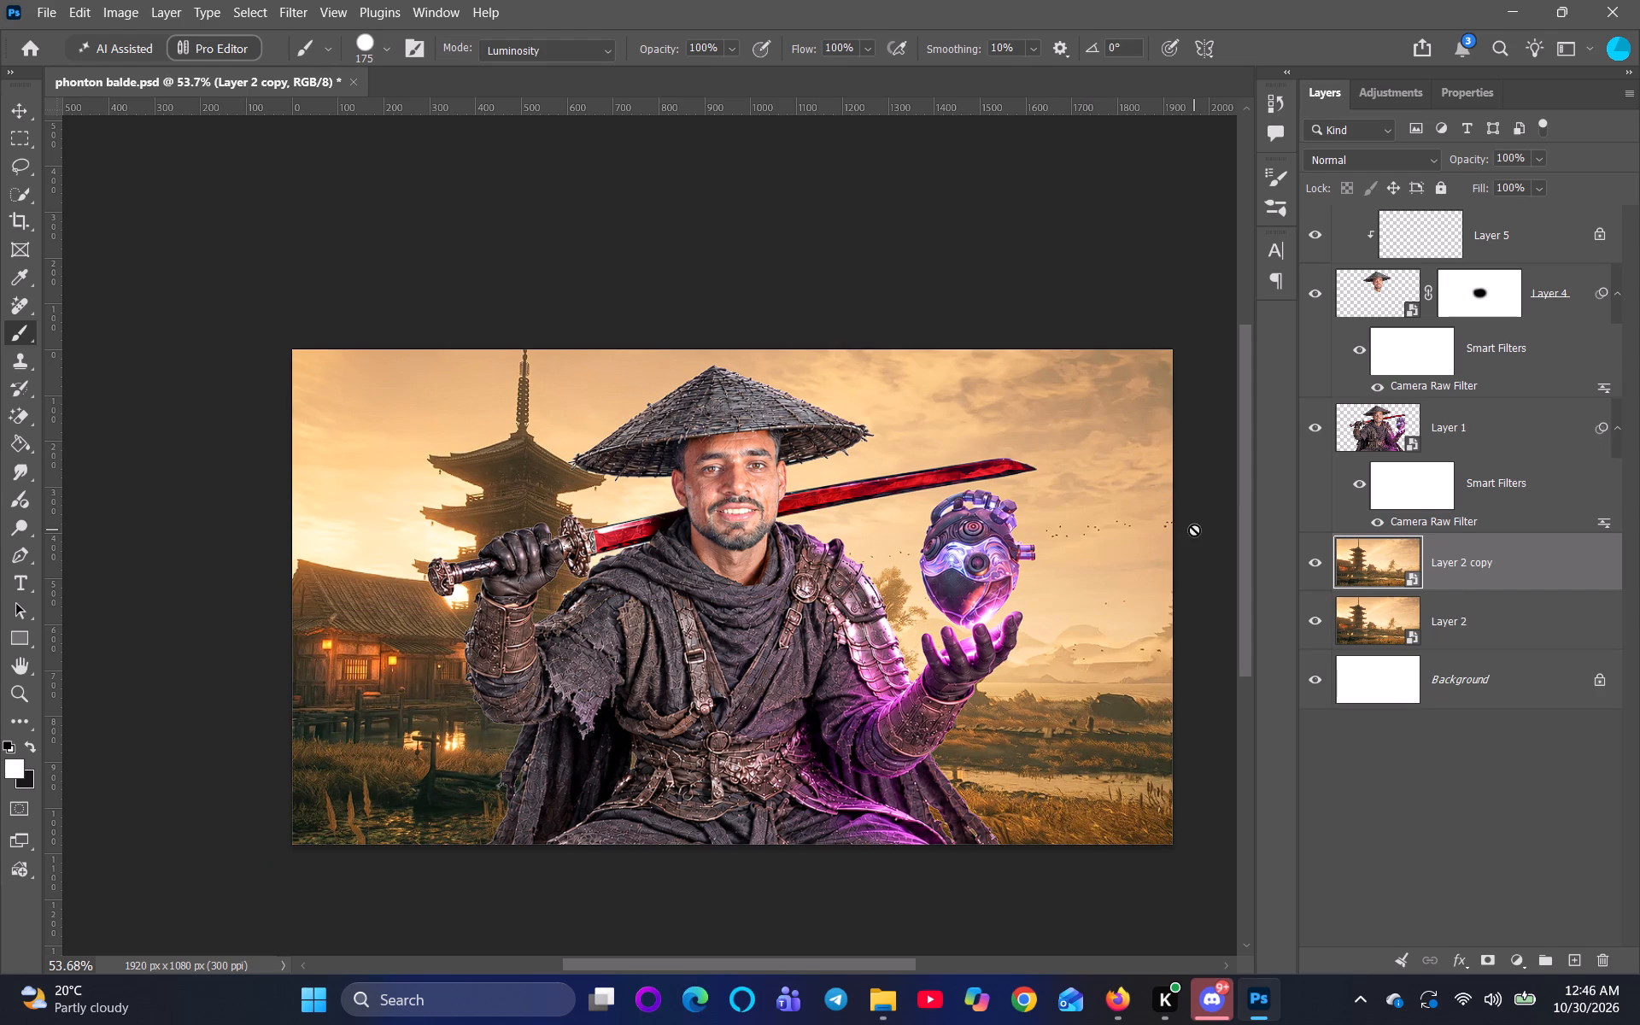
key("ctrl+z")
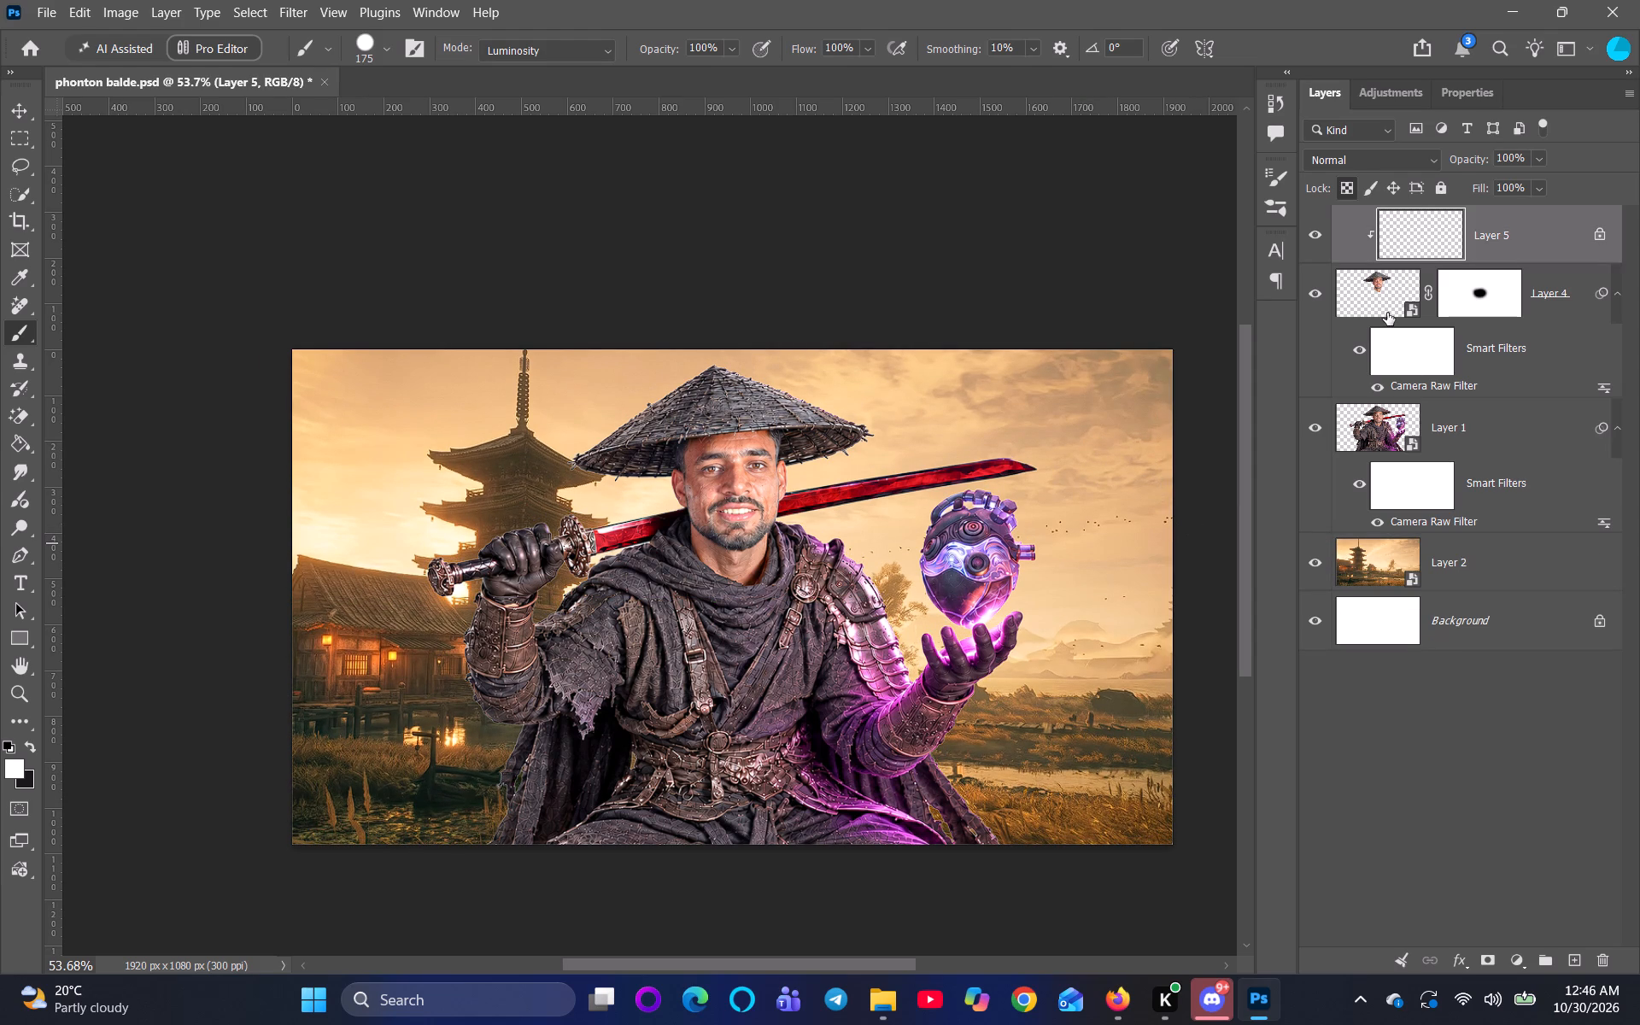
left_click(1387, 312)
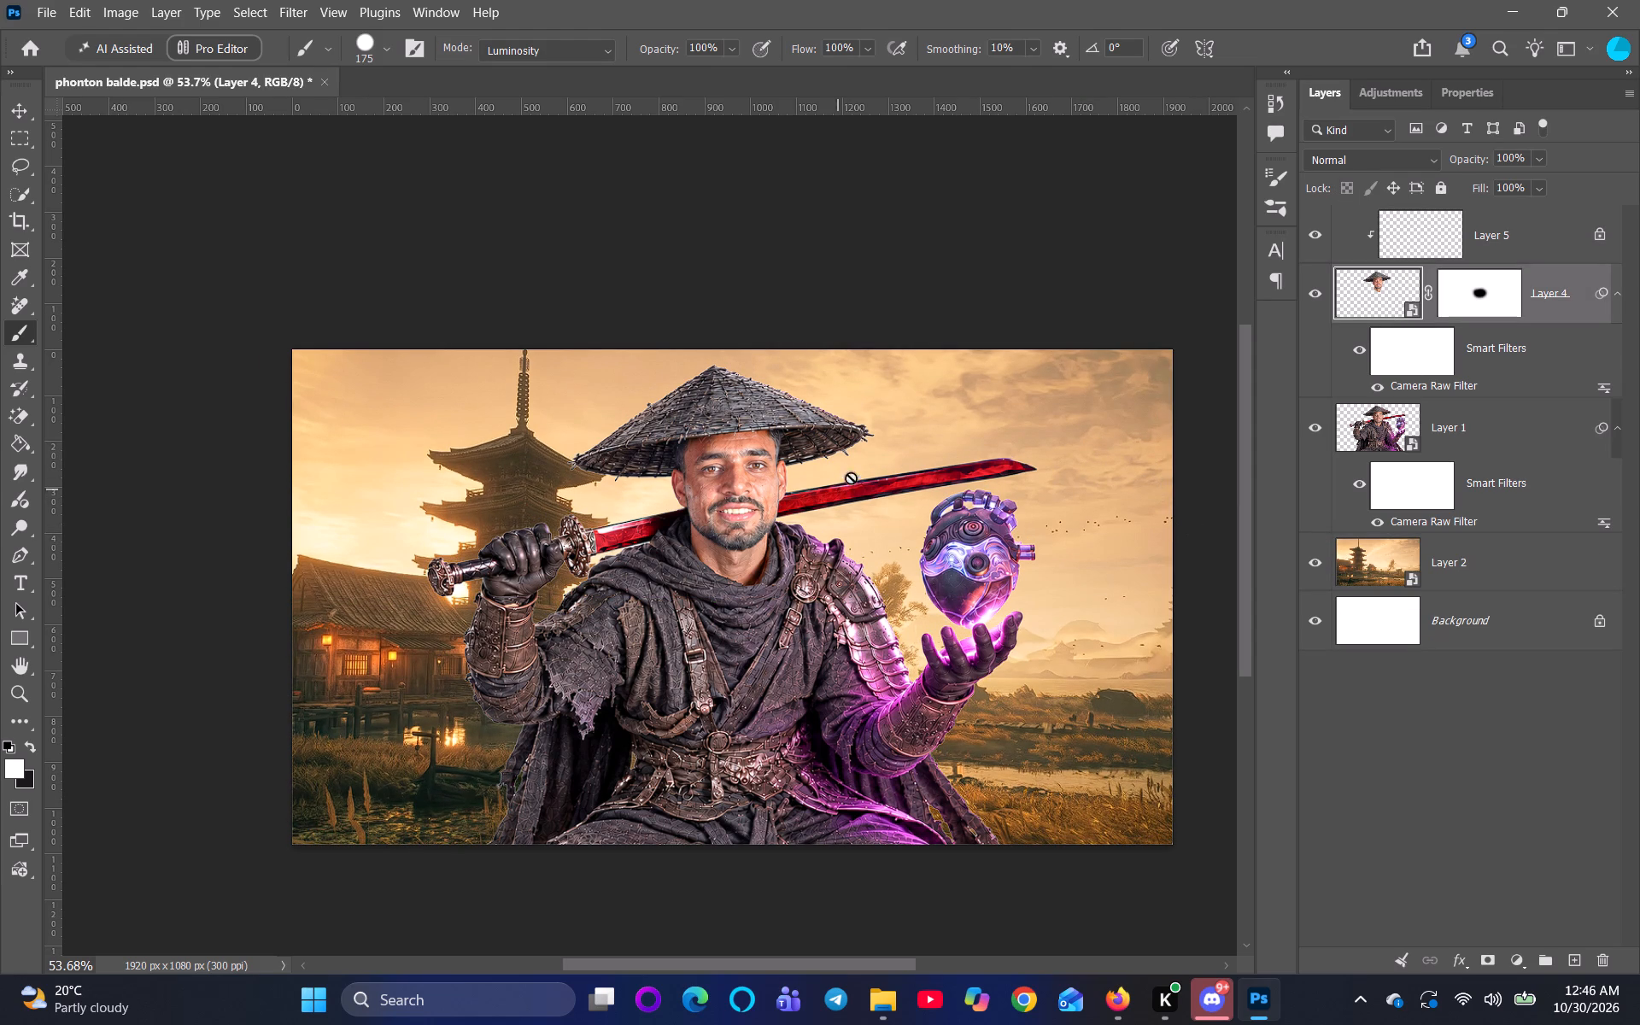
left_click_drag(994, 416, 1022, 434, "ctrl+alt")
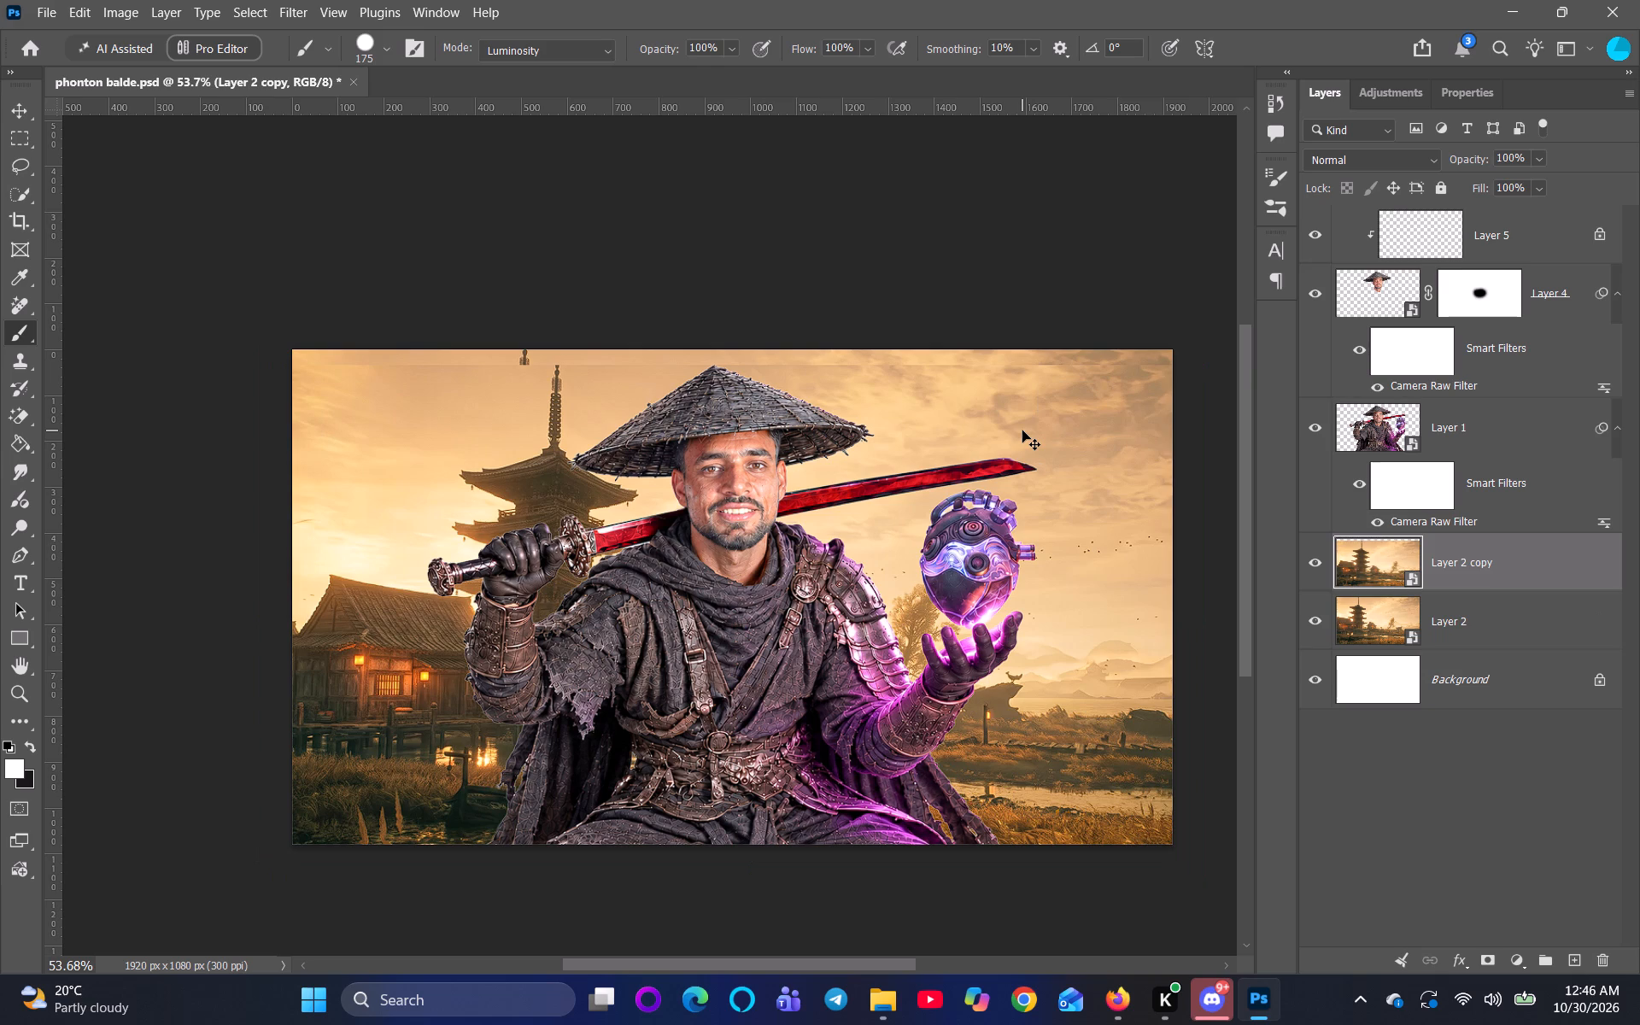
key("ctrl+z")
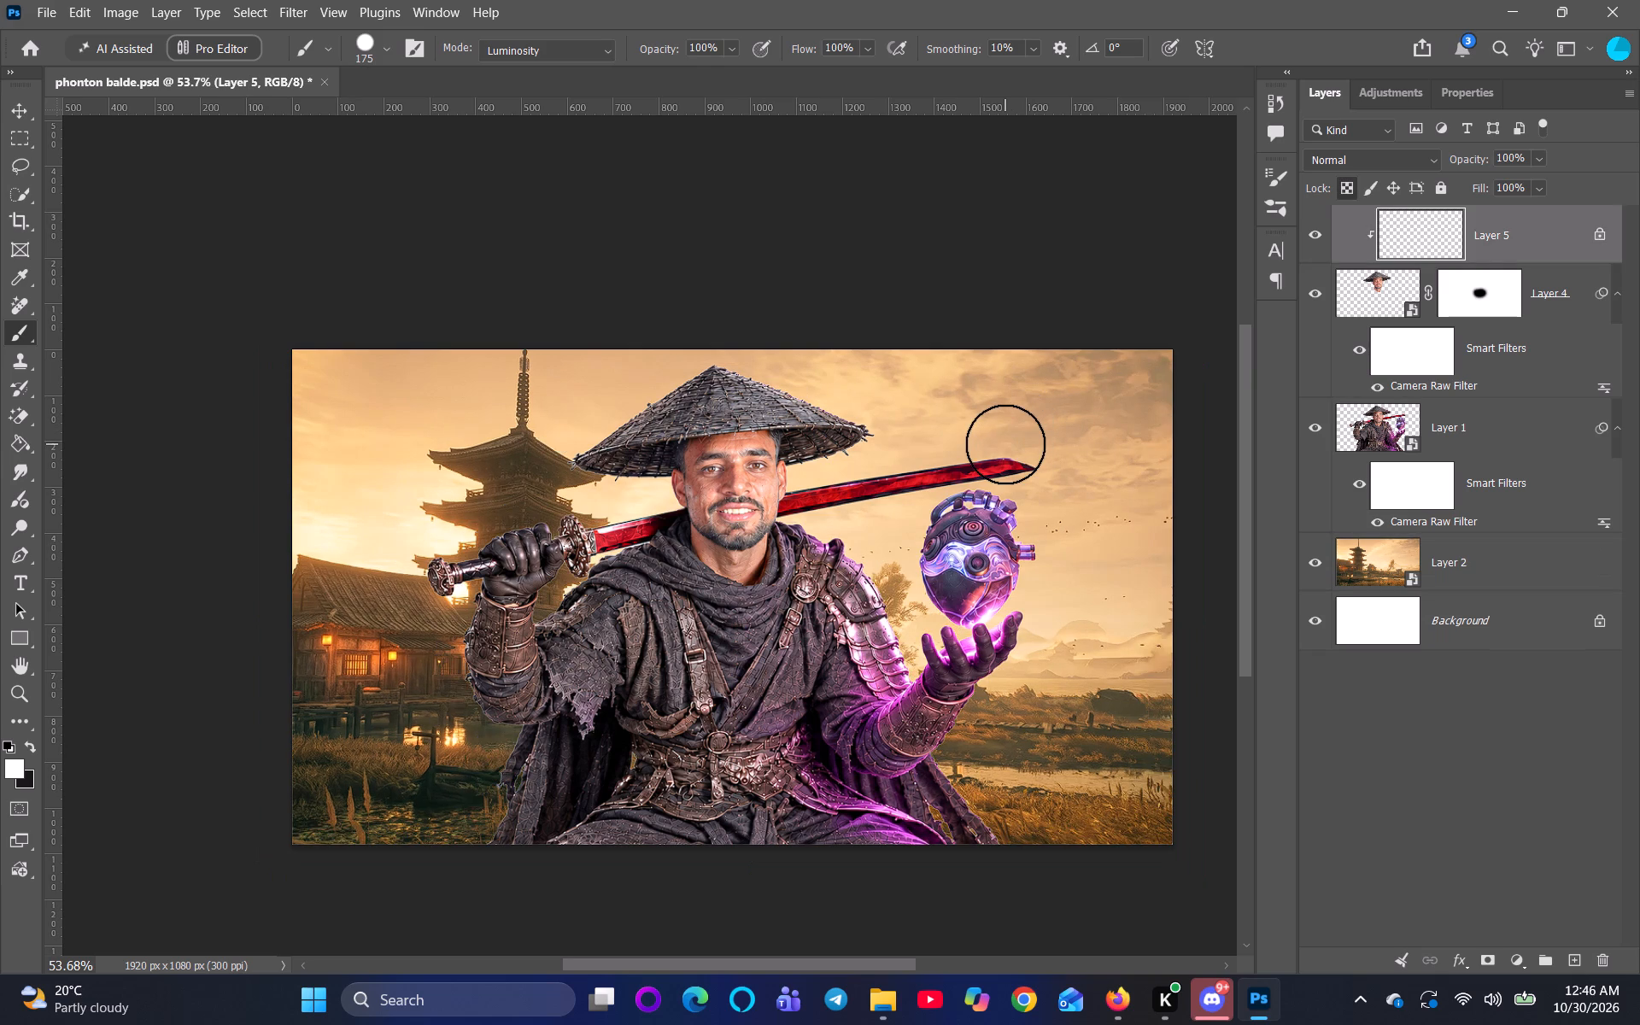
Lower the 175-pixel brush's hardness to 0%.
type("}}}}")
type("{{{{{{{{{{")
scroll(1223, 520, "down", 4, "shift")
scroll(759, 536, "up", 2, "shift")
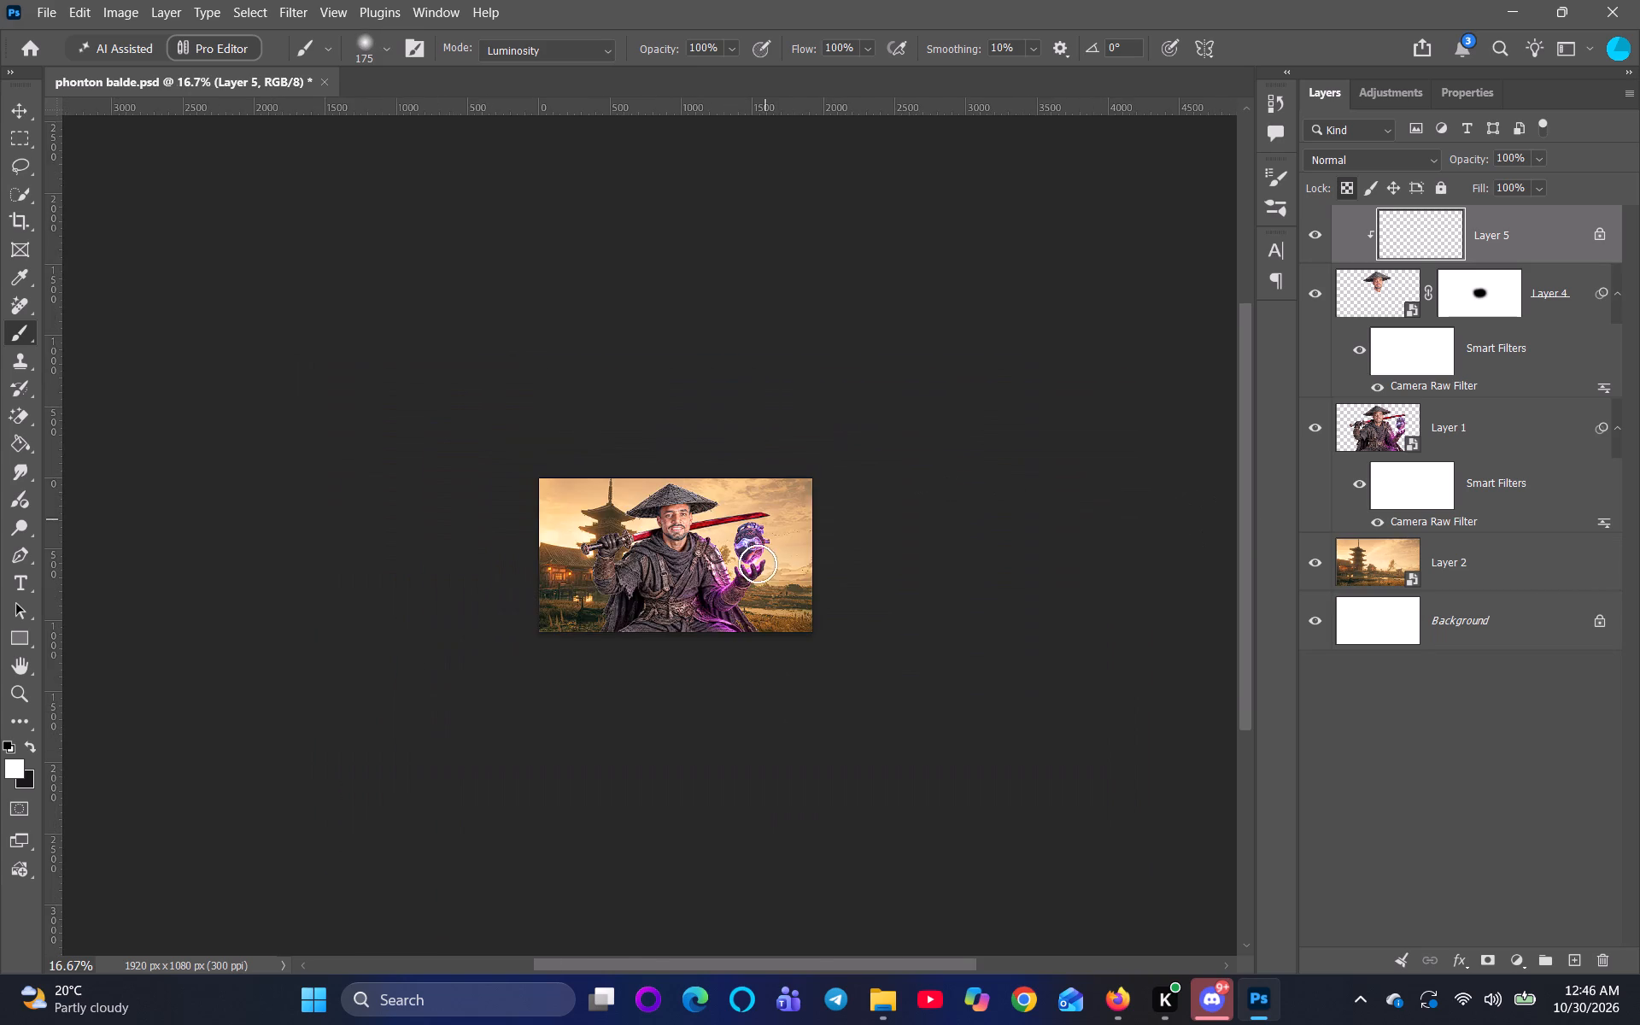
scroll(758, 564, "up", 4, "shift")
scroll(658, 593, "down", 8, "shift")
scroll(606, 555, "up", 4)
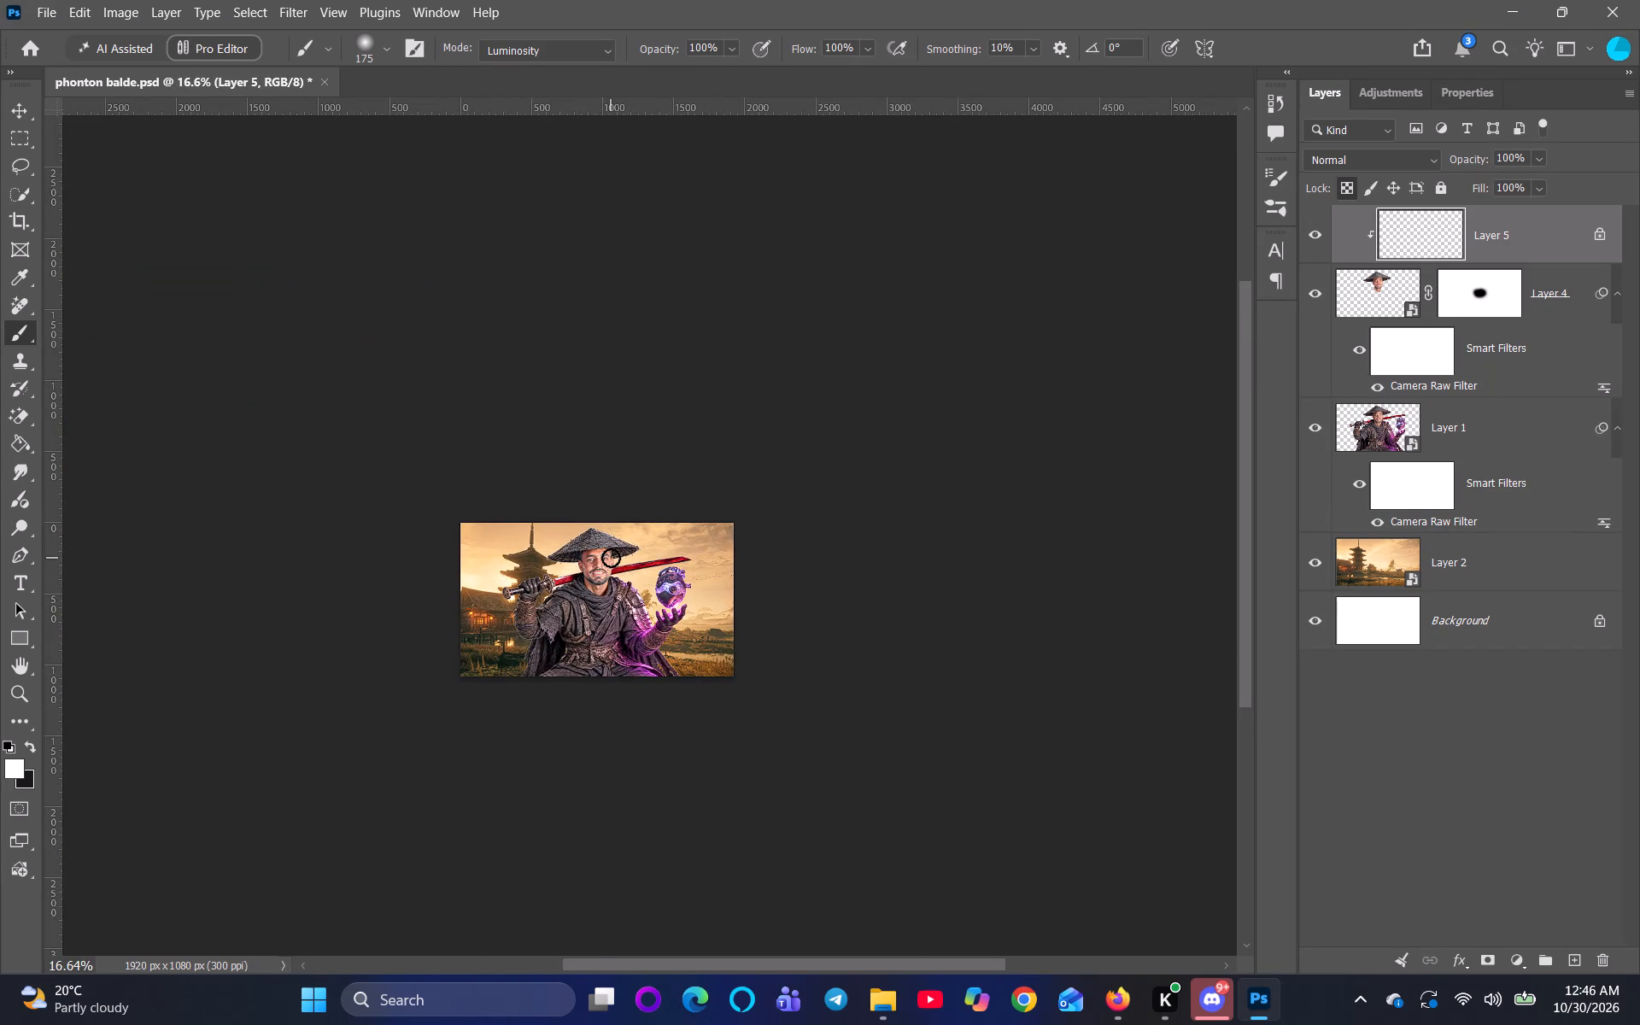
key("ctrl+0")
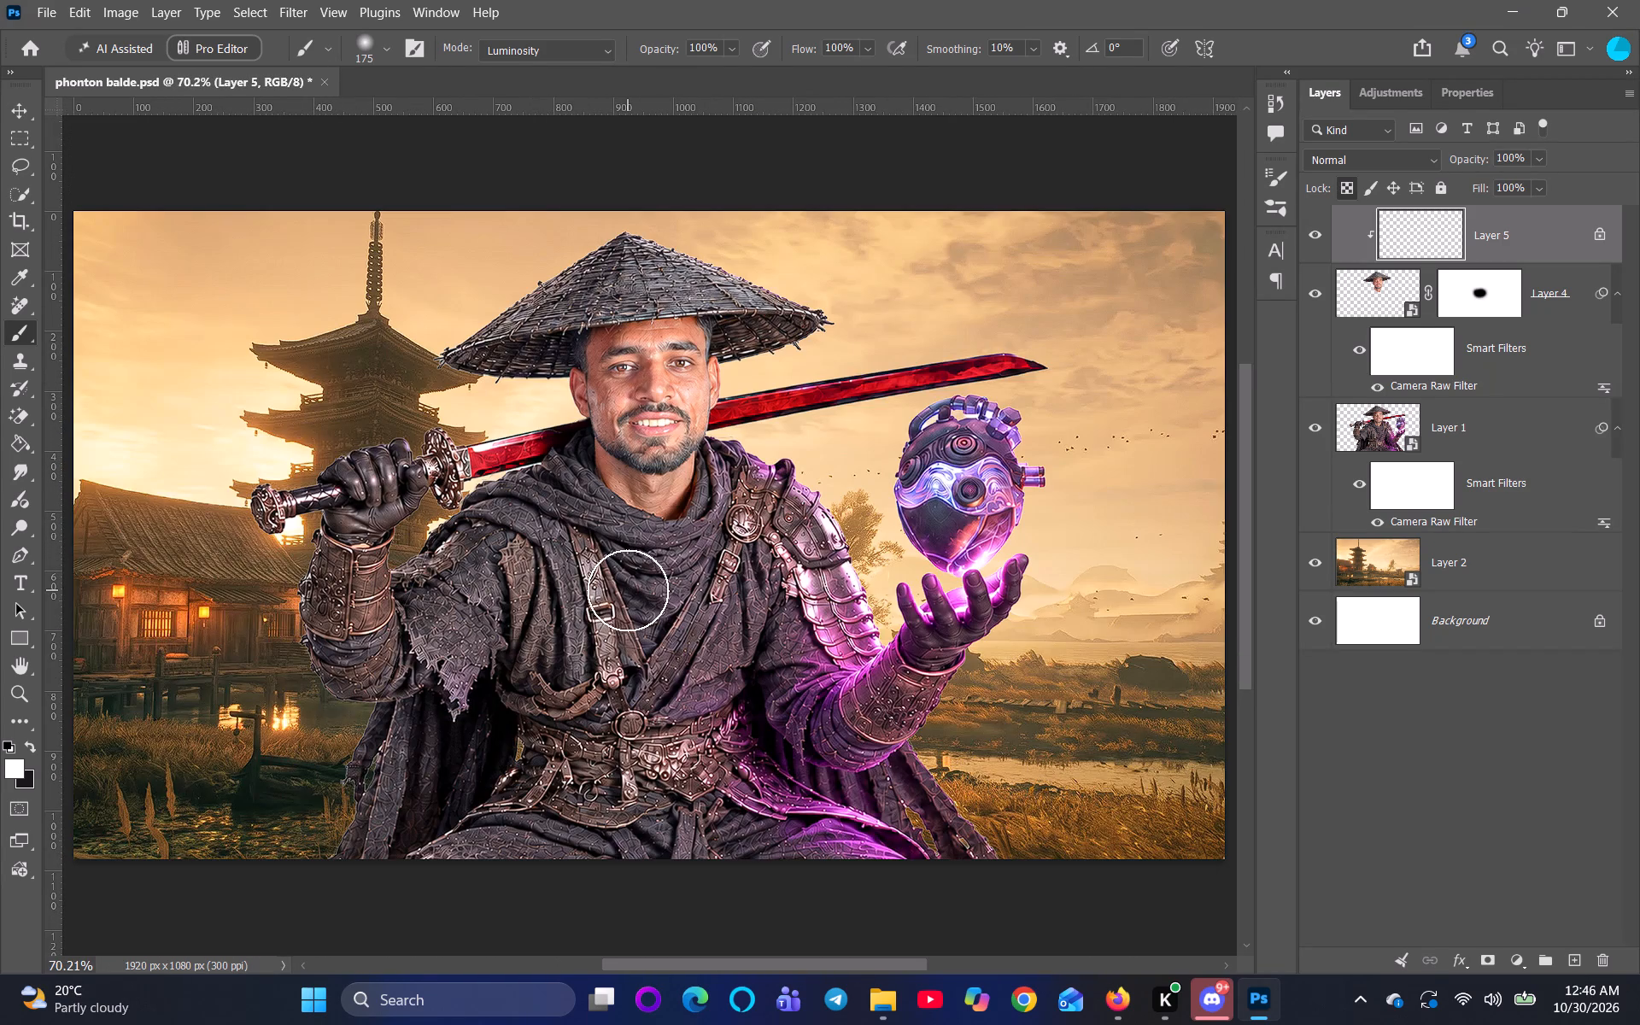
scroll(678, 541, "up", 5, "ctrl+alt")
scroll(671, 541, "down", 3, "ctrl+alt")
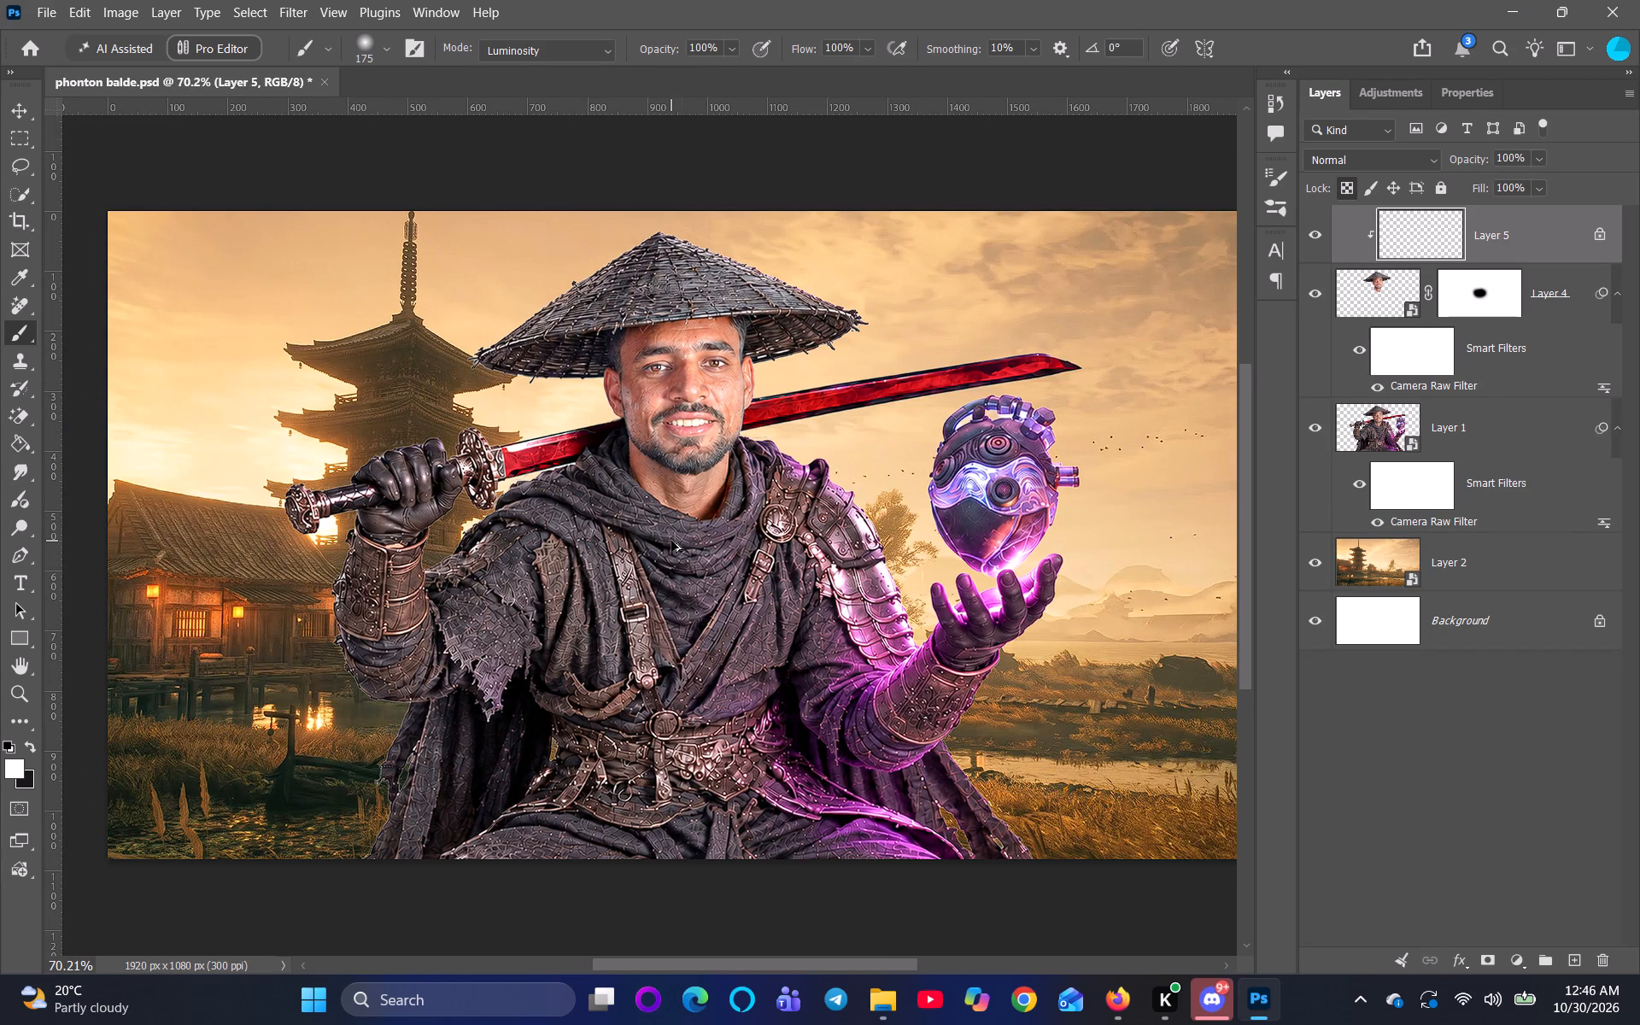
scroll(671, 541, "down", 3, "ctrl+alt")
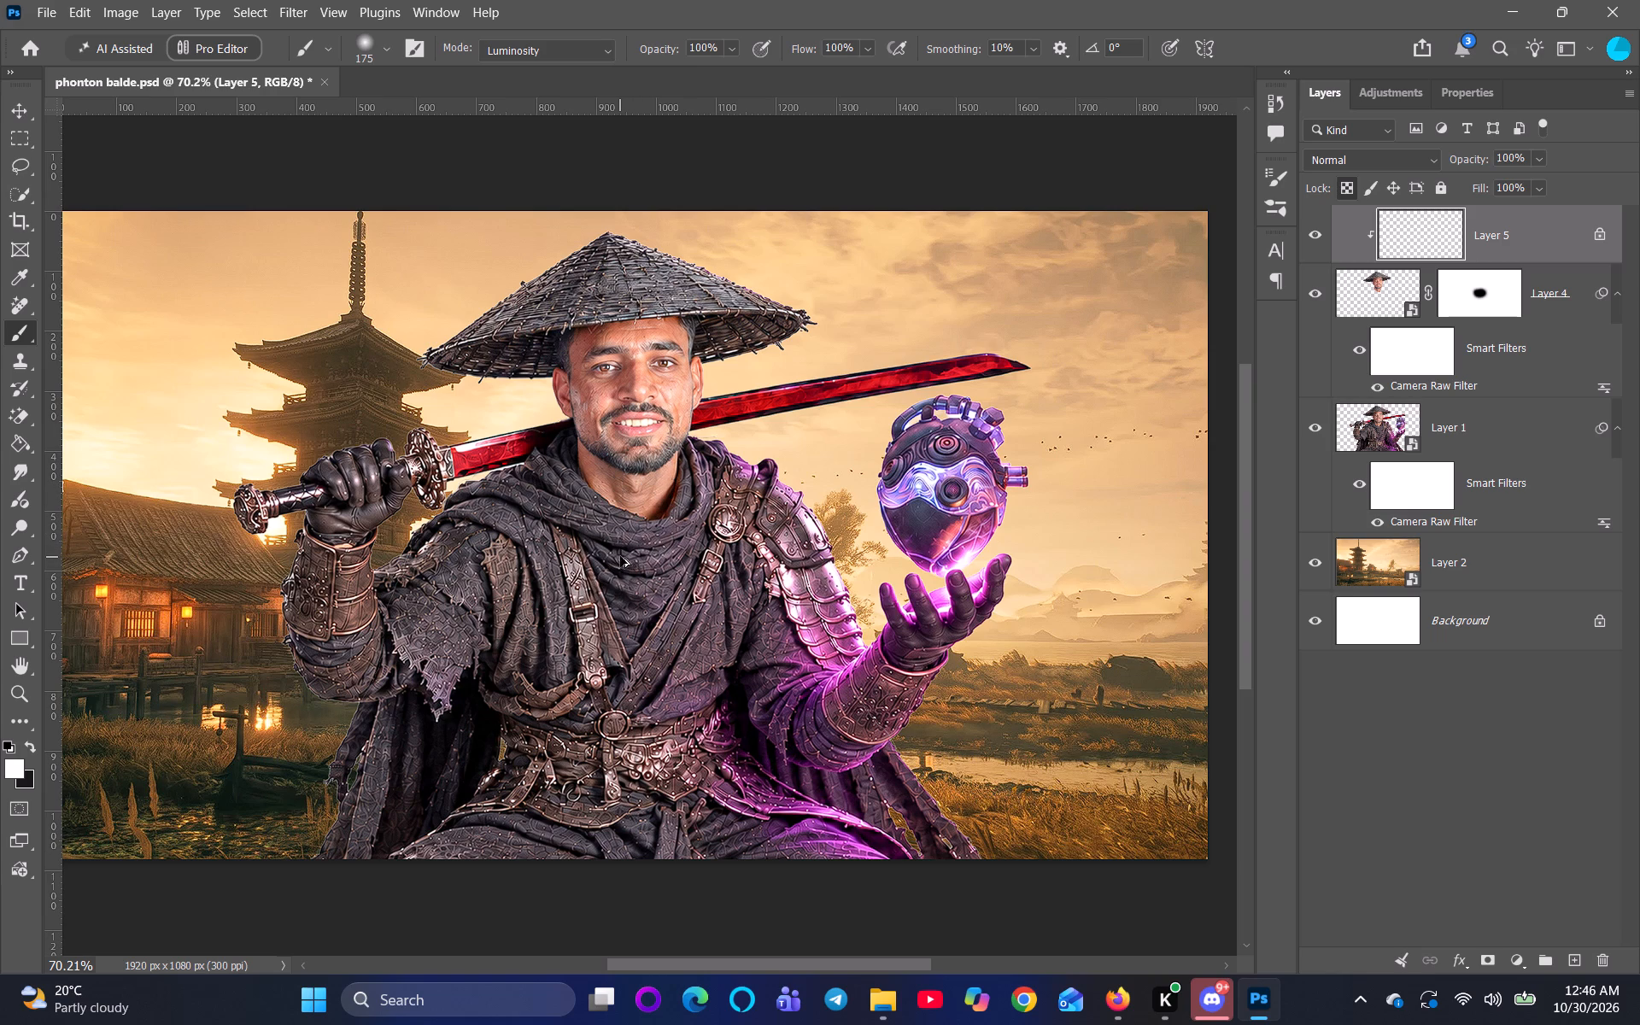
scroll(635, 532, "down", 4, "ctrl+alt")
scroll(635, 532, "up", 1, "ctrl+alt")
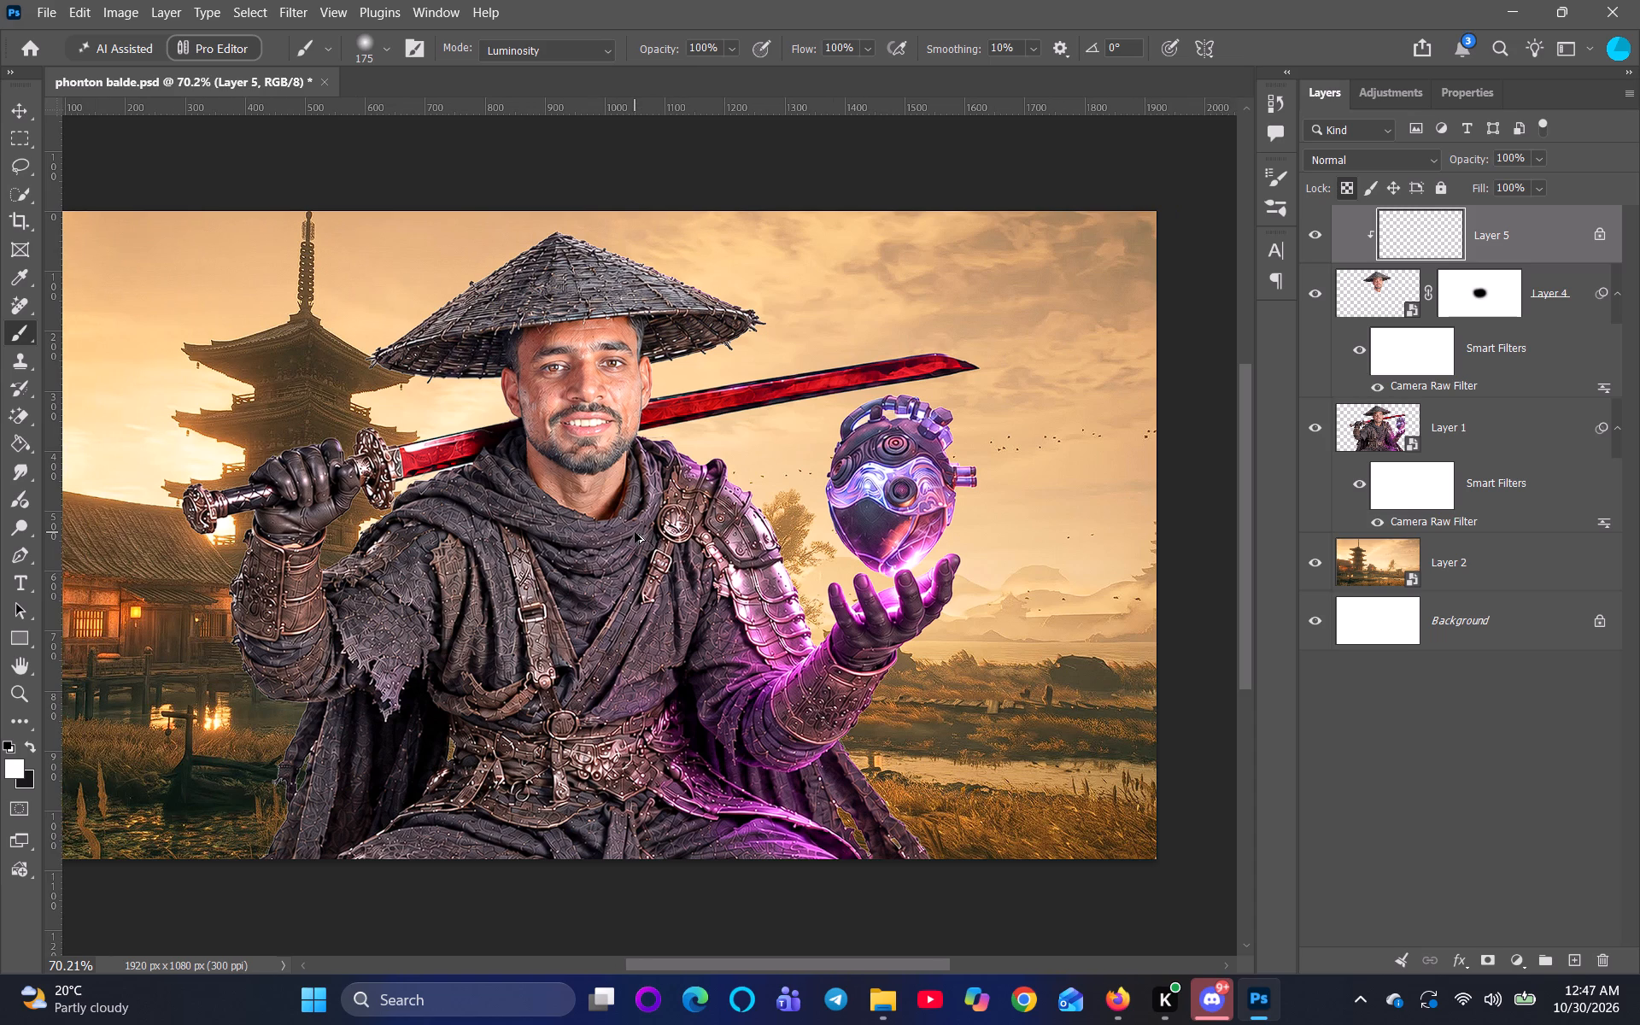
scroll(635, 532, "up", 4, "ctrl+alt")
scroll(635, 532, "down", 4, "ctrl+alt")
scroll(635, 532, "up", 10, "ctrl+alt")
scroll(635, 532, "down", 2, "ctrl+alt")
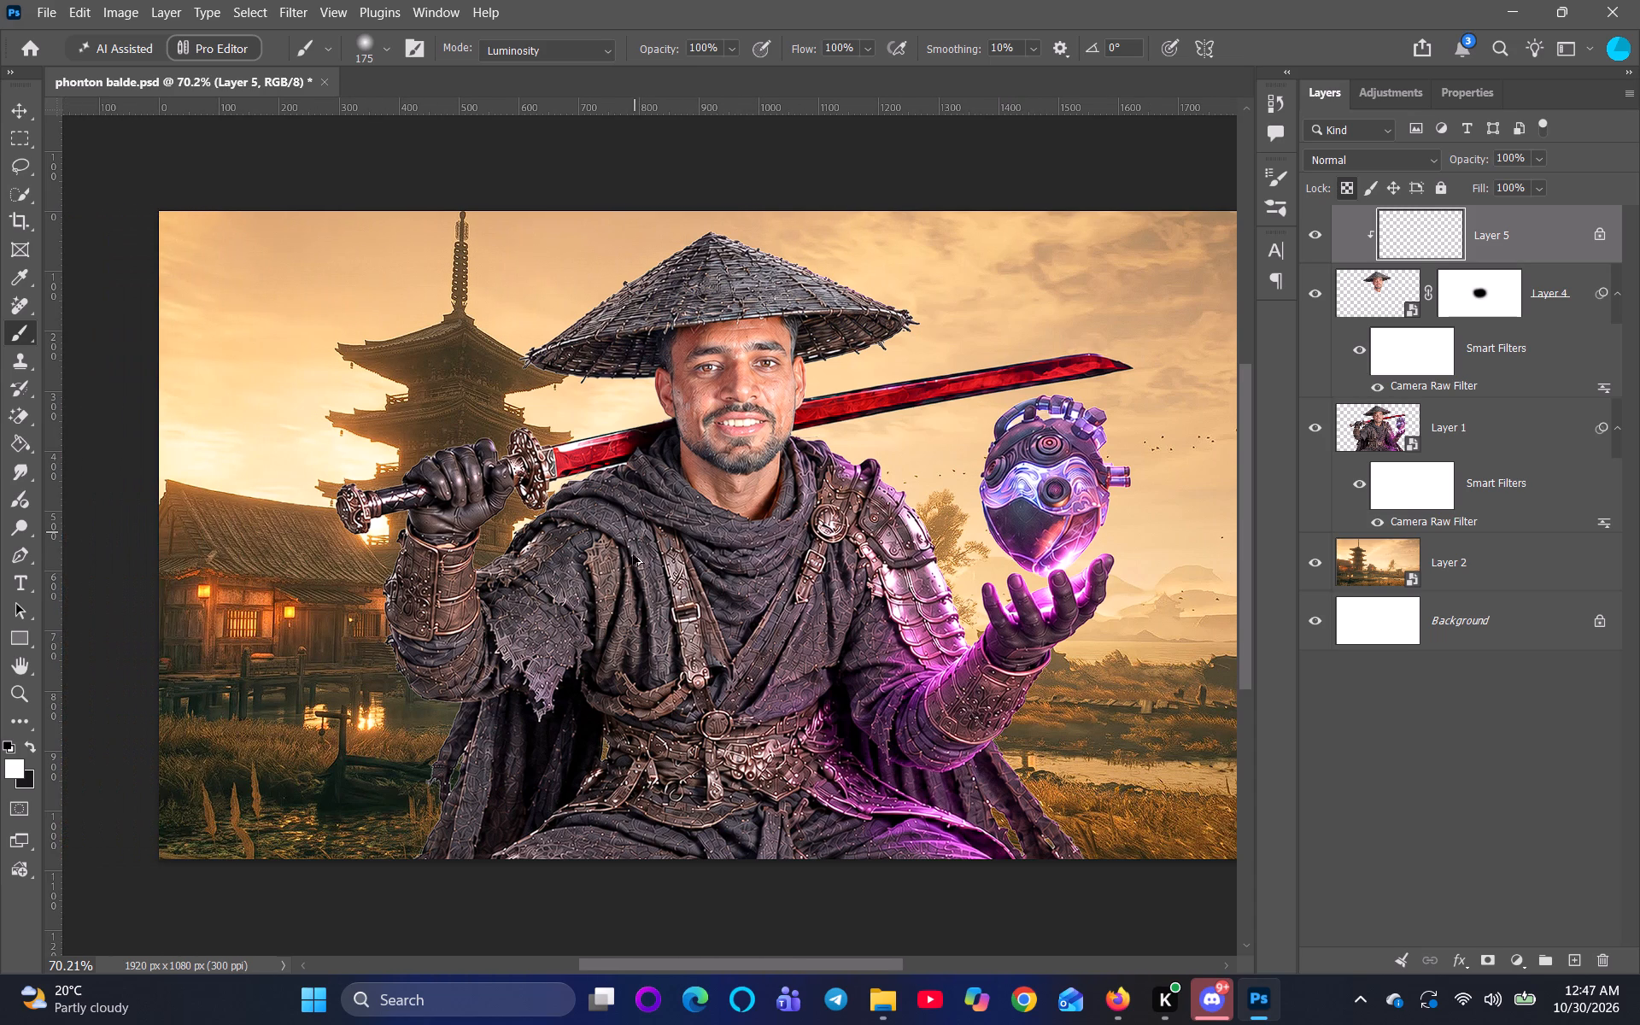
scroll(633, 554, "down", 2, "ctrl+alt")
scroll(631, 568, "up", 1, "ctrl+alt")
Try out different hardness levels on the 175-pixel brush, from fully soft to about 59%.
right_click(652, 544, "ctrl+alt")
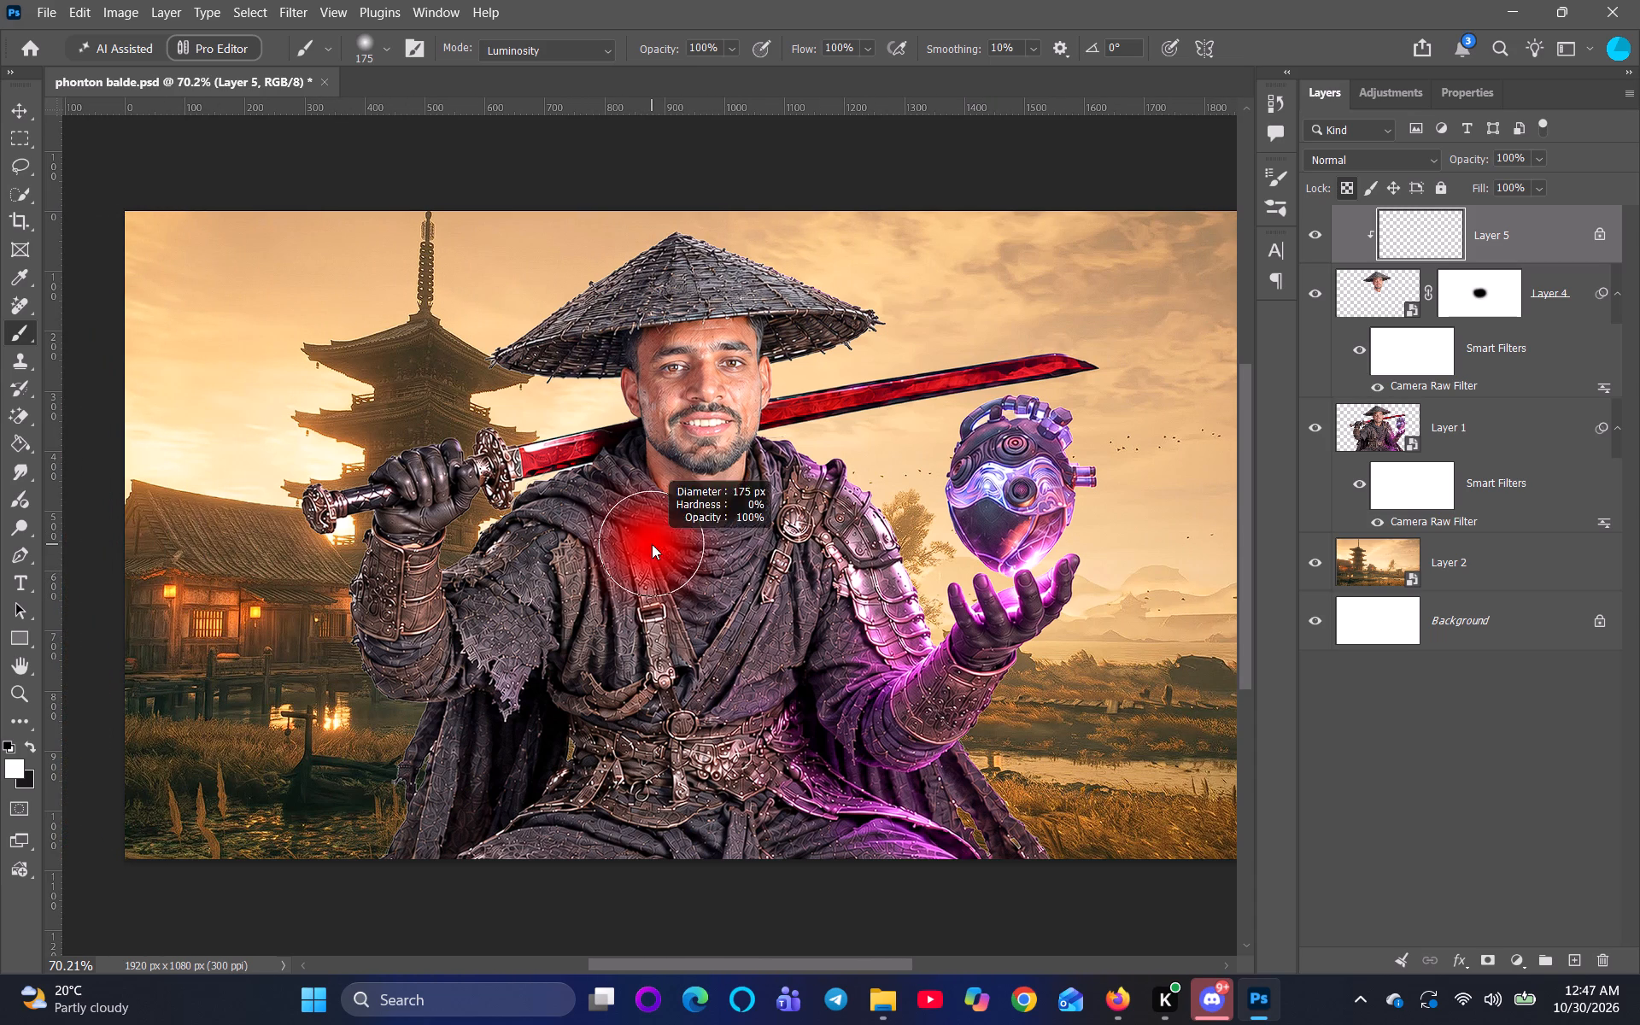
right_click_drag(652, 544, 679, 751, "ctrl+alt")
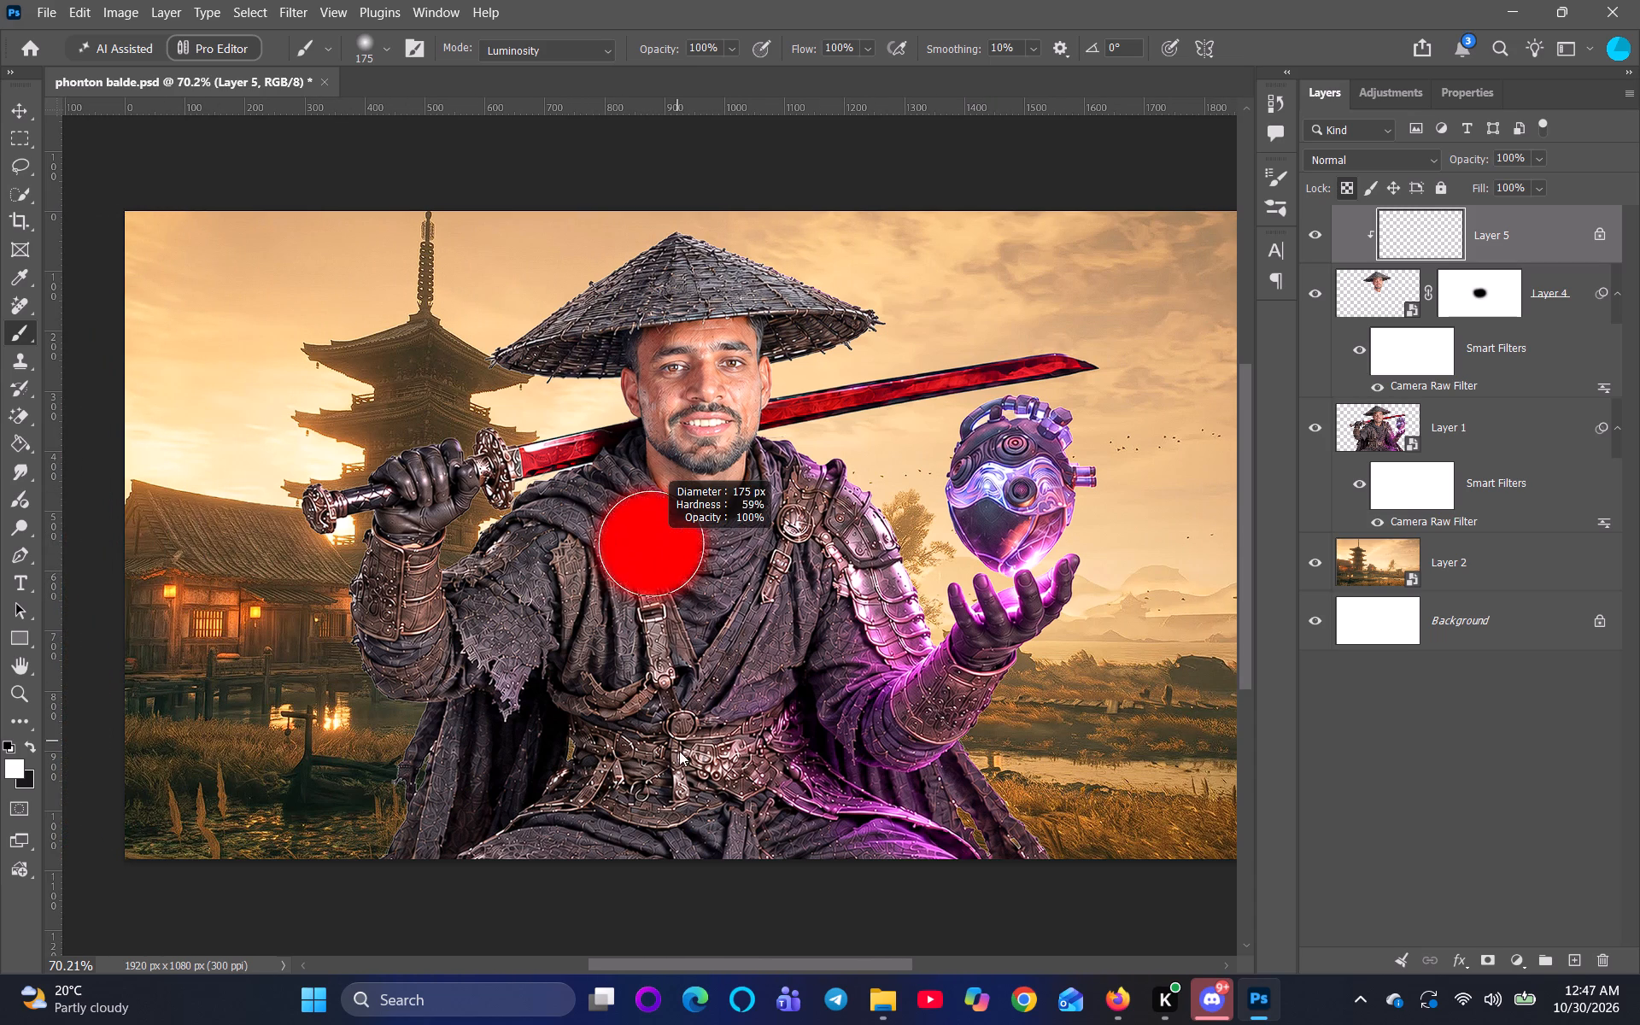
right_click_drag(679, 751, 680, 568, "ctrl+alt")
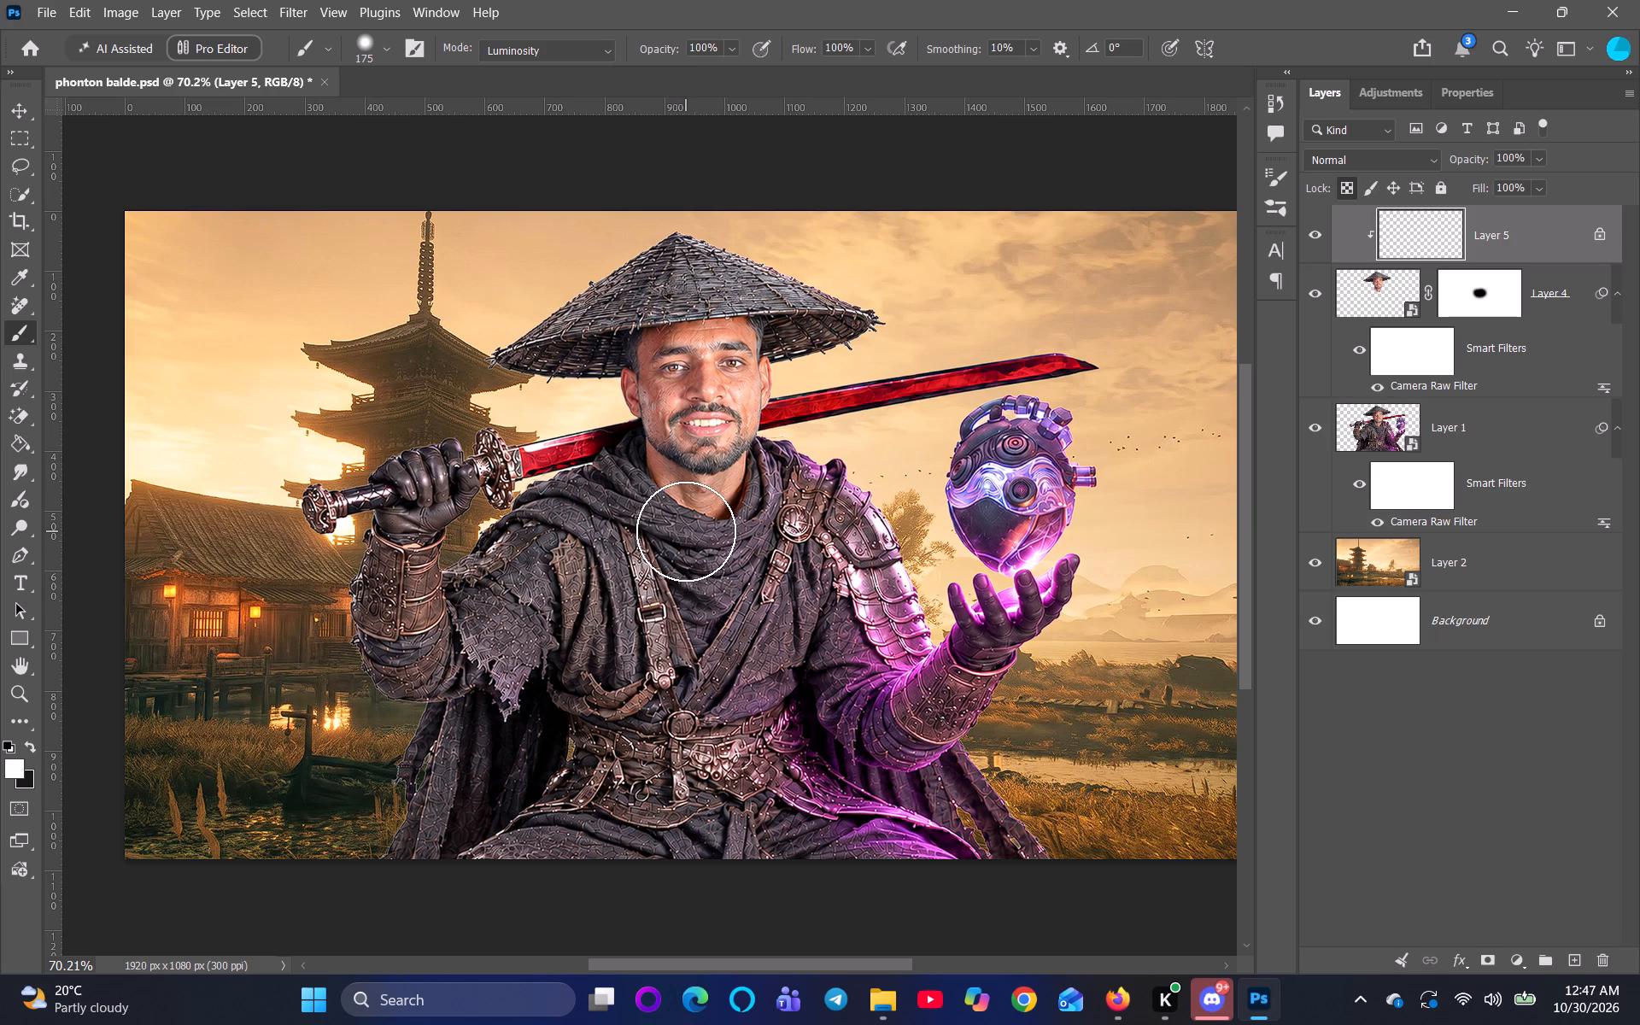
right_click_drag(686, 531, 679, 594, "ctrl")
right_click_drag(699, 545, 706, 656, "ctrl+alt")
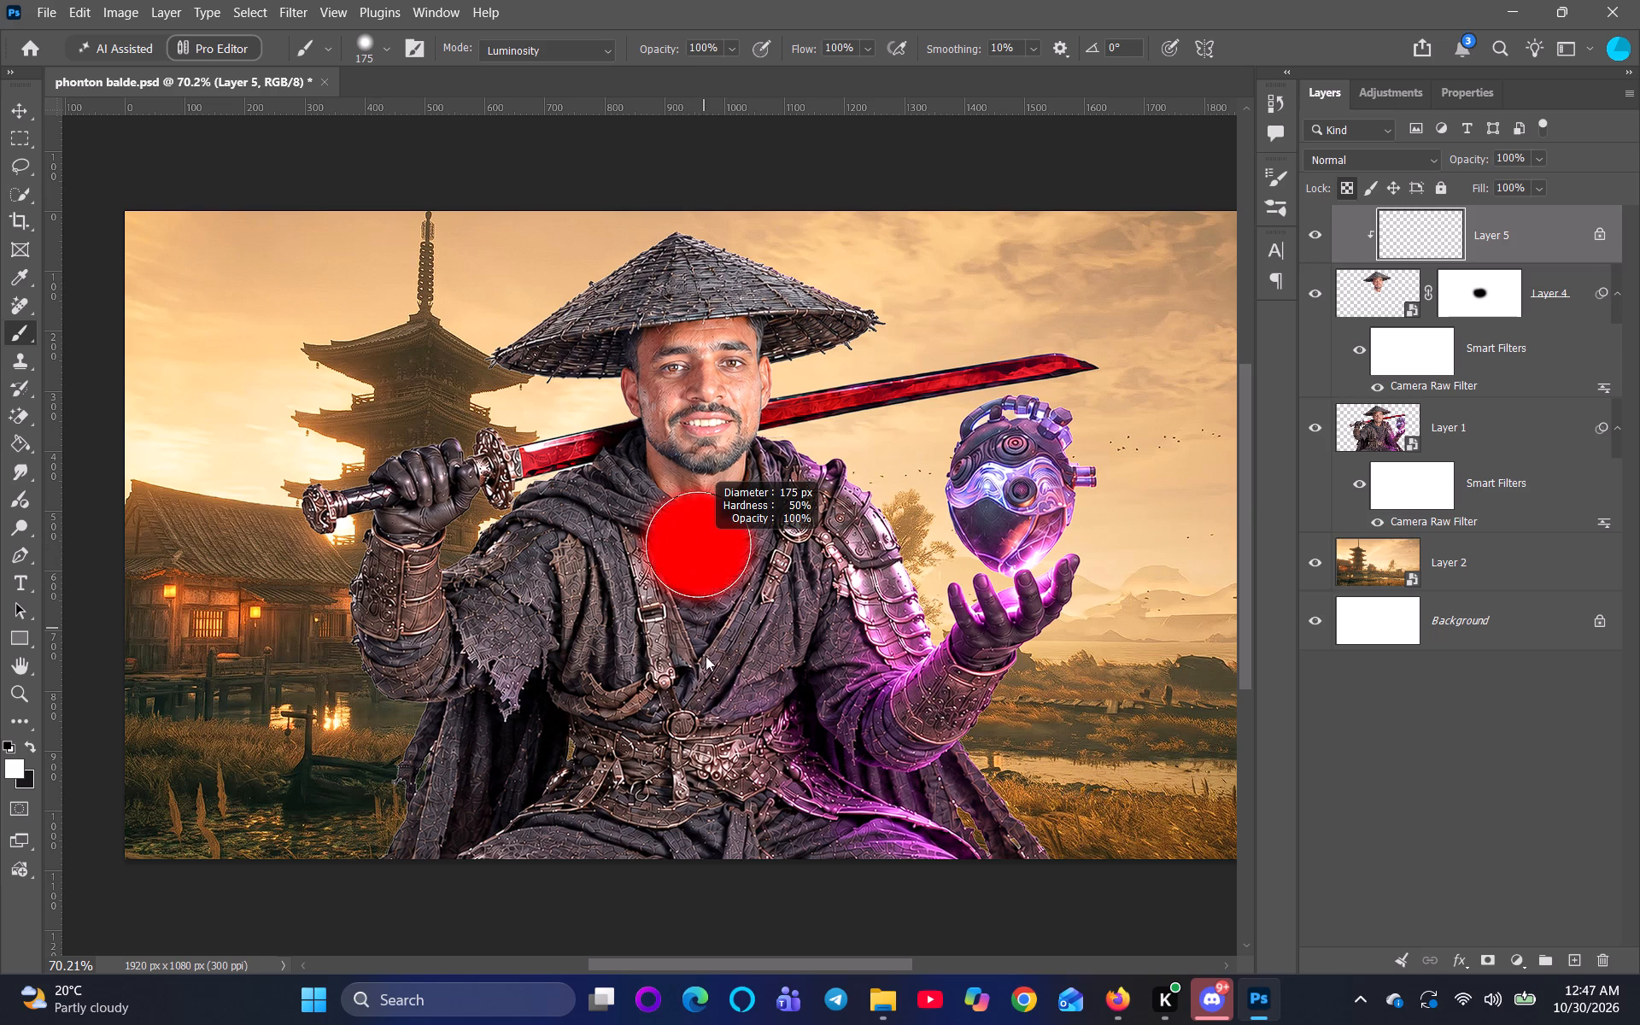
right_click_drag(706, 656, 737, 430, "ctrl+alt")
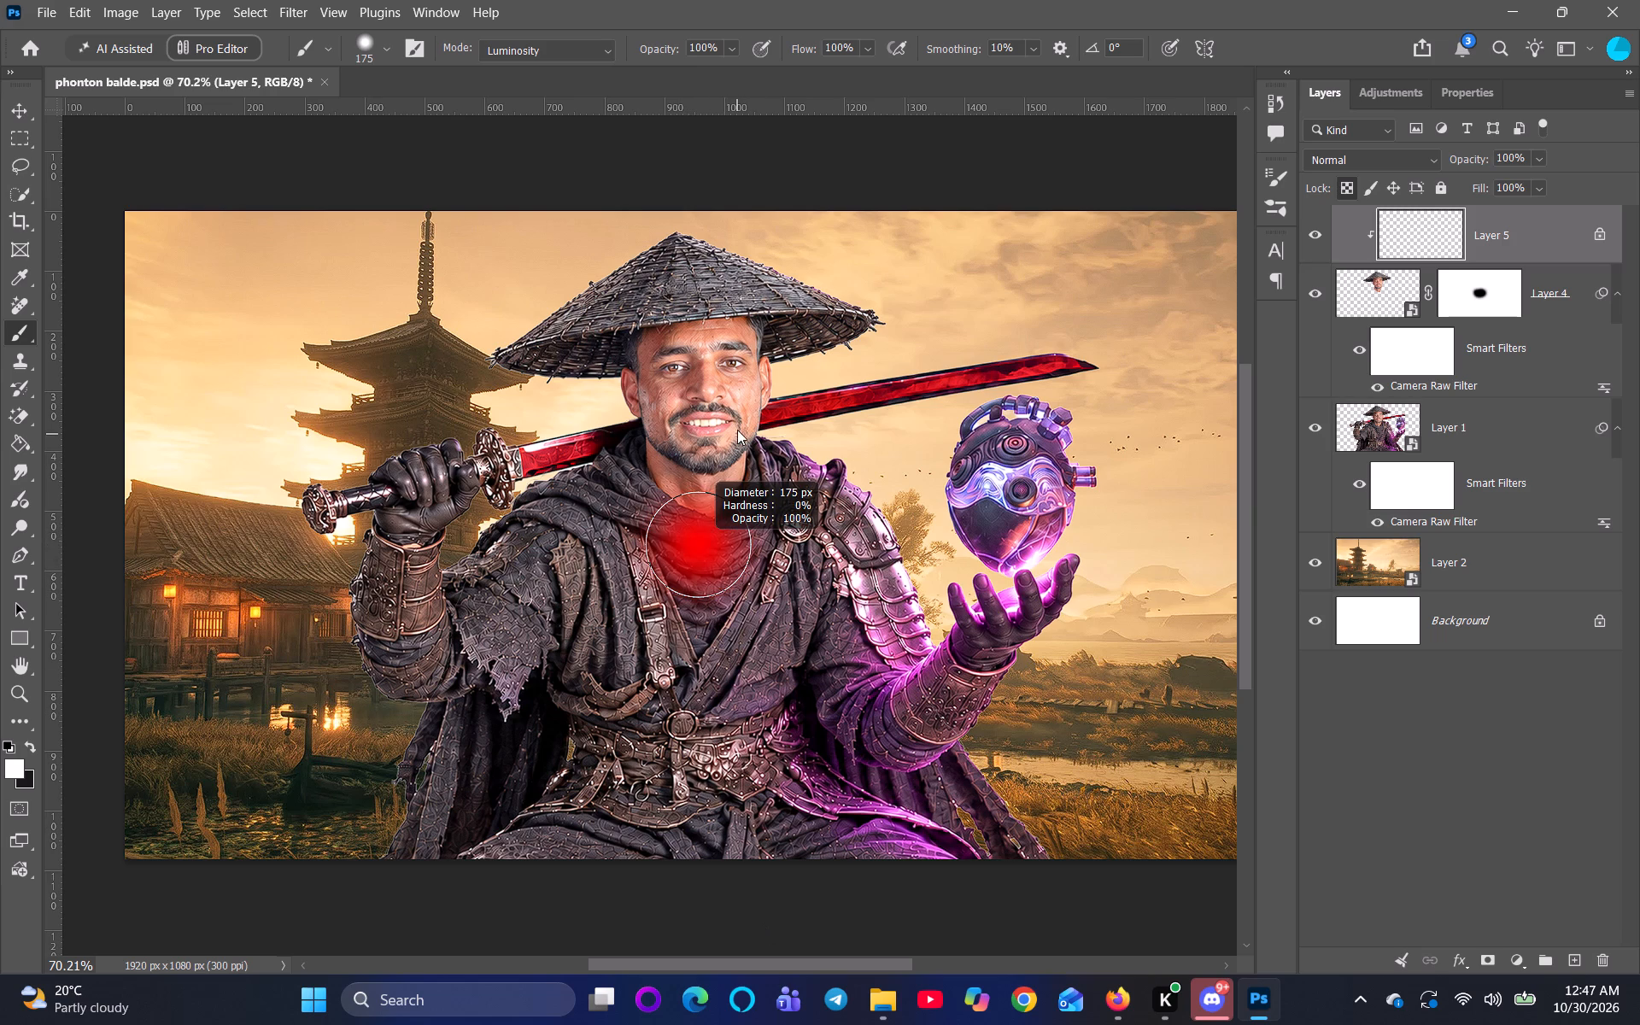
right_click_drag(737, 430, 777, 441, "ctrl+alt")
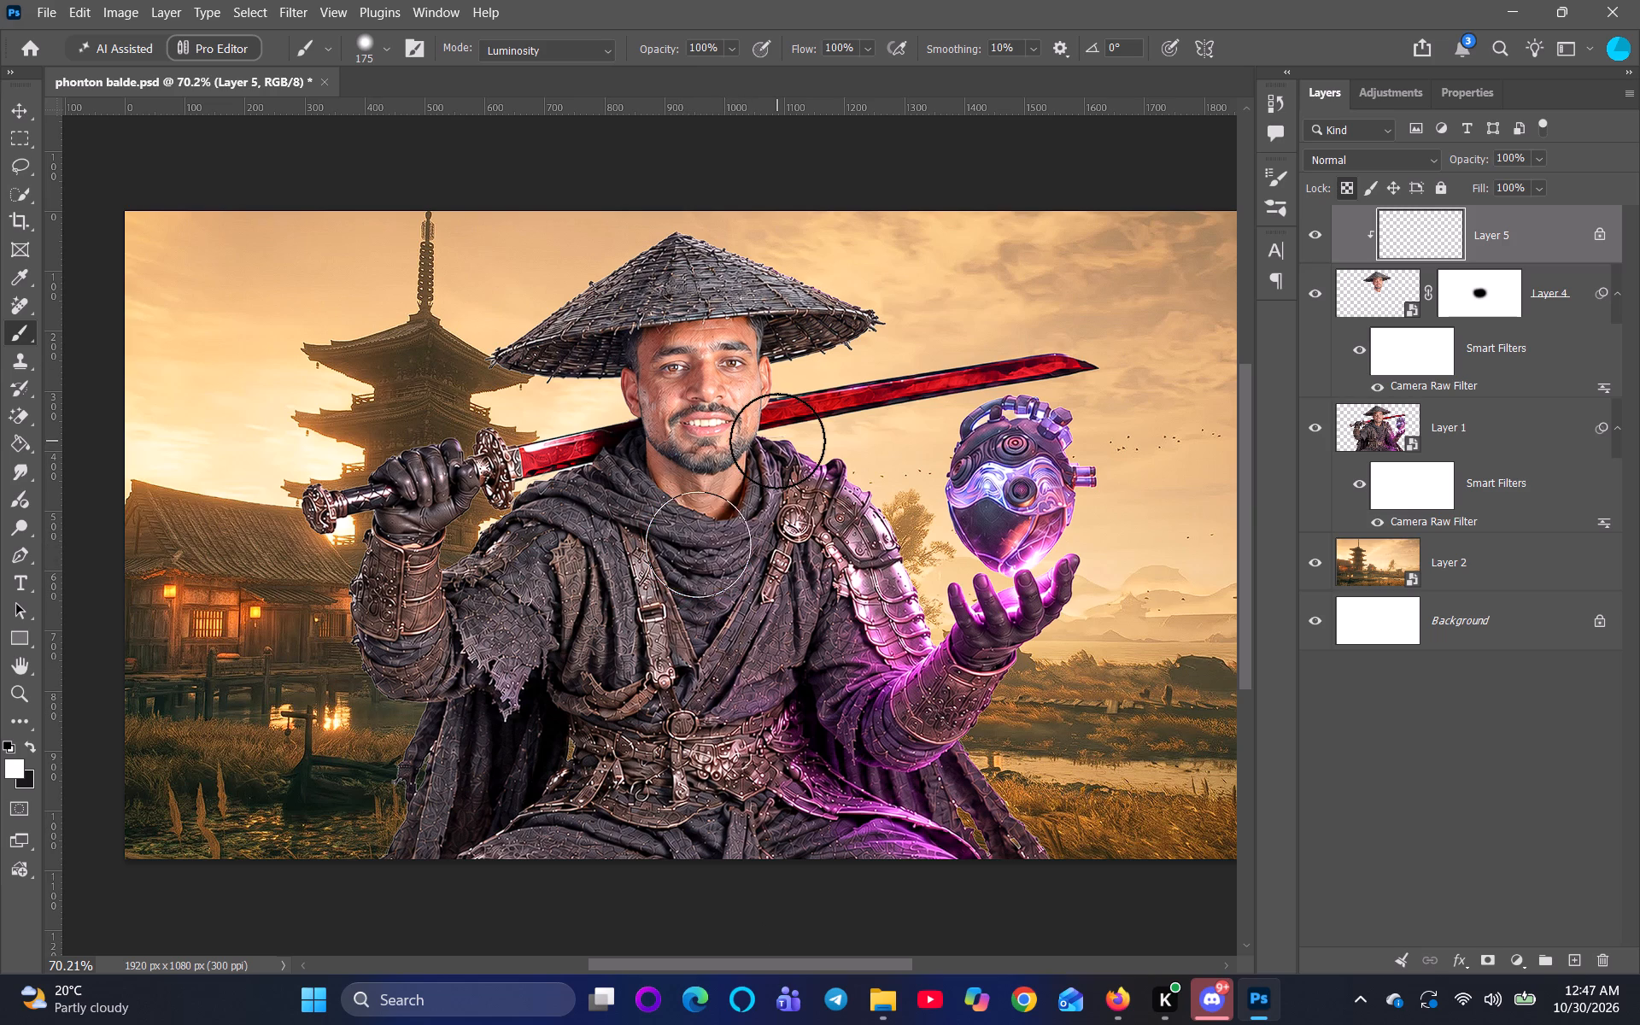
Enlarge the brush to 335 px and give it a hard edge.
right_click_drag(777, 441, 826, 75, "alt")
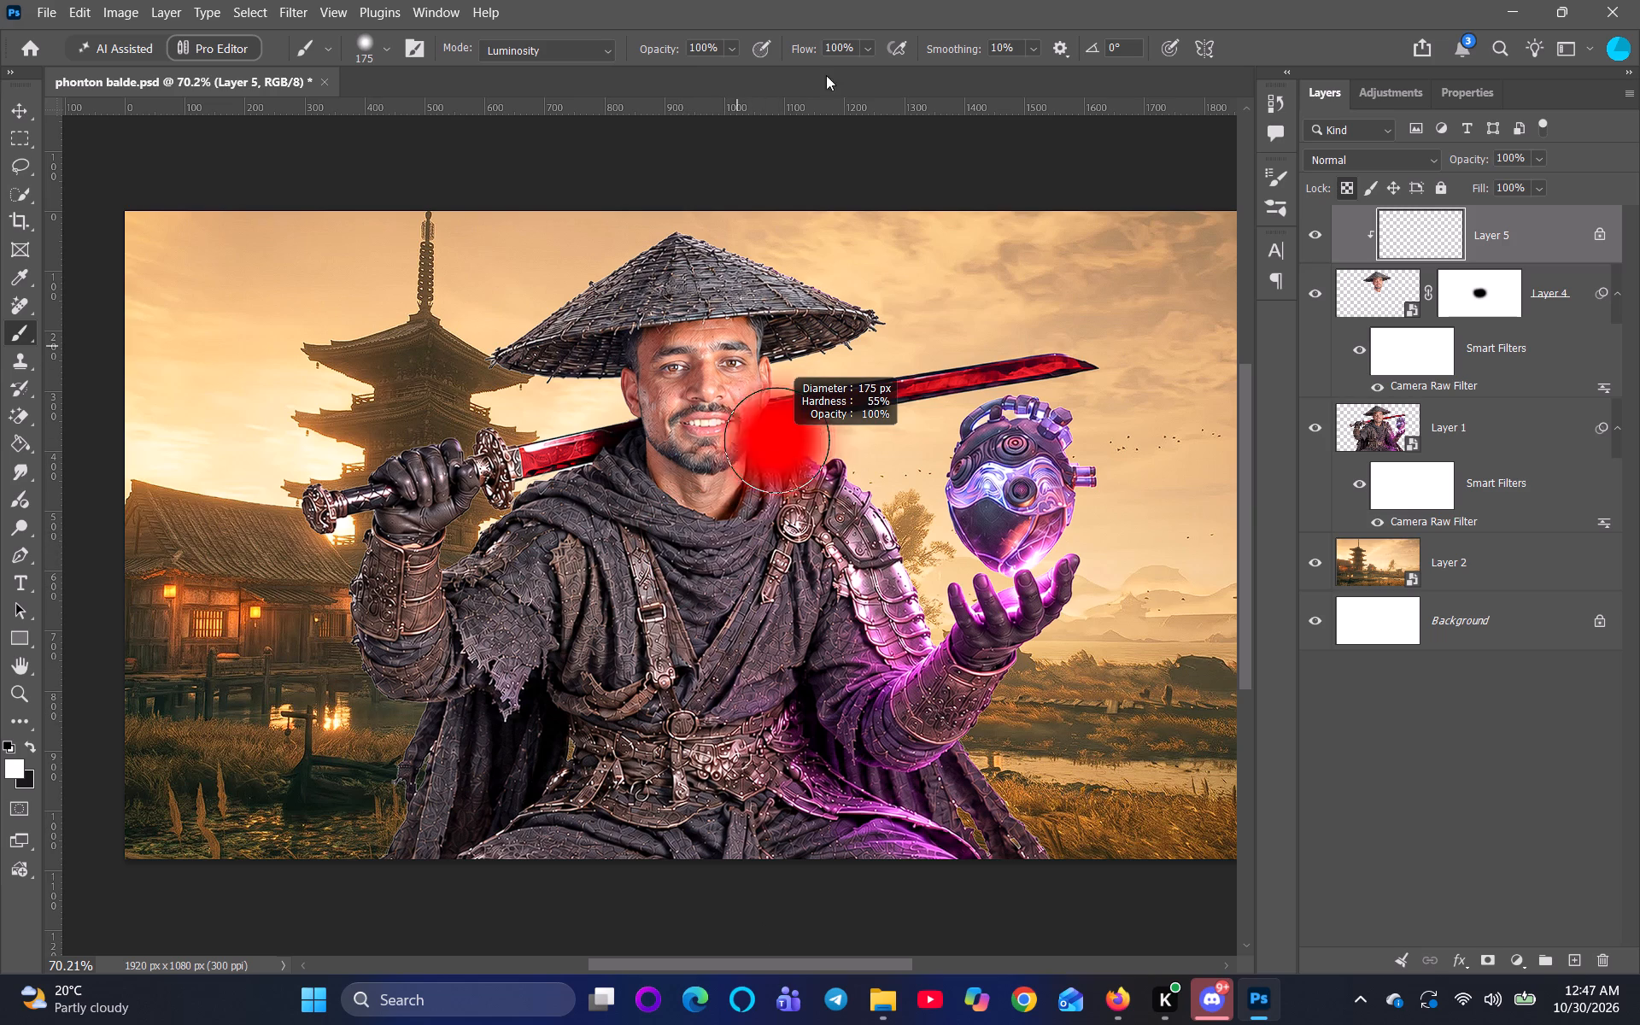
right_click_drag(826, 75, 952, 287, "alt")
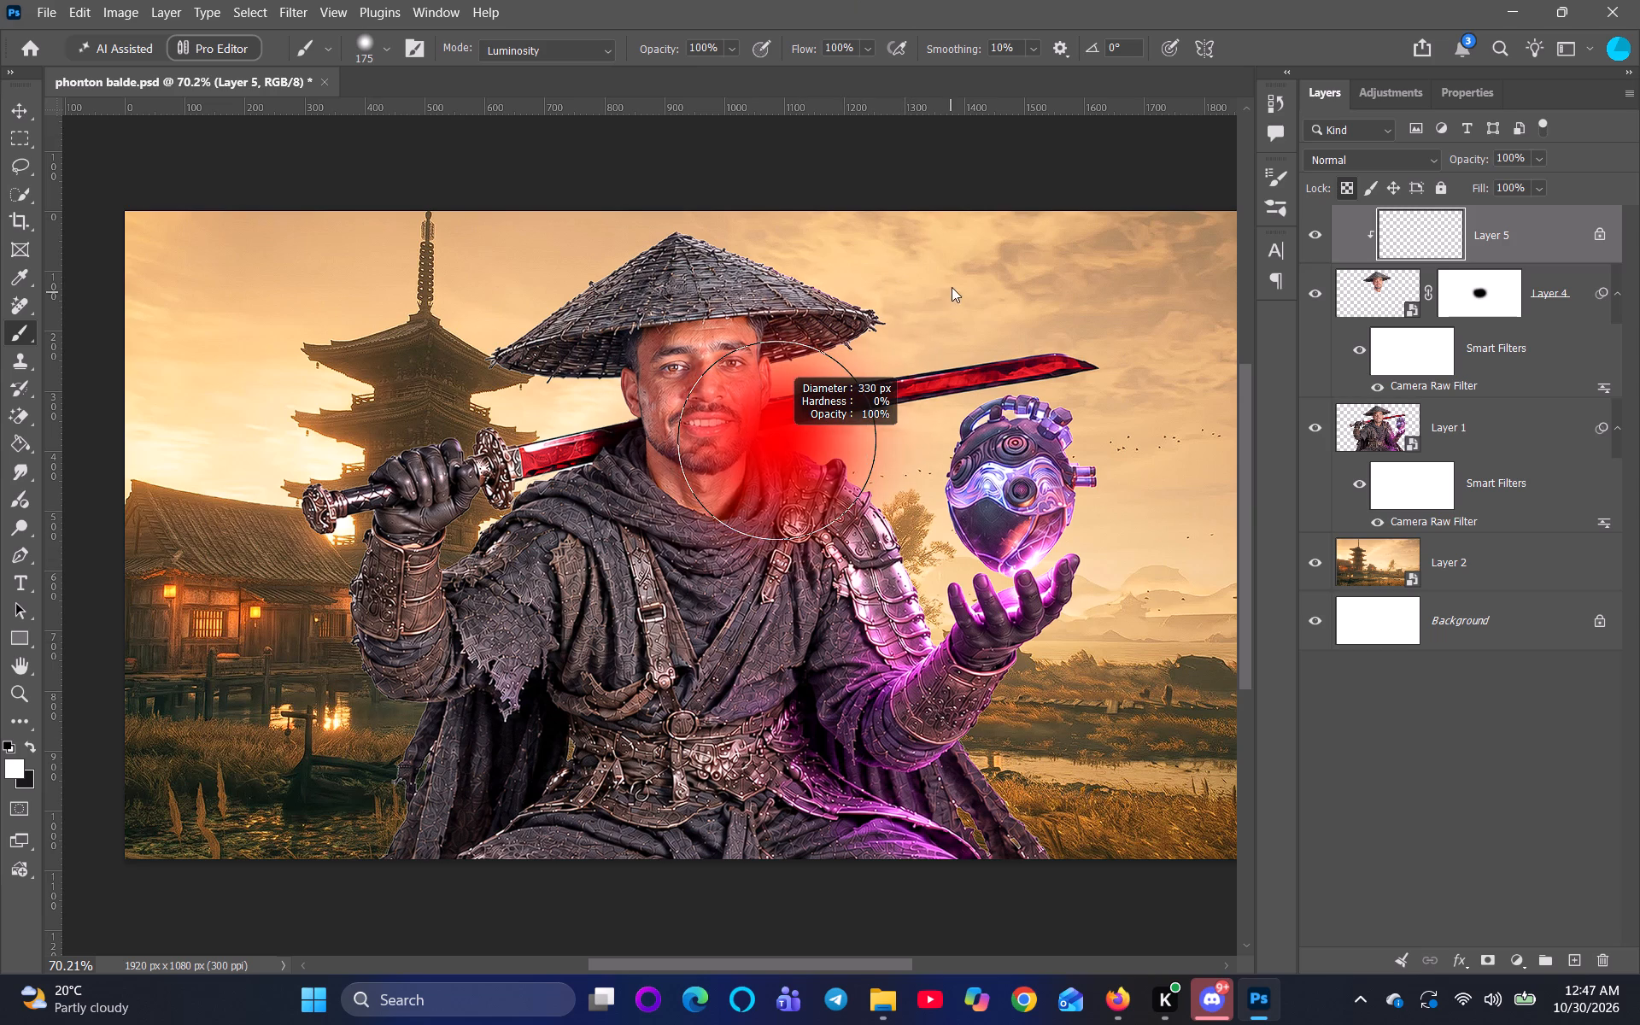
right_click_drag(952, 287, 853, 758, "alt")
right_click_drag(887, 447, 848, 631, "ctrl")
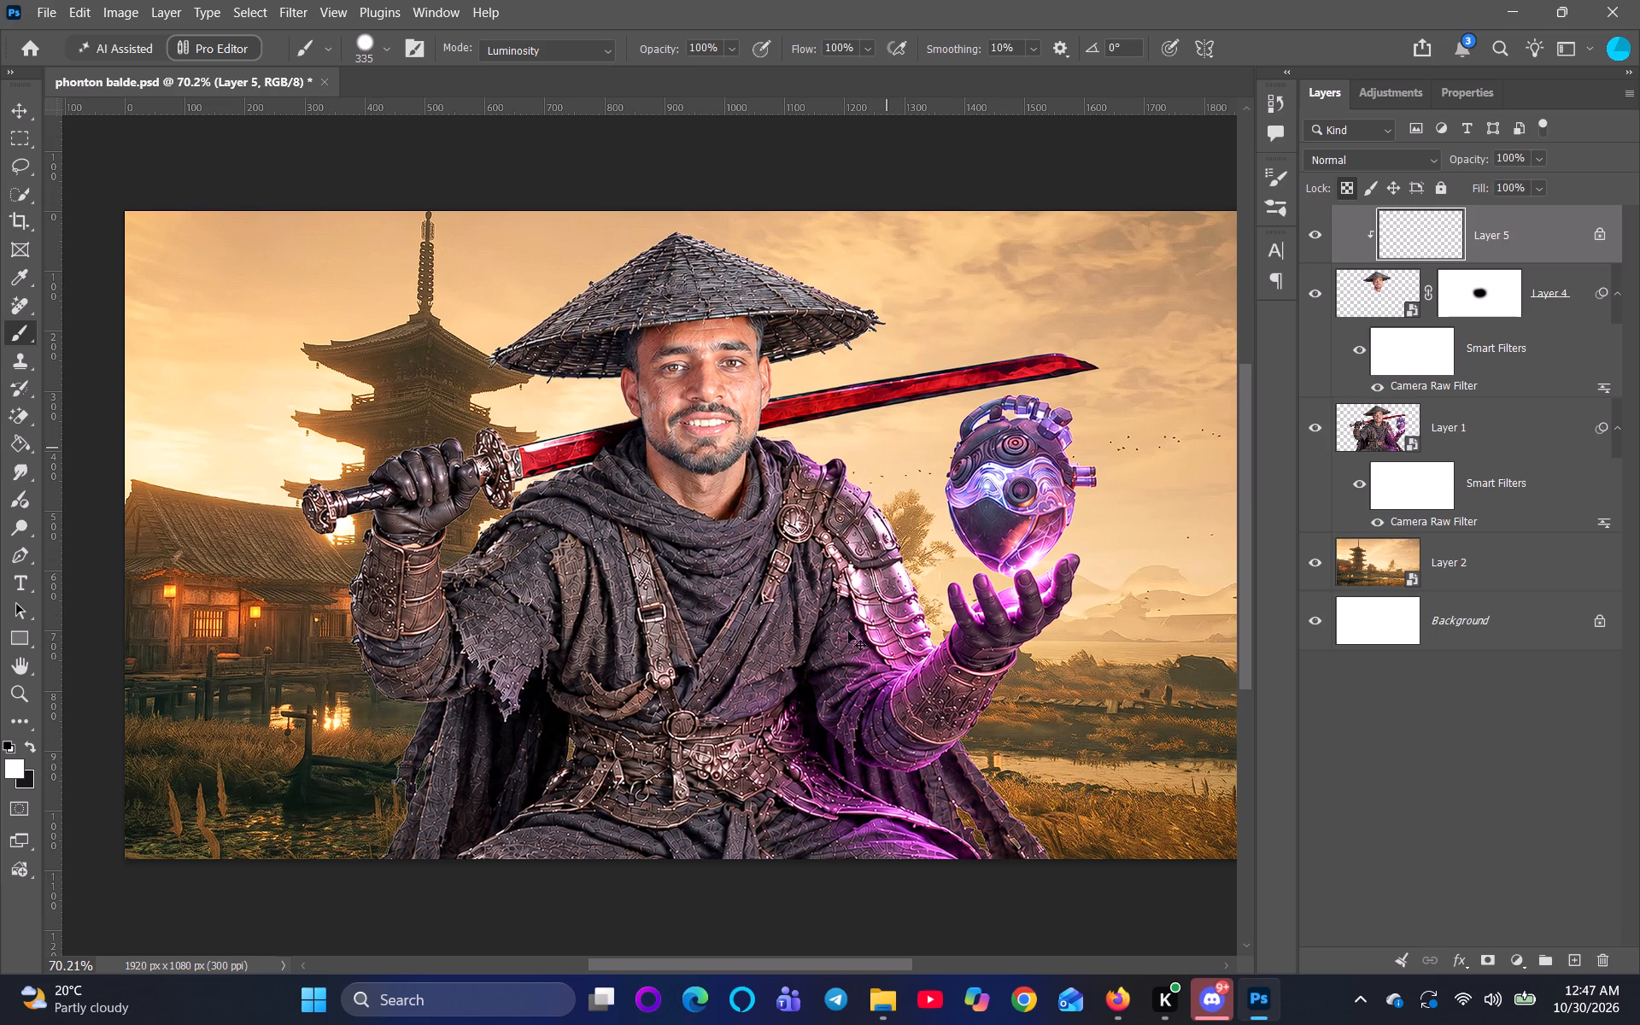
right_click_drag(848, 631, 848, 622, "ctrl")
Soften the 335-pixel brush to 46% hardness.
right_click_drag(694, 512, 696, 559, "alt")
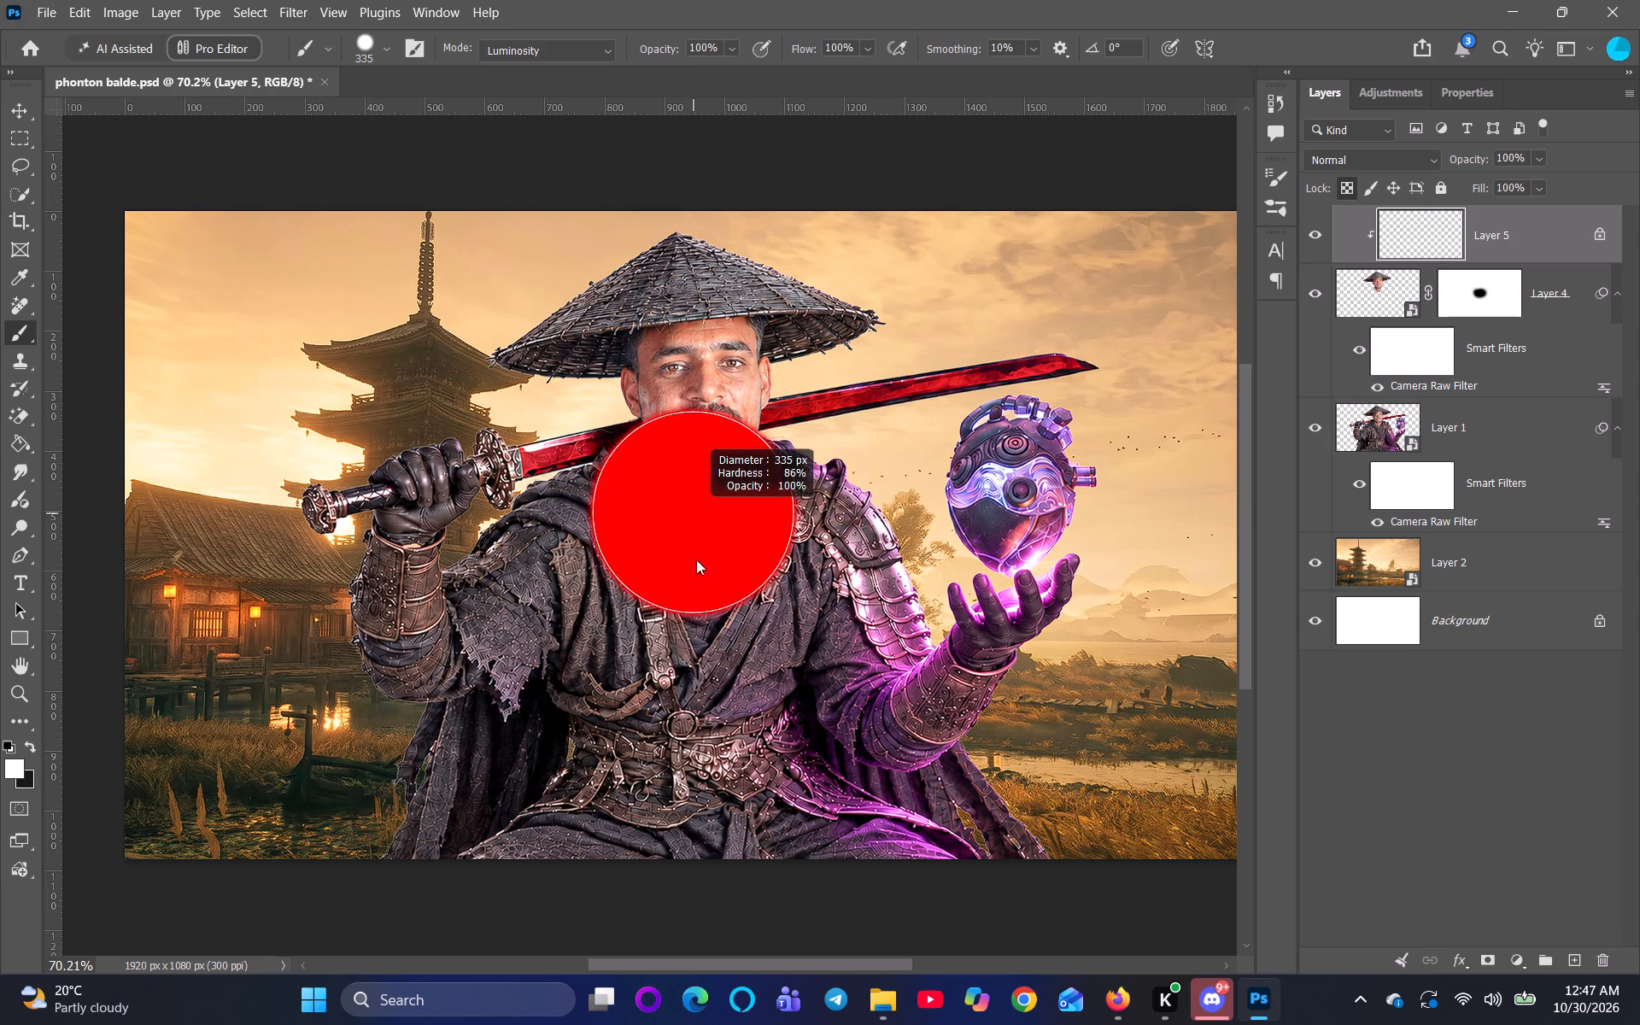
right_click_drag(696, 559, 747, 447, "alt")
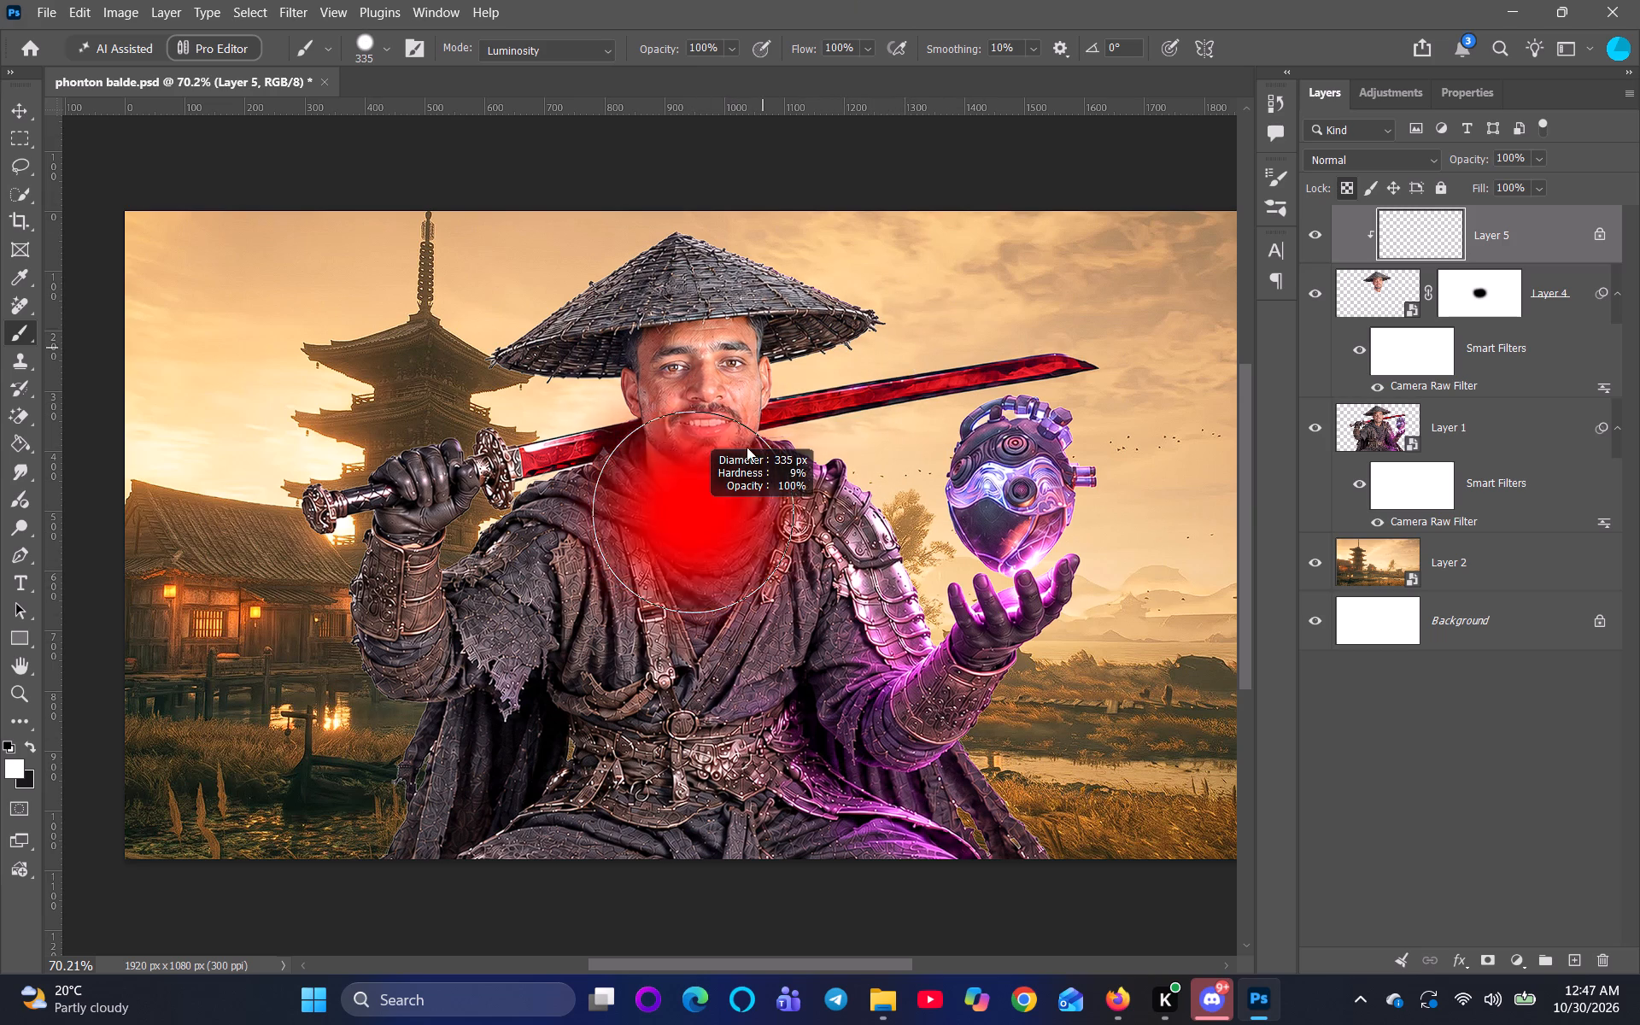
right_click_drag(747, 447, 741, 489, "alt")
Try out different hardness levels on the 335-pixel brush, going up to about 62%.
right_click_drag(745, 621, 775, 448)
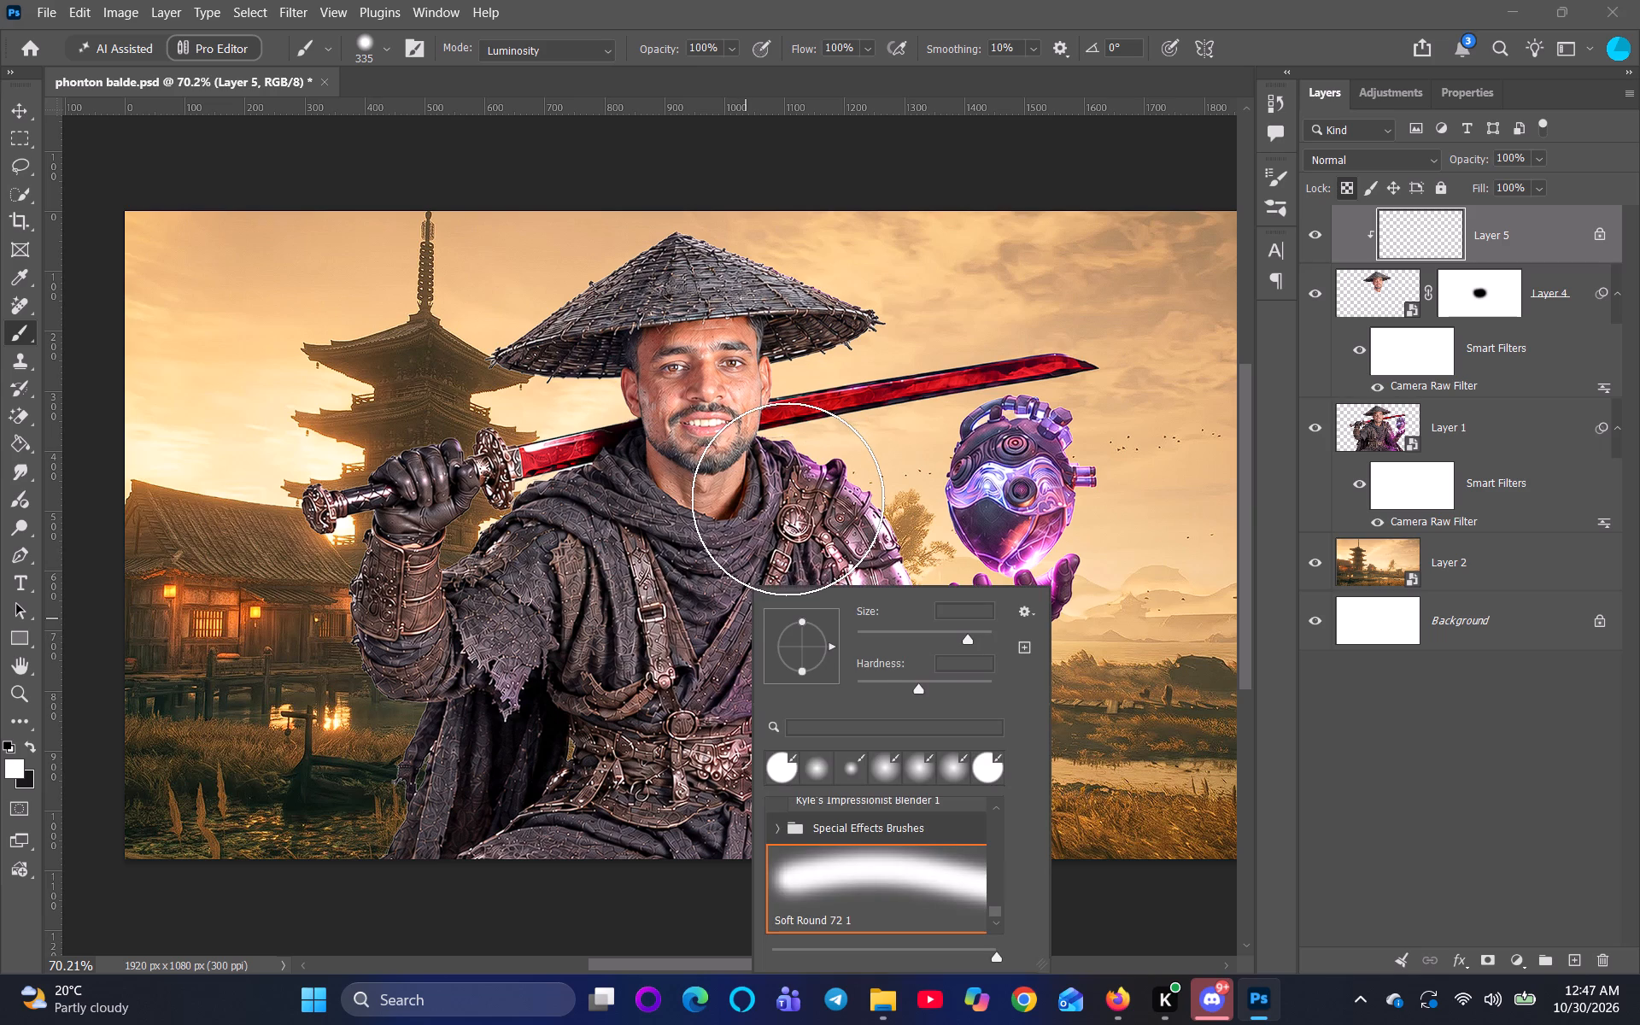
right_click(788, 499)
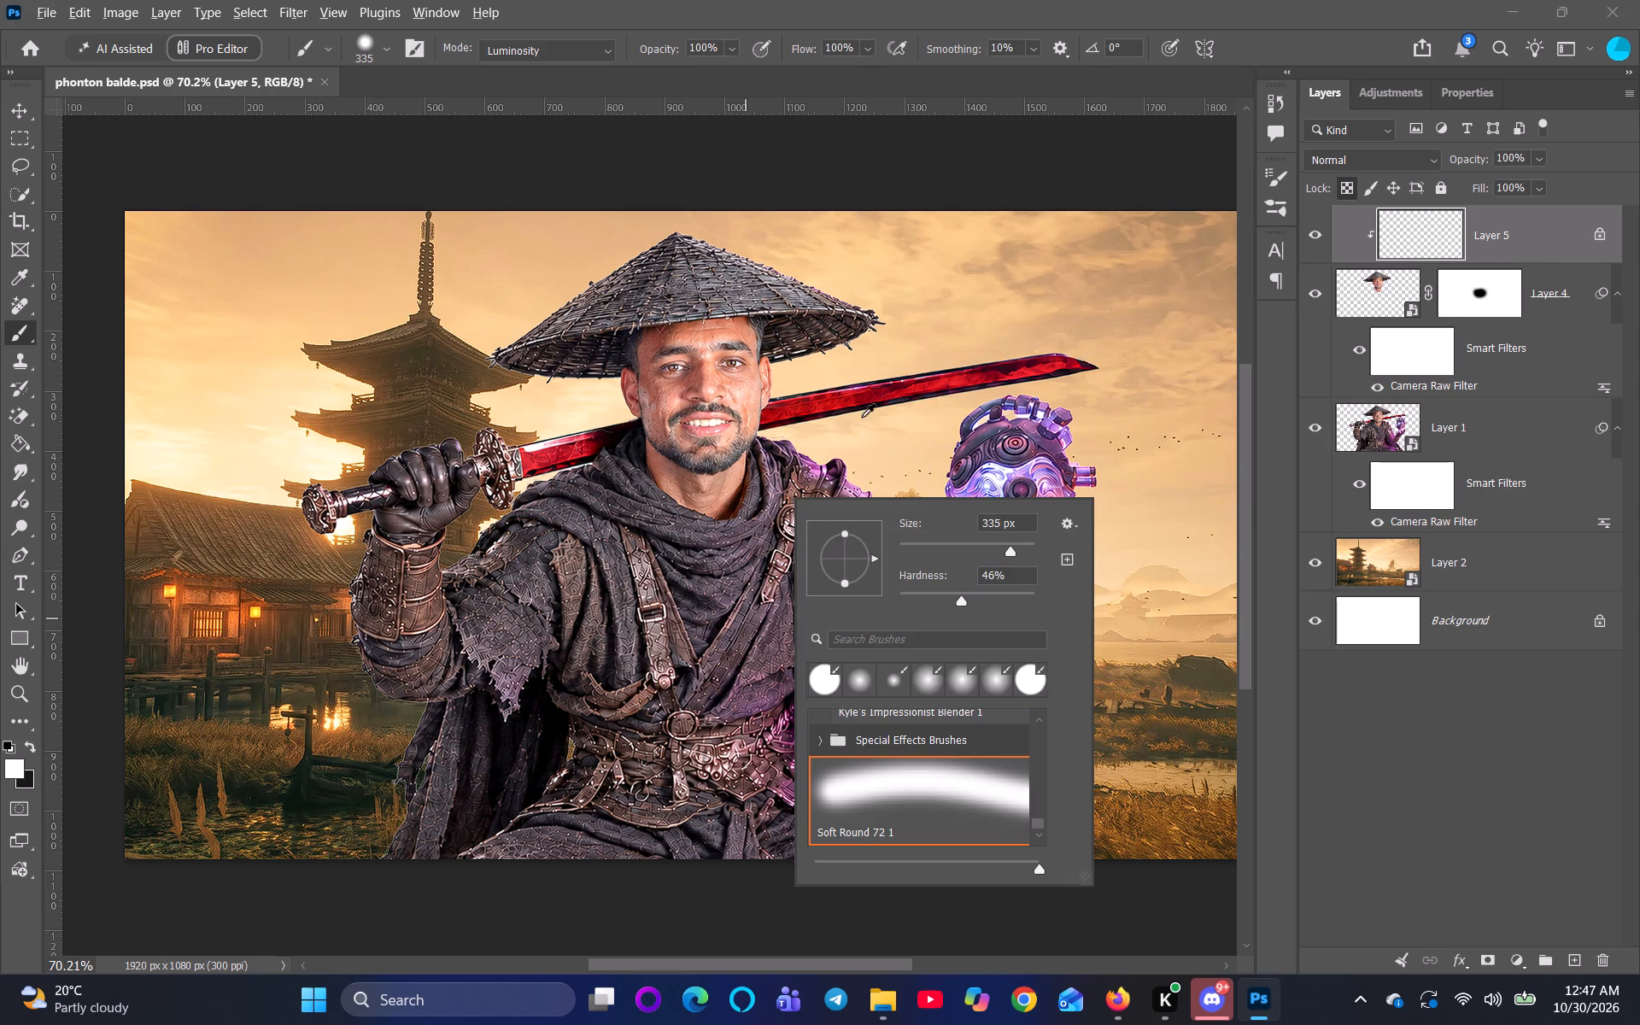
left_click(1110, 333)
right_click_drag(692, 457, 712, 672, "alt")
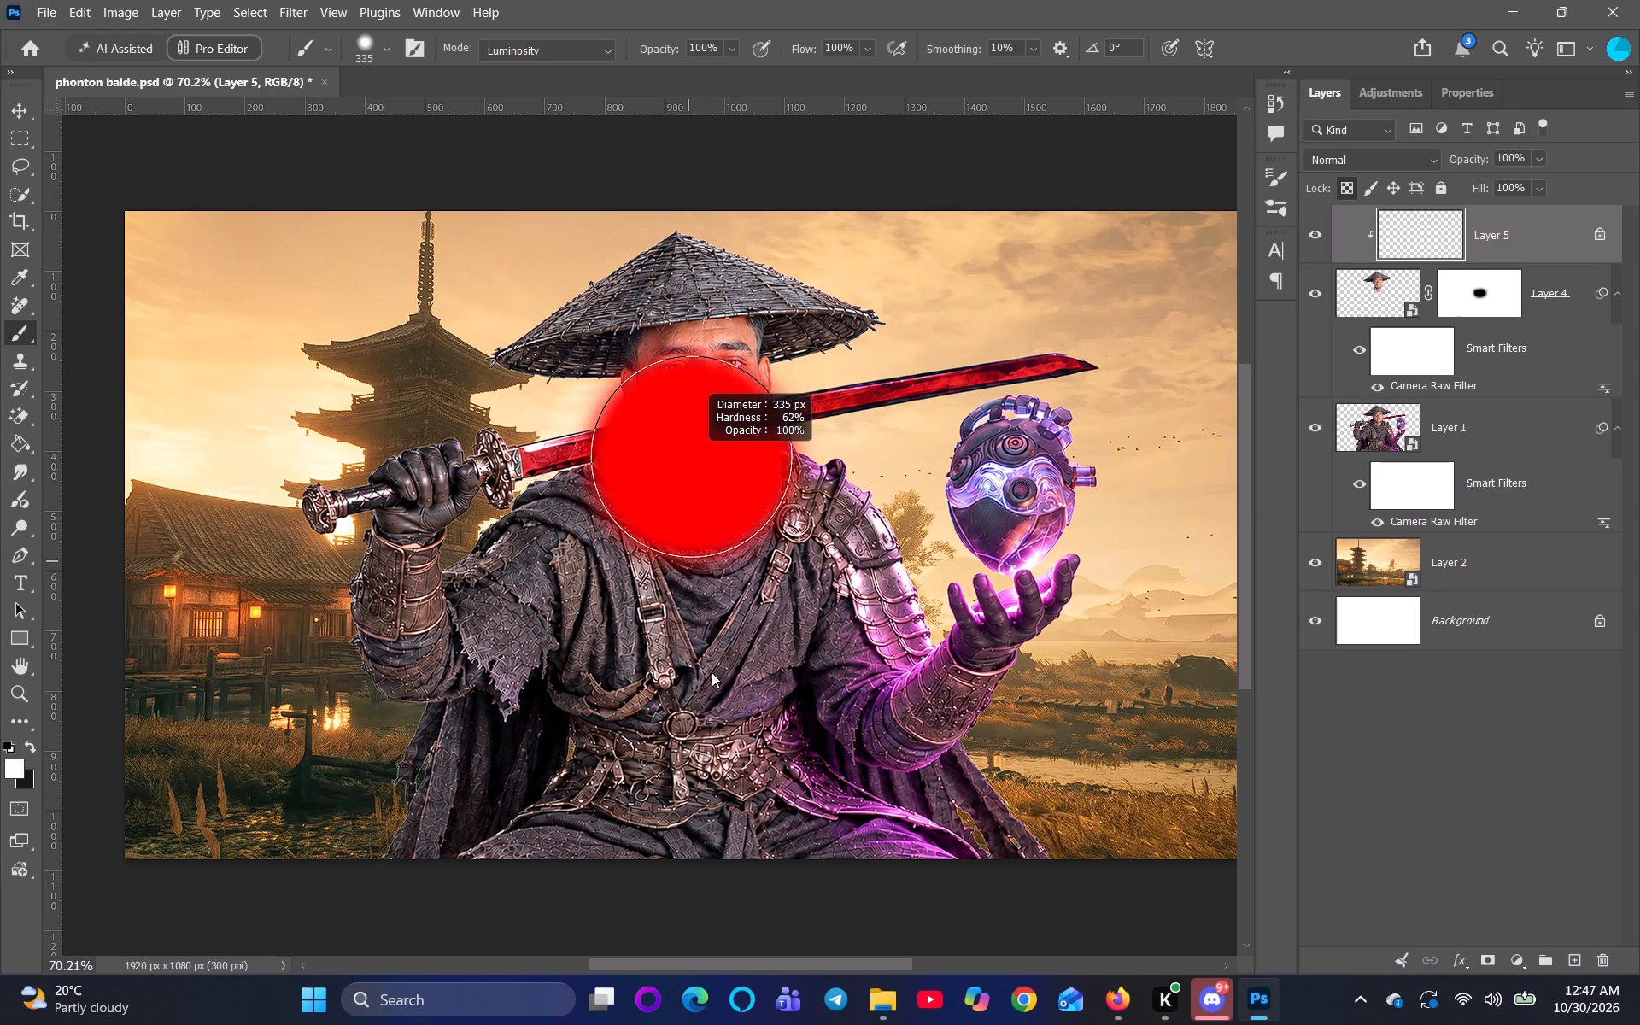
right_click_drag(712, 672, 719, 432, "alt")
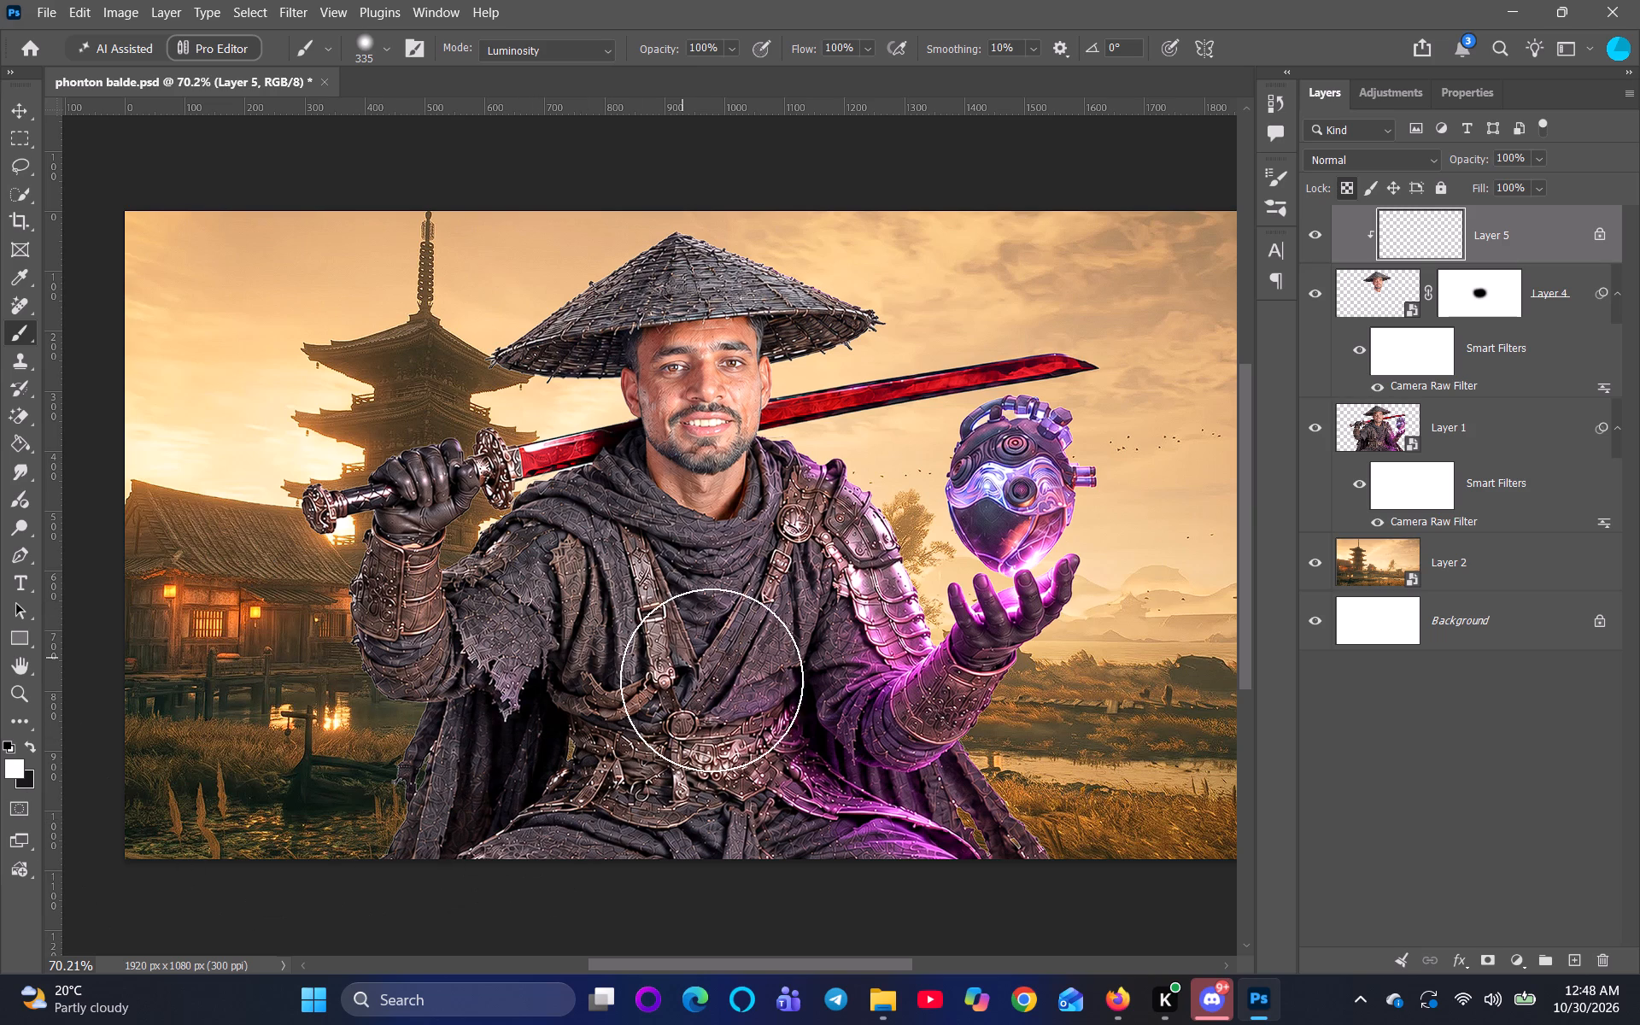
Reduce the brush size to 150 px.
scroll(721, 745, "down", 4)
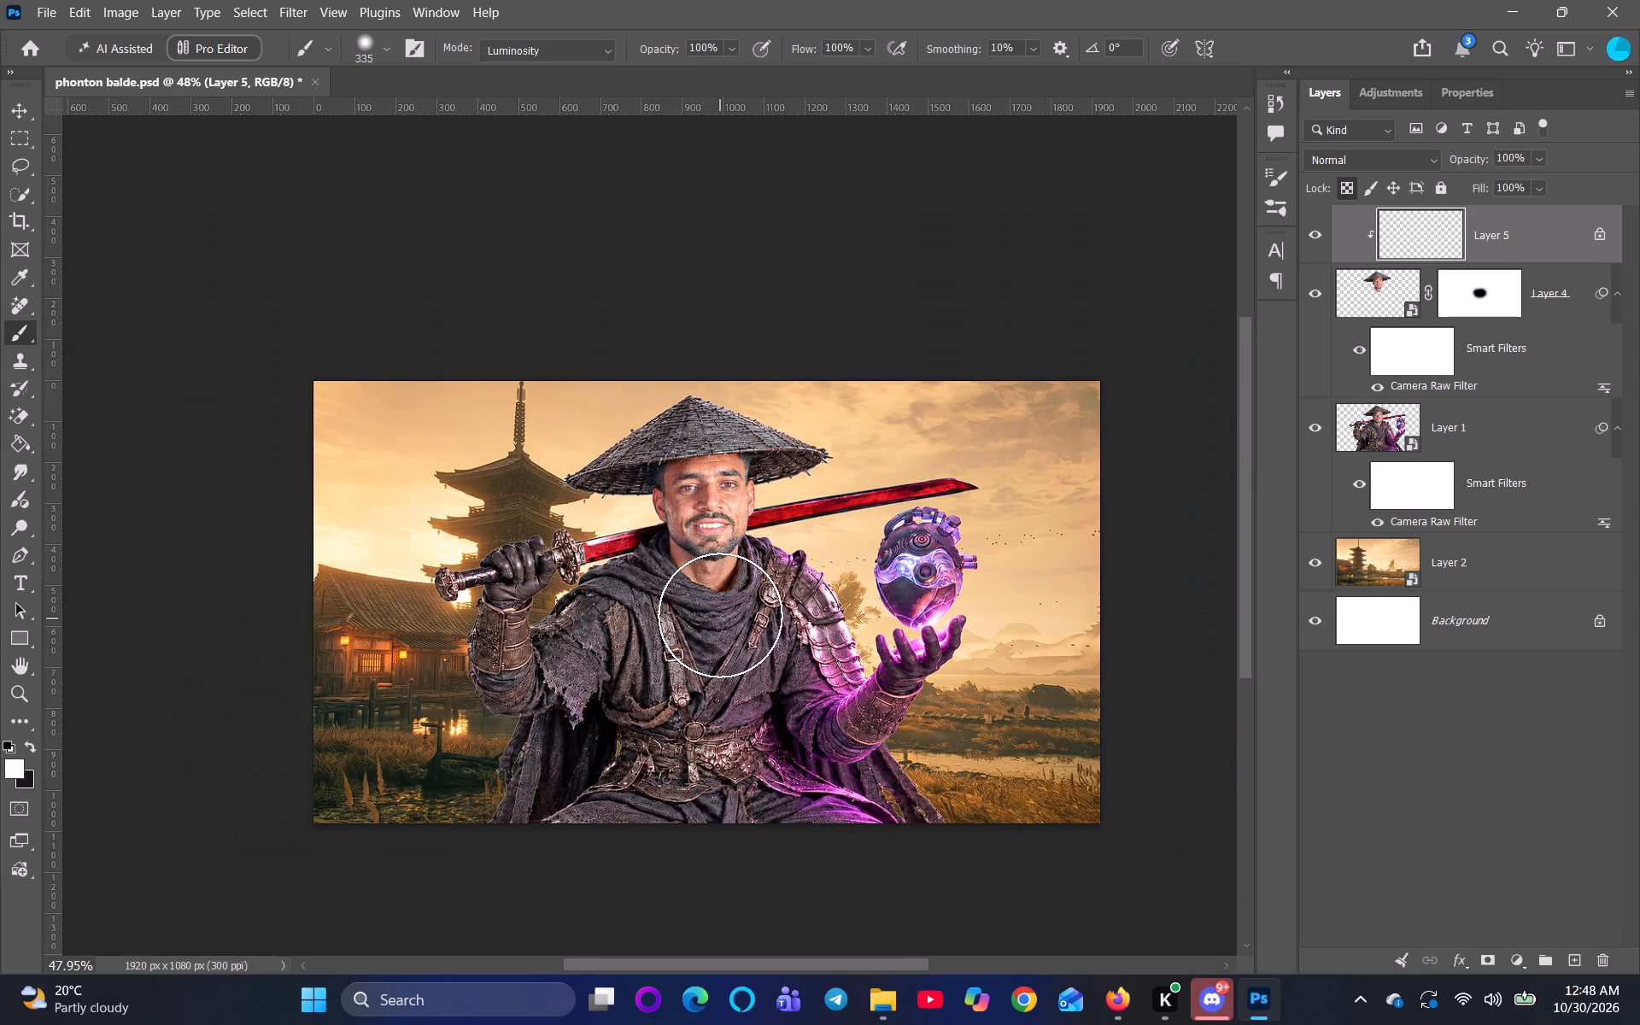
type("[[")
key("bracketleft")
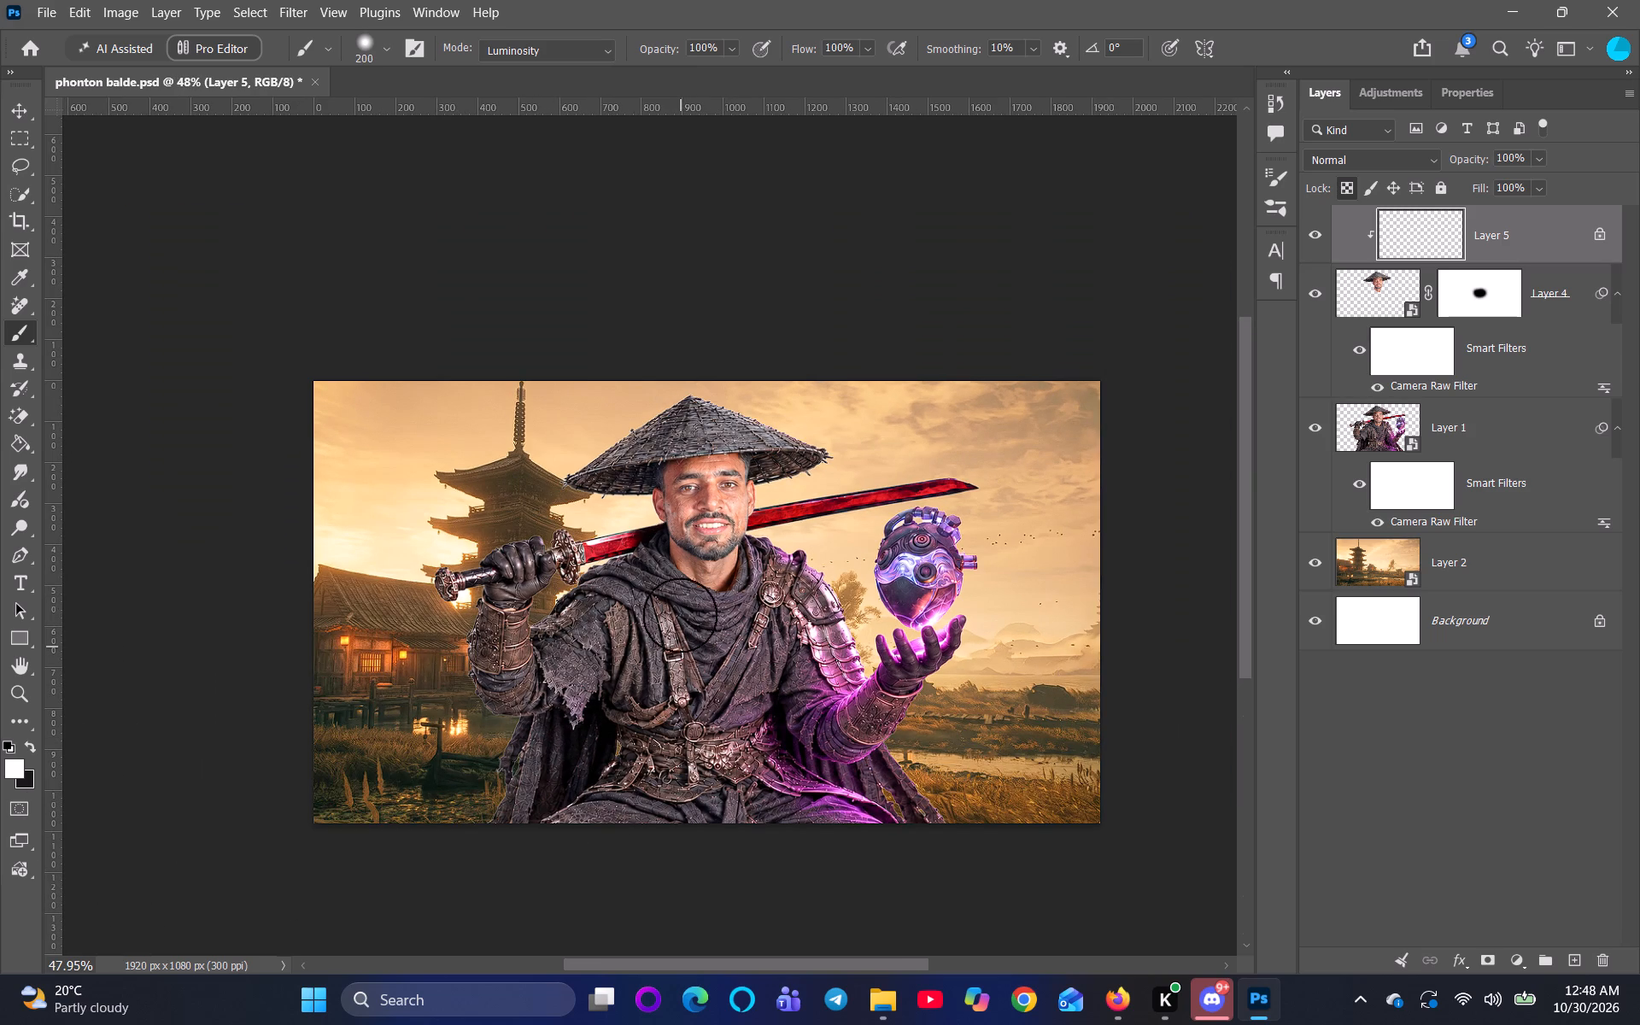
key("bracketleft")
key("bracketleft")
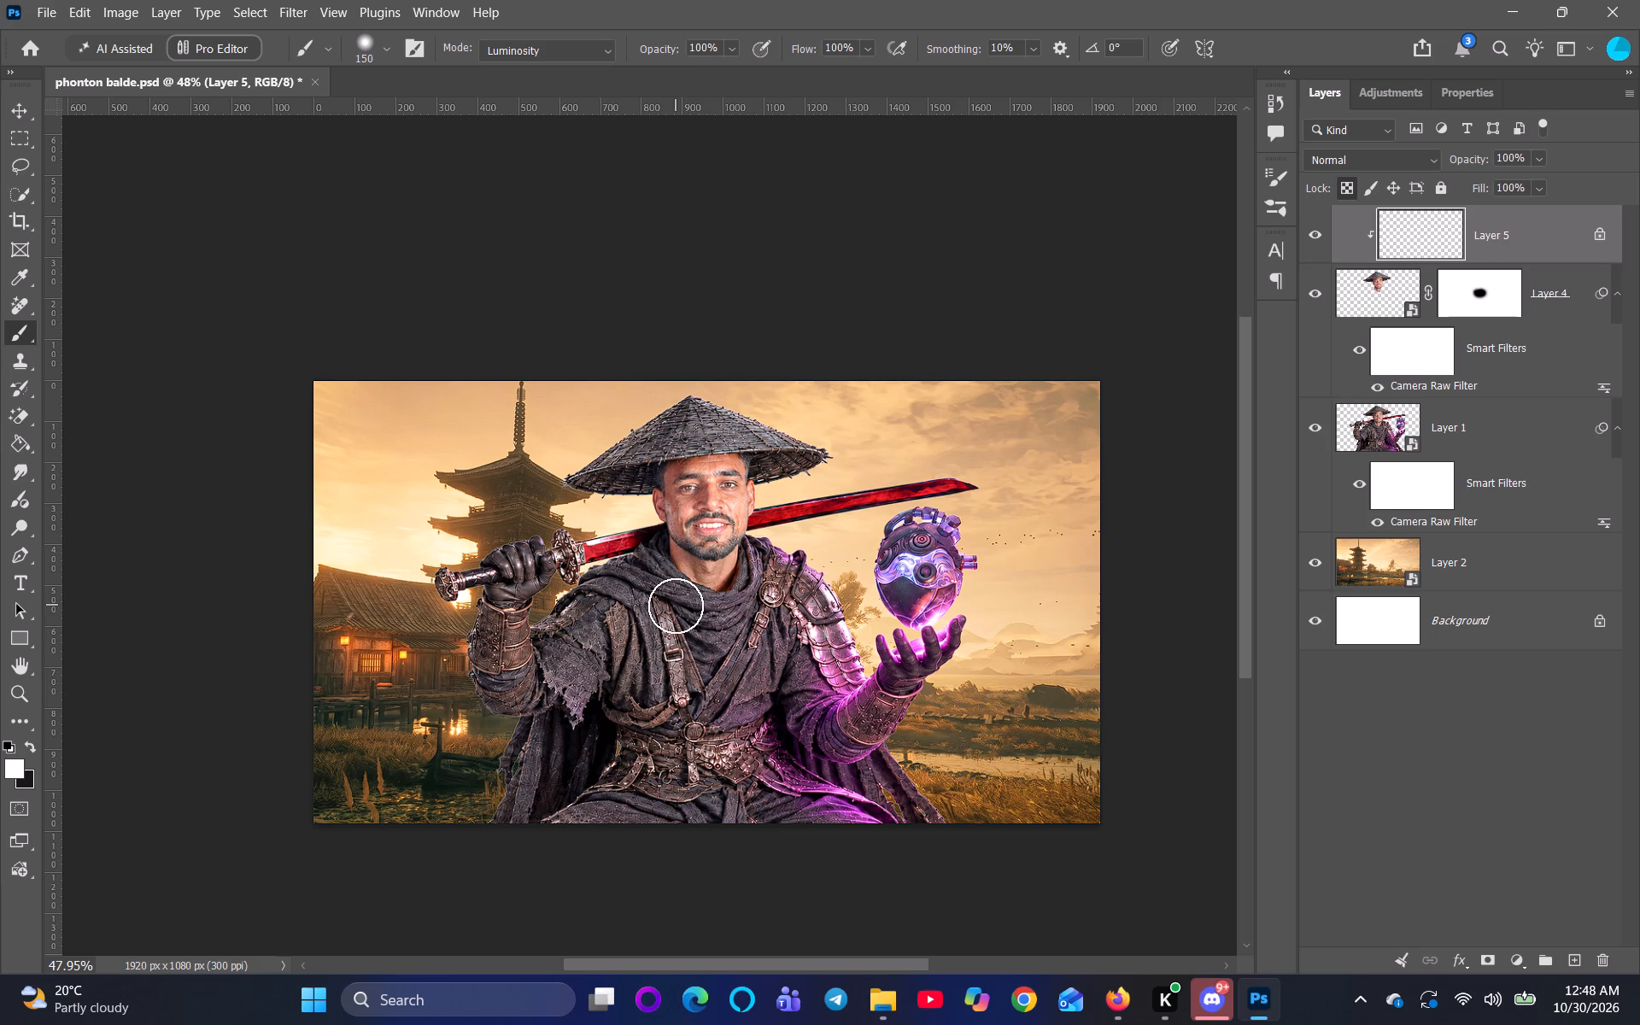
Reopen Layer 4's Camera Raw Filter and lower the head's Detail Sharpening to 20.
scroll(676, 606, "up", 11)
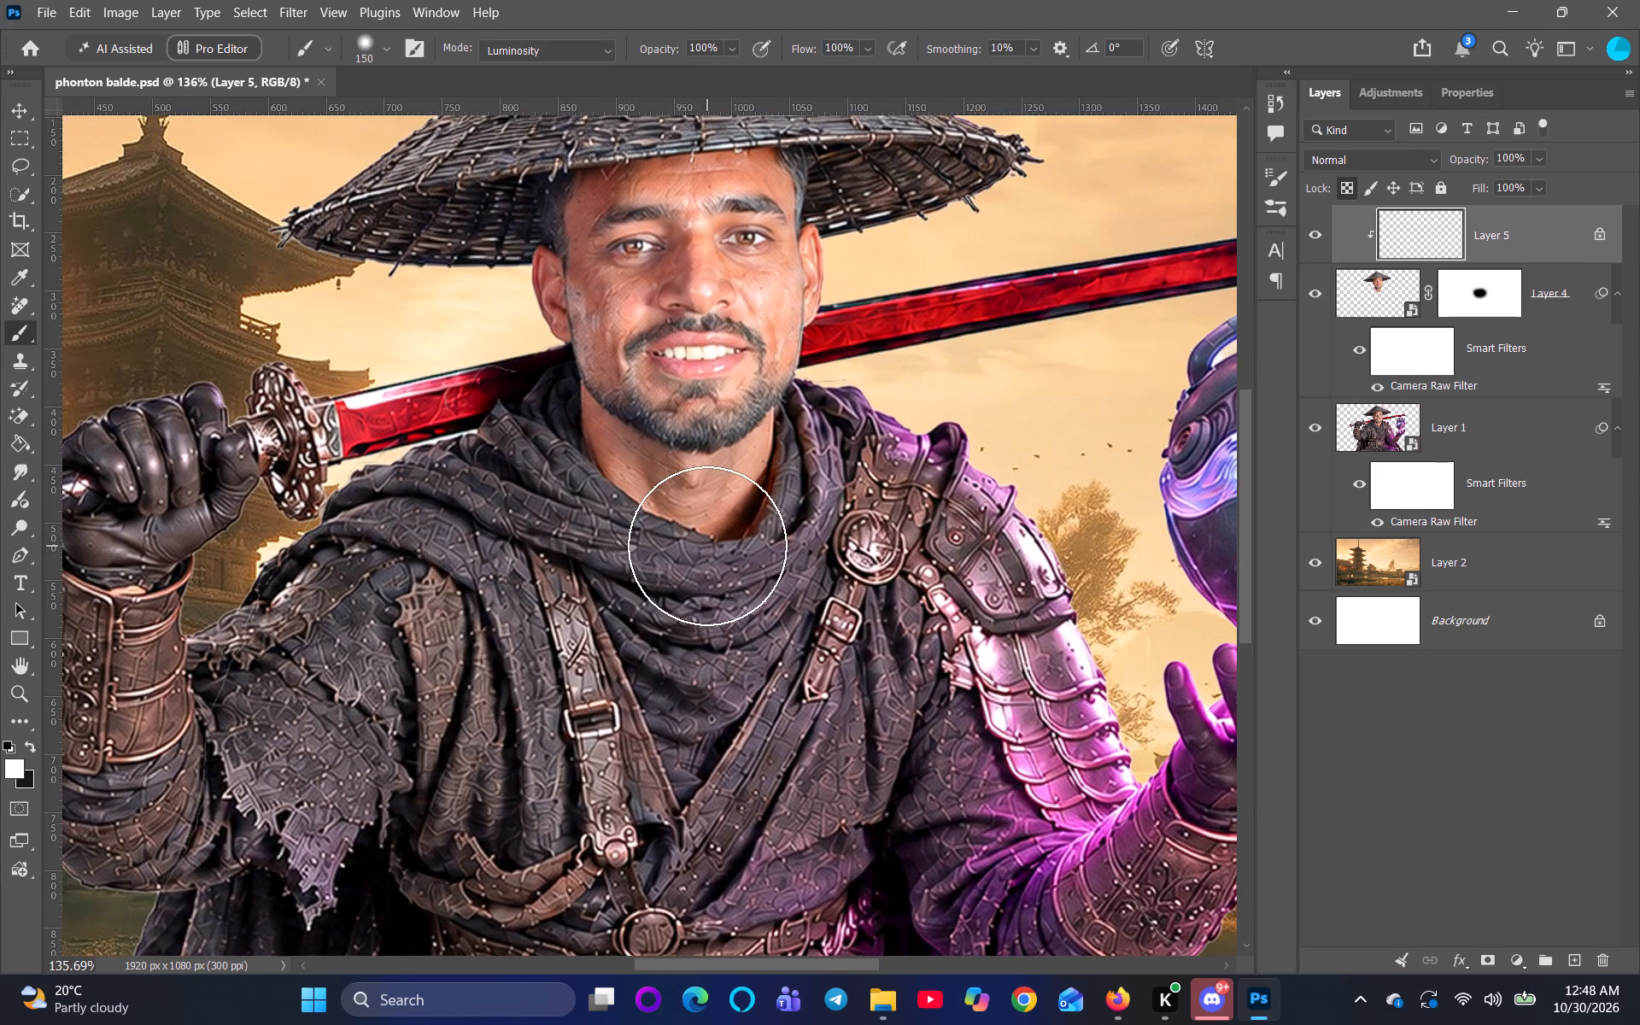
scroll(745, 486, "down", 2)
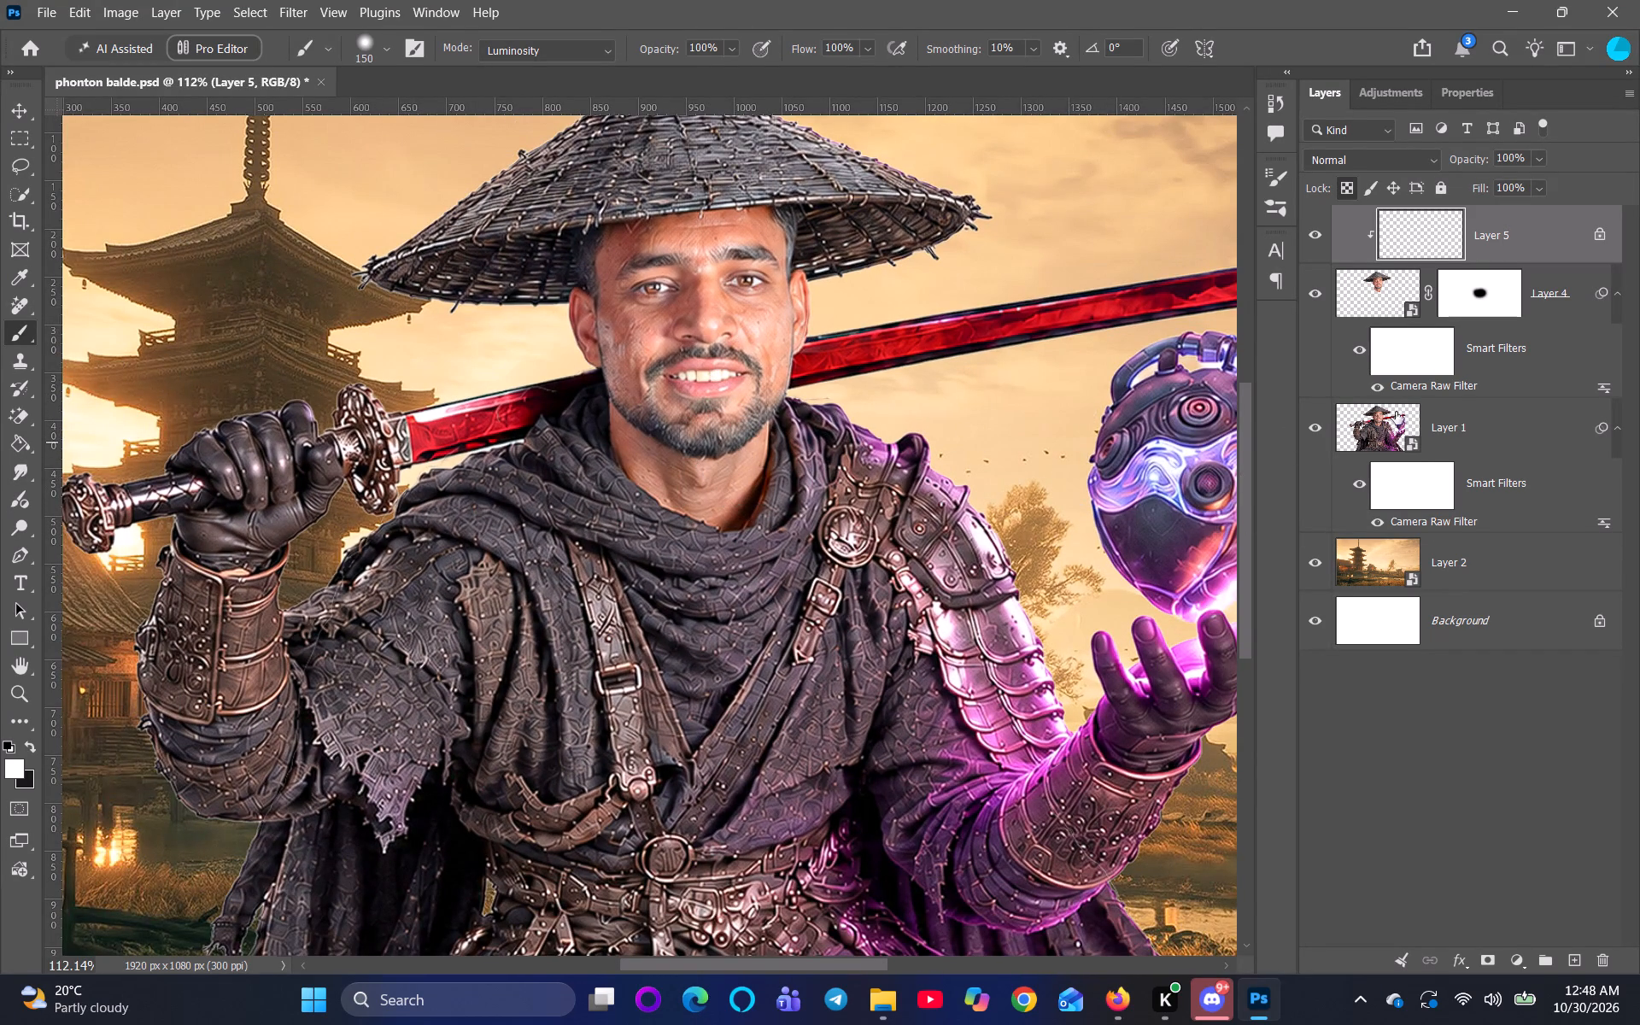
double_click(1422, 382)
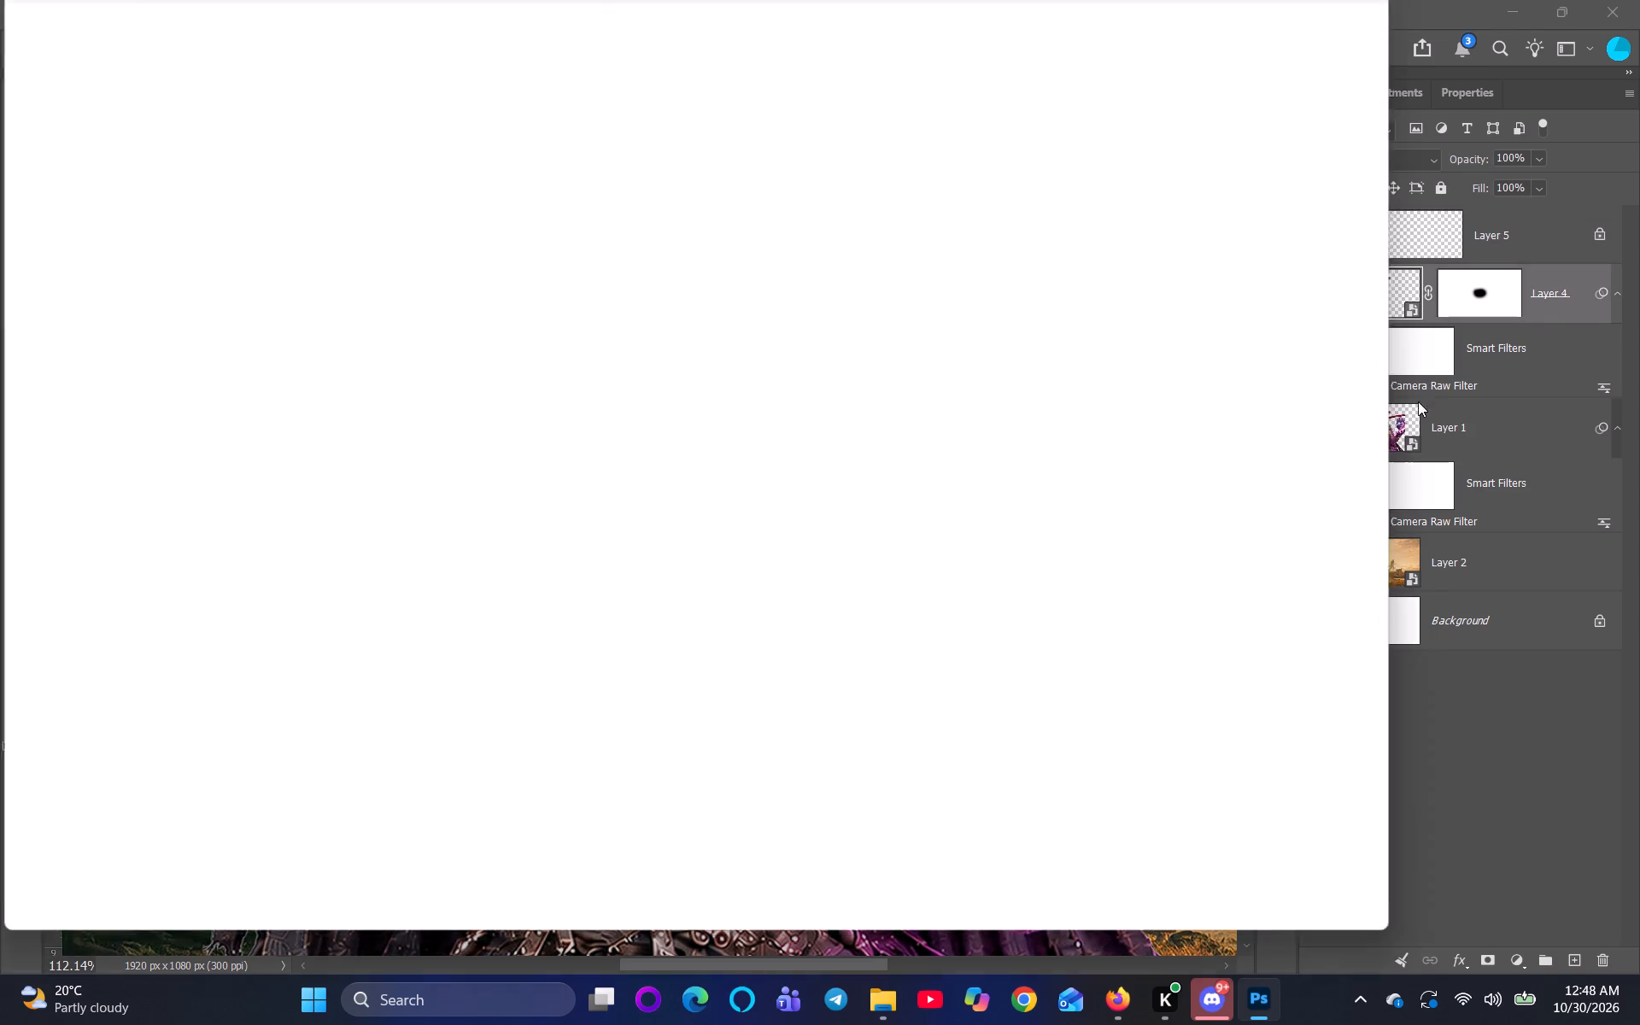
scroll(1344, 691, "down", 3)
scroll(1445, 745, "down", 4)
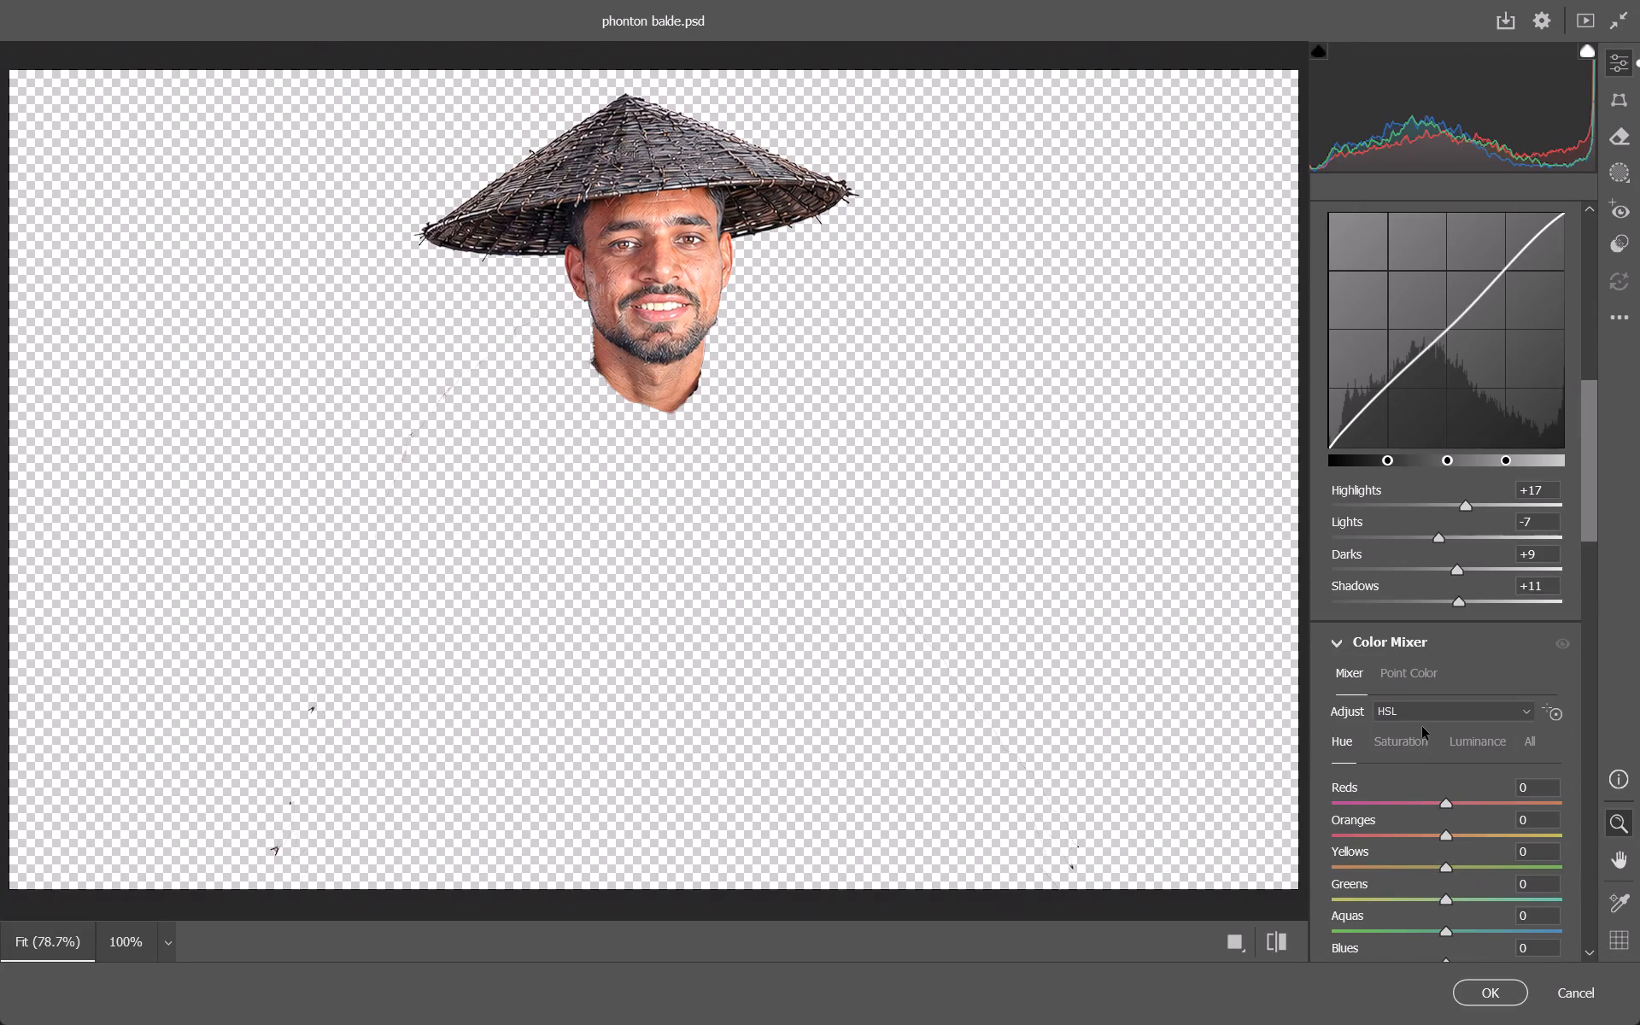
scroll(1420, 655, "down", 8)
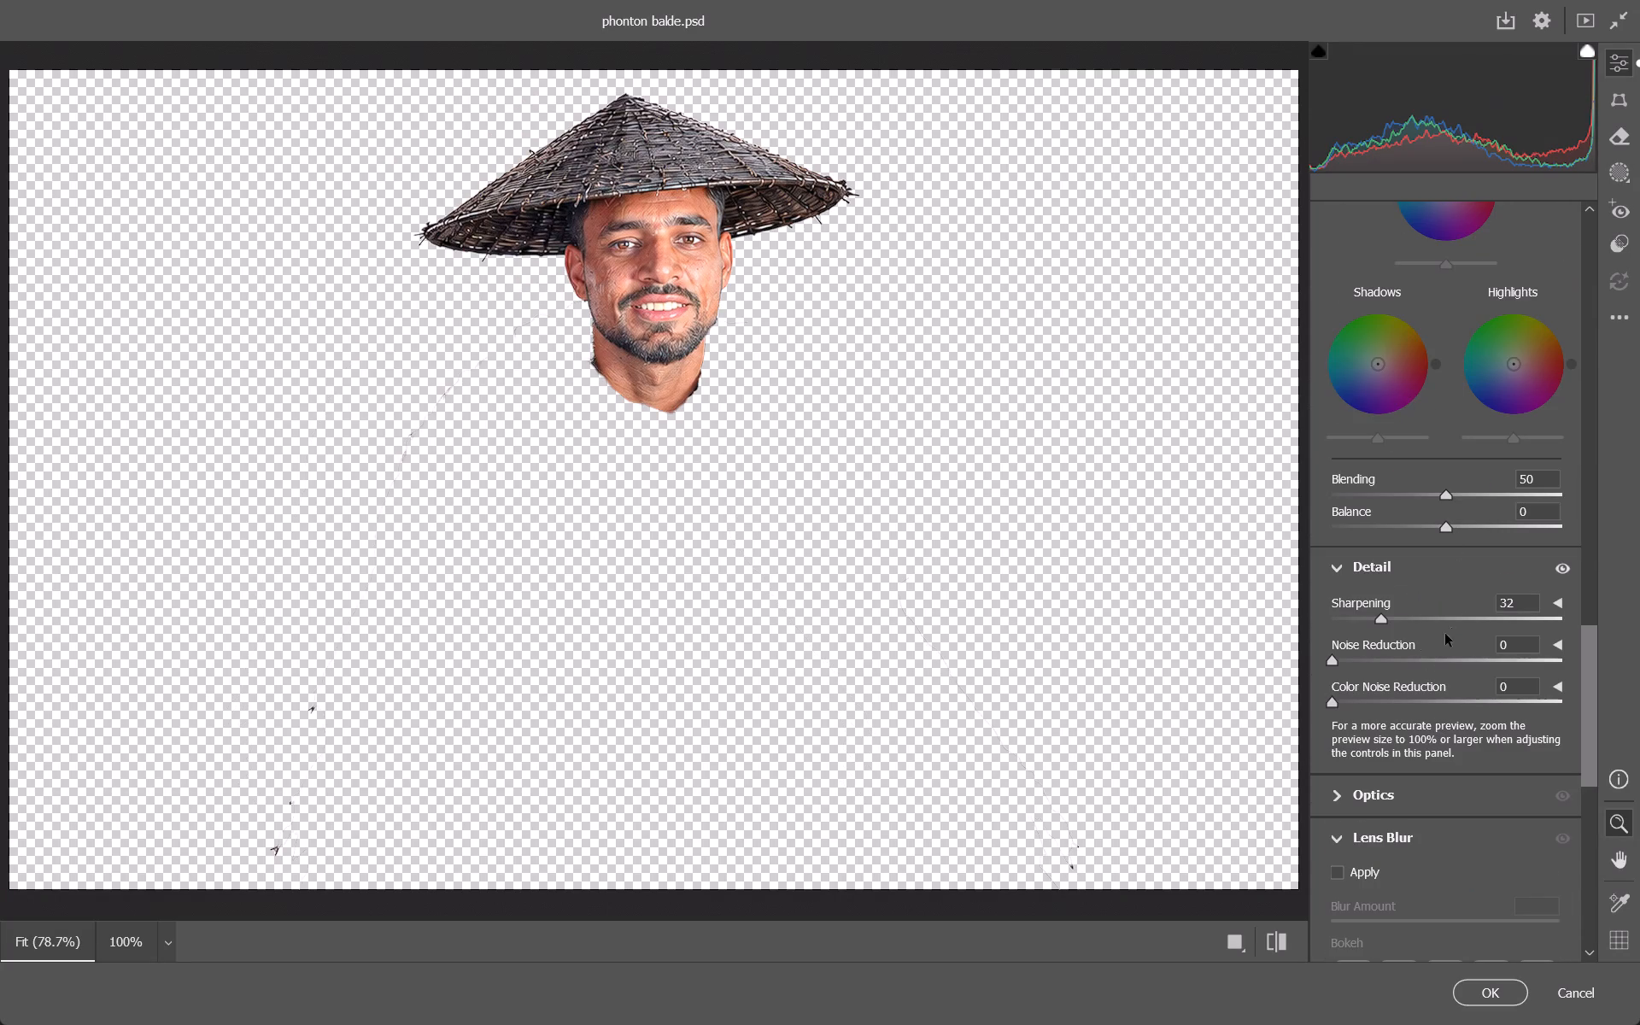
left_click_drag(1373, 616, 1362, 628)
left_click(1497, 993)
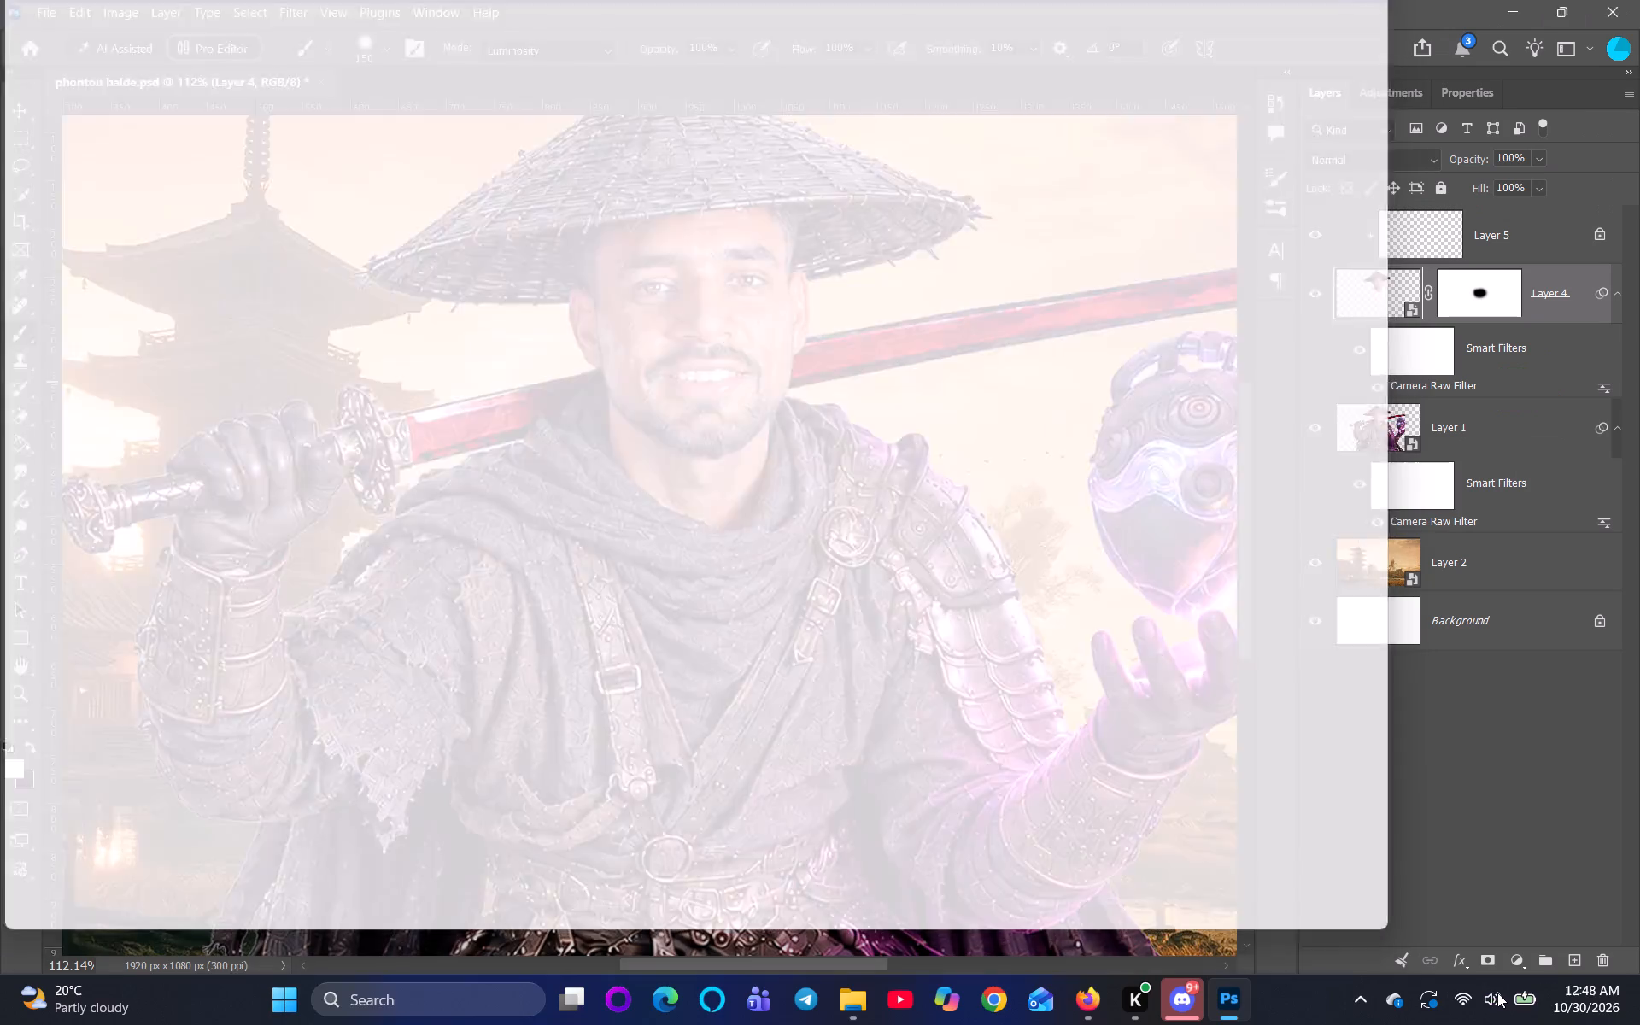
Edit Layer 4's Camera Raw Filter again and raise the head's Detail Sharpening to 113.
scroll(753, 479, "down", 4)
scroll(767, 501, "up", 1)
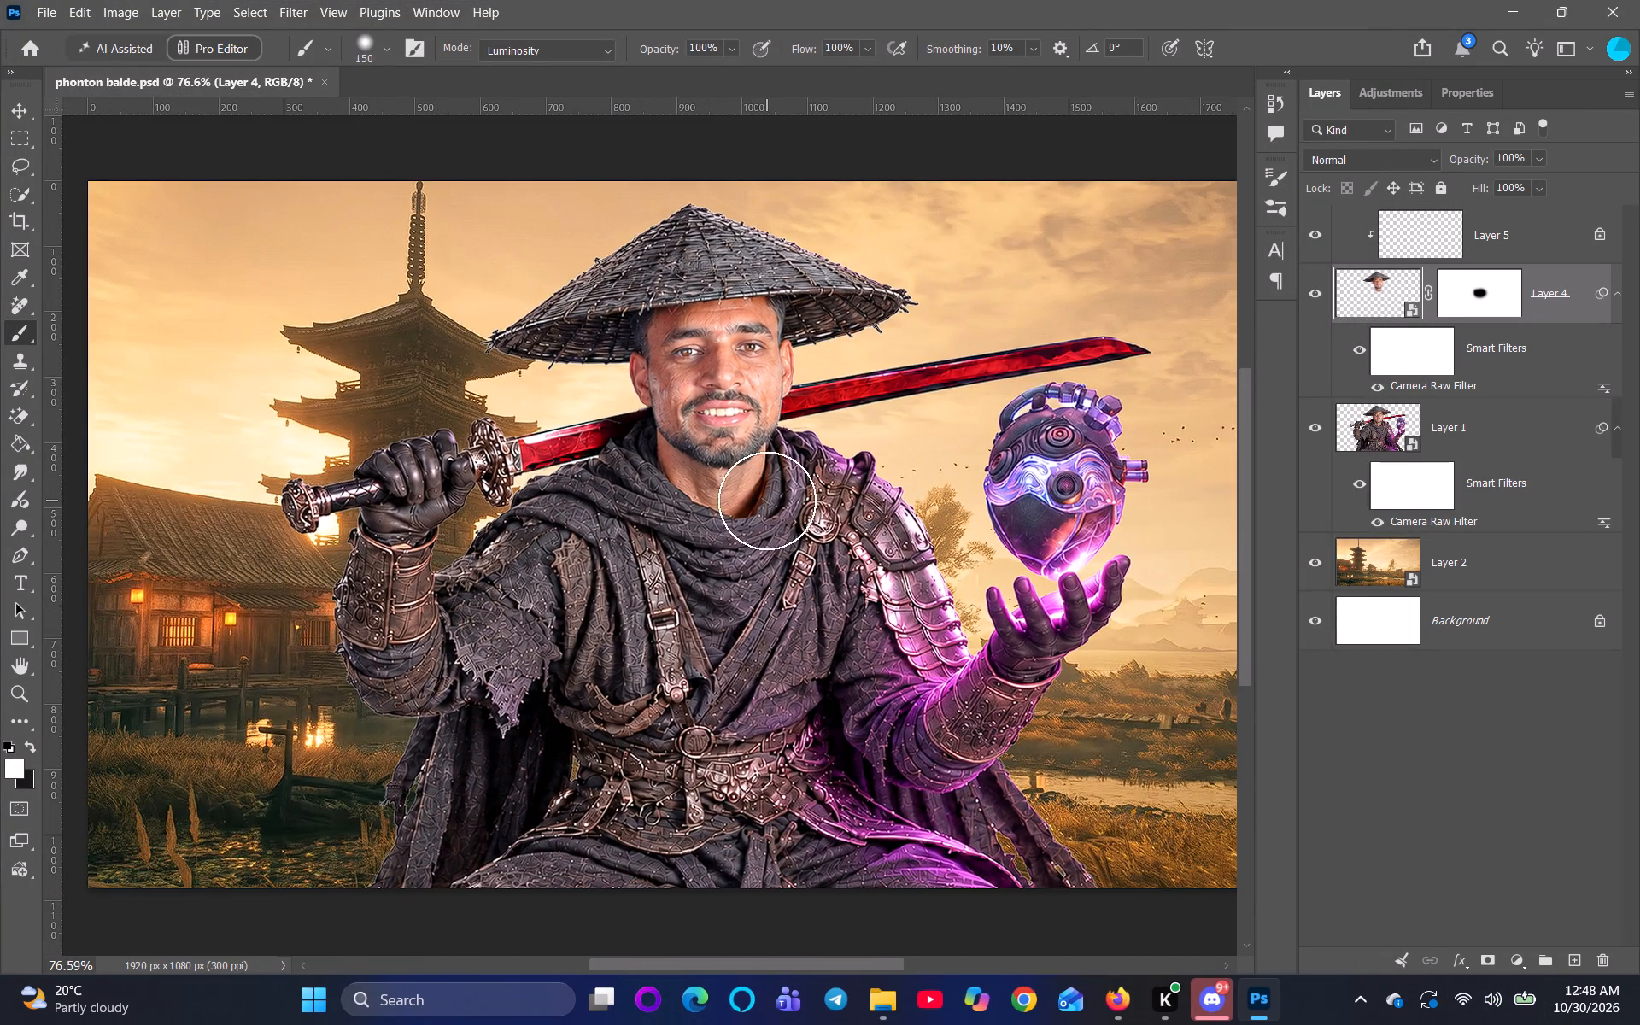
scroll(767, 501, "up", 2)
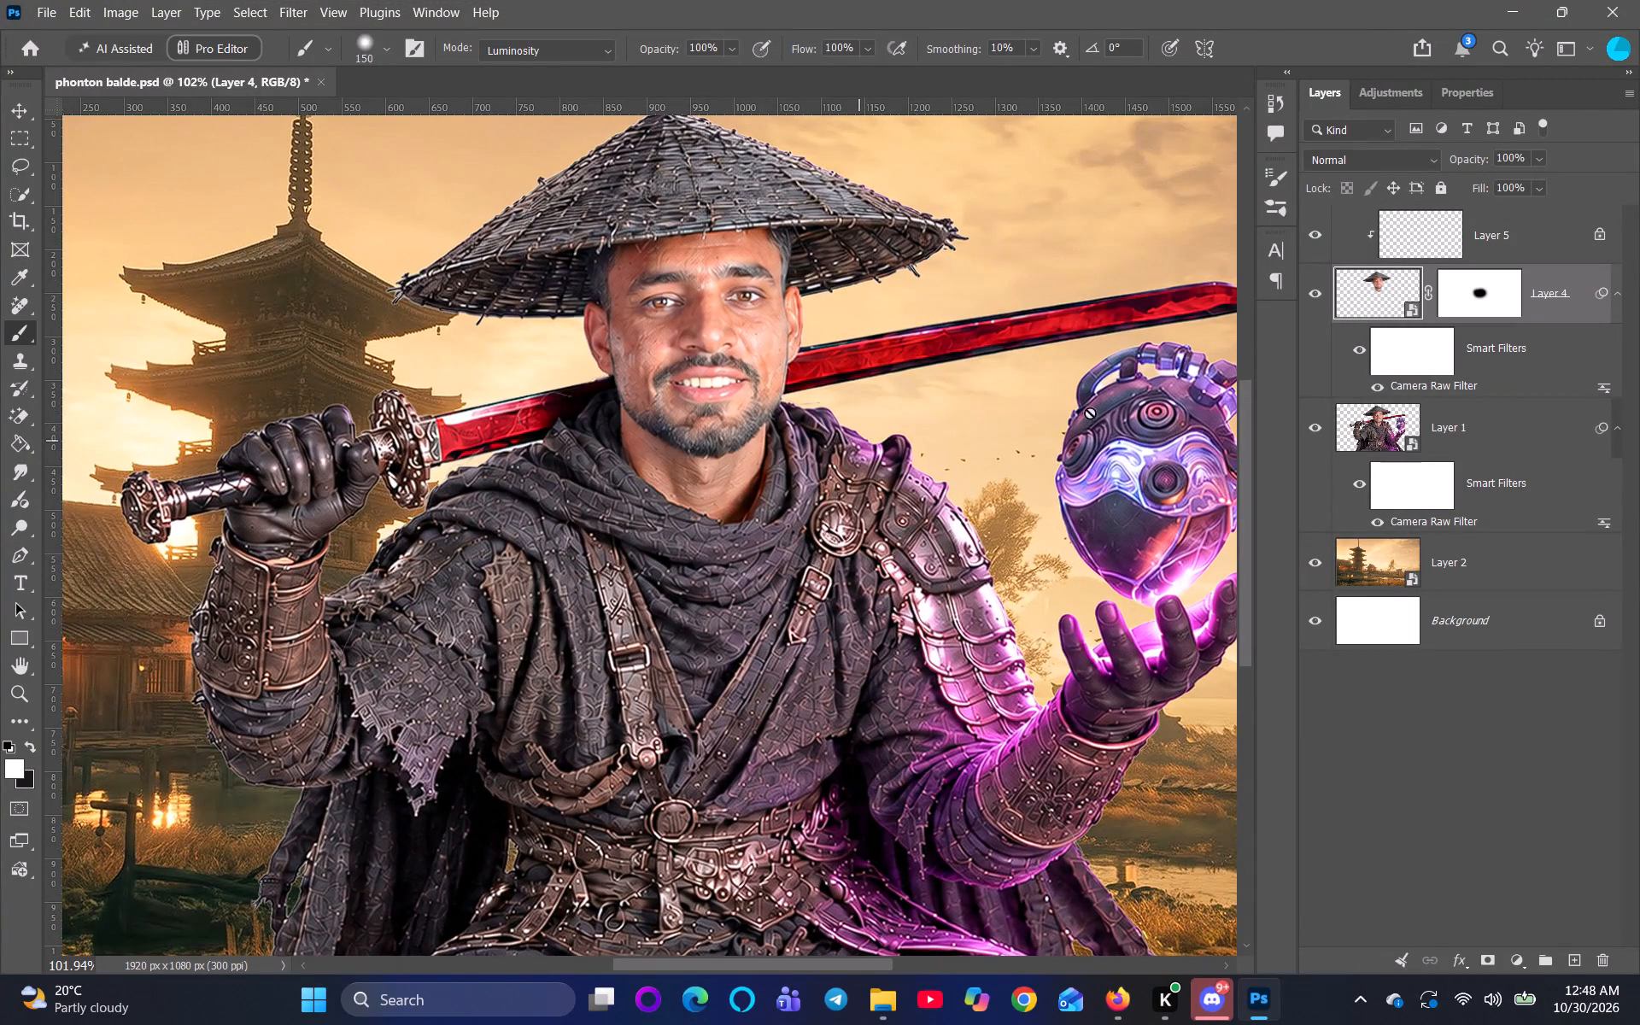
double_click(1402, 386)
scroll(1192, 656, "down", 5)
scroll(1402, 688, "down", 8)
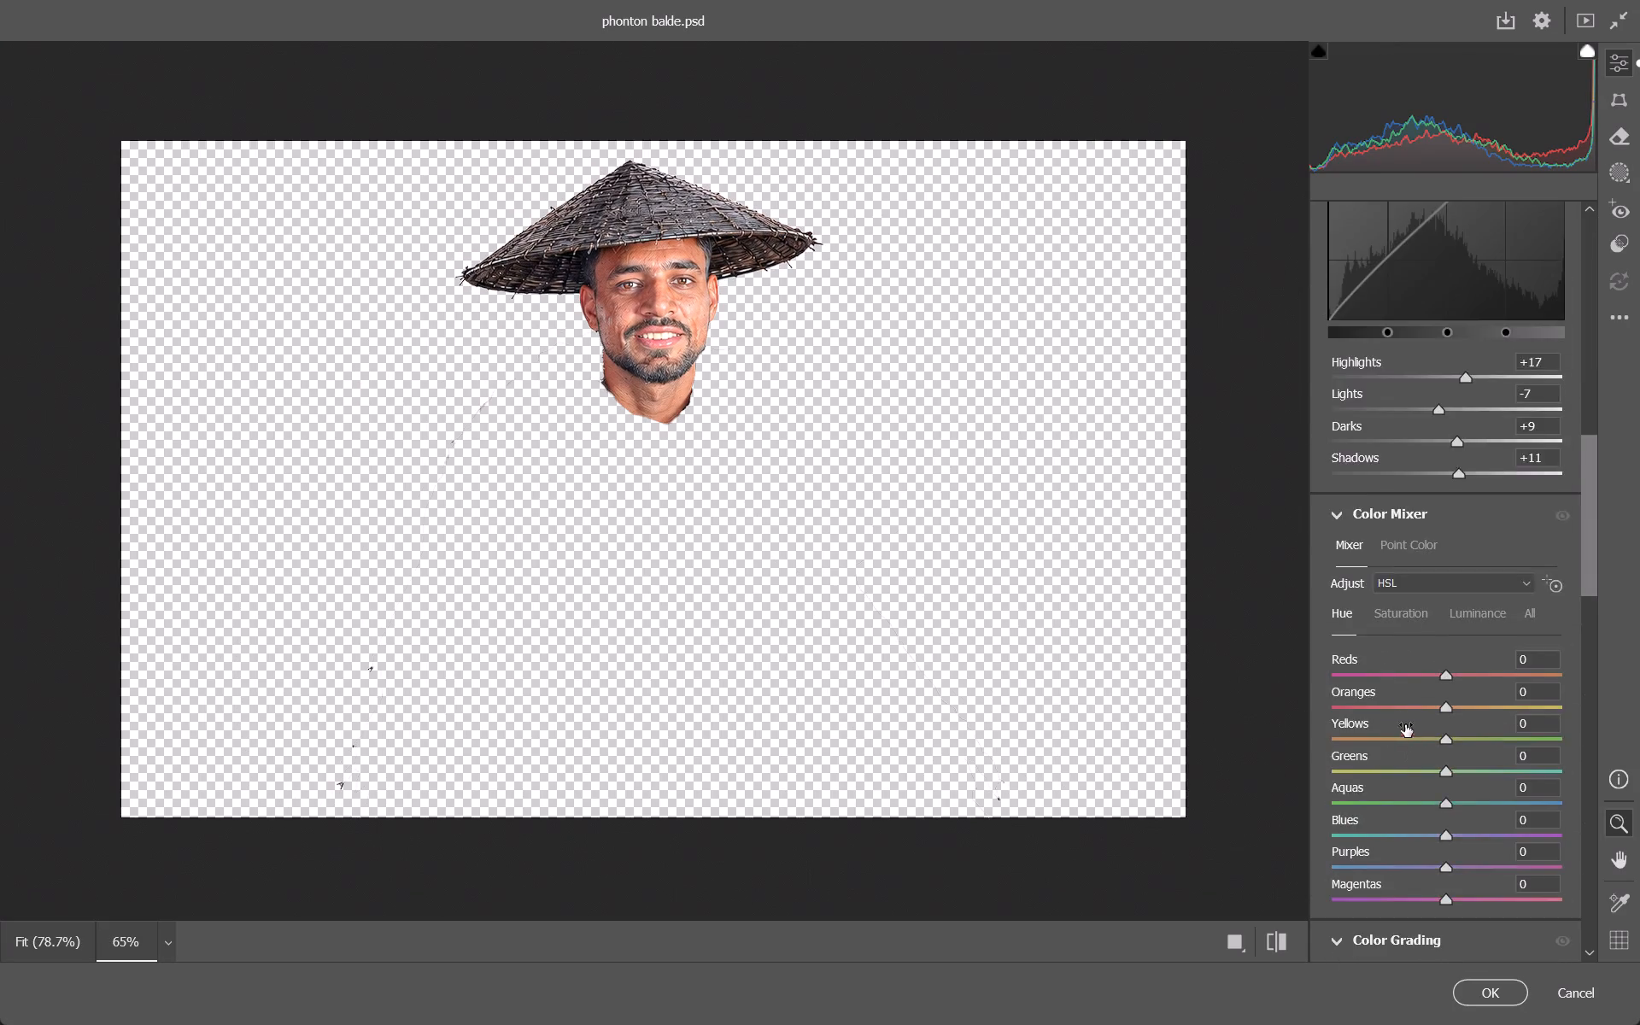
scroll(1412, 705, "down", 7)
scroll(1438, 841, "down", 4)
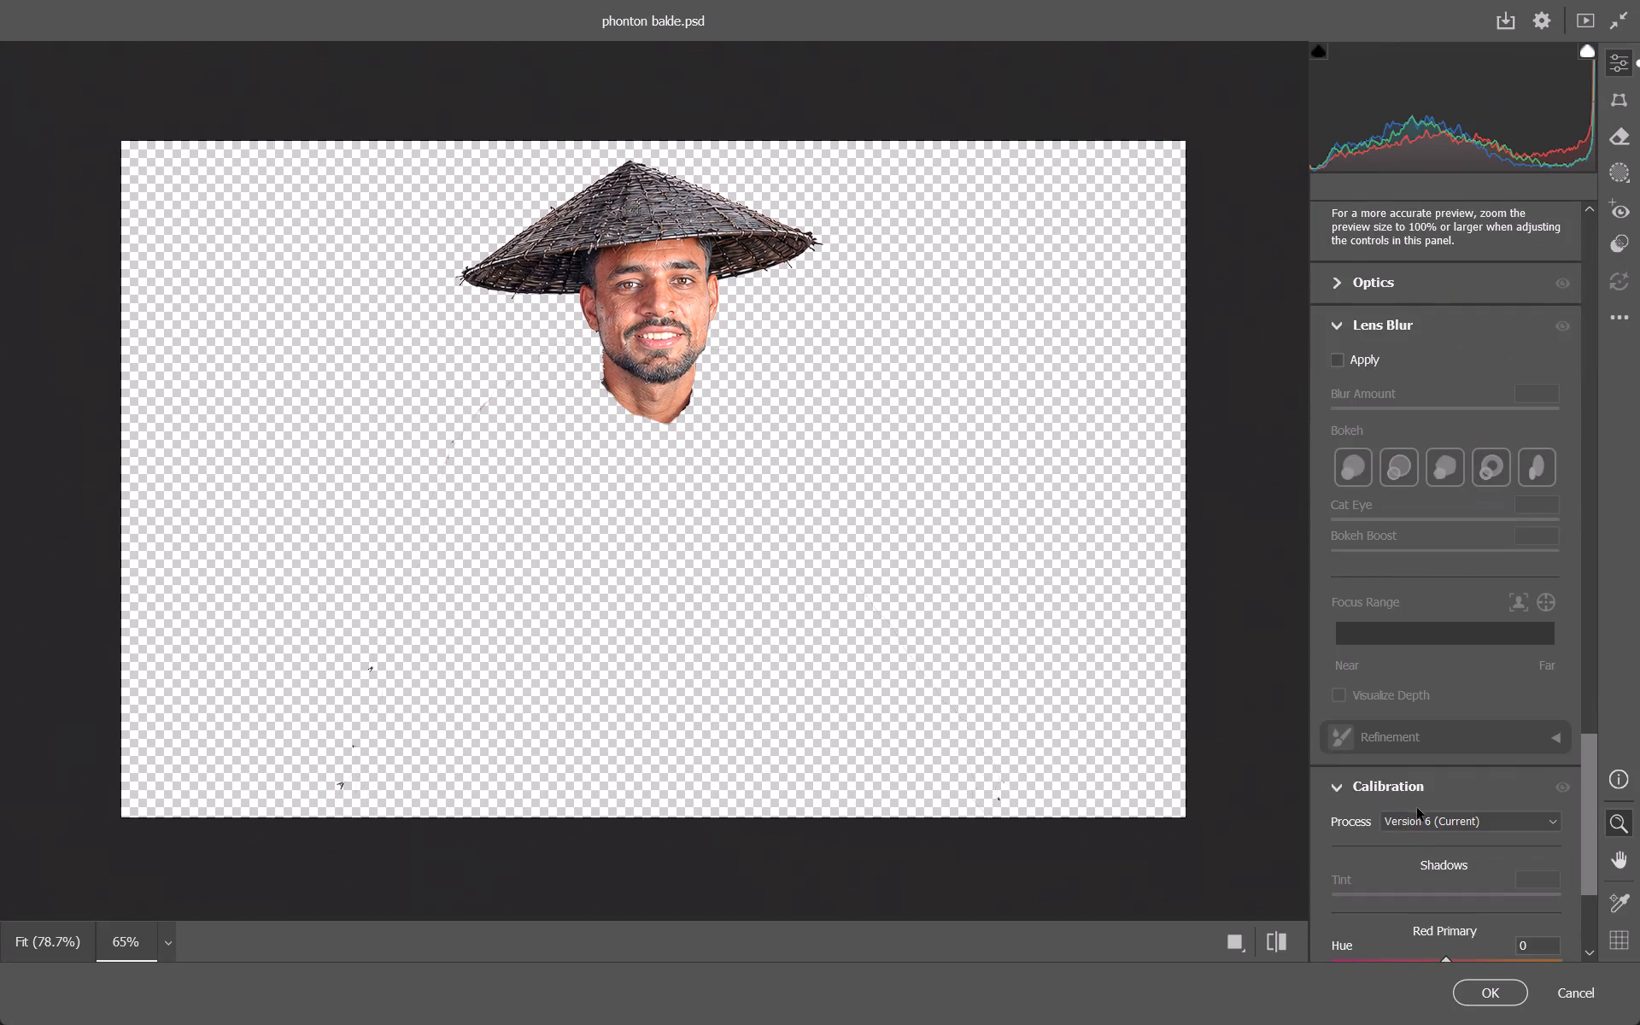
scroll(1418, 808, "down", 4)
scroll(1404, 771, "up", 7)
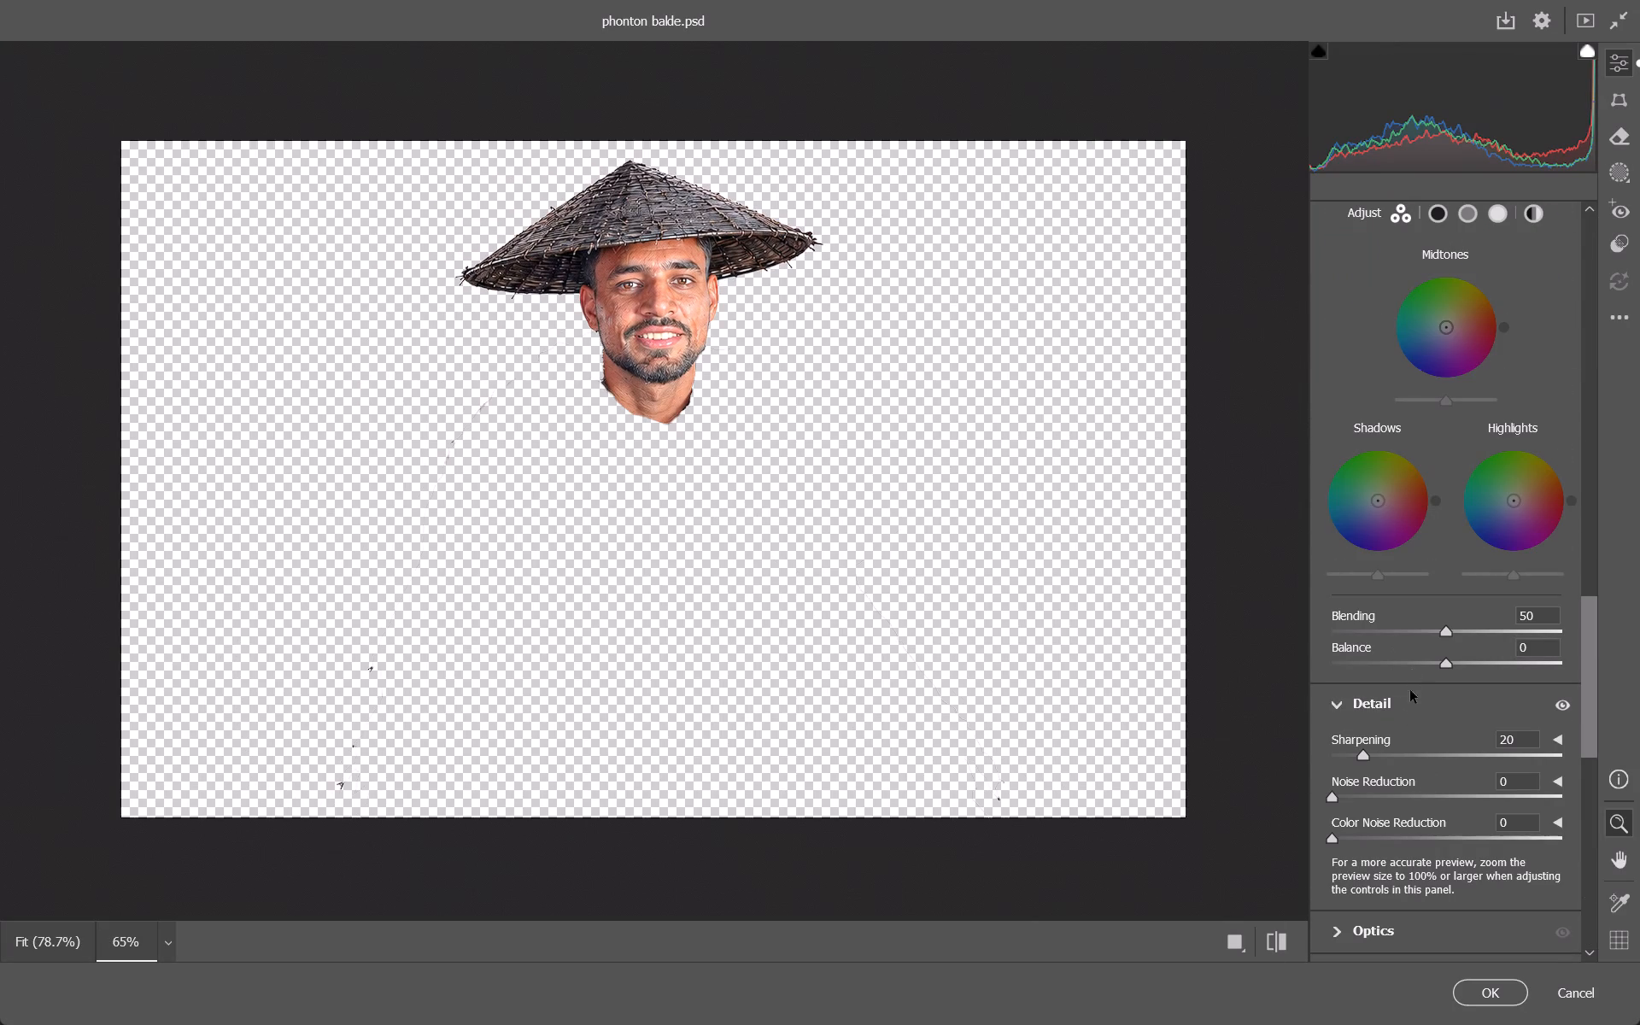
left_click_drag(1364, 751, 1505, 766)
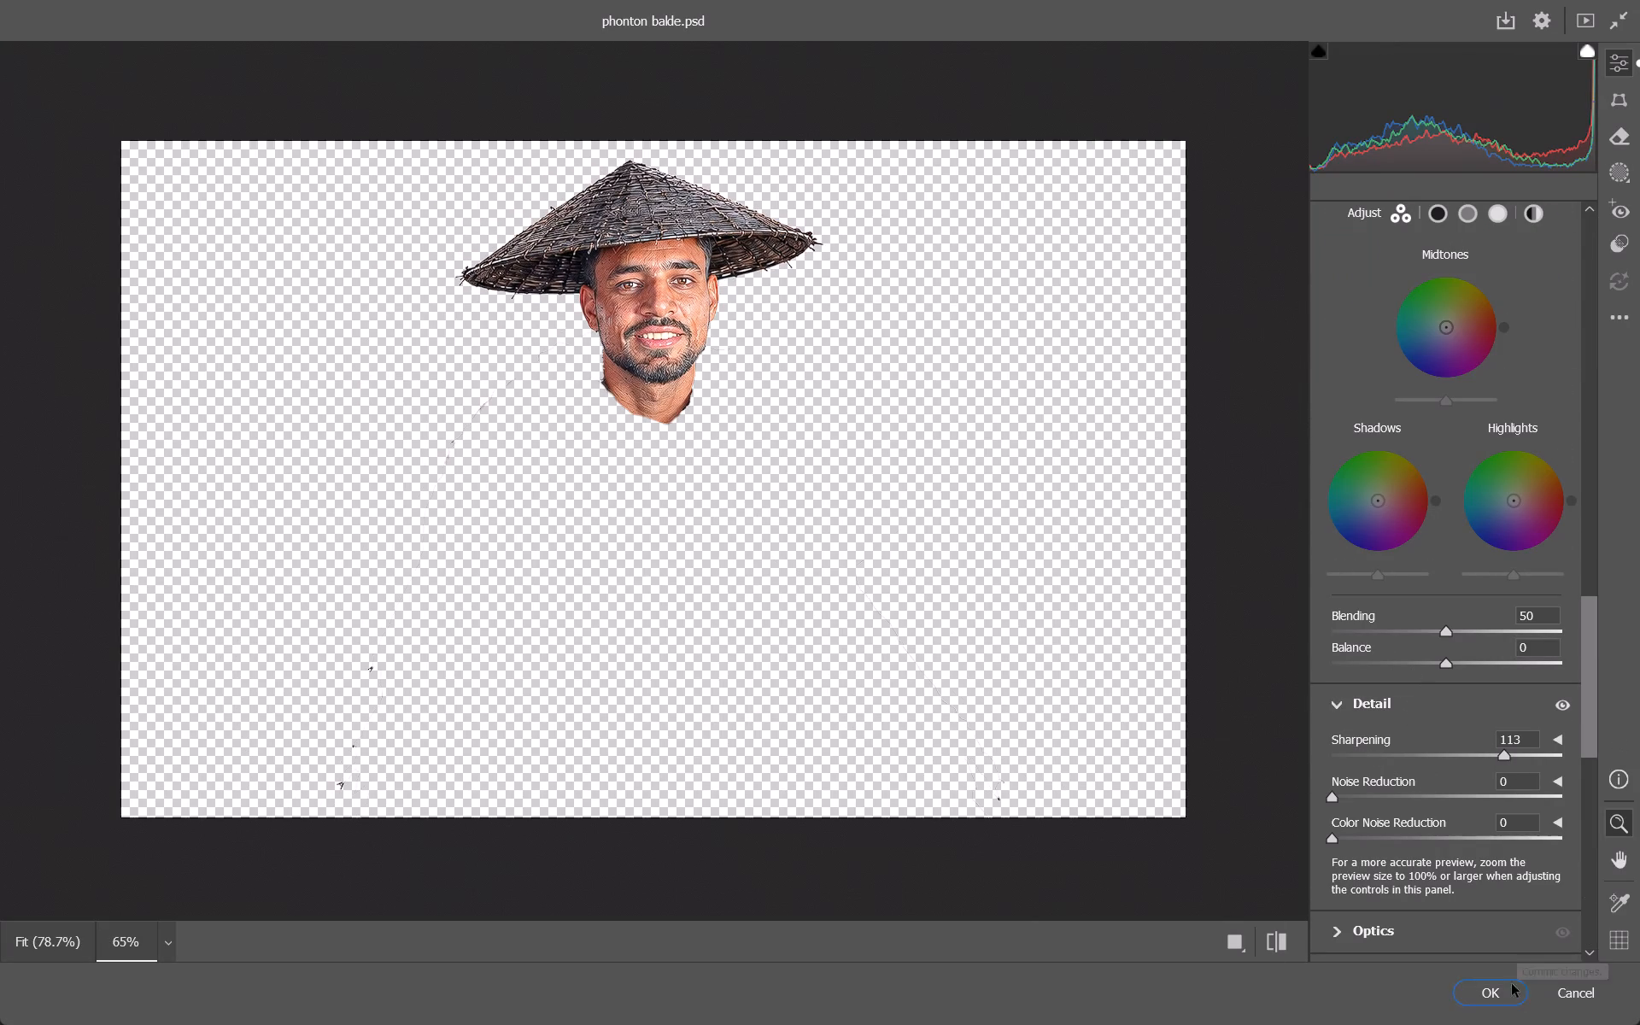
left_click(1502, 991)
Edit Layer 4's Camera Raw Filter once more and set the head's Detail Sharpening to 41.
scroll(1269, 721, "down", 5)
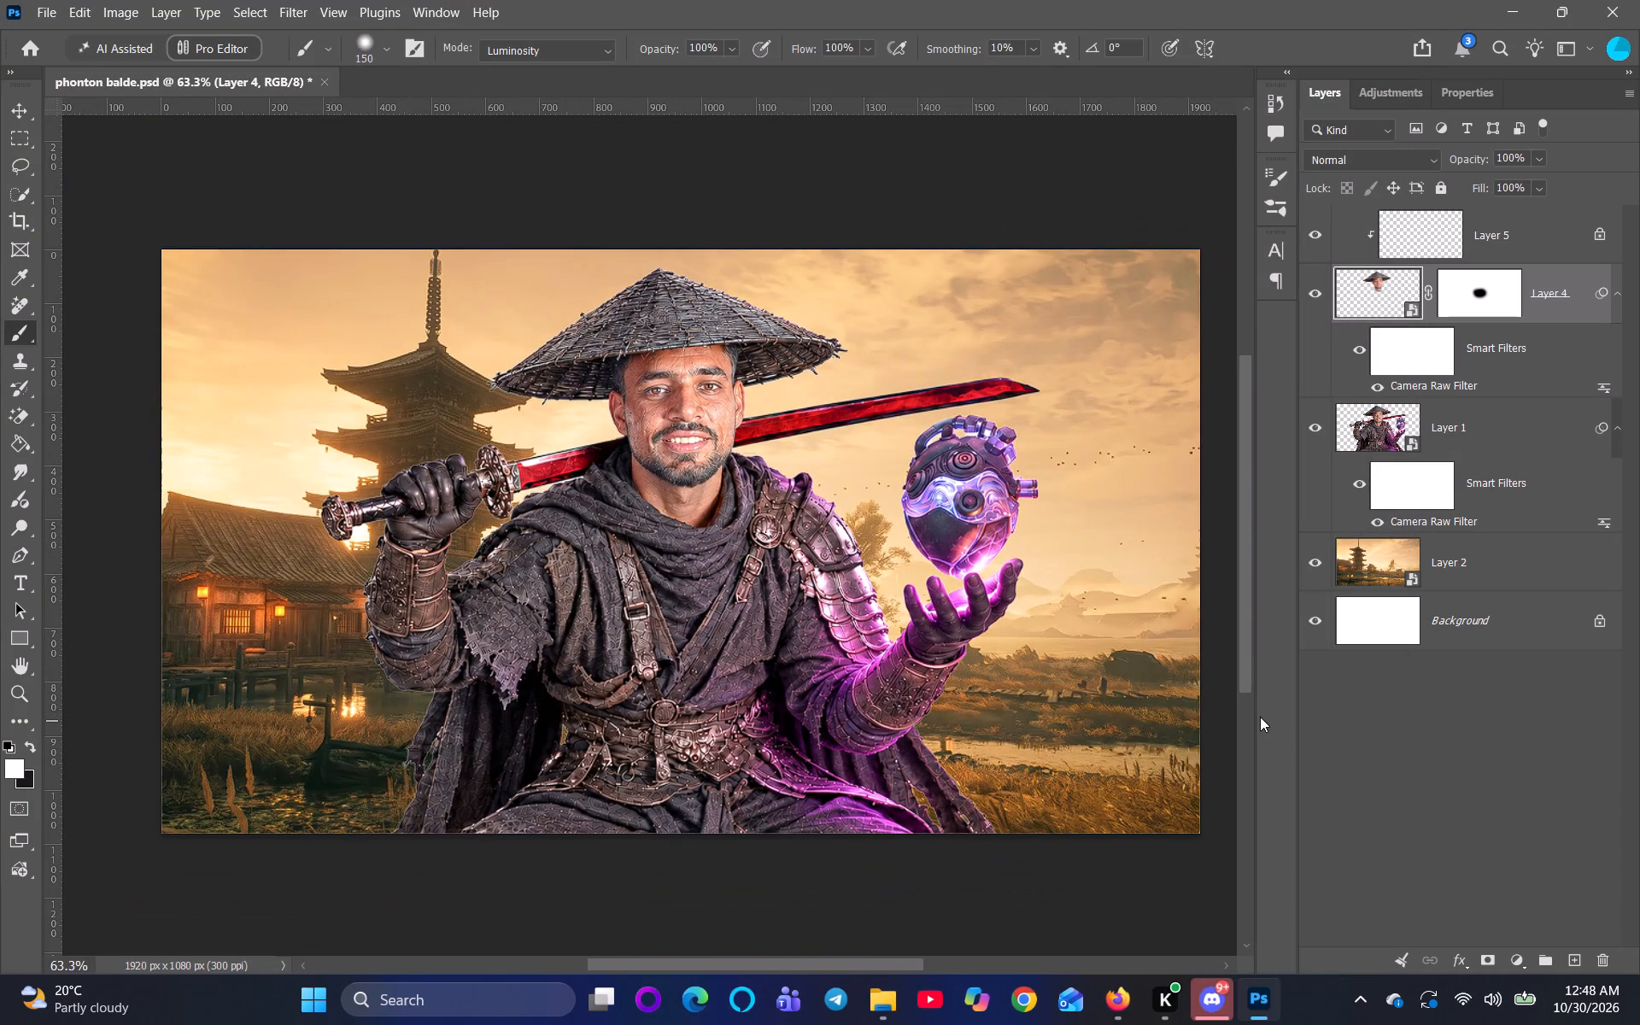
scroll(927, 640, "up", 3)
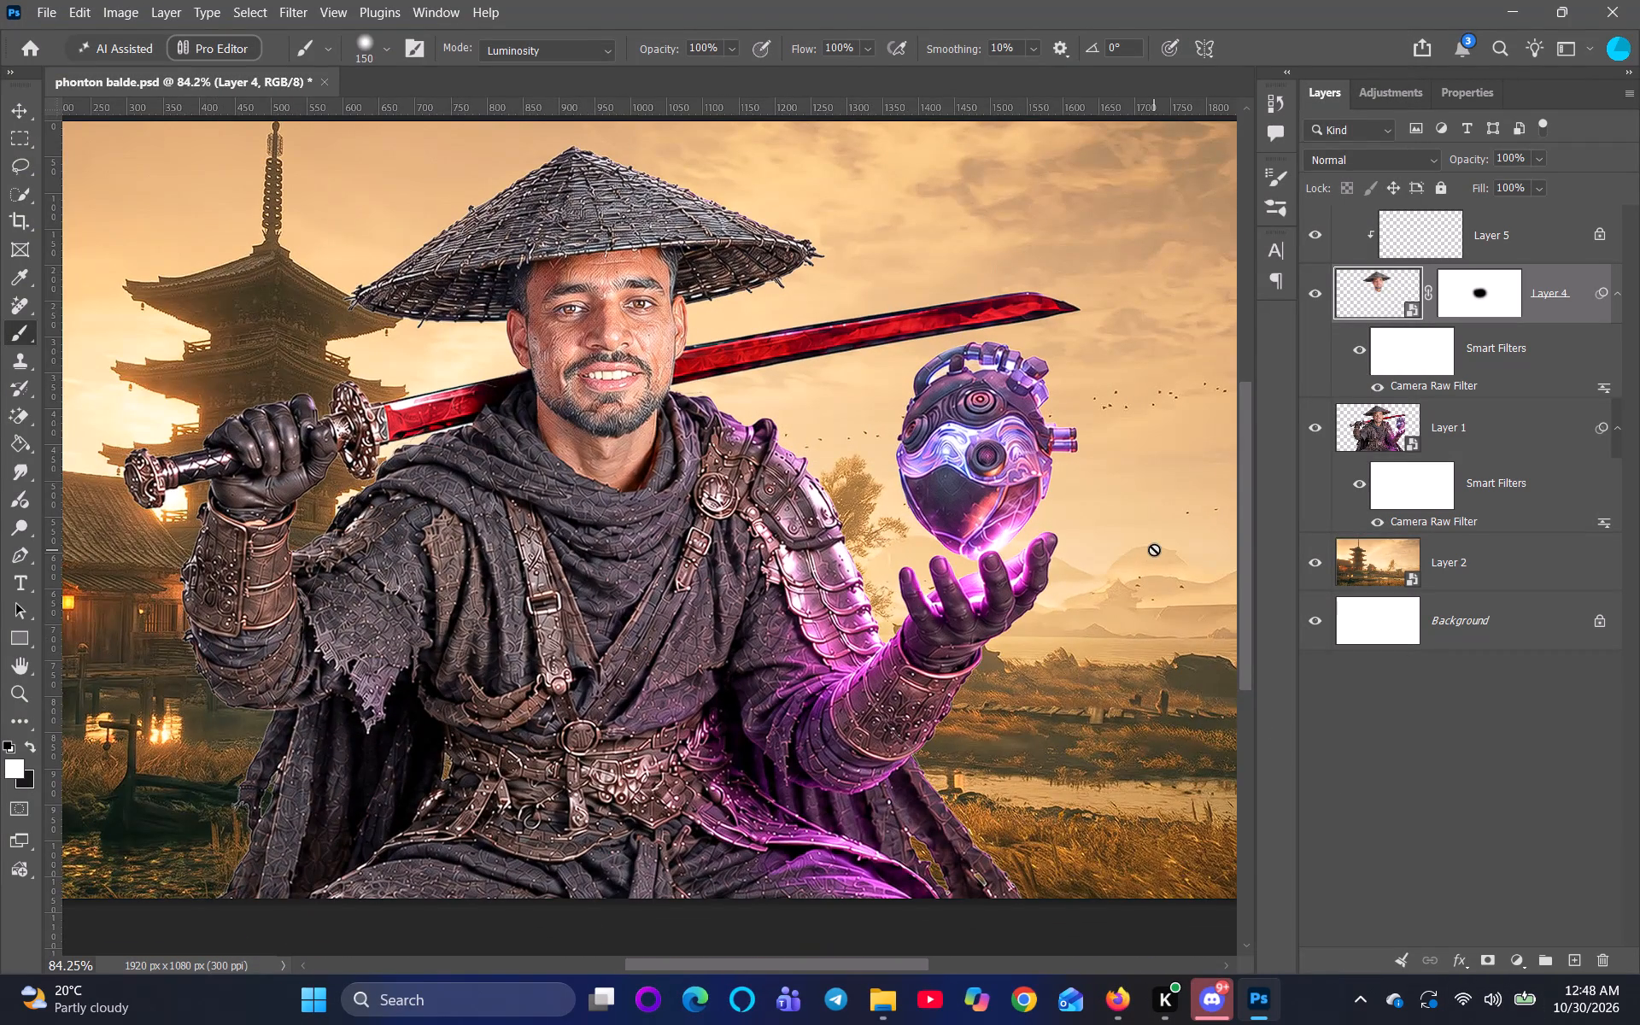
double_click(1437, 380)
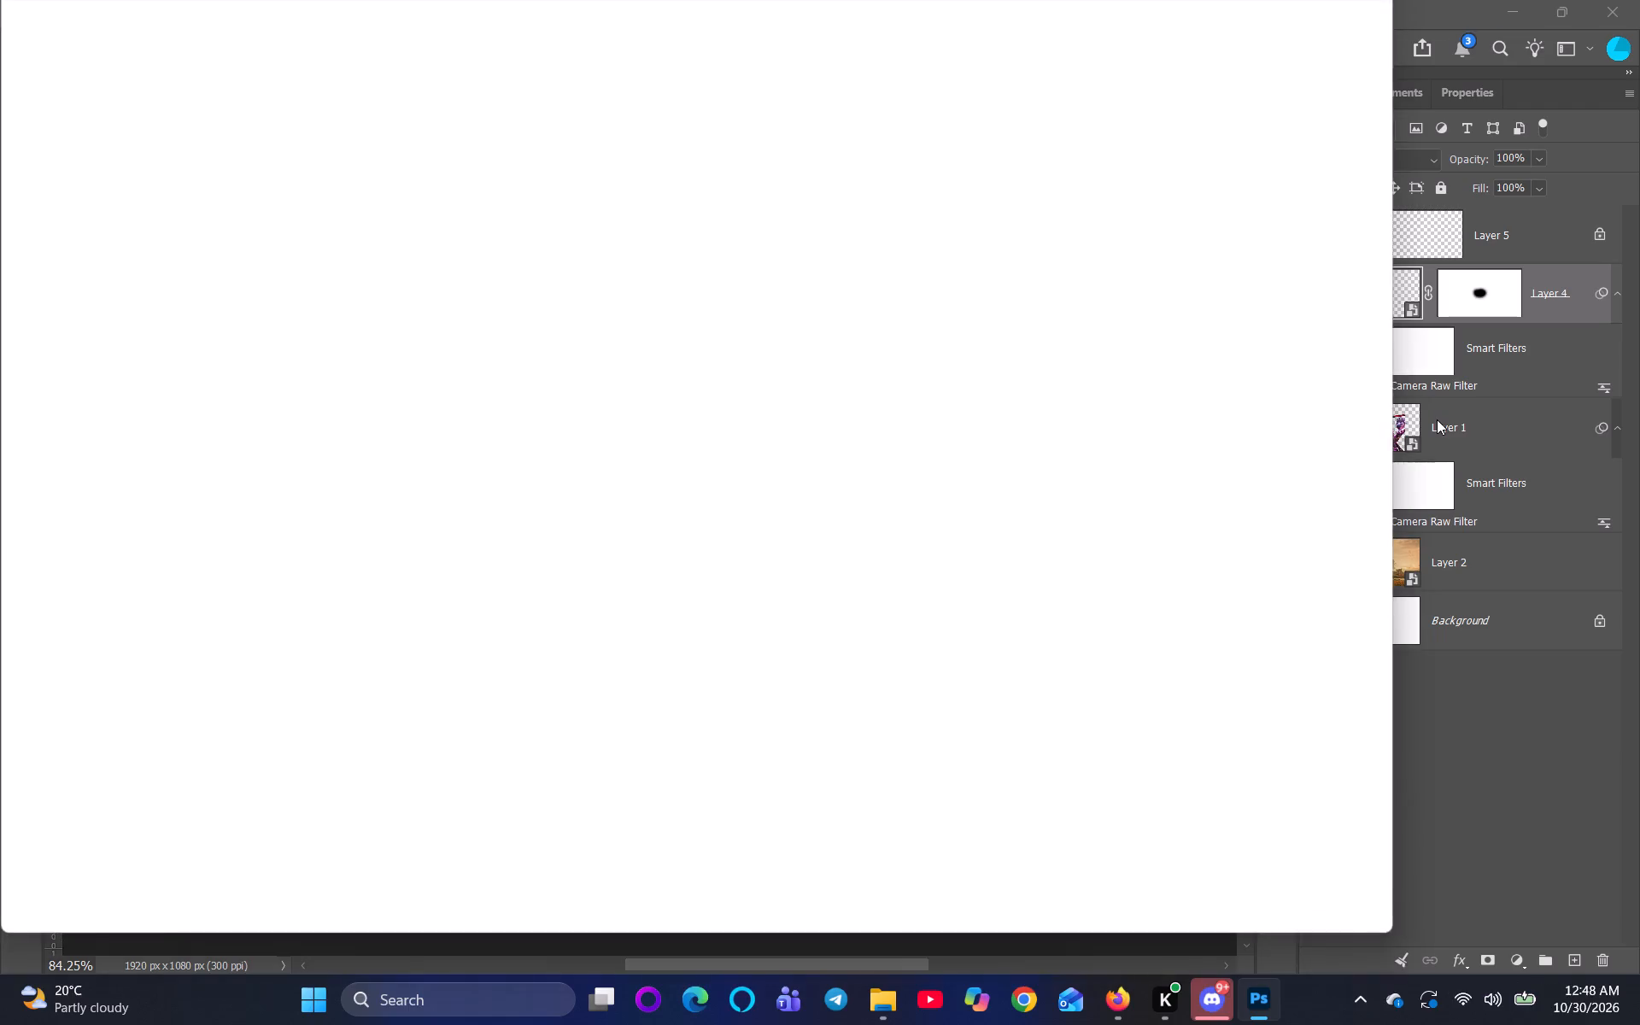
scroll(1282, 803, "down", 11)
scroll(1429, 659, "down", 4)
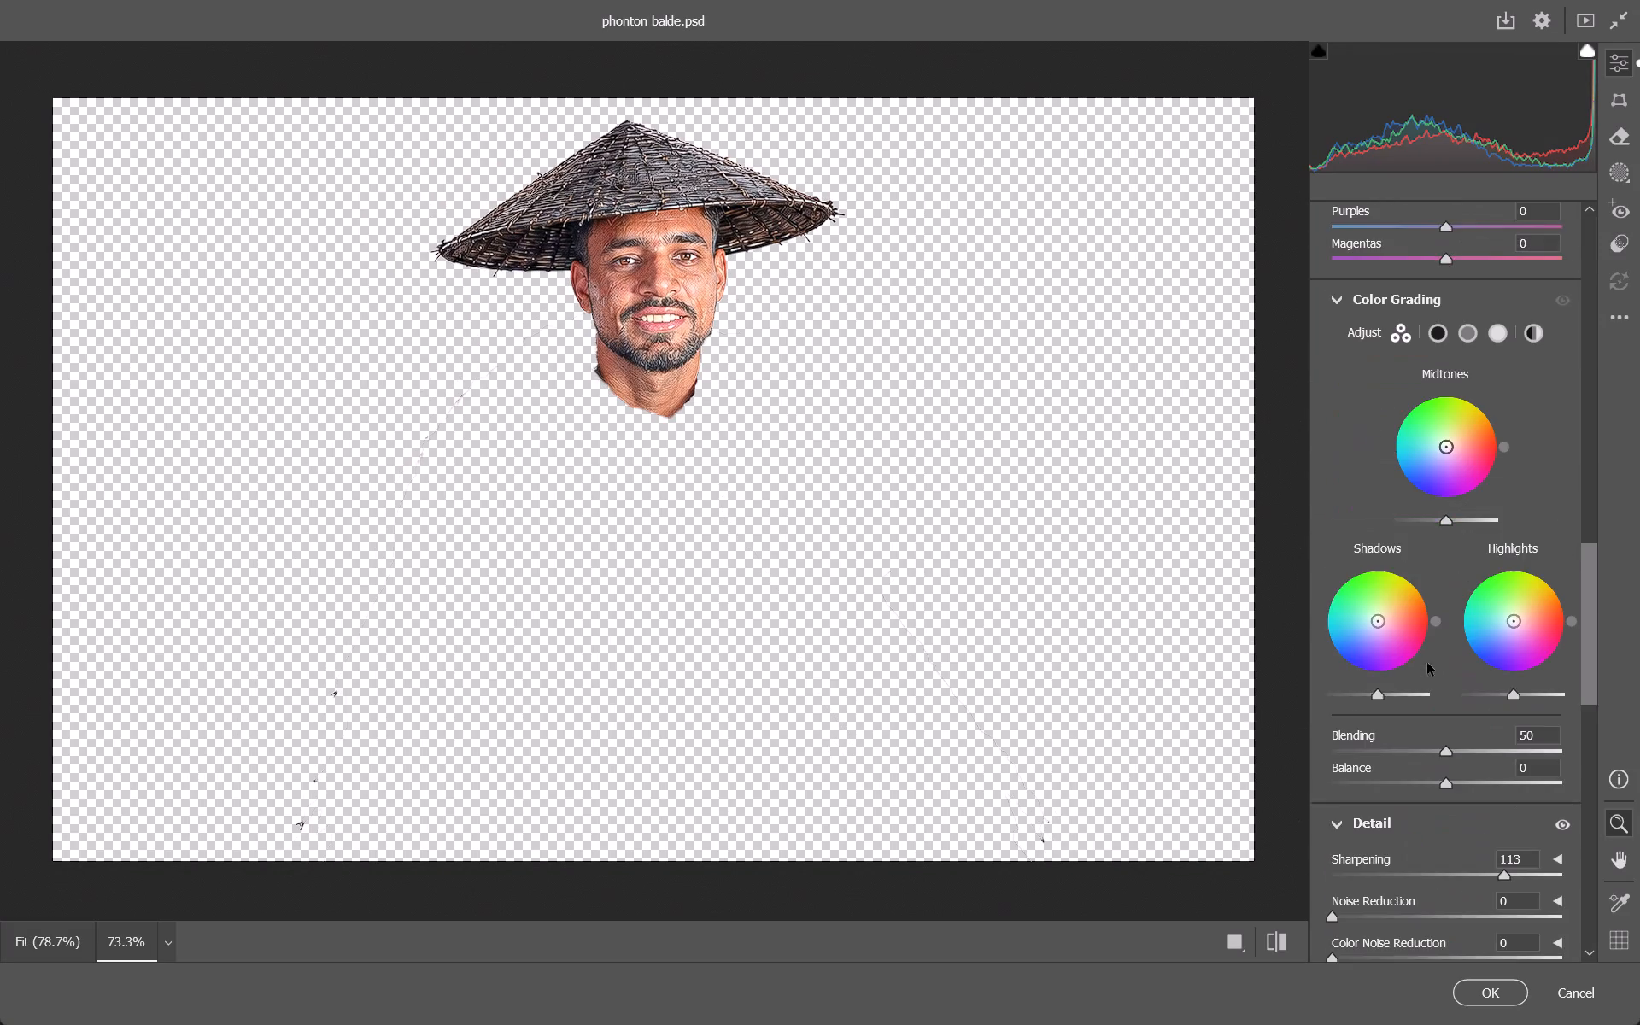
scroll(1448, 714, "down", 4)
scroll(1427, 643, "down", 5)
scroll(1404, 765, "up", 4)
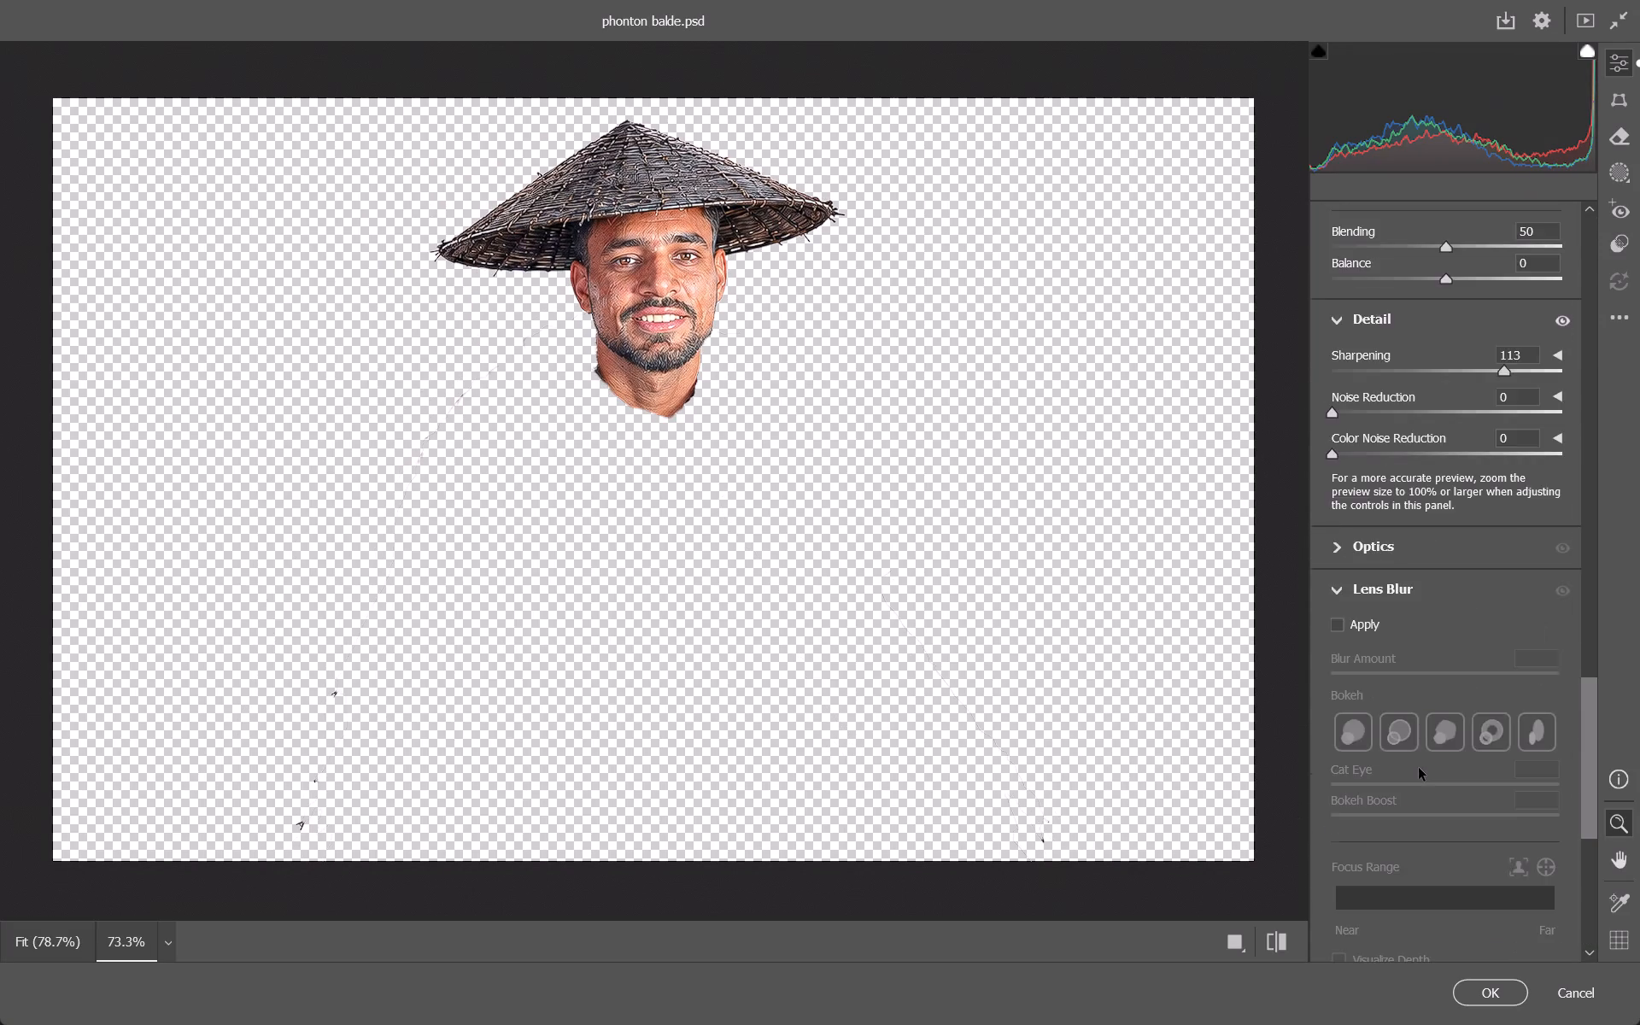
scroll(1419, 768, "up", 3)
scroll(1420, 603, "up", 6)
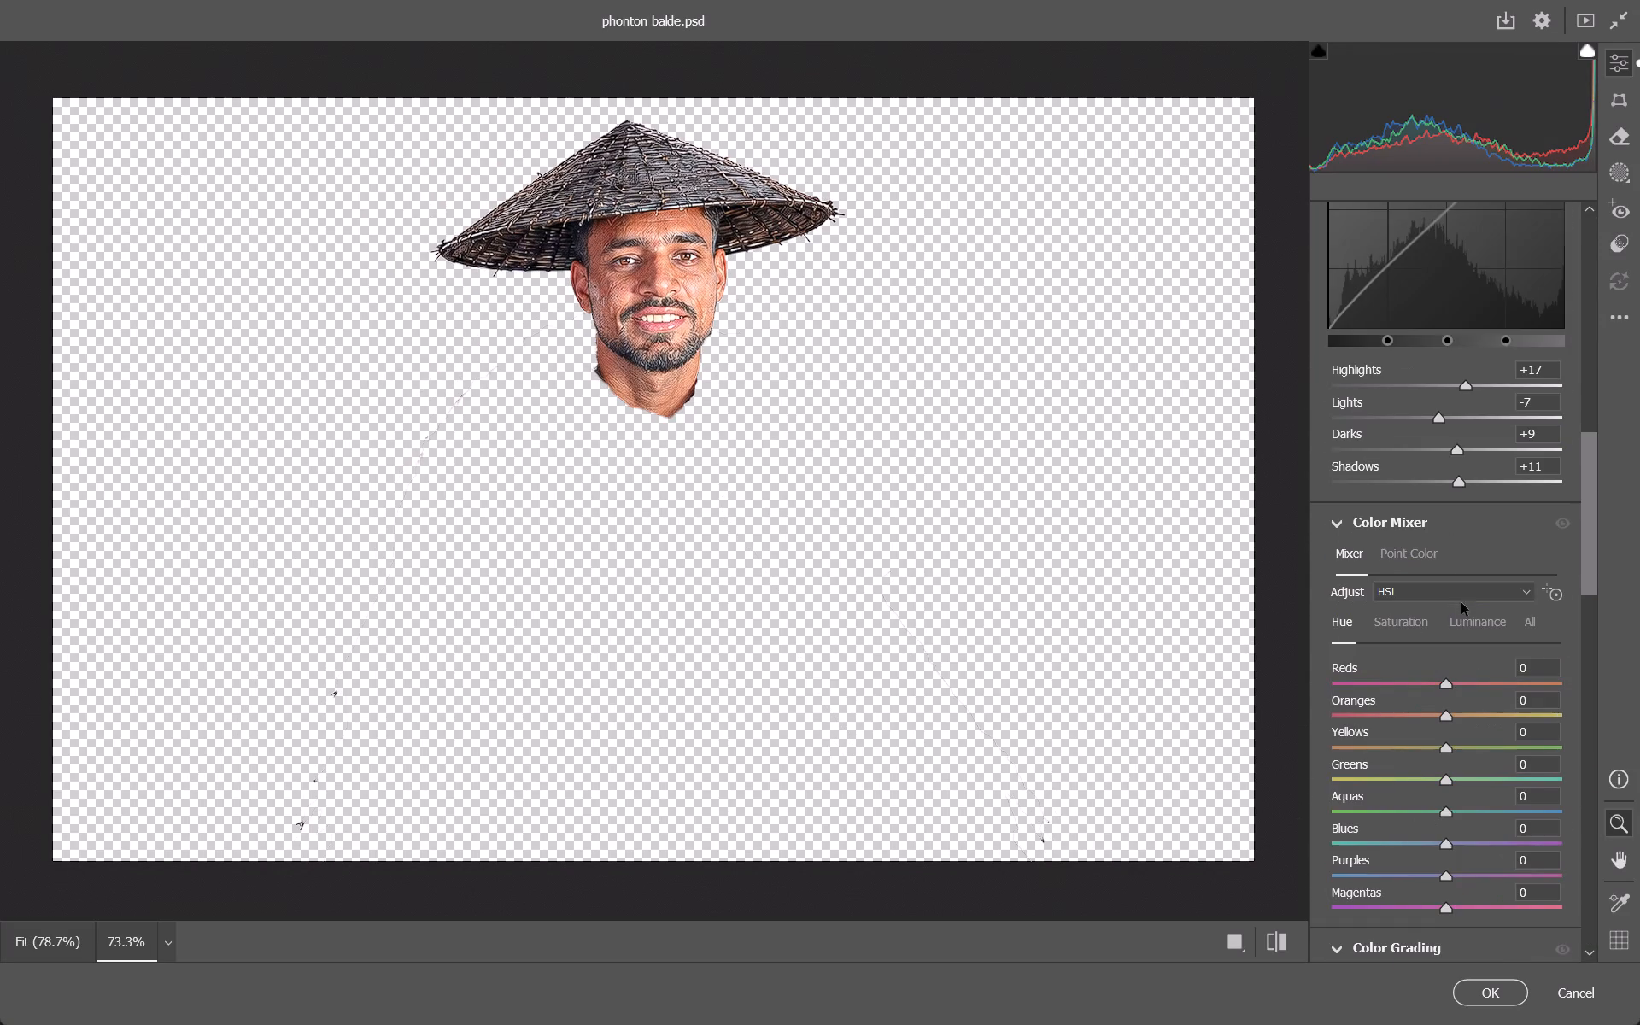
scroll(1440, 497, "down", 7)
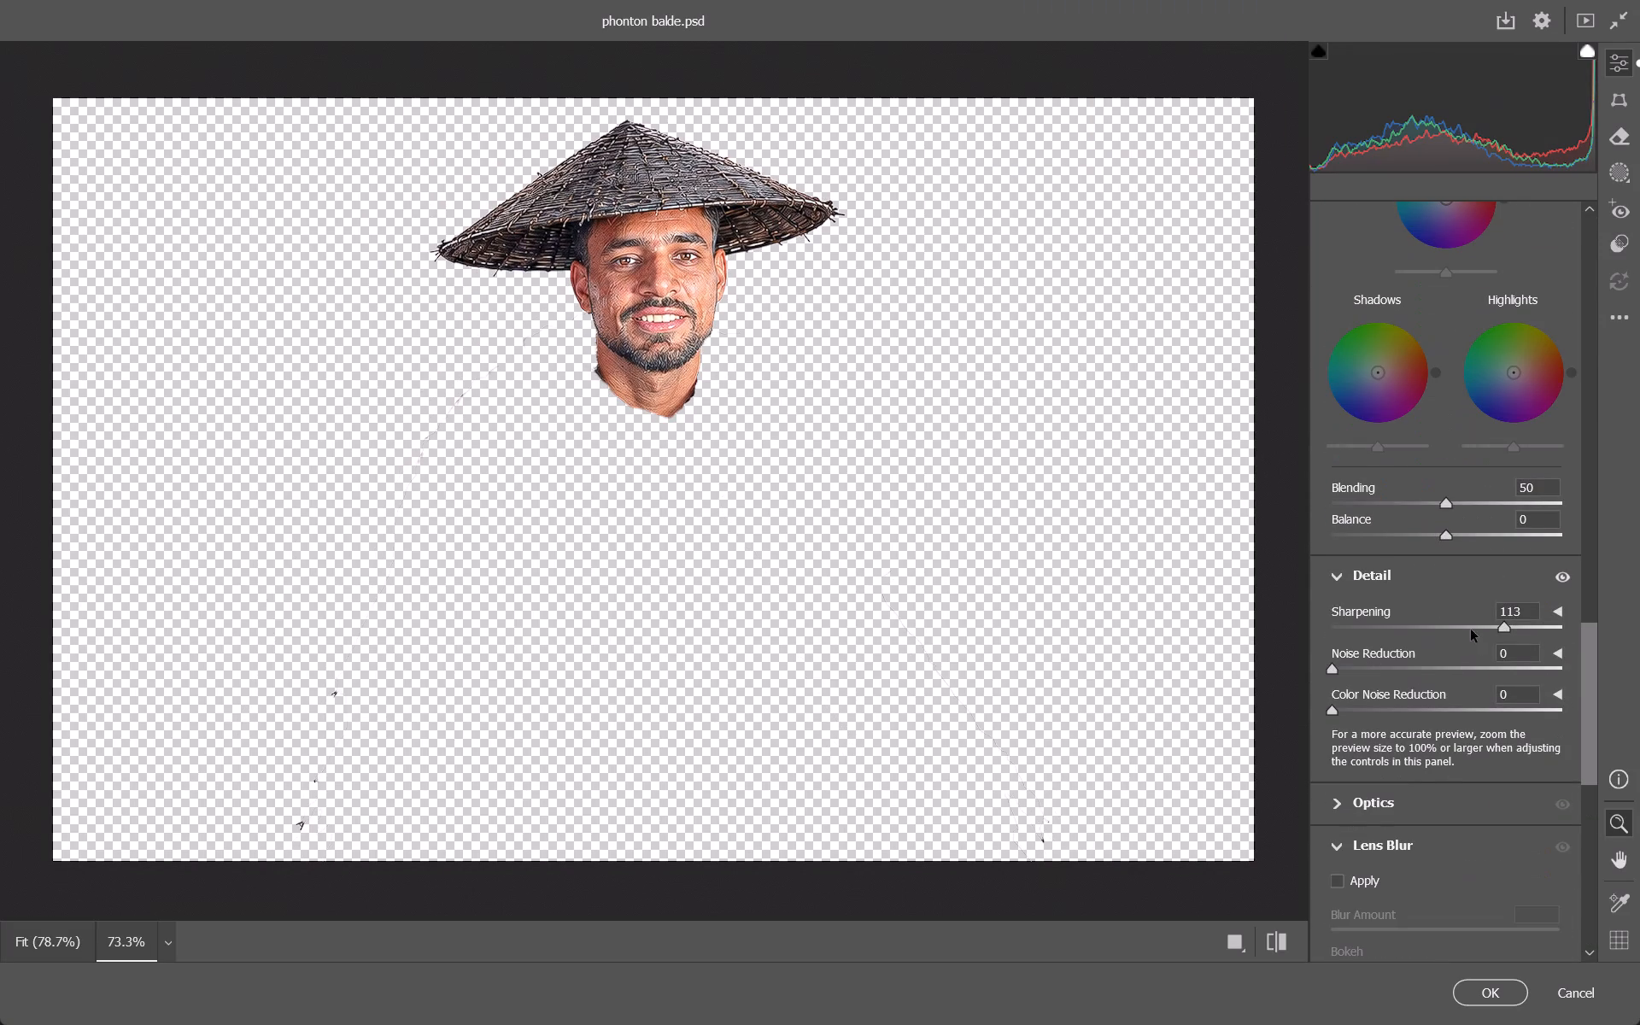
left_click_drag(1496, 624, 1408, 634)
left_click_drag(1408, 634, 1395, 633)
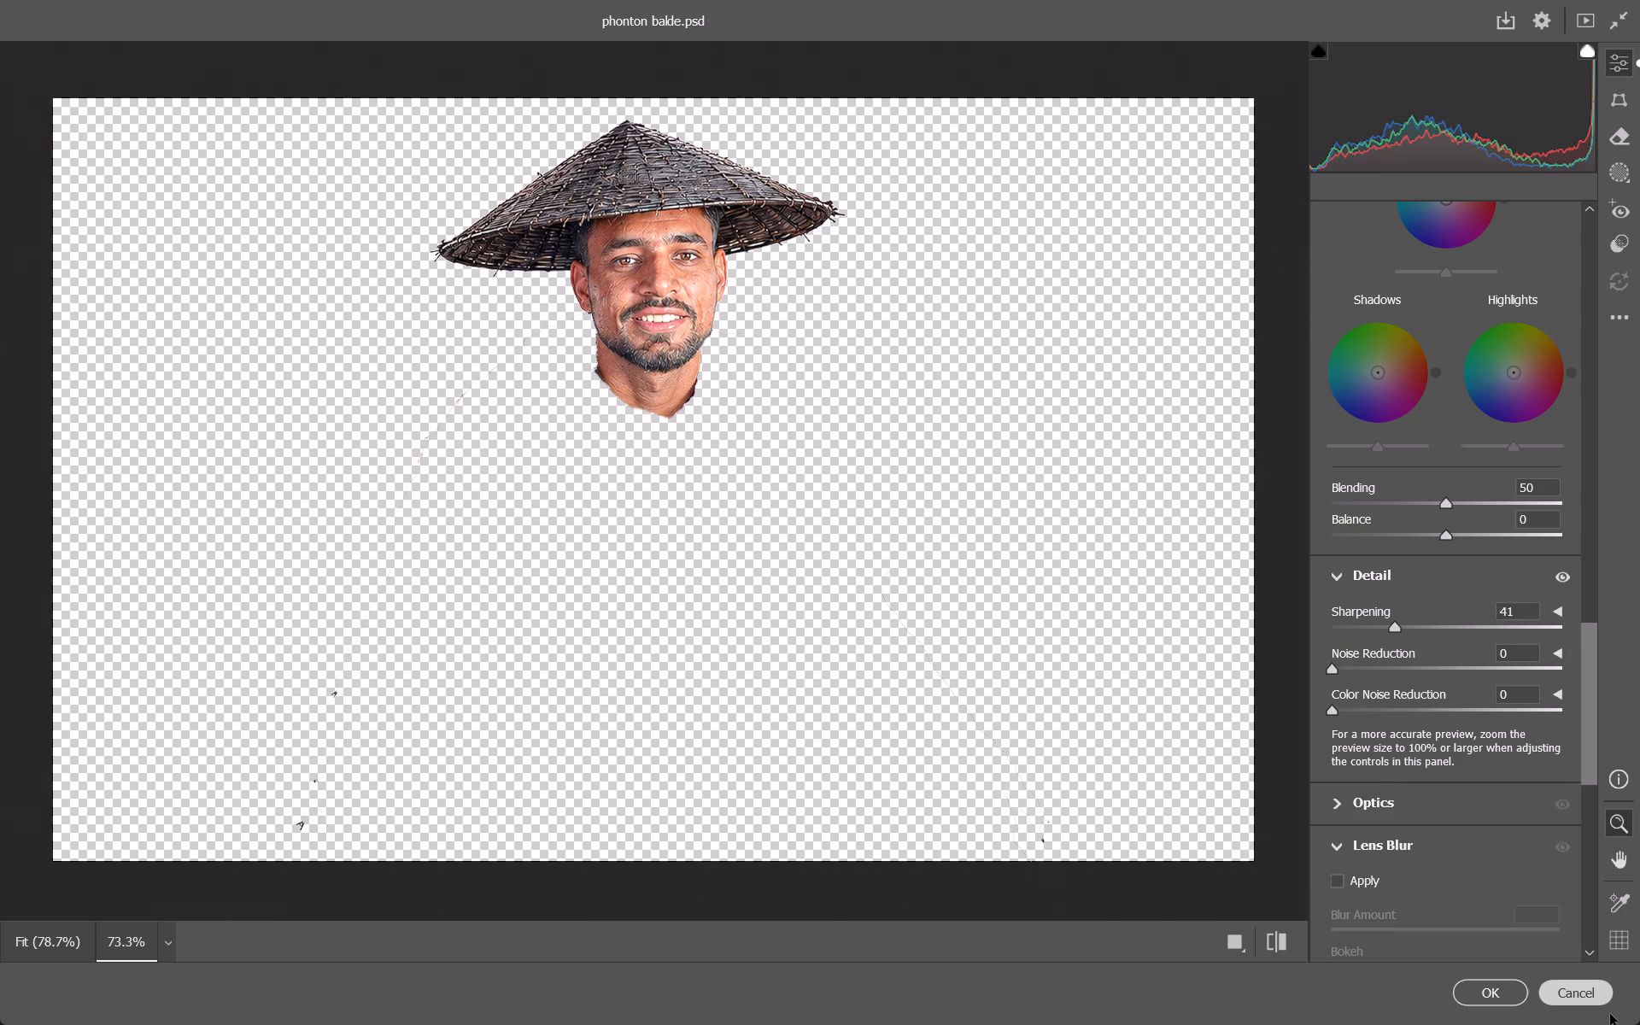
left_click(1514, 984)
Make clipped Layer 5 active and lower the brush opacity to 39%.
scroll(1090, 536, "down", 4)
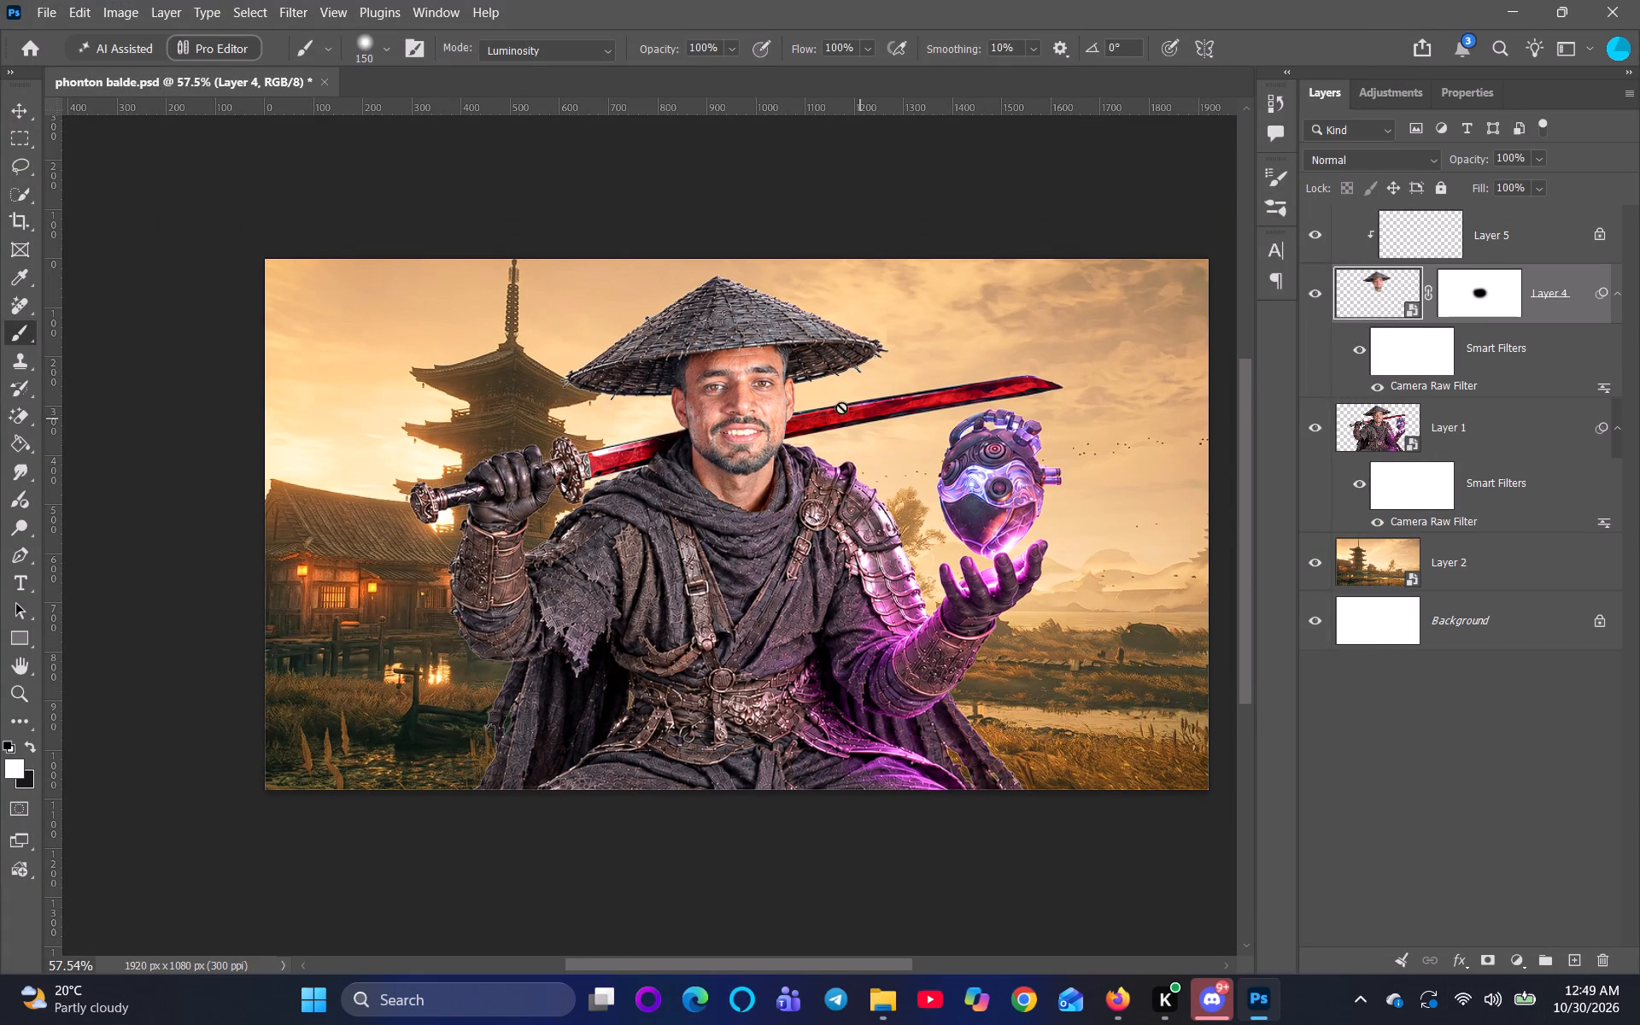
scroll(783, 397, "up", 2)
scroll(668, 410, "up", 3)
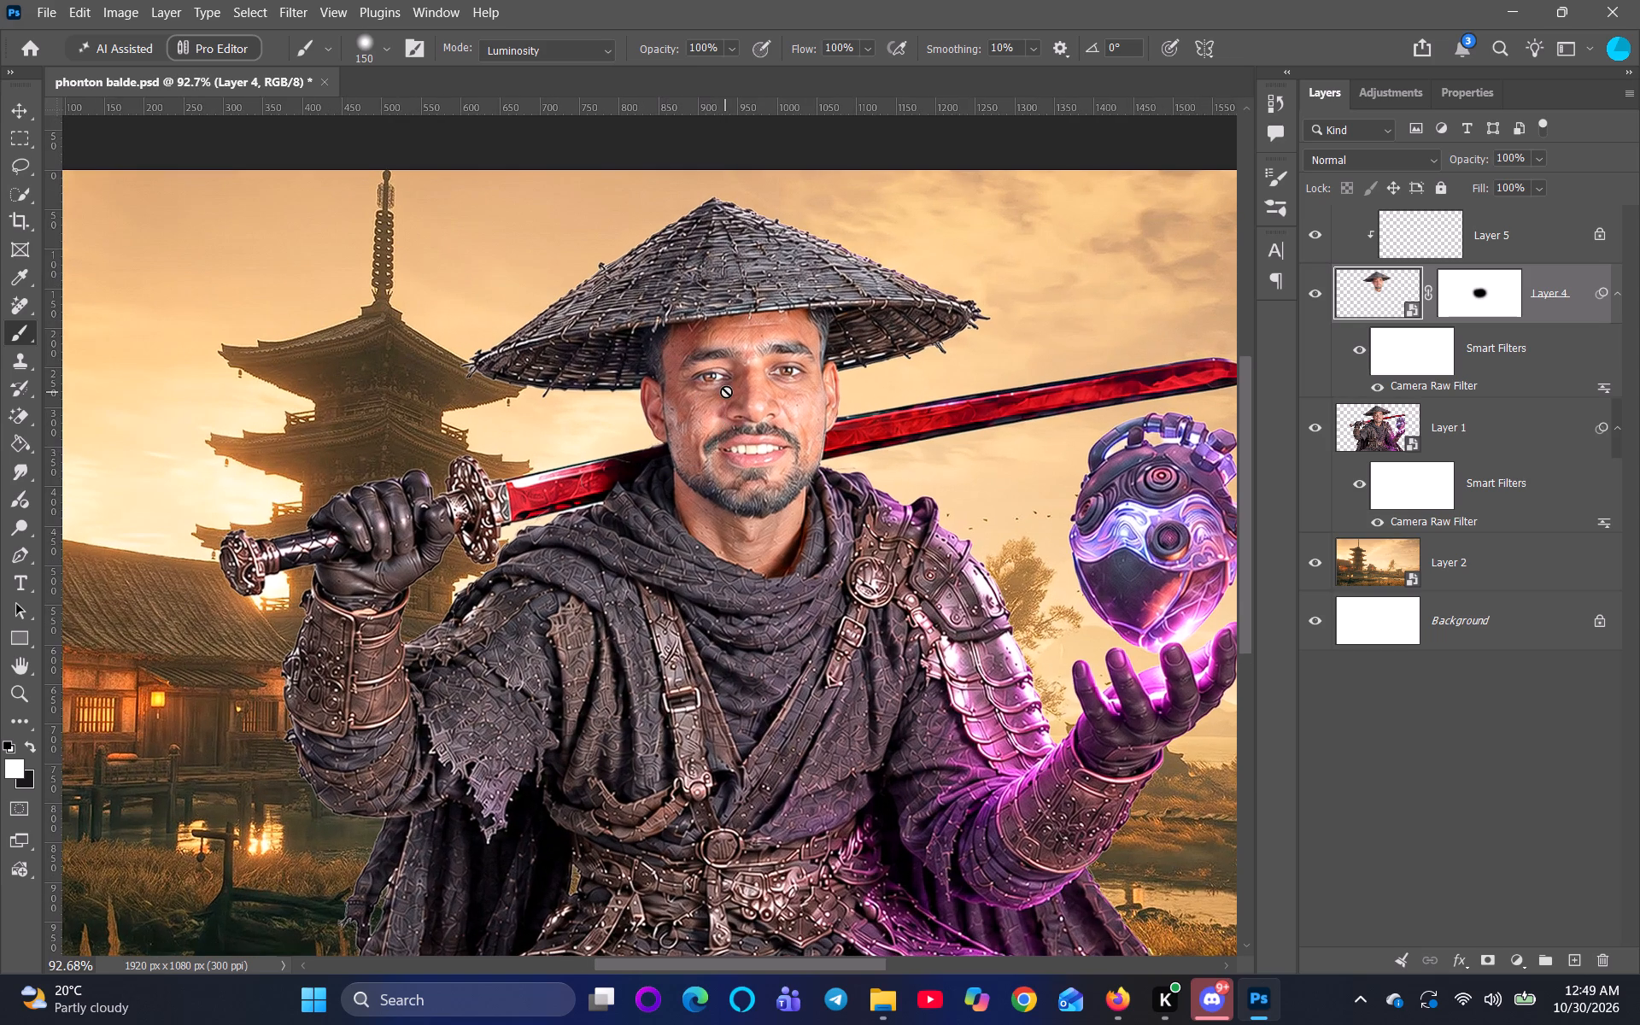
left_click(1414, 255)
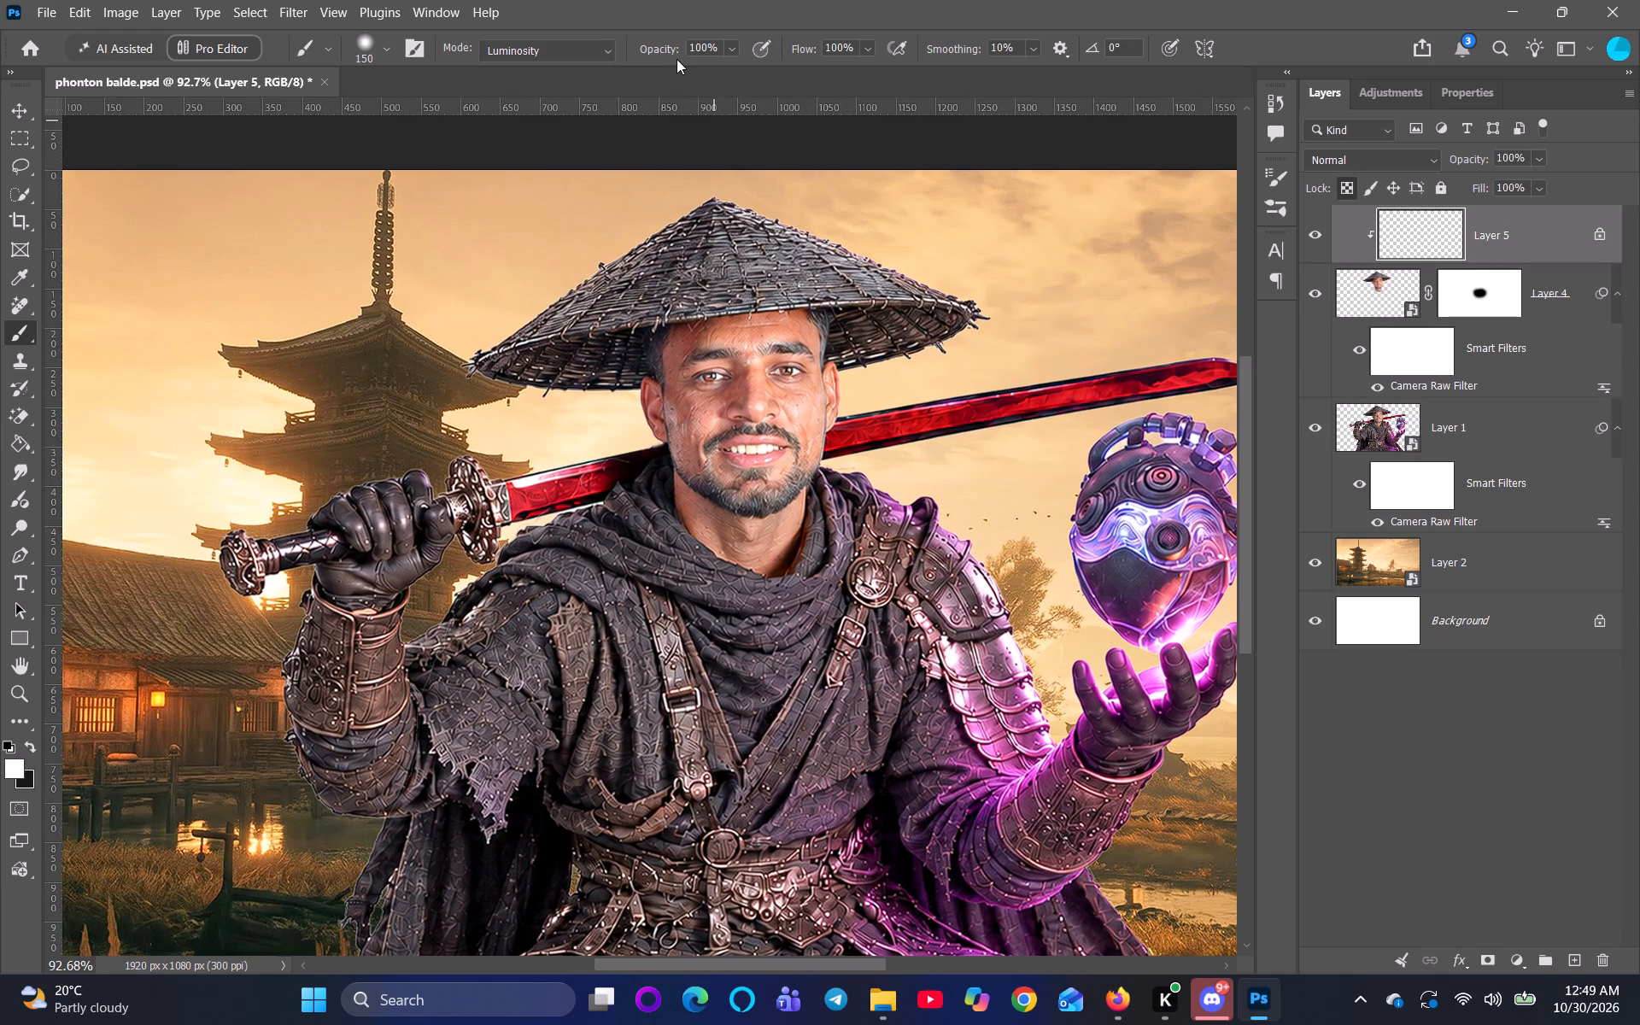
left_click_drag(667, 50, 616, 54)
left_click_drag(616, 54, 601, 55)
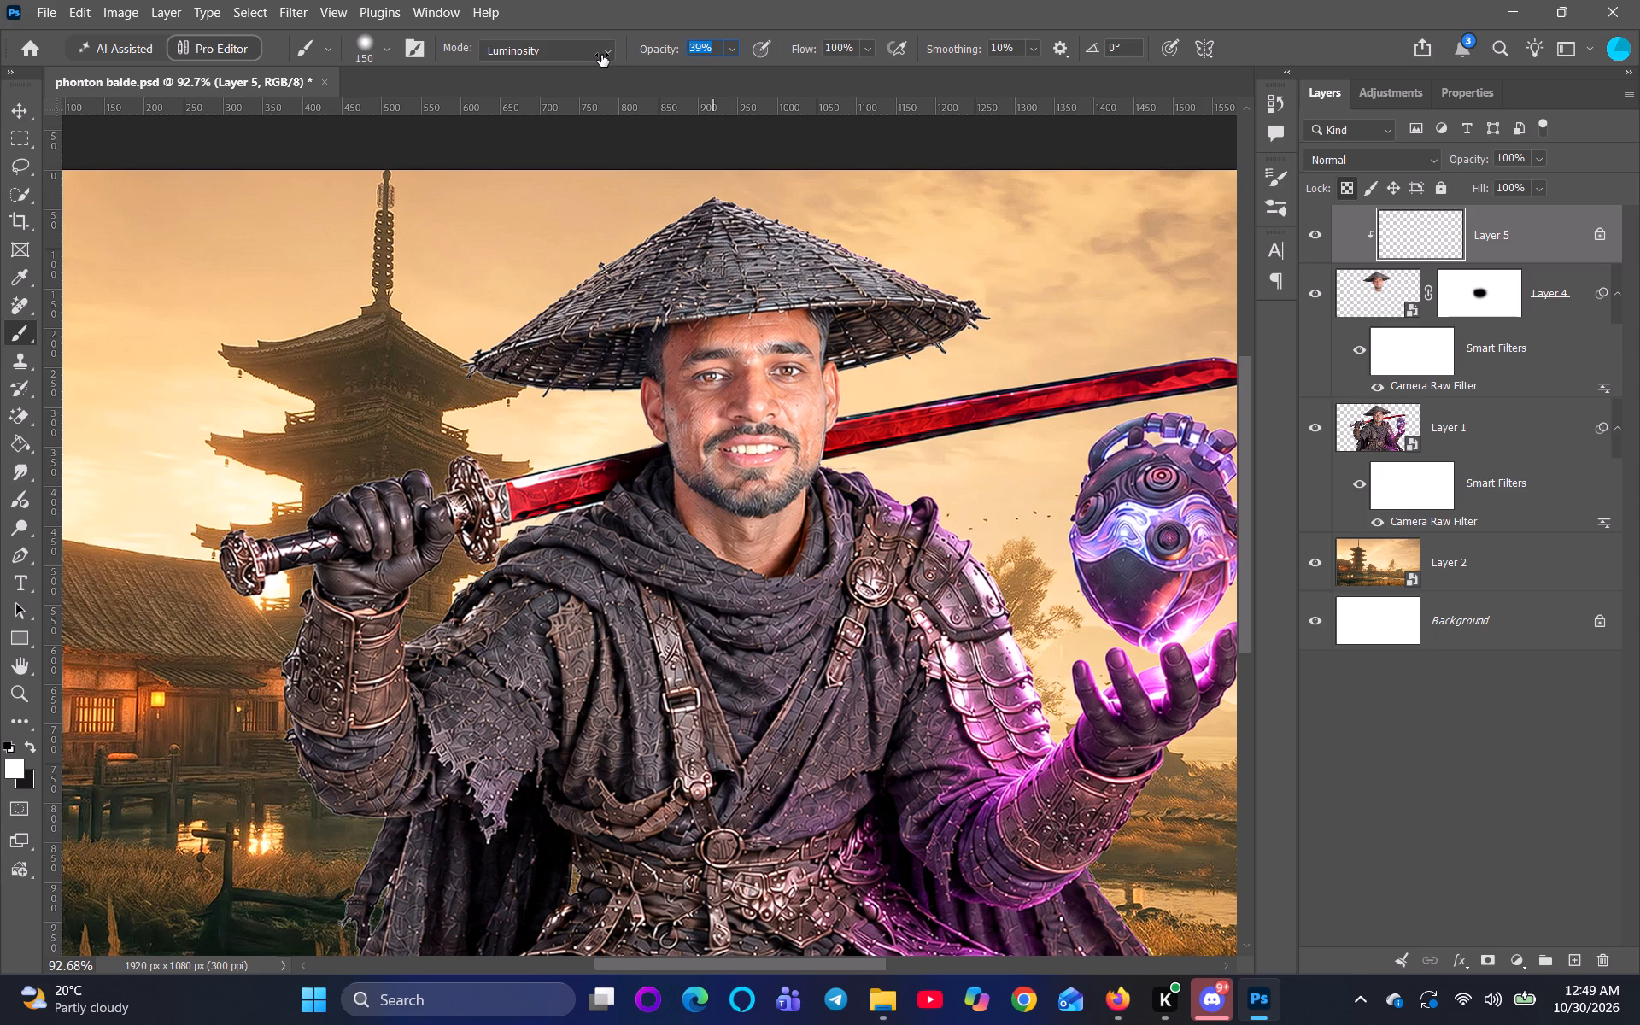
Set the brush to 40% opacity and 22% flow.
left_click_drag(601, 55, 603, 56)
left_click_drag(603, 56, 602, 55)
left_click_drag(803, 47, 705, 48)
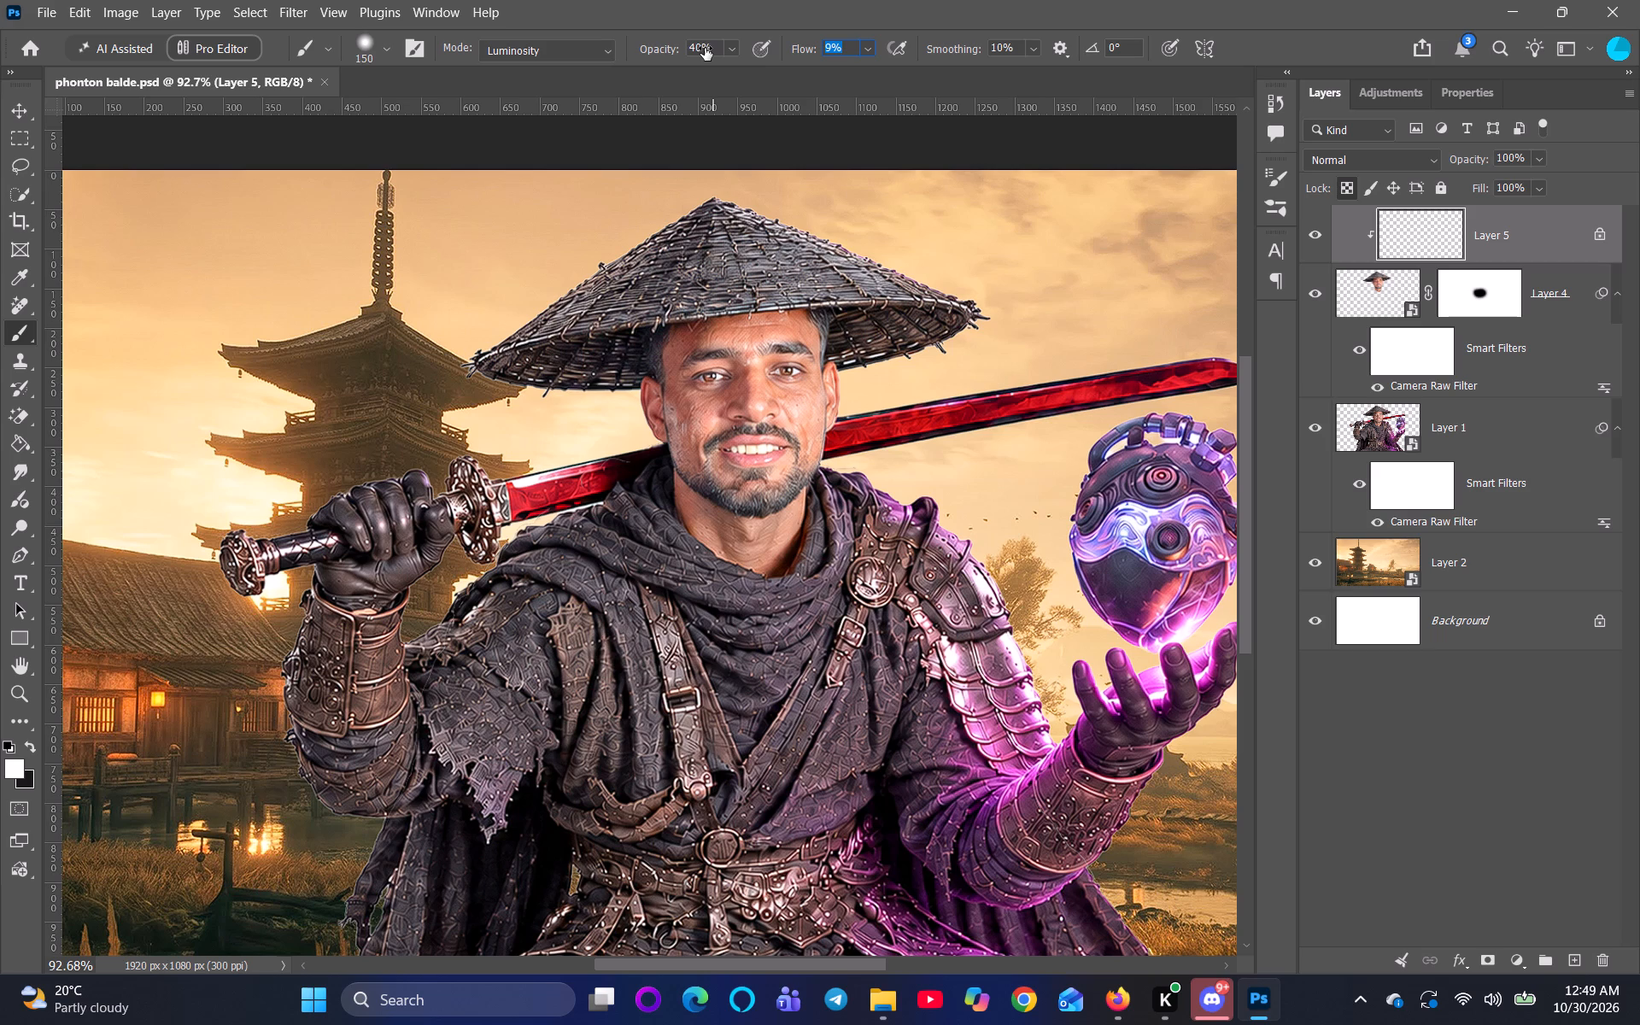
left_click_drag(705, 48, 722, 50)
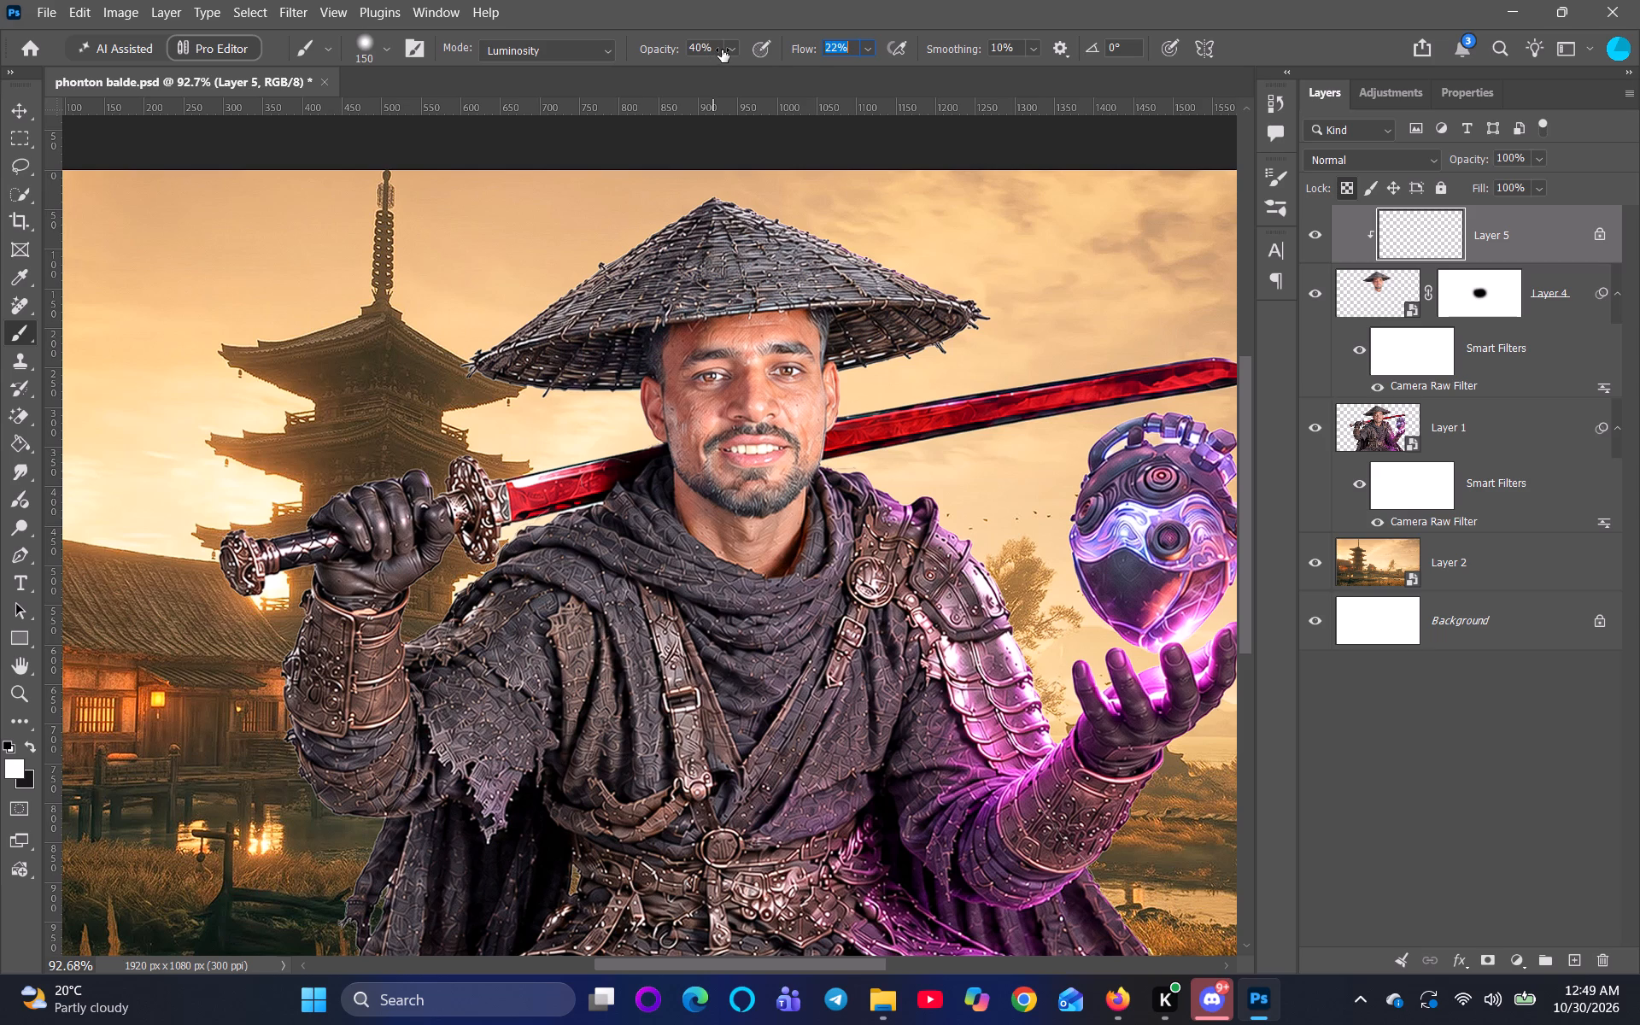
left_click_drag(722, 50, 718, 48)
left_click(718, 48)
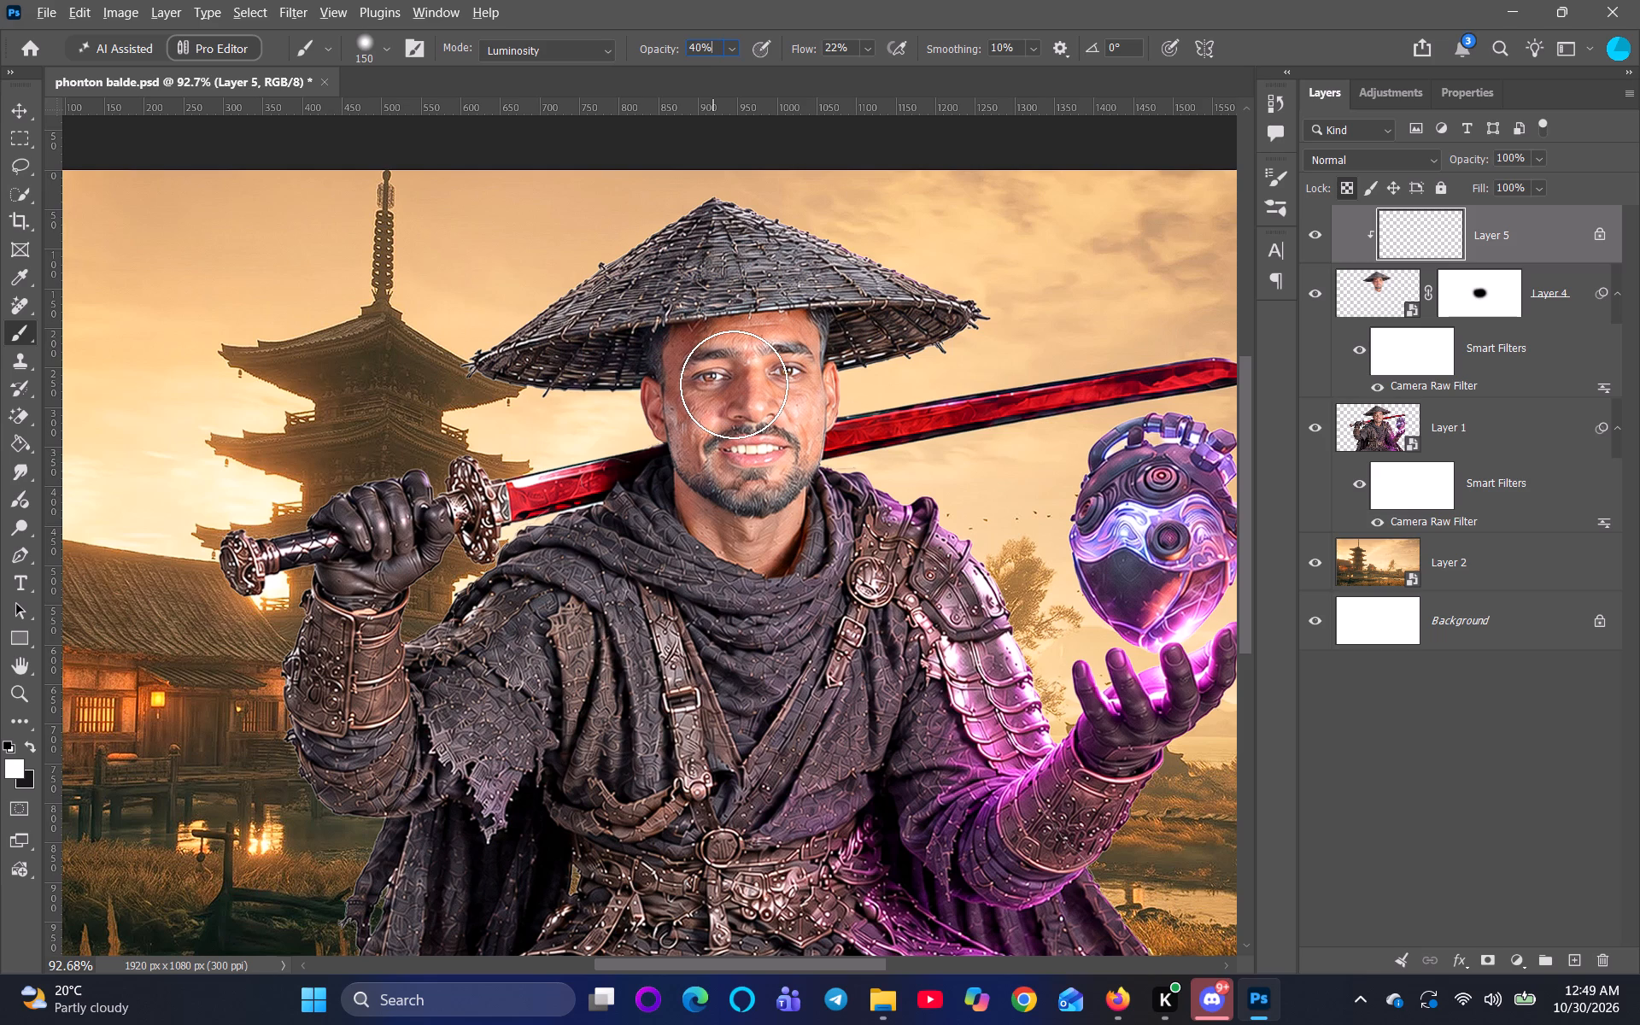
scroll(753, 367, "up", 6)
scroll(849, 512, "up", 2)
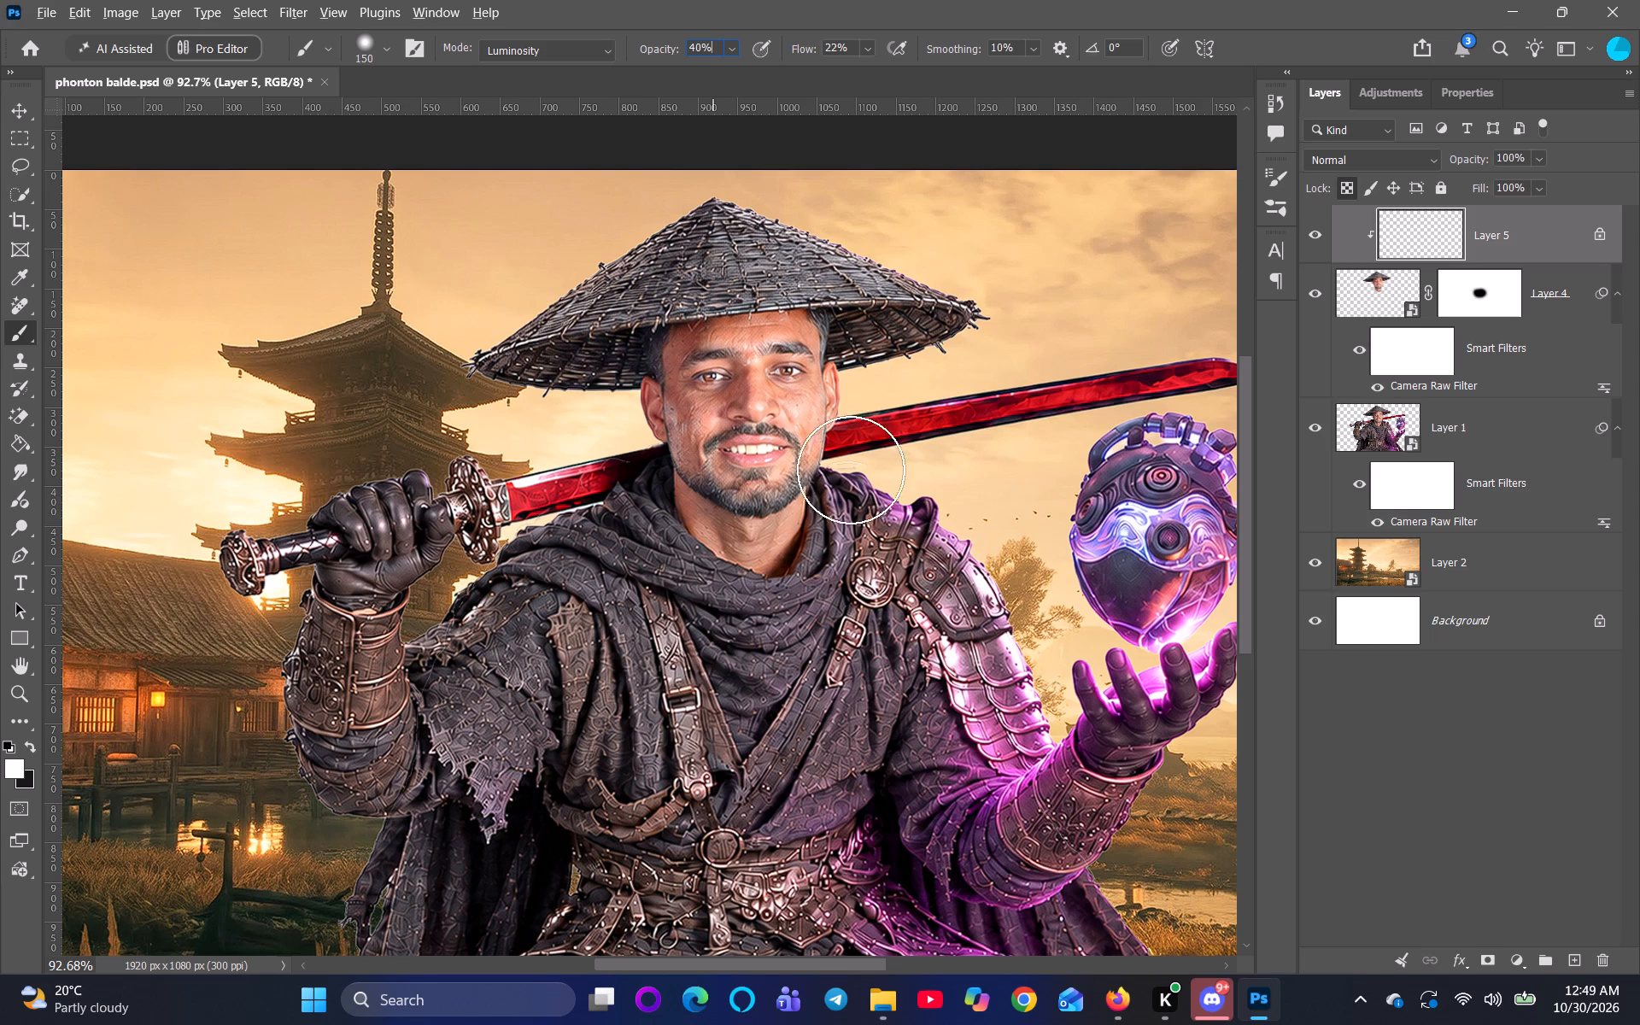
scroll(835, 417, "down", 7)
scroll(1139, 771, "down", 4)
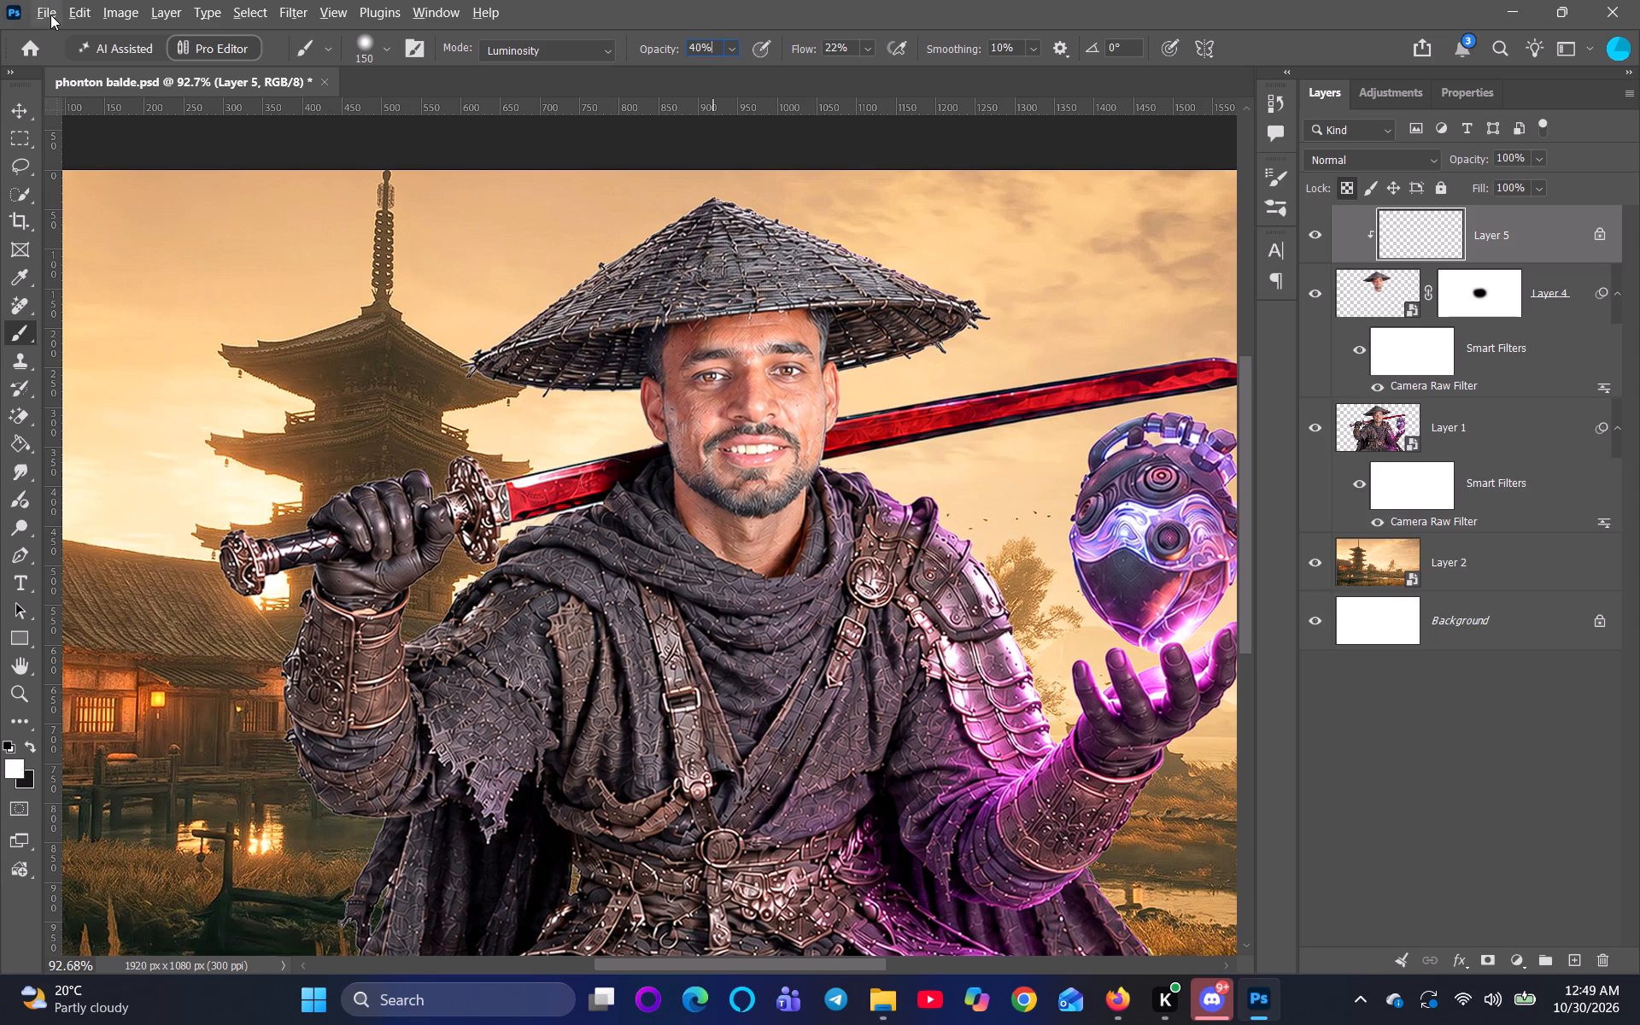
Save the phonton balde.psd document.
left_click(47, 12)
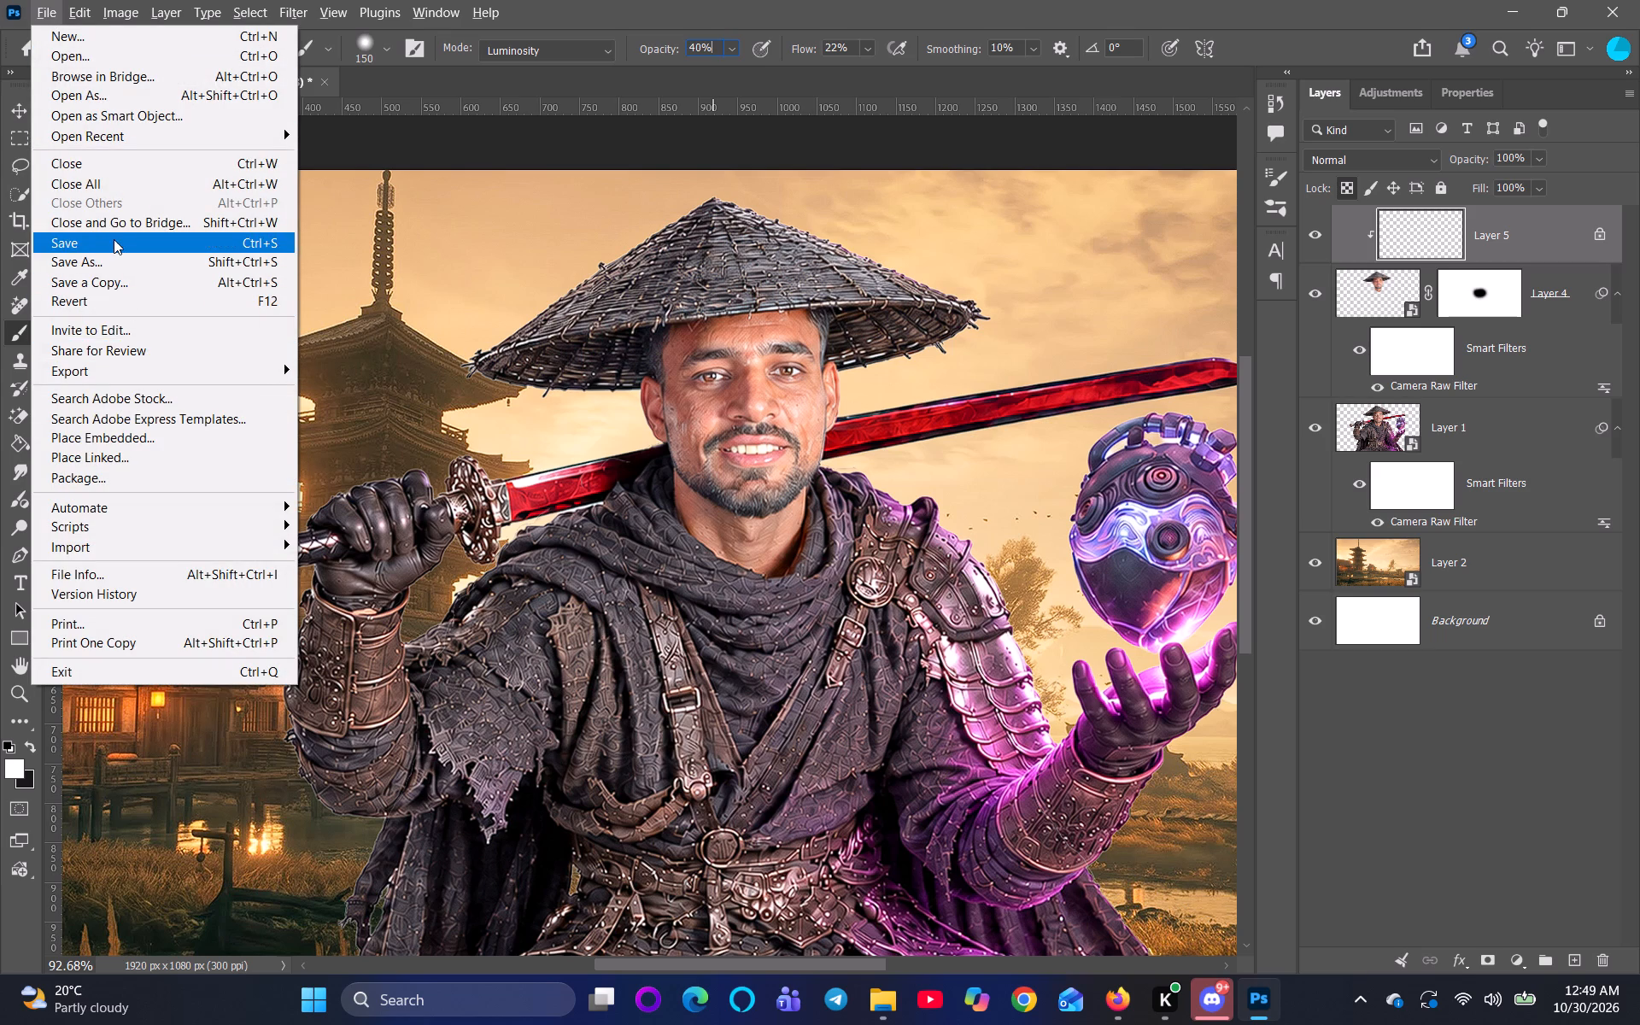
left_click(114, 239)
Reduce the brush size to 50, sample the forehead's skin tone and brush it across the forehead to the left temple on Layer 5.
scroll(519, 218, "down", 8)
scroll(680, 311, "up", 16)
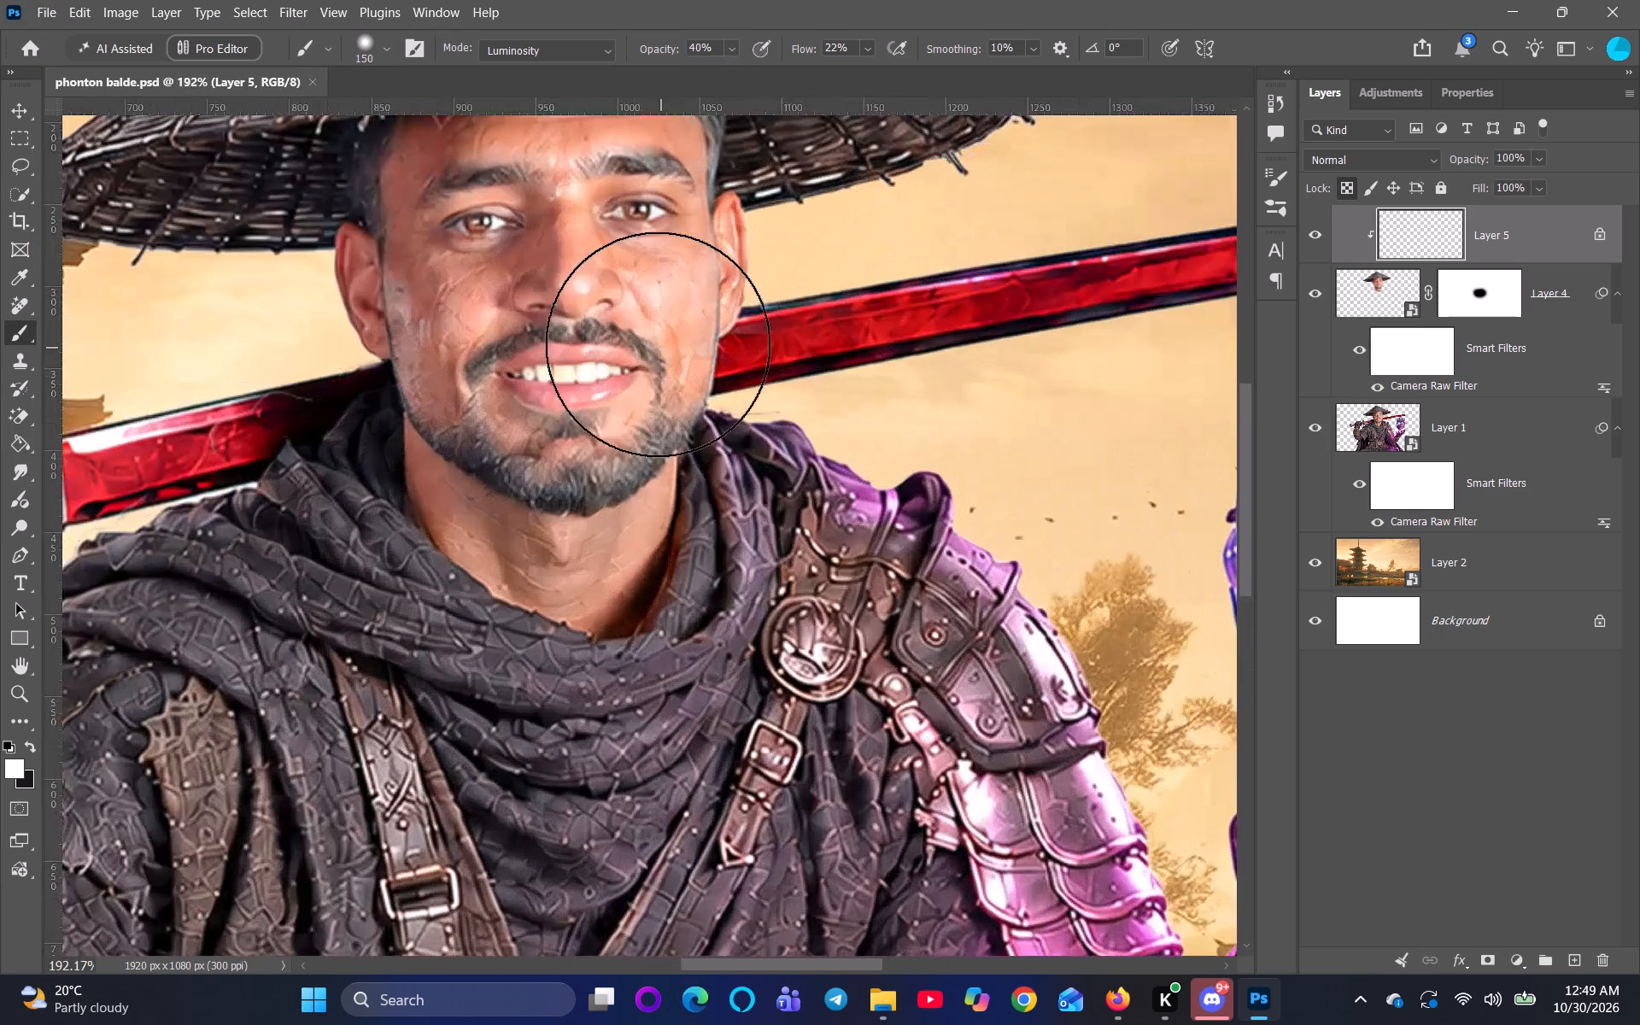
key("space")
key("space")
key("space")
key("space")
key("space")
key("space")
key("space")
key("space")
key("space")
key("space")
key("space")
left_click_drag(684, 176, 733, 369)
scroll(591, 430, "up", 3)
key("space")
scroll(591, 430, "down", 4)
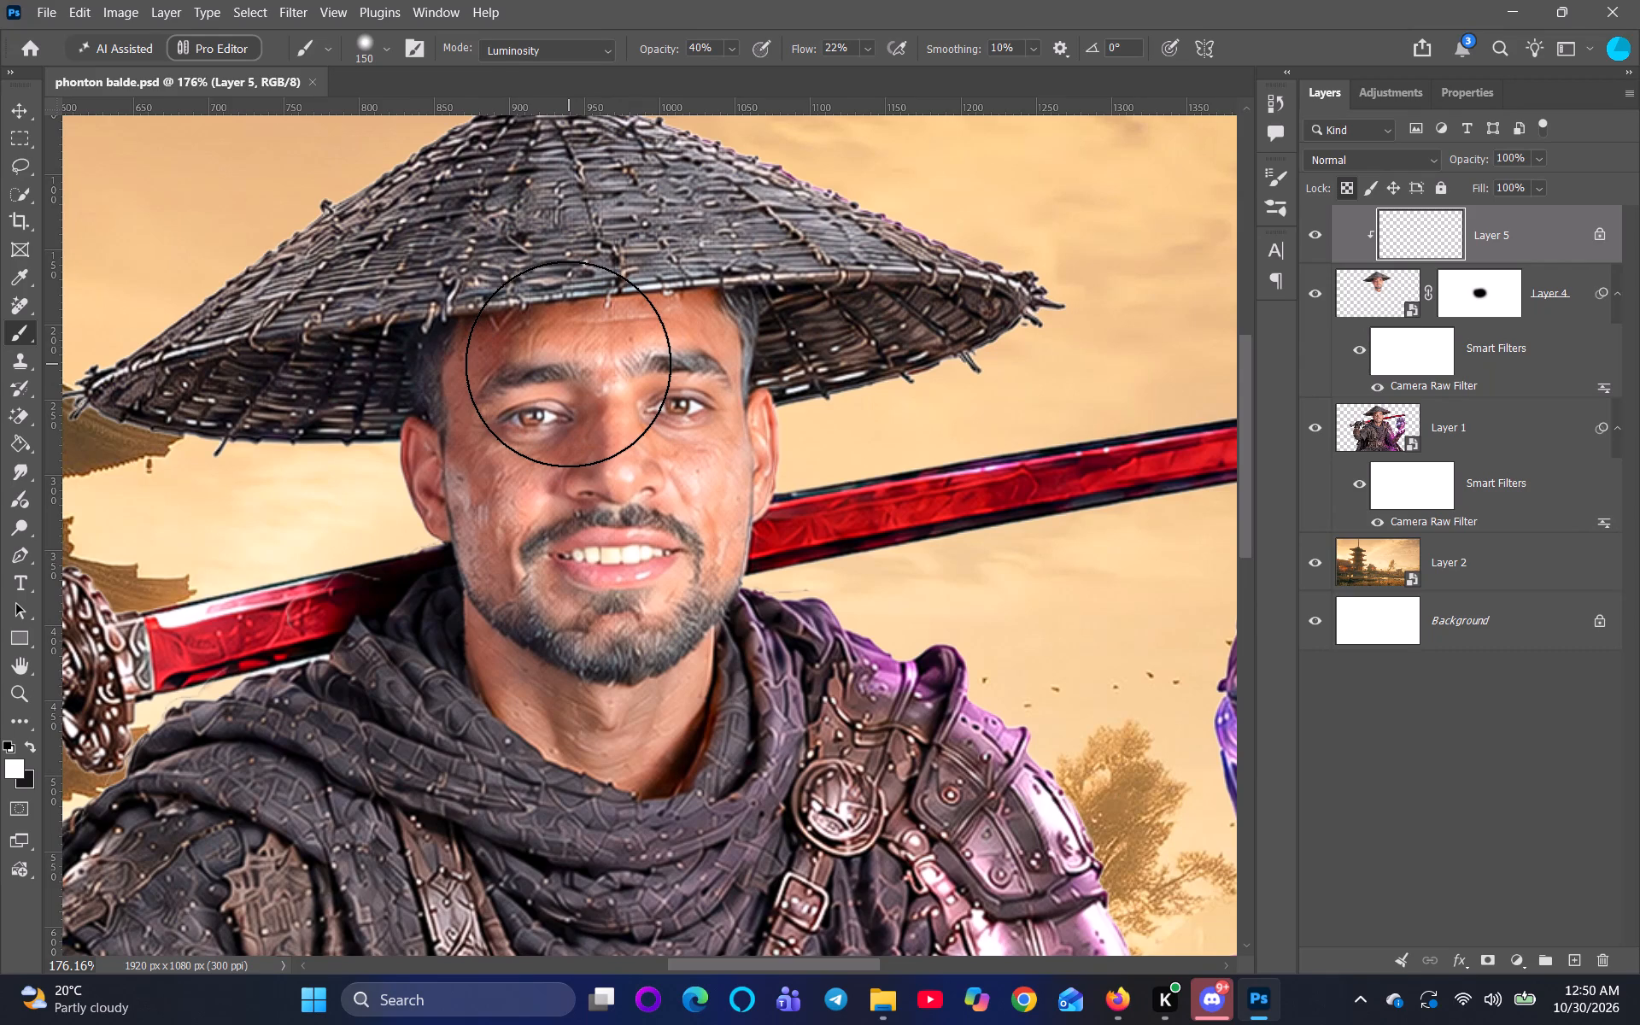
scroll(602, 111, "up", 5)
key("space")
key("space")
key("space")
key("space")
key("space")
key("space")
key("space")
key("space")
key("space")
key("space")
key("space")
key("space")
key("space")
key("space")
key("space")
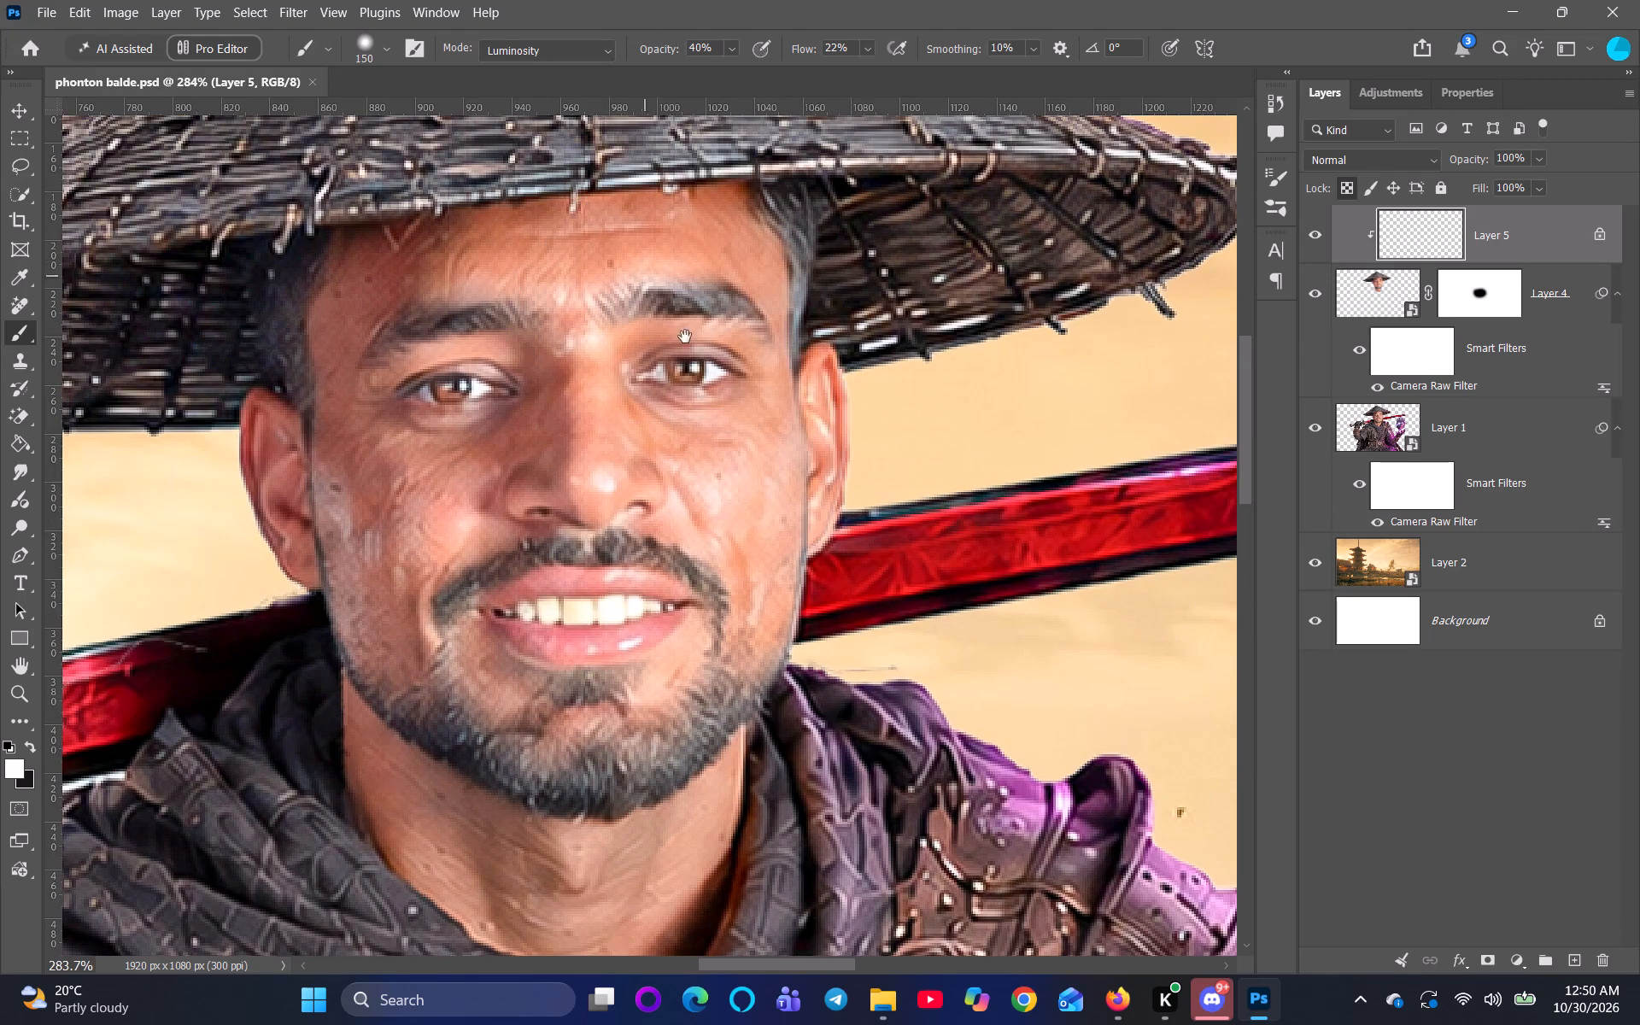
left_click_drag(705, 360, 863, 599)
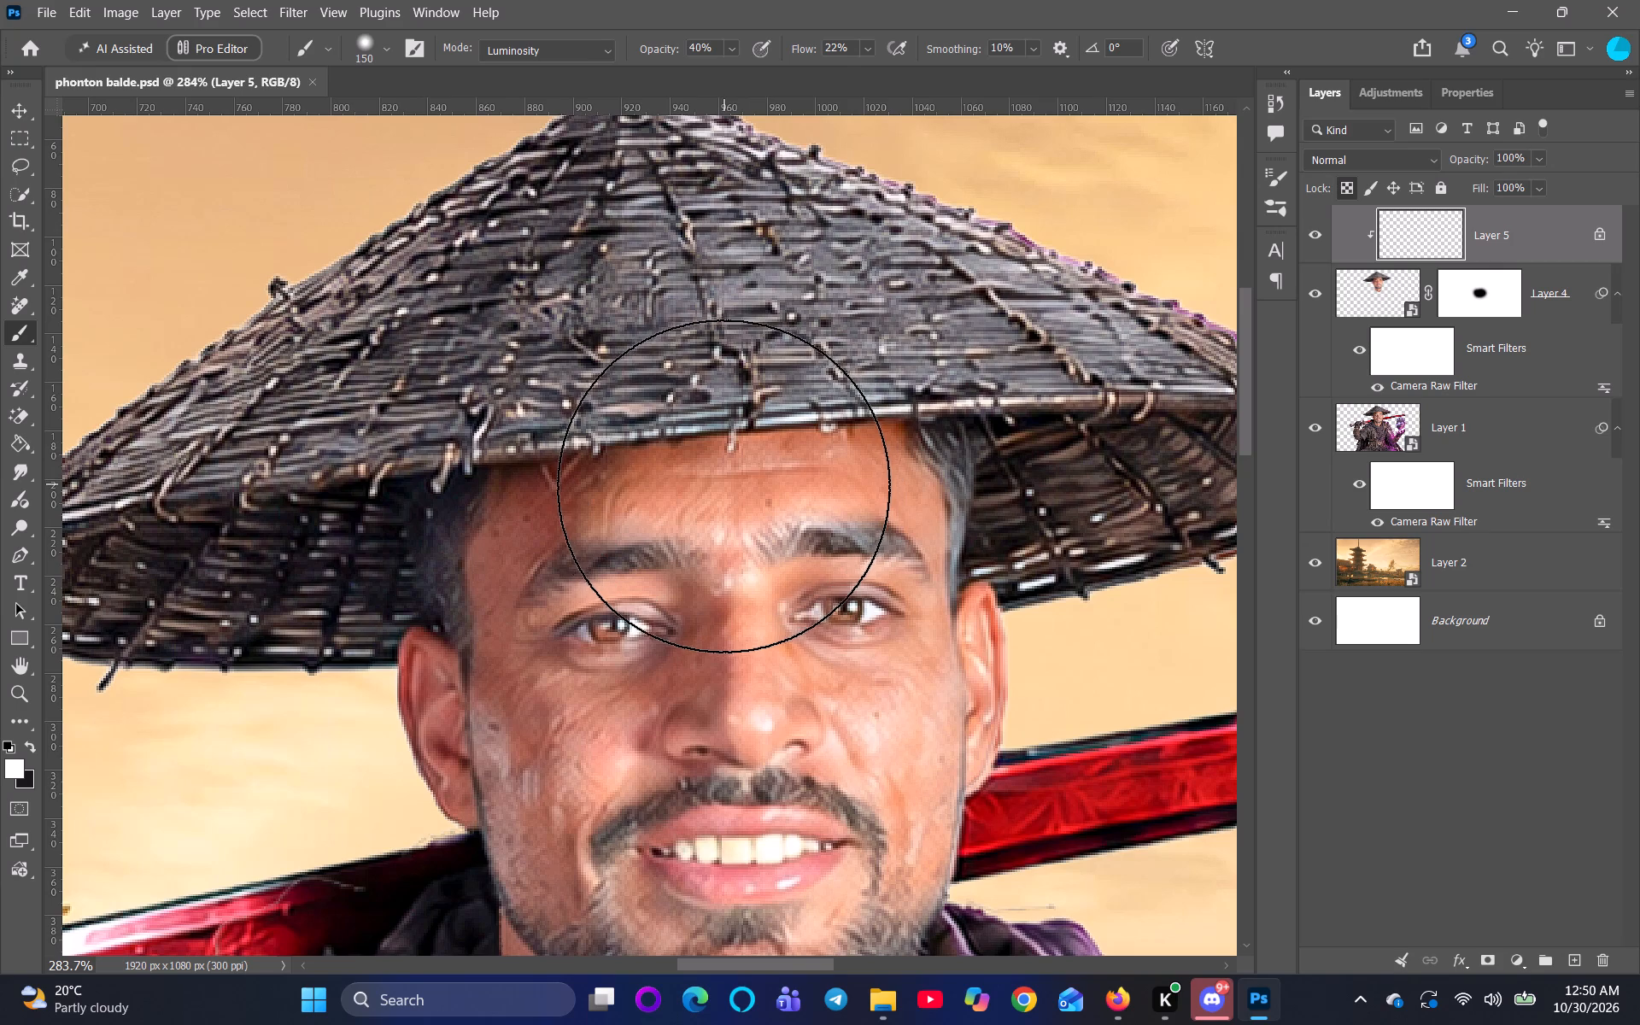
key("bracketleft")
key("bracketleft")
key("bracketleft")
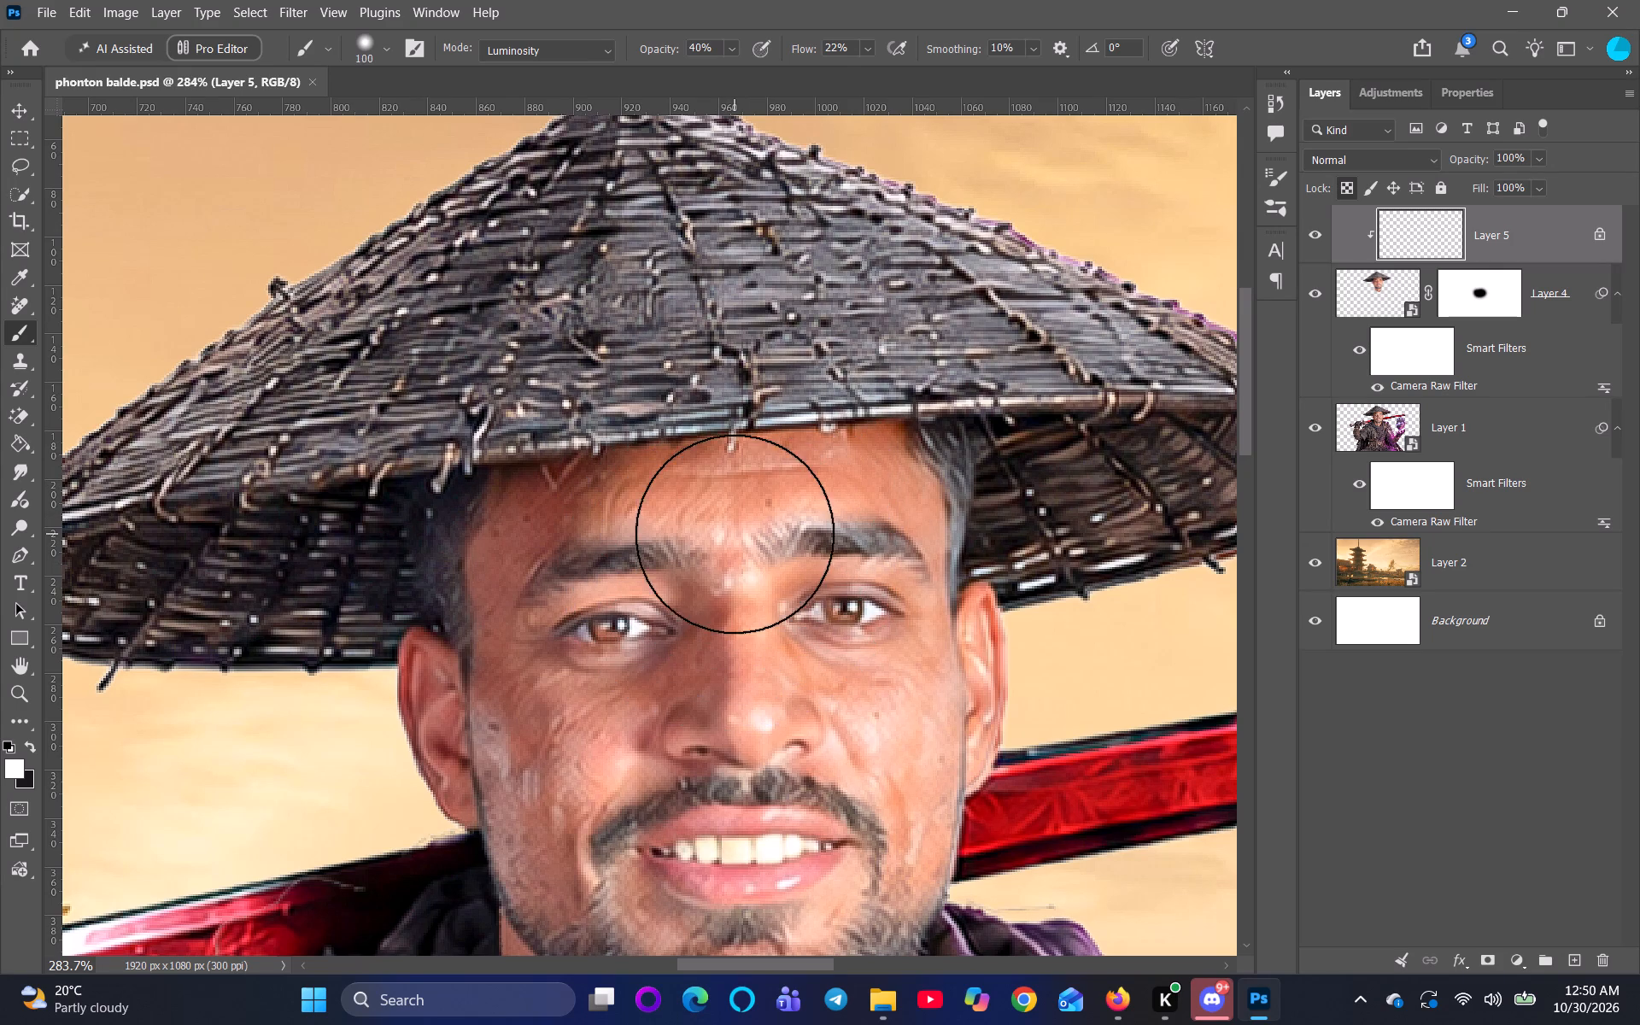
key("bracketleft")
type("[[")
key("bracketleft")
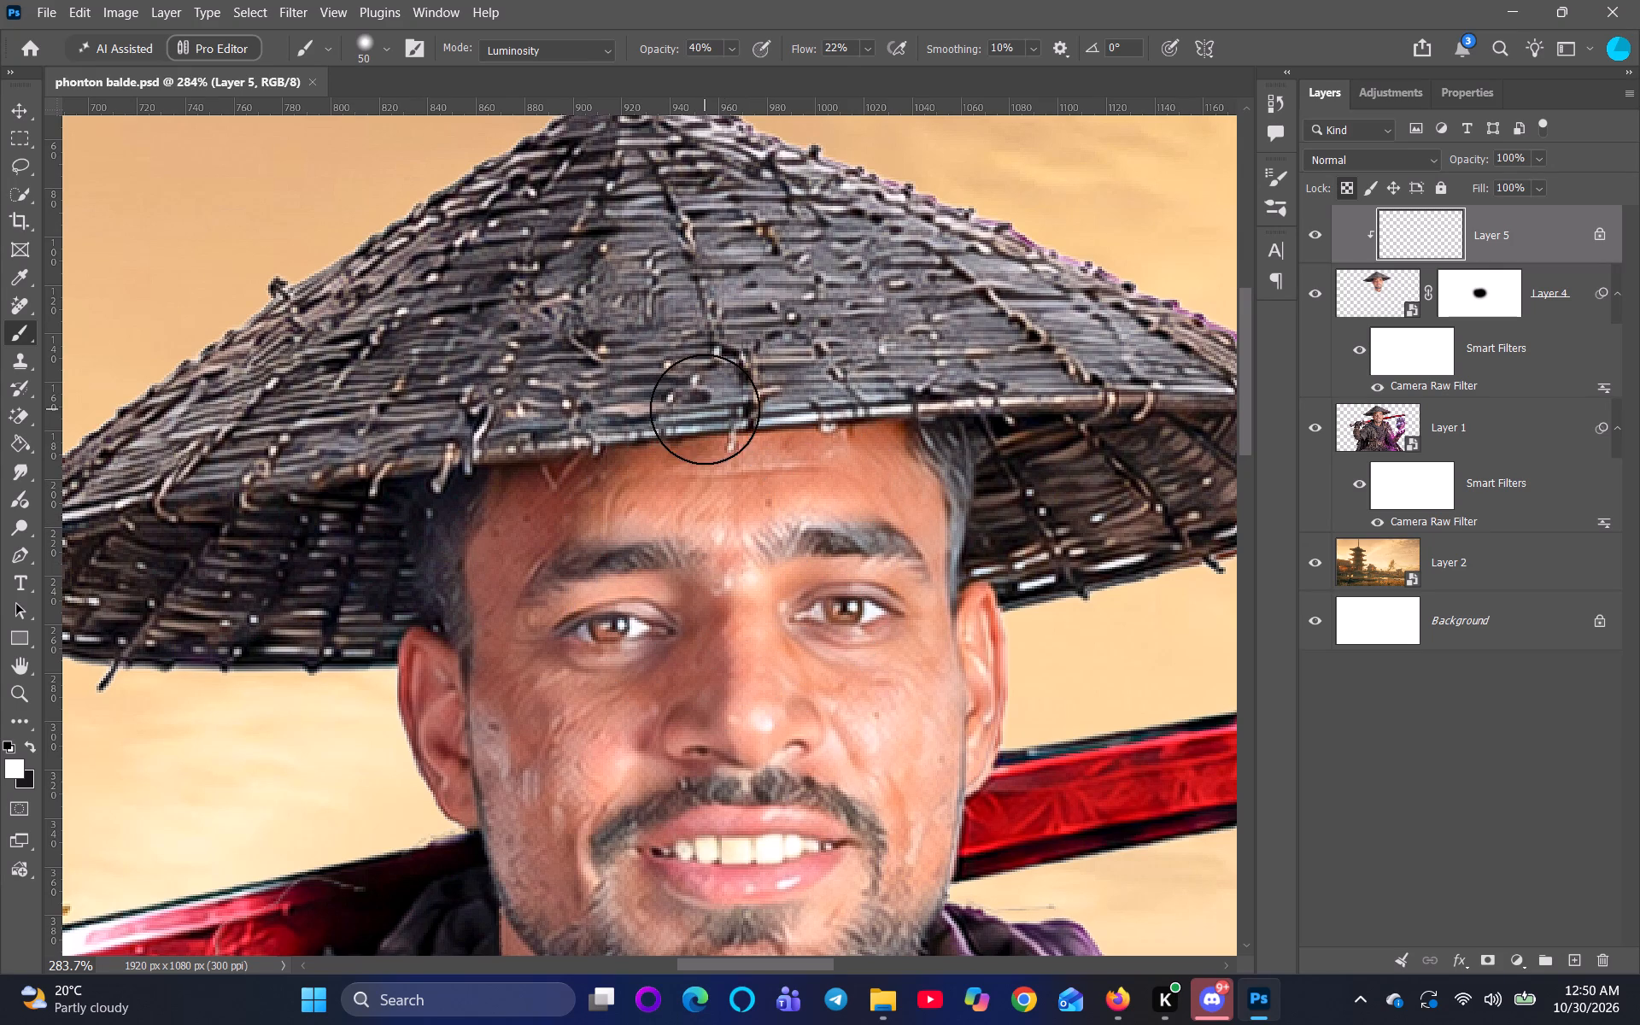
left_click(735, 496, "alt")
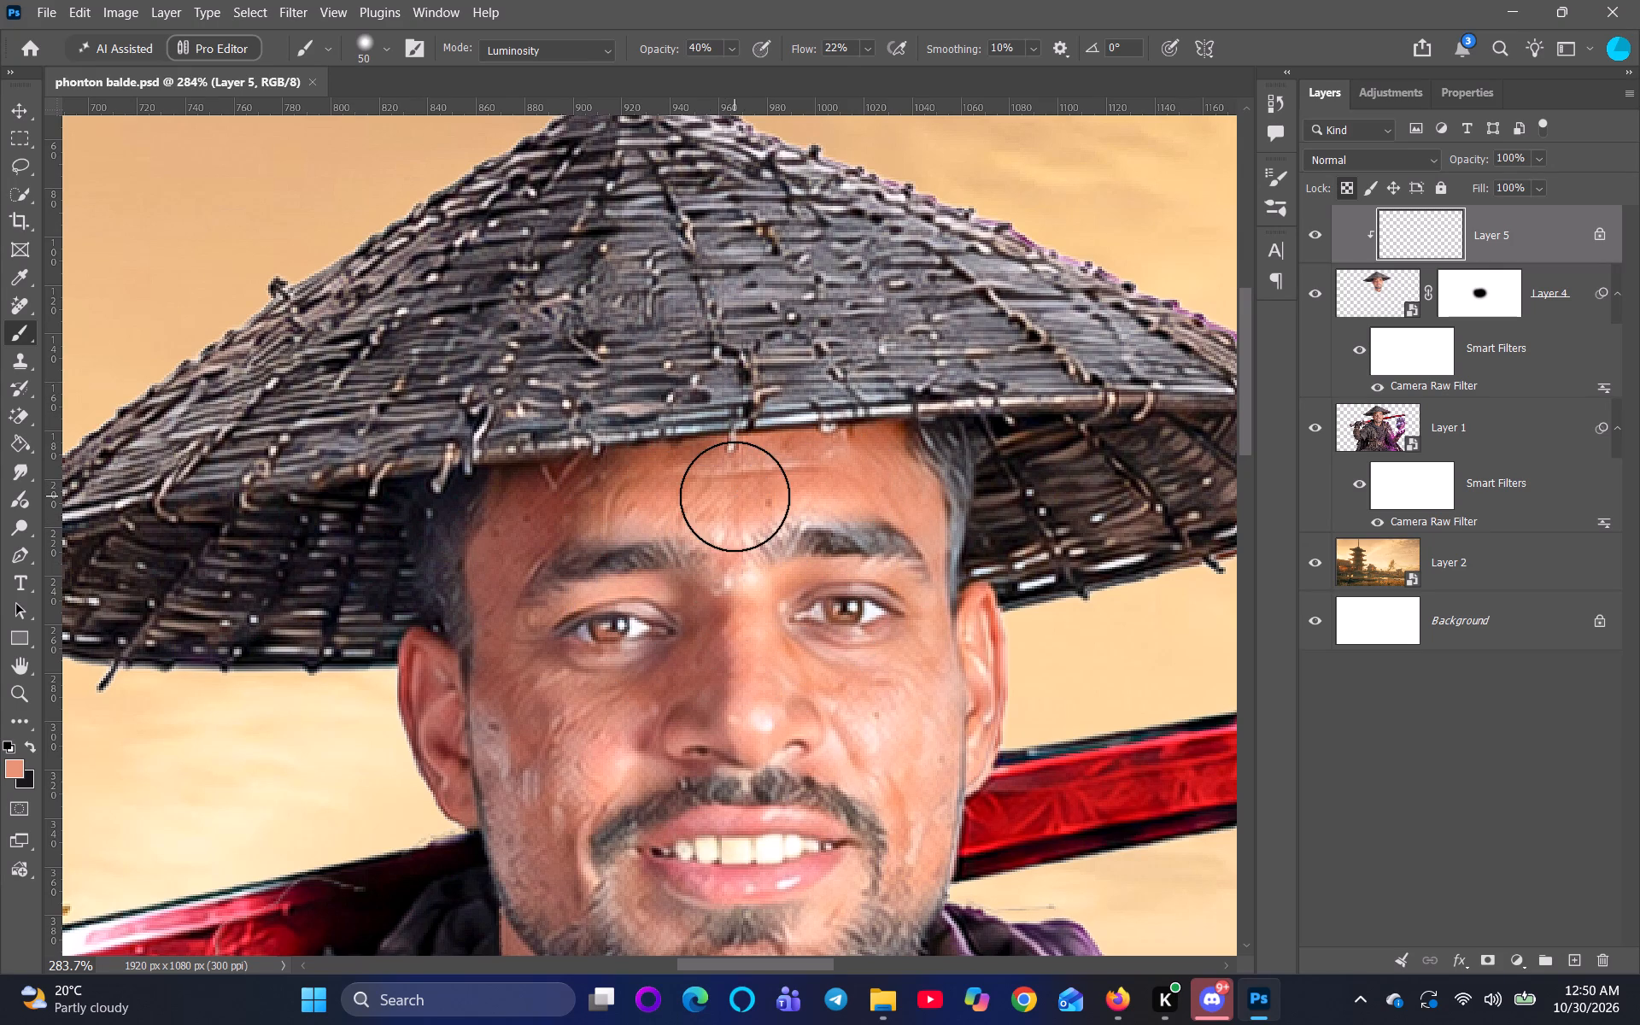
left_click_drag(752, 493, 578, 525)
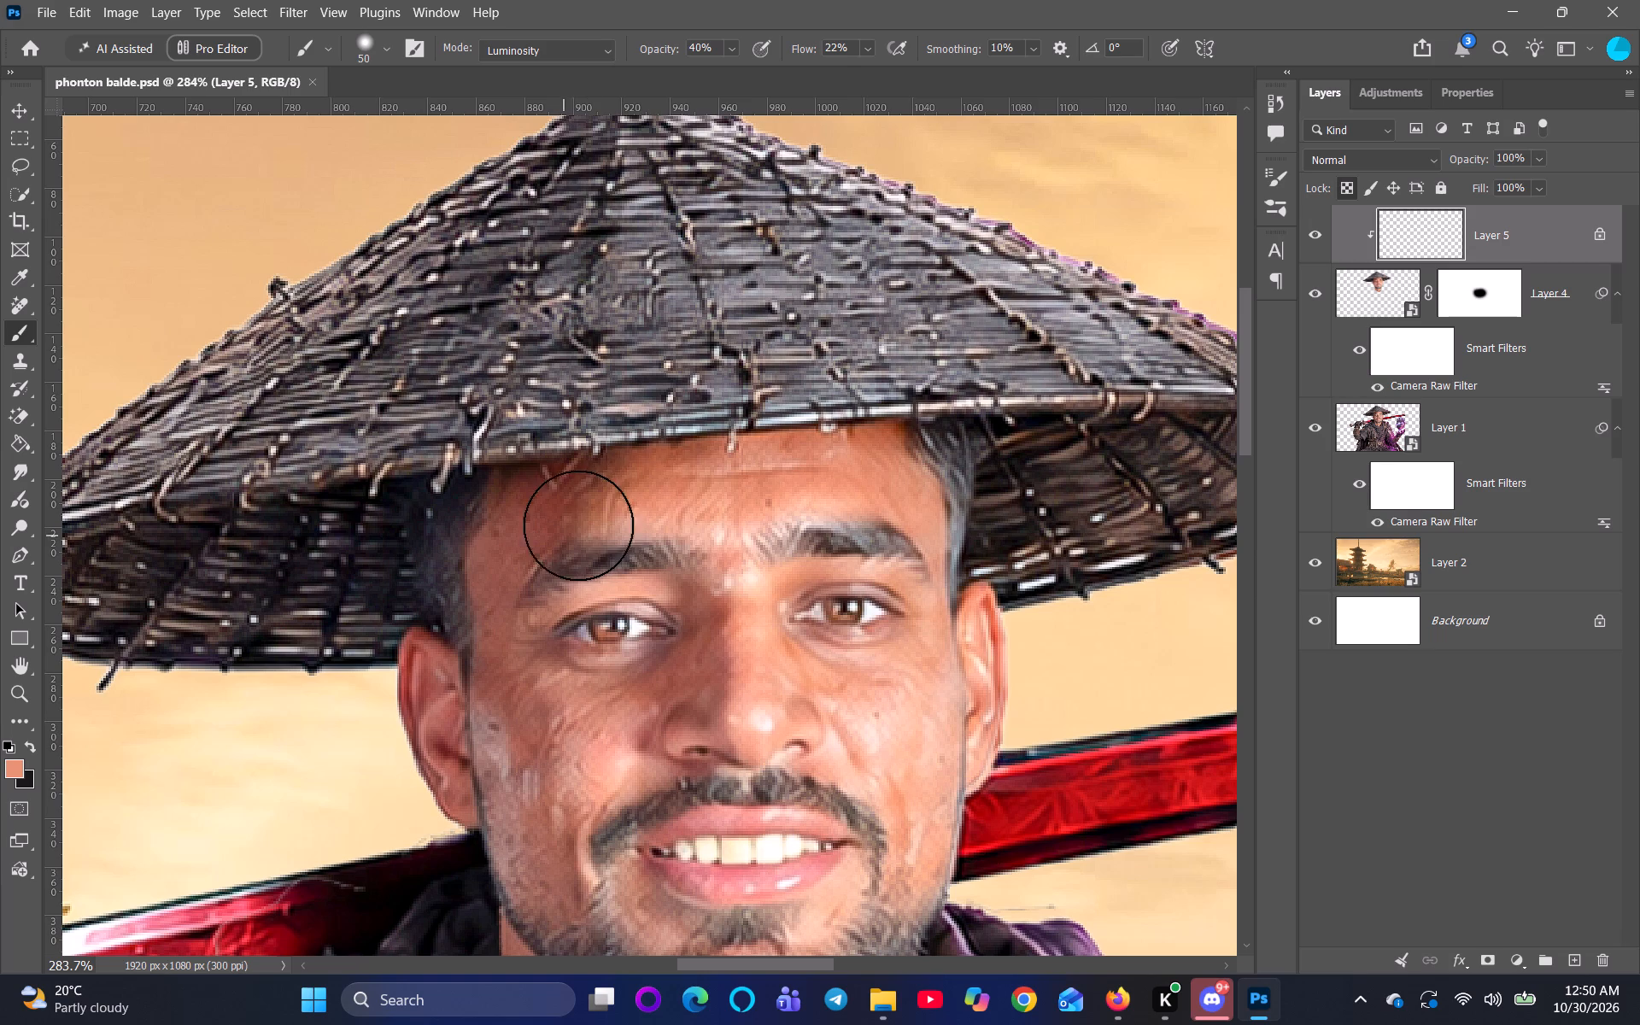
left_click_drag(578, 525, 518, 606)
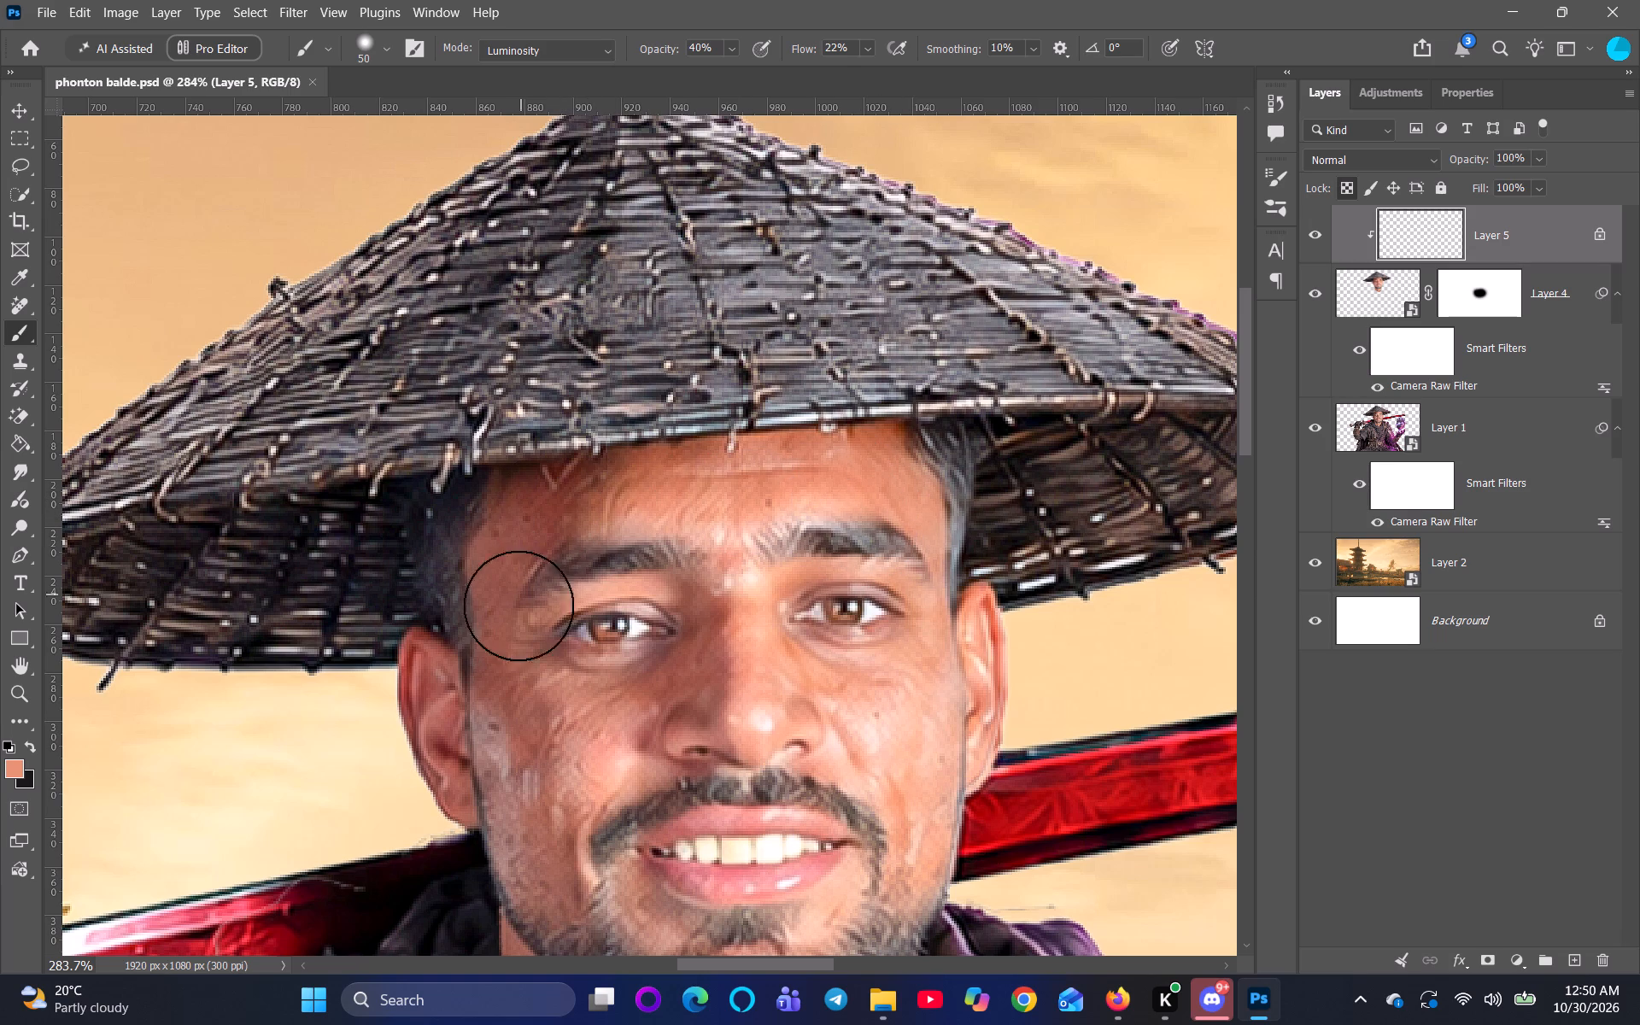
left_click_drag(518, 606, 527, 549)
left_click_drag(540, 528, 542, 539)
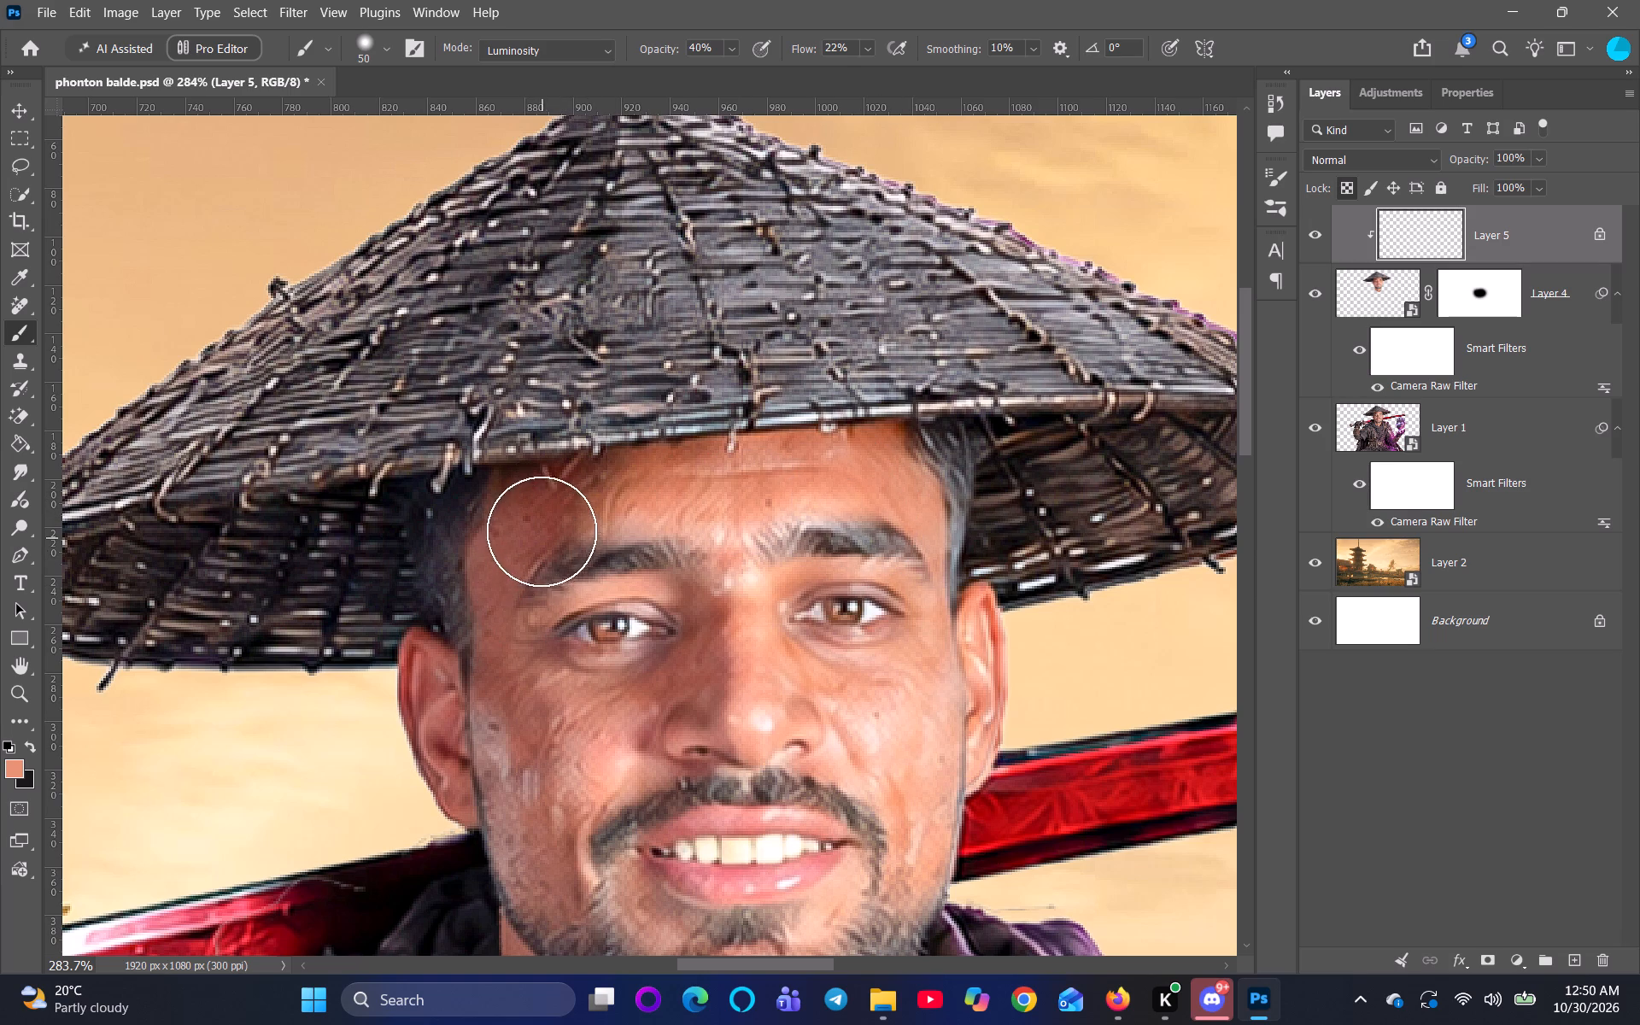
Sample a skin tone below the left eye and brush it over the left cheek down towards the mouth and jaw.
scroll(544, 662, "up", 3)
key("space")
key("space")
key("space")
key("space")
key("space")
key("space")
key("space")
key("space")
left_click_drag(646, 739, 658, 627)
left_click_drag(634, 619, 640, 639, "alt")
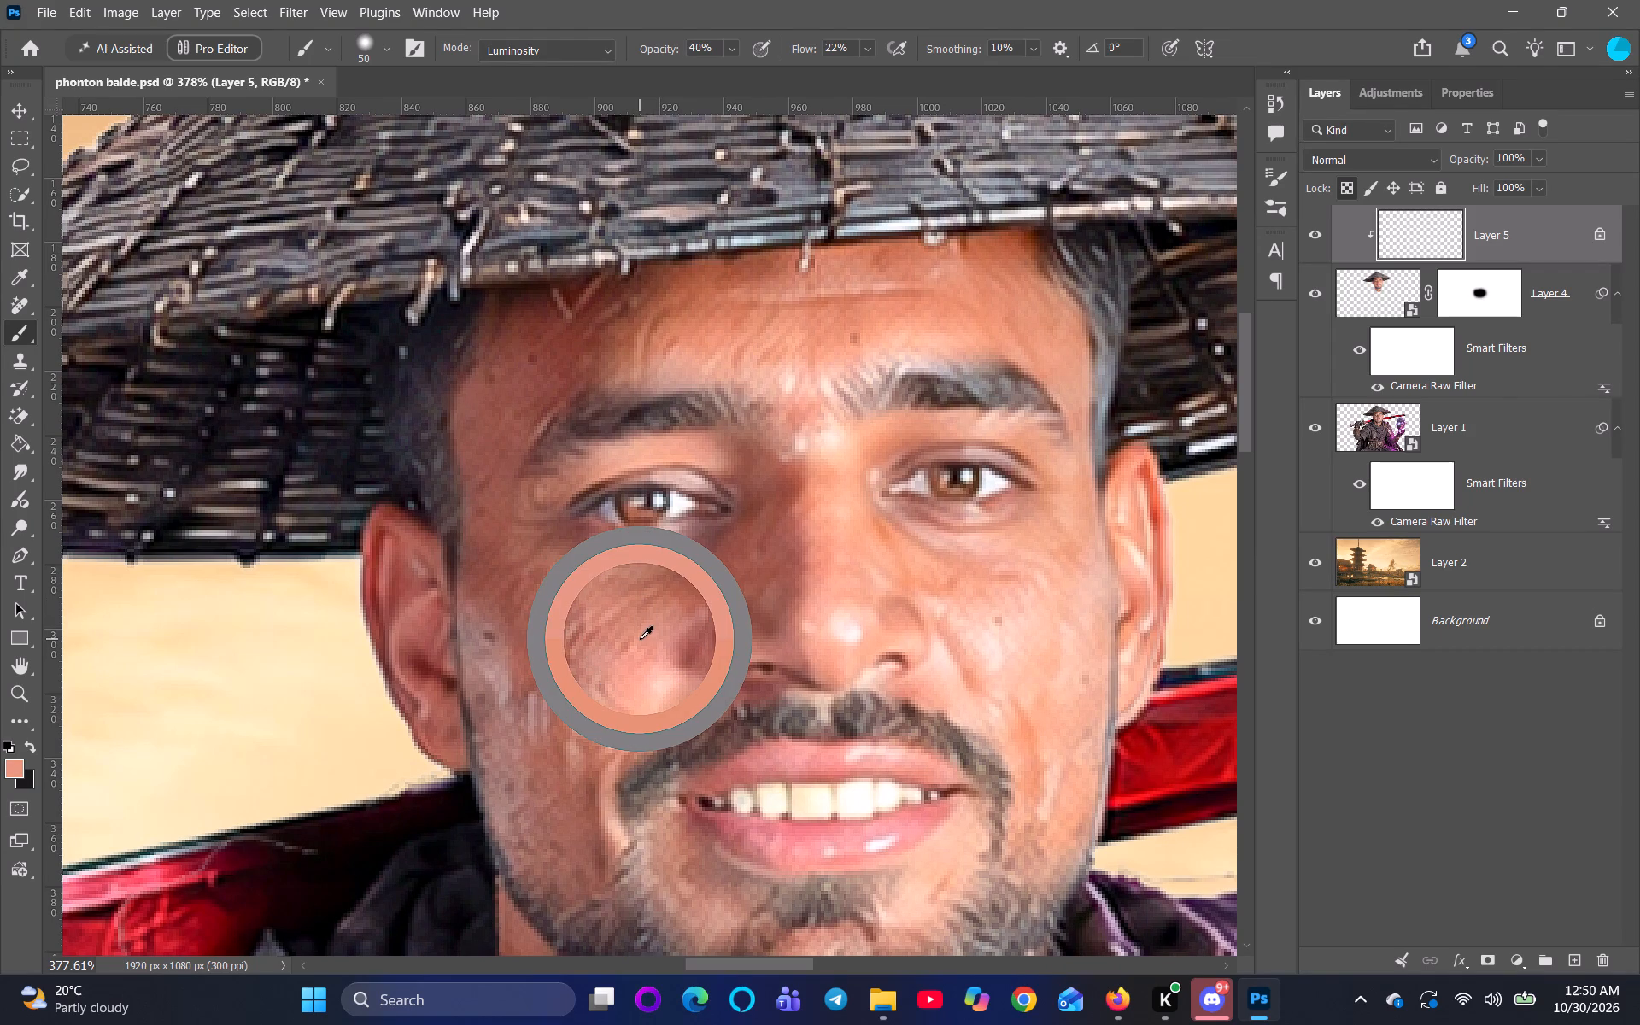
left_click_drag(640, 639, 641, 635, "alt")
left_click(647, 592, "alt")
left_click(635, 626, "alt")
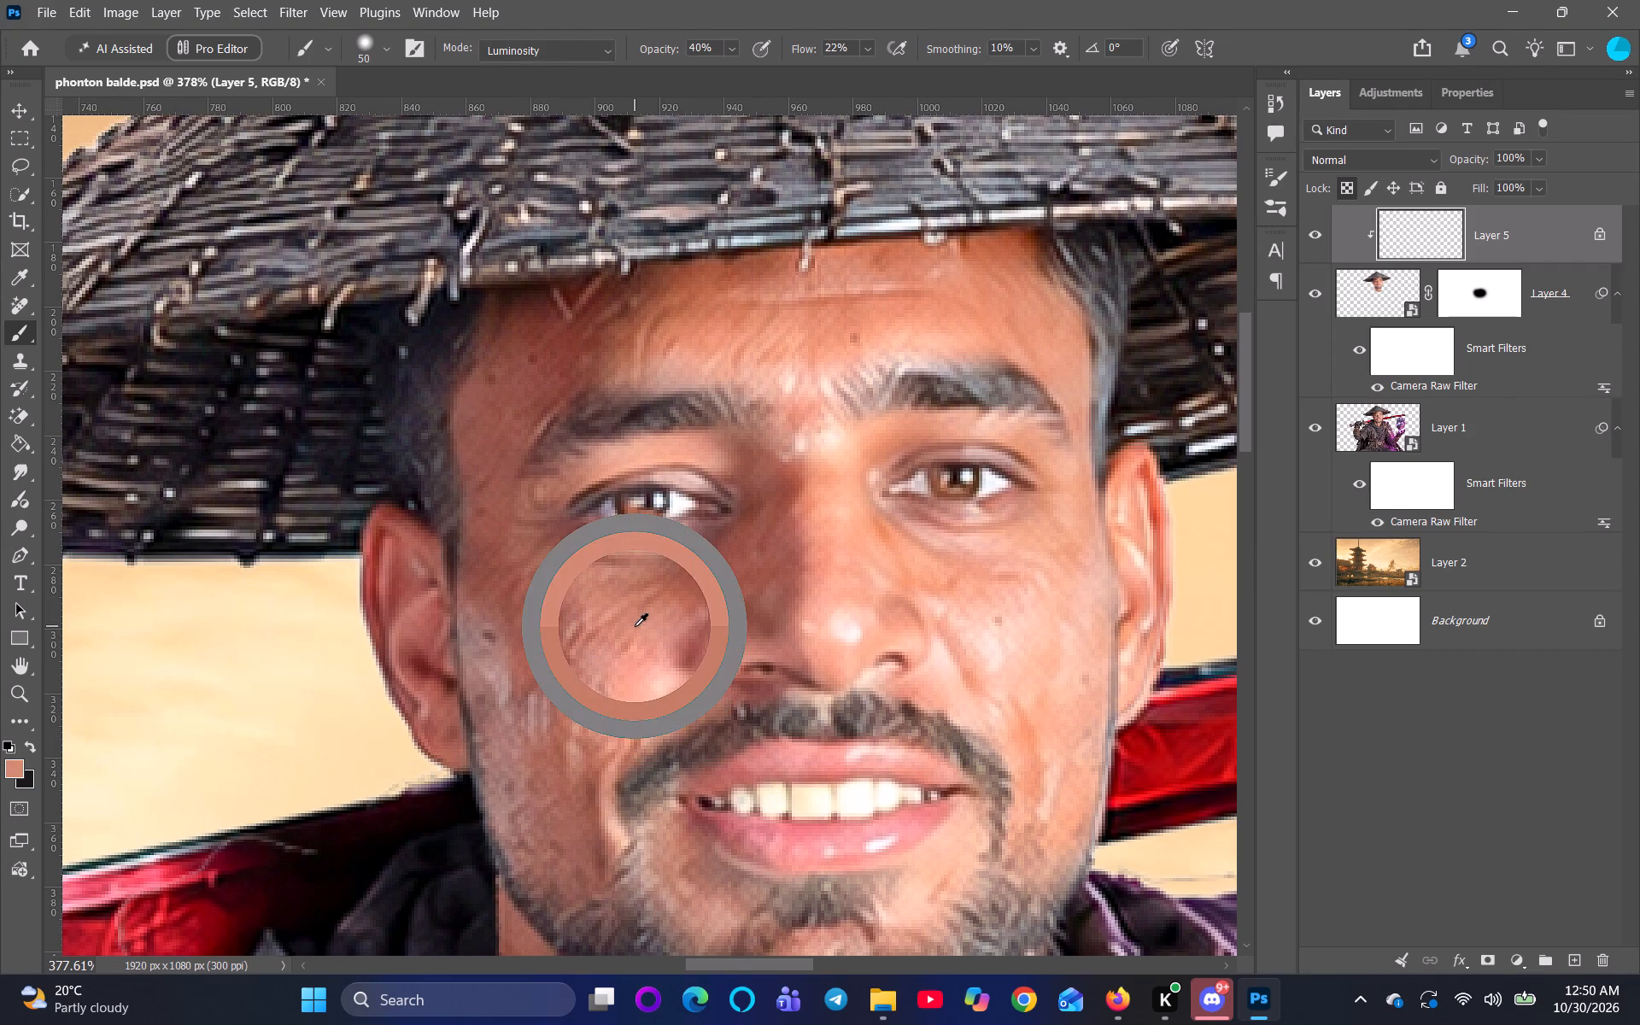
left_click(630, 630, "alt")
left_click_drag(635, 625, 551, 594)
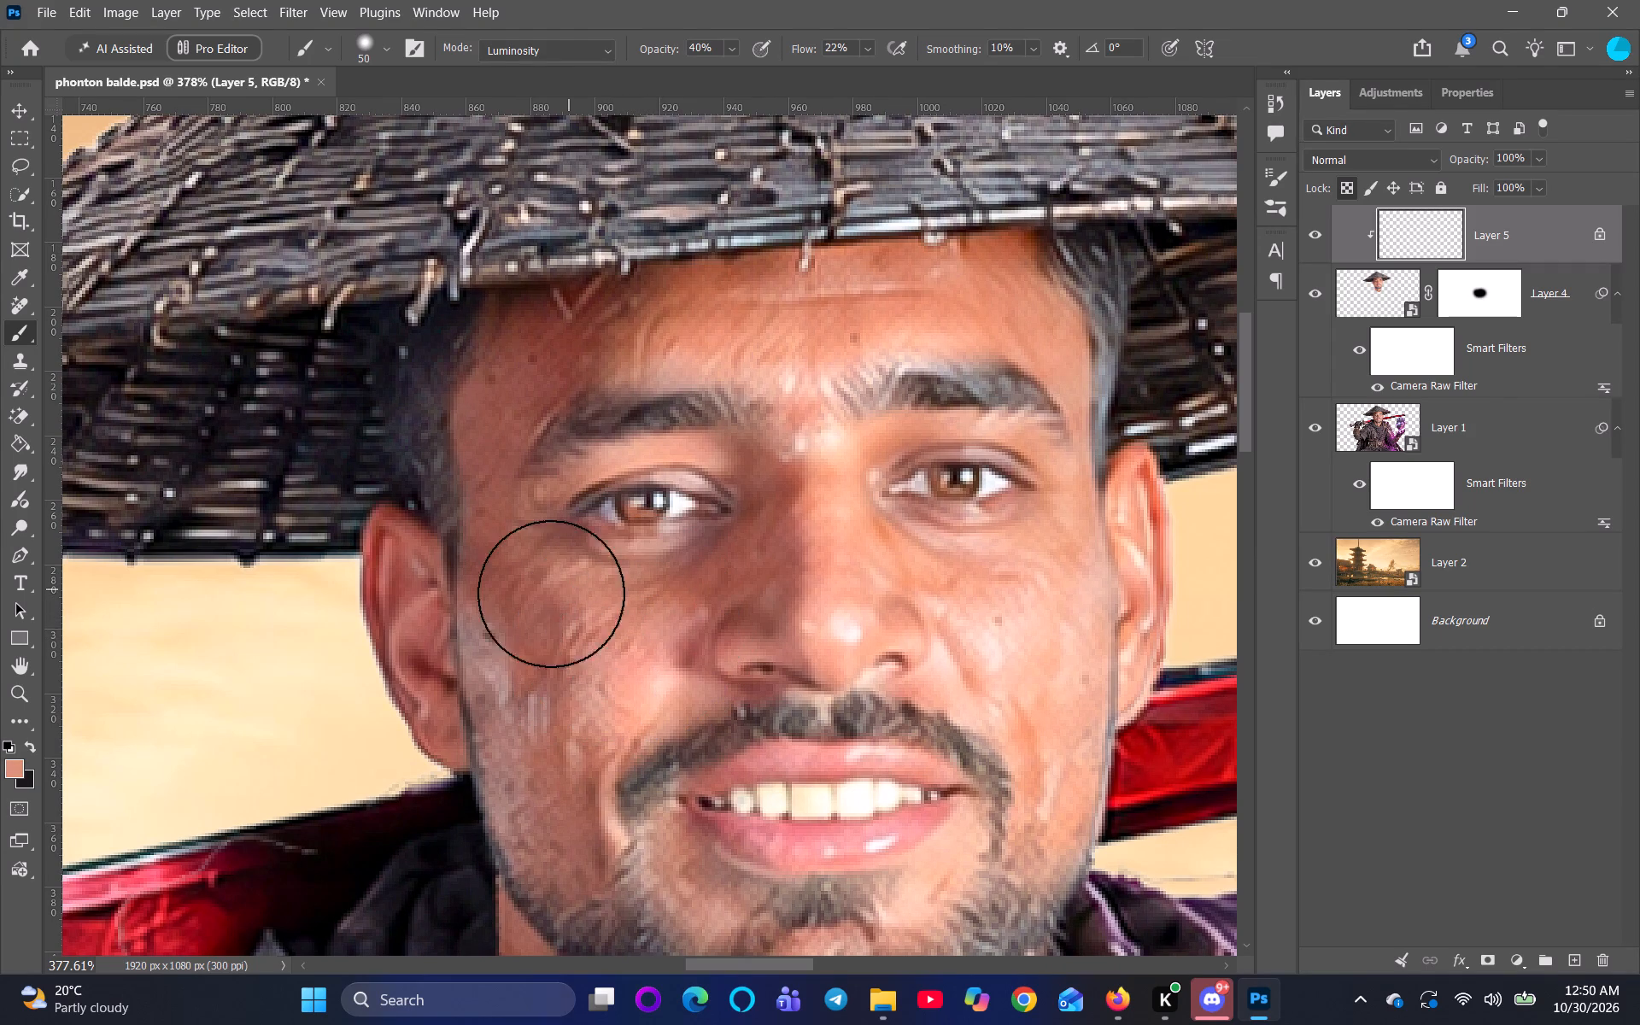
left_click_drag(551, 594, 600, 788)
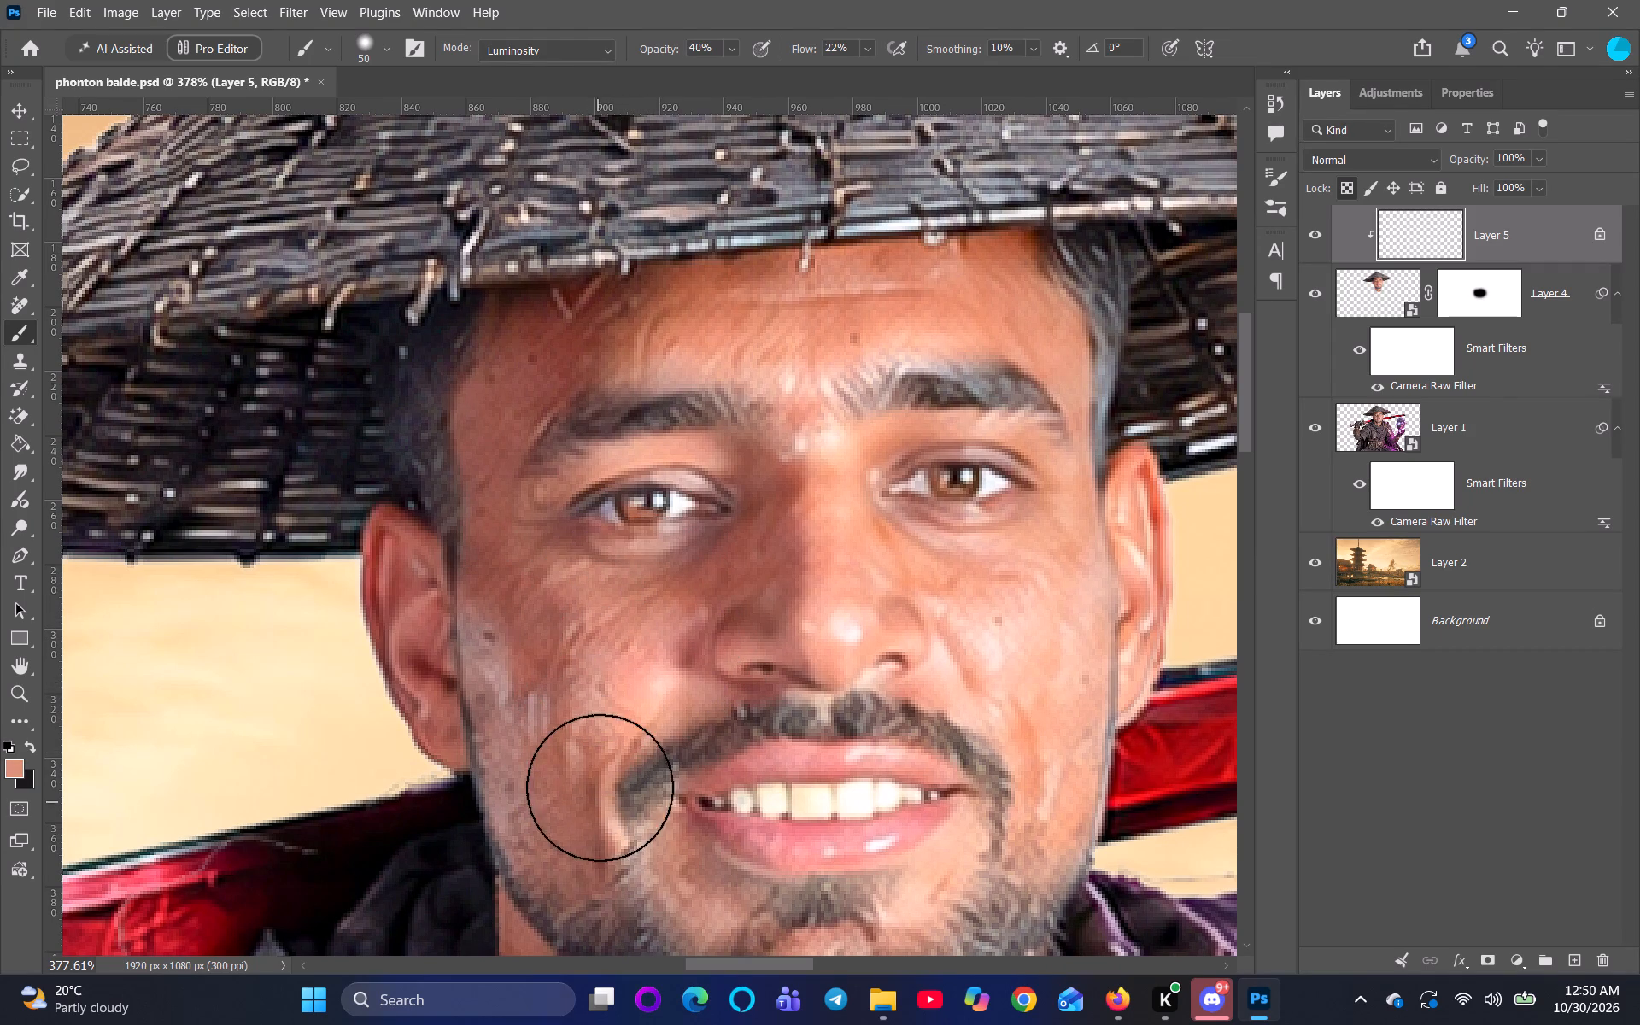
left_click_drag(600, 788, 607, 782)
left_click_drag(660, 632, 536, 757)
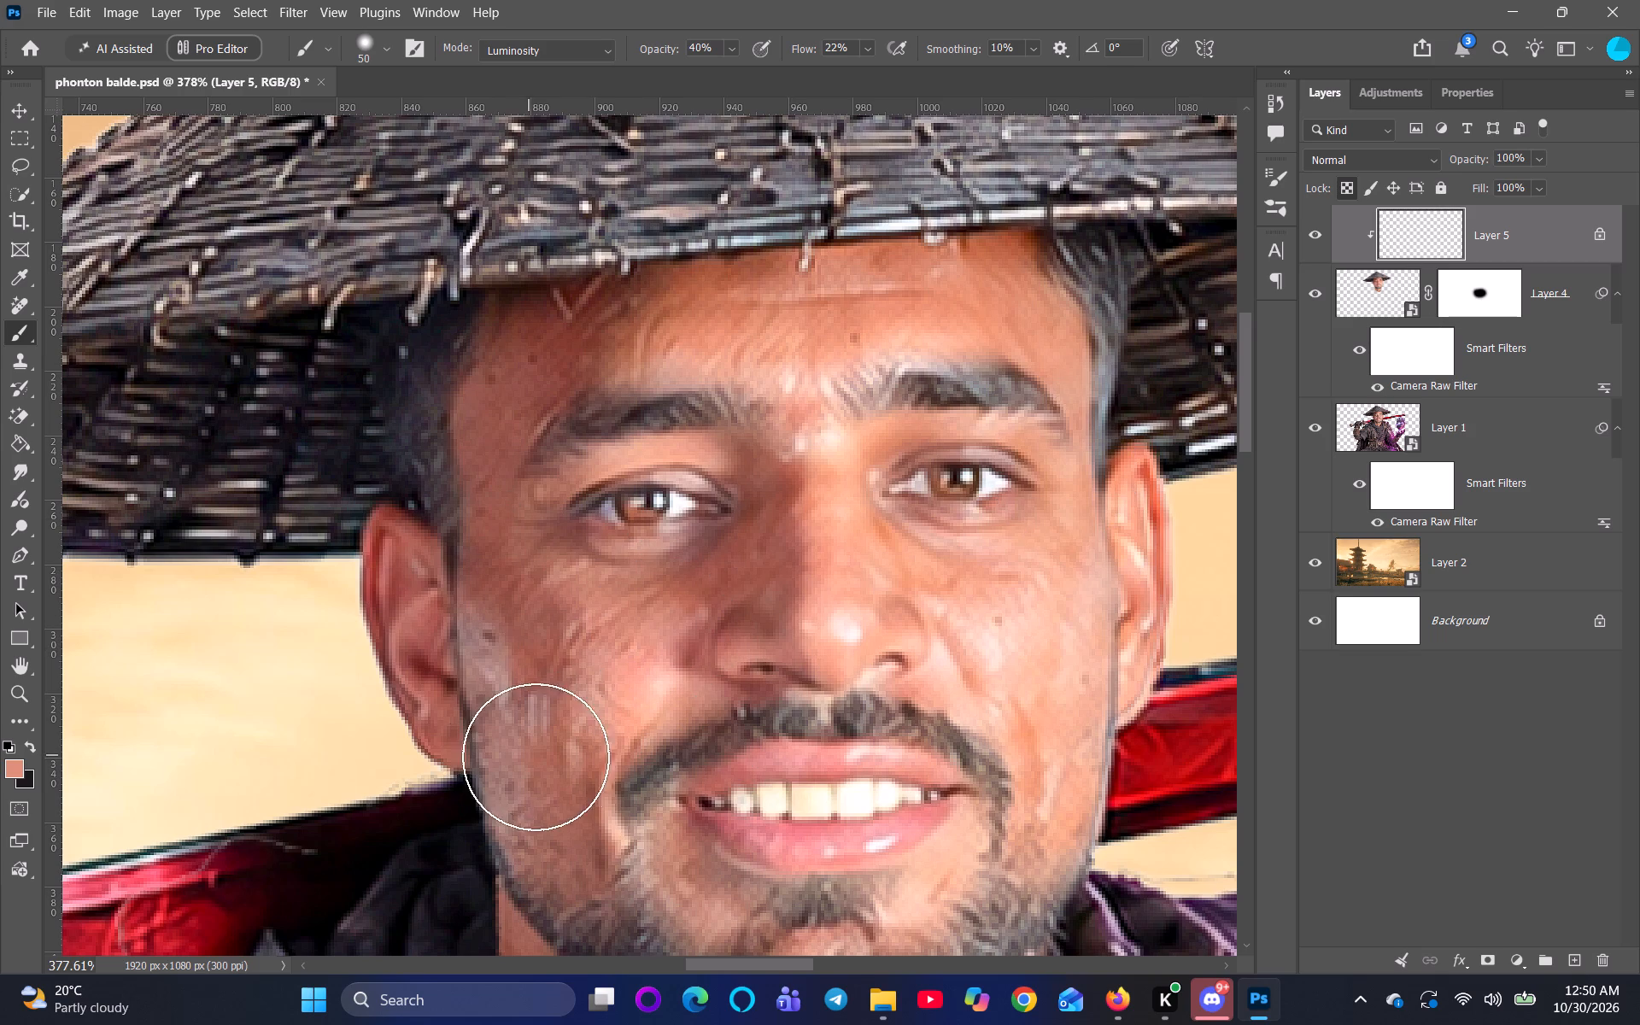
left_click_drag(536, 757, 618, 799)
left_click_drag(662, 675, 570, 791)
Sample a light pink skin tone from the right cheek and brush it over that cheek down to the jaw.
key("space")
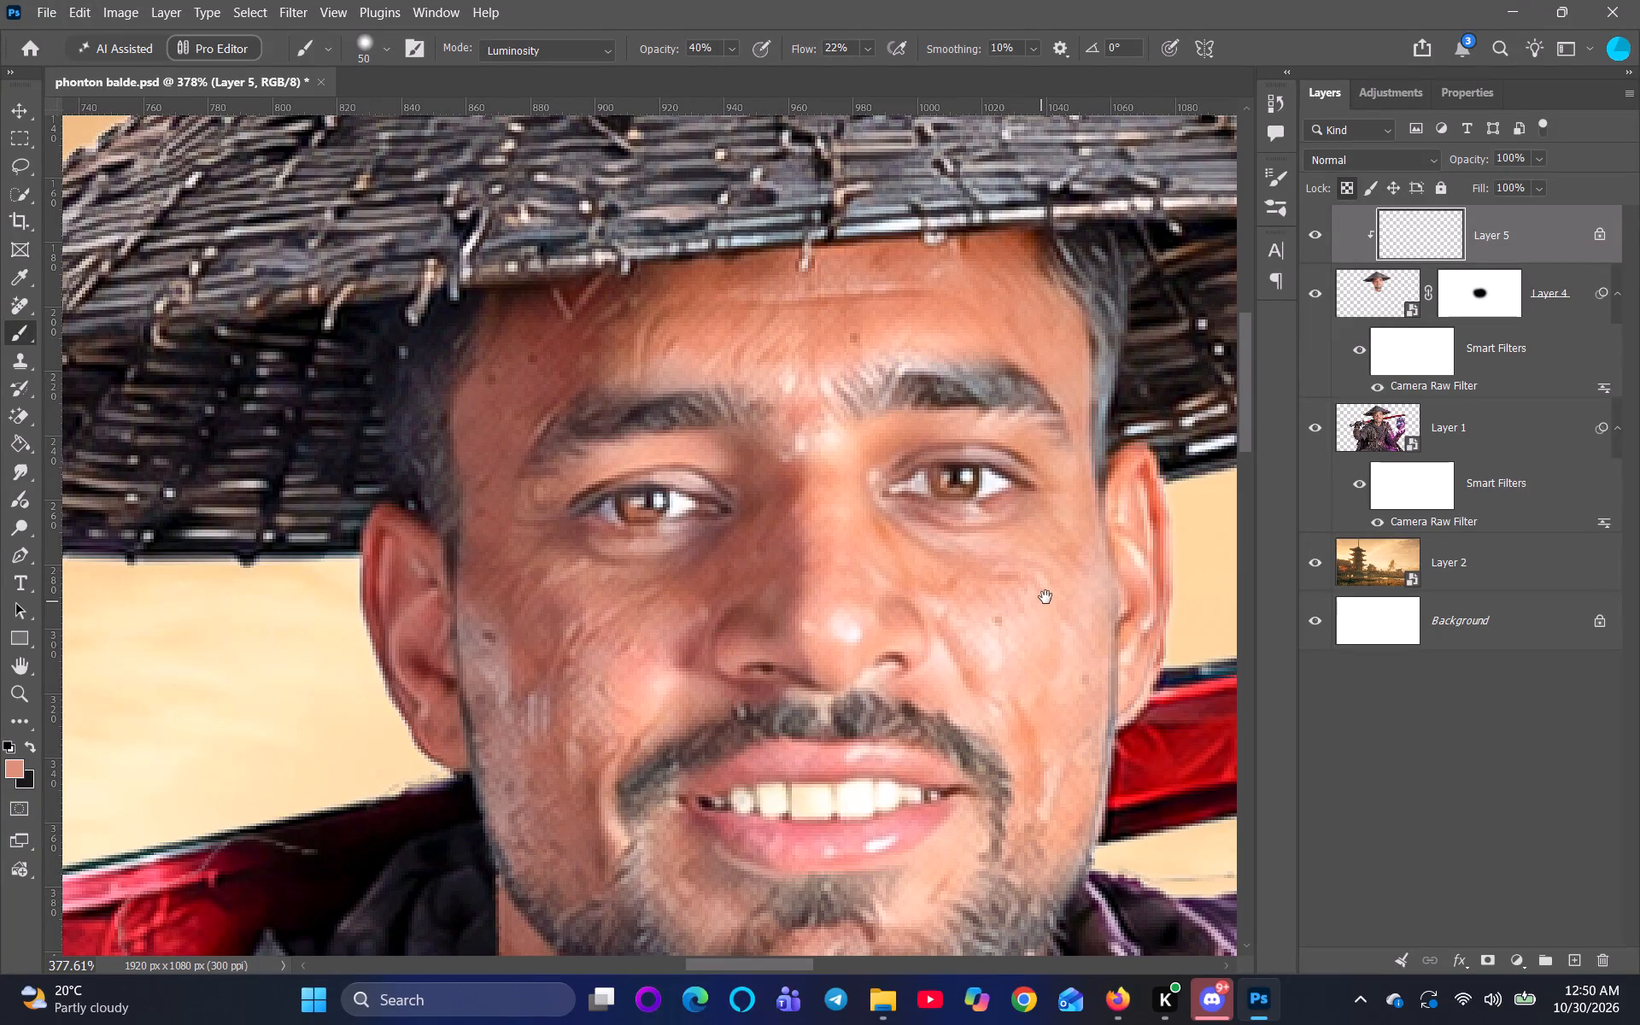
left_click(1017, 614, "alt")
left_click_drag(1016, 614, 1019, 667)
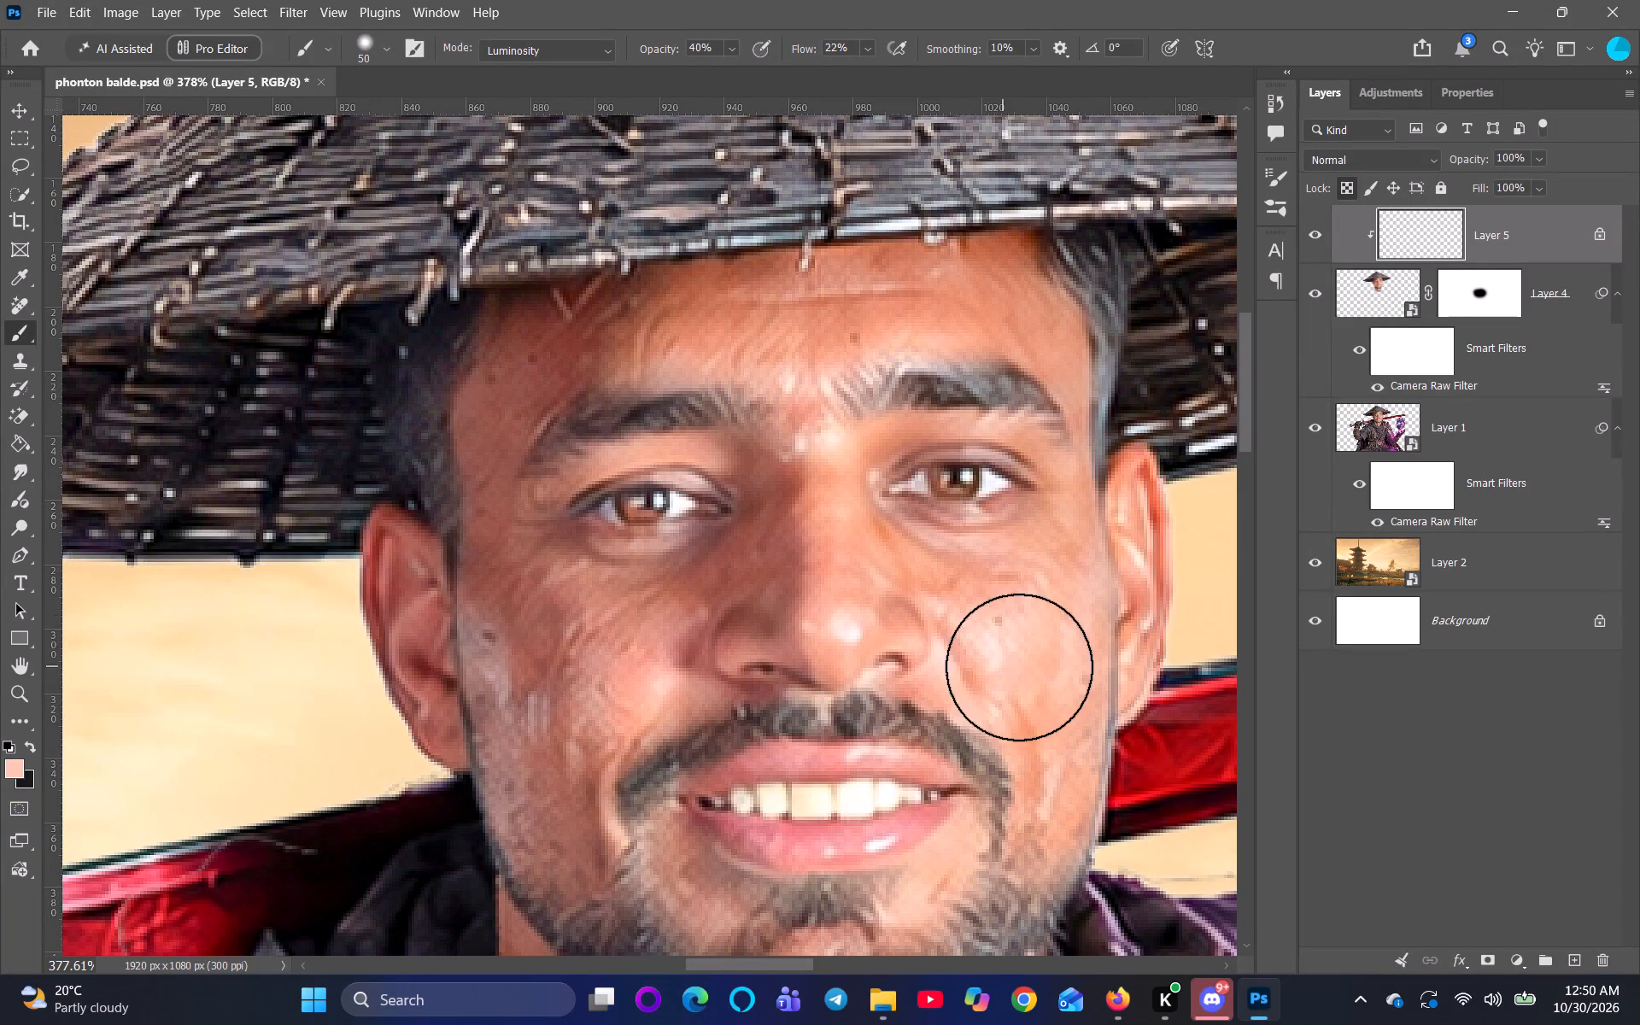
left_click_drag(1019, 667, 1090, 801)
key("space")
key("space")
key("space")
key("space")
key("space")
key("space")
key("space")
key("space")
key("space")
key("space")
left_click_drag(1021, 871, 905, 623)
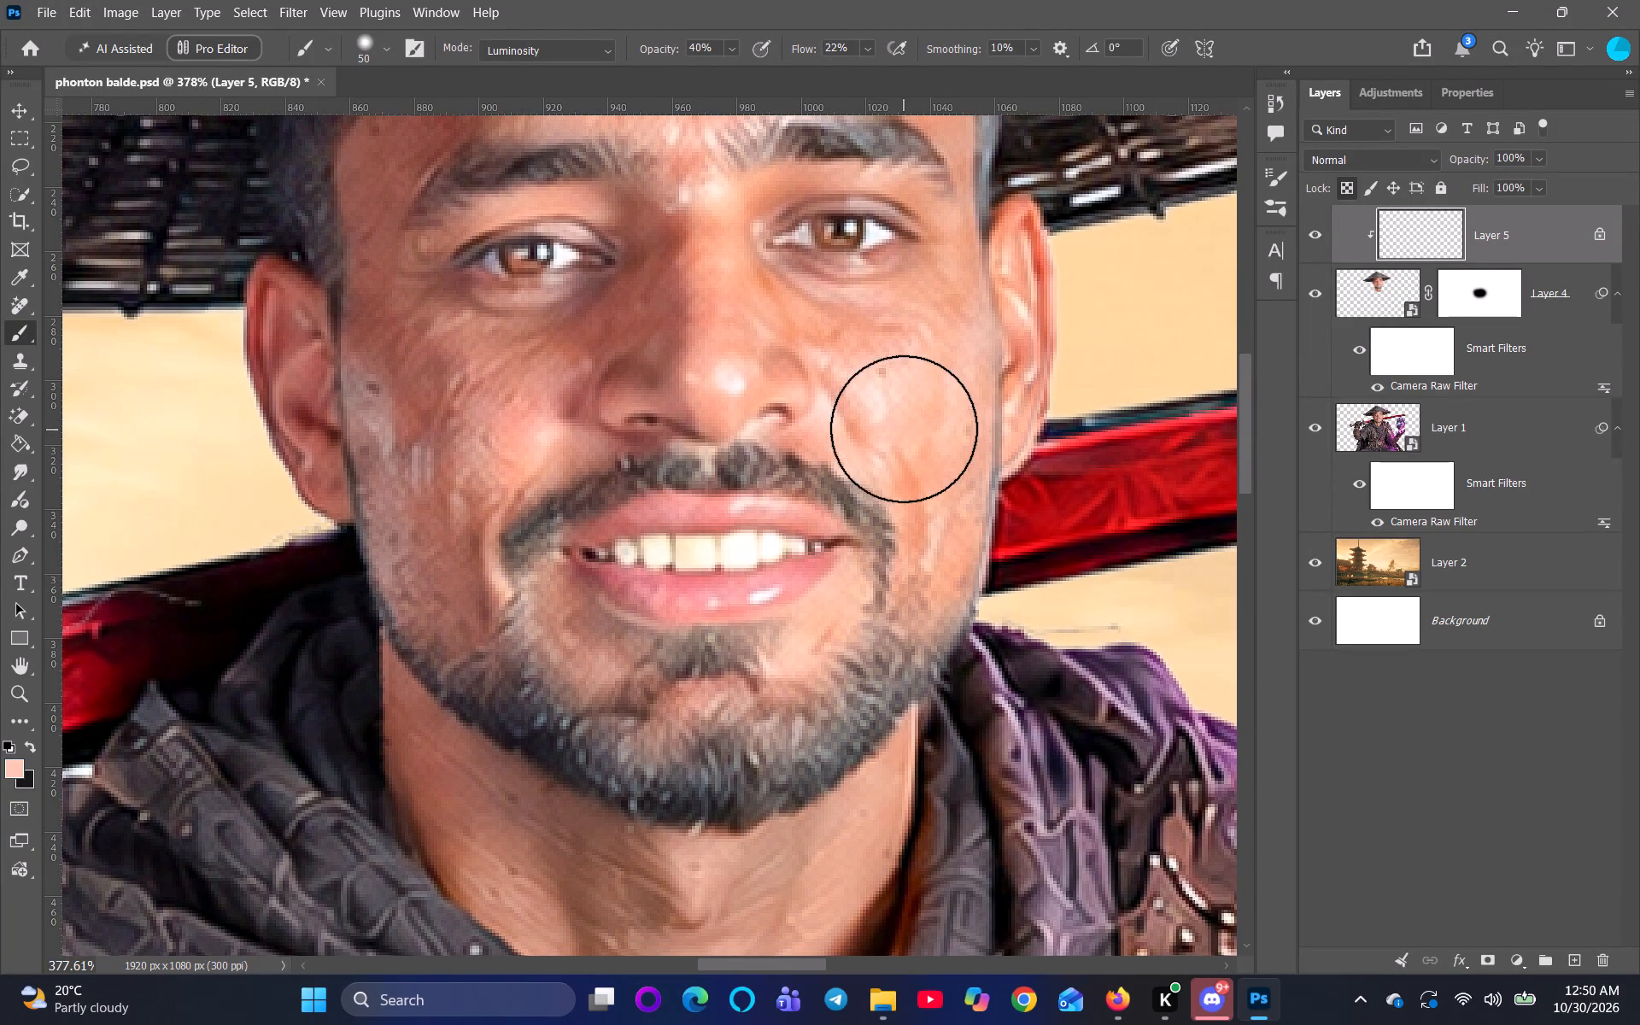
left_click_drag(904, 429, 856, 622)
Brush the light pink tone over the beard, chin and left cheek.
left_click_drag(462, 583, 694, 764)
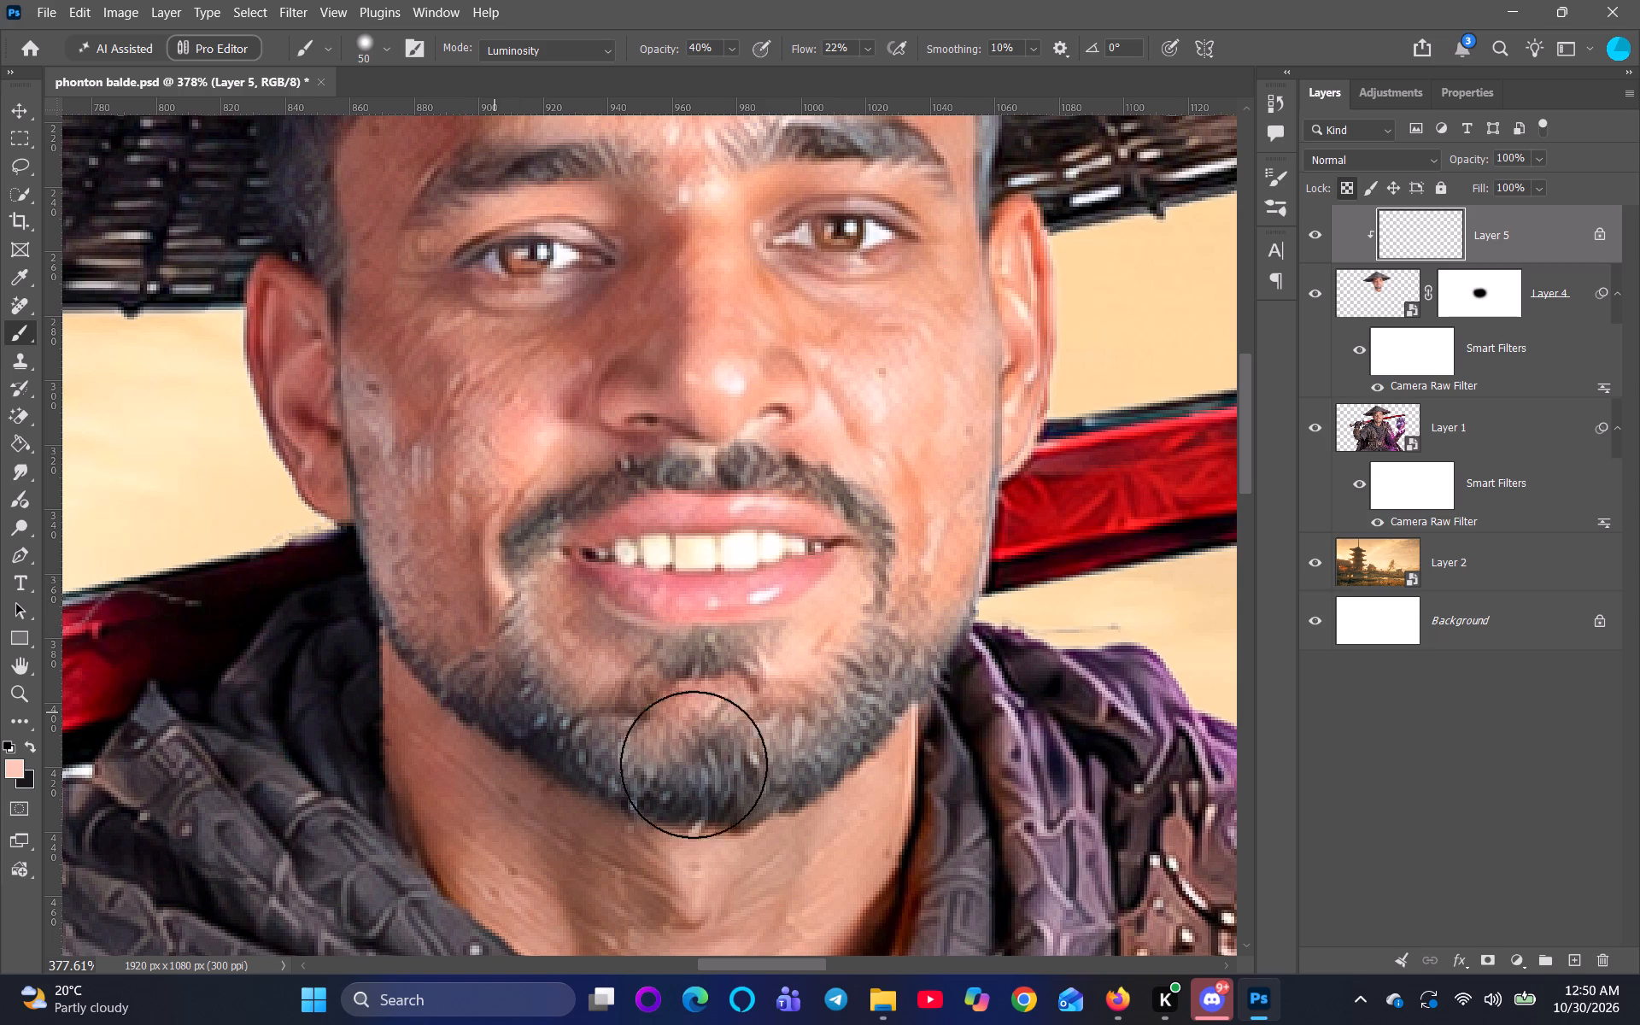
left_click_drag(694, 764, 741, 729)
left_click_drag(876, 583, 662, 665)
left_click_drag(553, 611, 583, 639)
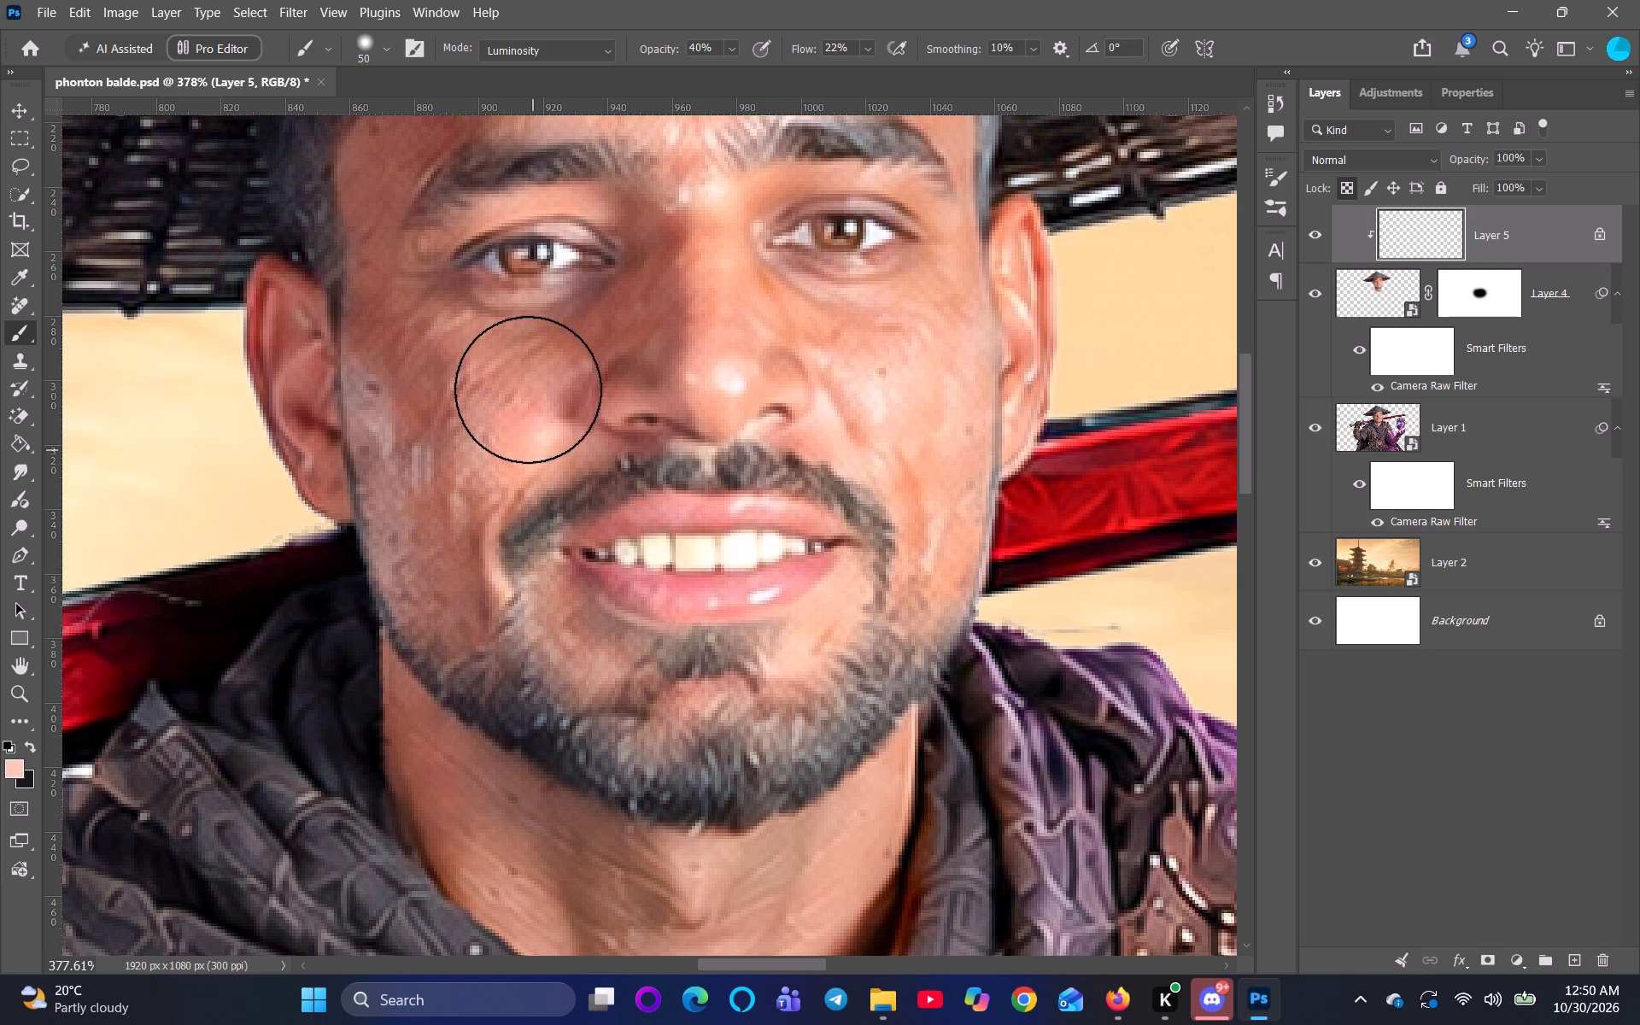
left_click_drag(530, 383, 495, 453)
Sample the darker brown skin tone beside the left ear and brush it from the left temple down the cheek's outer edge.
scroll(595, 397, "down", 5)
key("space")
scroll(691, 453, "down", 4)
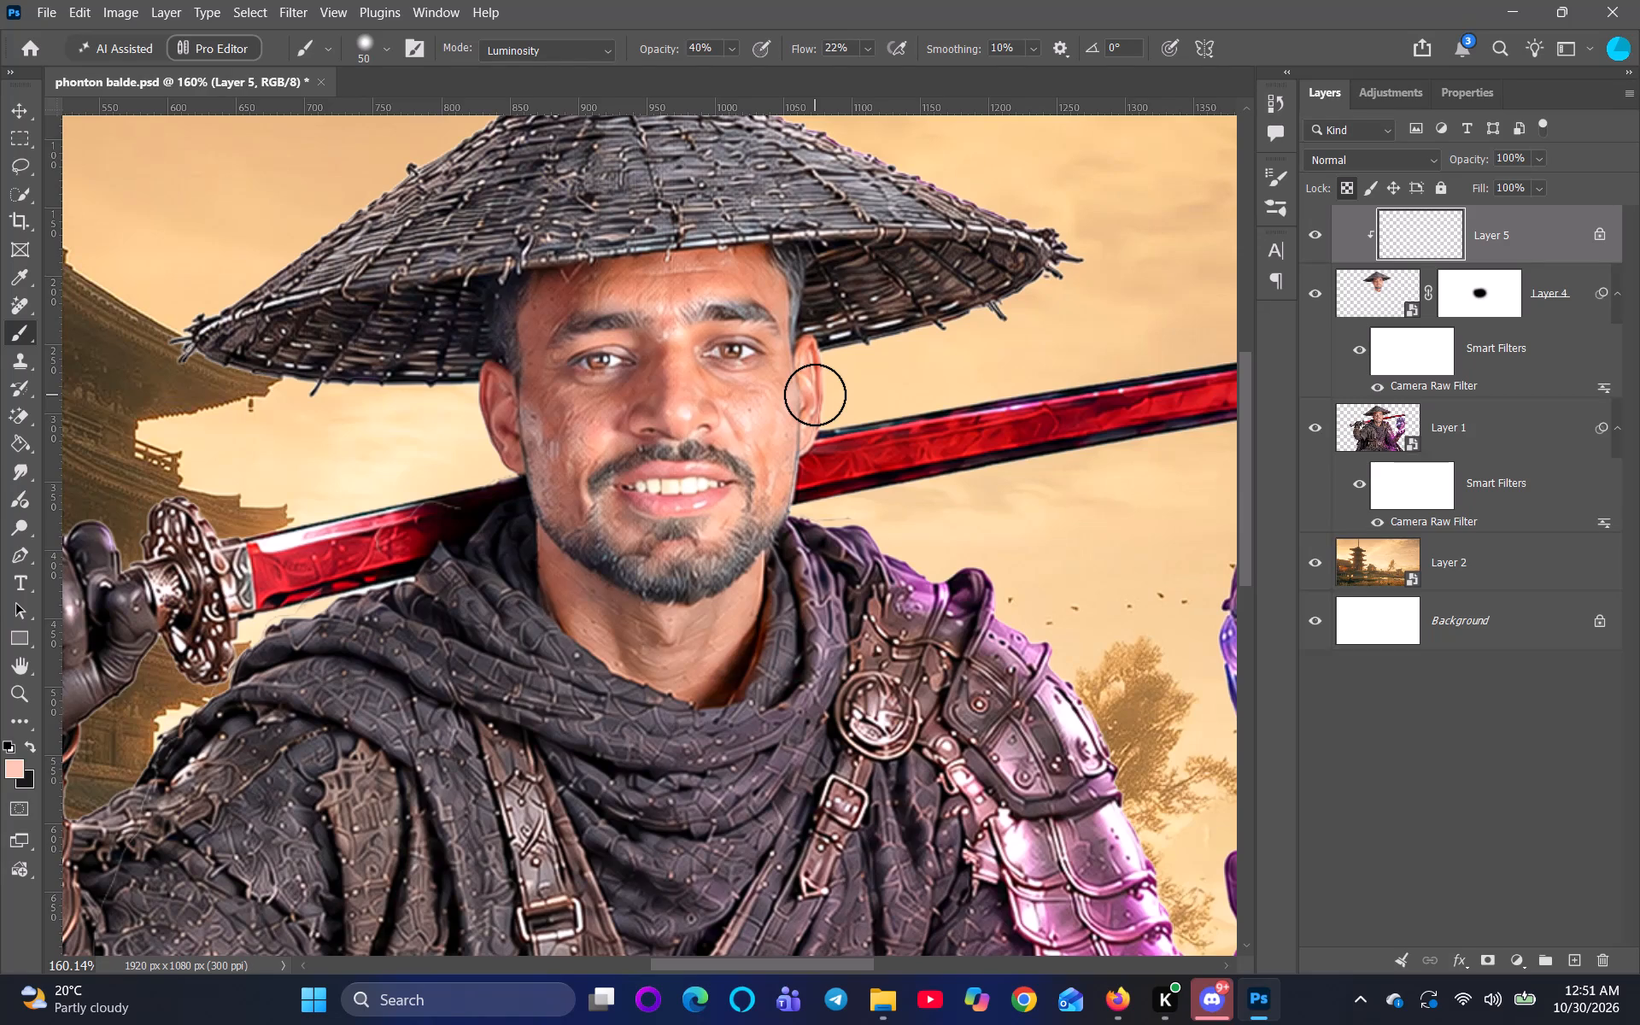
scroll(717, 460, "up", 7)
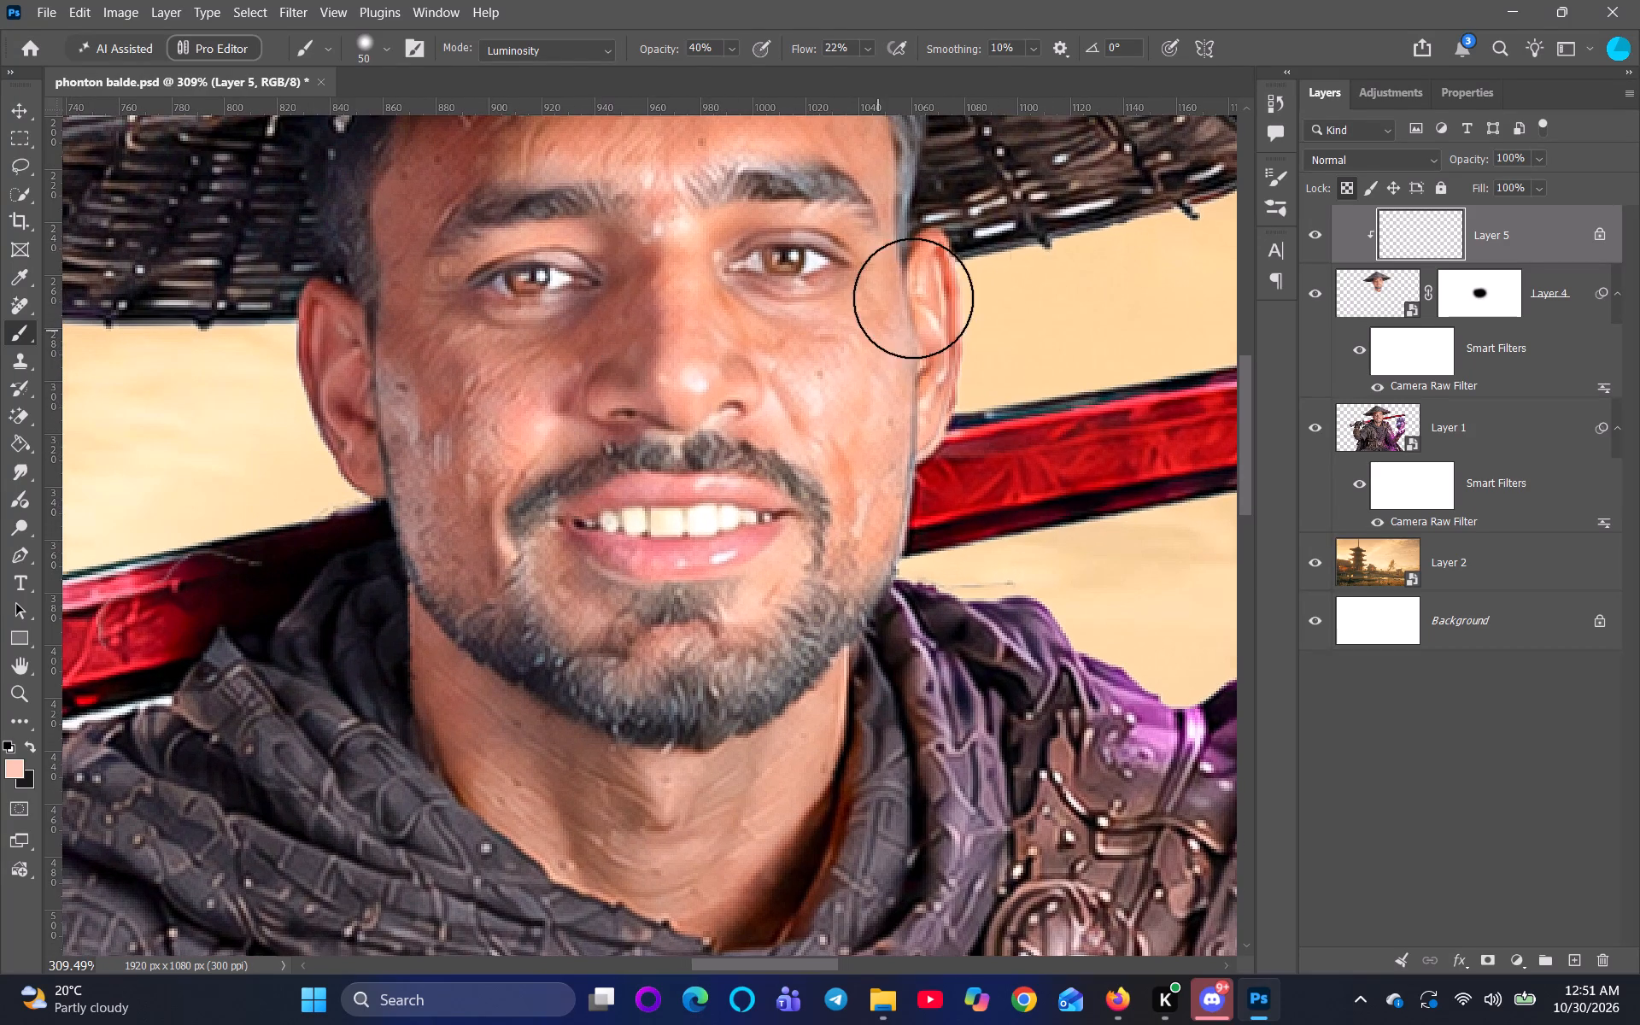
key("space")
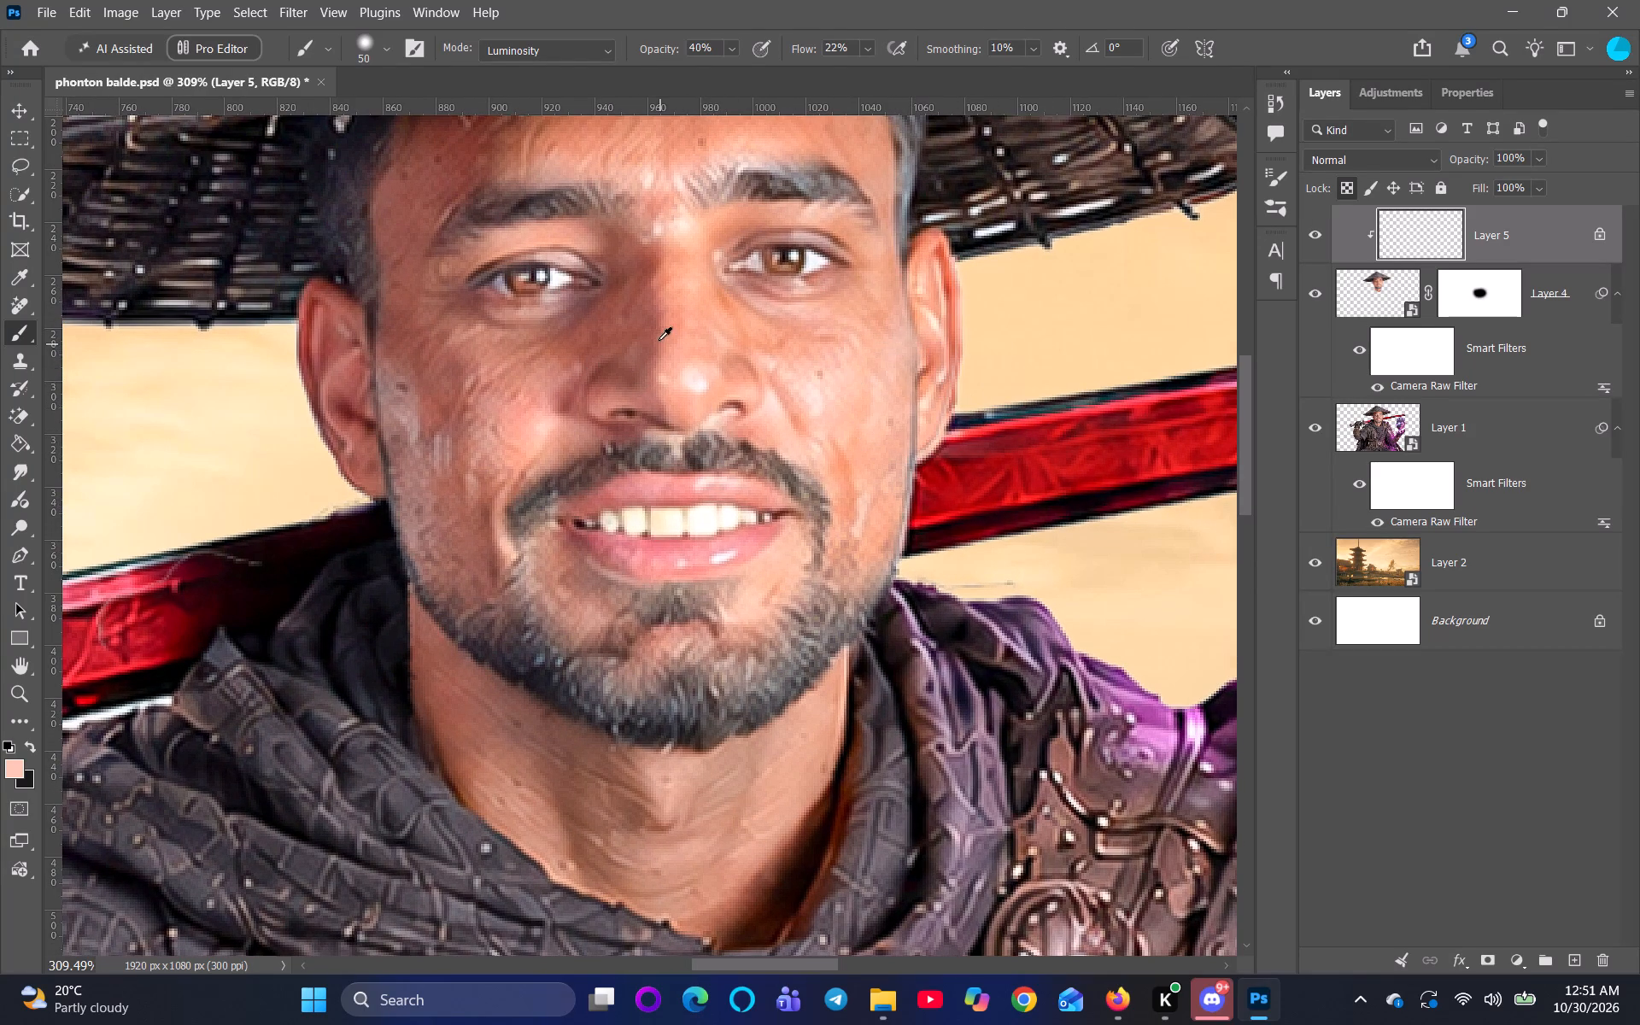
left_click(390, 318, "alt")
left_click_drag(413, 288, 400, 328)
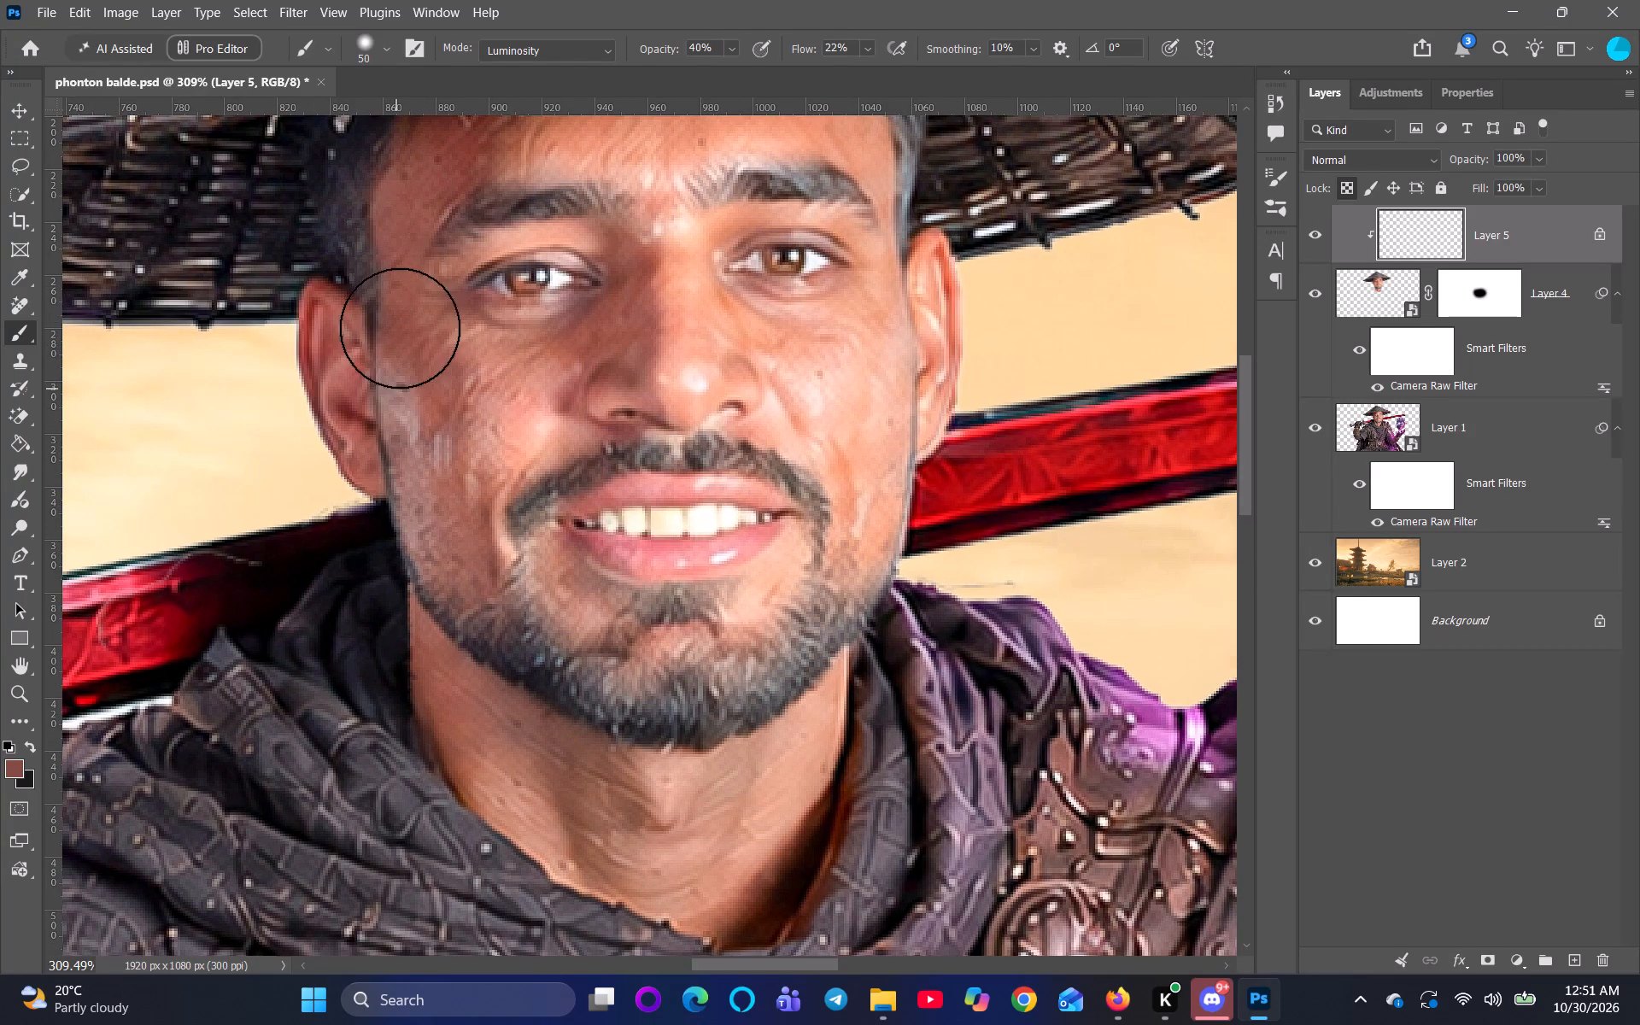
left_click_drag(400, 328, 423, 392)
Sample the light skin tone beside the right eye and brush it from the right side of the forehead down to the cheek.
left_click(887, 284, "alt")
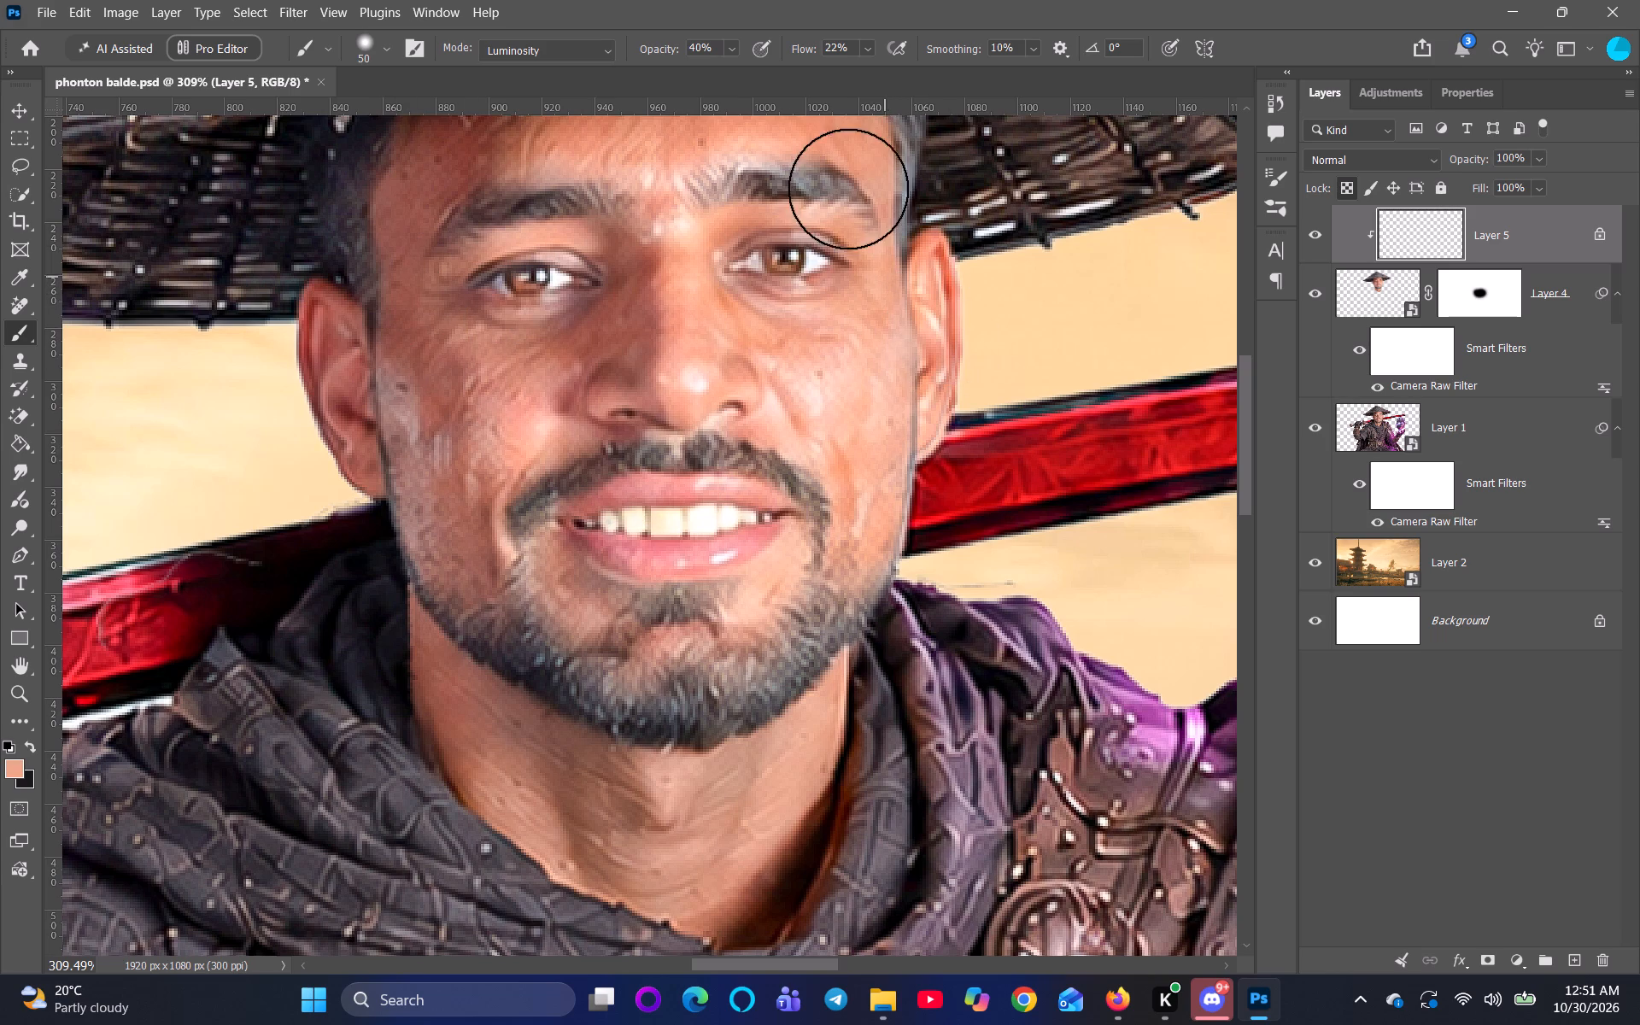
left_click_drag(821, 136, 857, 371)
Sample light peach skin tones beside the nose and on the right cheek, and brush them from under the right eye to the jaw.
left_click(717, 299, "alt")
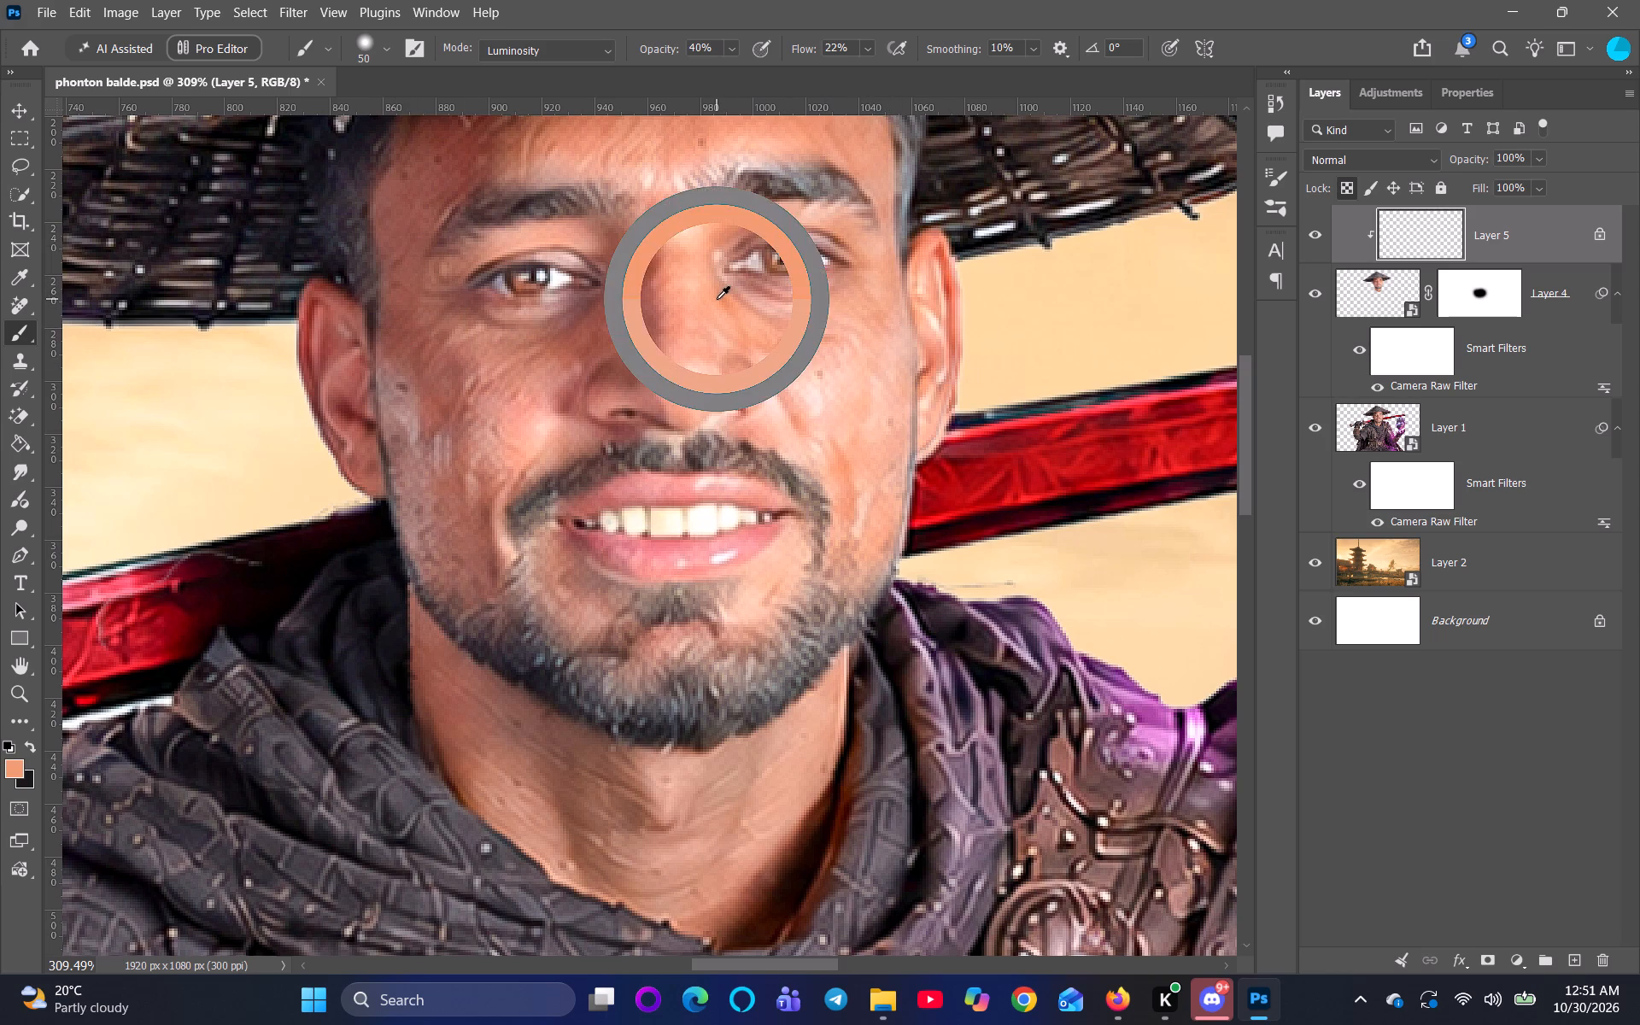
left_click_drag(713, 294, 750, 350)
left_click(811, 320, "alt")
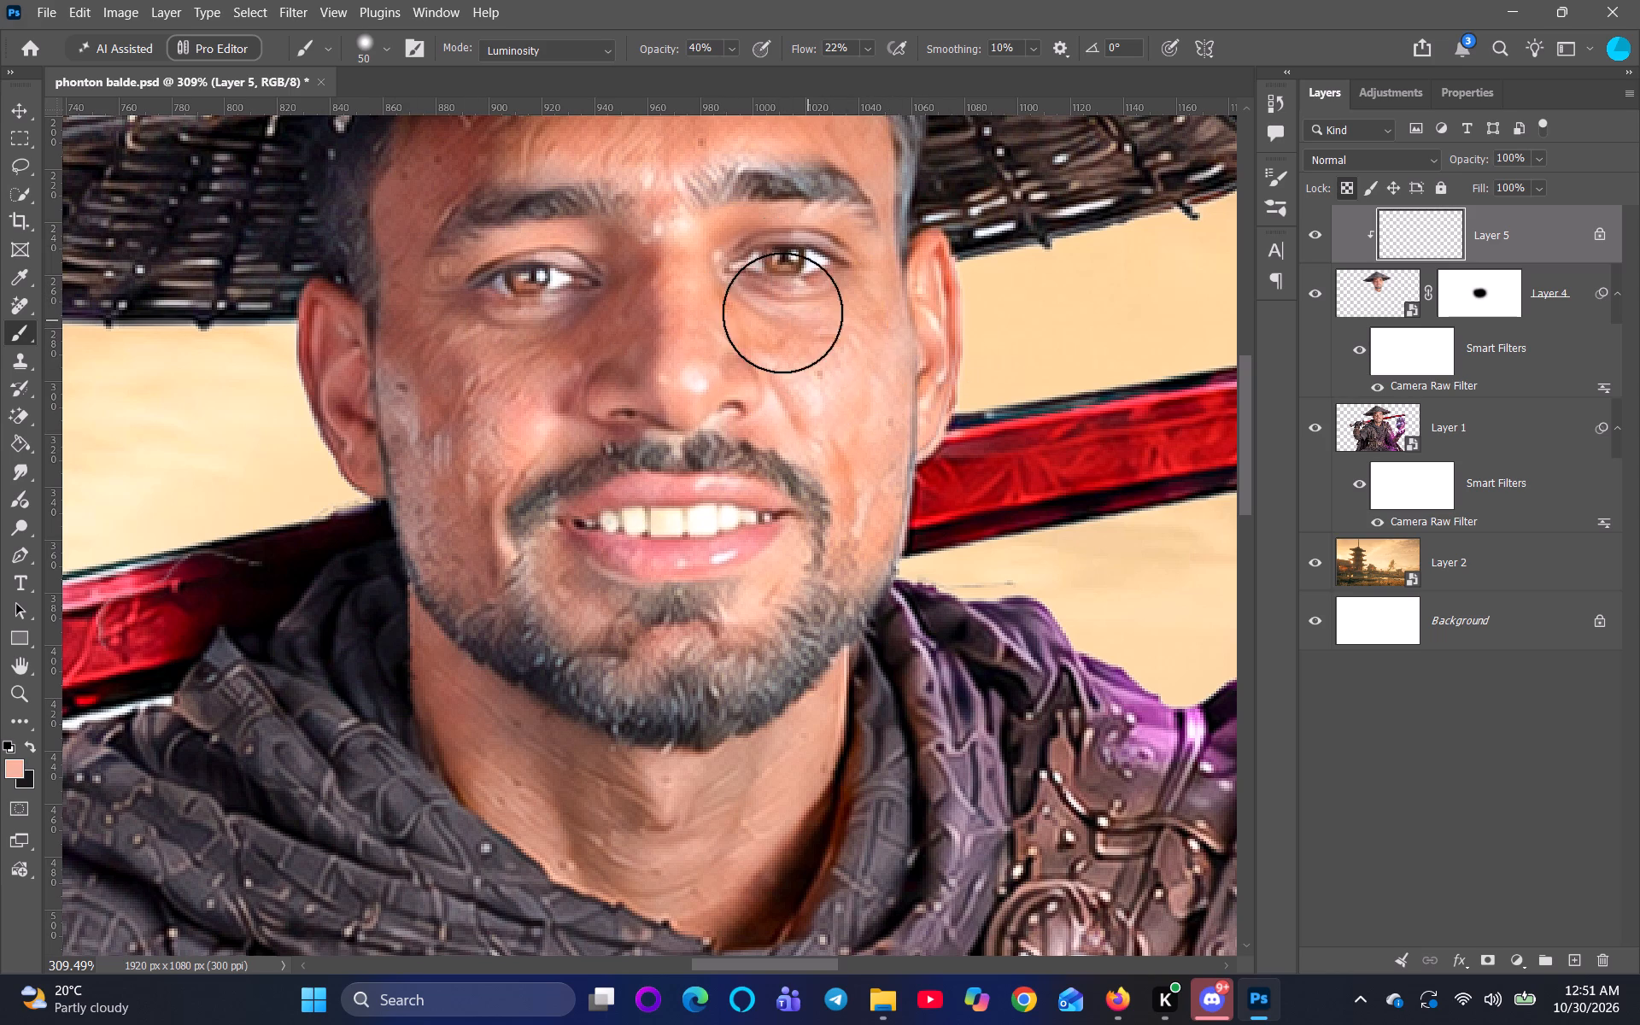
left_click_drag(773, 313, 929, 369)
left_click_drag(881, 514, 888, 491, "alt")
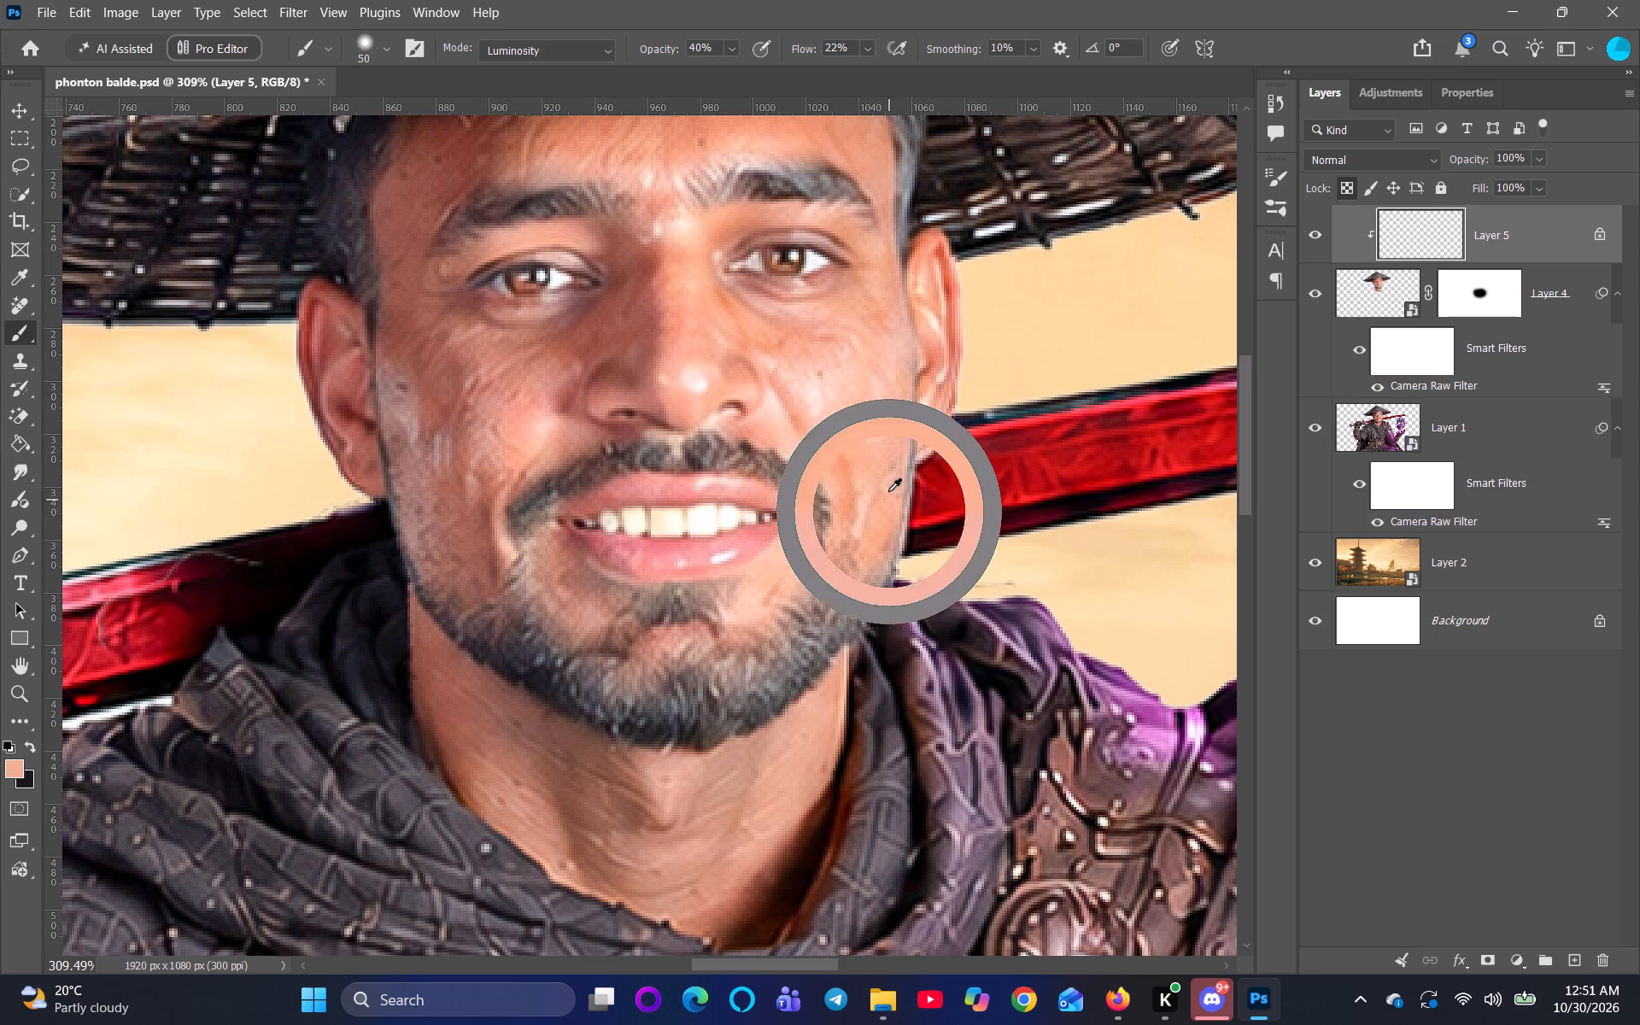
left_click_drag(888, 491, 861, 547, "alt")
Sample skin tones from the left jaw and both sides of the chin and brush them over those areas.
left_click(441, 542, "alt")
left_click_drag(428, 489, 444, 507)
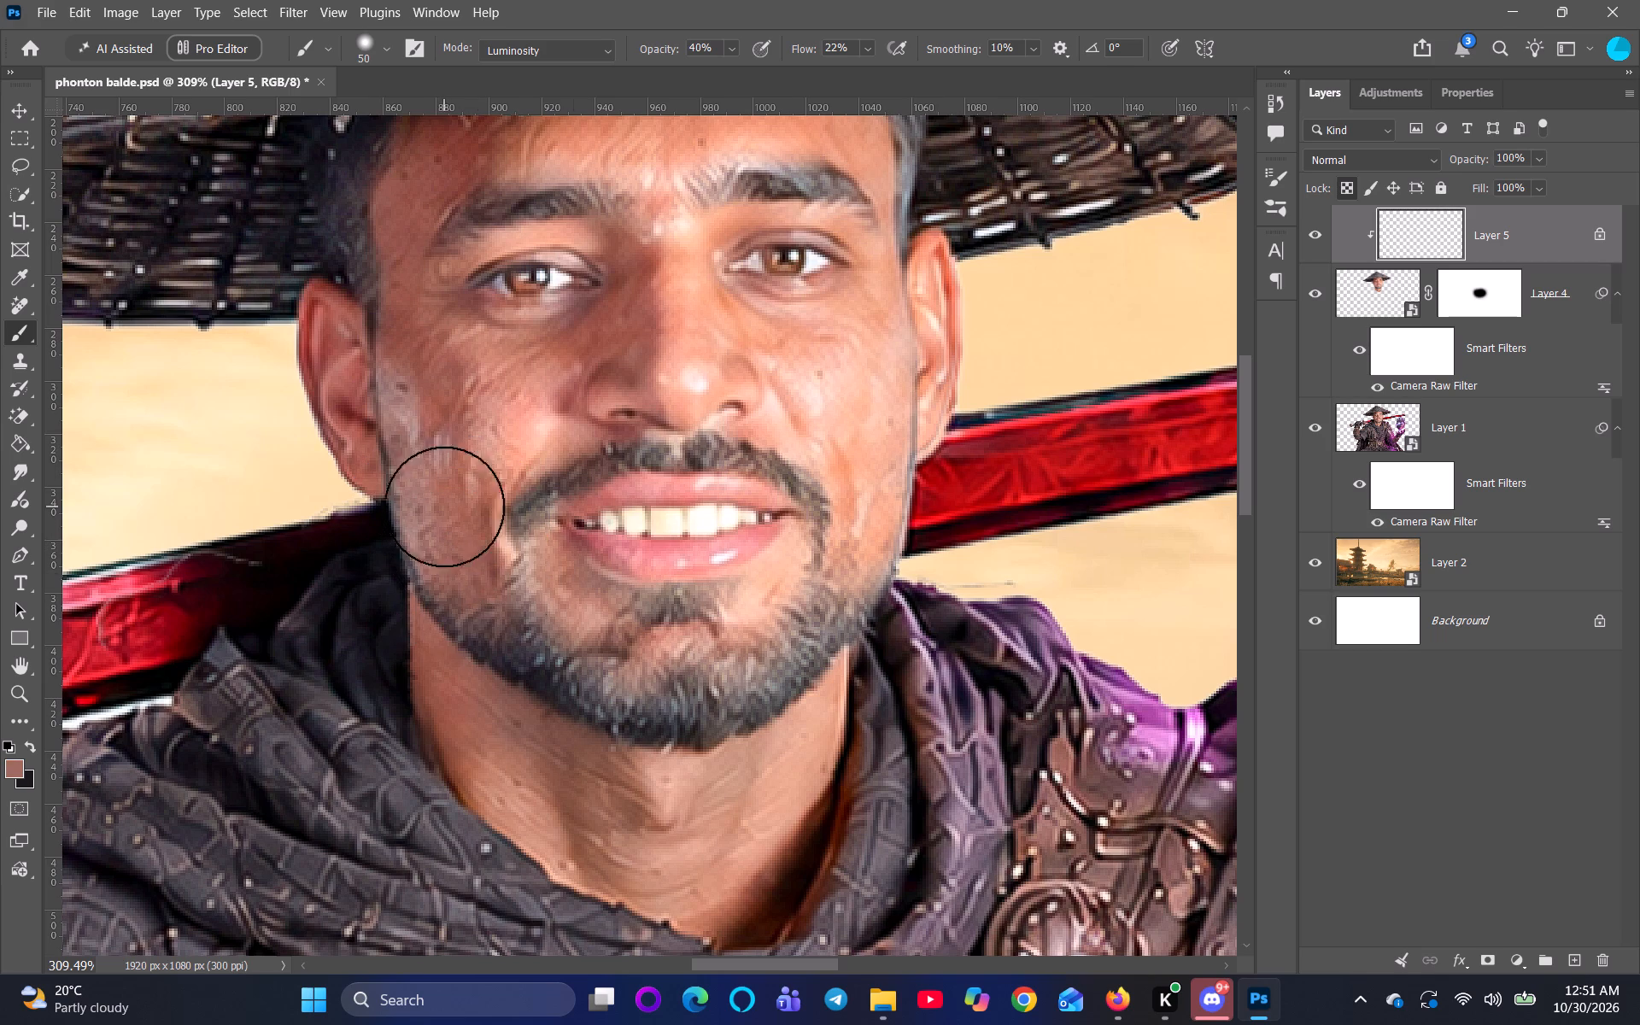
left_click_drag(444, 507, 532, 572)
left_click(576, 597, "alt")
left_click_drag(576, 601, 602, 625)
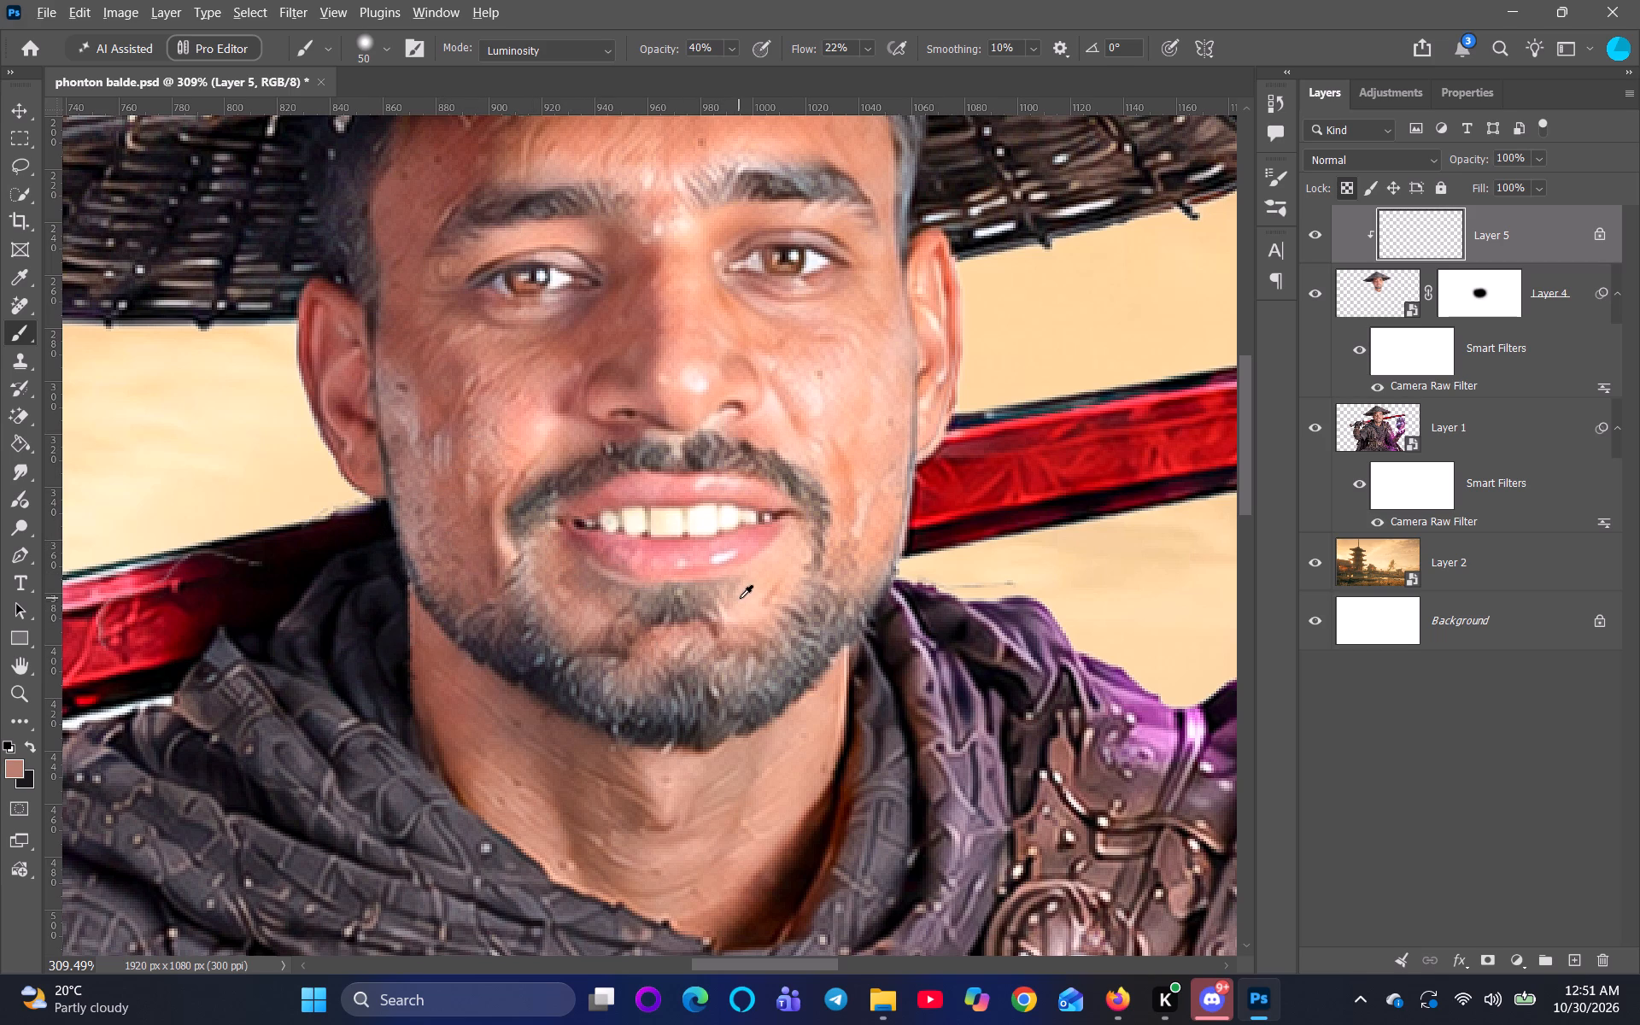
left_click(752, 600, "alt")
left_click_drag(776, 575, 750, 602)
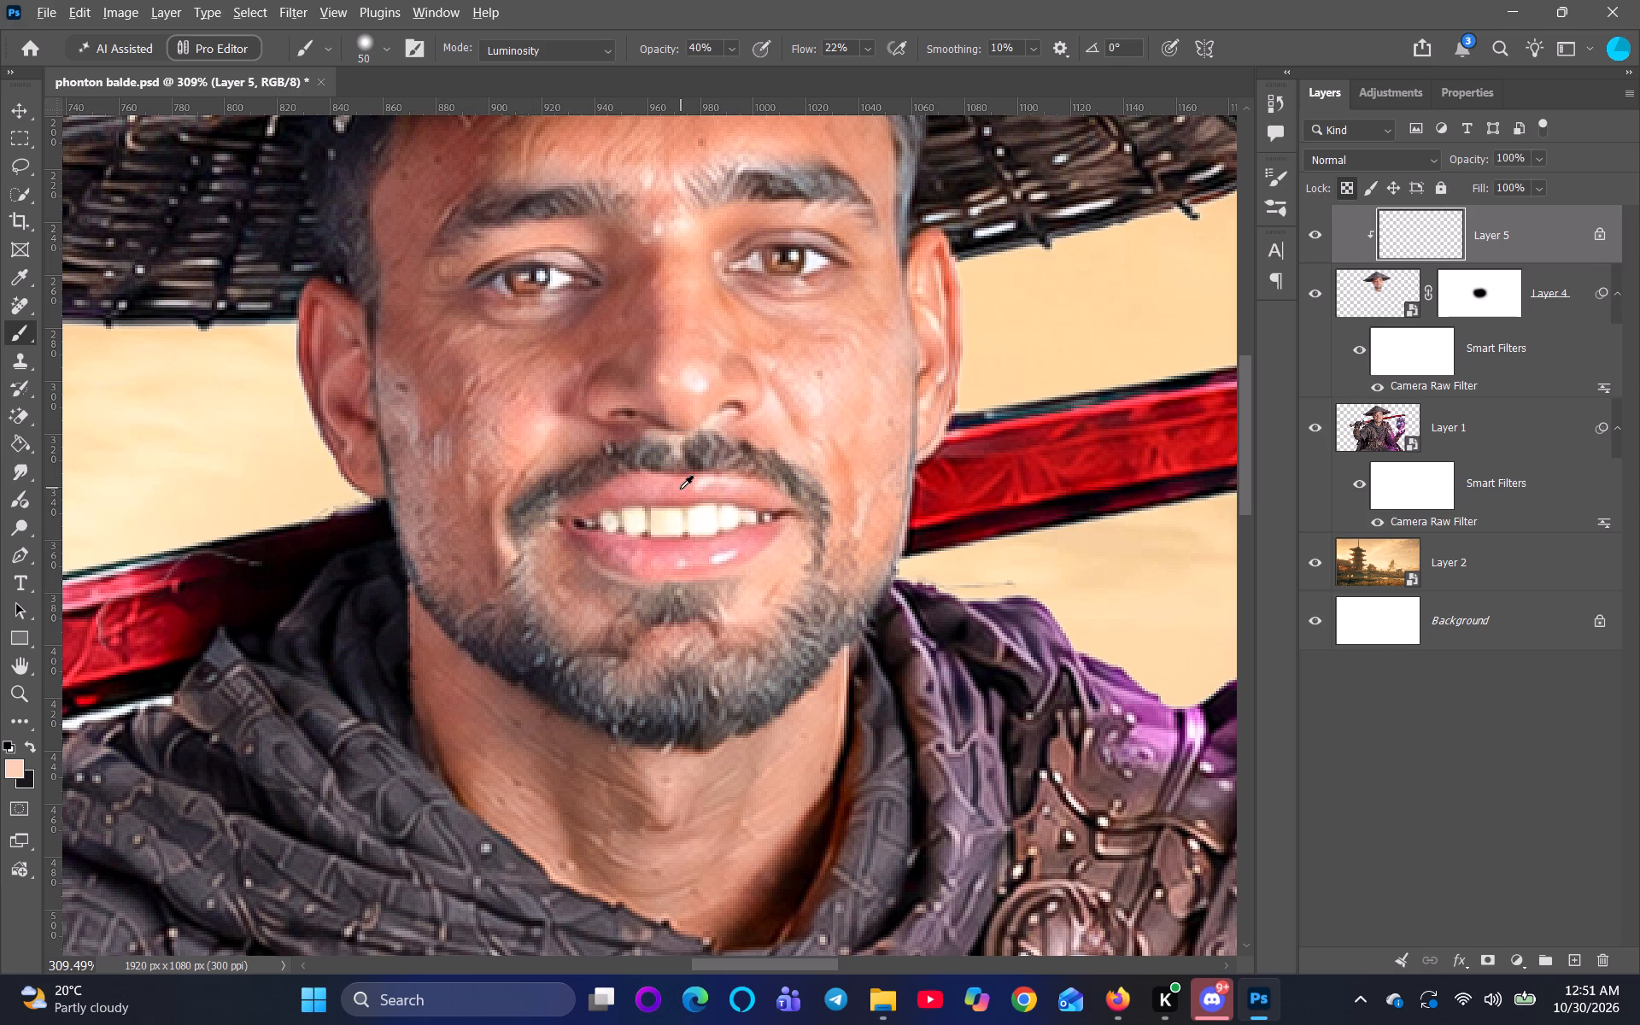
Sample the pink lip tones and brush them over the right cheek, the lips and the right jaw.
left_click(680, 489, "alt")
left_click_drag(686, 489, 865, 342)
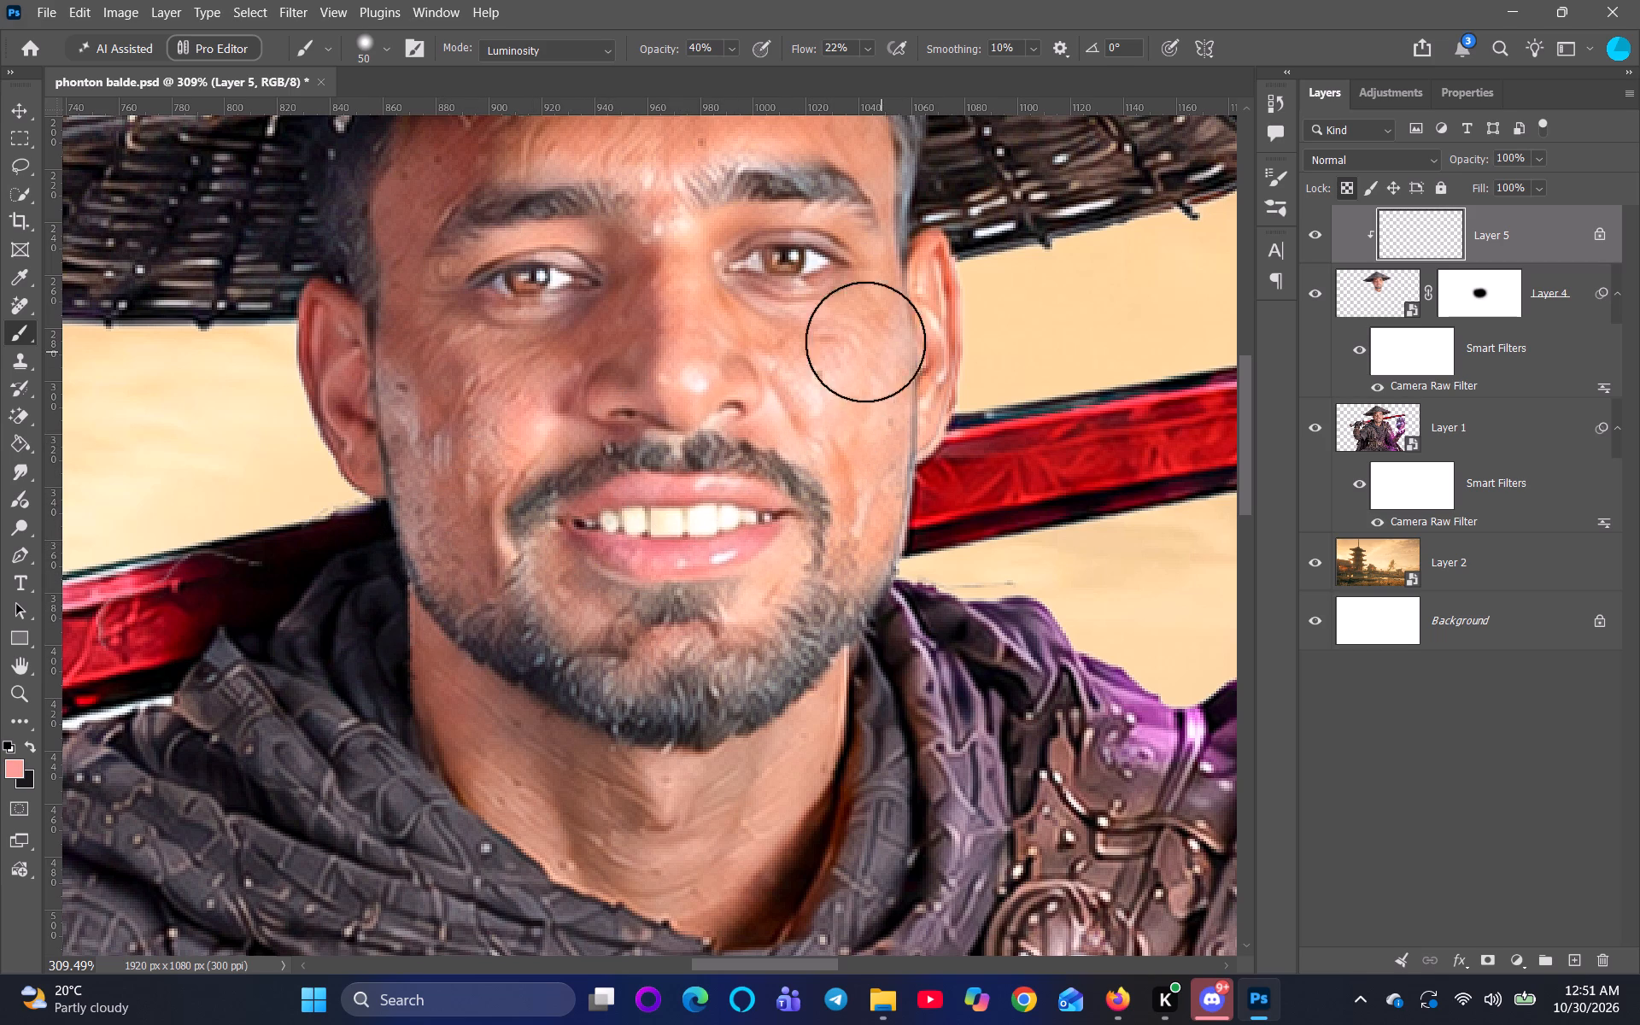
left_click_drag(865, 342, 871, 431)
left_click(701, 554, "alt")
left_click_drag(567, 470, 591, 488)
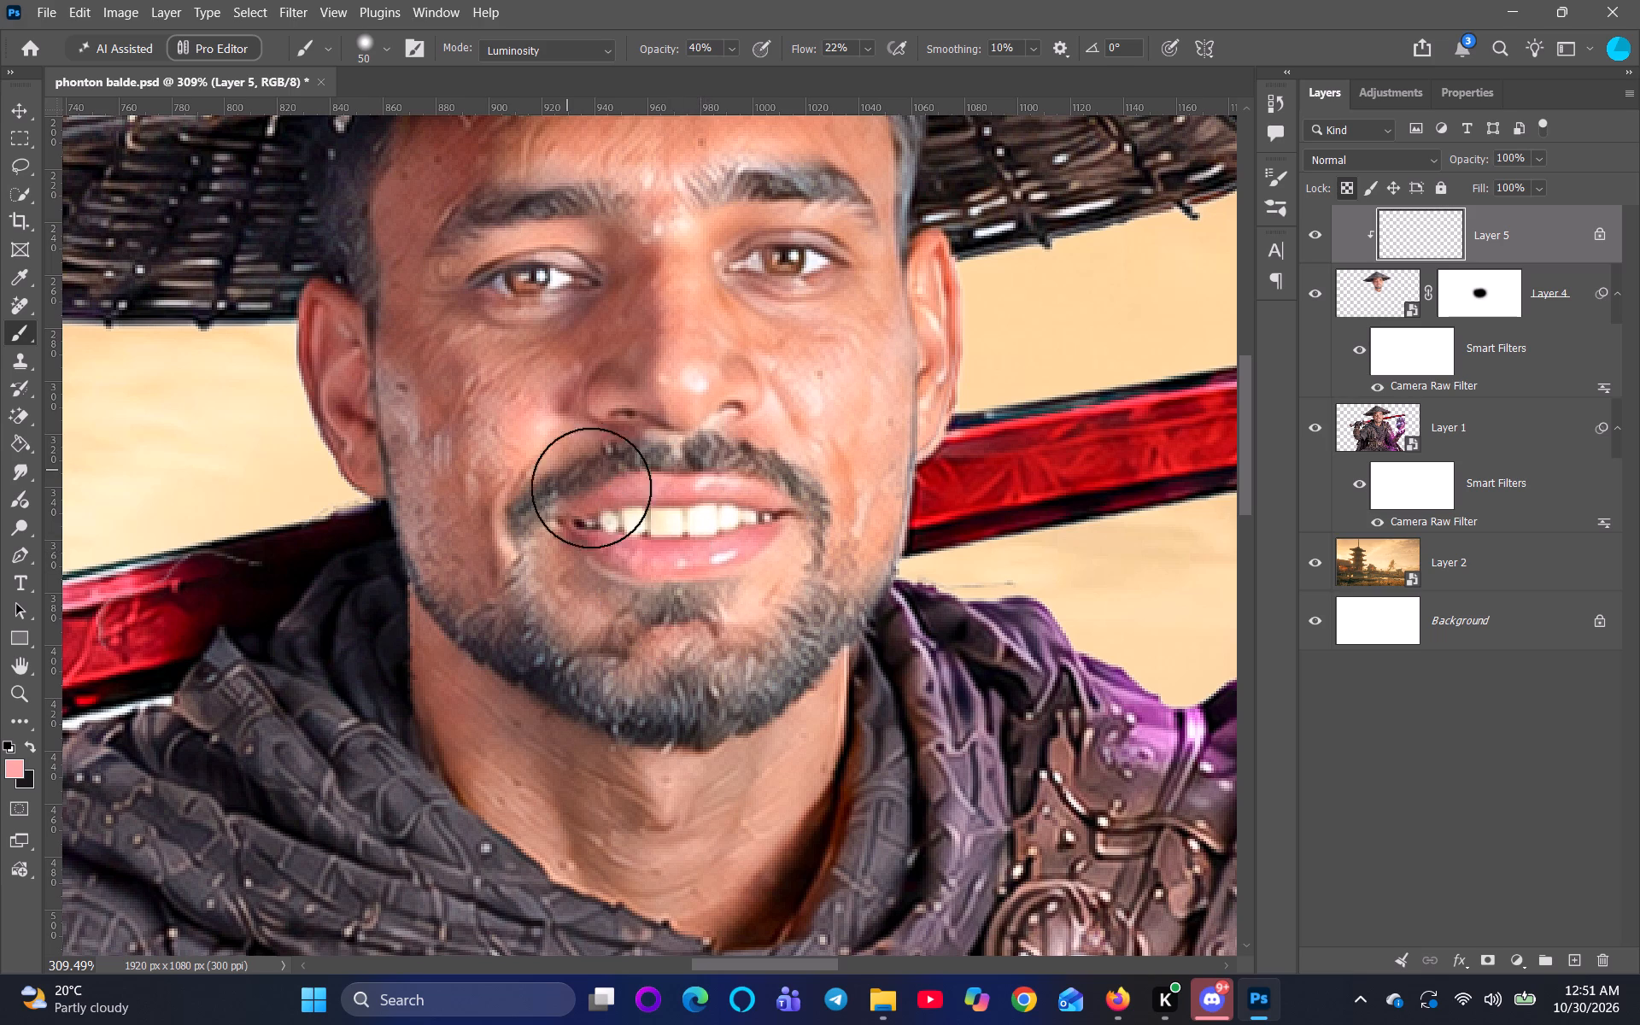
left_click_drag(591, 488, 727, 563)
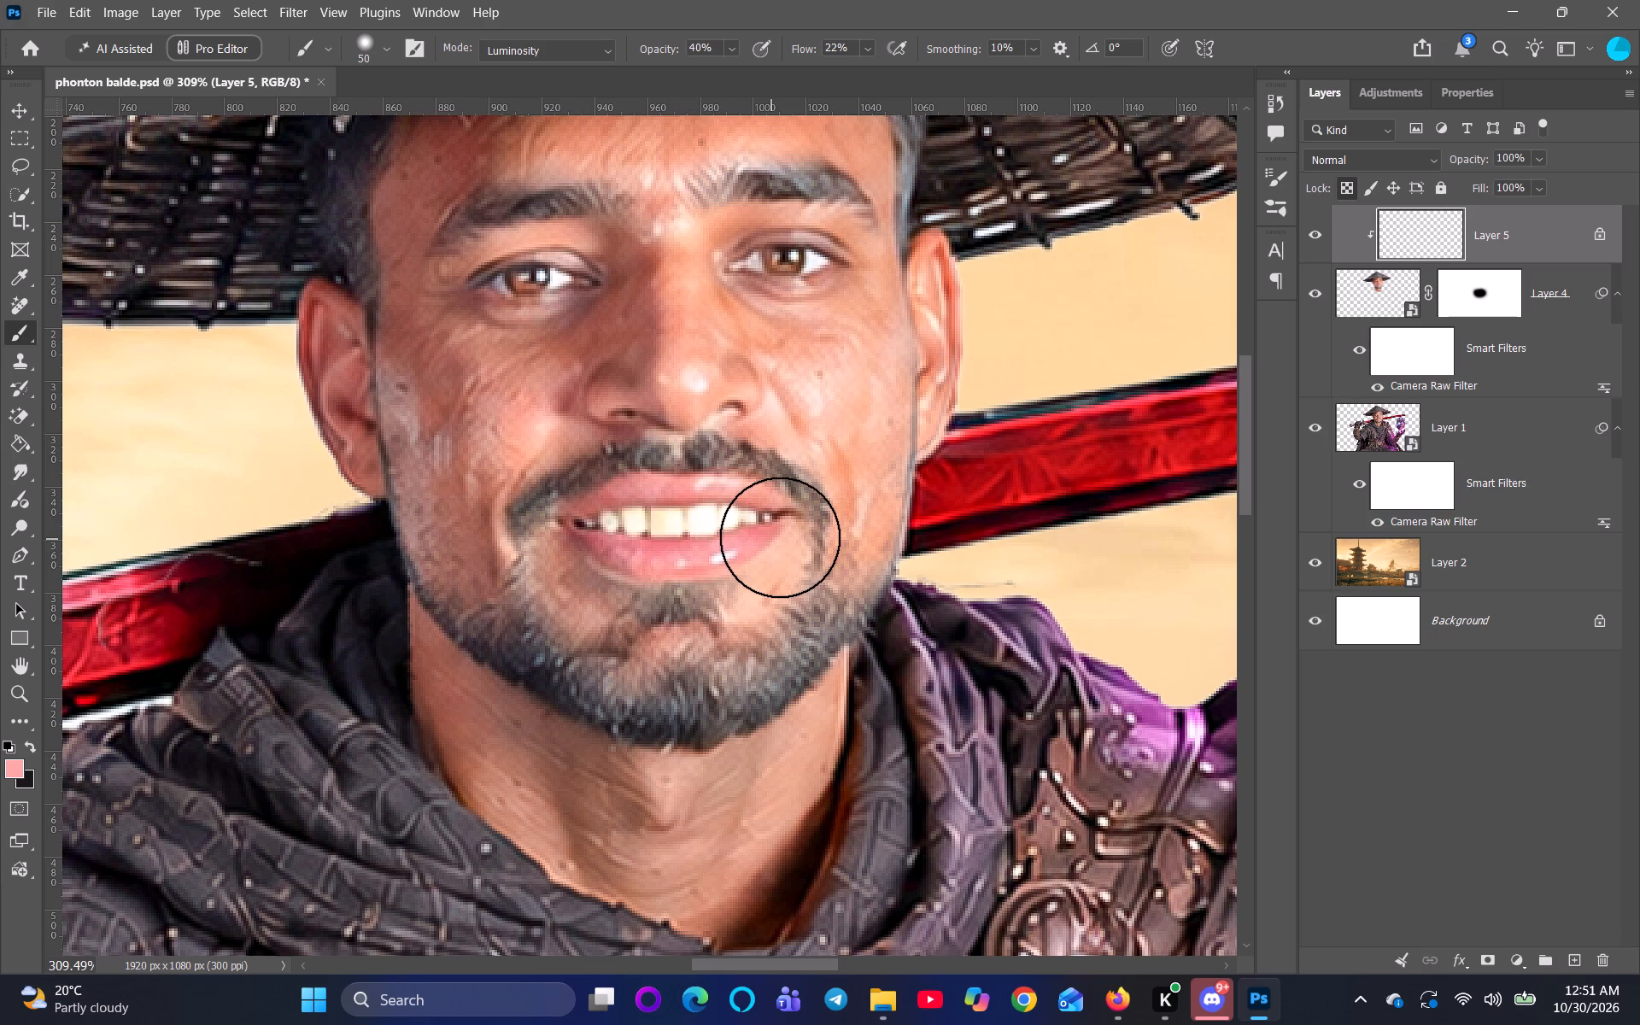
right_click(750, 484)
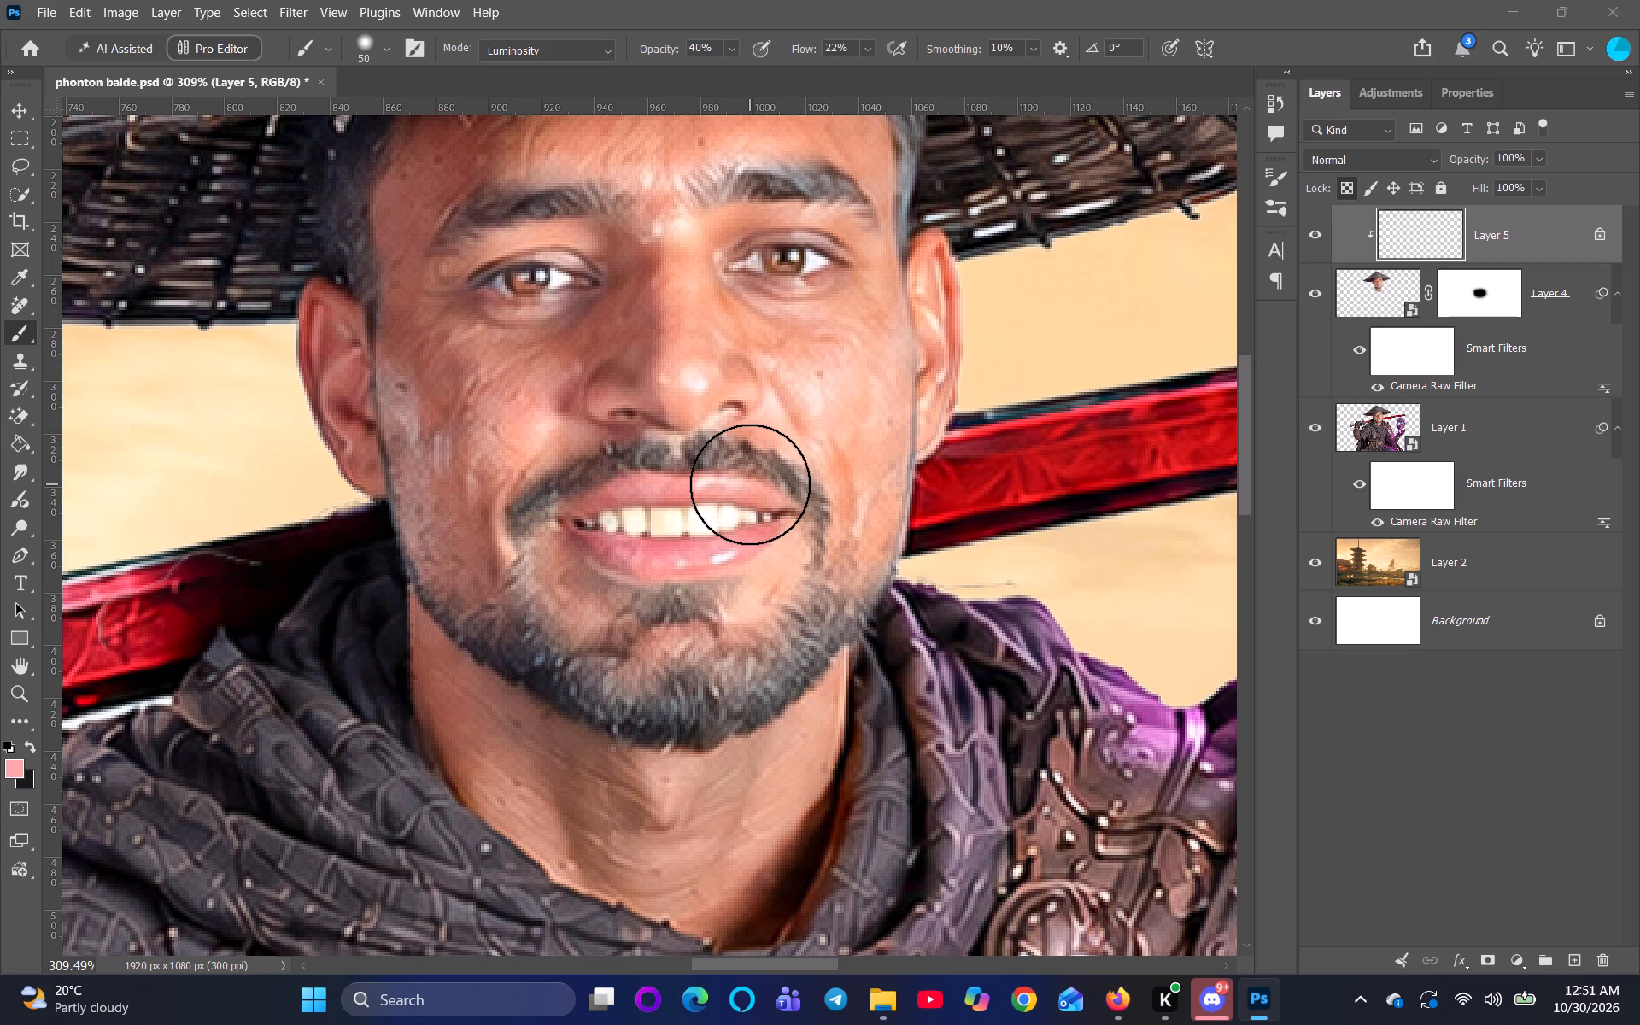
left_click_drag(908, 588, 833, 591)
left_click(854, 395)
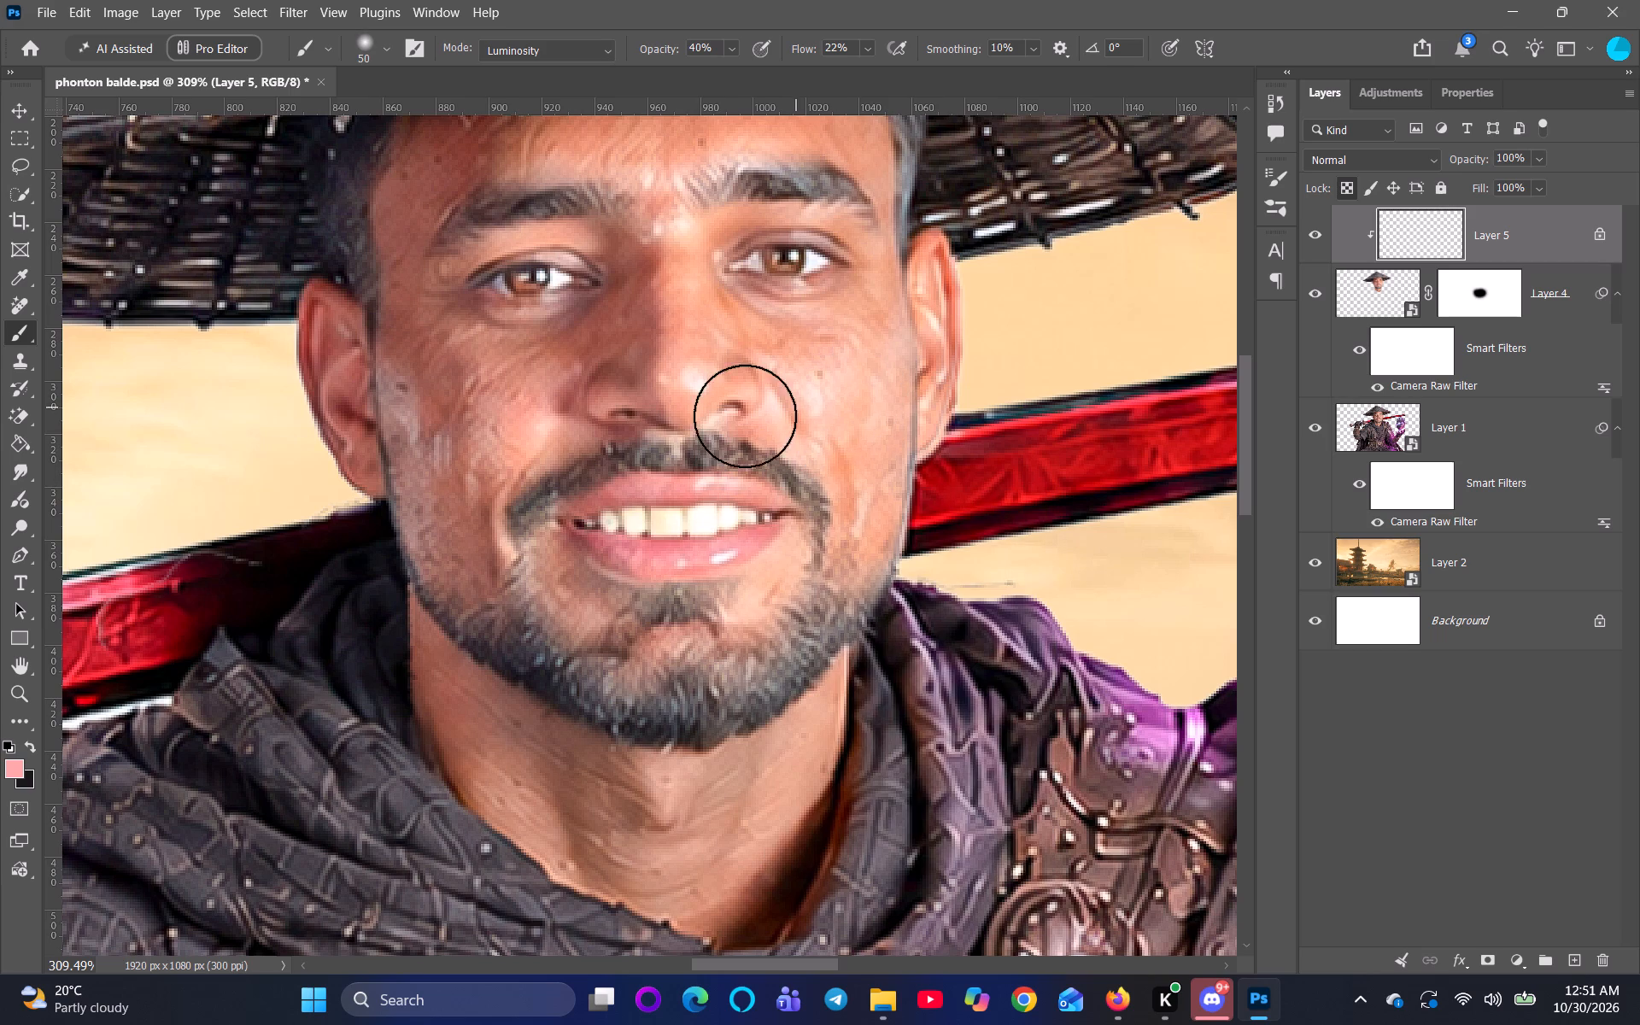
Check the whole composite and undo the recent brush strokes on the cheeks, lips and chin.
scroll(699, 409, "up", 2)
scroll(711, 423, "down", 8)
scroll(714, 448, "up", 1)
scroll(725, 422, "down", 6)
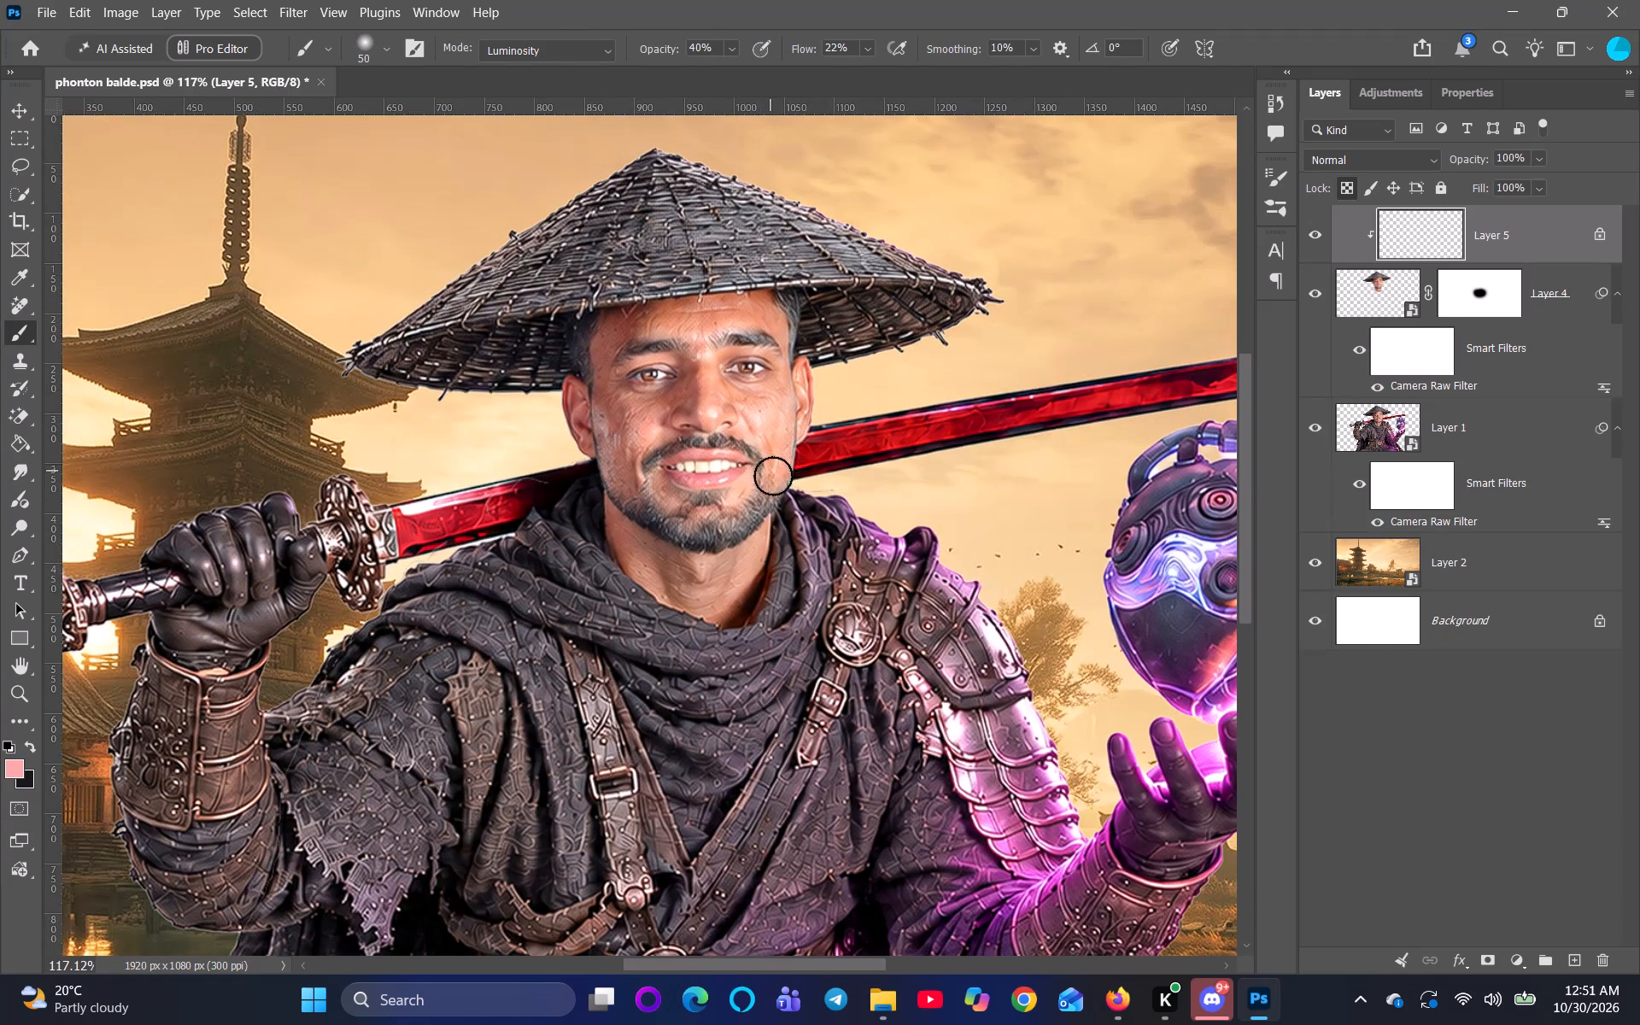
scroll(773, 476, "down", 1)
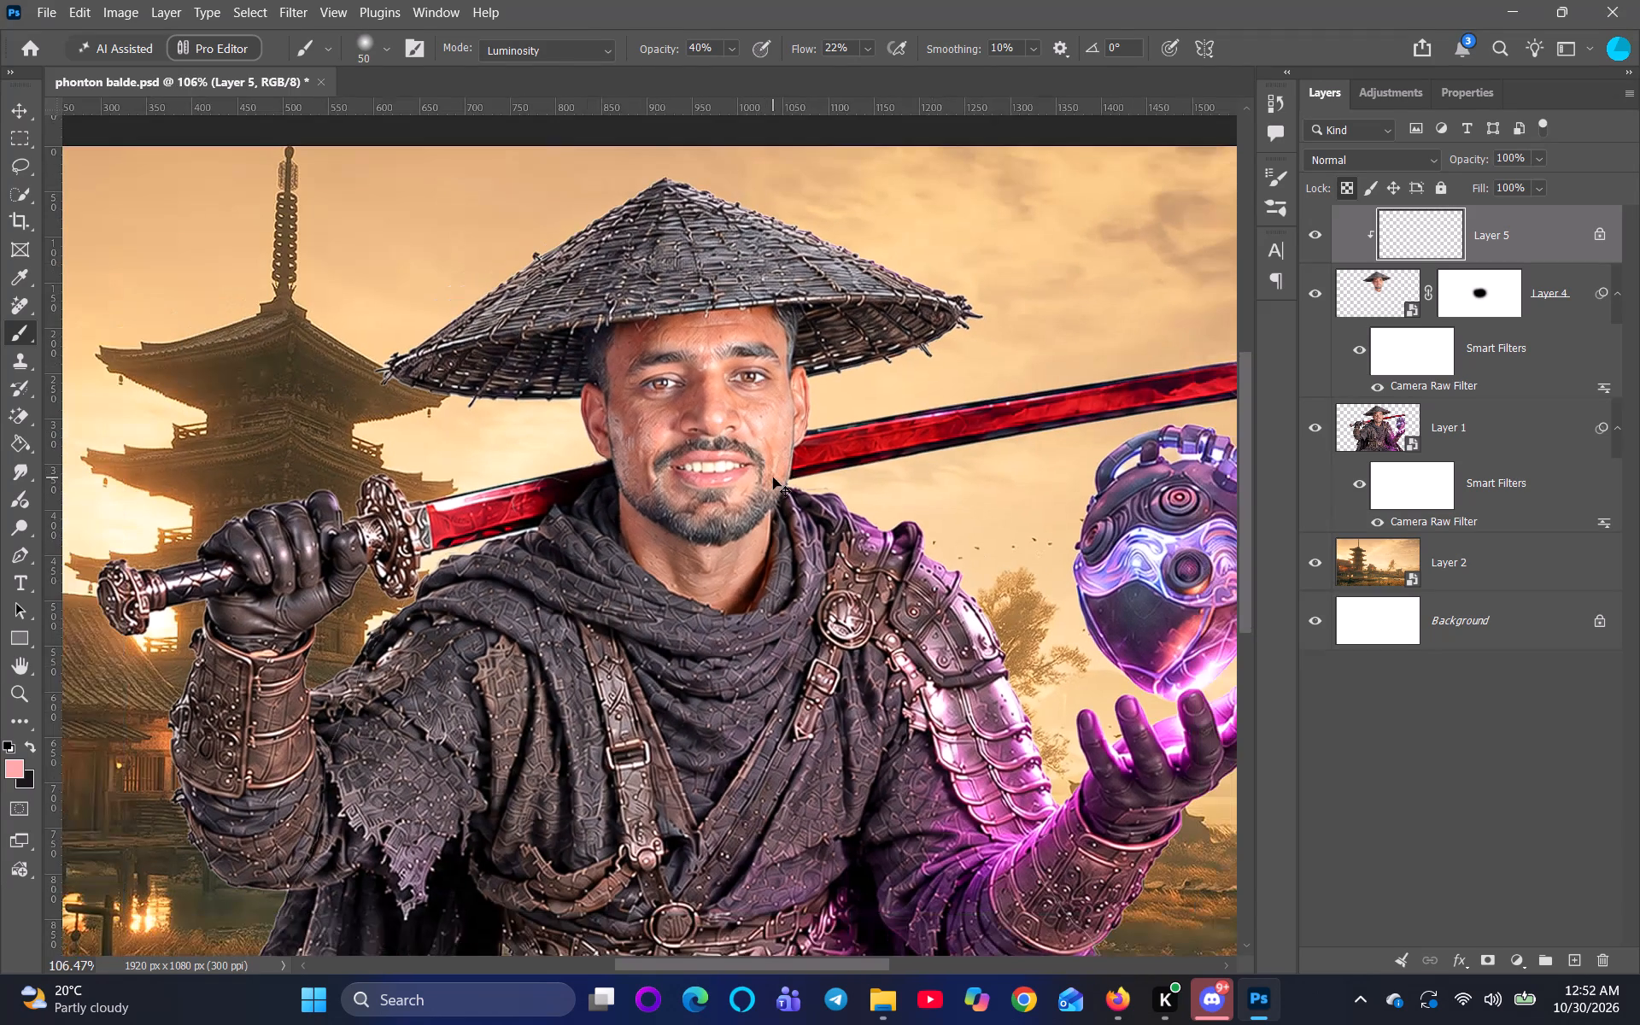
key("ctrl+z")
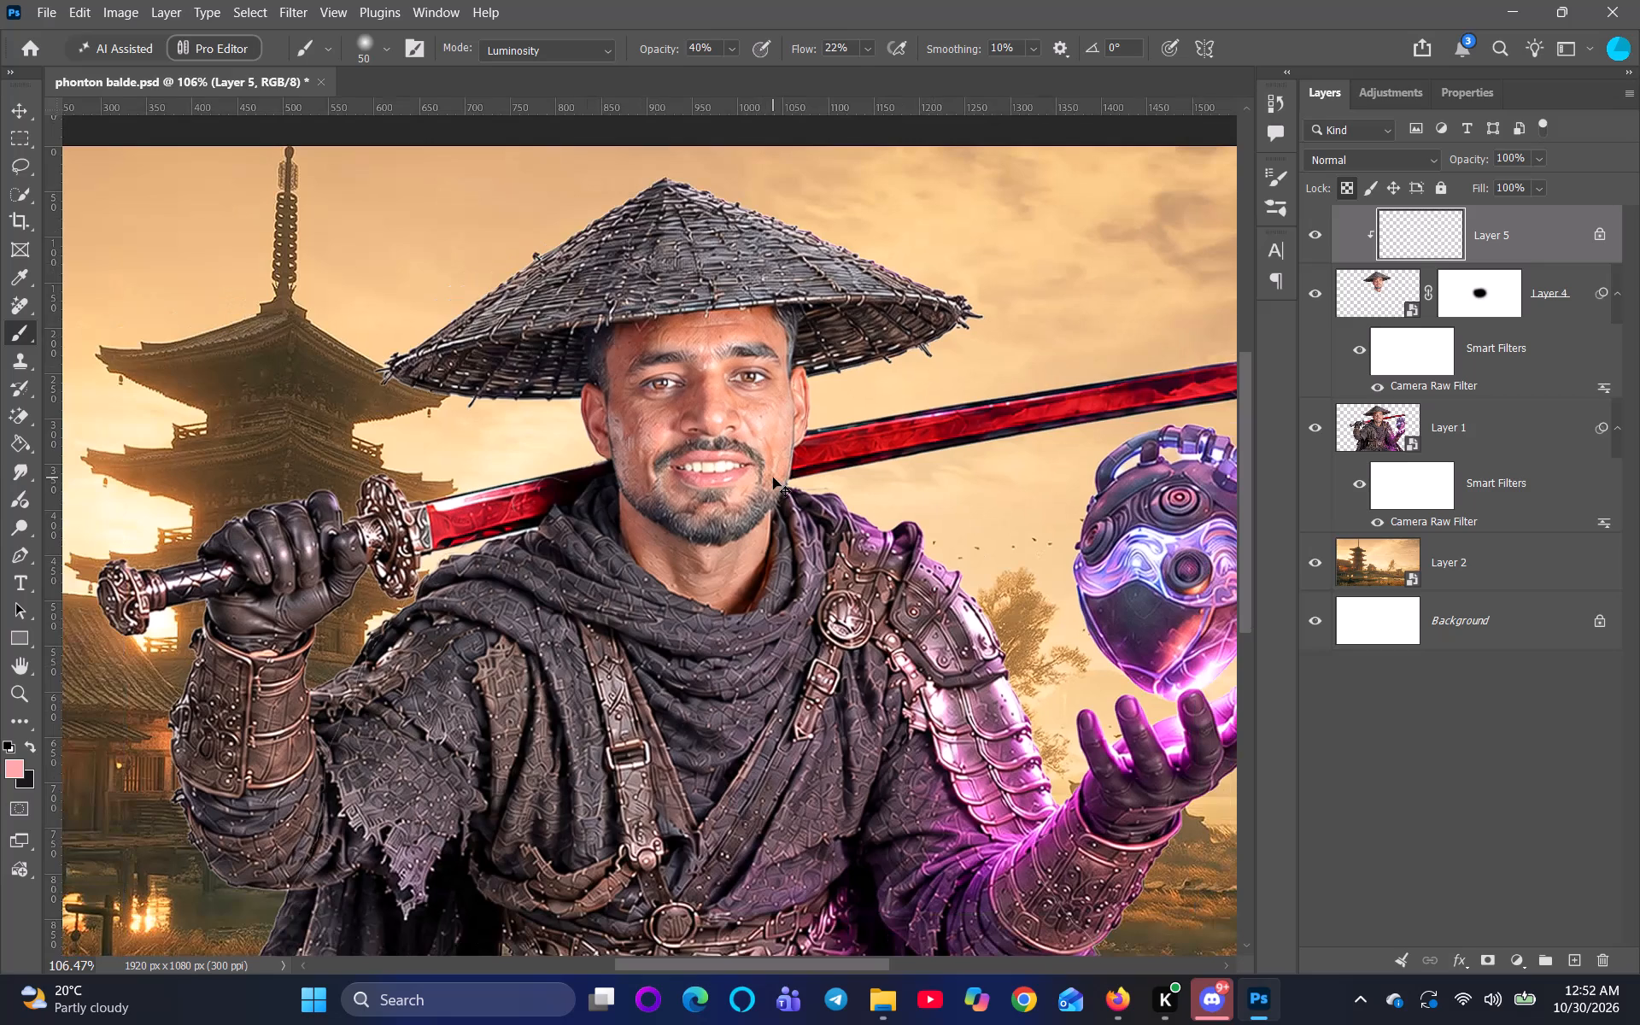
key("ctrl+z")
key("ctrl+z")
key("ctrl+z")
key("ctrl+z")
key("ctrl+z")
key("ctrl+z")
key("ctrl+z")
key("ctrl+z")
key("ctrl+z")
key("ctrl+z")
Sample the orange skin tone from the forehead and brush it over the forehead, around the right eye and down the left cheek.
scroll(706, 412, "up", 11)
key("space")
key("space")
key("space")
key("space")
key("space")
key("space")
key("space")
key("space")
key("space")
key("space")
left_click_drag(715, 390, 747, 572)
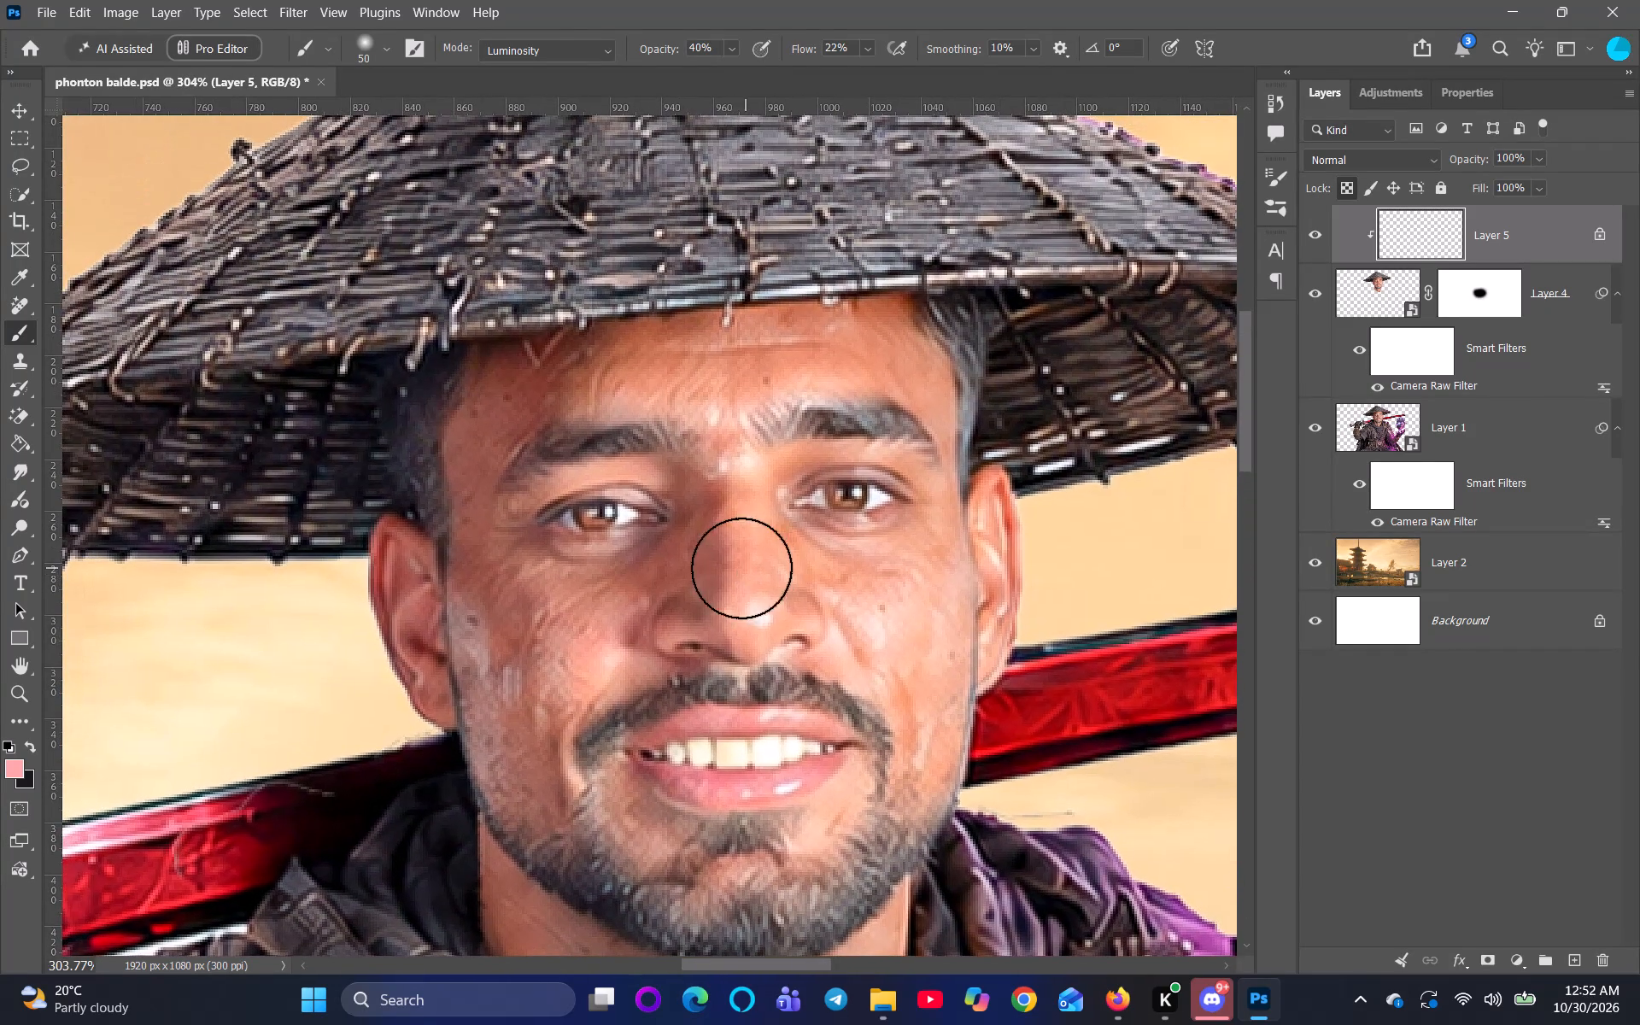
left_click(745, 364, "alt")
left_click_drag(786, 374, 737, 347)
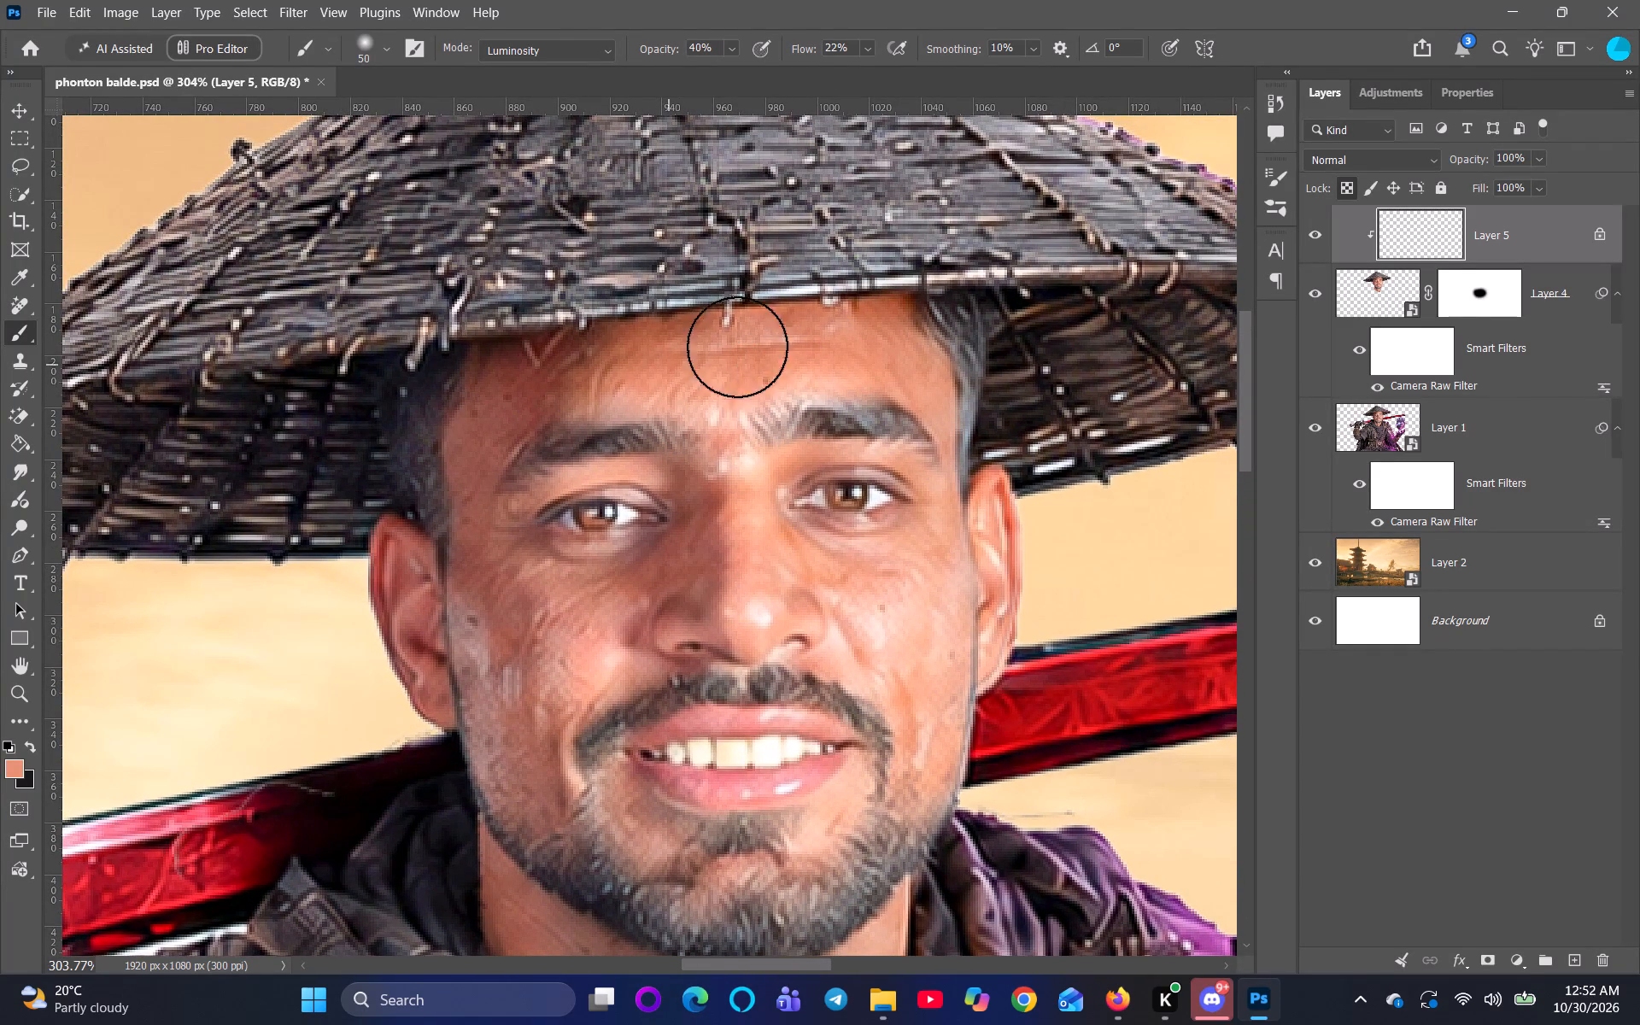
left_click_drag(737, 347, 859, 503)
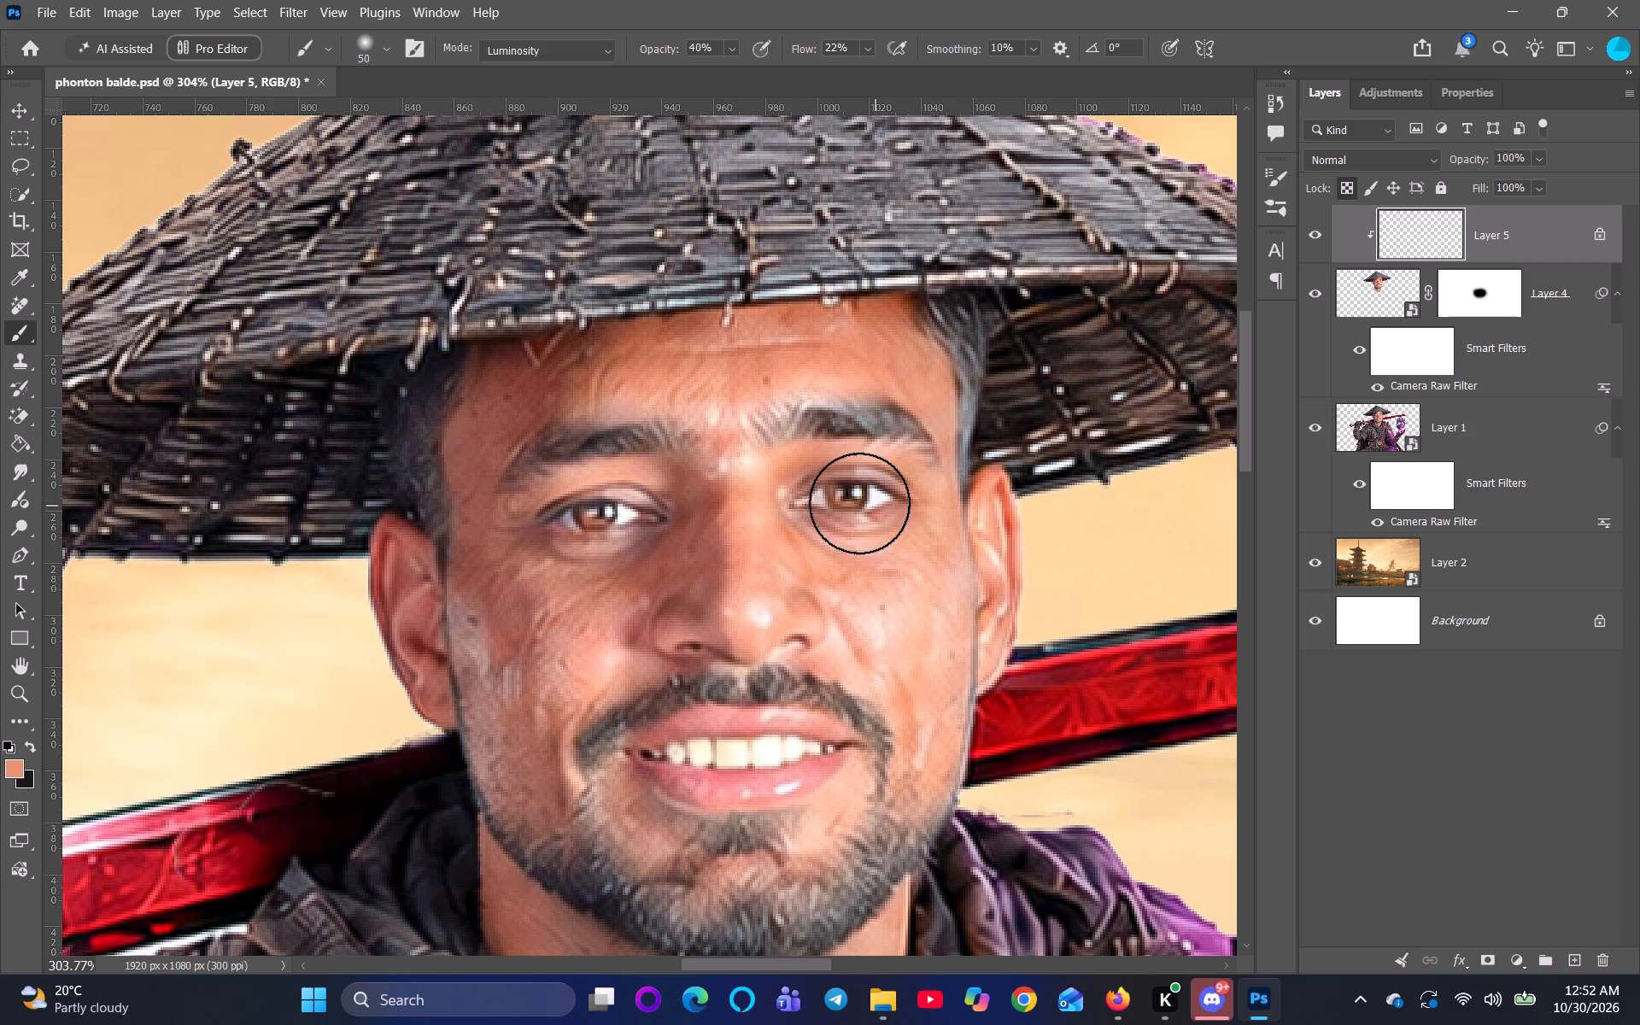
left_click_drag(859, 503, 705, 490)
left_click_drag(634, 359, 591, 638)
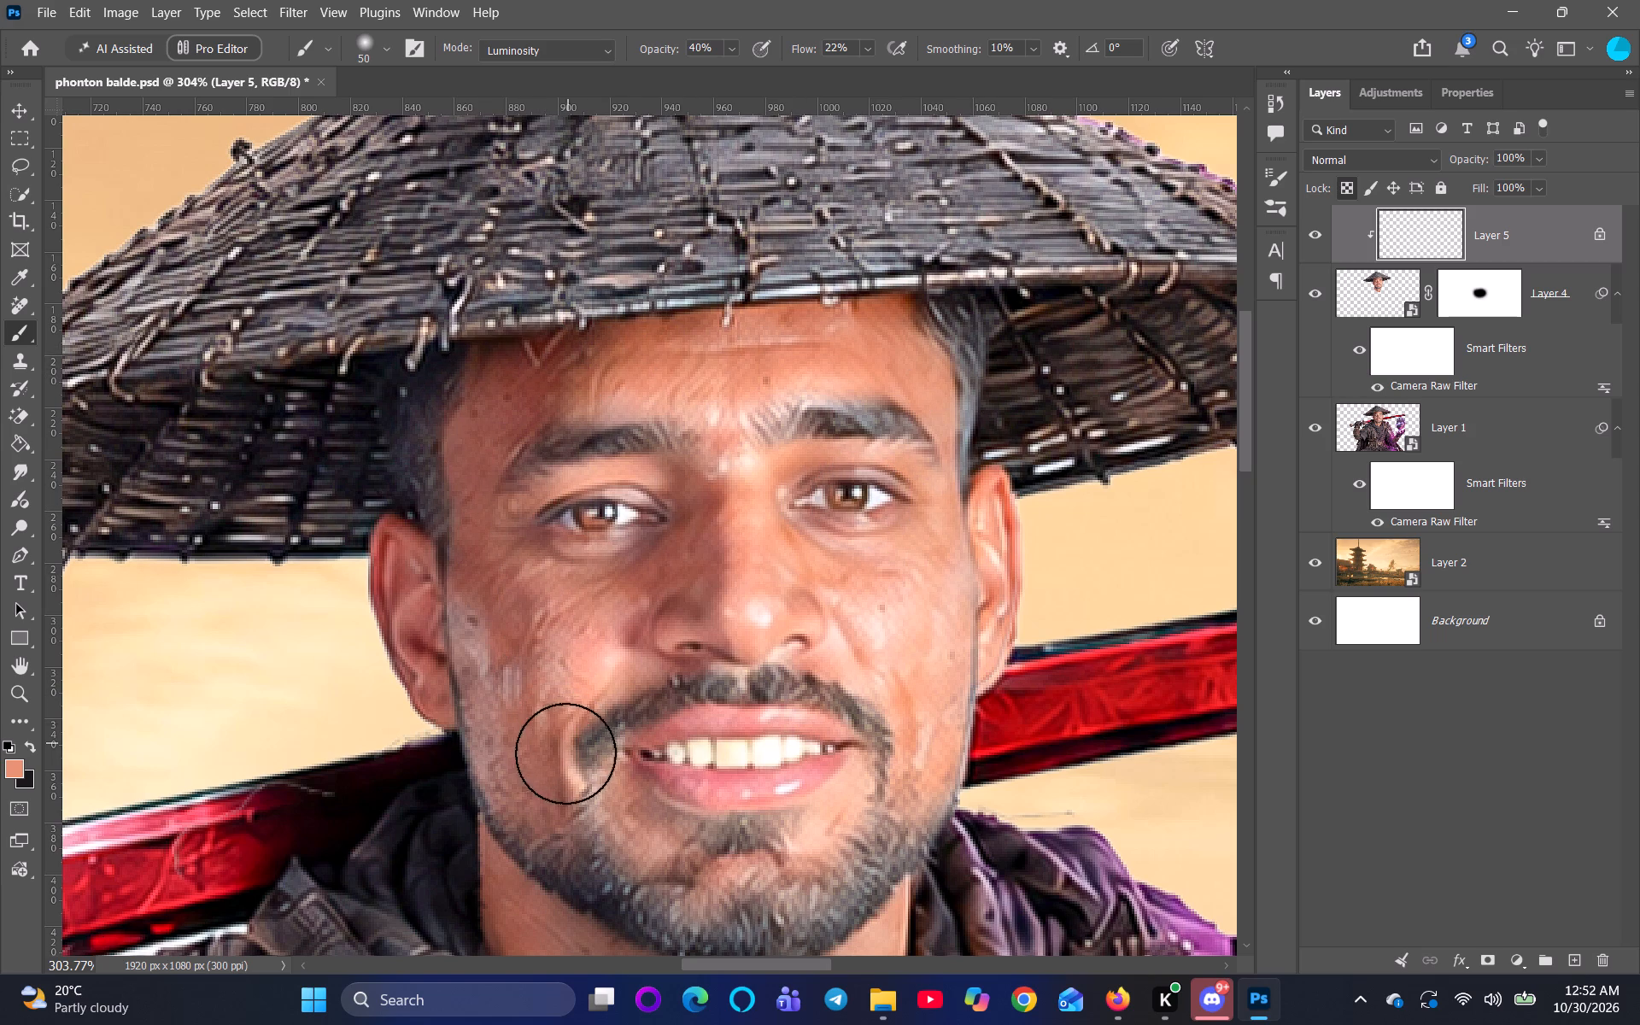
Sample reddish-brown skin tones from the left cheek and brush them under the left eye, beside the nose and down to the jaw.
left_click(611, 601, "alt")
left_click_drag(590, 612, 637, 535)
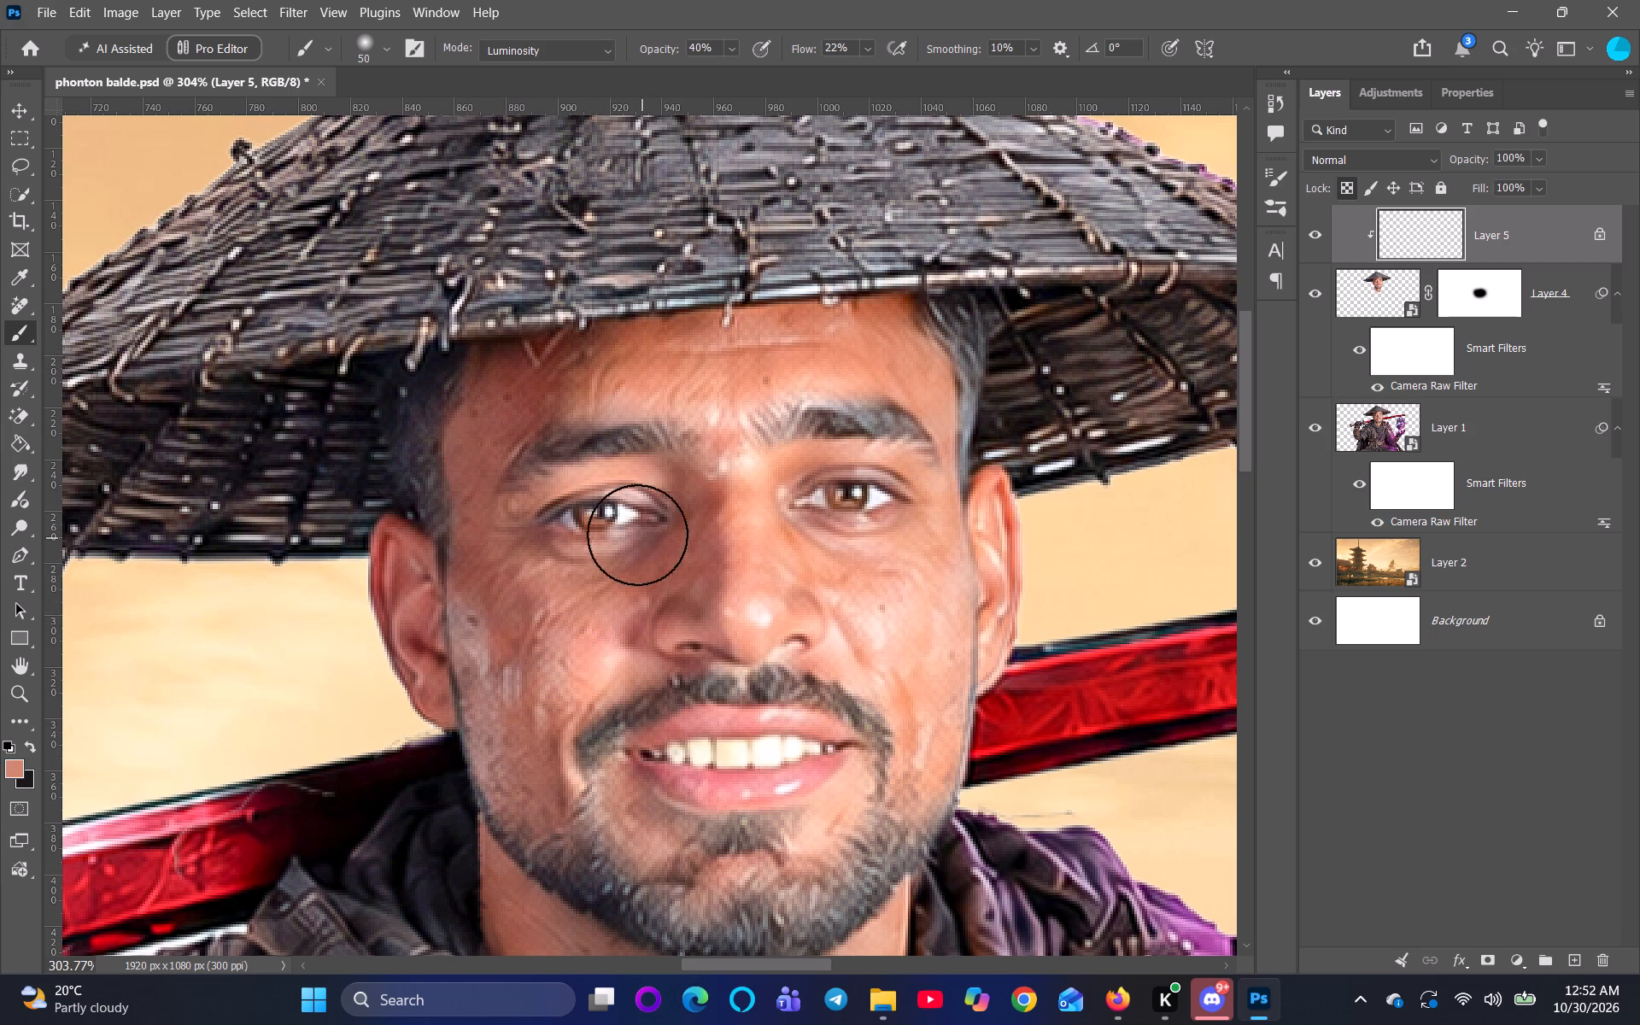
left_click_drag(637, 535, 699, 598)
left_click_drag(504, 659, 537, 700, "alt")
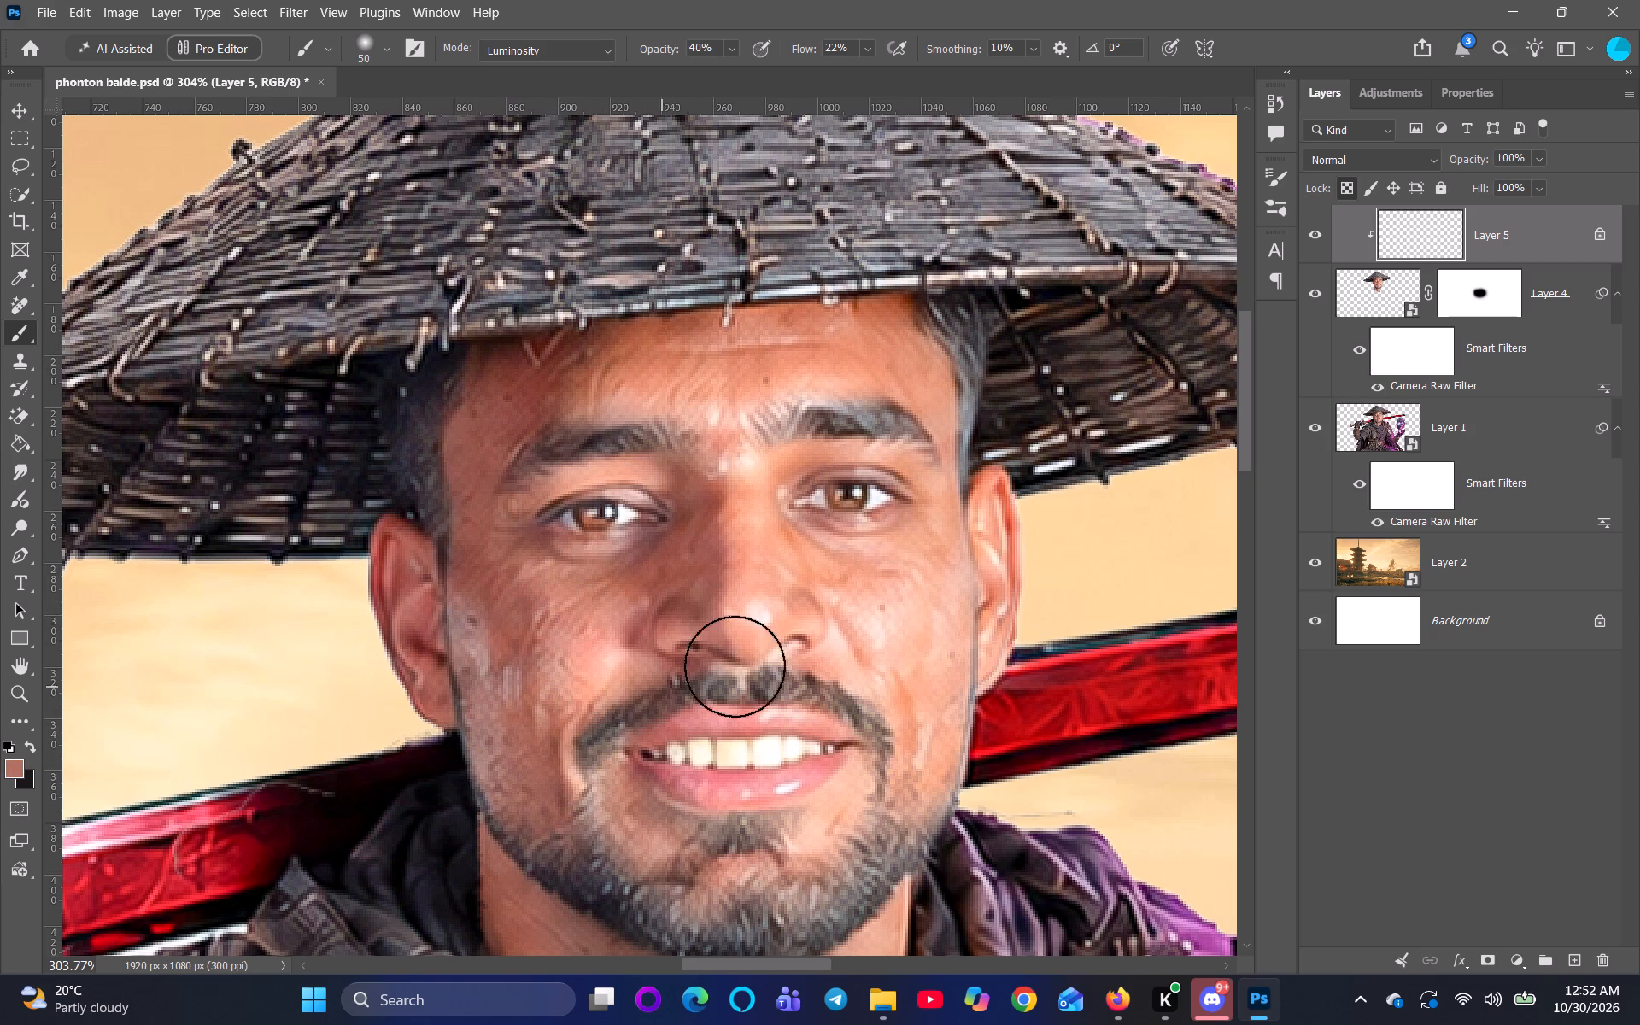
left_click_drag(741, 549, 728, 574)
left_click_drag(658, 583, 381, 765)
left_click_drag(479, 719, 492, 735)
left_click_drag(490, 700, 521, 705)
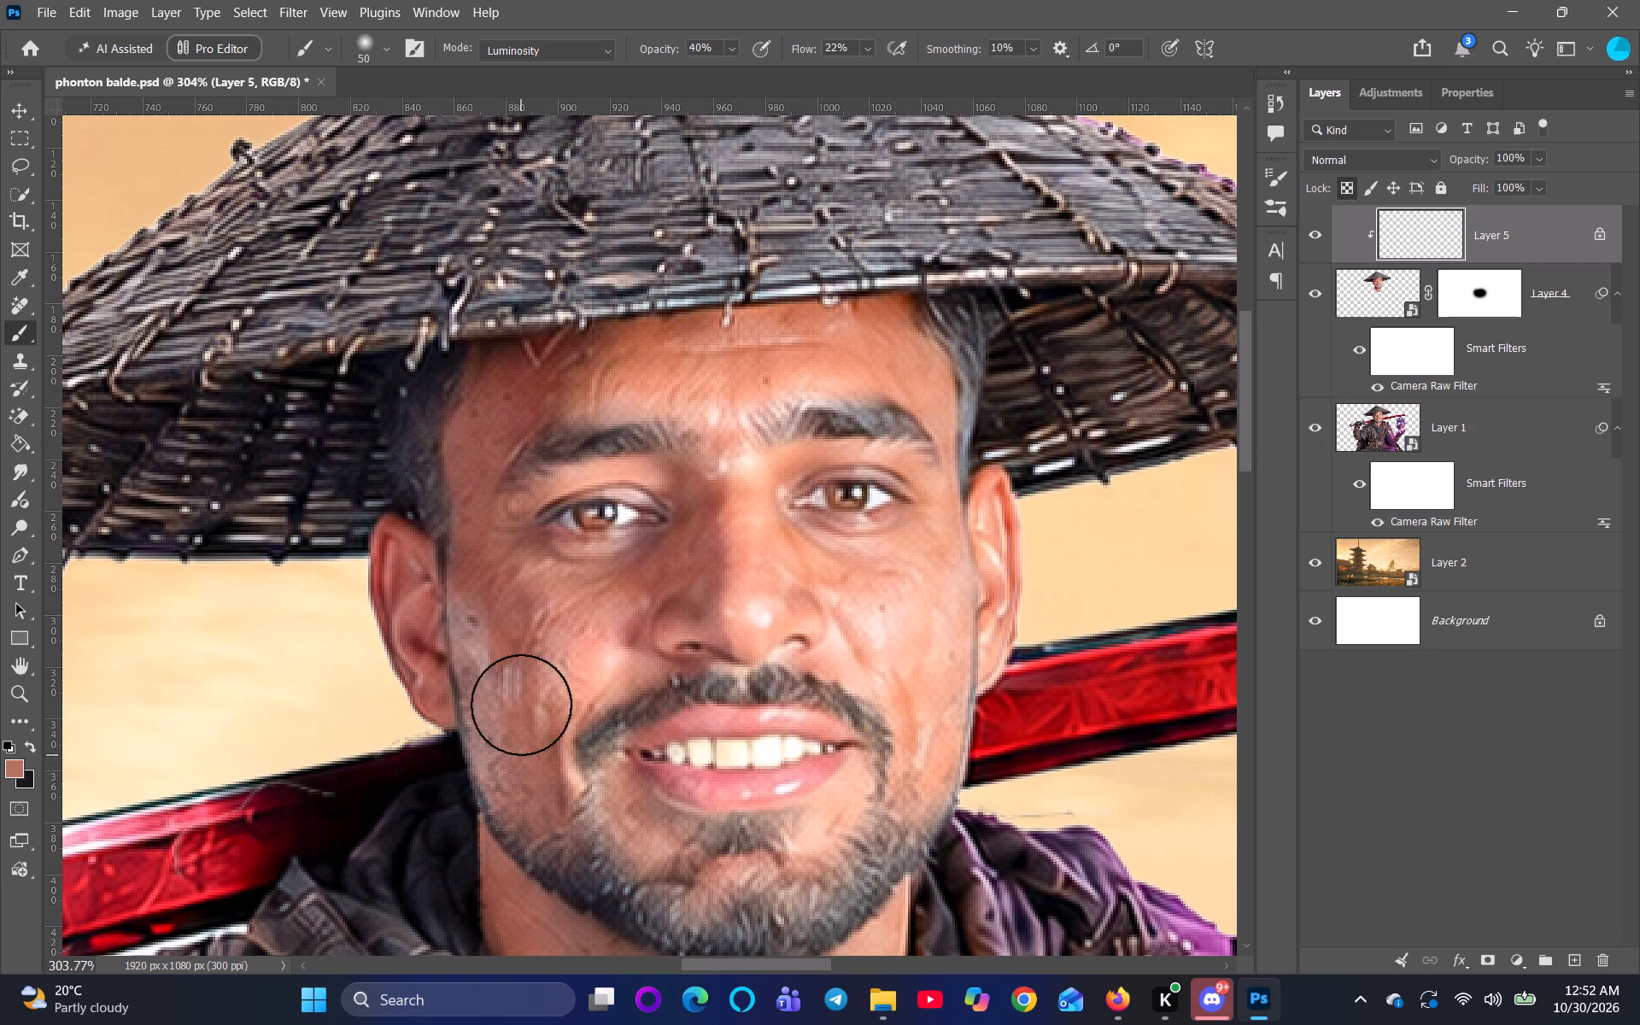
left_click_drag(521, 705, 540, 754)
Sample the light salmon tone on the nose bridge and brush it down the nose.
left_click(744, 555, "alt")
left_click_drag(736, 548, 746, 593)
scroll(738, 589, "up", 4)
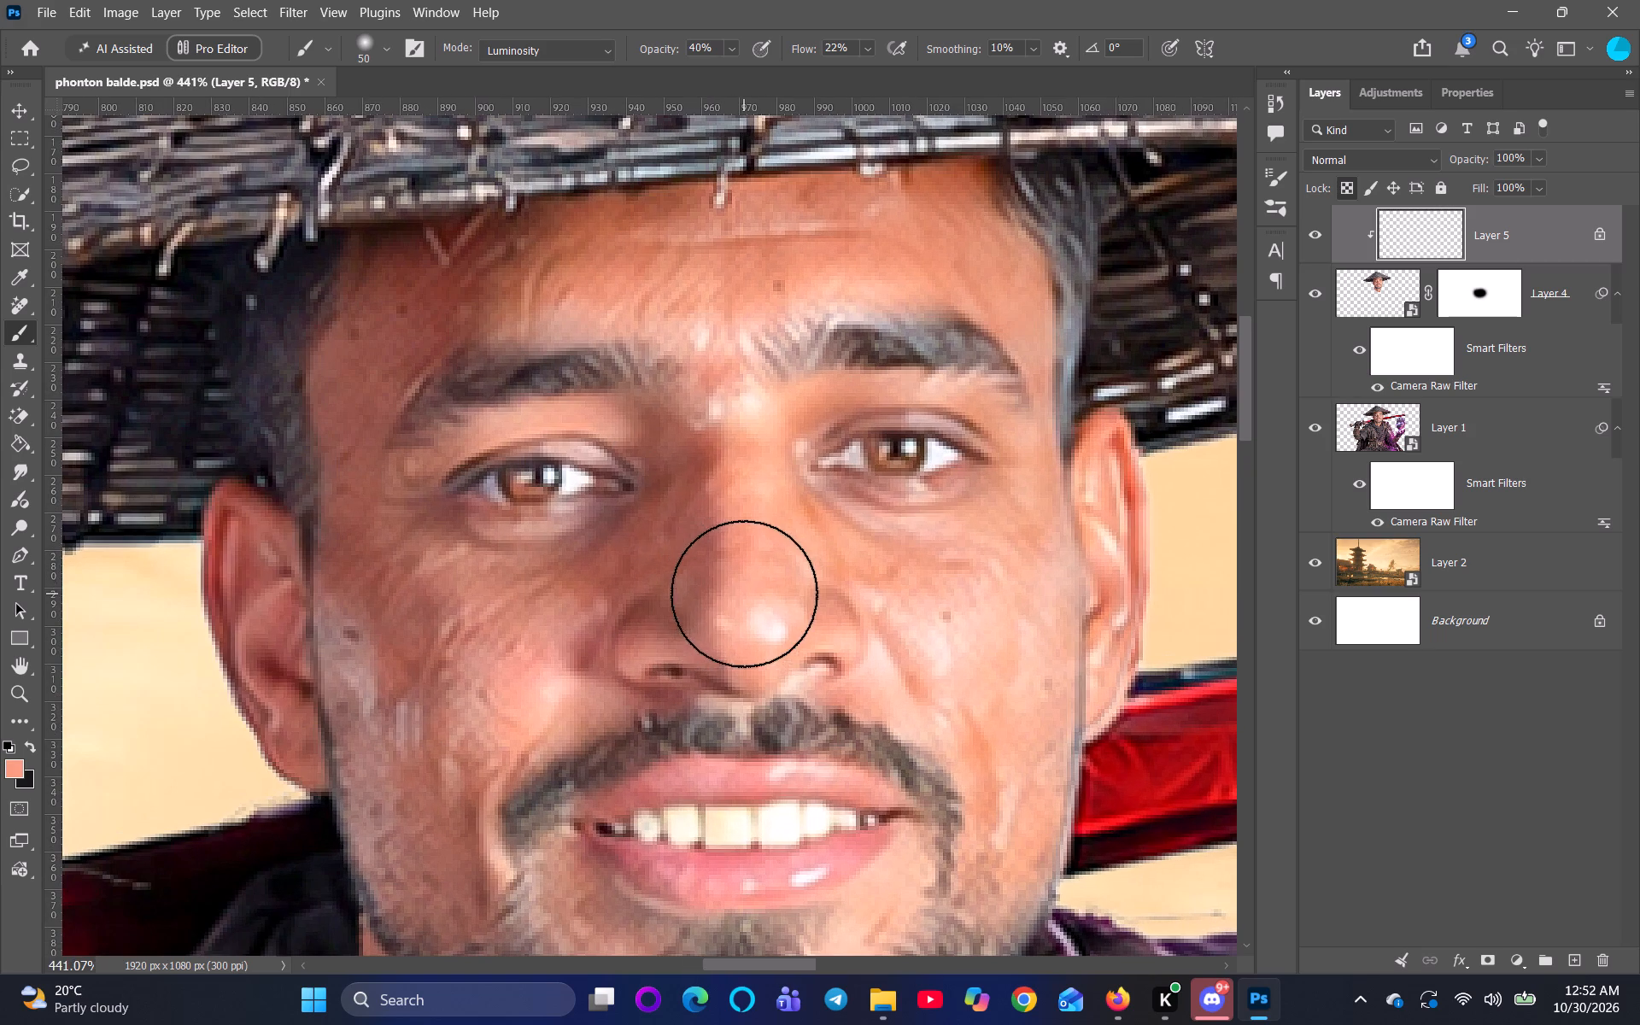
left_click(747, 536, "alt")
left_click_drag(747, 545, 737, 584)
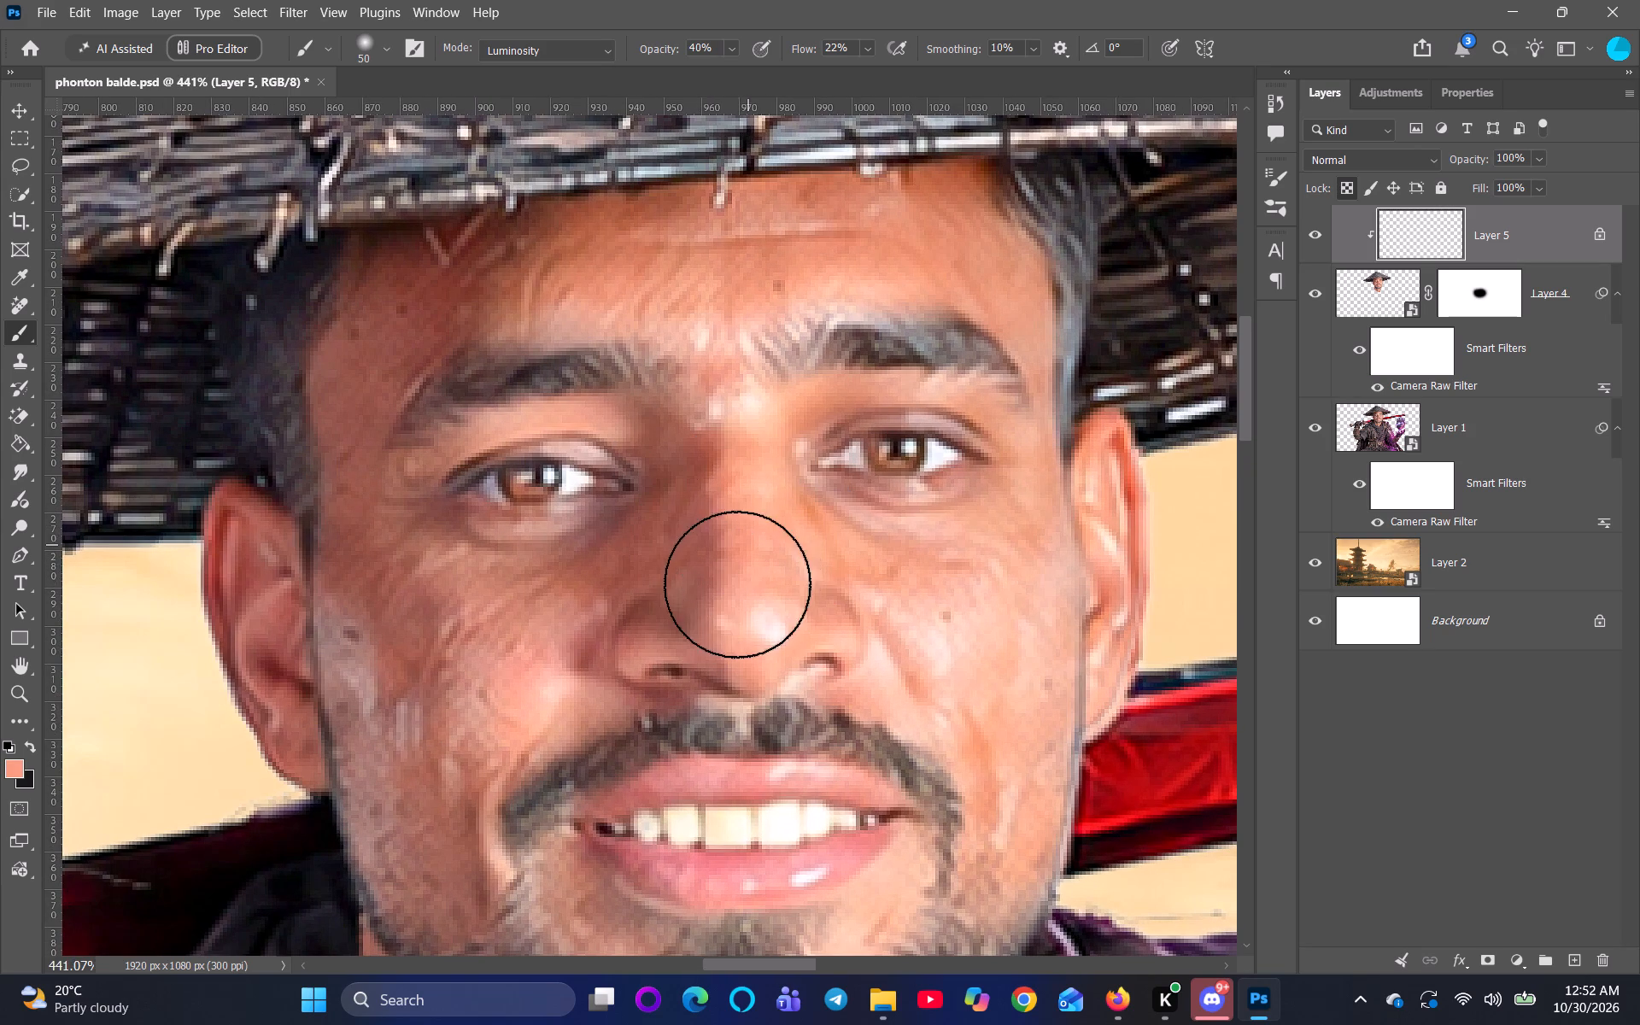
left_click_drag(737, 584, 706, 567)
left_click(782, 568)
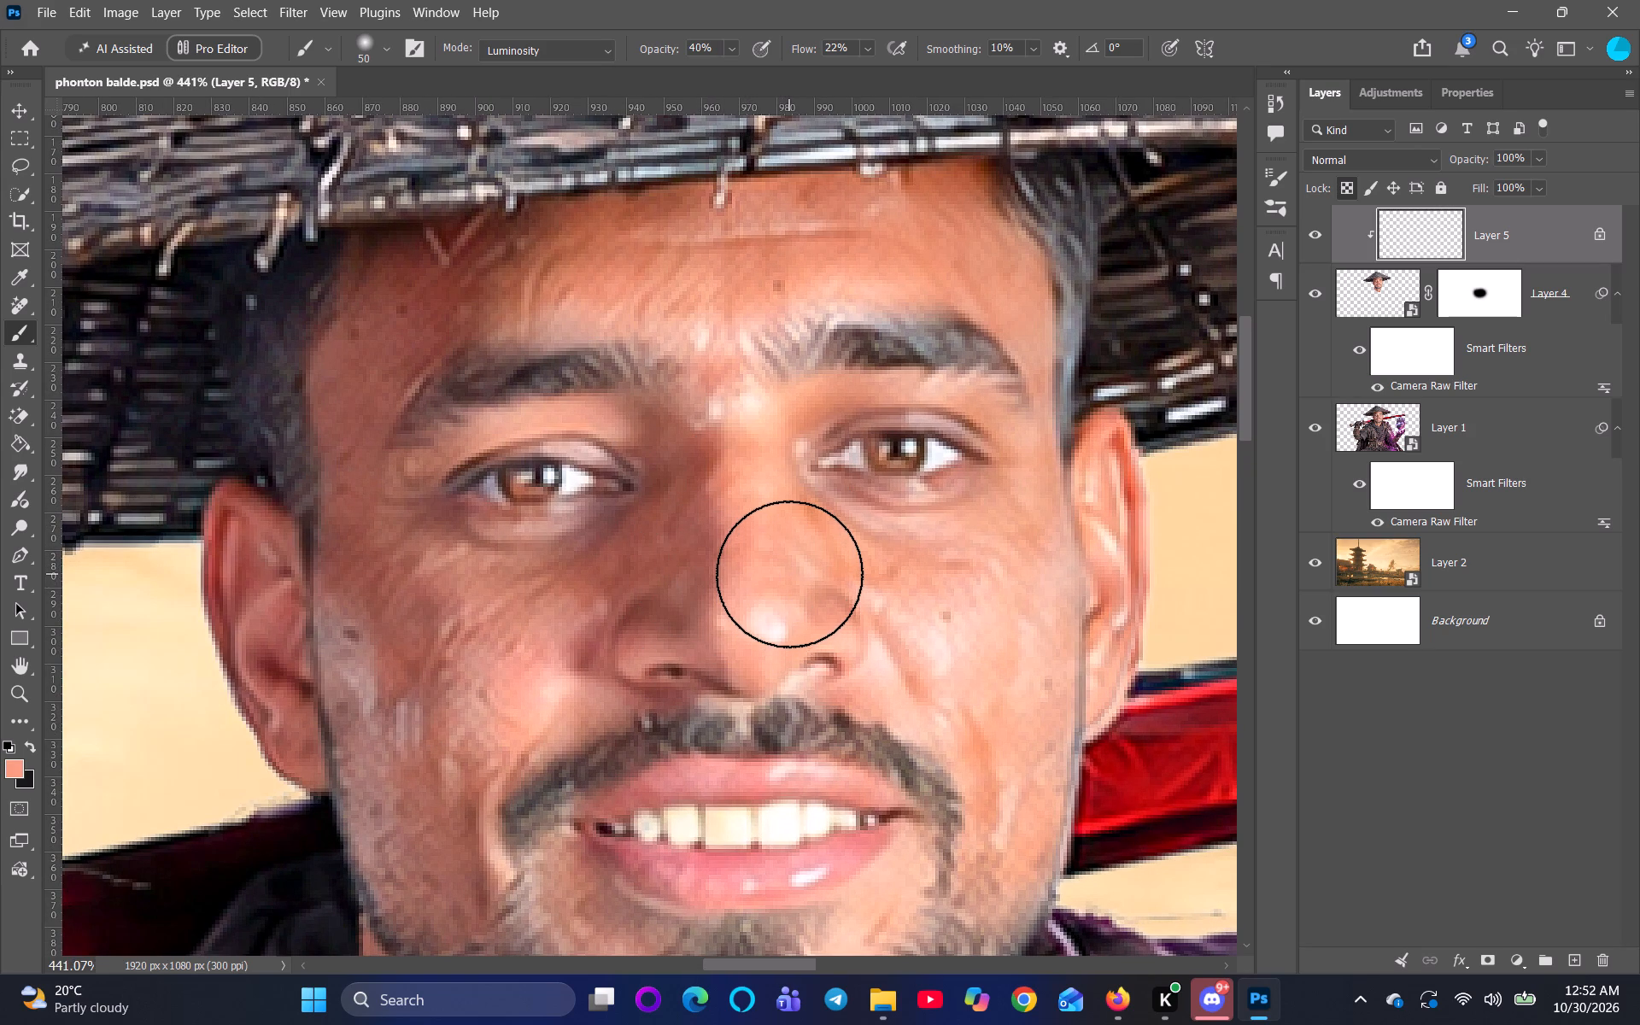
Set the brush hardness to 0% and brush the salmon tone over the lower right side of the nose.
right_click_drag(783, 554, 788, 656, "alt")
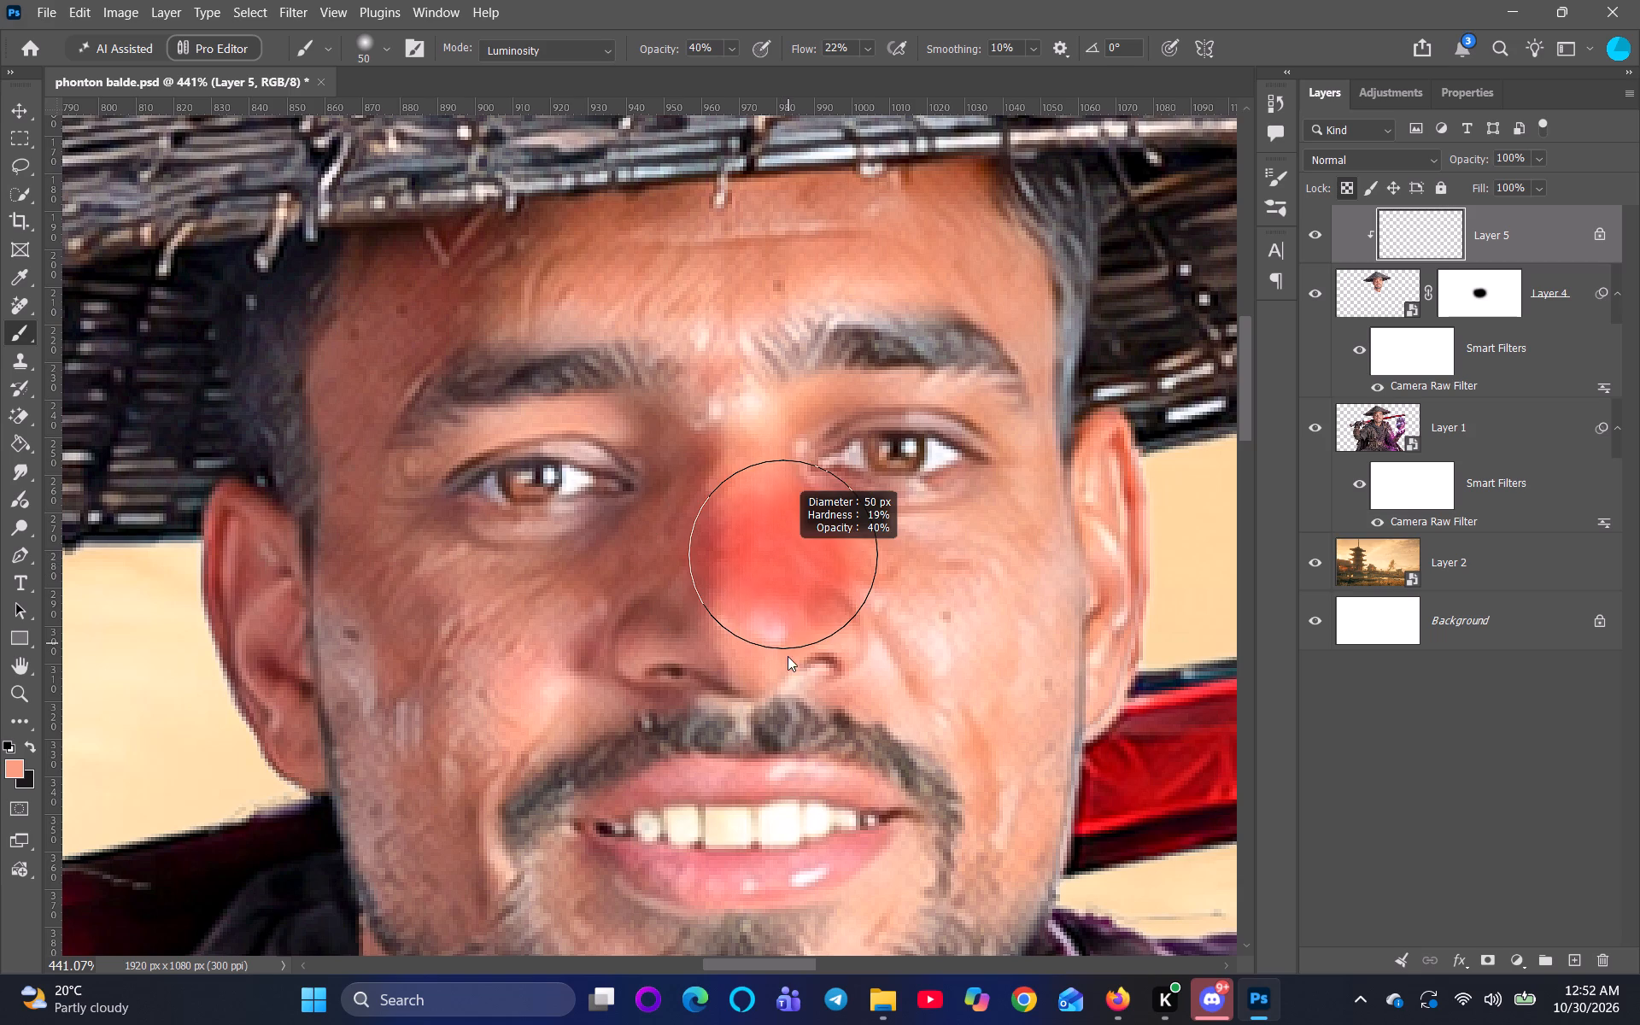
right_click_drag(788, 656, 839, 172, "alt")
right_click_drag(839, 172, 840, 164, "alt")
left_click_drag(761, 573, 816, 624)
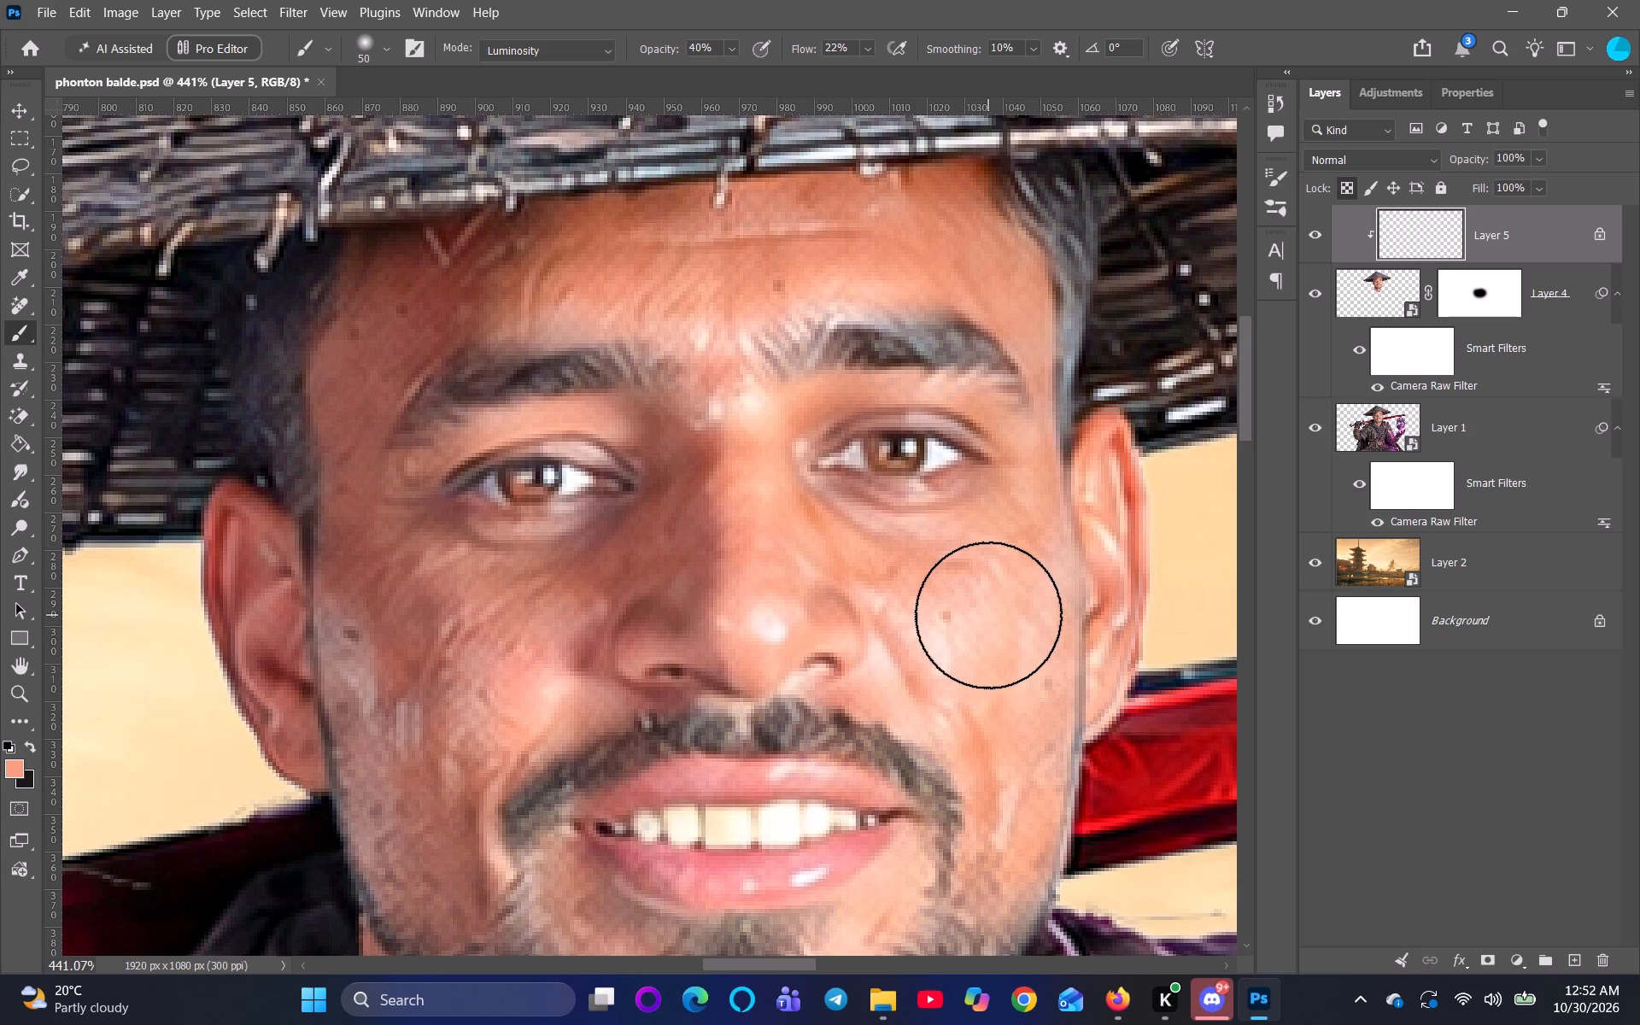
Sample the light peach tone on the right cheek and brush it over that cheek, beside the nose and mouth.
left_click(980, 581, "alt")
left_click_drag(834, 573, 1013, 836)
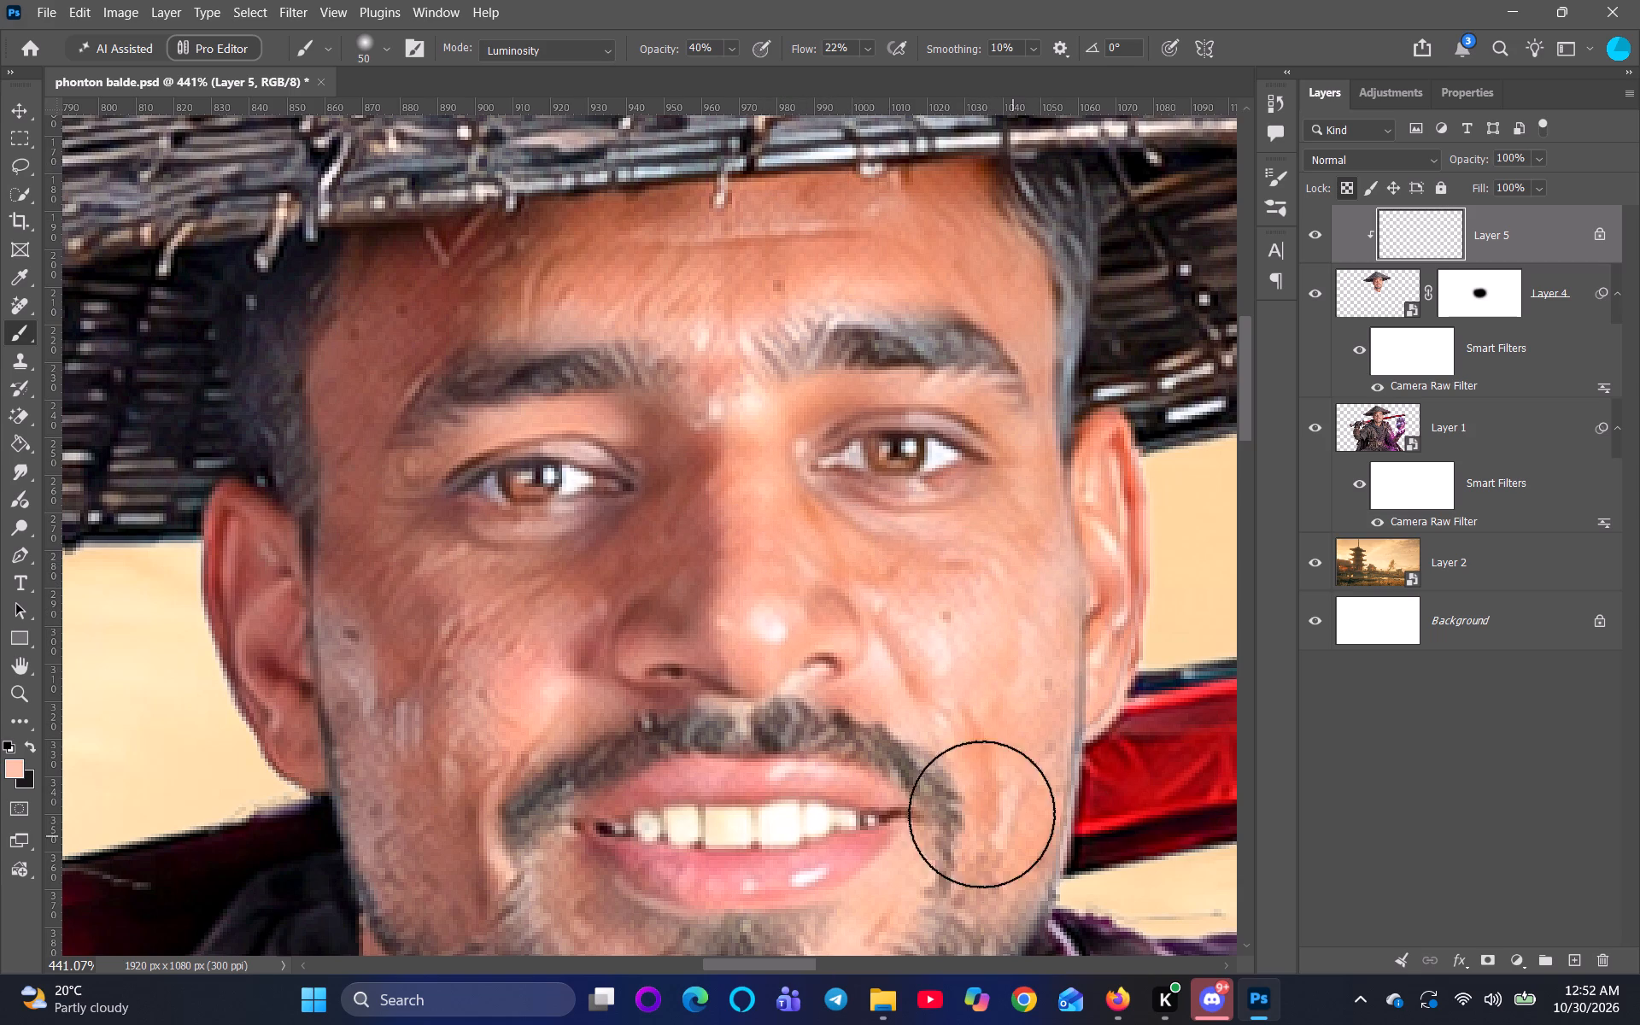
left_click_drag(871, 836, 860, 660, "alt")
left_click_drag(975, 619, 1013, 668)
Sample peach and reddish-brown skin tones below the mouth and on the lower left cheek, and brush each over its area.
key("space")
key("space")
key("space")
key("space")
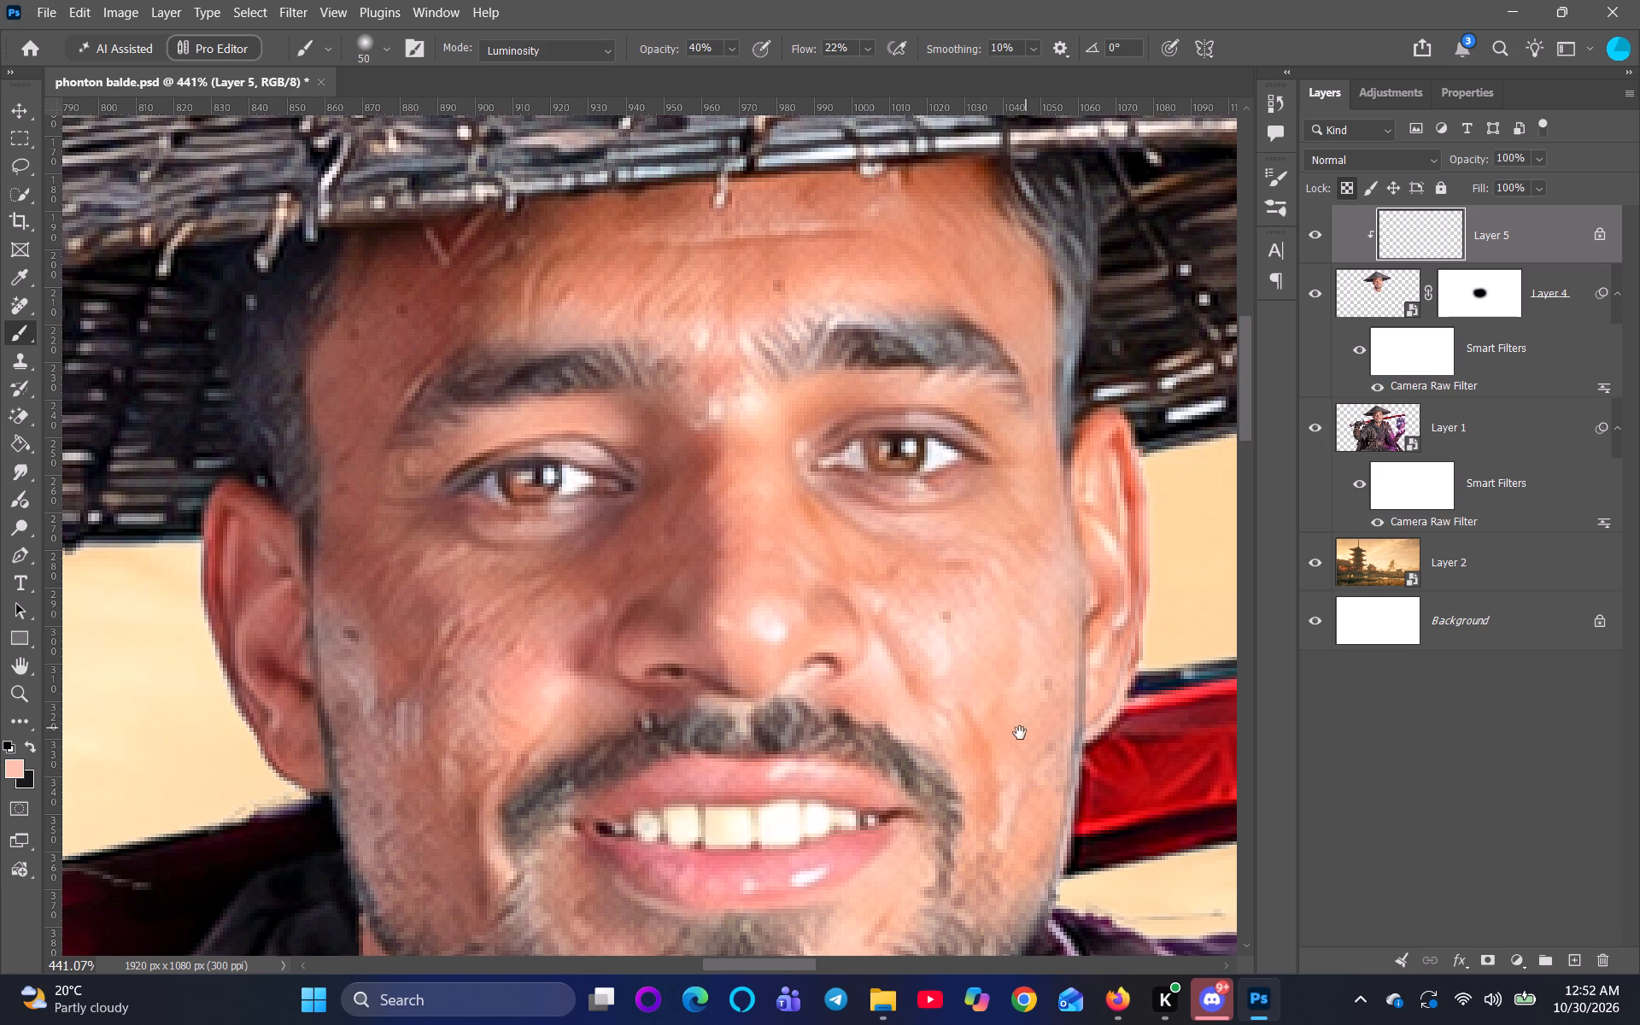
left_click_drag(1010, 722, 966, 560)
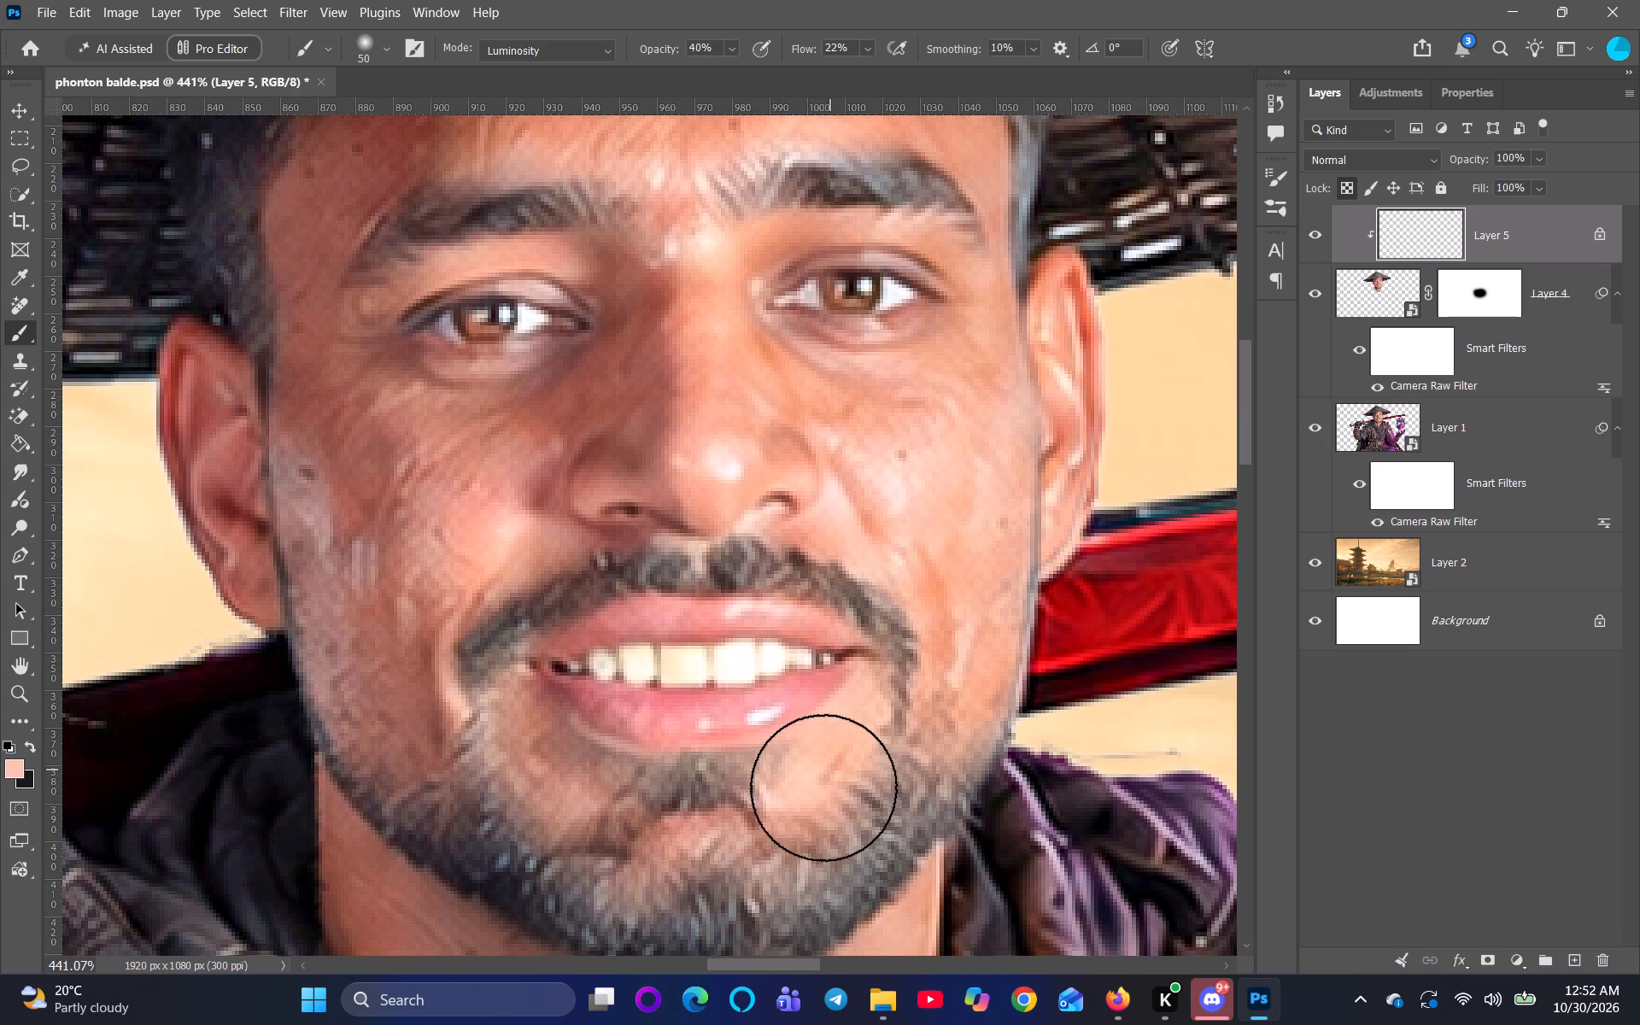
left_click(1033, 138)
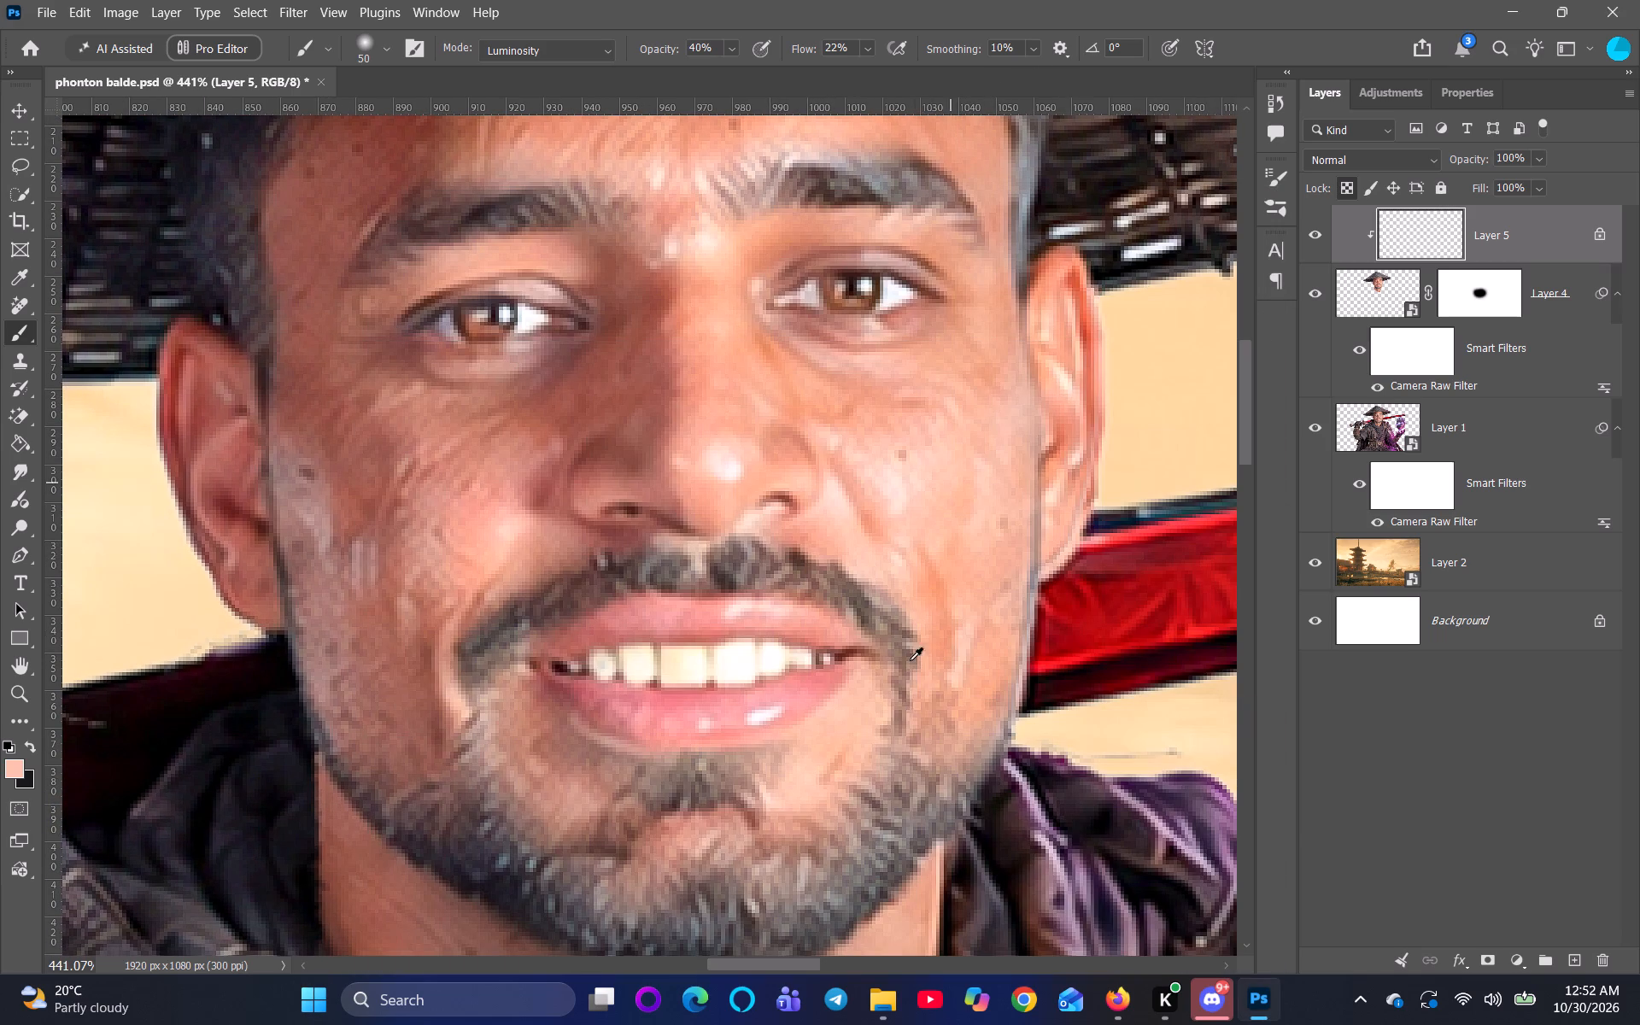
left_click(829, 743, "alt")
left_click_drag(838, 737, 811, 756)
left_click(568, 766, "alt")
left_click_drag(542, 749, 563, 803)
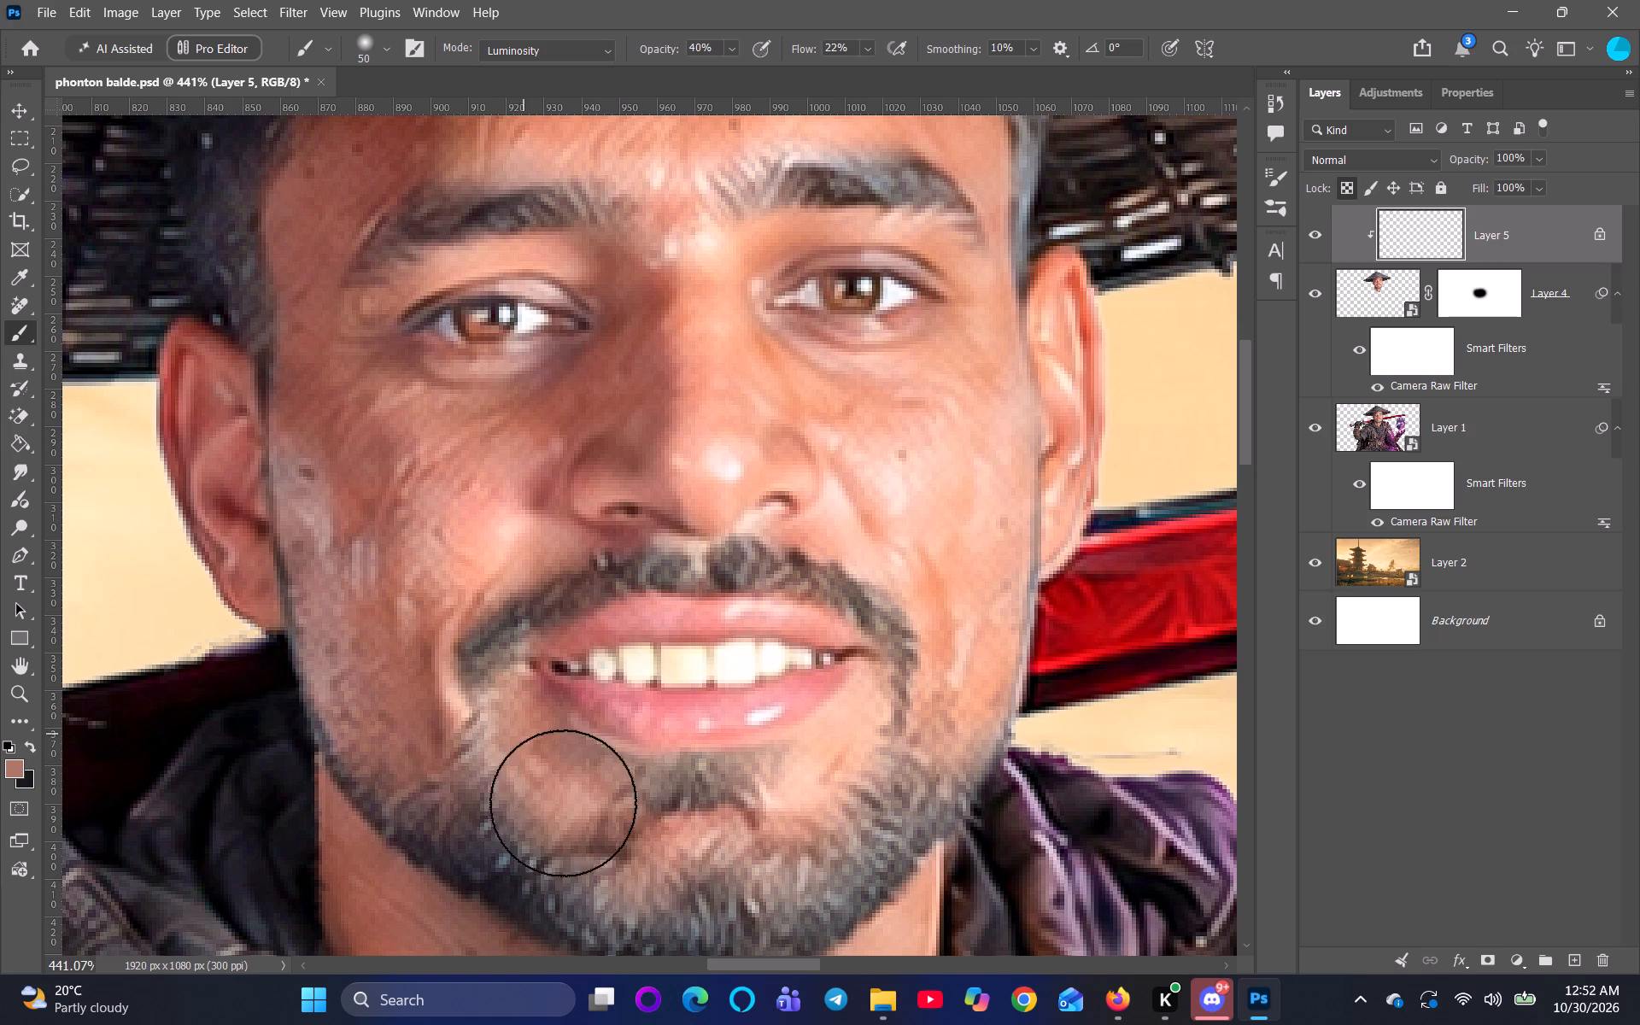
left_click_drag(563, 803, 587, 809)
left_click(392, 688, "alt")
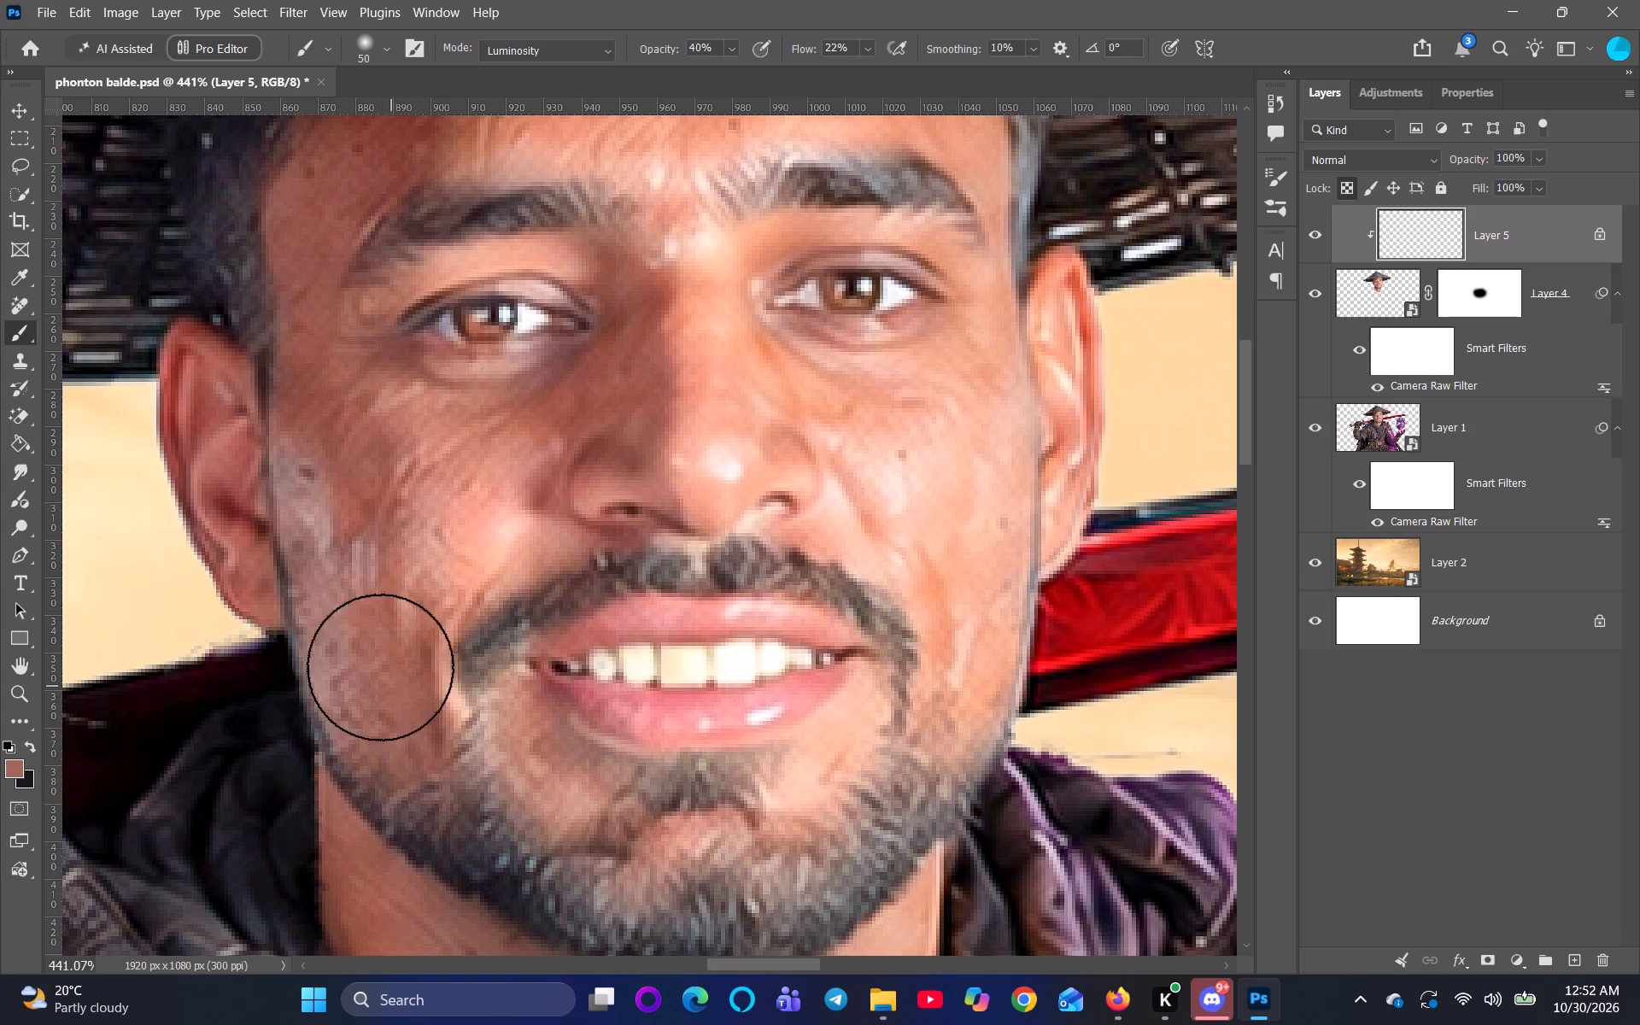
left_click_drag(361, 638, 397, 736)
Fit the whole composite in view and toggle Layer 5's visibility repeatedly to compare the face with and without the painting.
scroll(1006, 551, "down", 9)
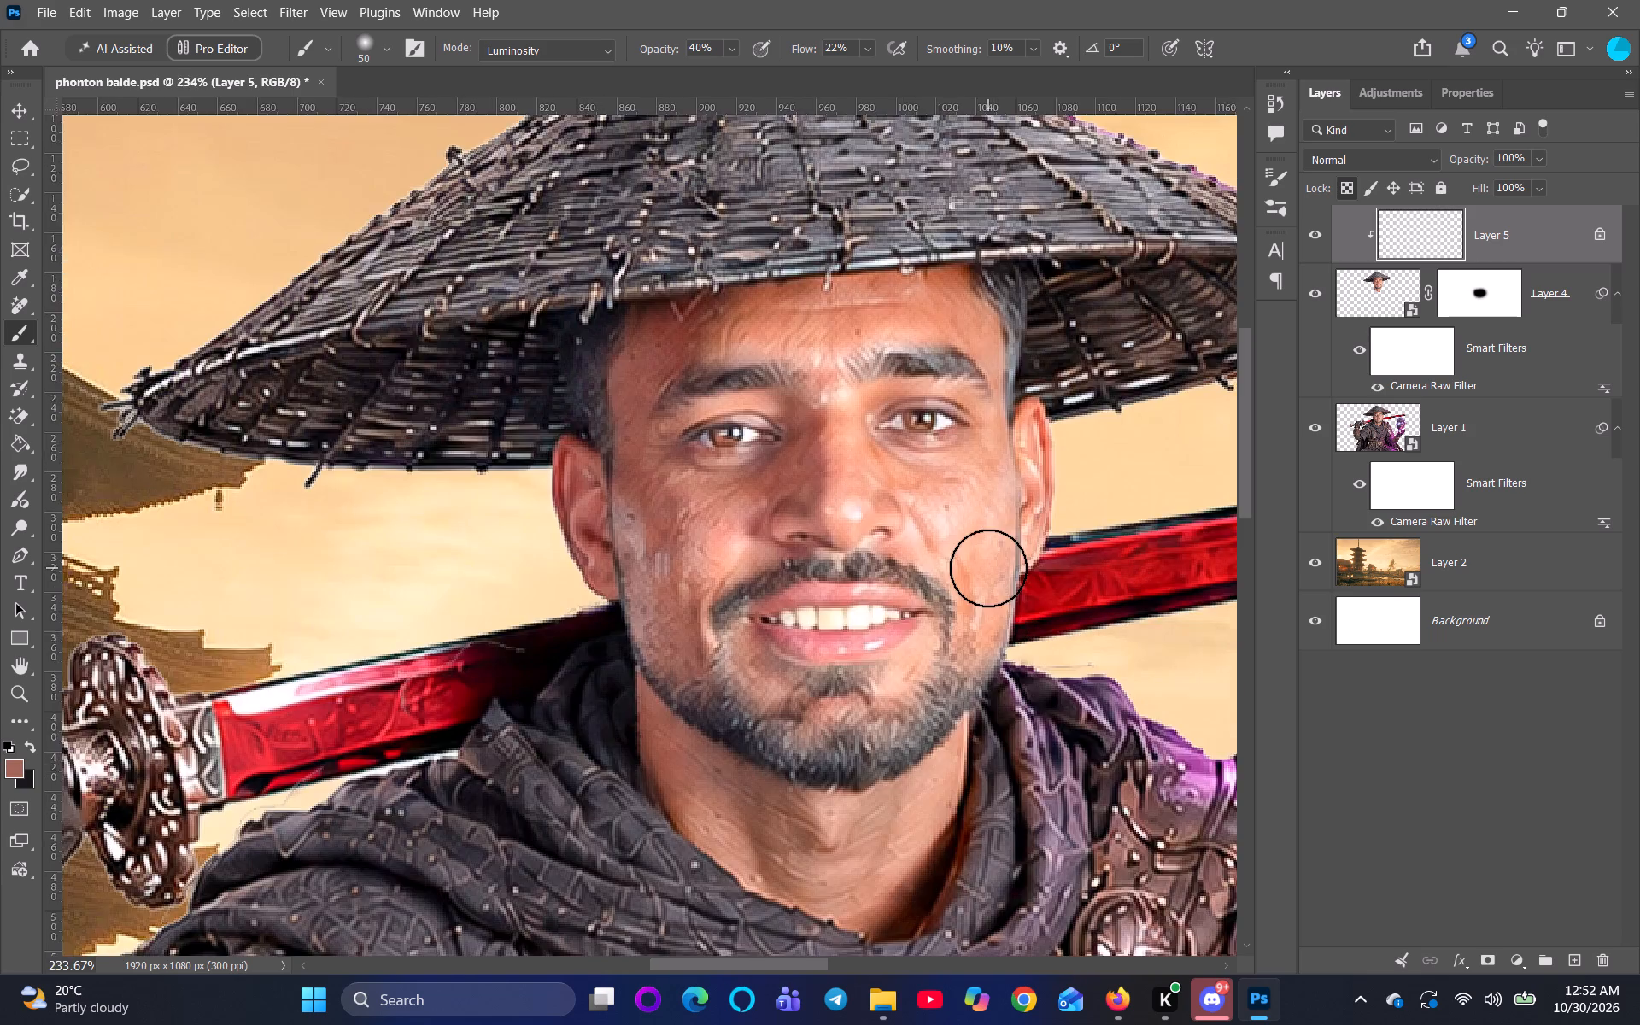
scroll(988, 568, "down", 4)
scroll(1092, 723, "down", 7)
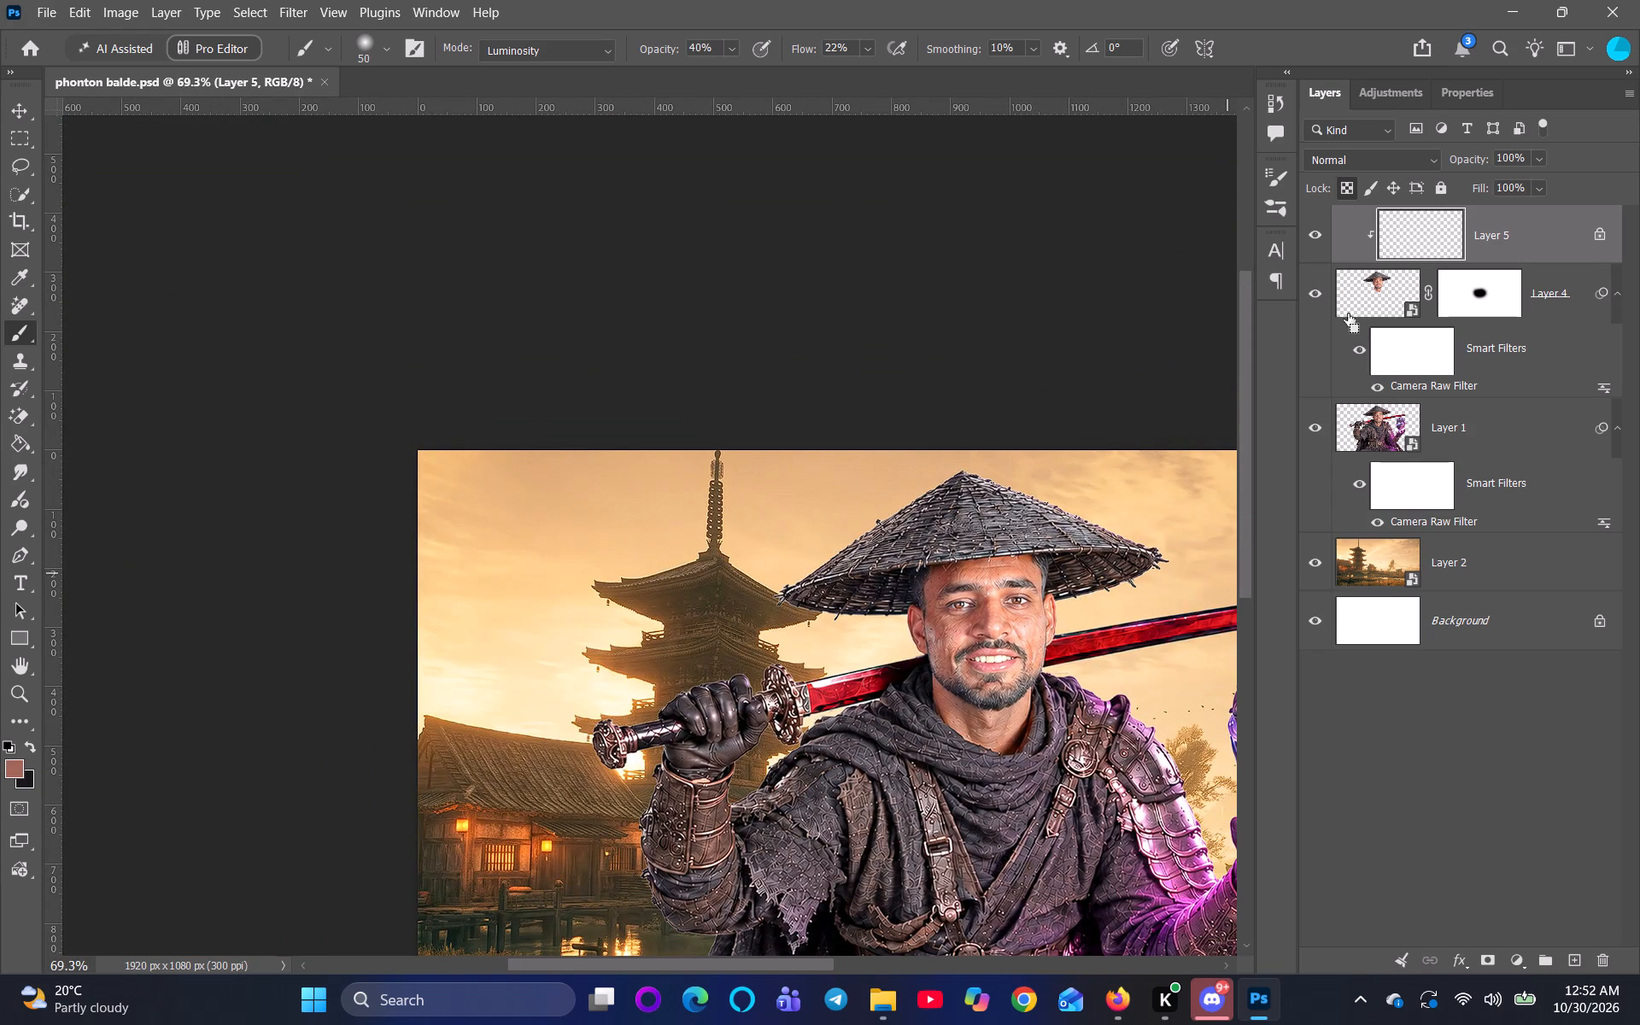
key("0")
left_click(1321, 241)
left_click(1321, 241)
left_click(1321, 241)
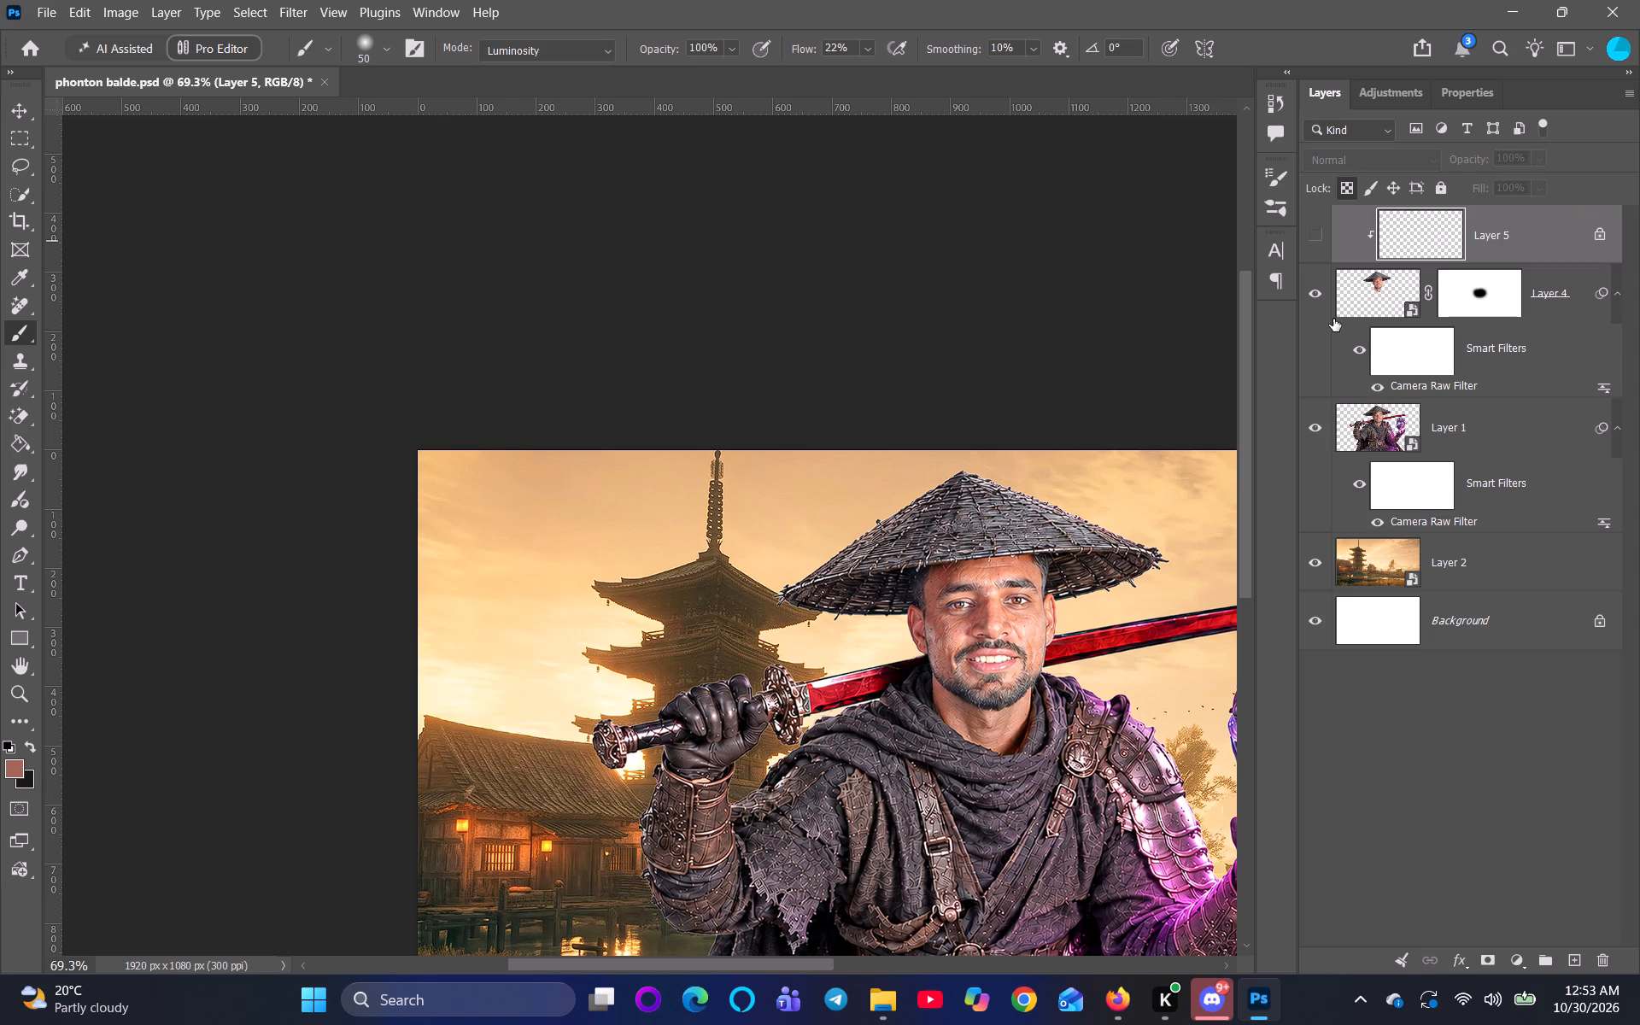
key("ctrl+0")
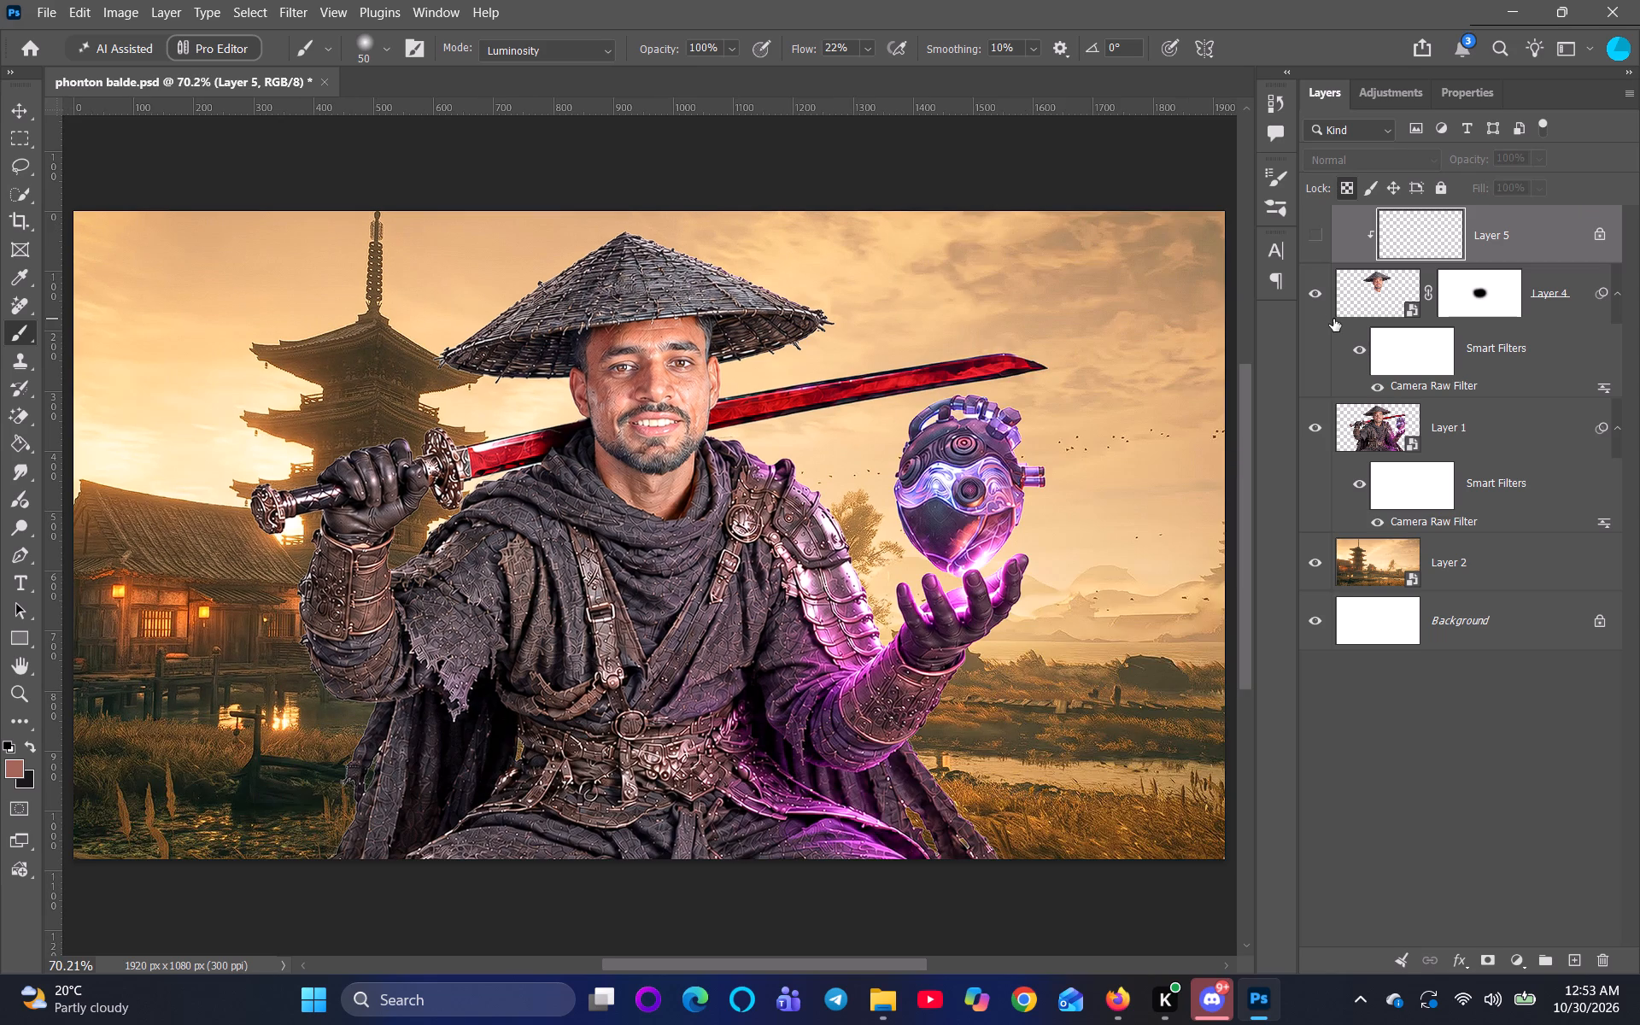
left_click(1321, 232)
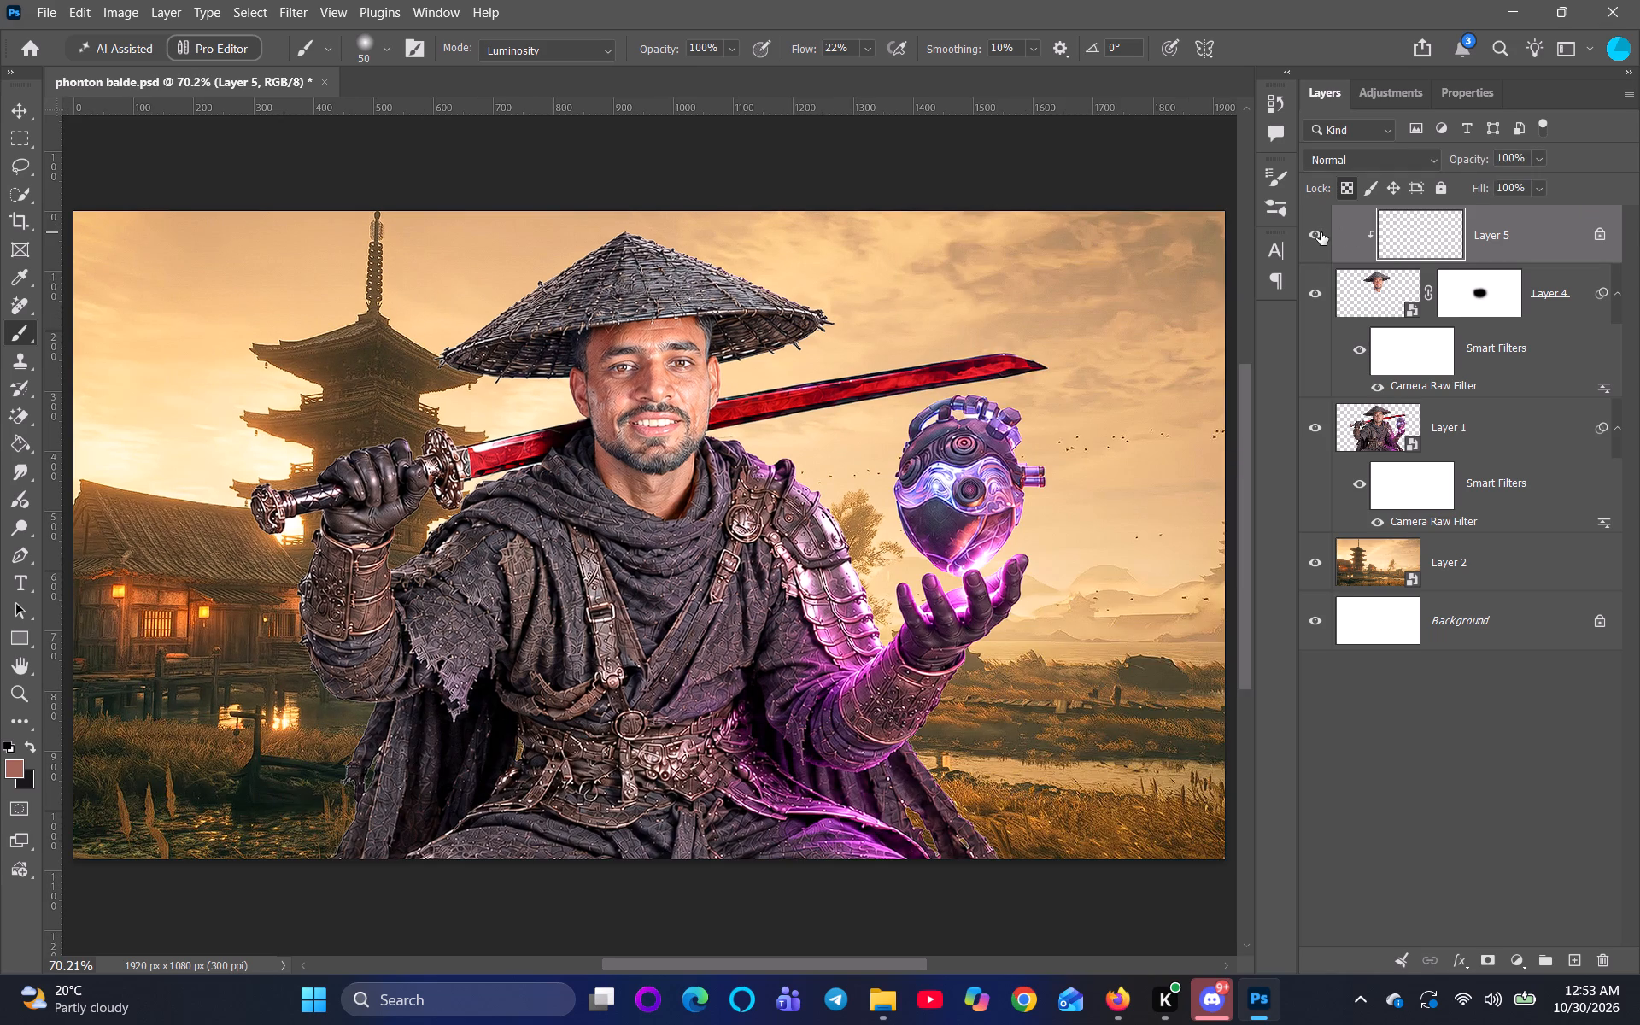
left_click(1321, 232)
left_click(1321, 232)
left_click(1321, 232)
left_click(1321, 232)
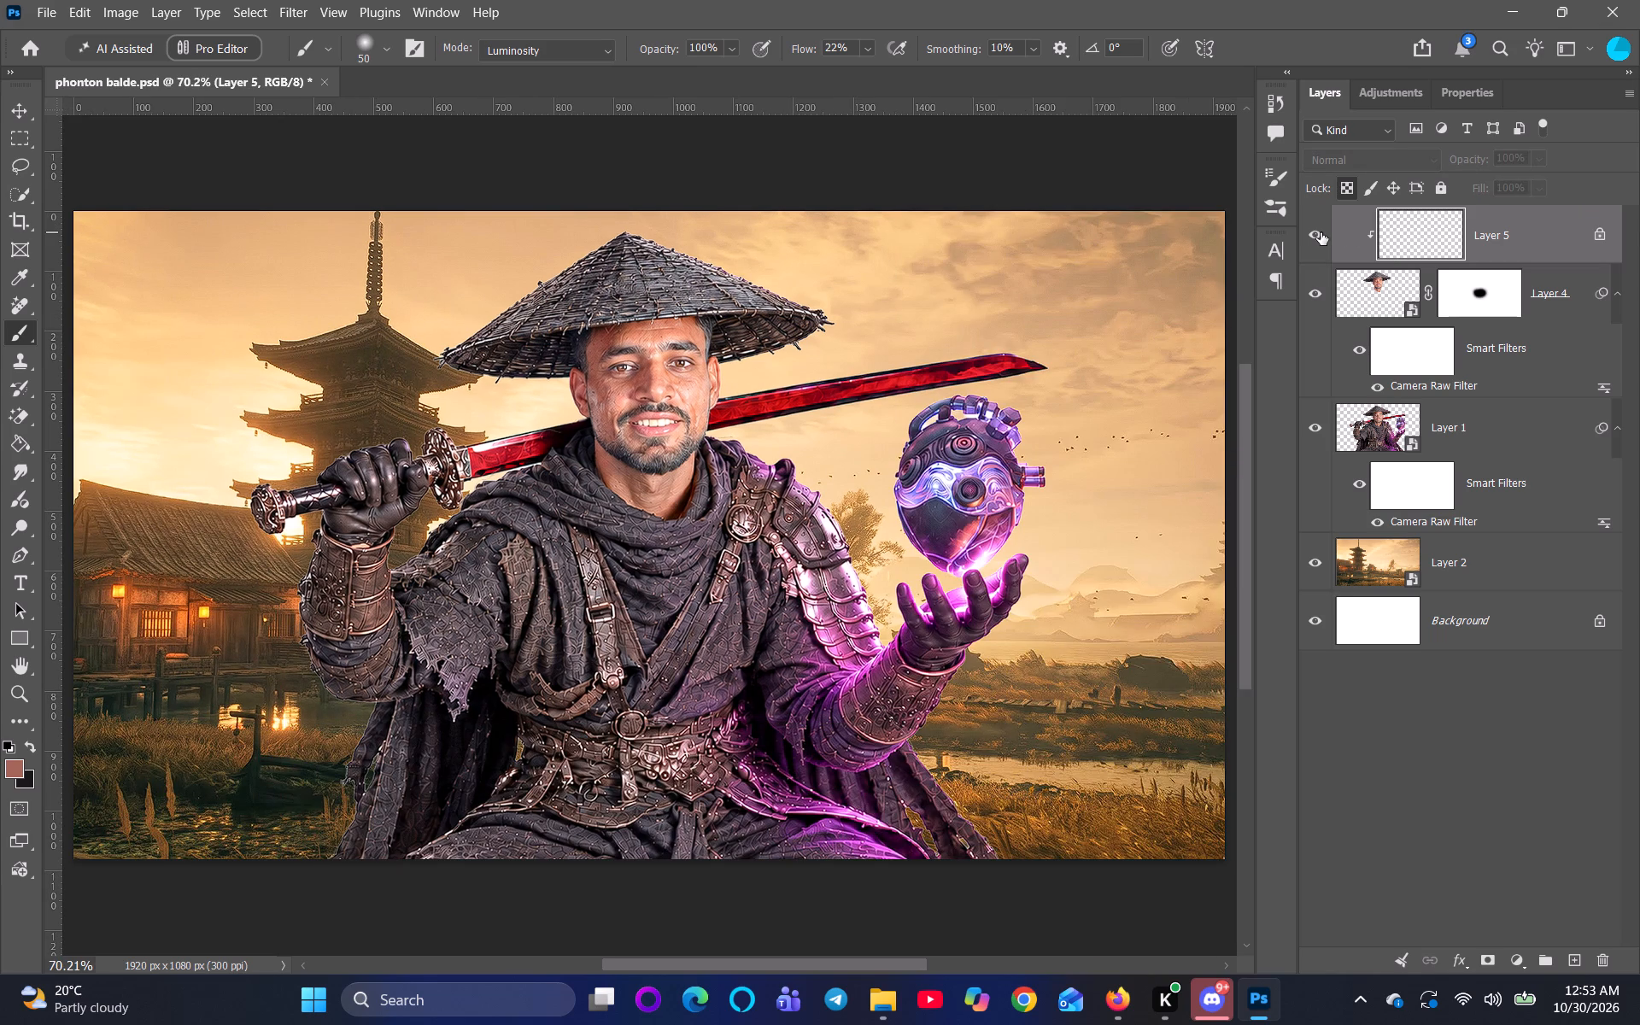
left_click(1321, 232)
left_click(1321, 232)
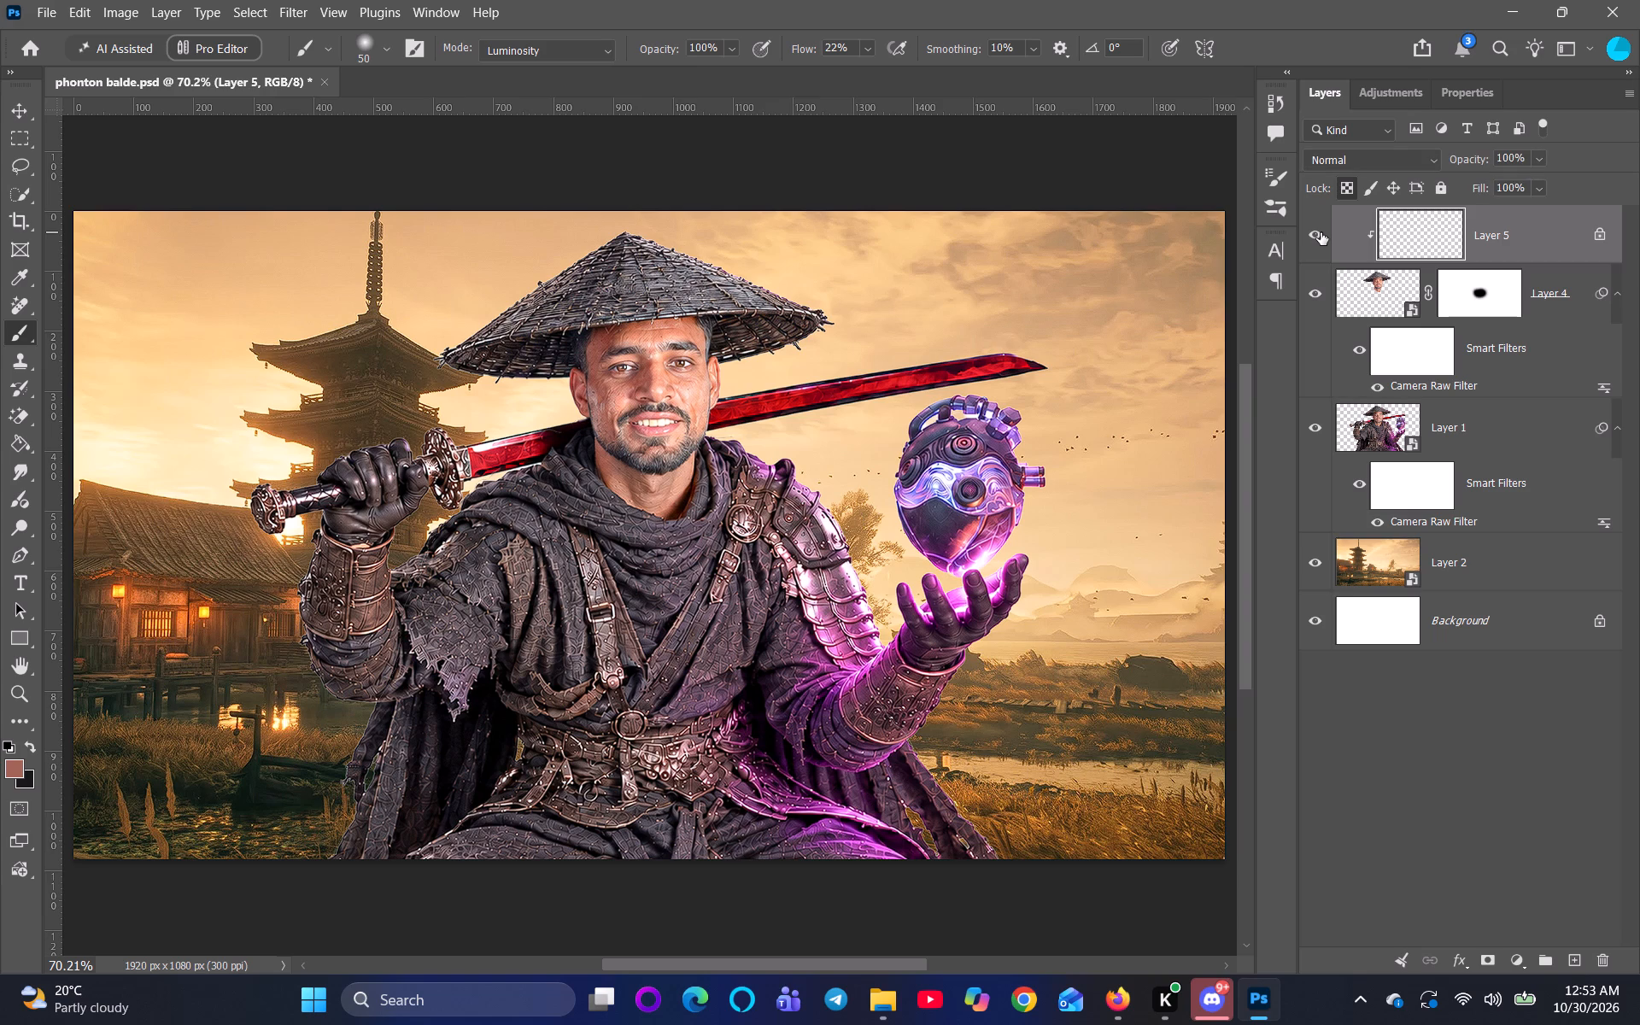
left_click(1321, 232)
left_click(1321, 232)
Delete Layer 5 and replace it with a new empty layer clipped to Layer 4.
left_click_drag(1441, 223, 1620, 946)
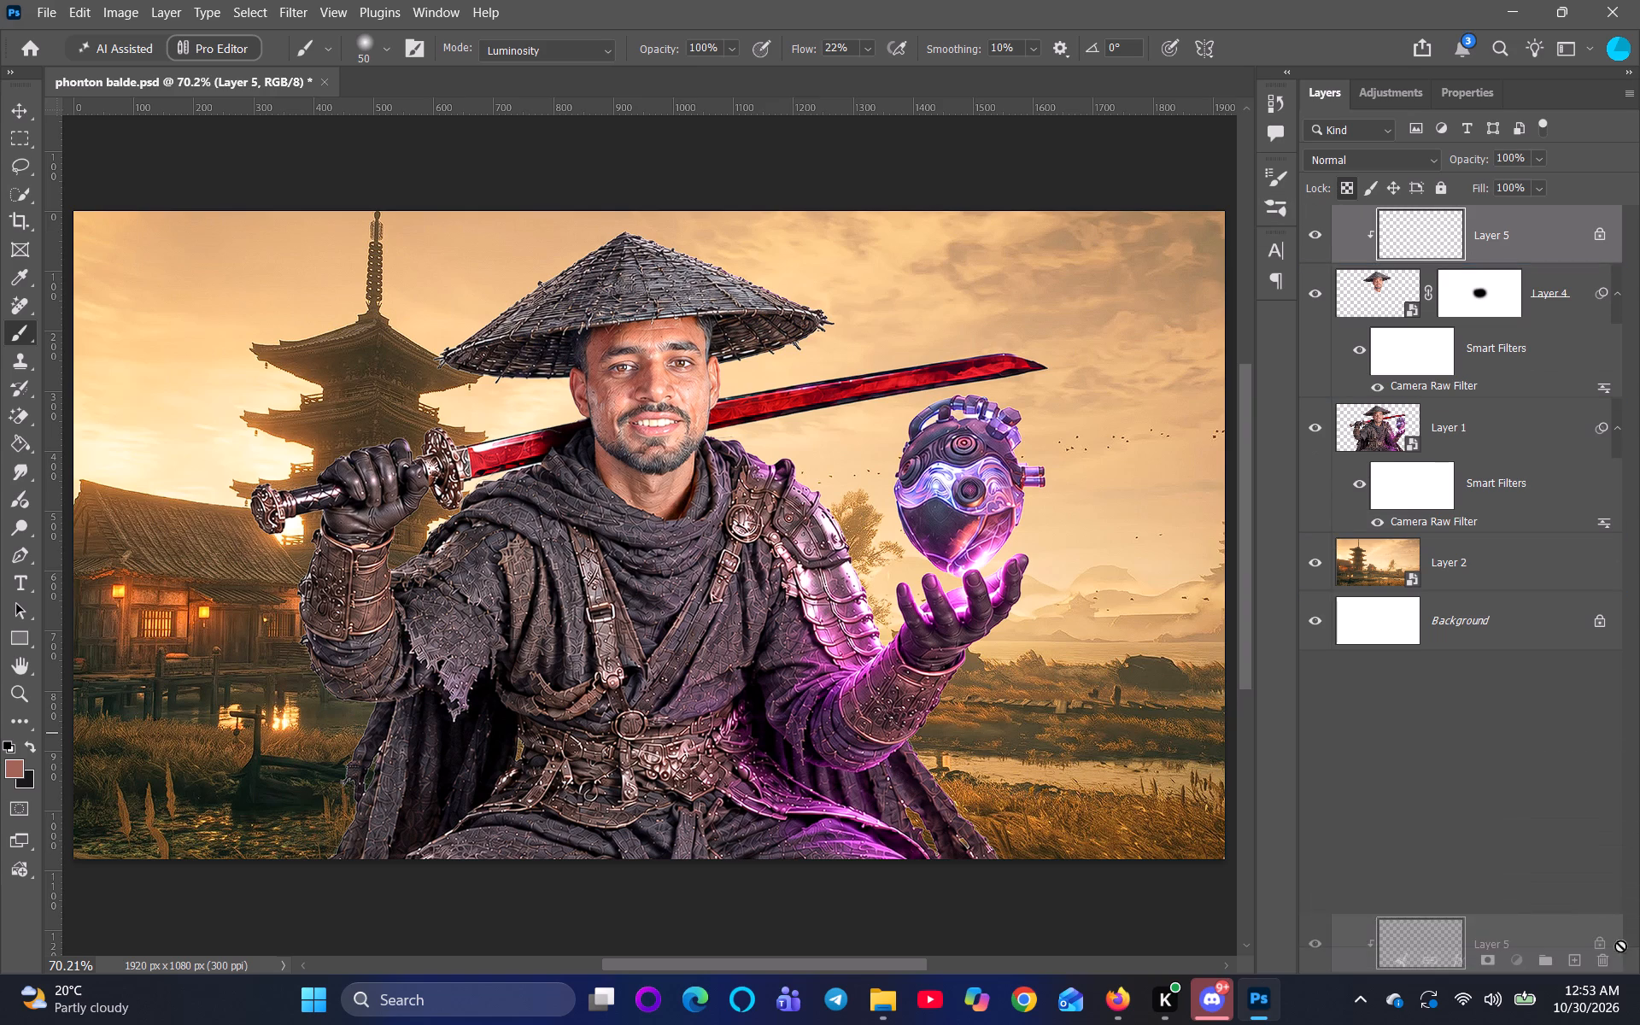
left_click_drag(1620, 946, 1609, 968)
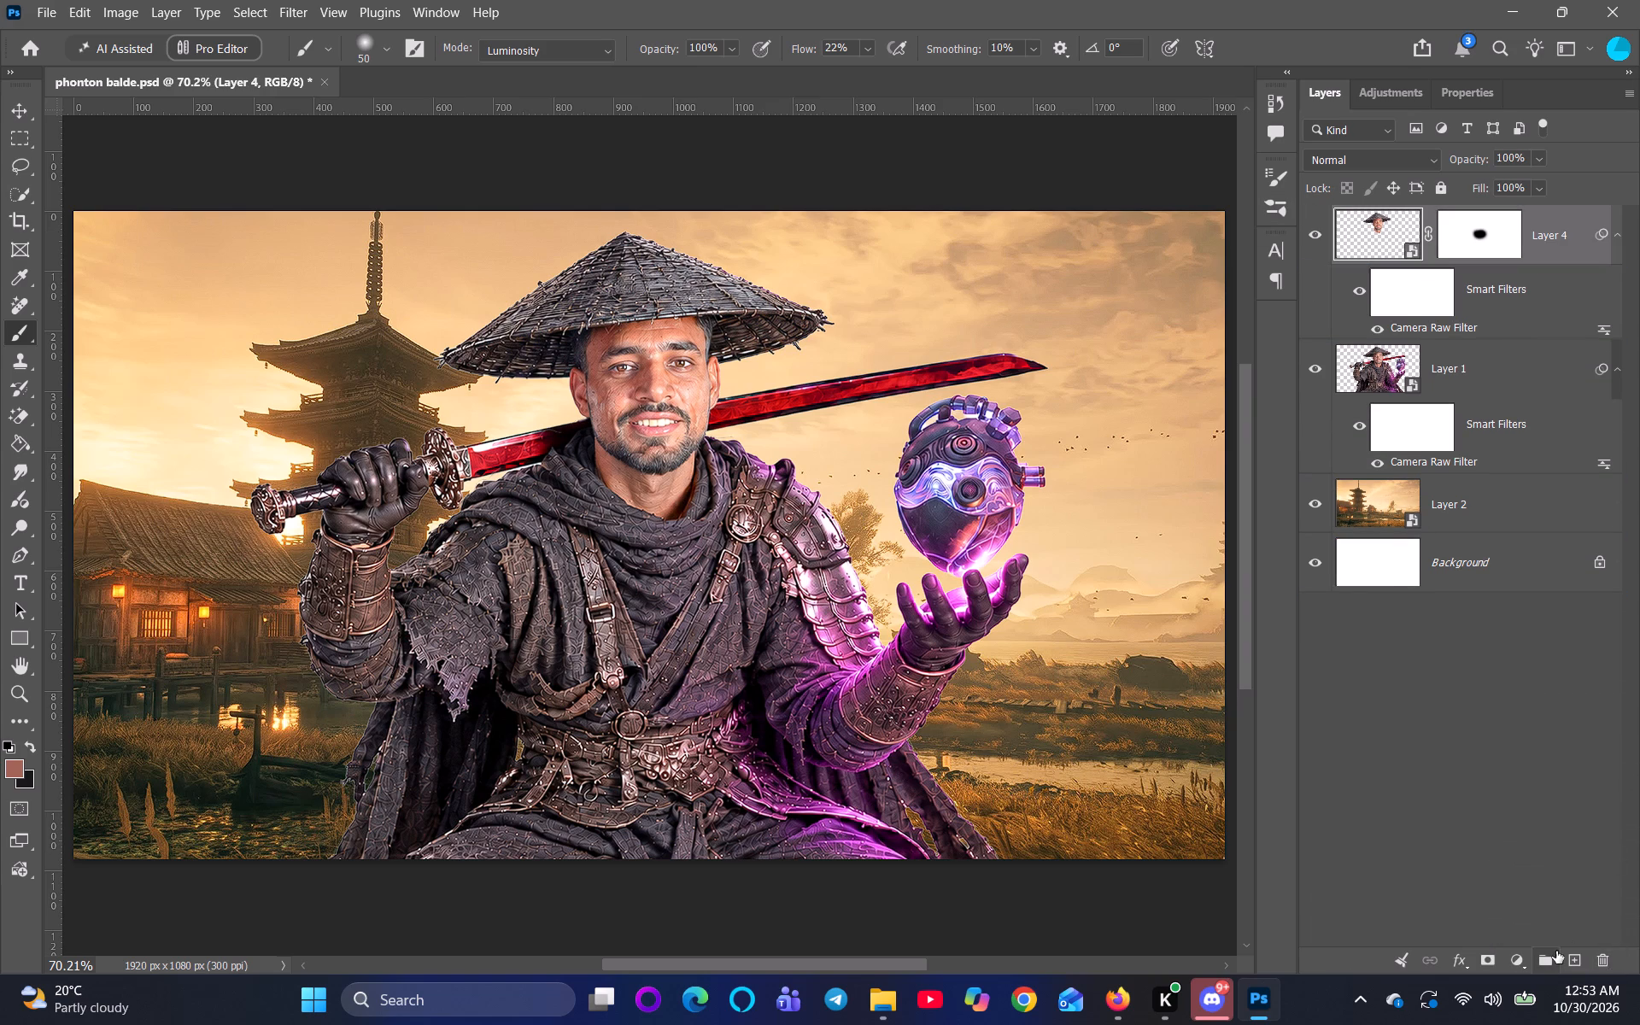
left_click(1573, 956)
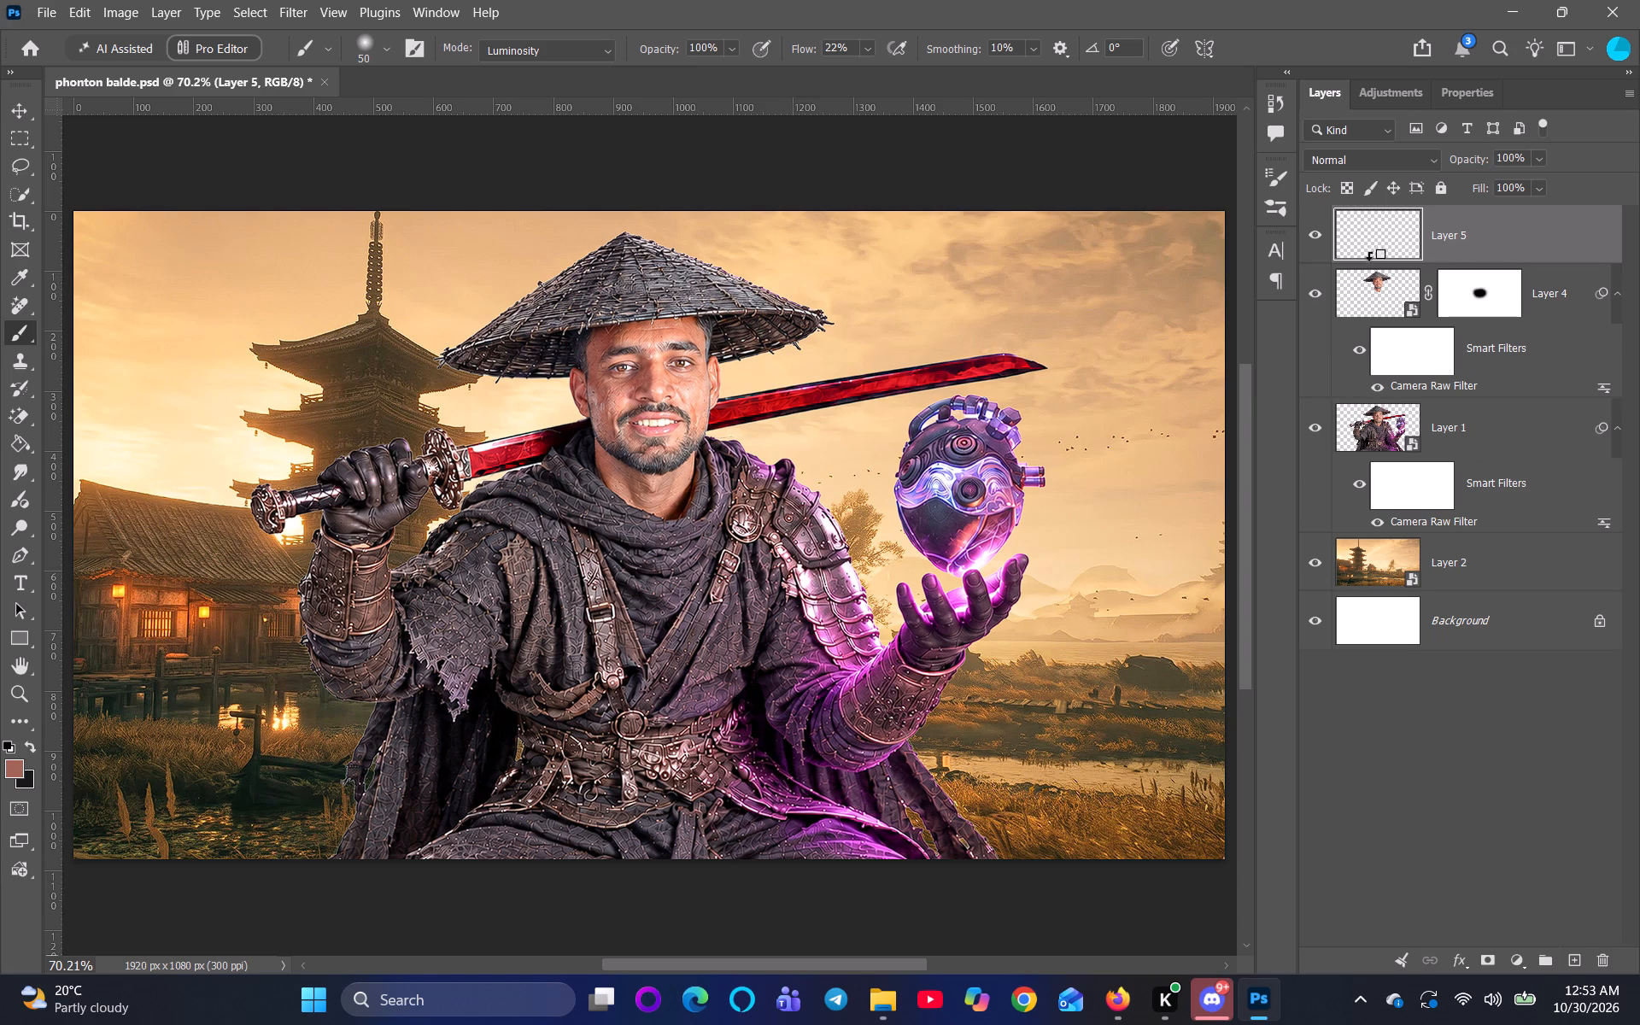
left_click(1373, 262, "alt")
left_click(1445, 235)
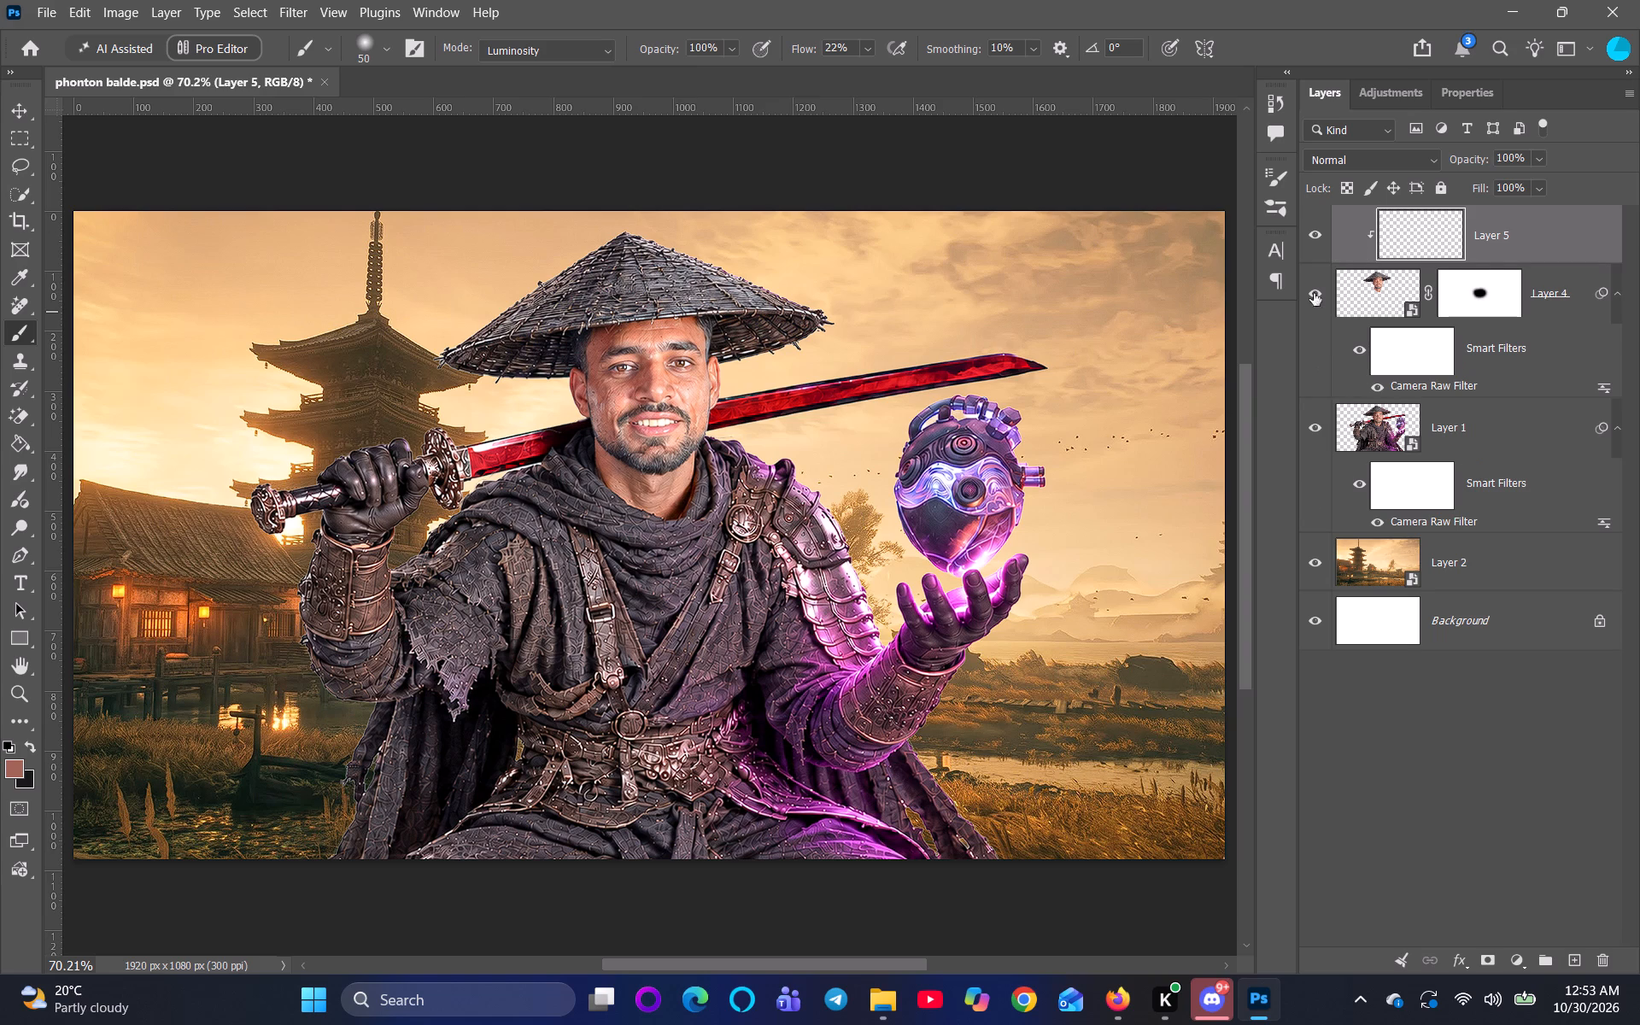
Sample the orange skin tone on the forehead and reduce the brush size to 20.
scroll(911, 375, "up", 3)
scroll(488, 319, "up", 2)
right_click(589, 420)
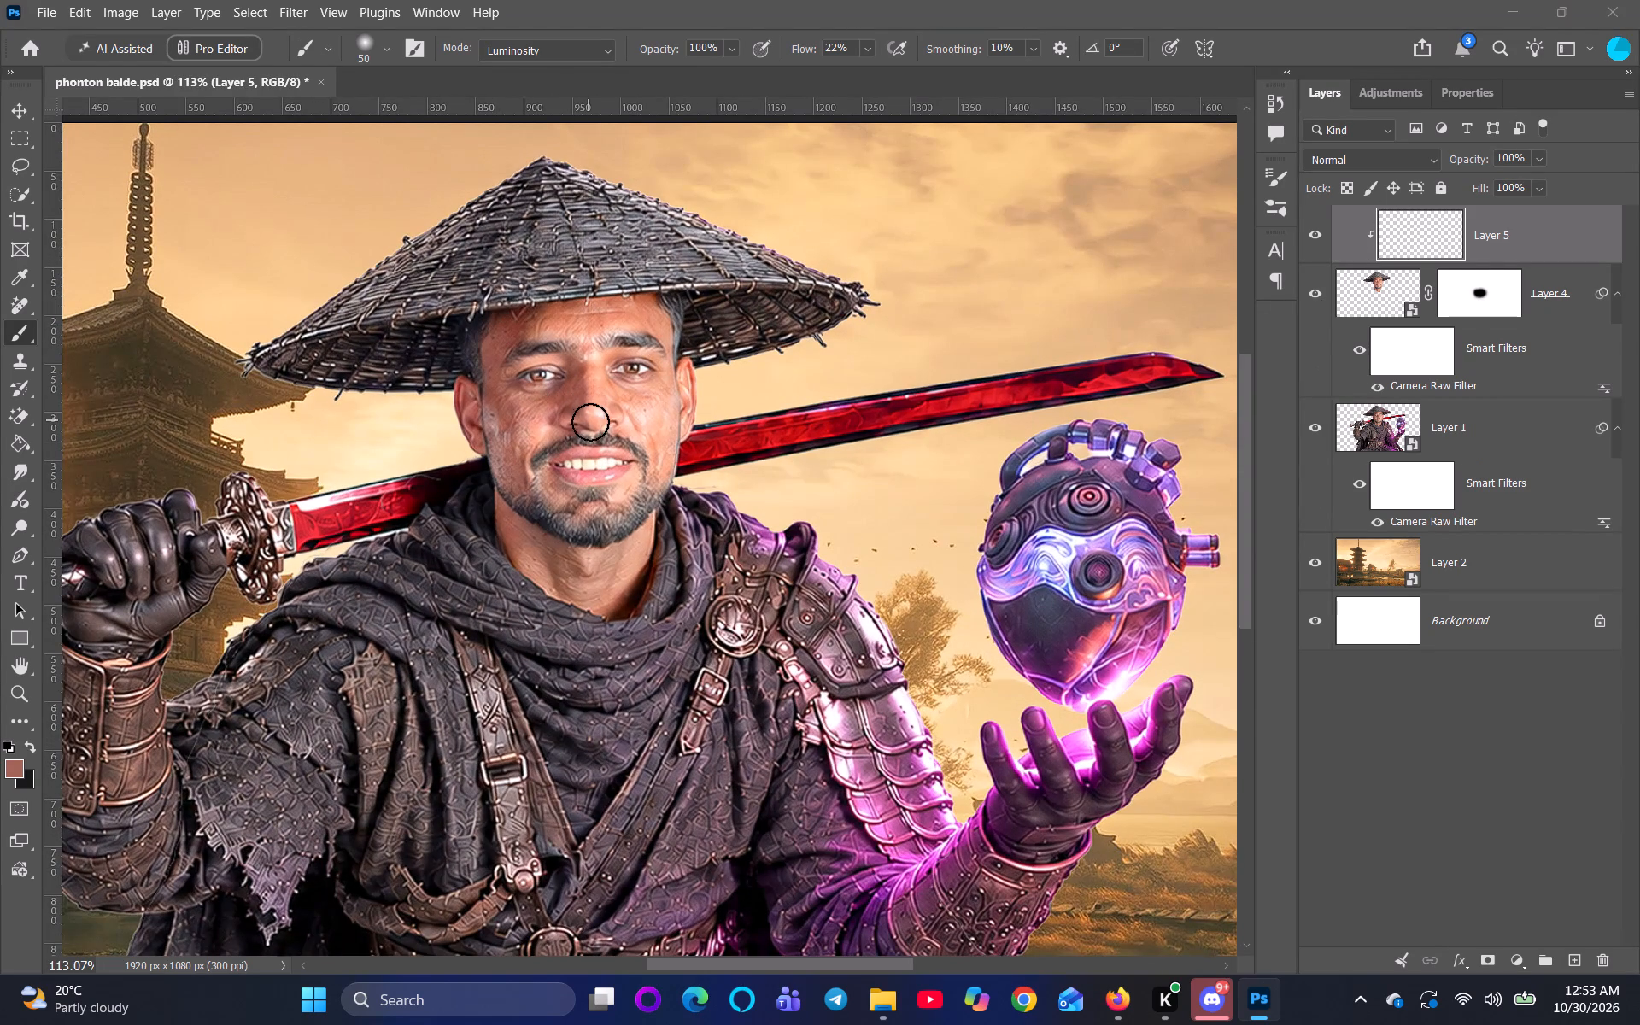
left_click(832, 380)
scroll(562, 395, "up", 5)
key("space")
key("space")
key("space")
key("space")
key("space")
key("space")
key("space")
key("space")
key("space")
key("space")
key("space")
key("space")
key("space")
key("space")
key("space")
key("space")
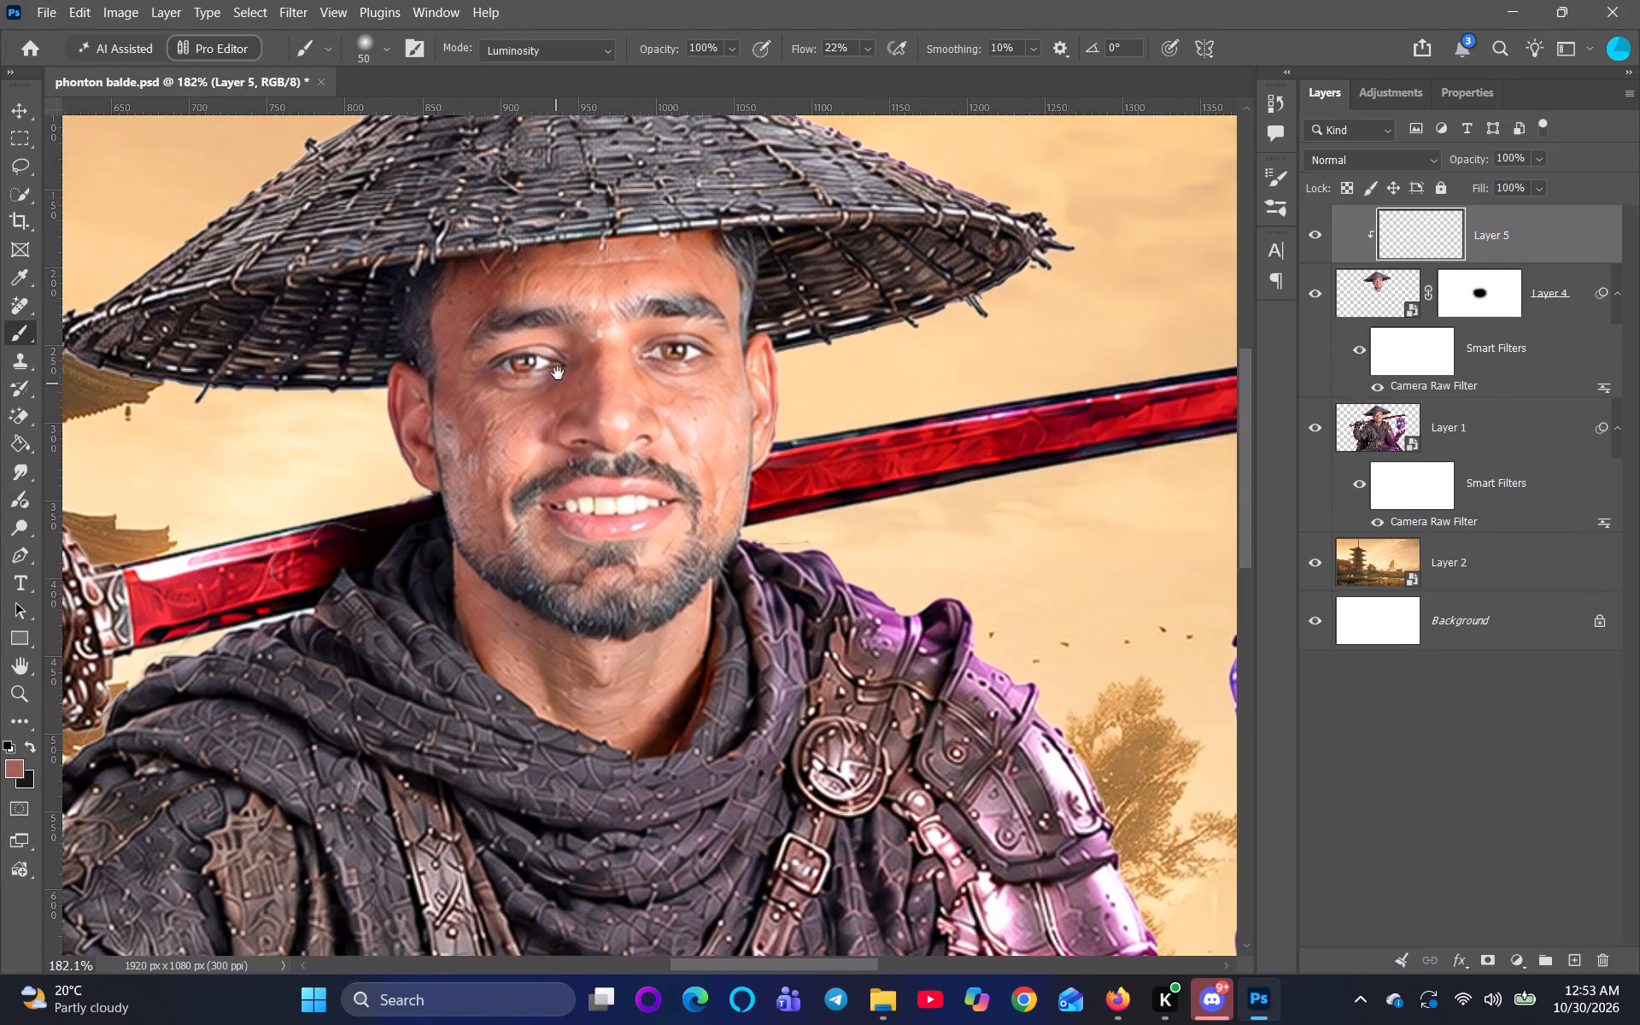
left_click_drag(559, 361, 708, 488)
scroll(690, 477, "up", 8)
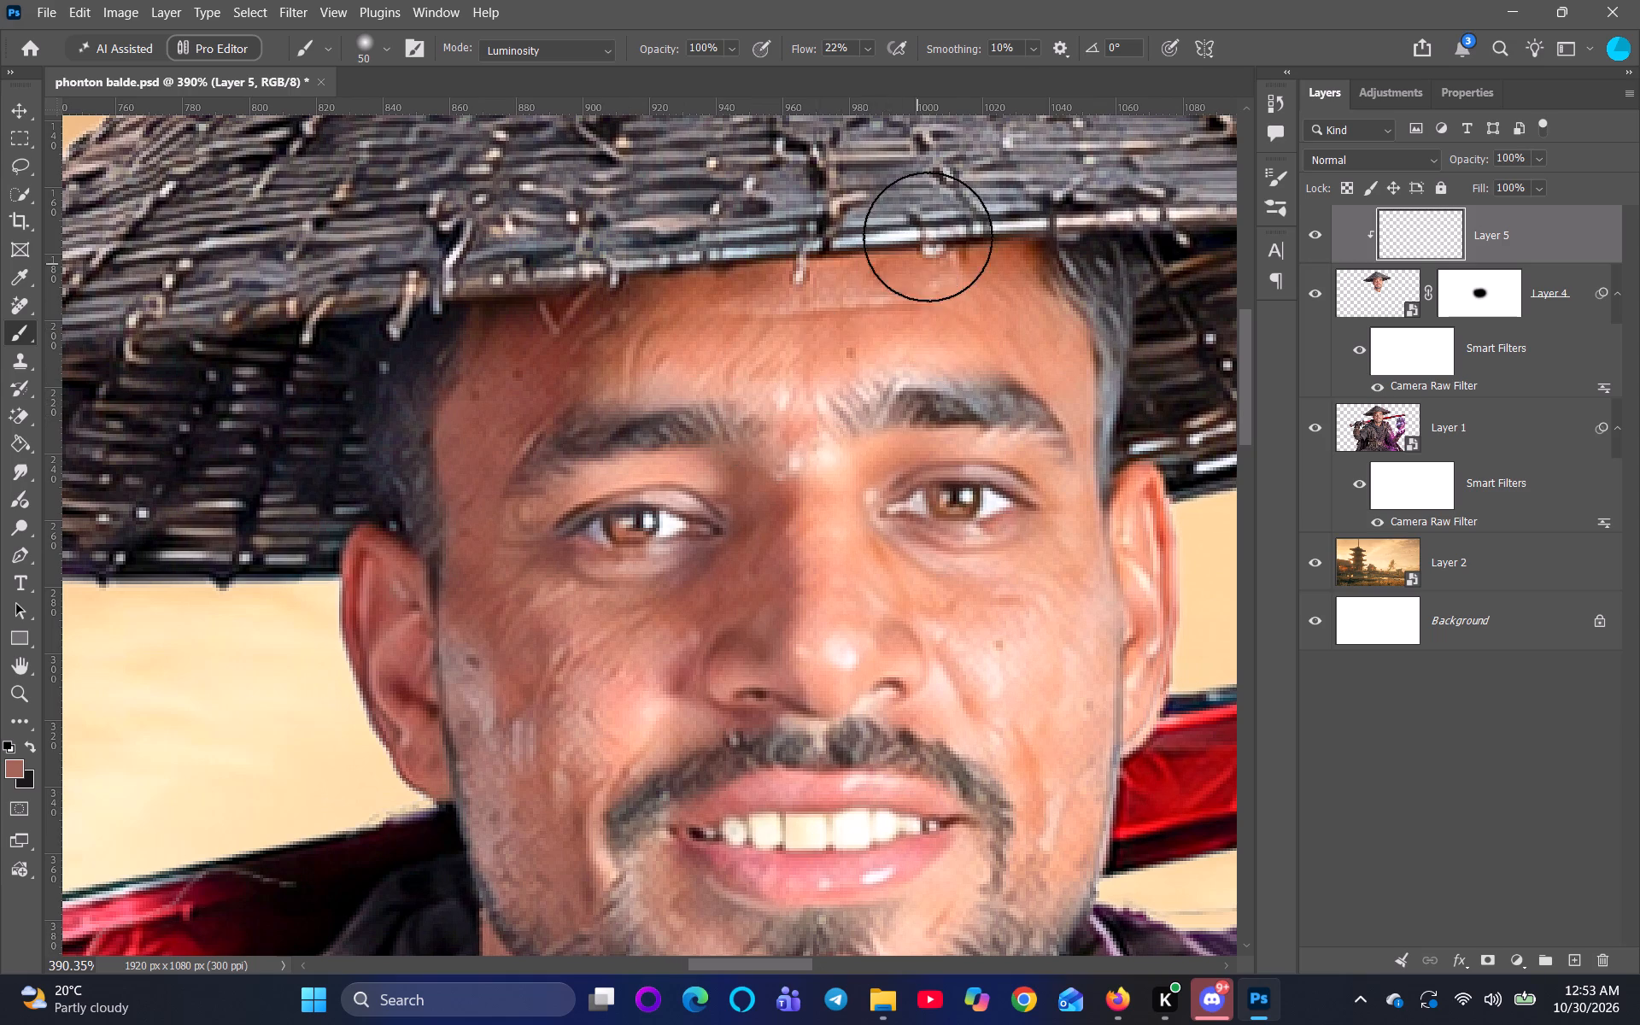
left_click(856, 321, "alt")
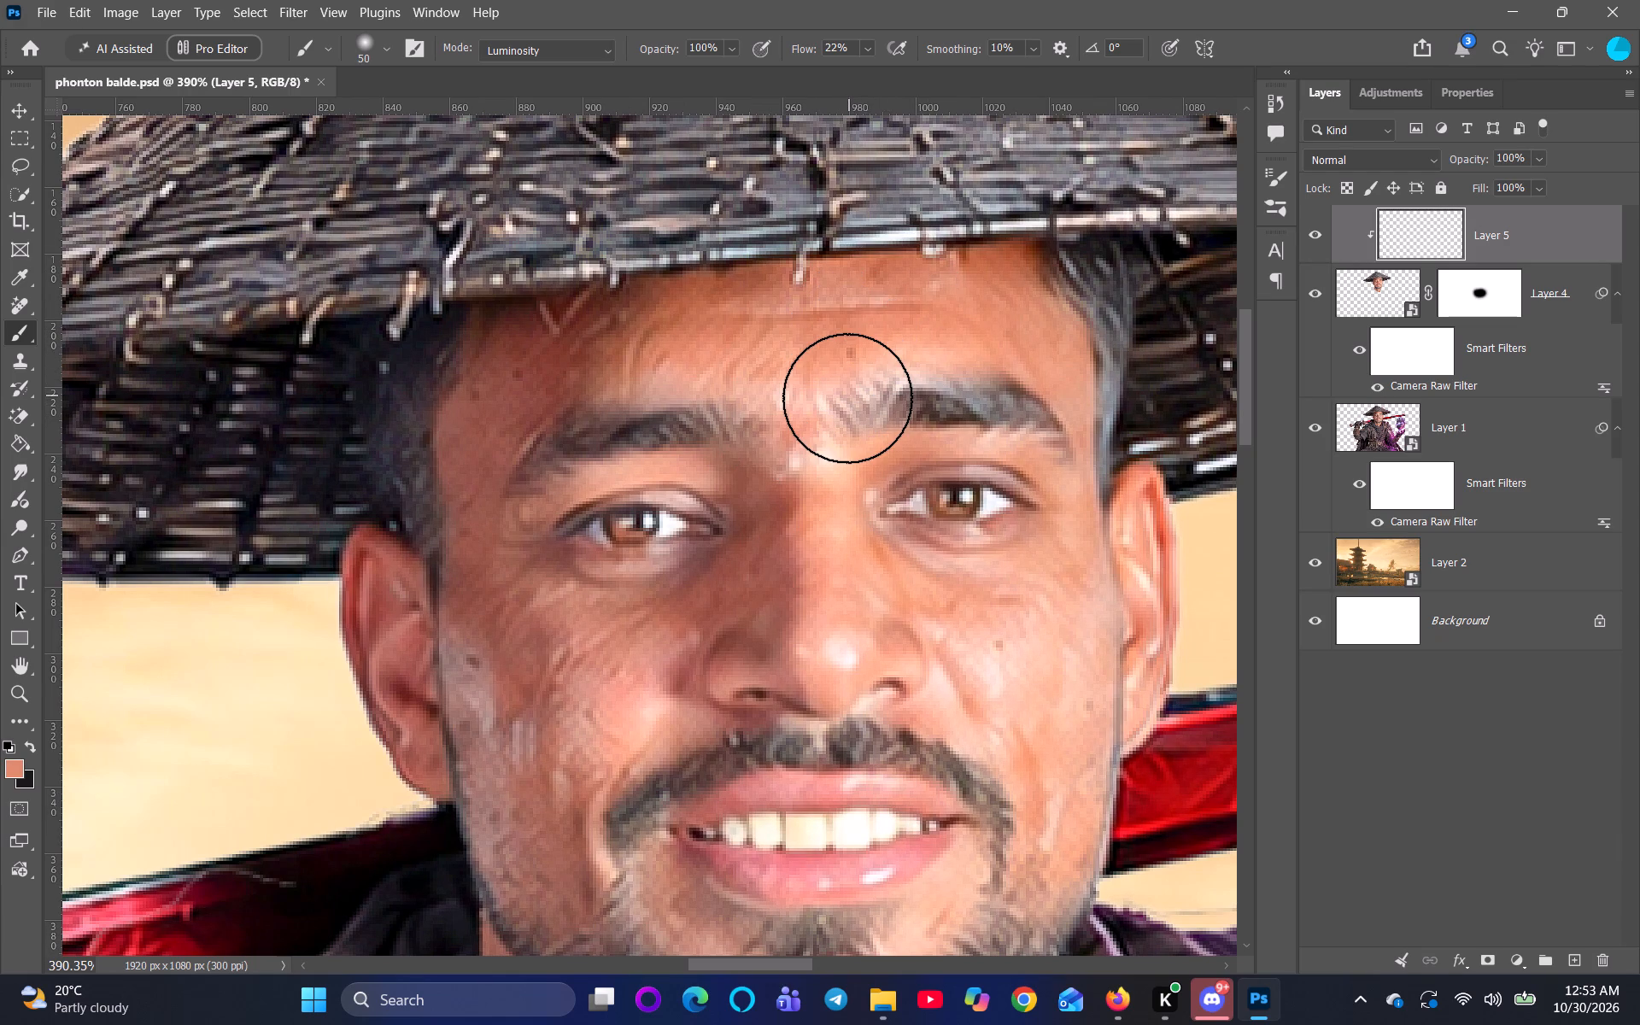
key("bracketleft")
key("bracketleft")
key("bracketleft")
key("bracketleft")
key("bracketleft")
key("bracketleft")
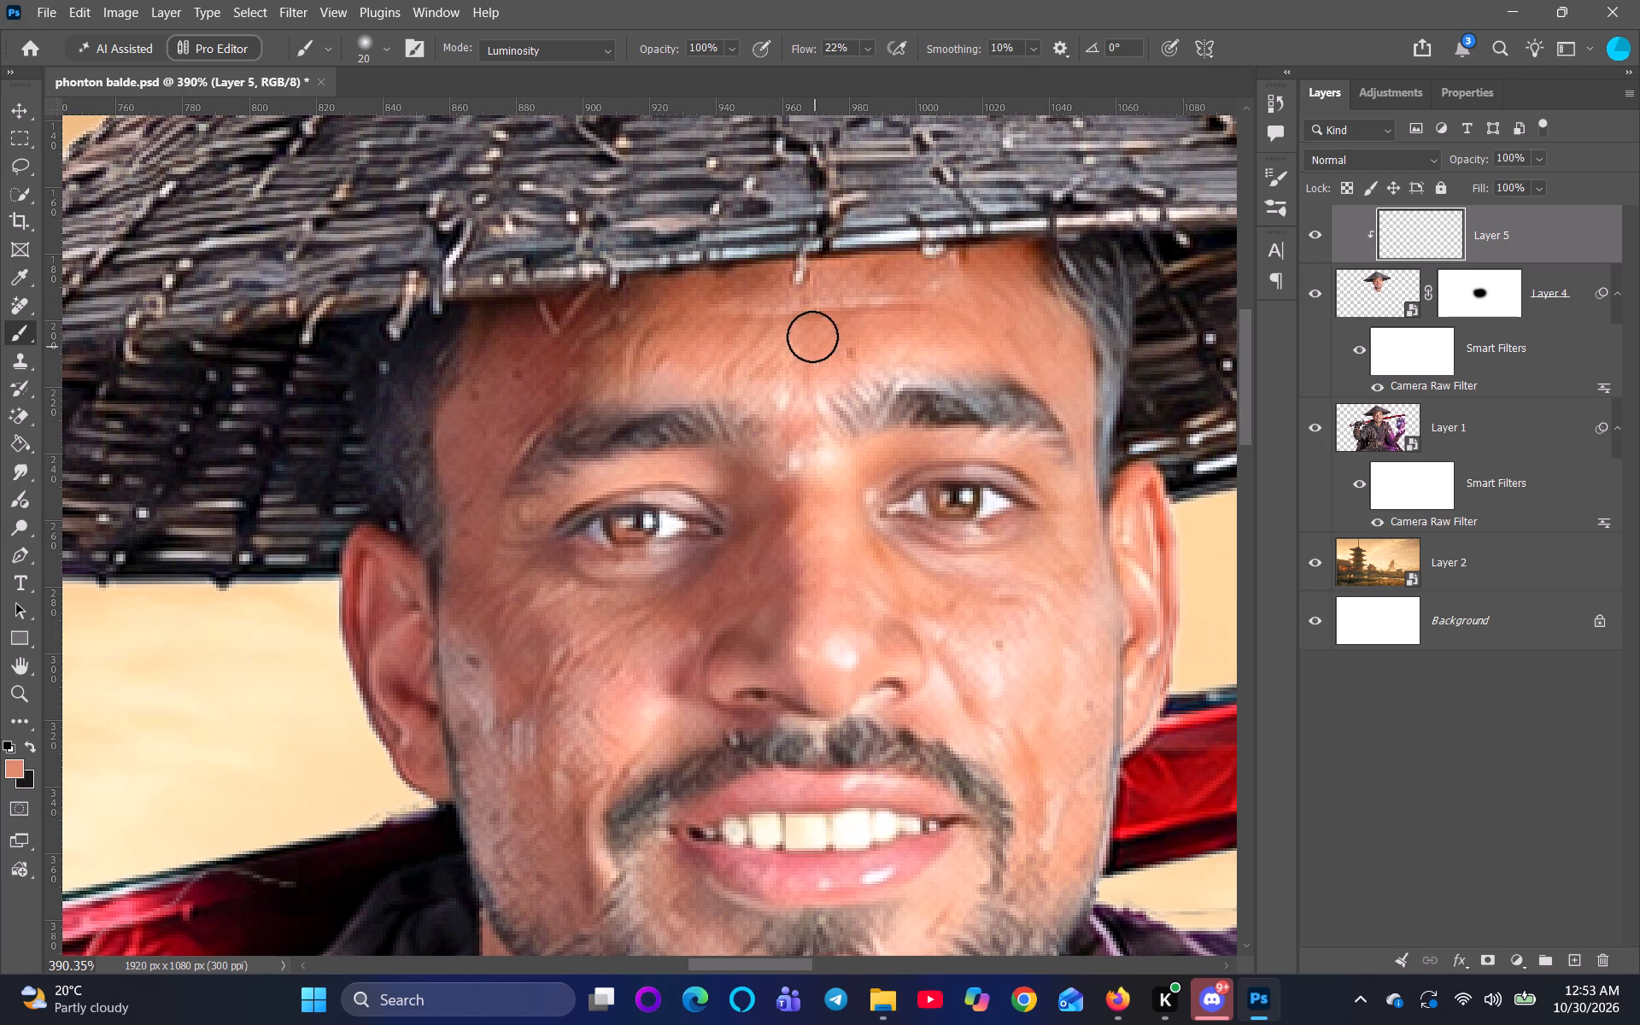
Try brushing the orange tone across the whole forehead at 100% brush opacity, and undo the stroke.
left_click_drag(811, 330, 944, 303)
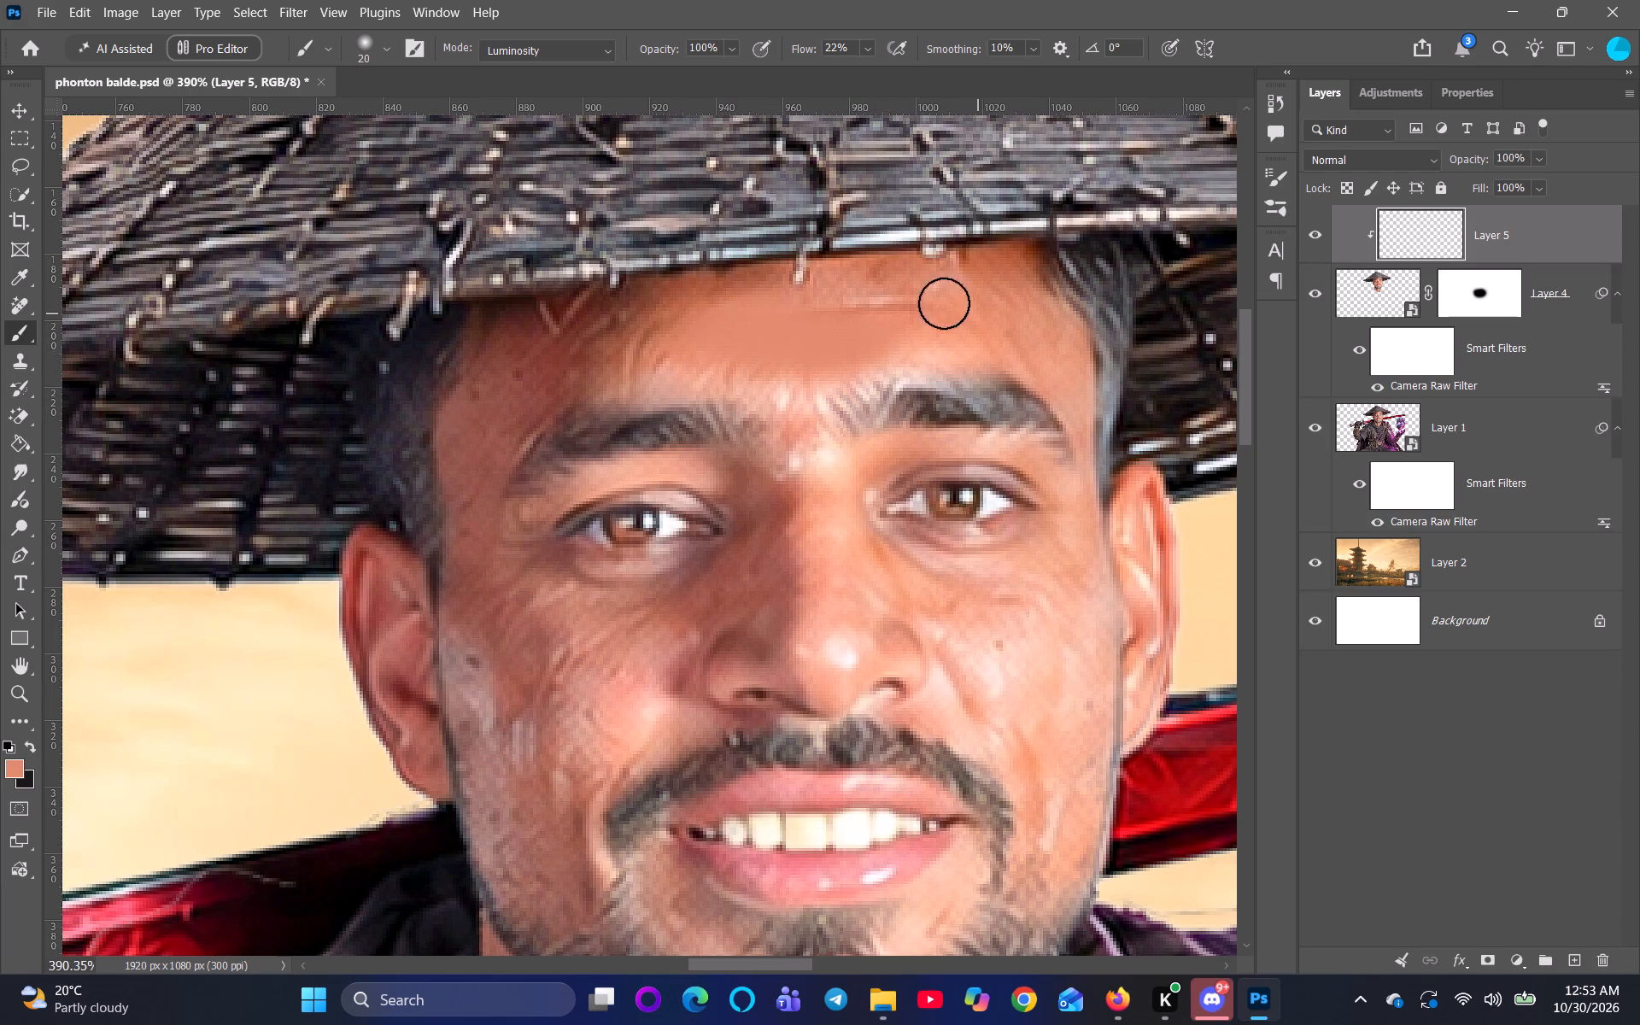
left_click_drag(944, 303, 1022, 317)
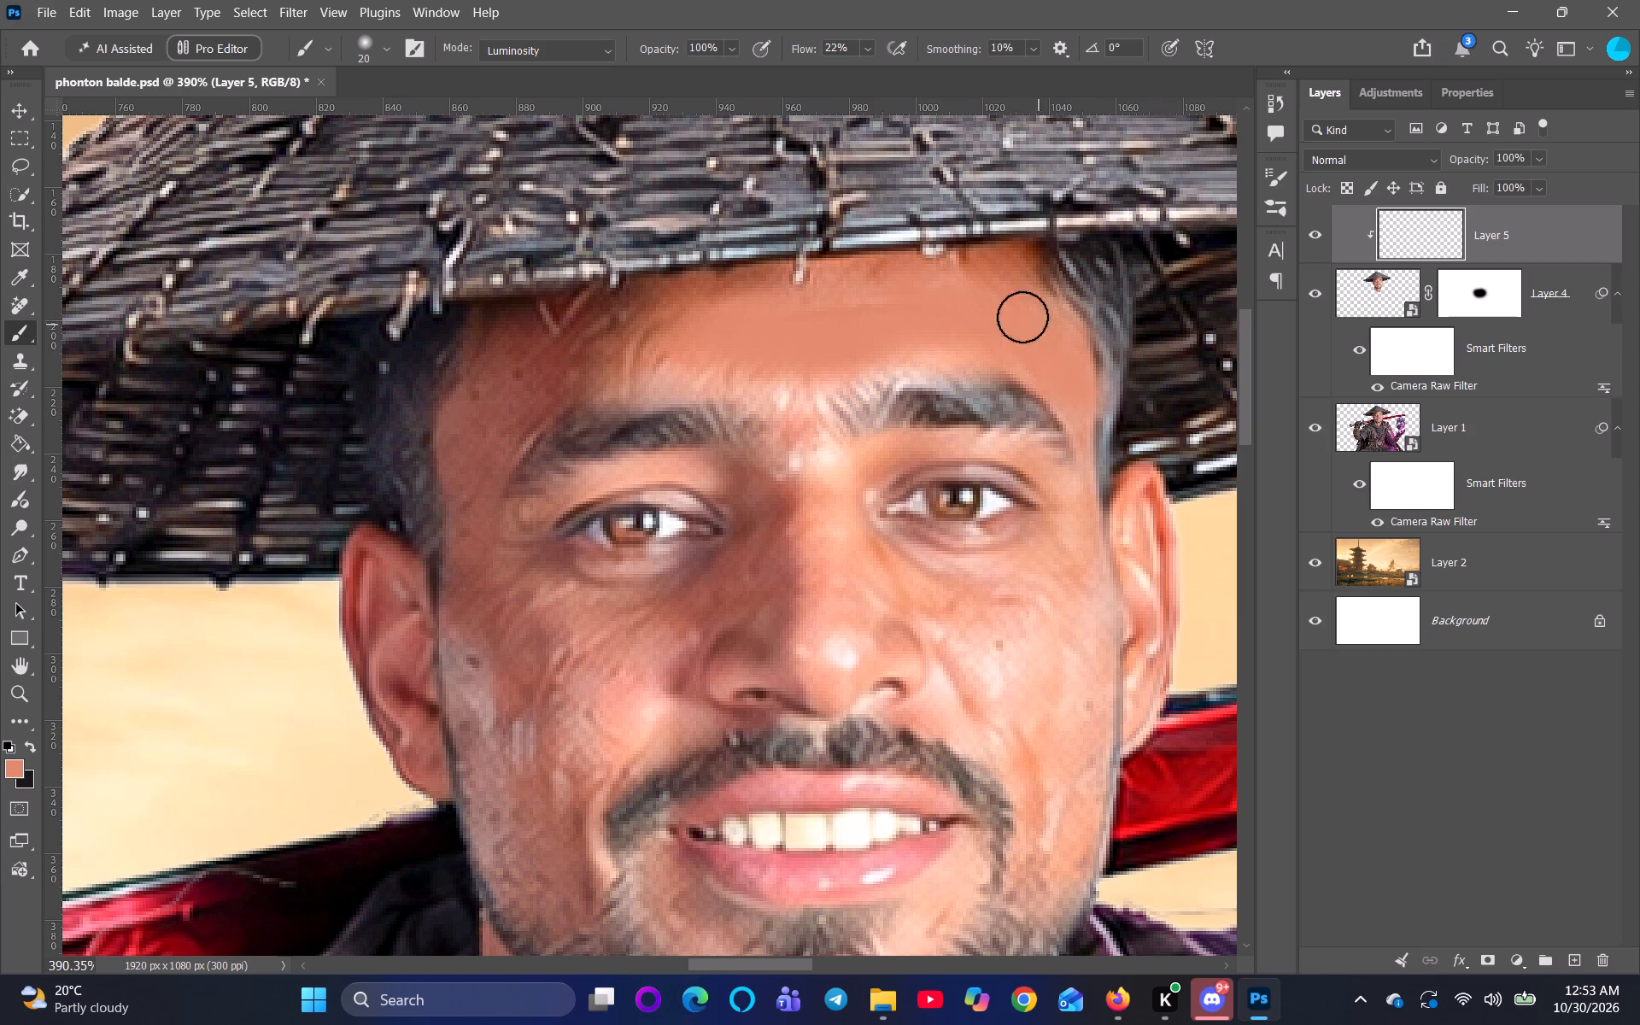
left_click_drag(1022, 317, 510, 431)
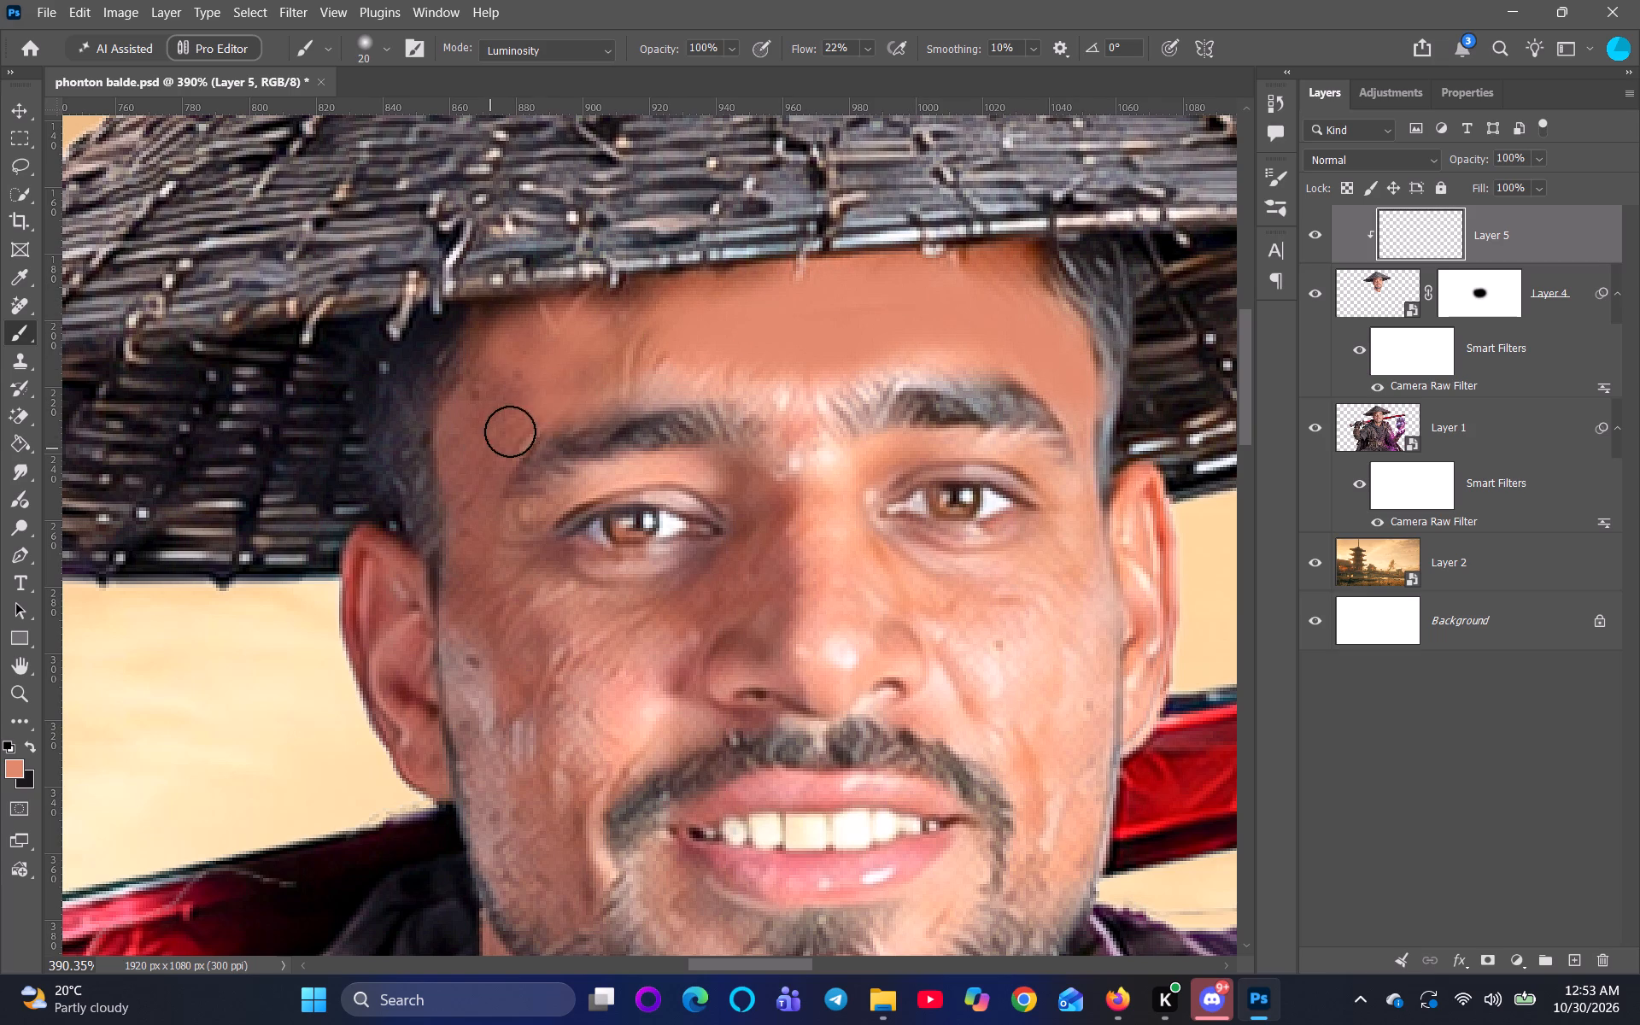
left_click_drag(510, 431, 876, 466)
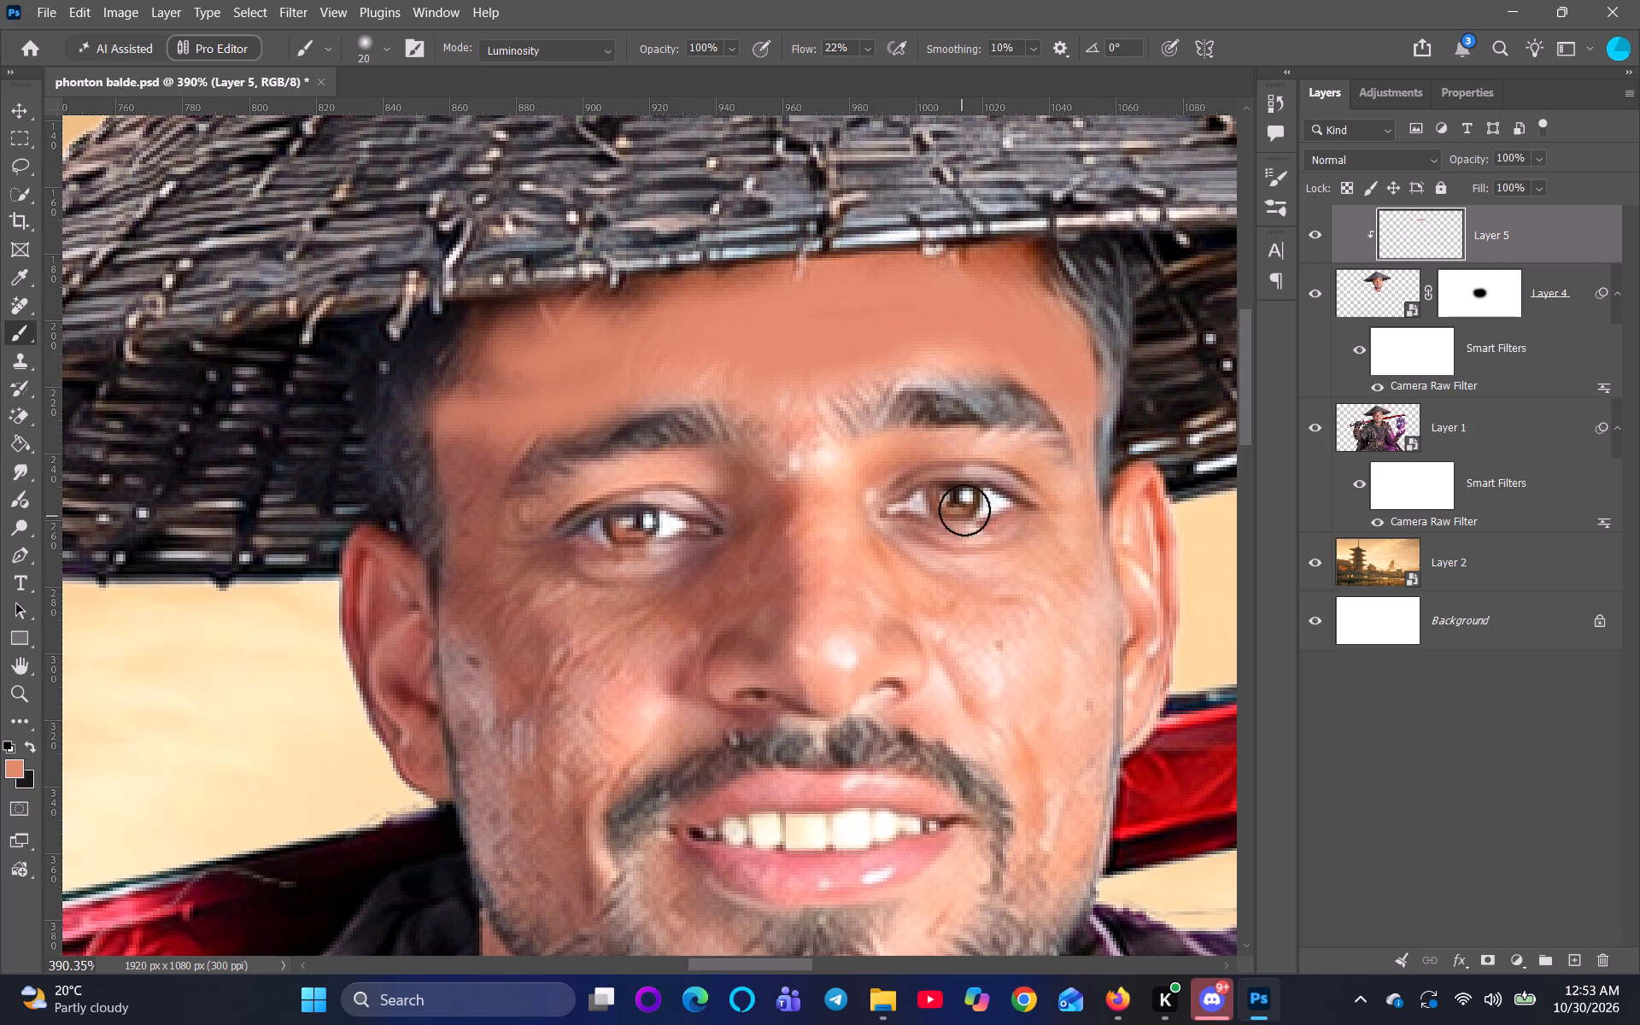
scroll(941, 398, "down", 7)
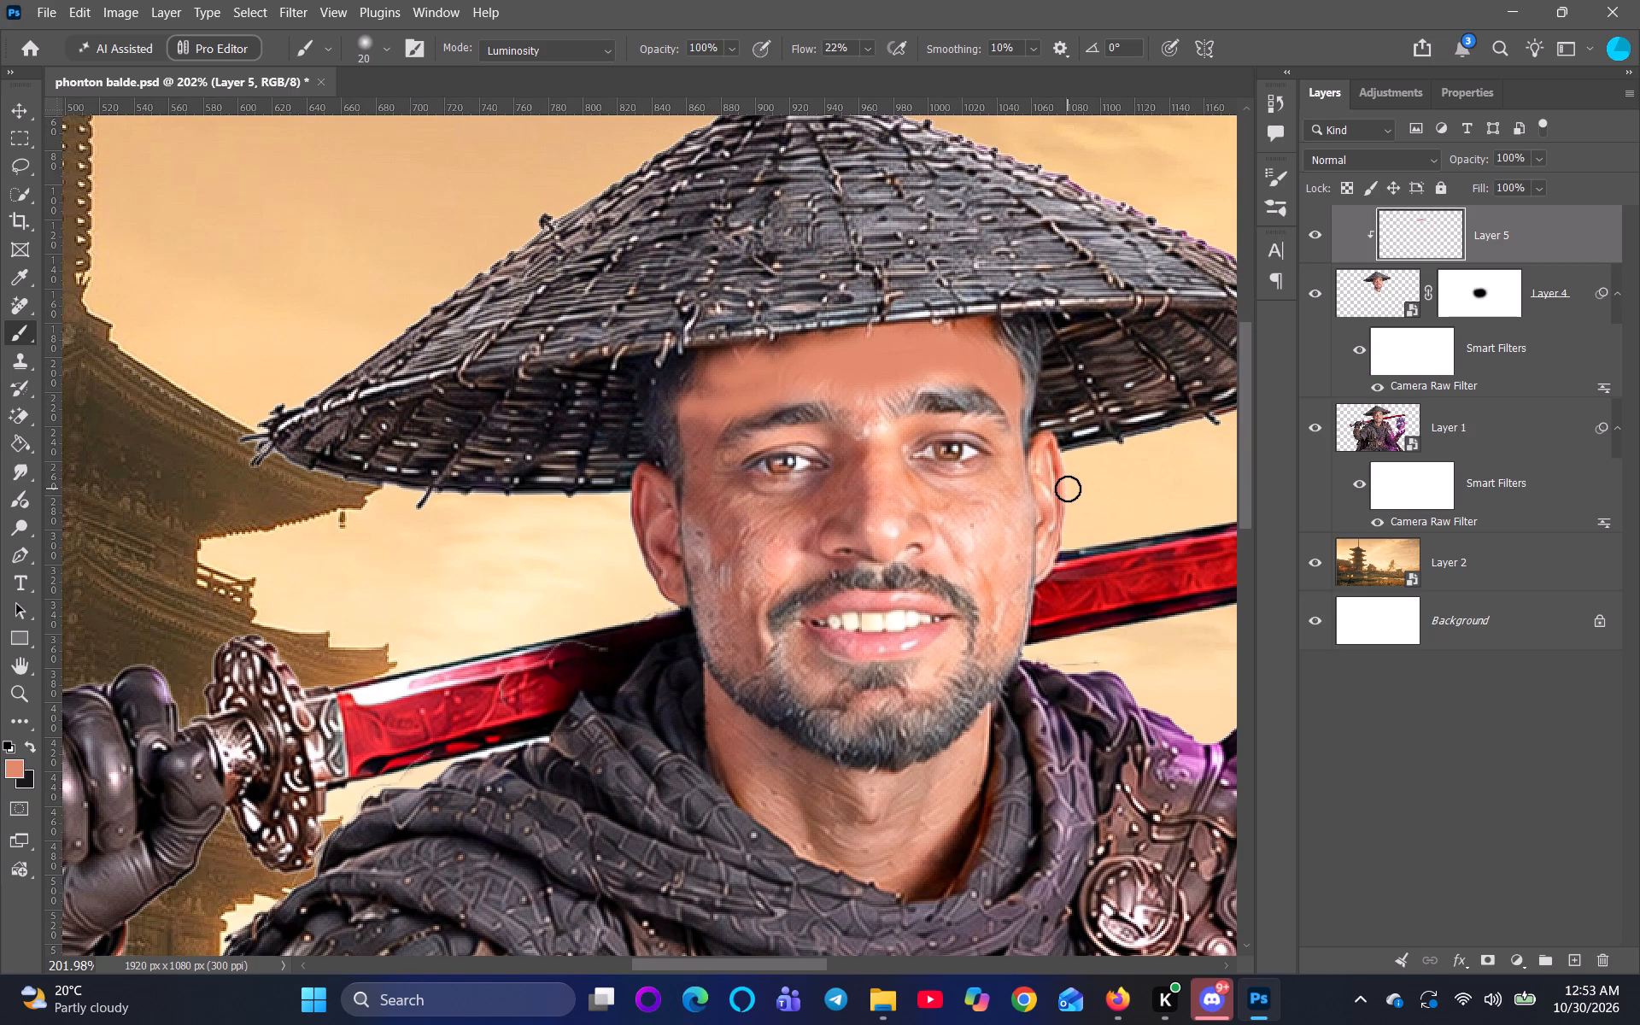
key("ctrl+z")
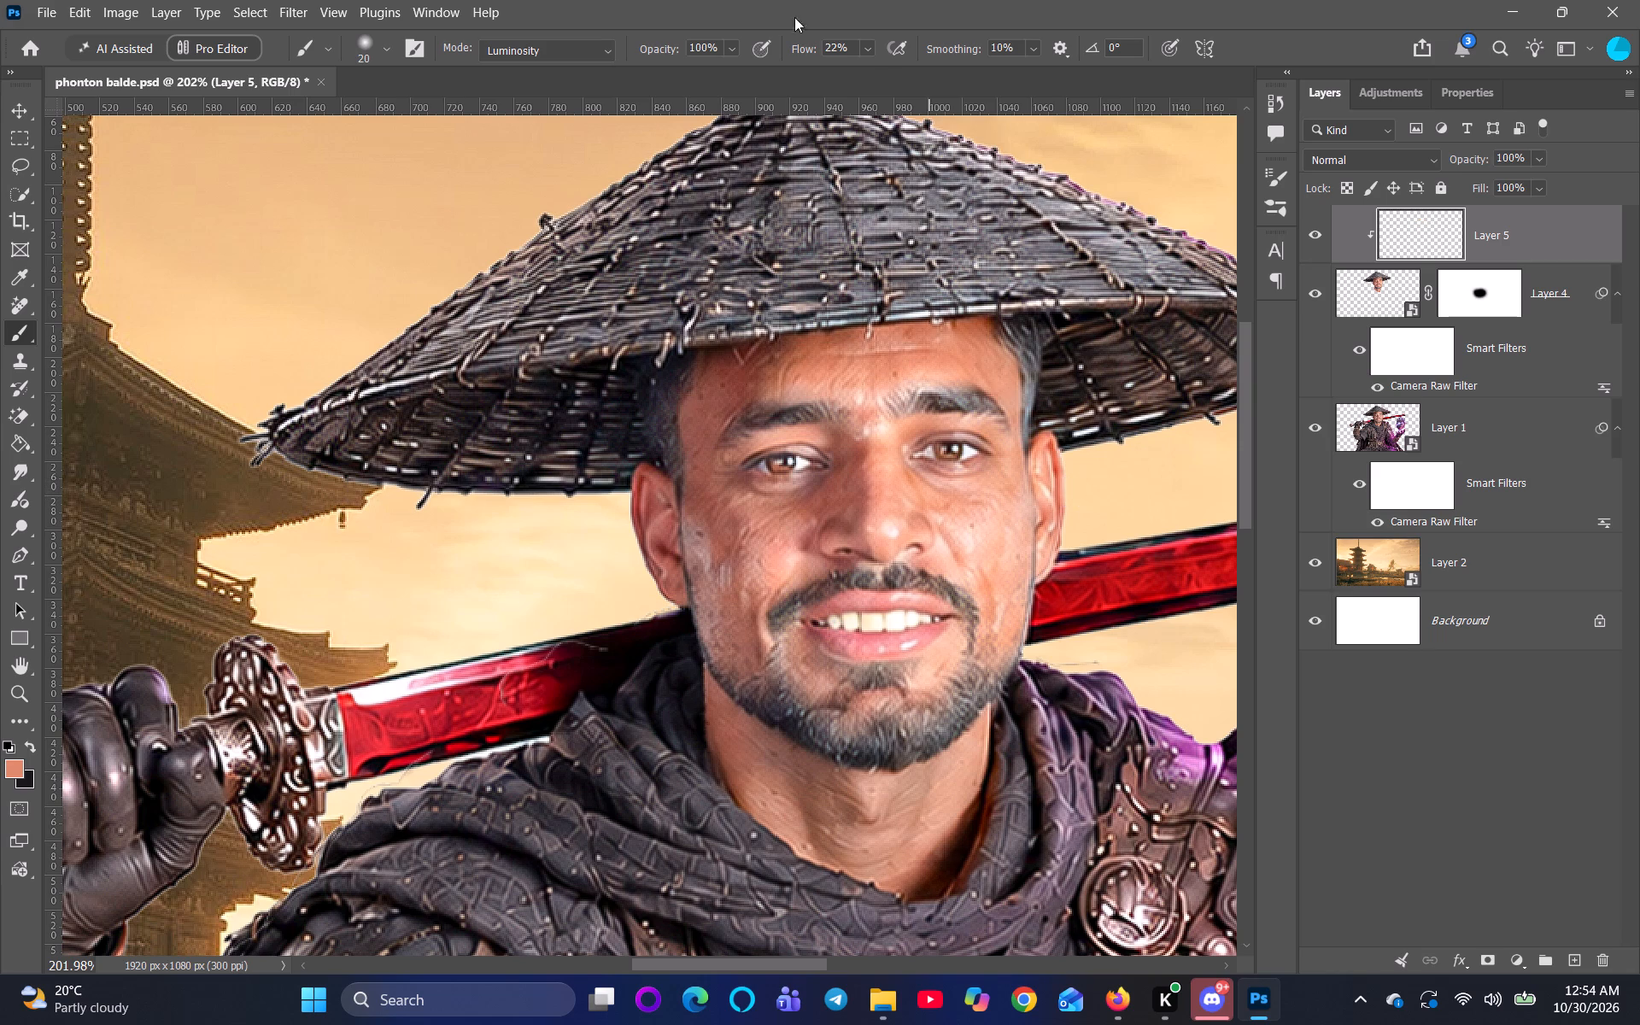
Set the brush opacity to 40% and the flow to 20% for softer painting on the face.
left_click_drag(665, 49, 646, 50)
left_click_drag(646, 50, 609, 49)
left_click_drag(609, 49, 600, 50)
left_click_drag(600, 50, 601, 50)
left_click(806, 50)
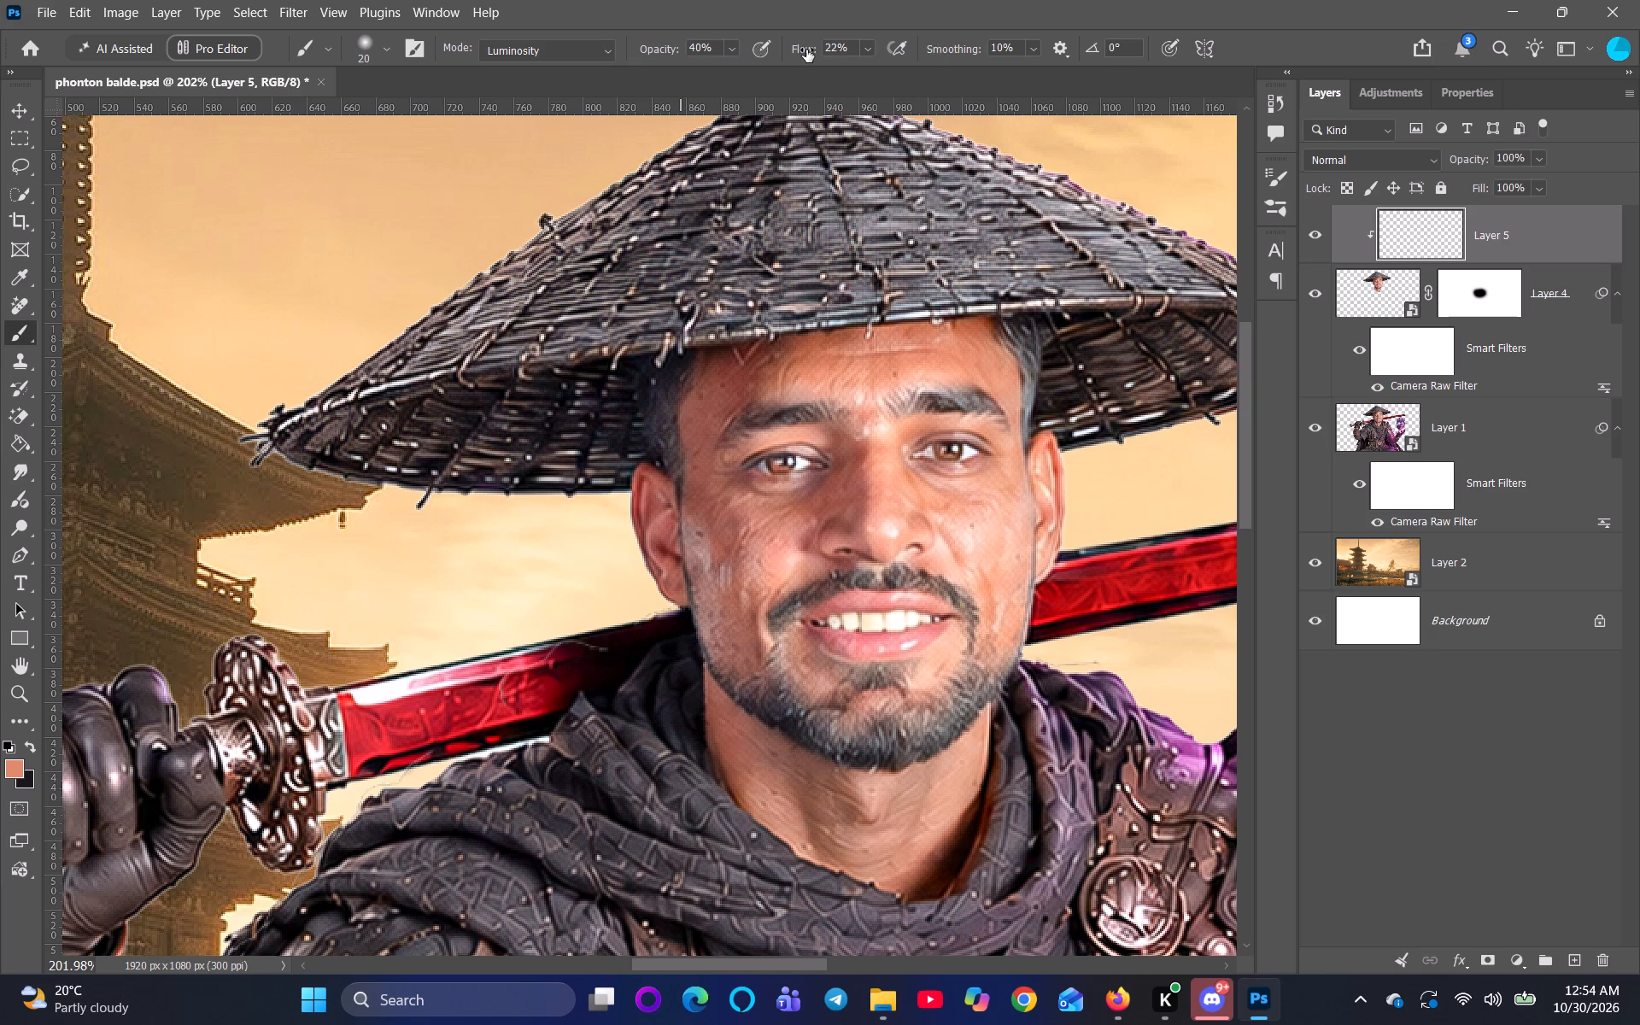
scroll(848, 344, "up", 3)
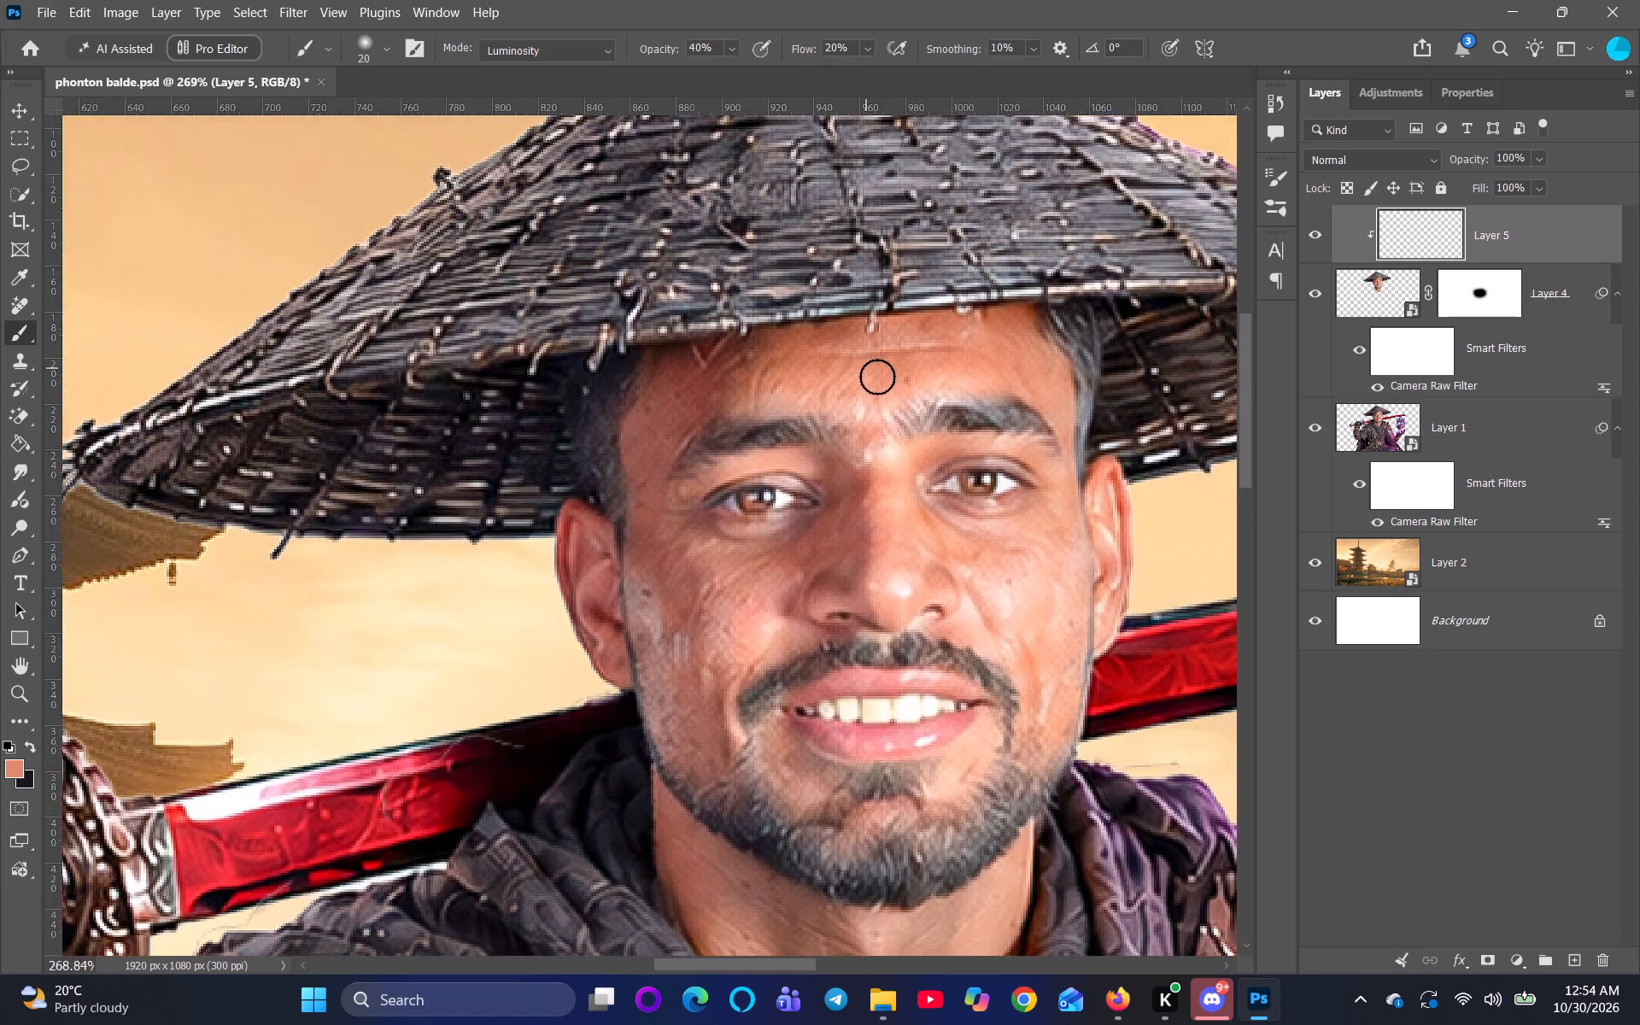
Brush the sampled orange tone lightly over the forehead on Layer 5 with the size 20 brush.
scroll(877, 377, "up", 7)
left_click_drag(1007, 324, 832, 378)
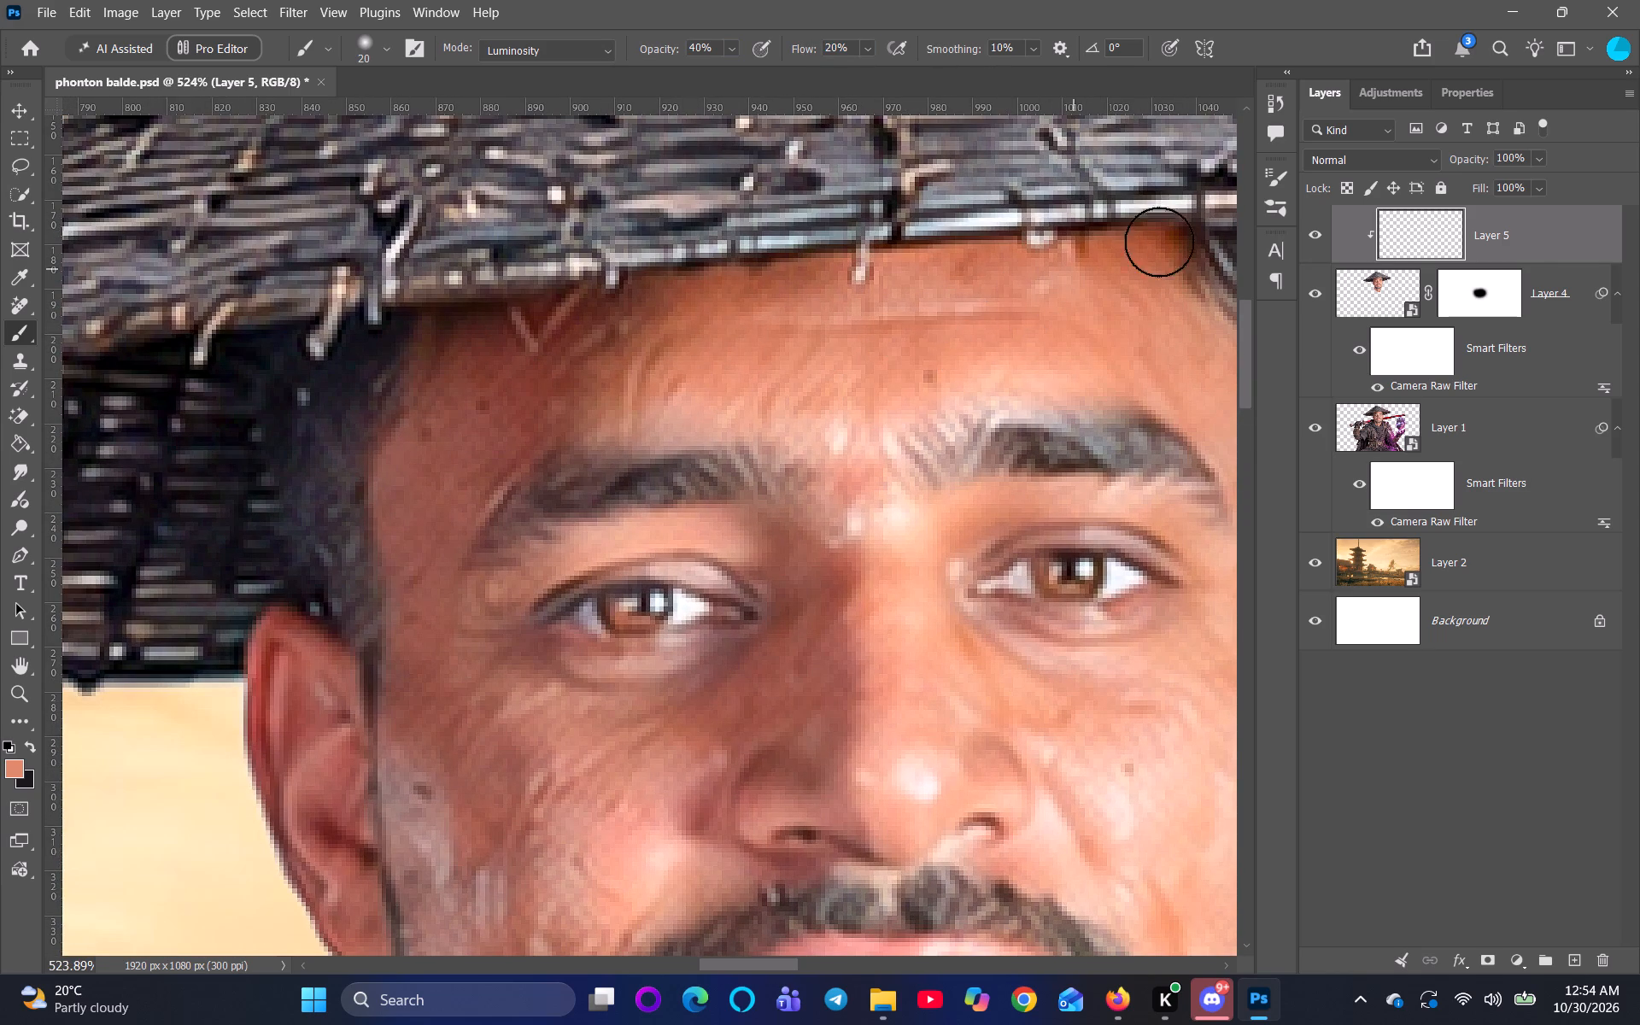
scroll(983, 328, "down", 4)
key("space")
key("space")
key("space")
key("space")
key("space")
key("space")
key("space")
key("space")
key("space")
key("space")
key("space")
left_click_drag(973, 360, 803, 372)
left_click(693, 343, "alt")
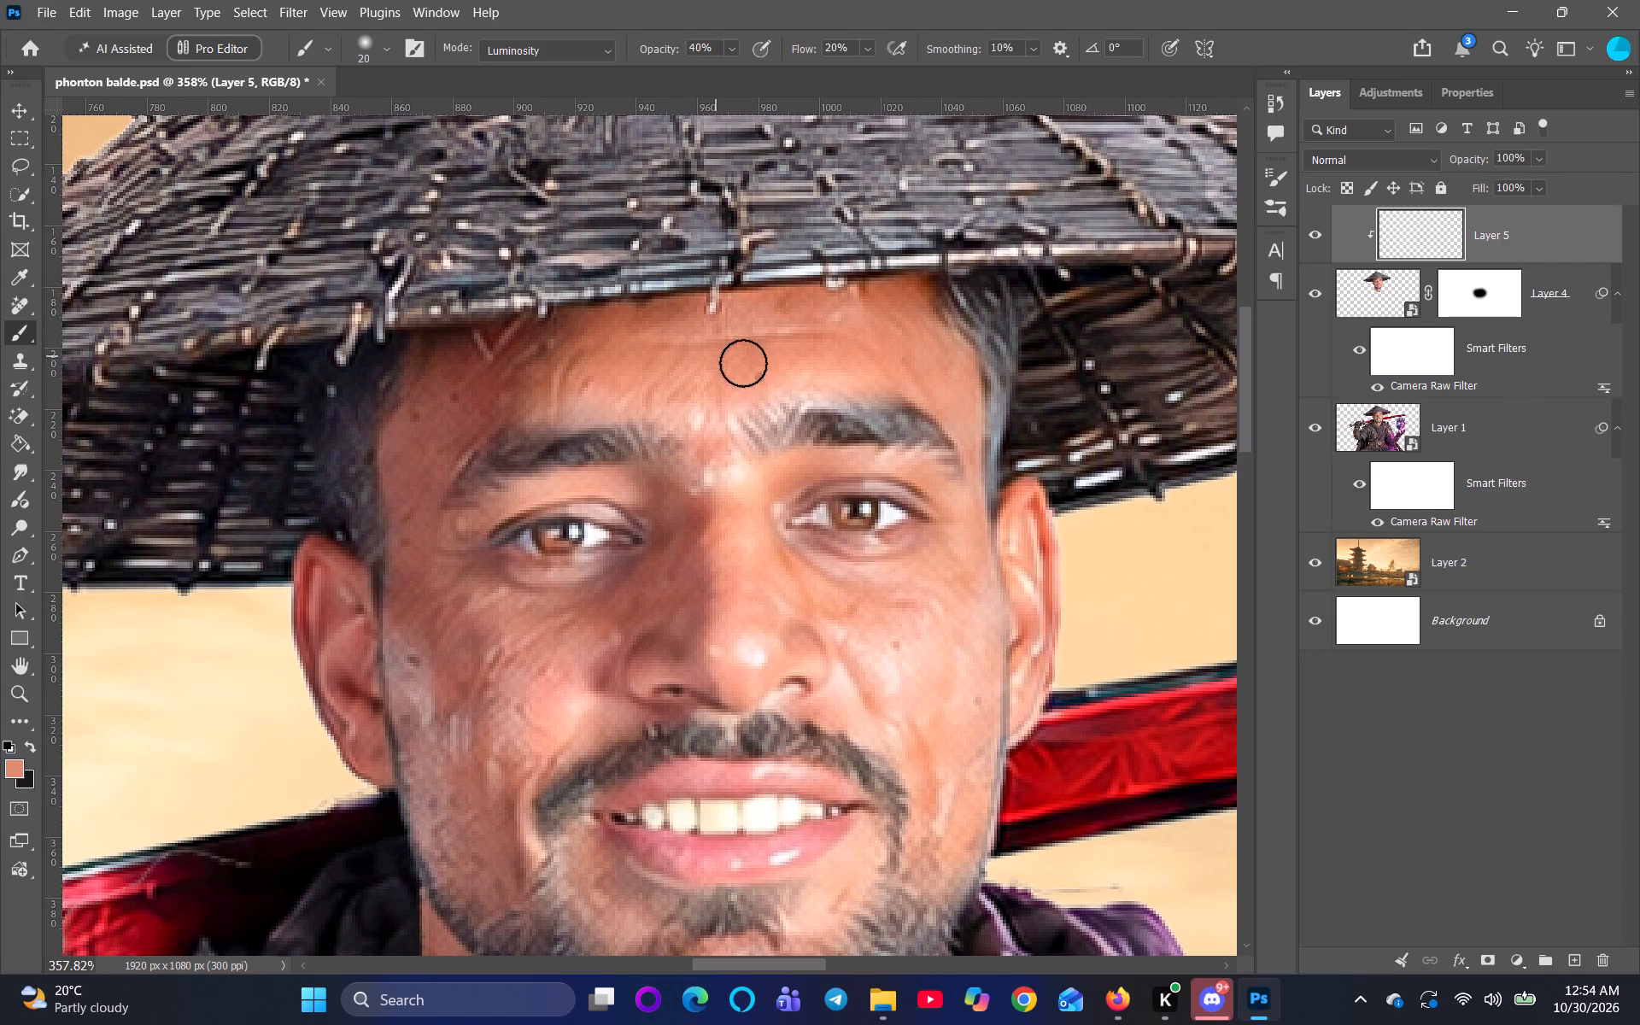
Reduce the brush size to 10 and paint the orange tone across the forehead creases and out to both temples.
scroll(712, 357, "up", 10)
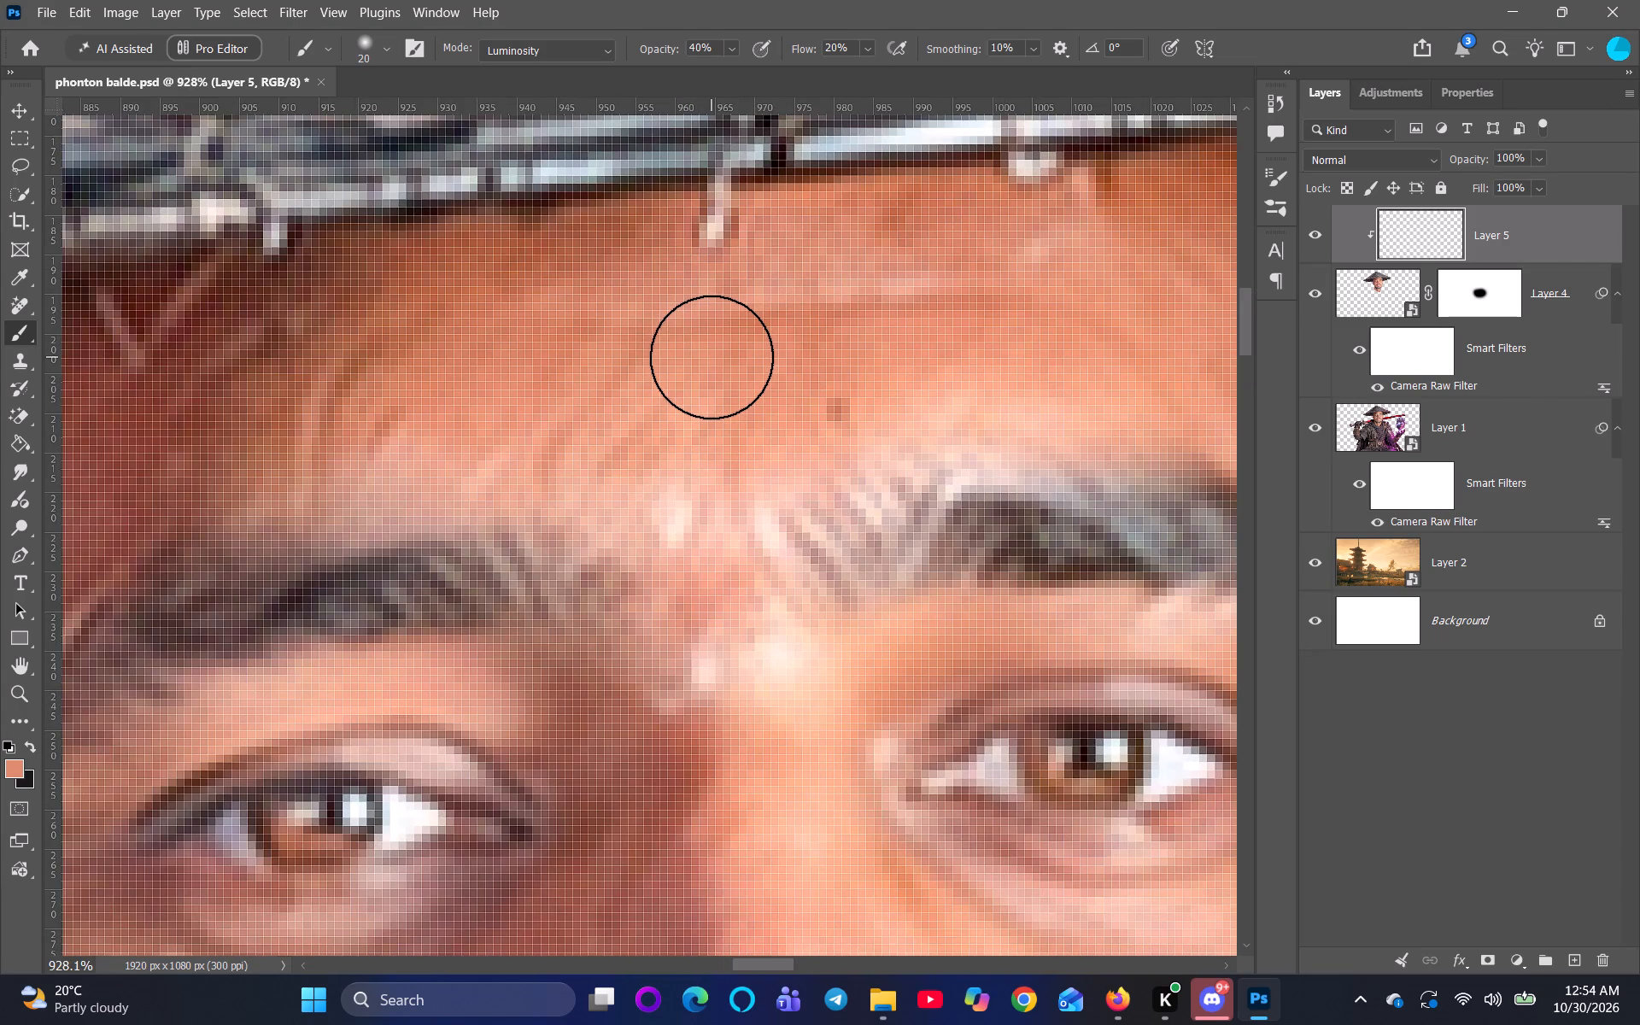
right_click(712, 357)
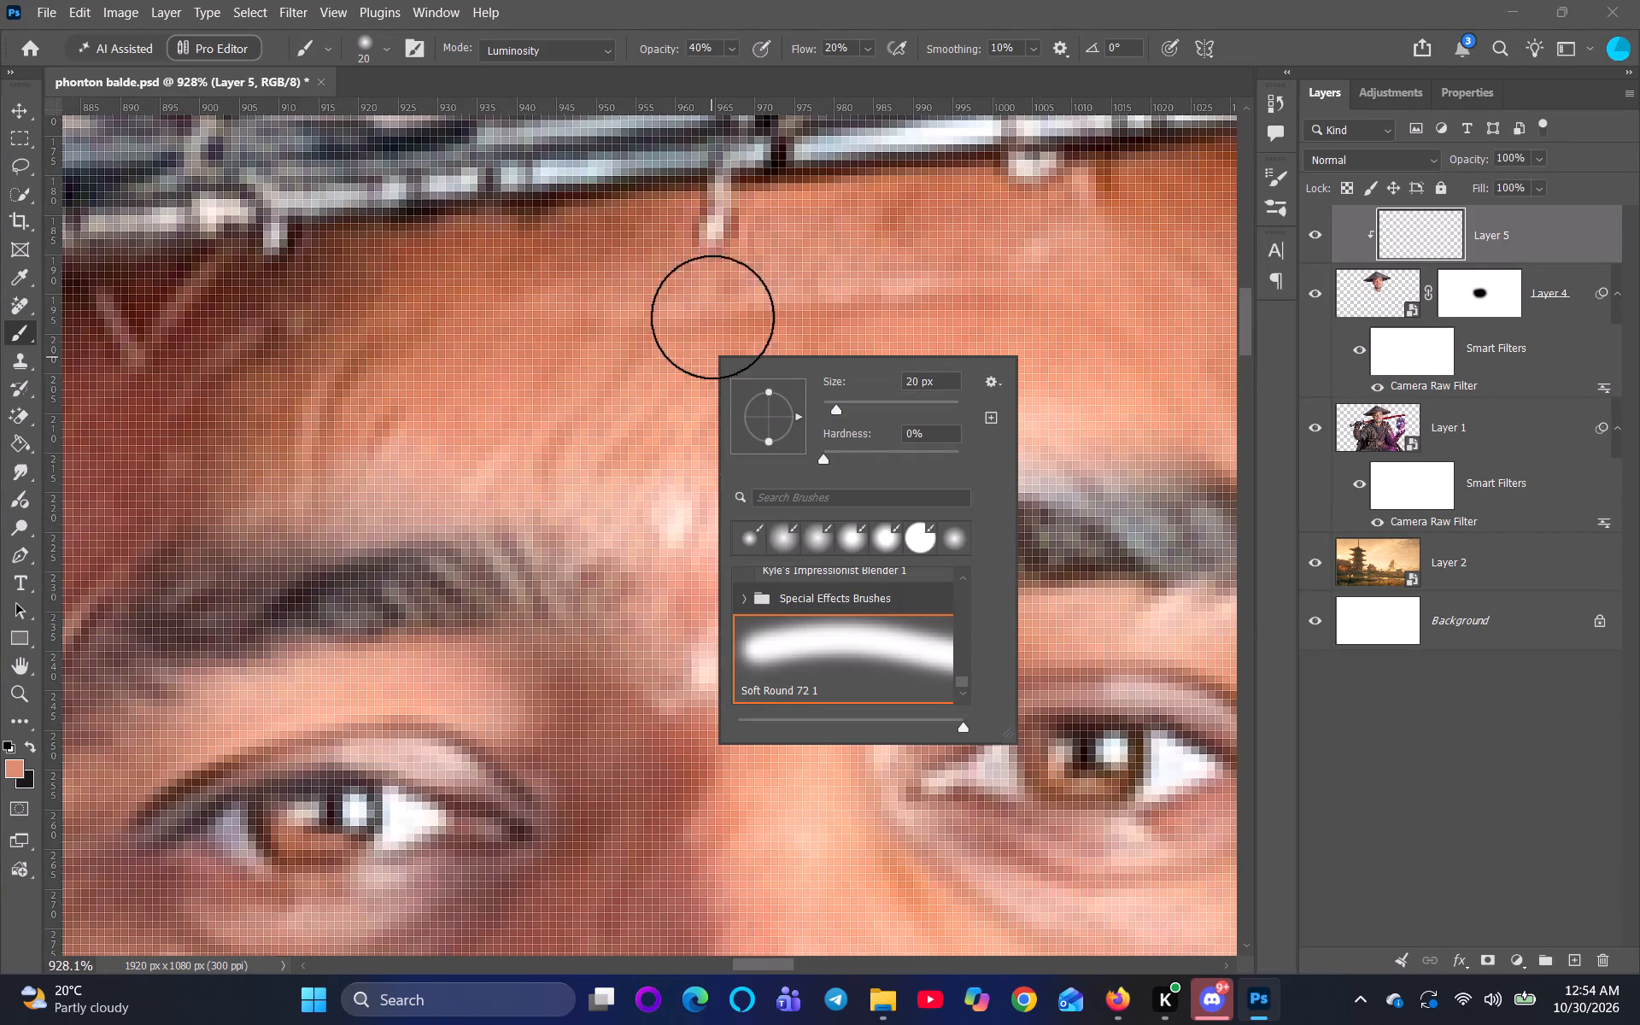
left_click(695, 303)
key("bracketleft")
key("bracketleft")
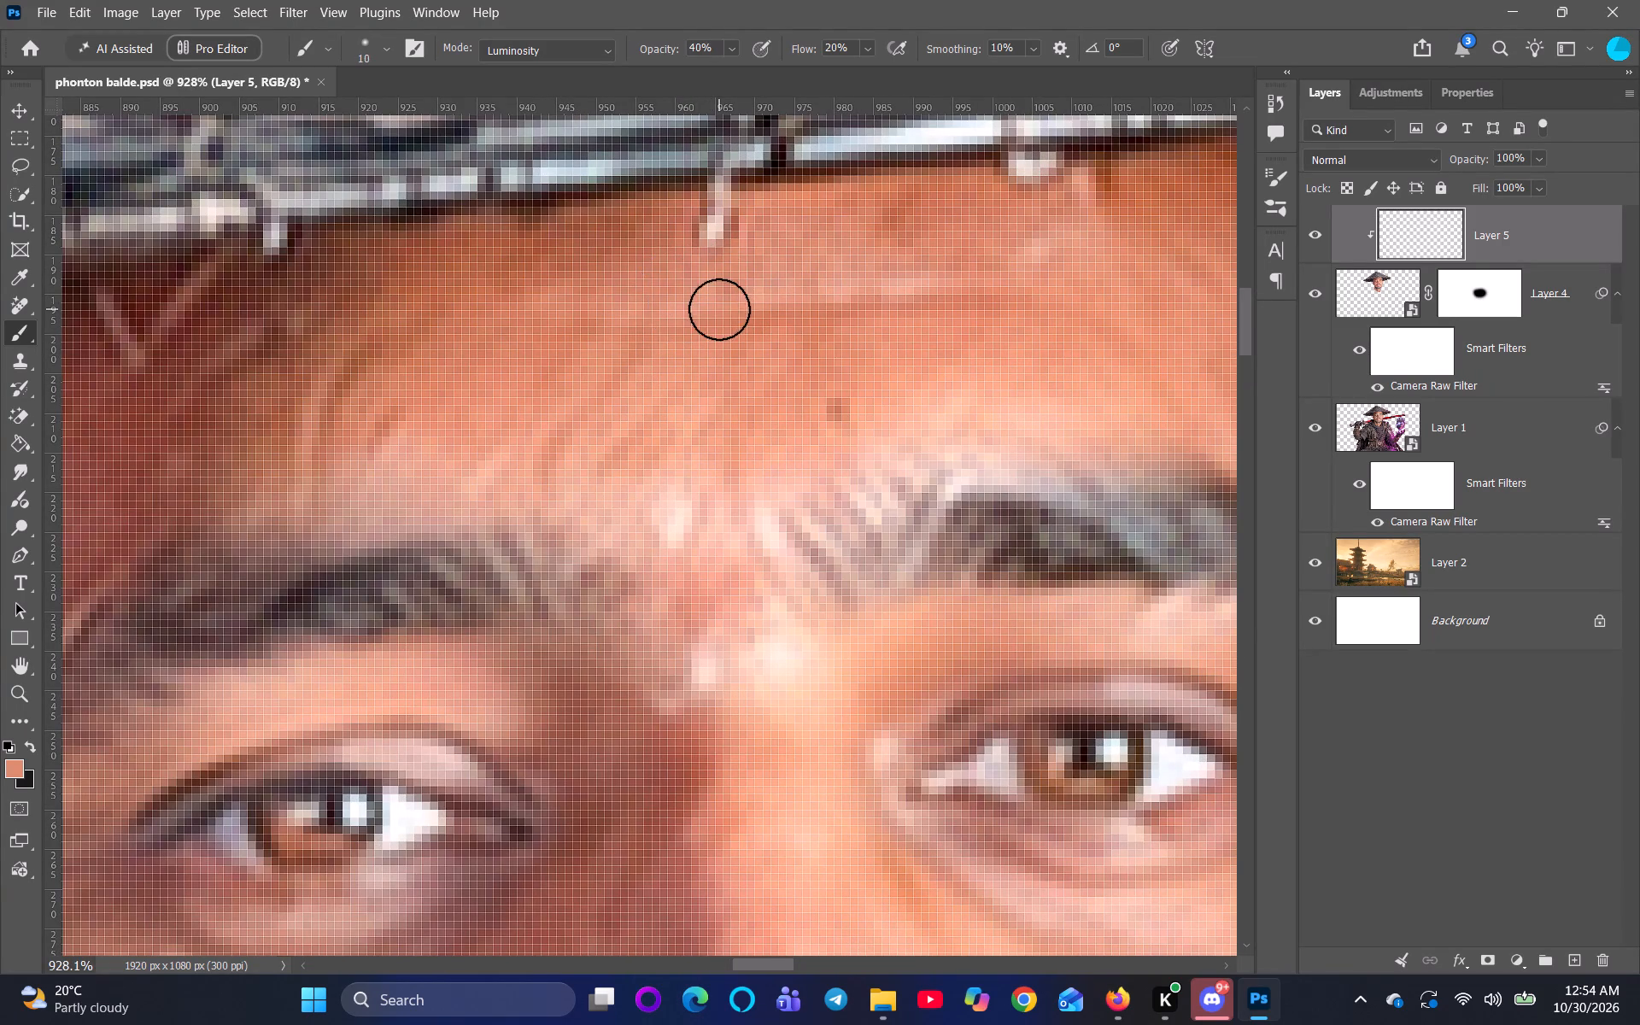
left_click_drag(761, 298, 868, 390)
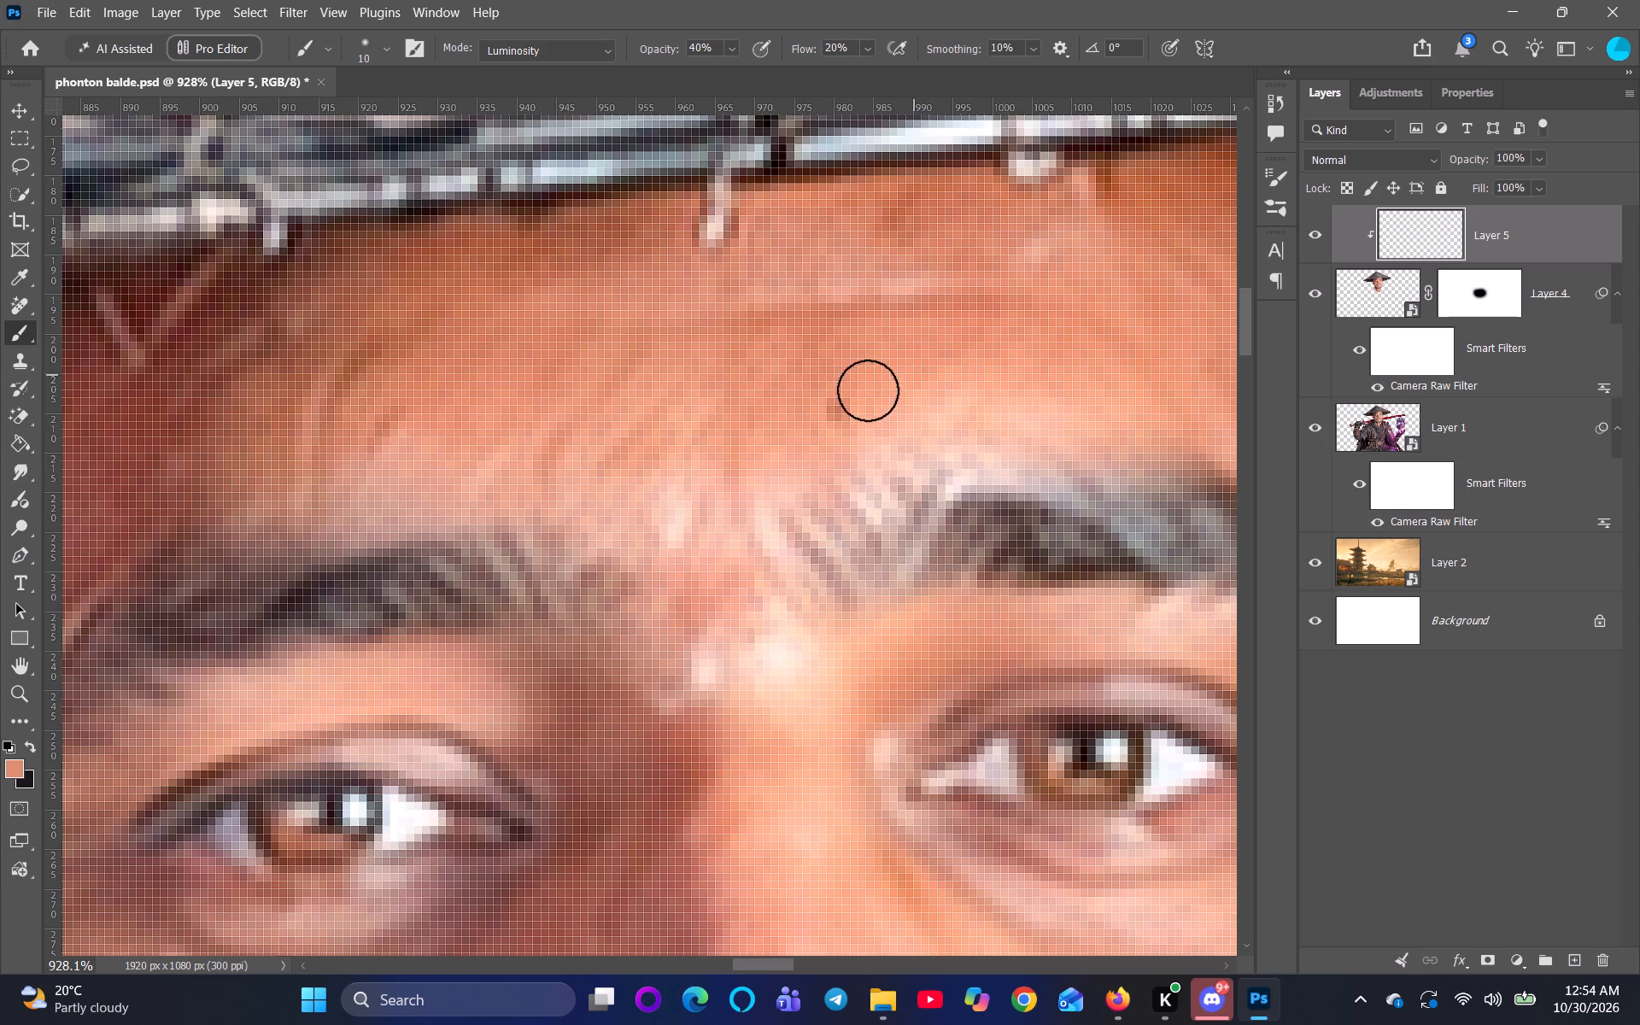
left_click_drag(868, 390, 976, 403)
scroll(1006, 385, "down", 7)
key("space")
key("space")
key("space")
key("space")
key("space")
left_click_drag(1001, 401, 981, 469)
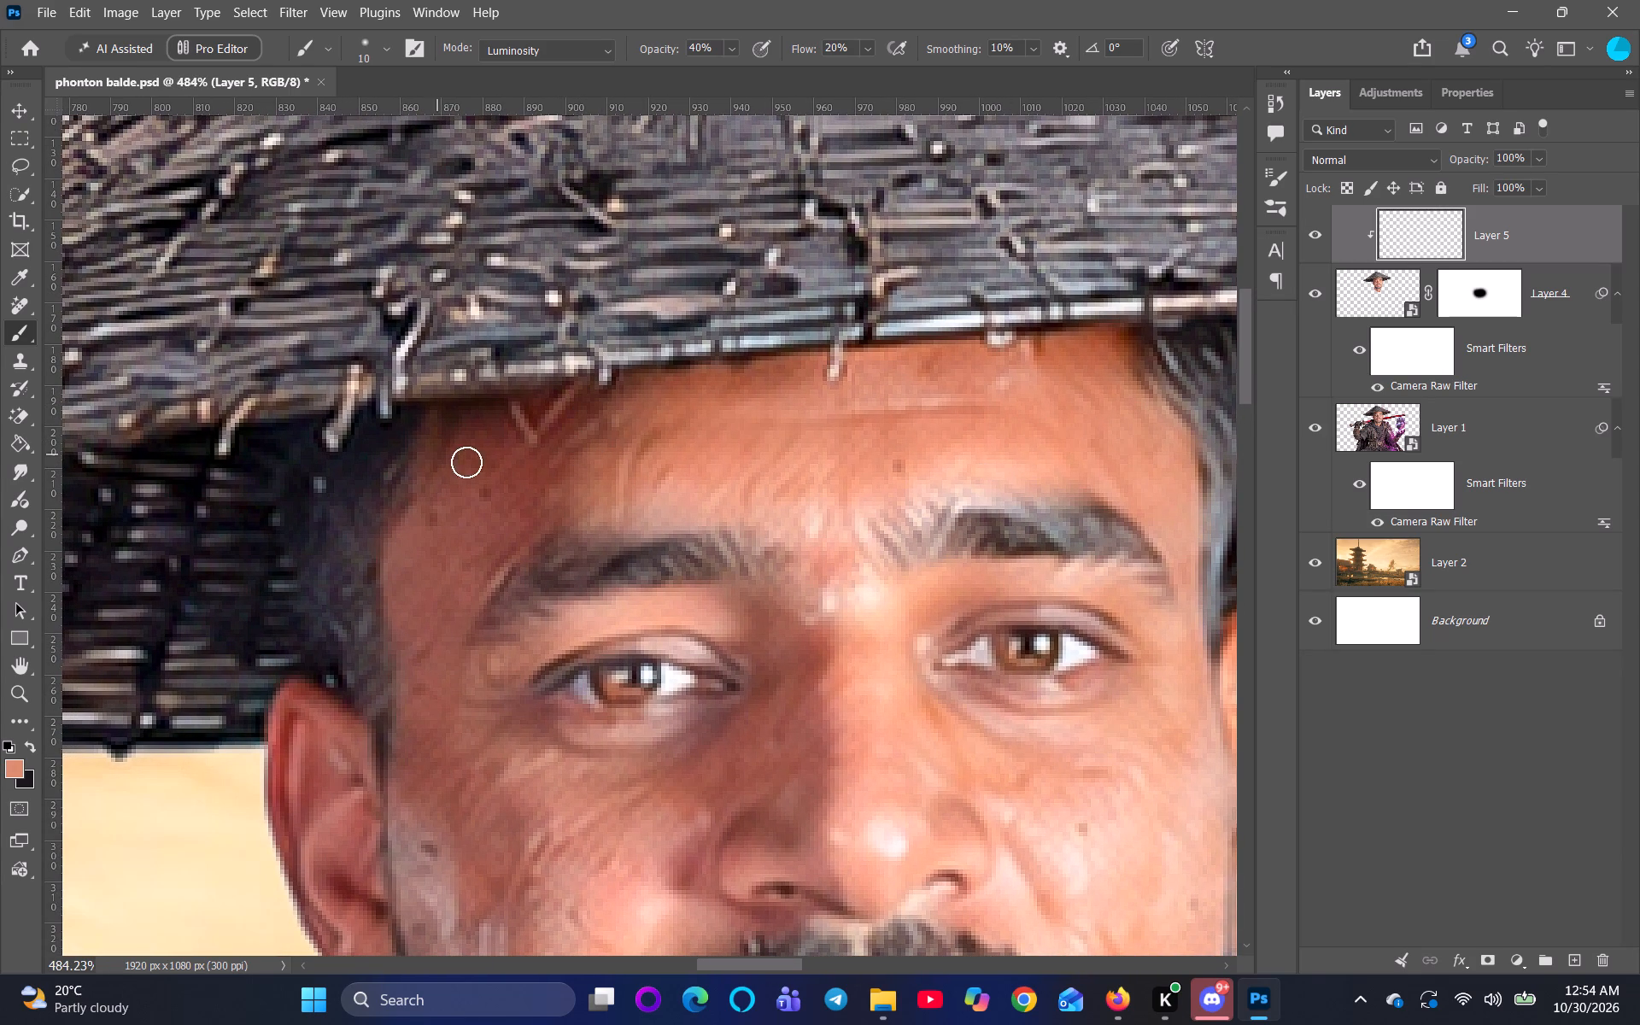
left_click_drag(864, 393, 1086, 453)
left_click_drag(1040, 363, 1145, 436)
left_click_drag(567, 452, 471, 543)
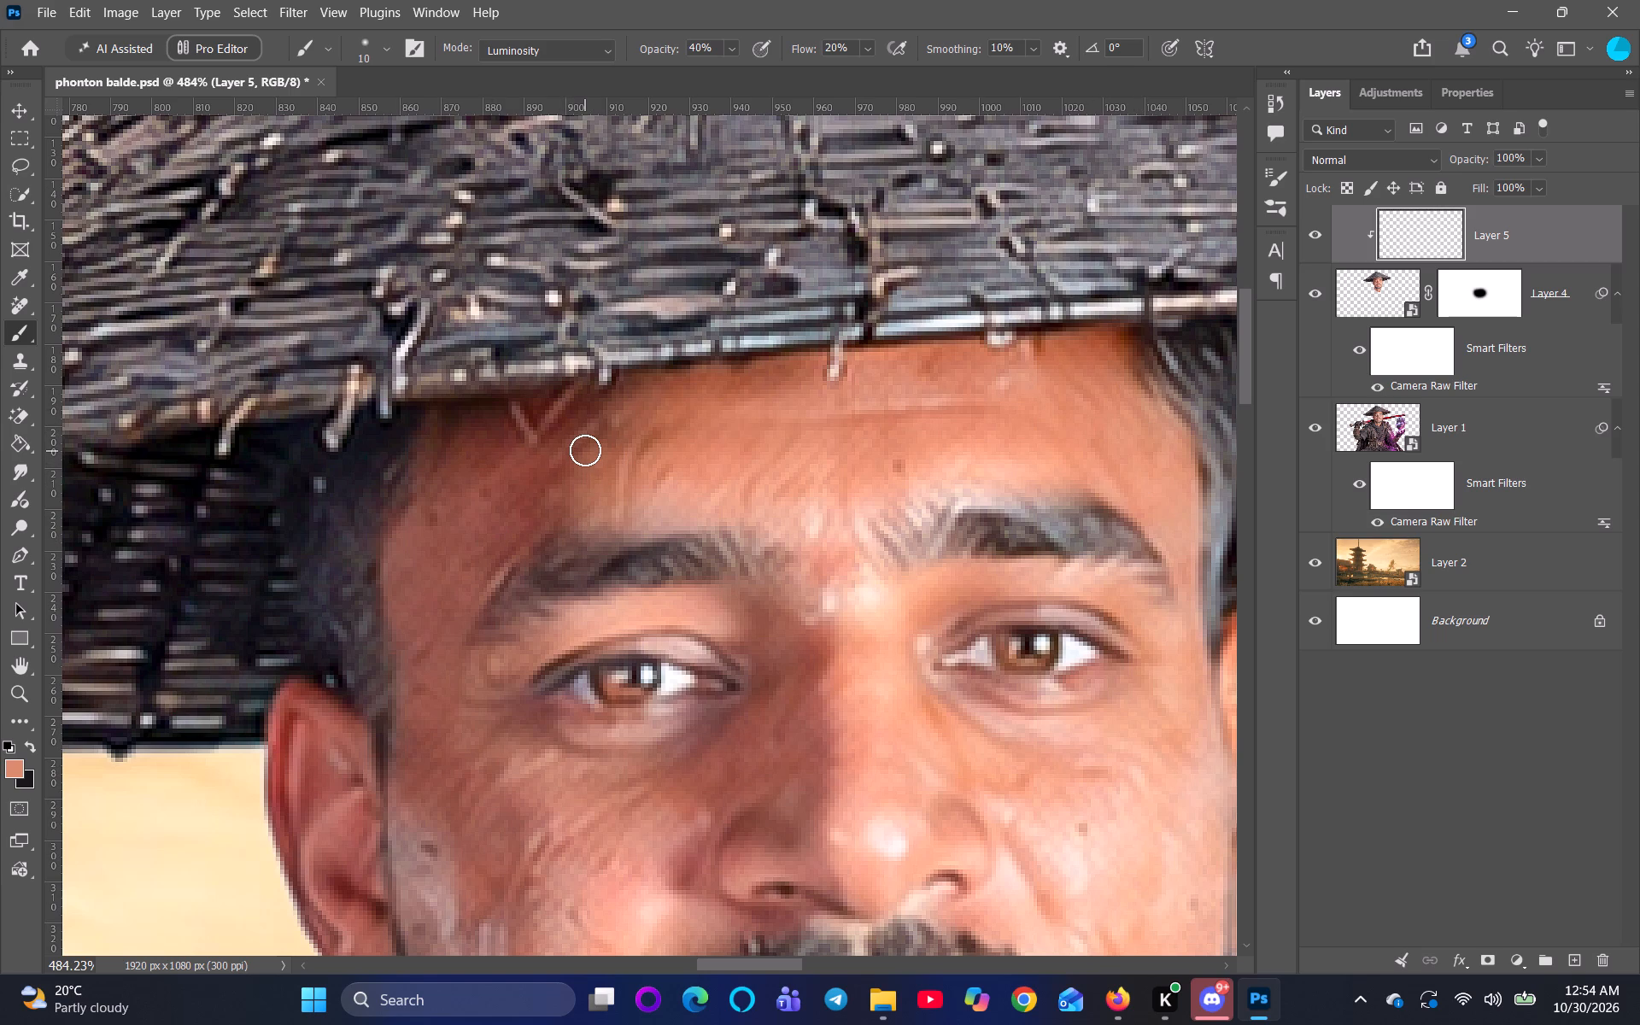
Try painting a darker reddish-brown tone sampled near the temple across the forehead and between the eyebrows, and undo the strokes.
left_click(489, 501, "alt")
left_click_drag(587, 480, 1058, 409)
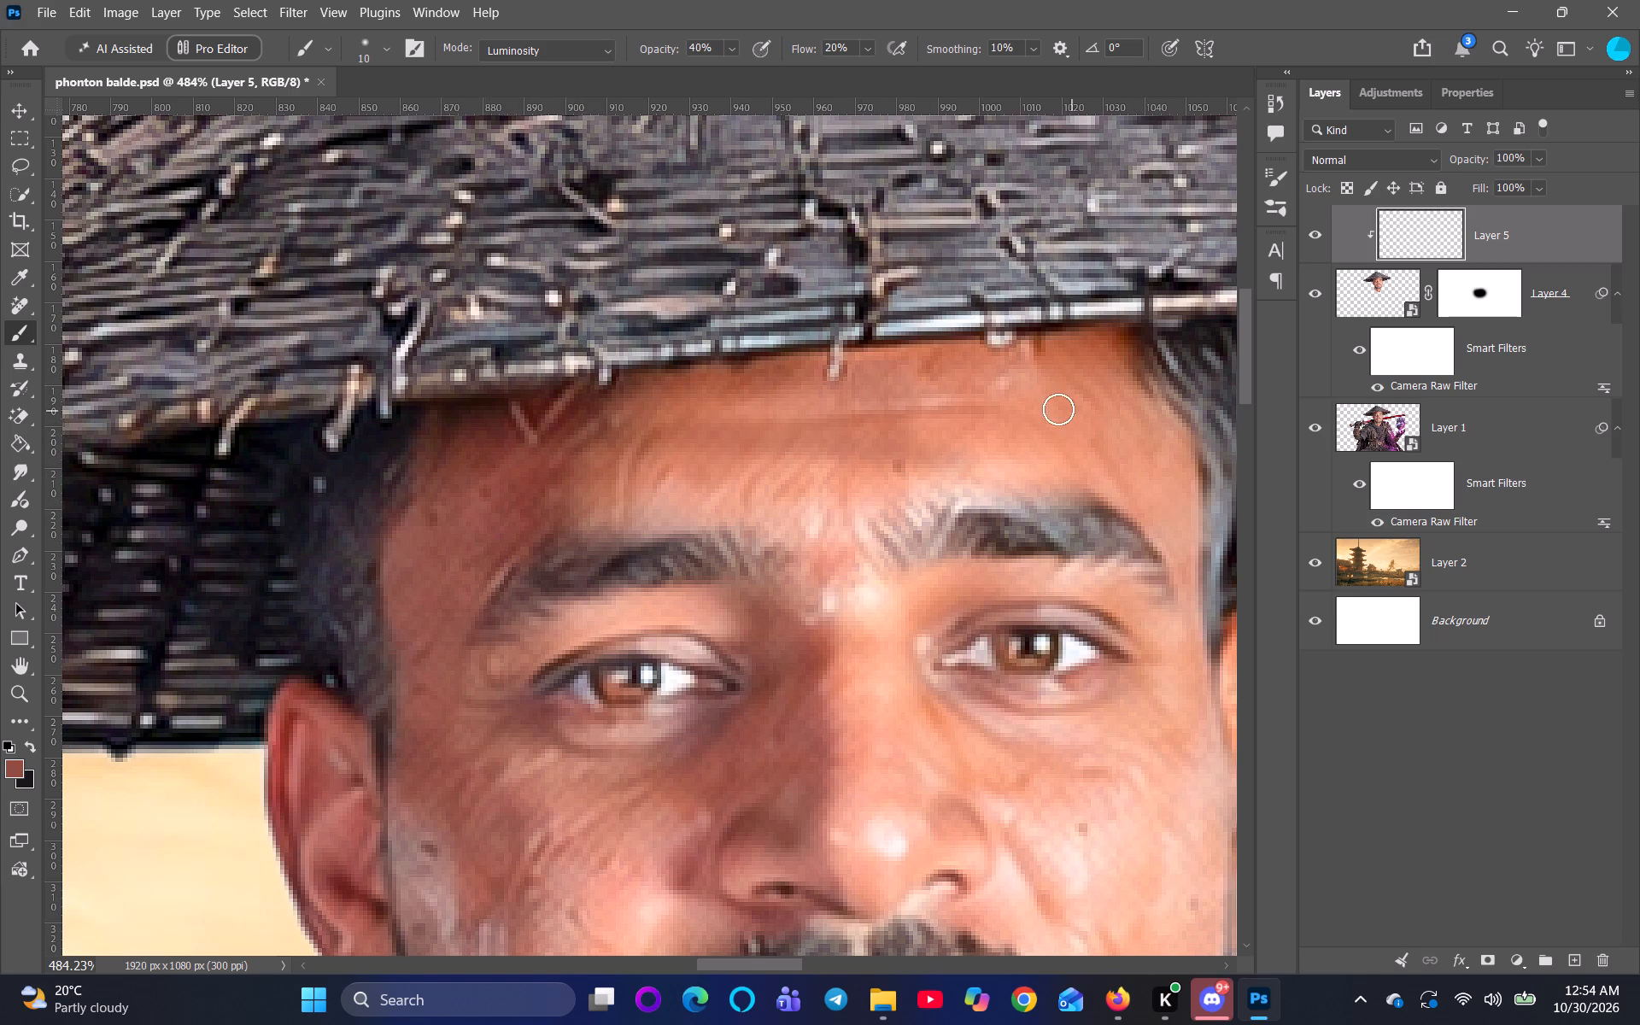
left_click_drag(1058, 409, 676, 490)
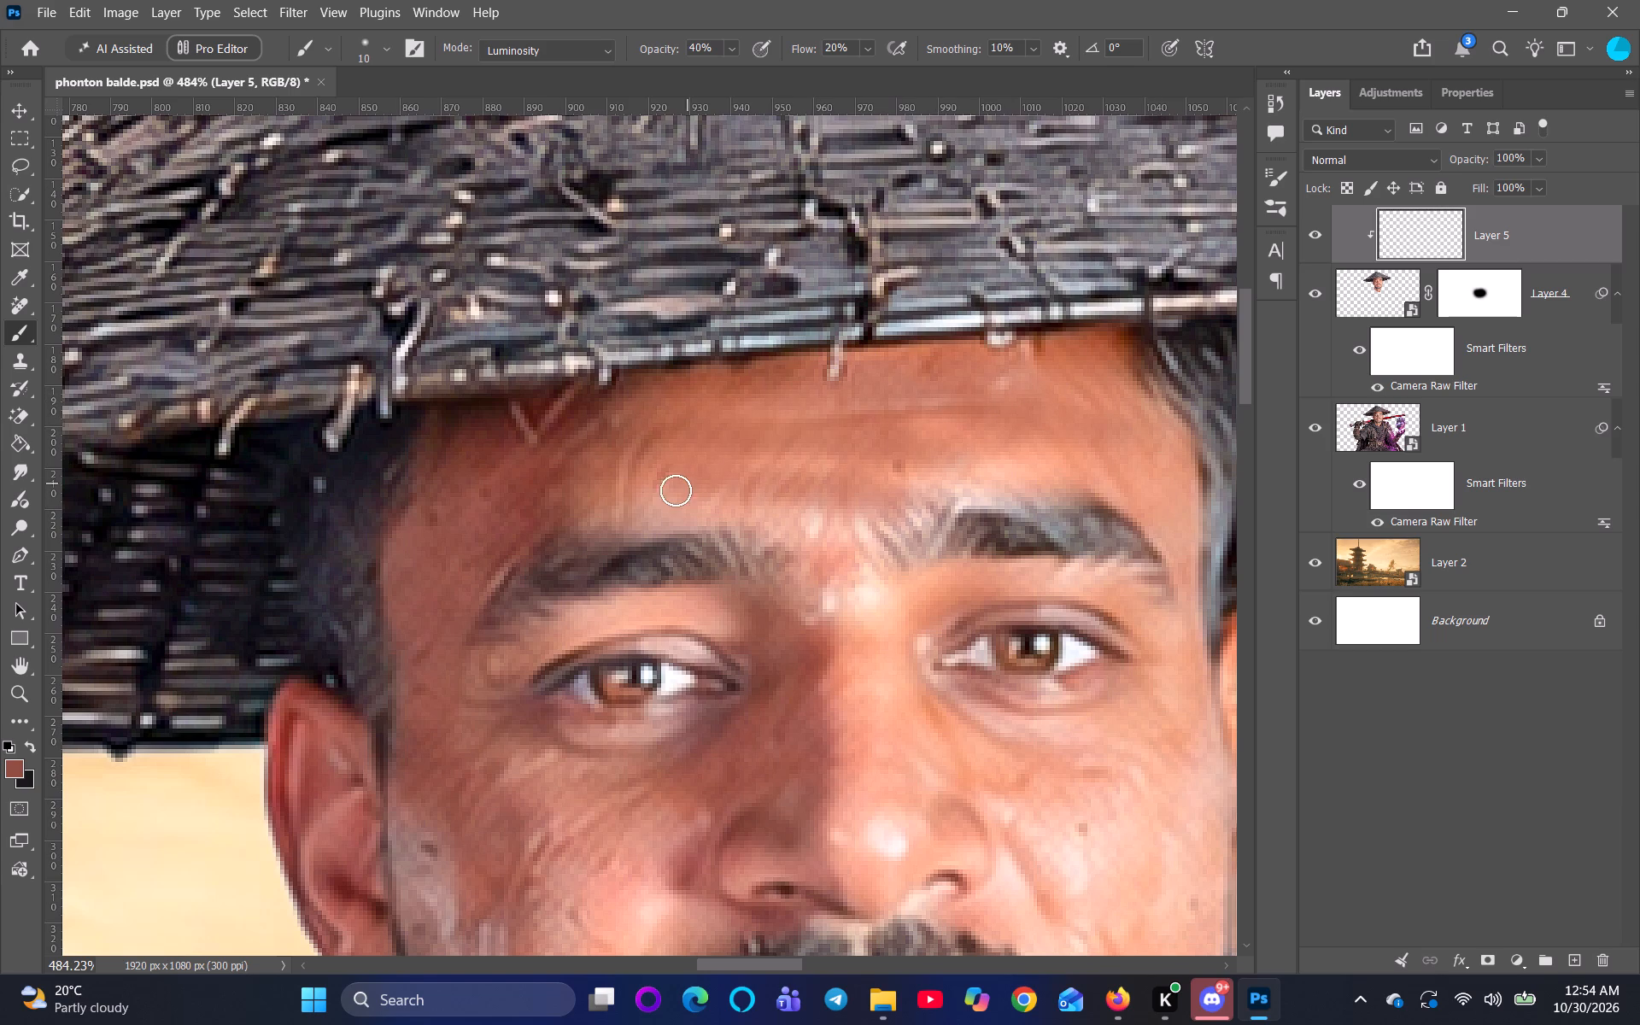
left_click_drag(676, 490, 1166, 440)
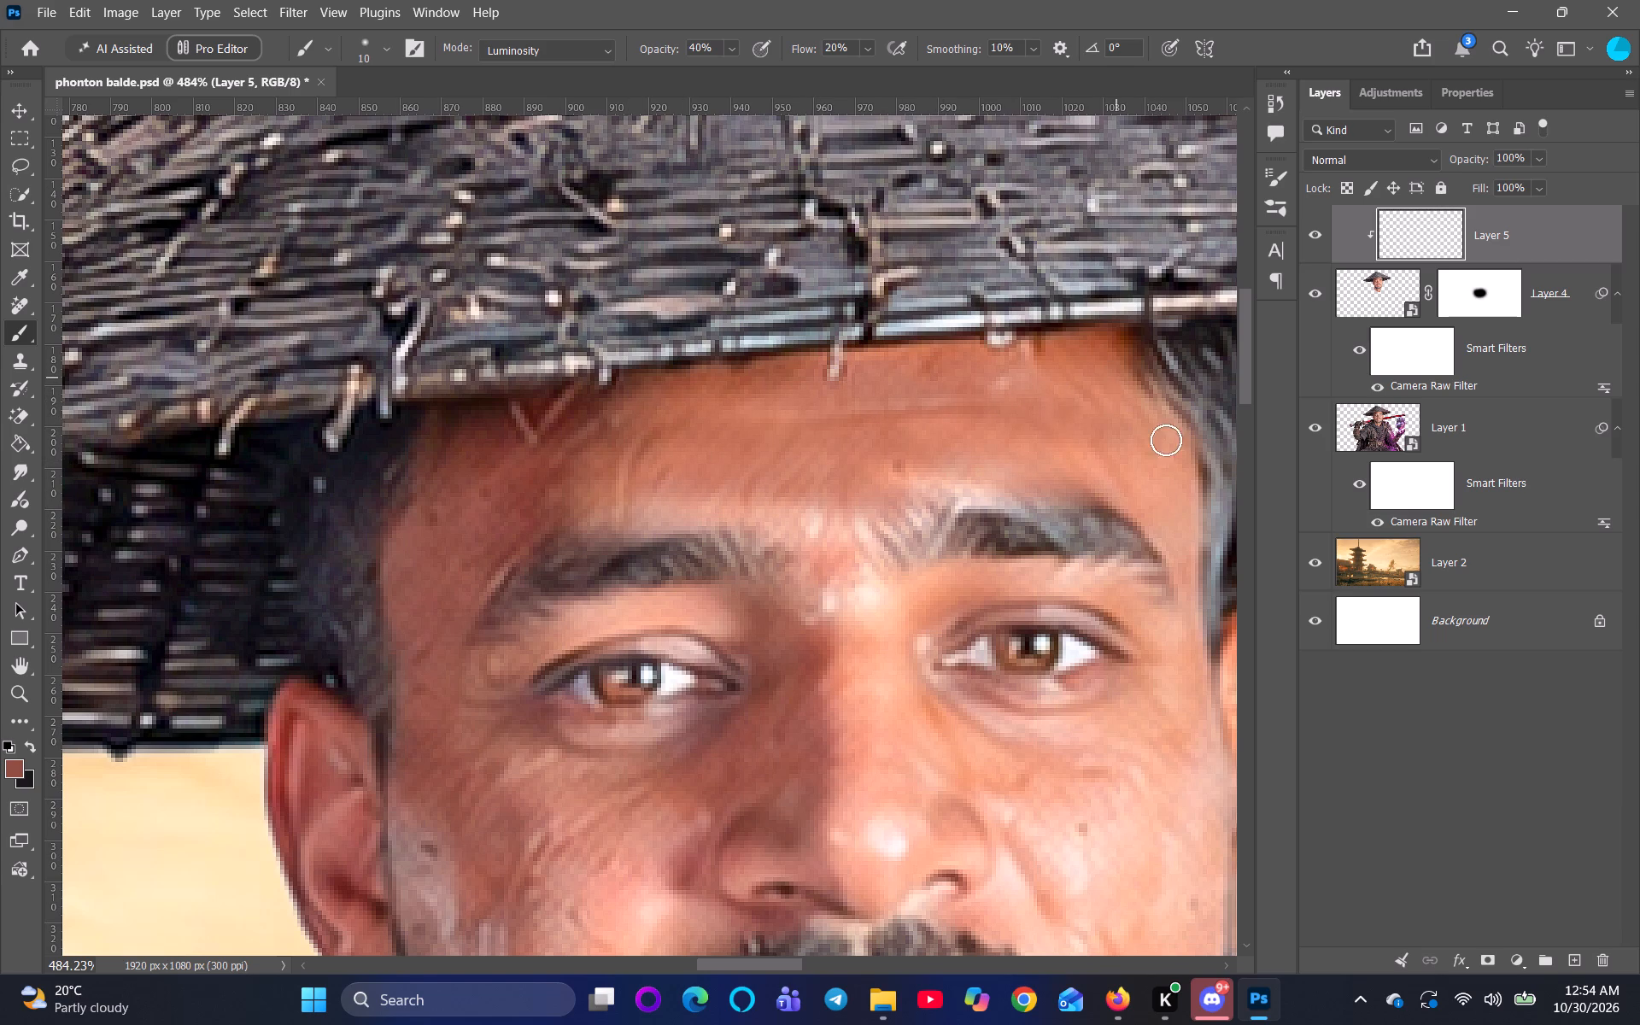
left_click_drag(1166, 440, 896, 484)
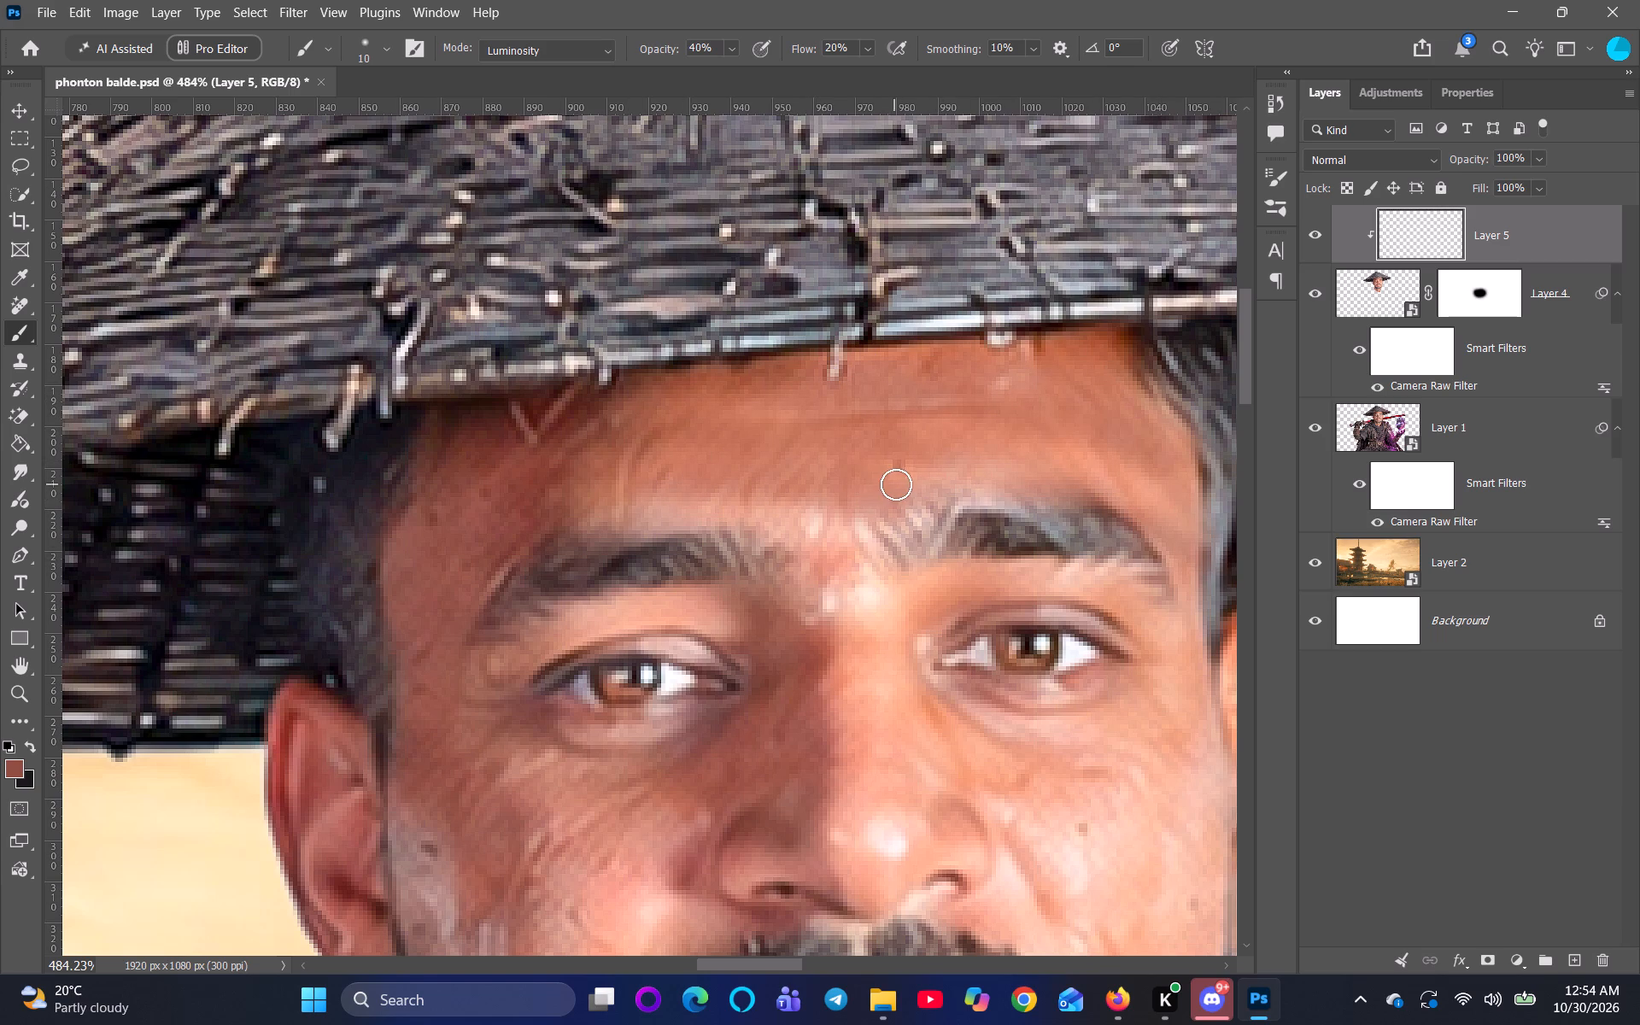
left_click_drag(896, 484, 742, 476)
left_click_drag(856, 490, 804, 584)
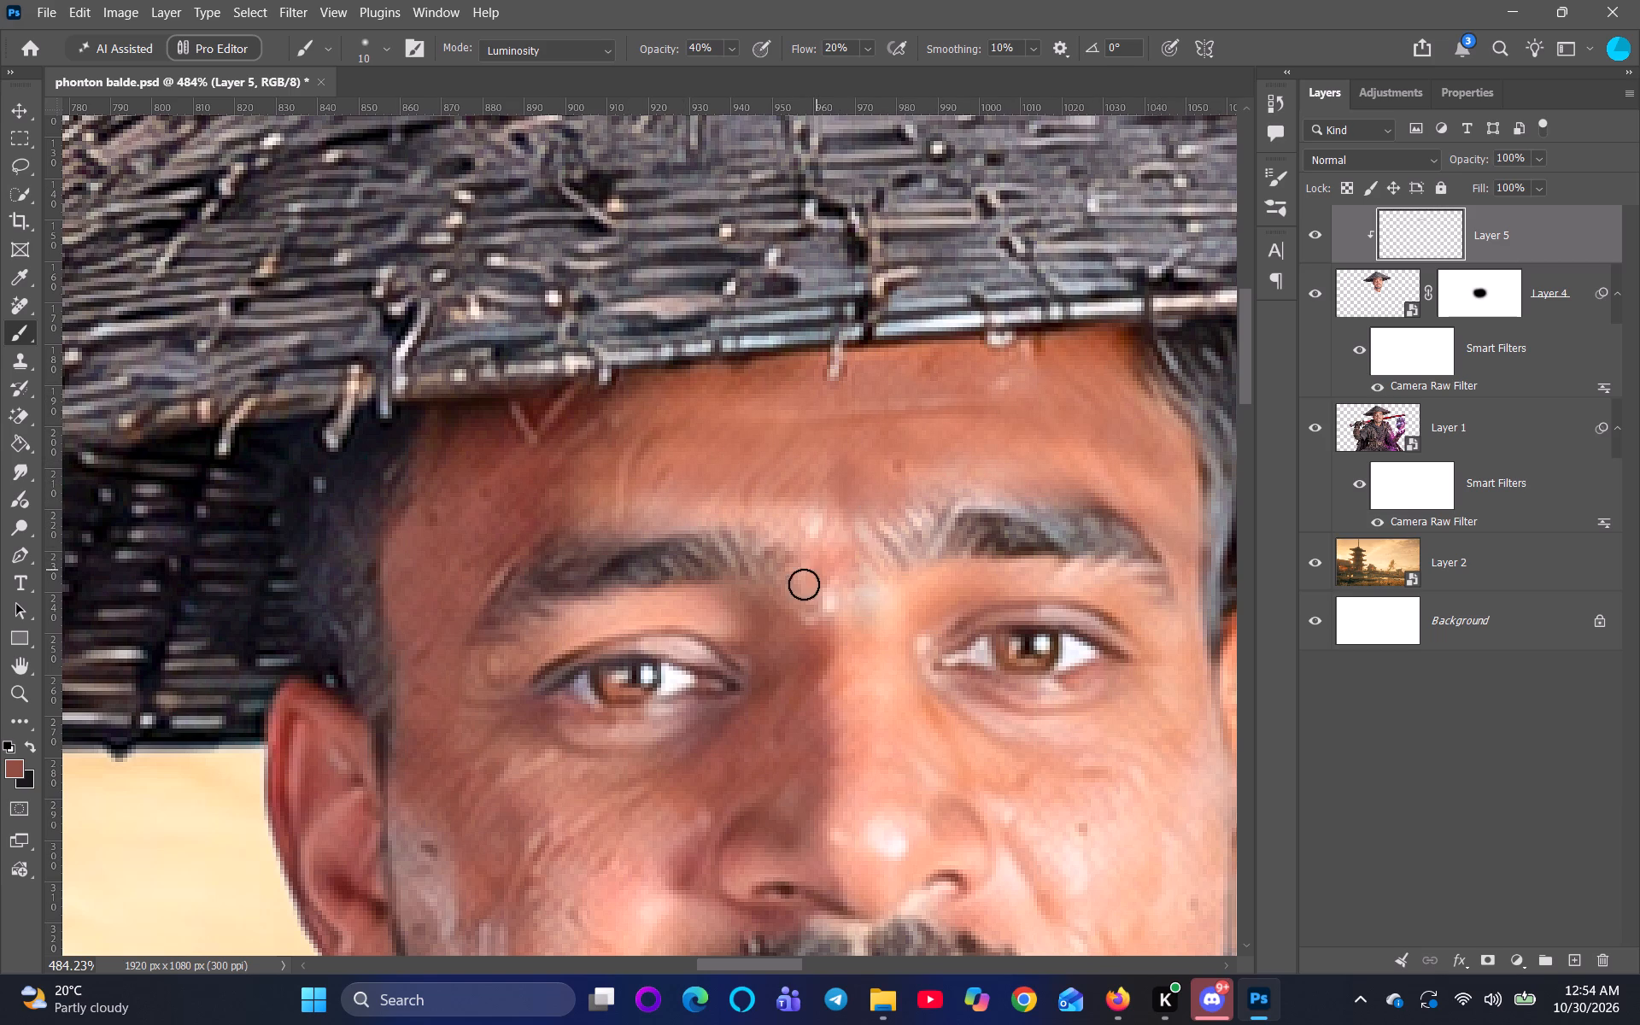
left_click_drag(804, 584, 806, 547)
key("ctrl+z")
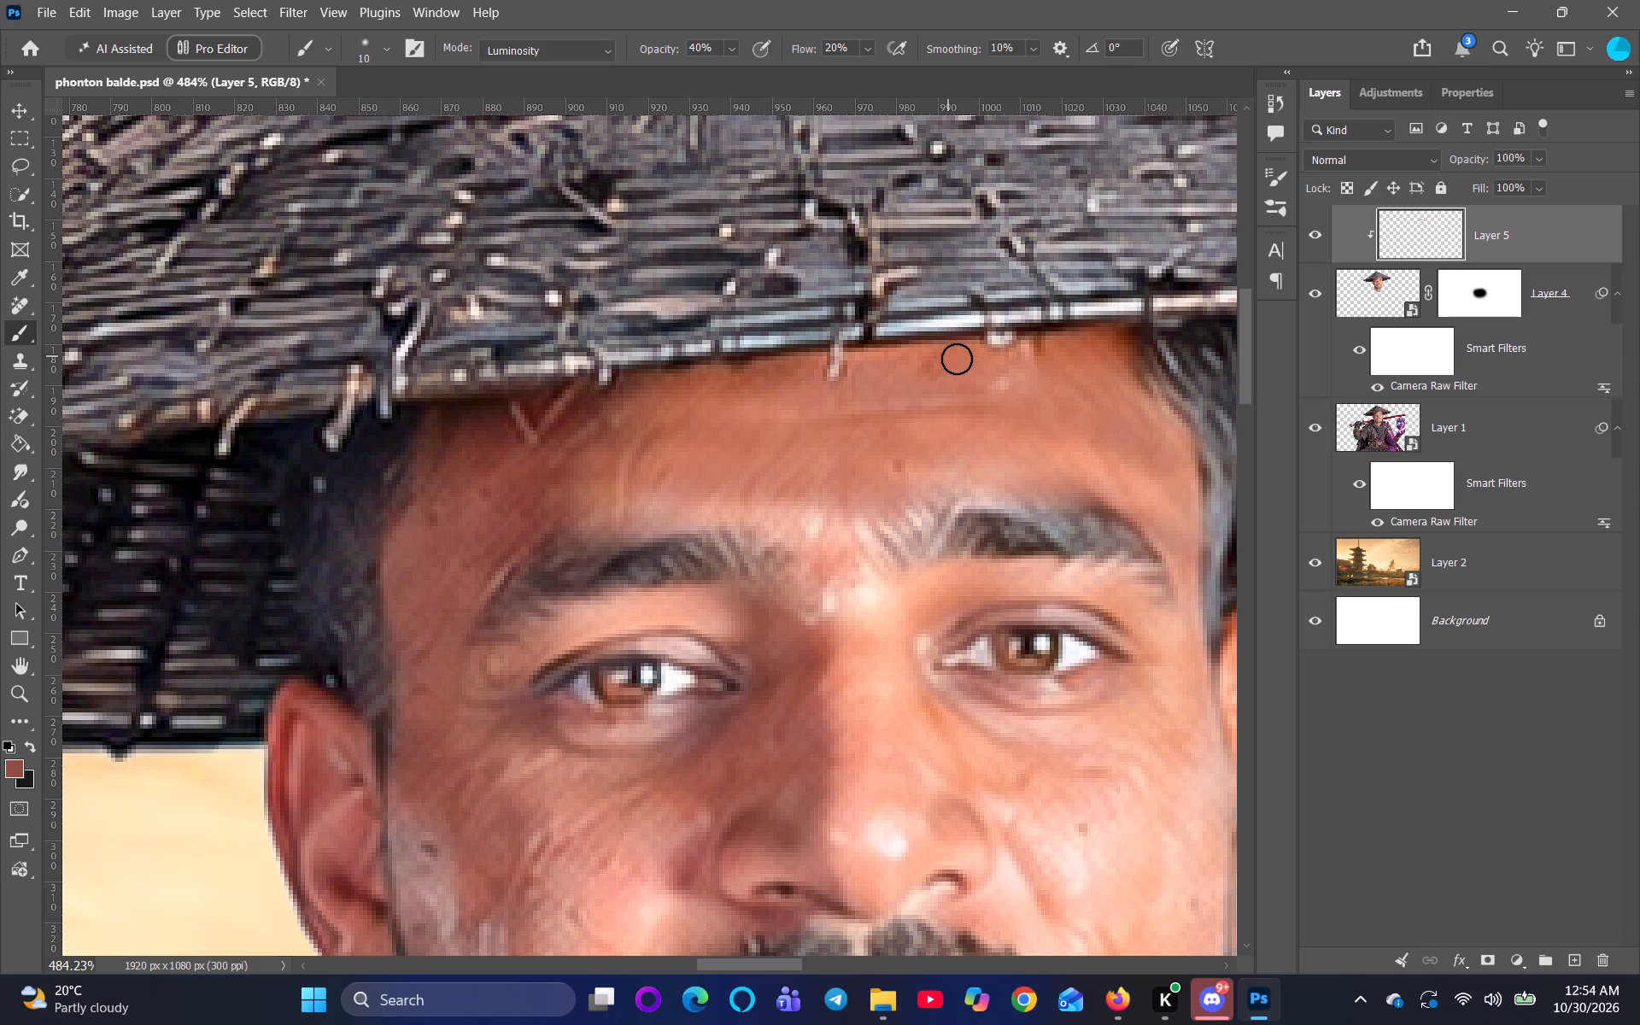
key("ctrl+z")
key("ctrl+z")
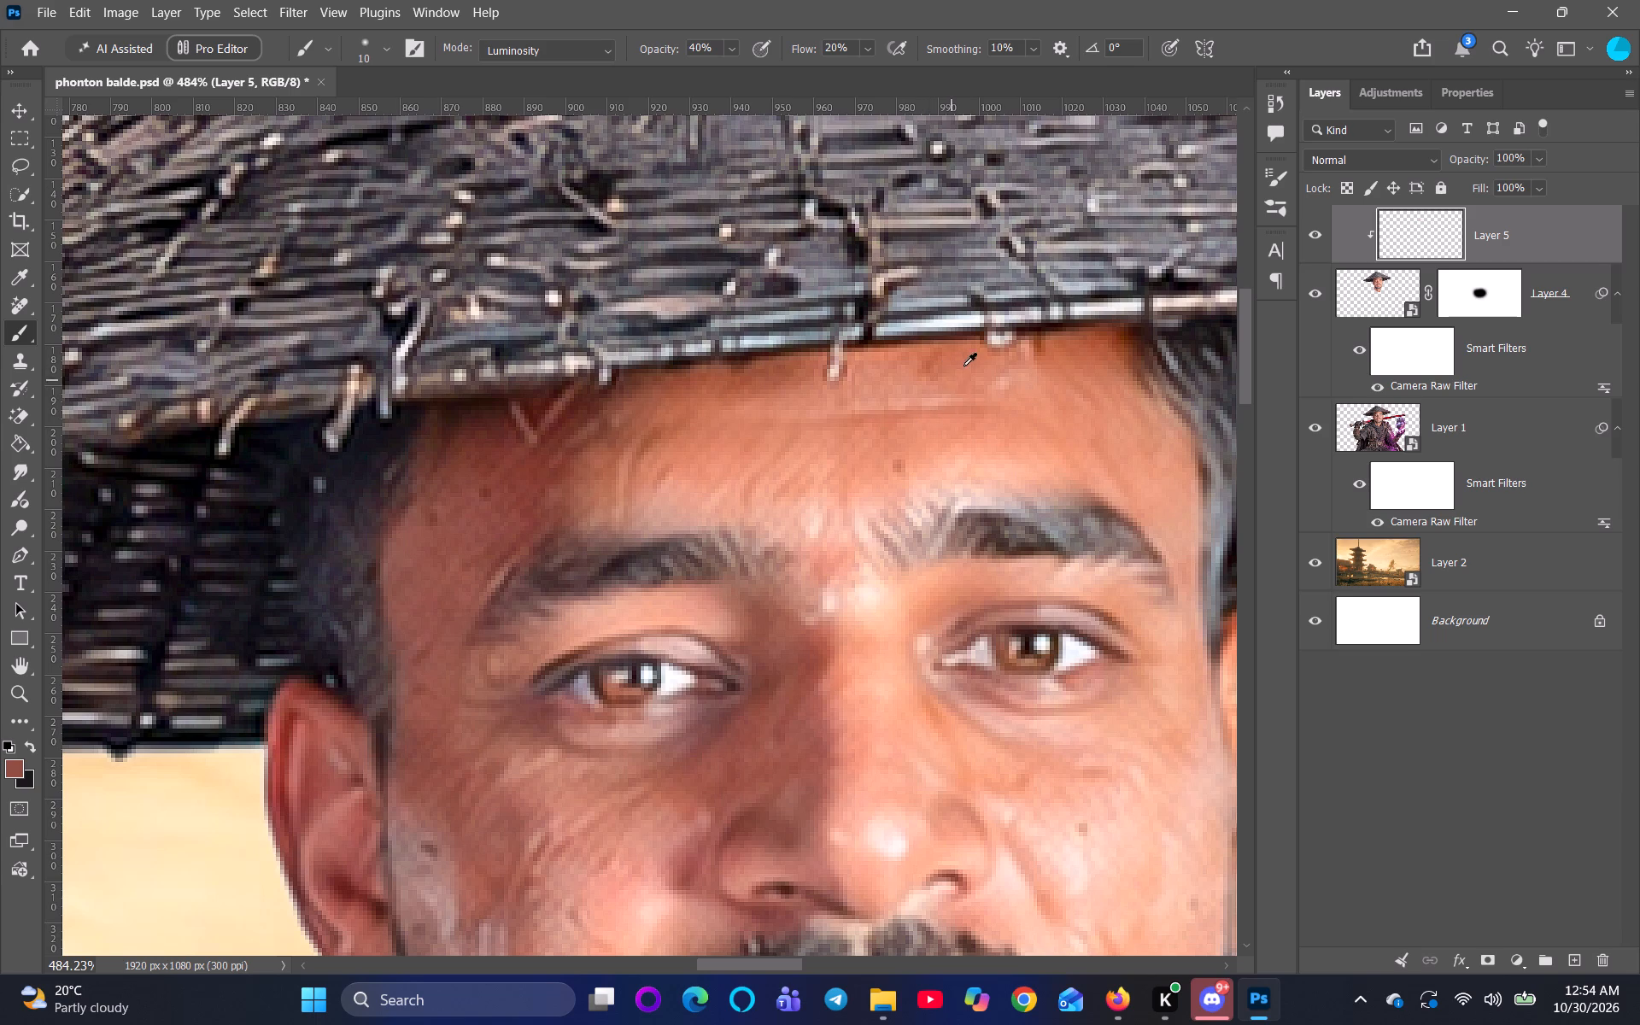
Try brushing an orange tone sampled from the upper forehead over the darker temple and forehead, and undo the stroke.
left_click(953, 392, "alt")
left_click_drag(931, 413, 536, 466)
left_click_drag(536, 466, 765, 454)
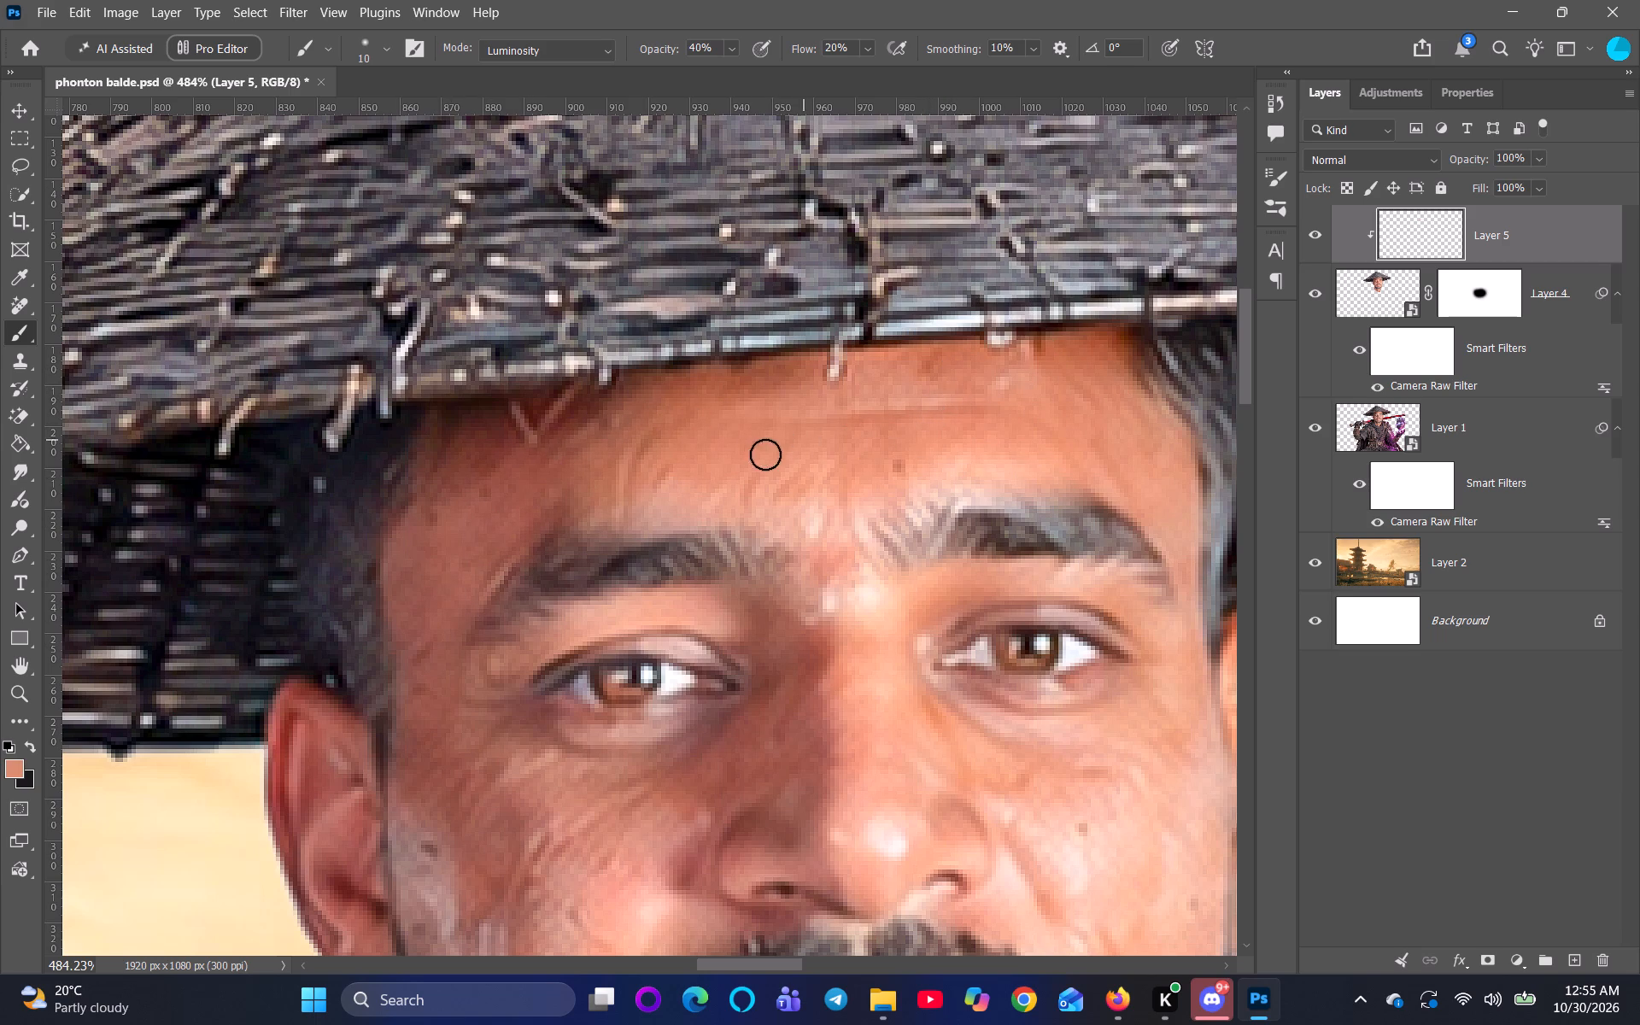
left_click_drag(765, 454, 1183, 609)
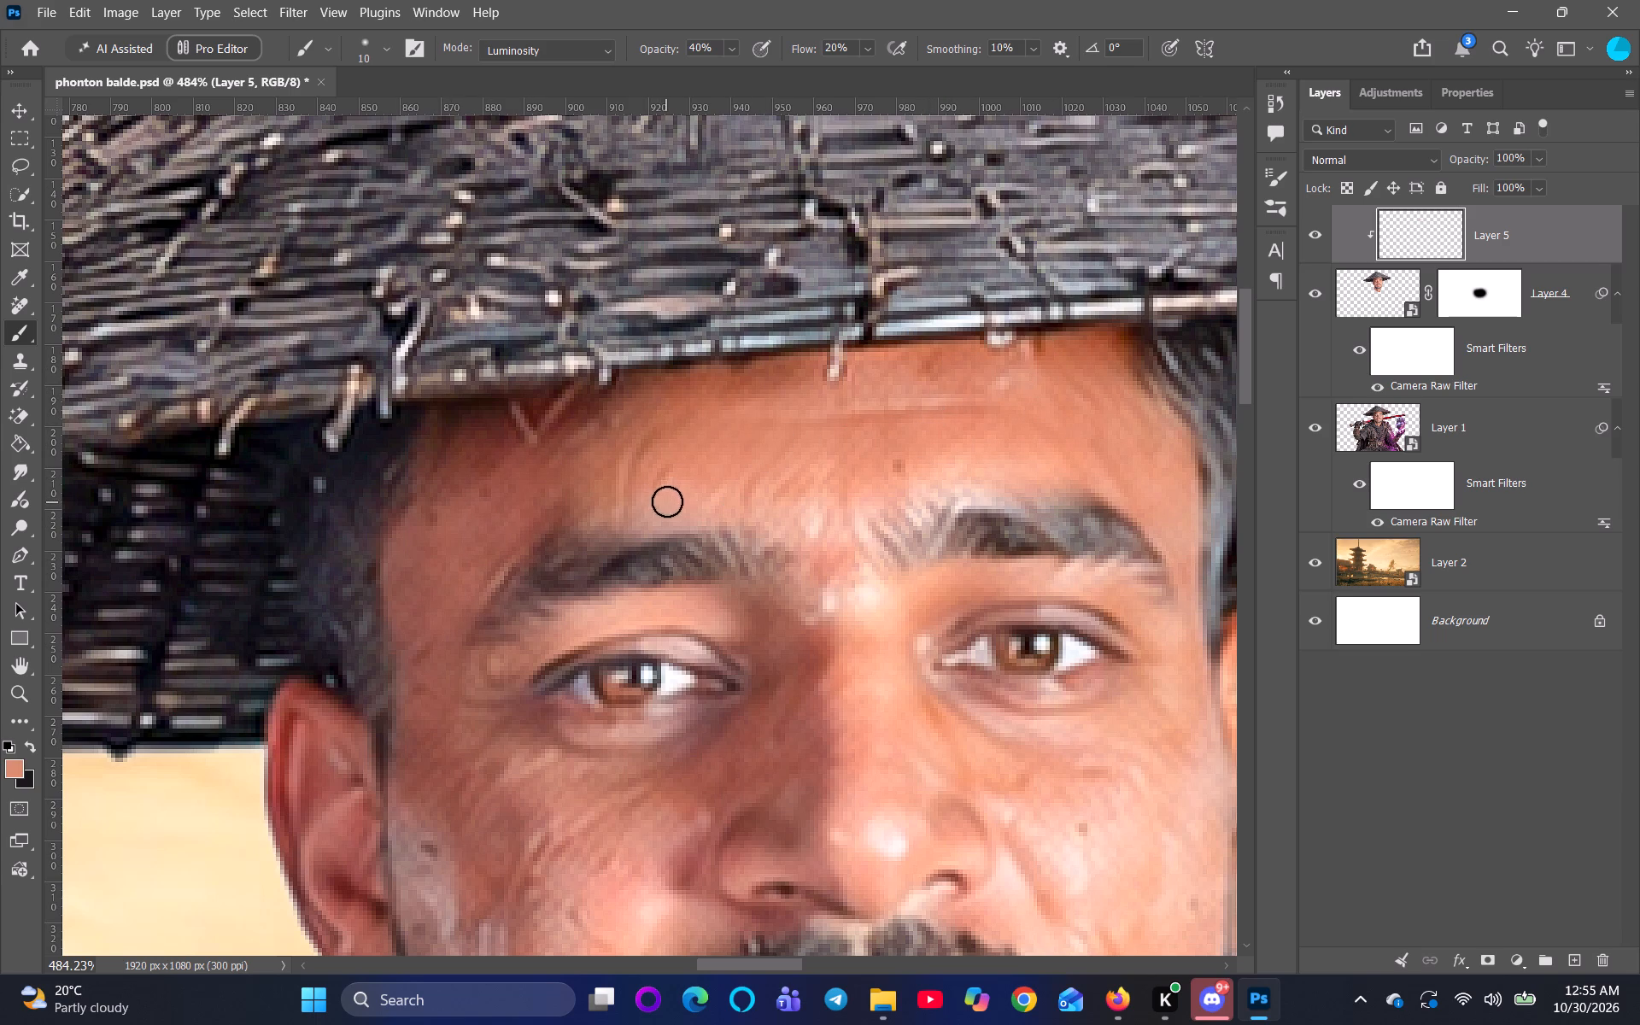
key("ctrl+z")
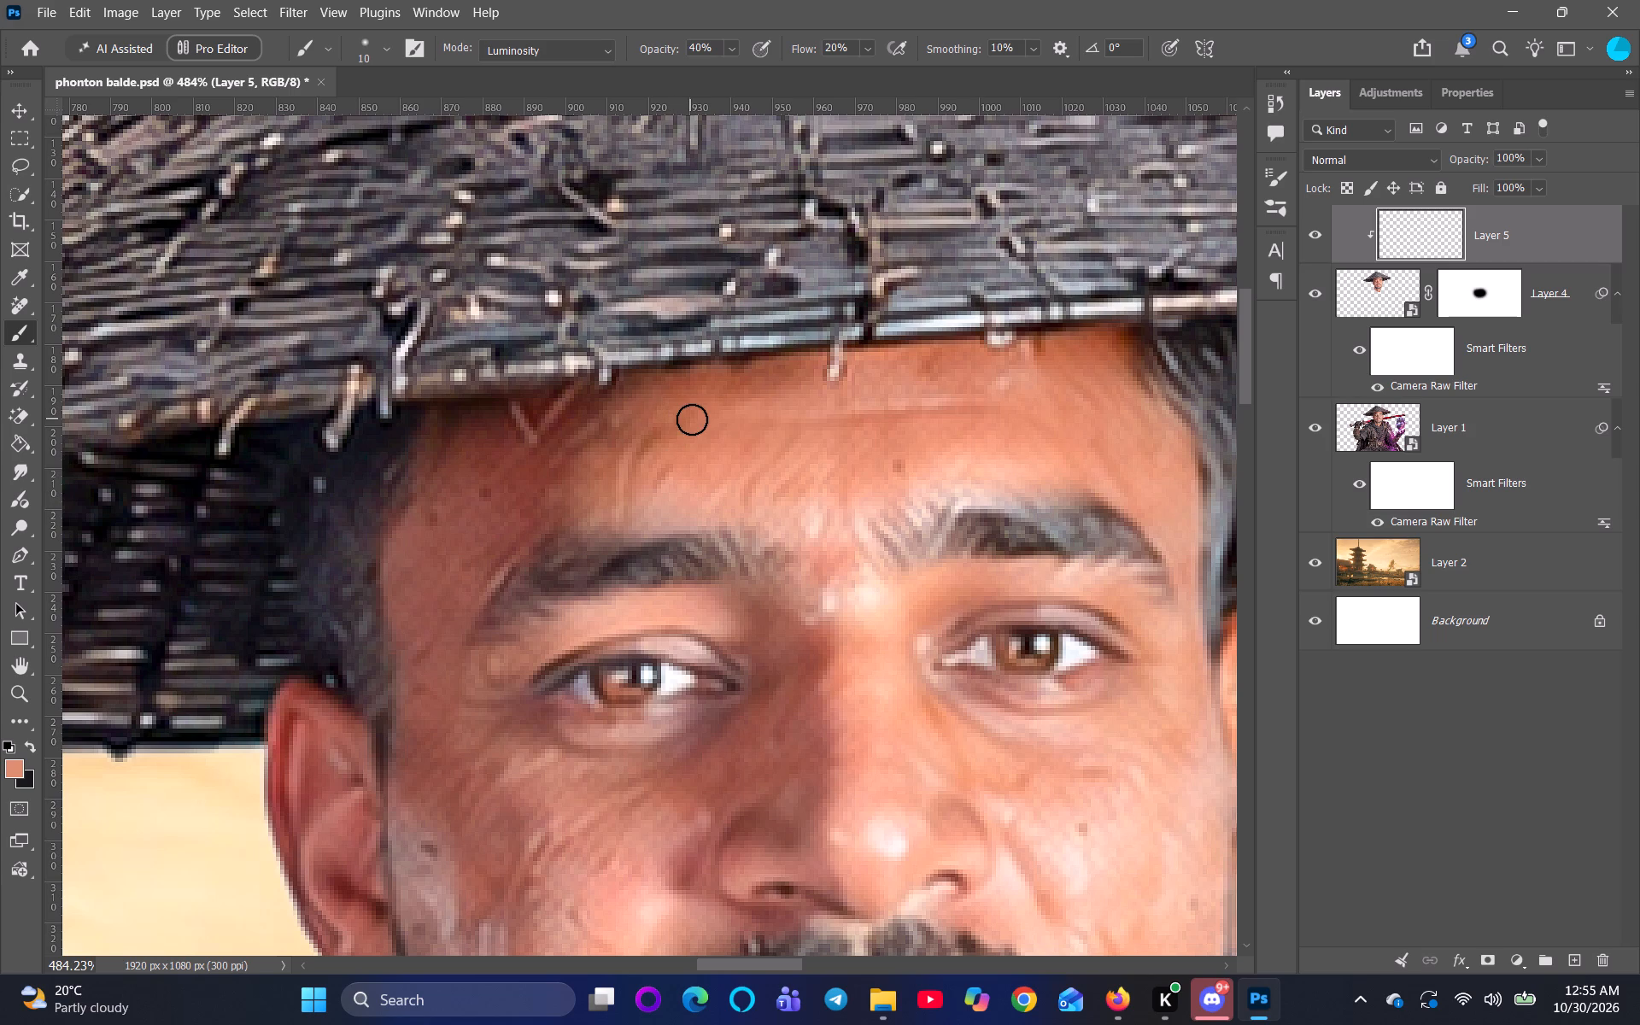
Sample a deeper orange-brown tone from the forehead below the hat brim and paint it across the forehead to the warrior's left temple.
left_click(677, 418, "alt")
left_click_drag(698, 423, 444, 555)
key("ctrl+z")
left_click_drag(646, 438, 880, 418)
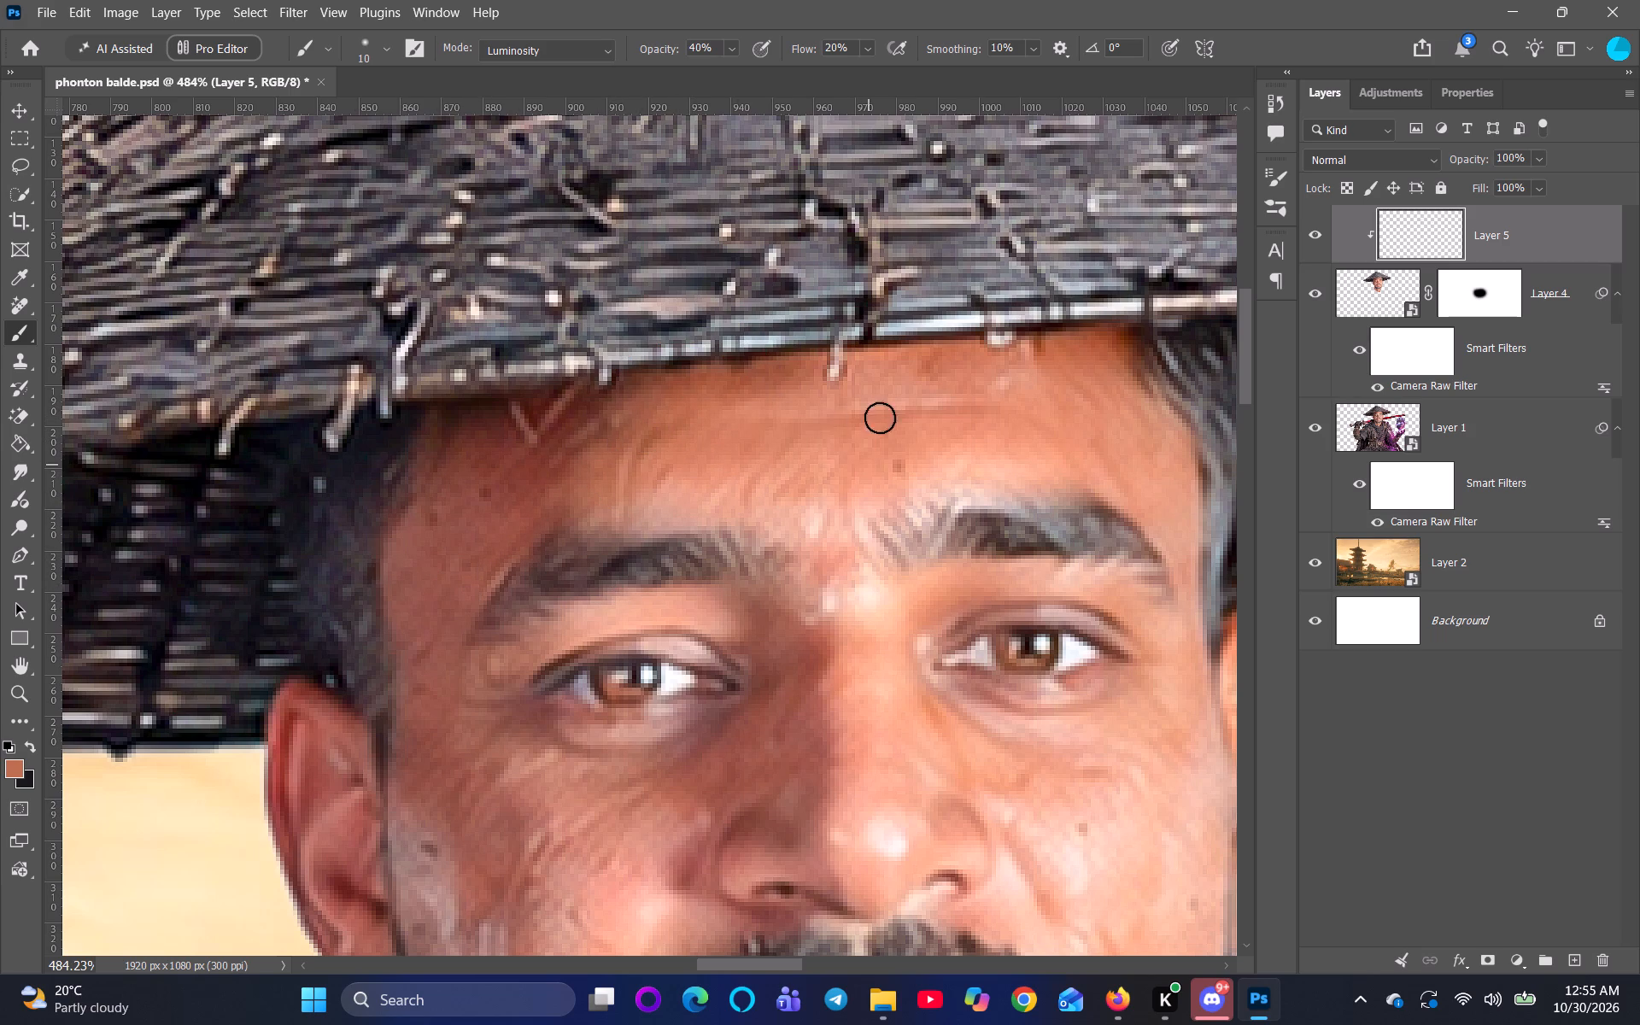
left_click_drag(880, 418, 1116, 473)
left_click(1134, 509)
left_click_drag(1116, 473, 1178, 510)
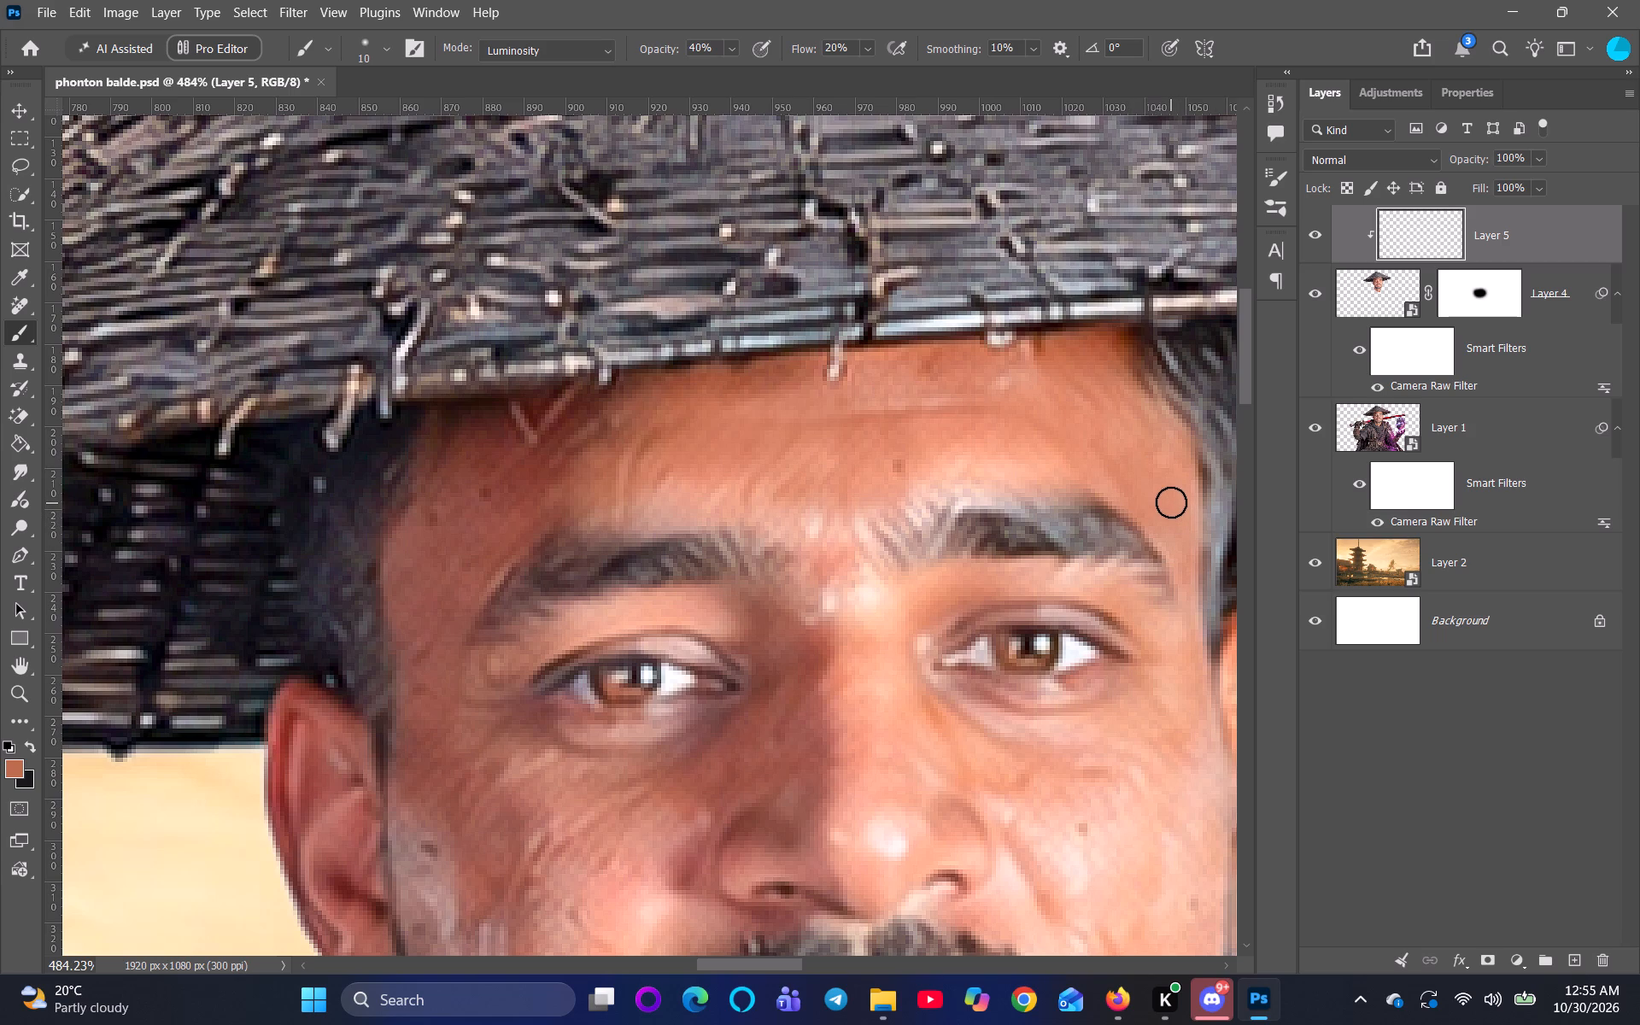
Sample reddish-brown tones below the warrior's right eye and paint them over the right cheek and toward the ear.
scroll(1164, 487, "down", 1)
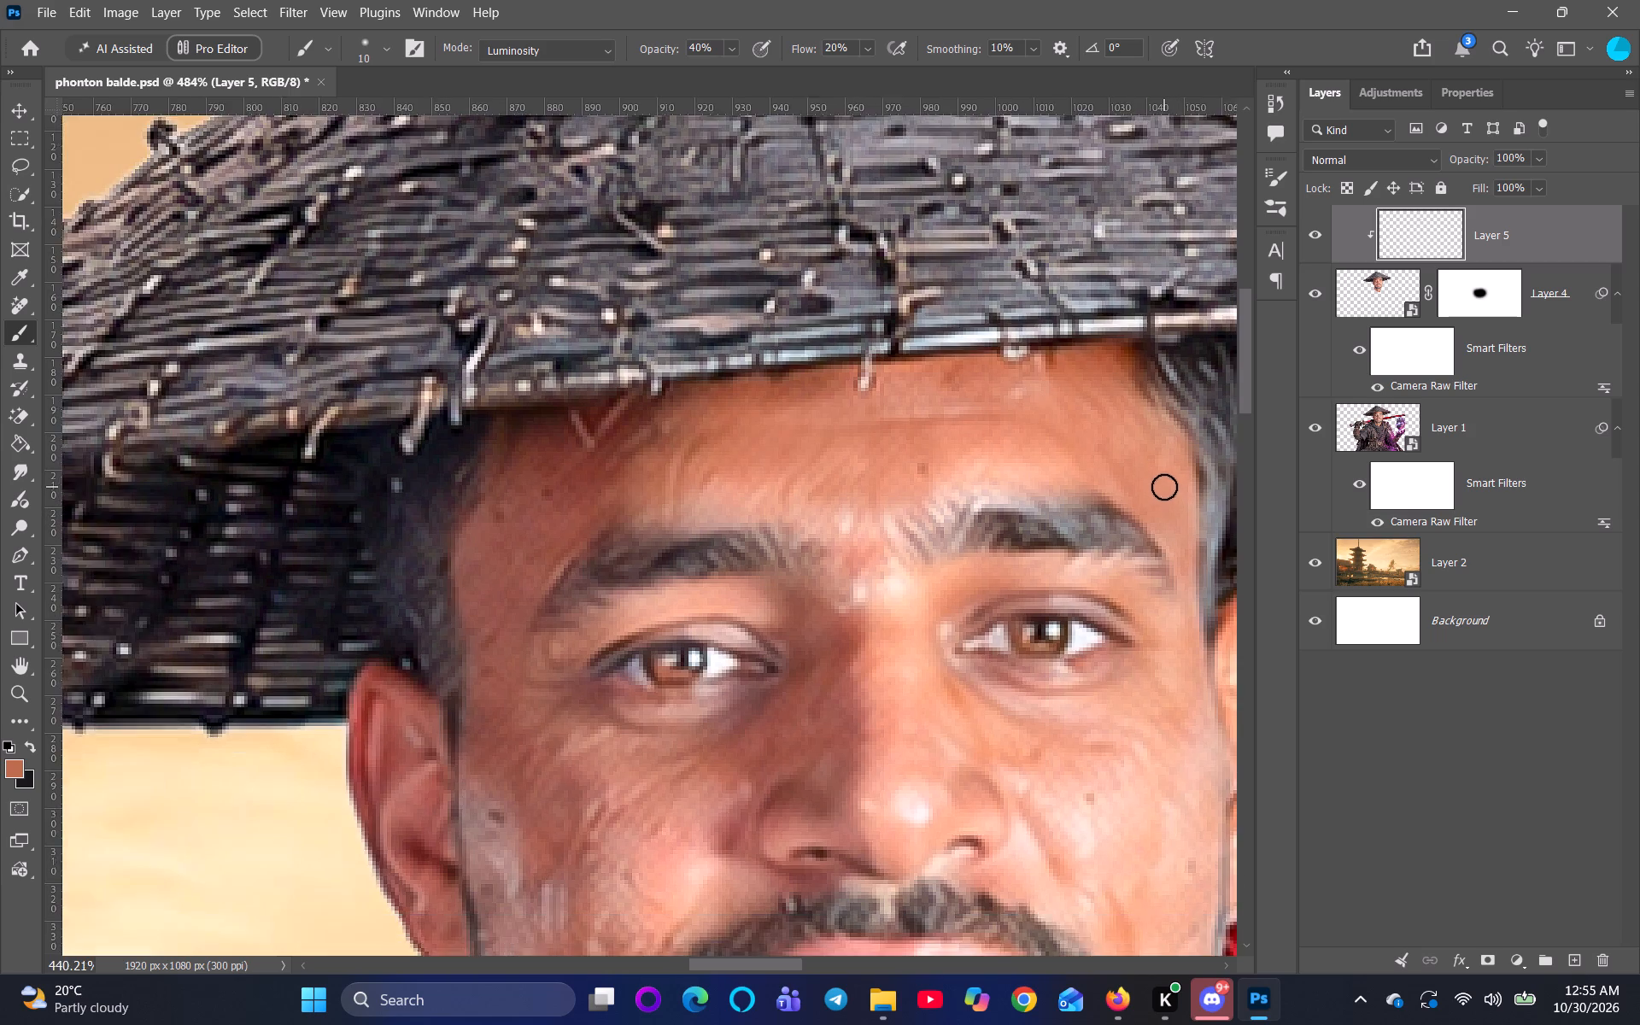
scroll(1164, 487, "down", 2)
scroll(899, 679, "down", 4)
key("space")
key("space")
key("space")
key("space")
key("space")
key("space")
key("space")
left_click_drag(931, 730, 953, 647)
scroll(921, 653, "up", 5)
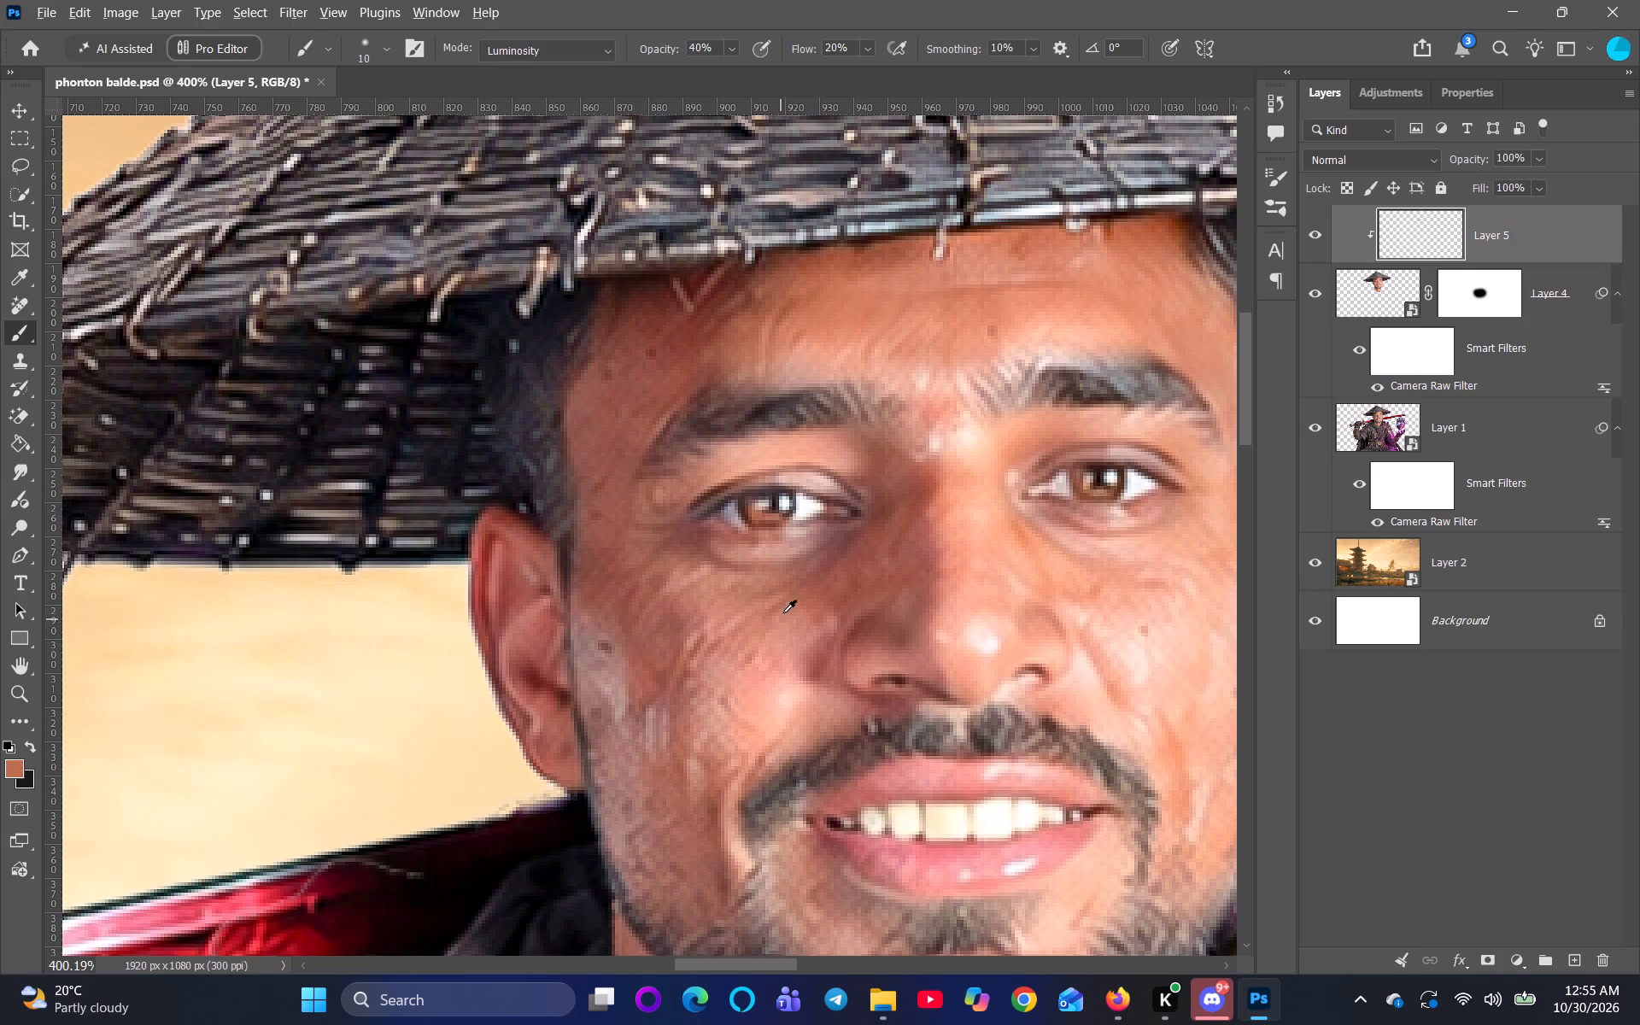
left_click(787, 584, "alt")
left_click_drag(838, 580, 840, 639)
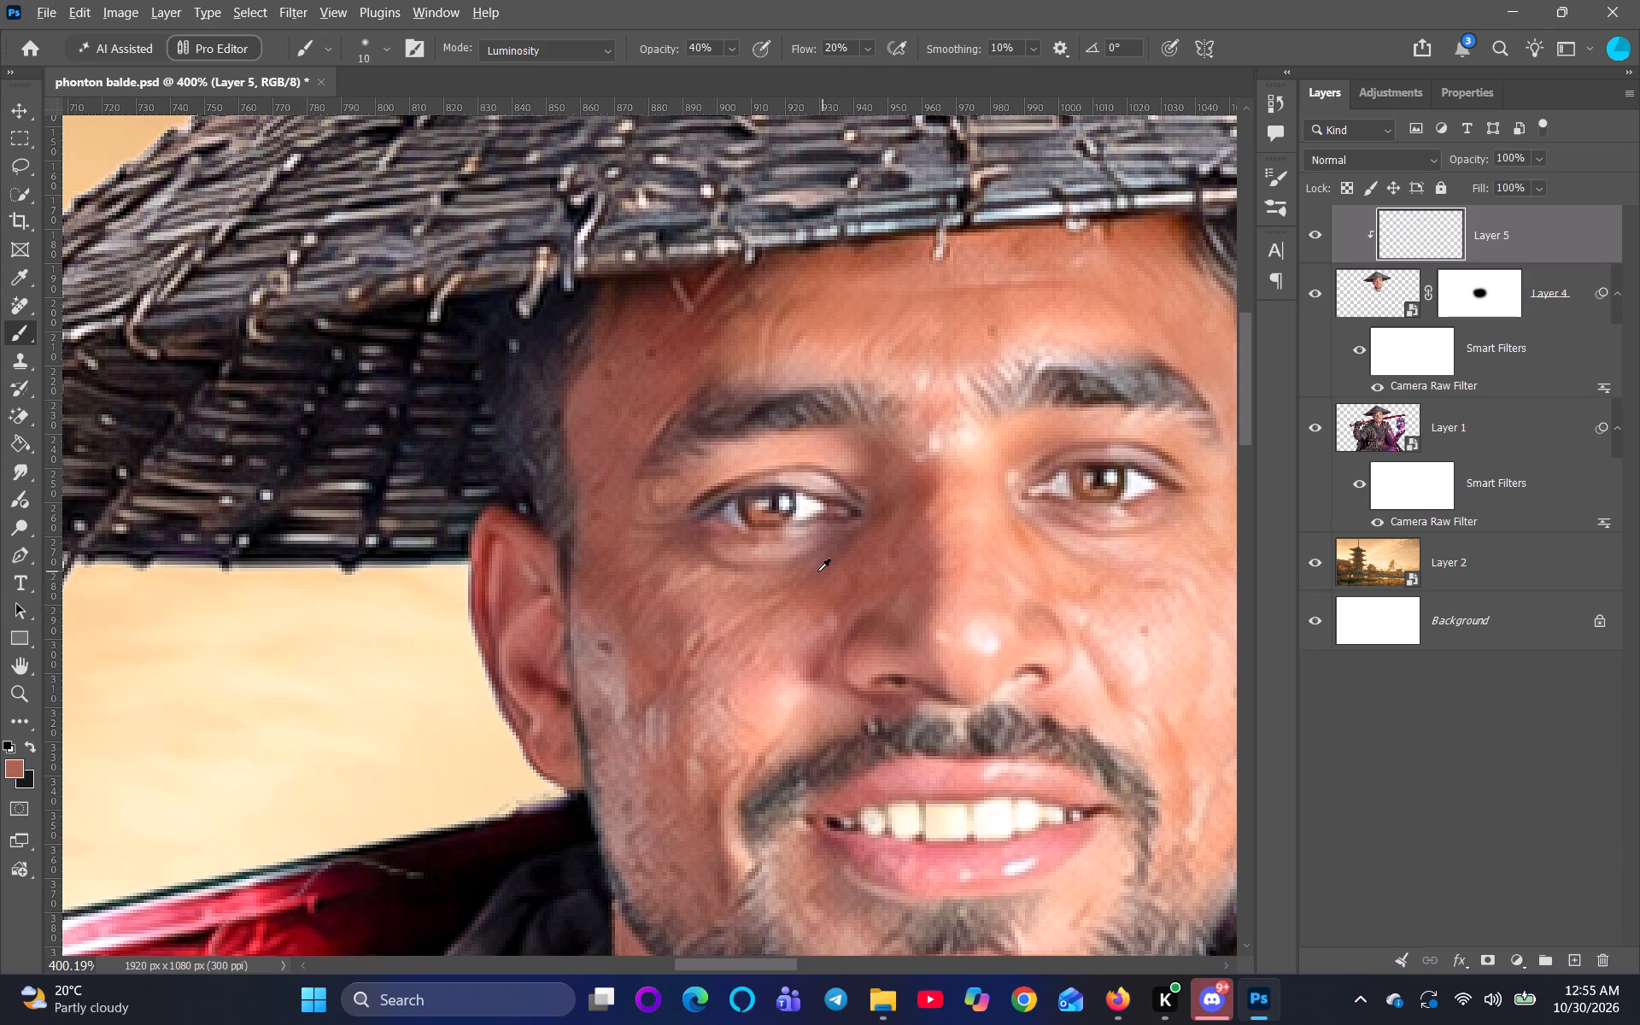
left_click(817, 572, "alt")
left_click_drag(851, 553, 702, 731)
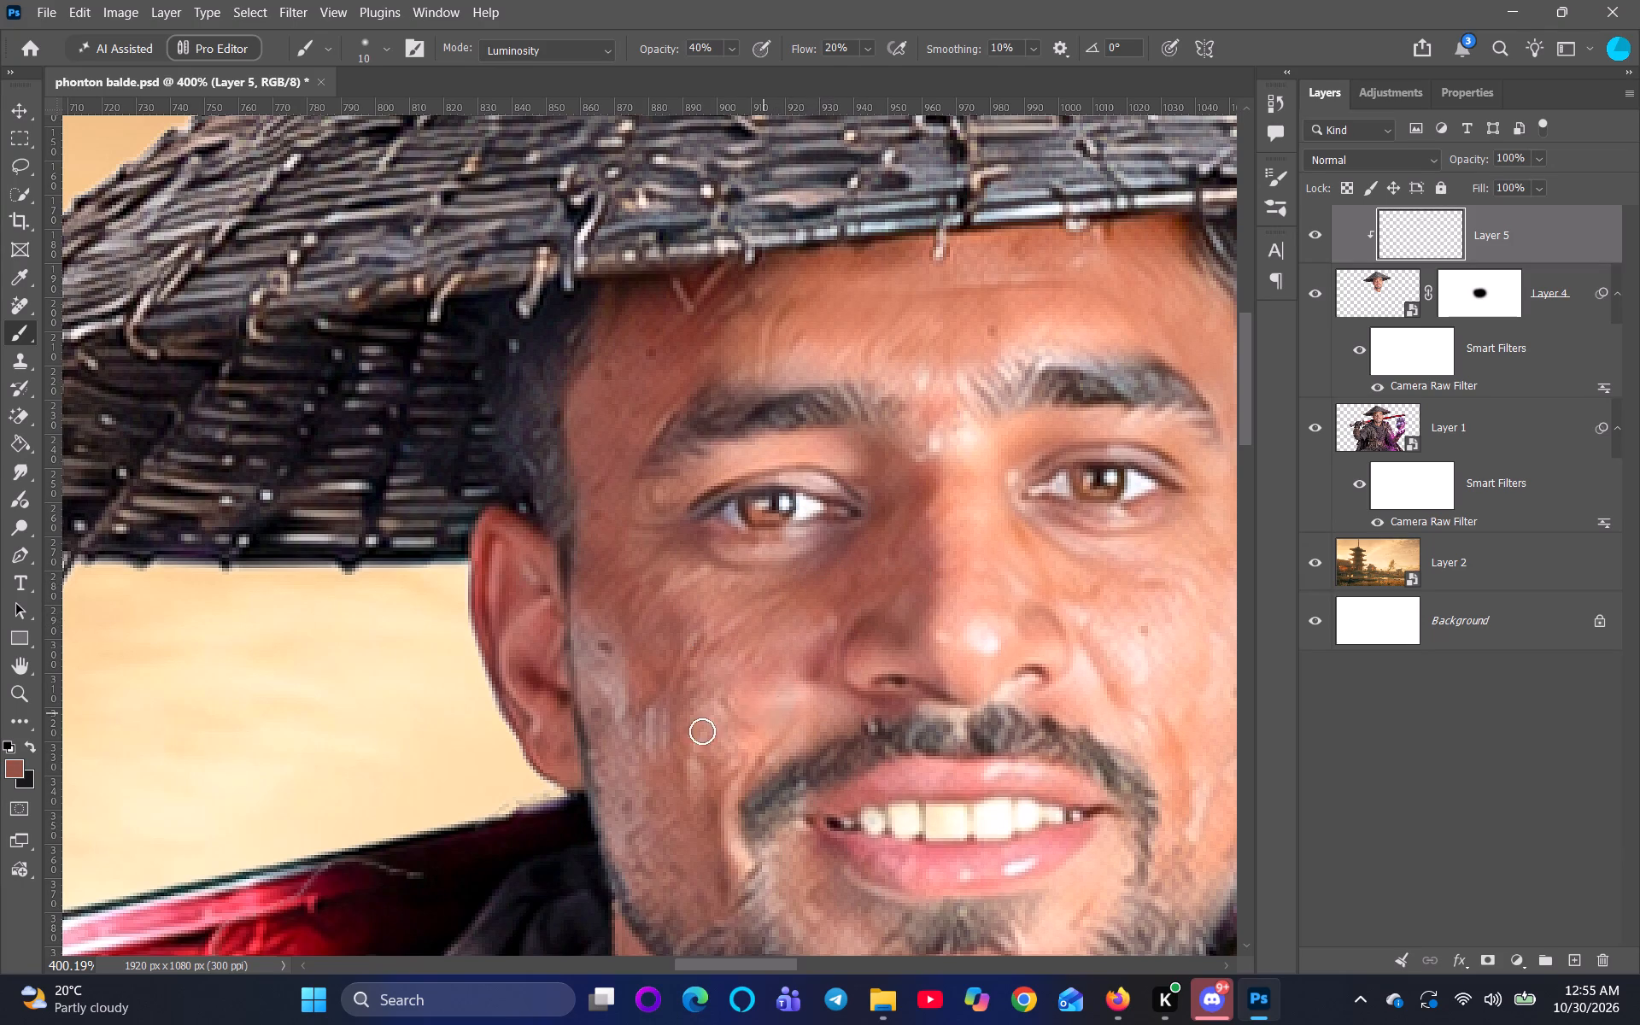
left_click_drag(702, 731, 597, 483)
left_click_drag(597, 483, 821, 706)
Paint over the bridge and side of the nose, using the brown tone and a pinkish tone sampled from the nose.
left_click_drag(968, 465, 983, 610)
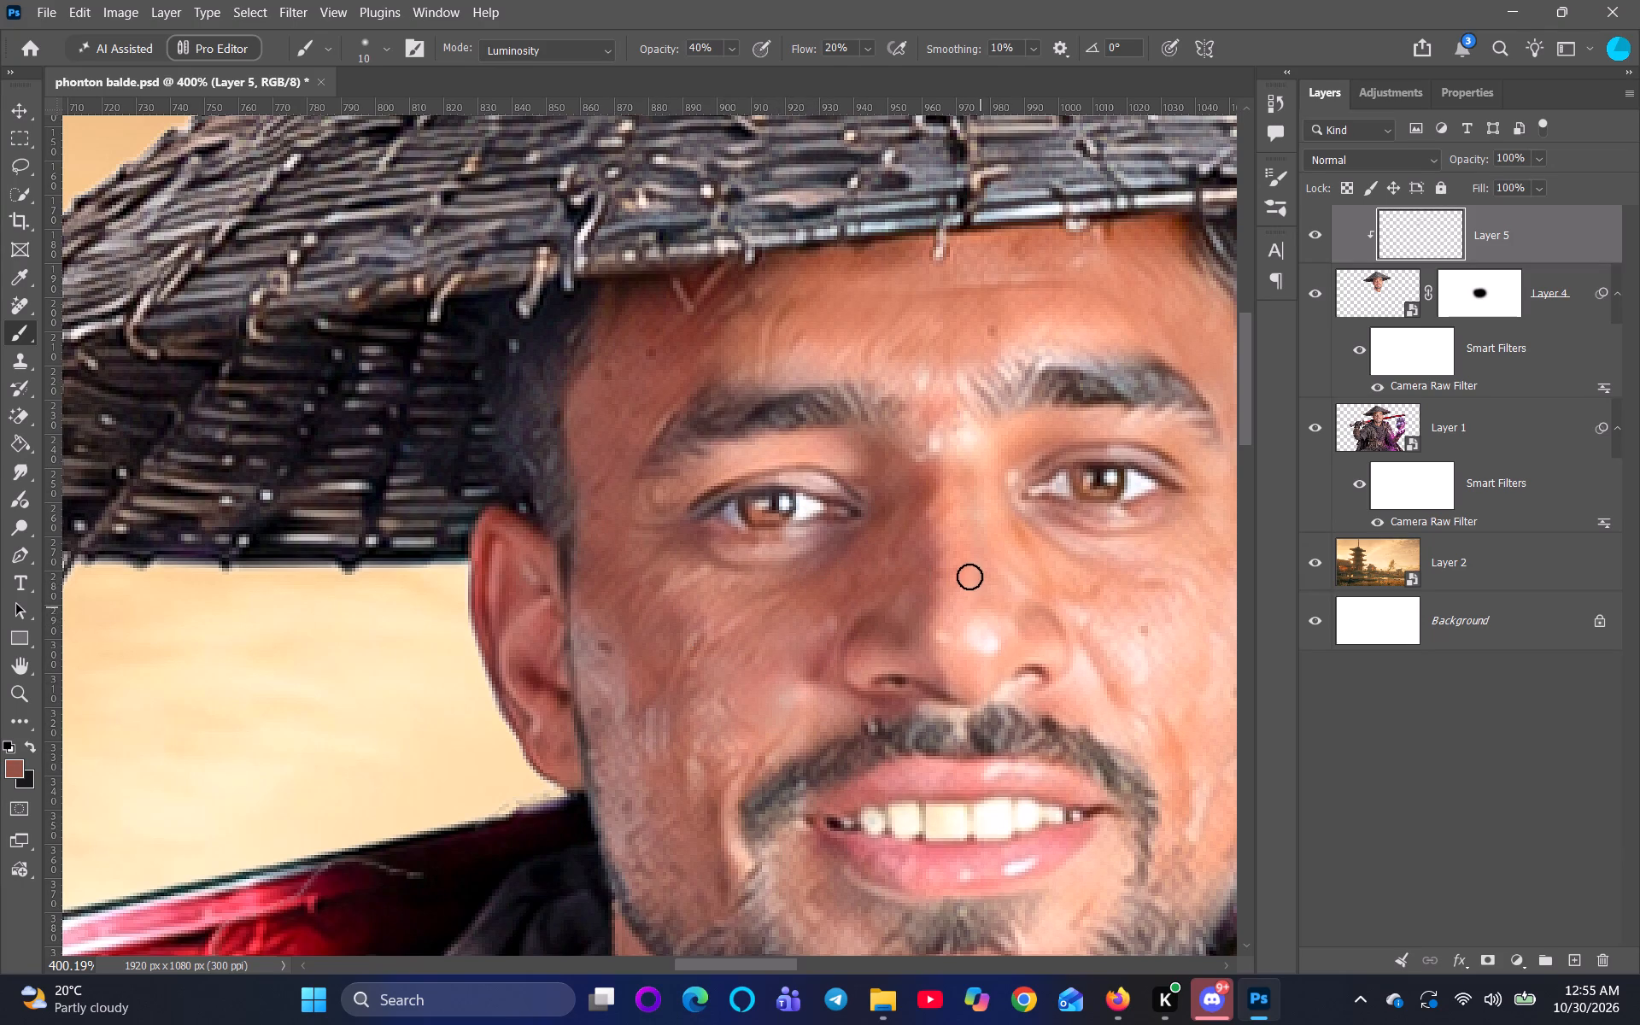
left_click(937, 607, "alt")
left_click_drag(950, 481, 1009, 563)
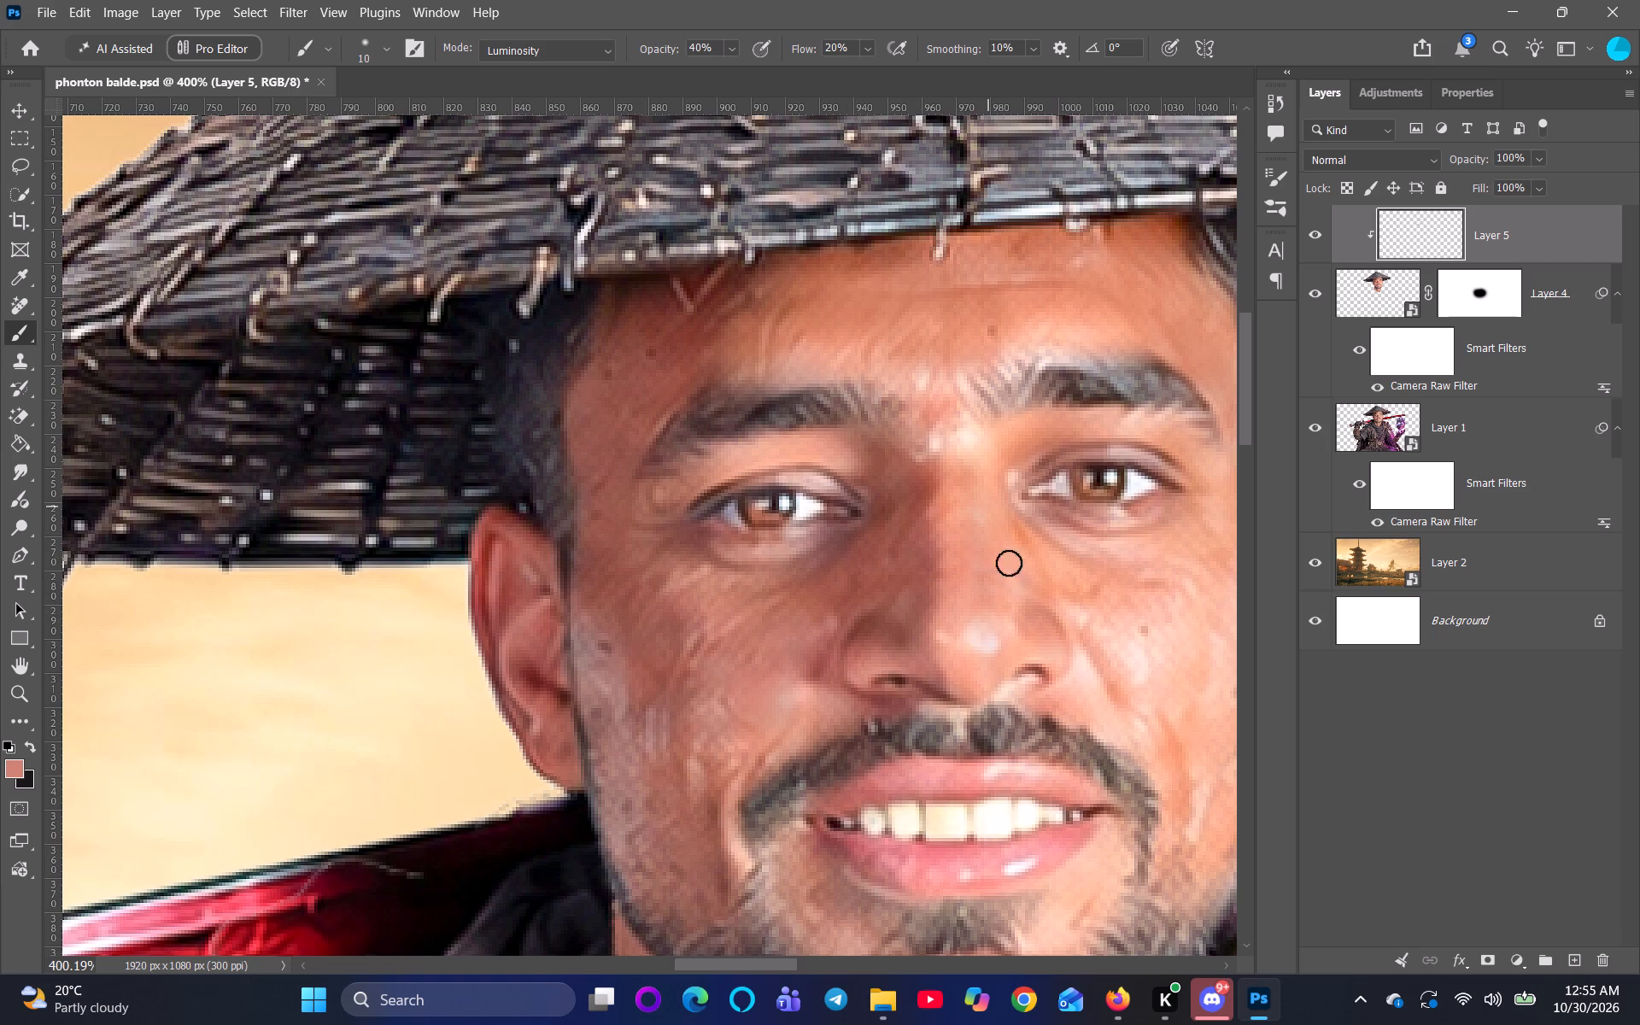
left_click_drag(1009, 563, 1053, 663)
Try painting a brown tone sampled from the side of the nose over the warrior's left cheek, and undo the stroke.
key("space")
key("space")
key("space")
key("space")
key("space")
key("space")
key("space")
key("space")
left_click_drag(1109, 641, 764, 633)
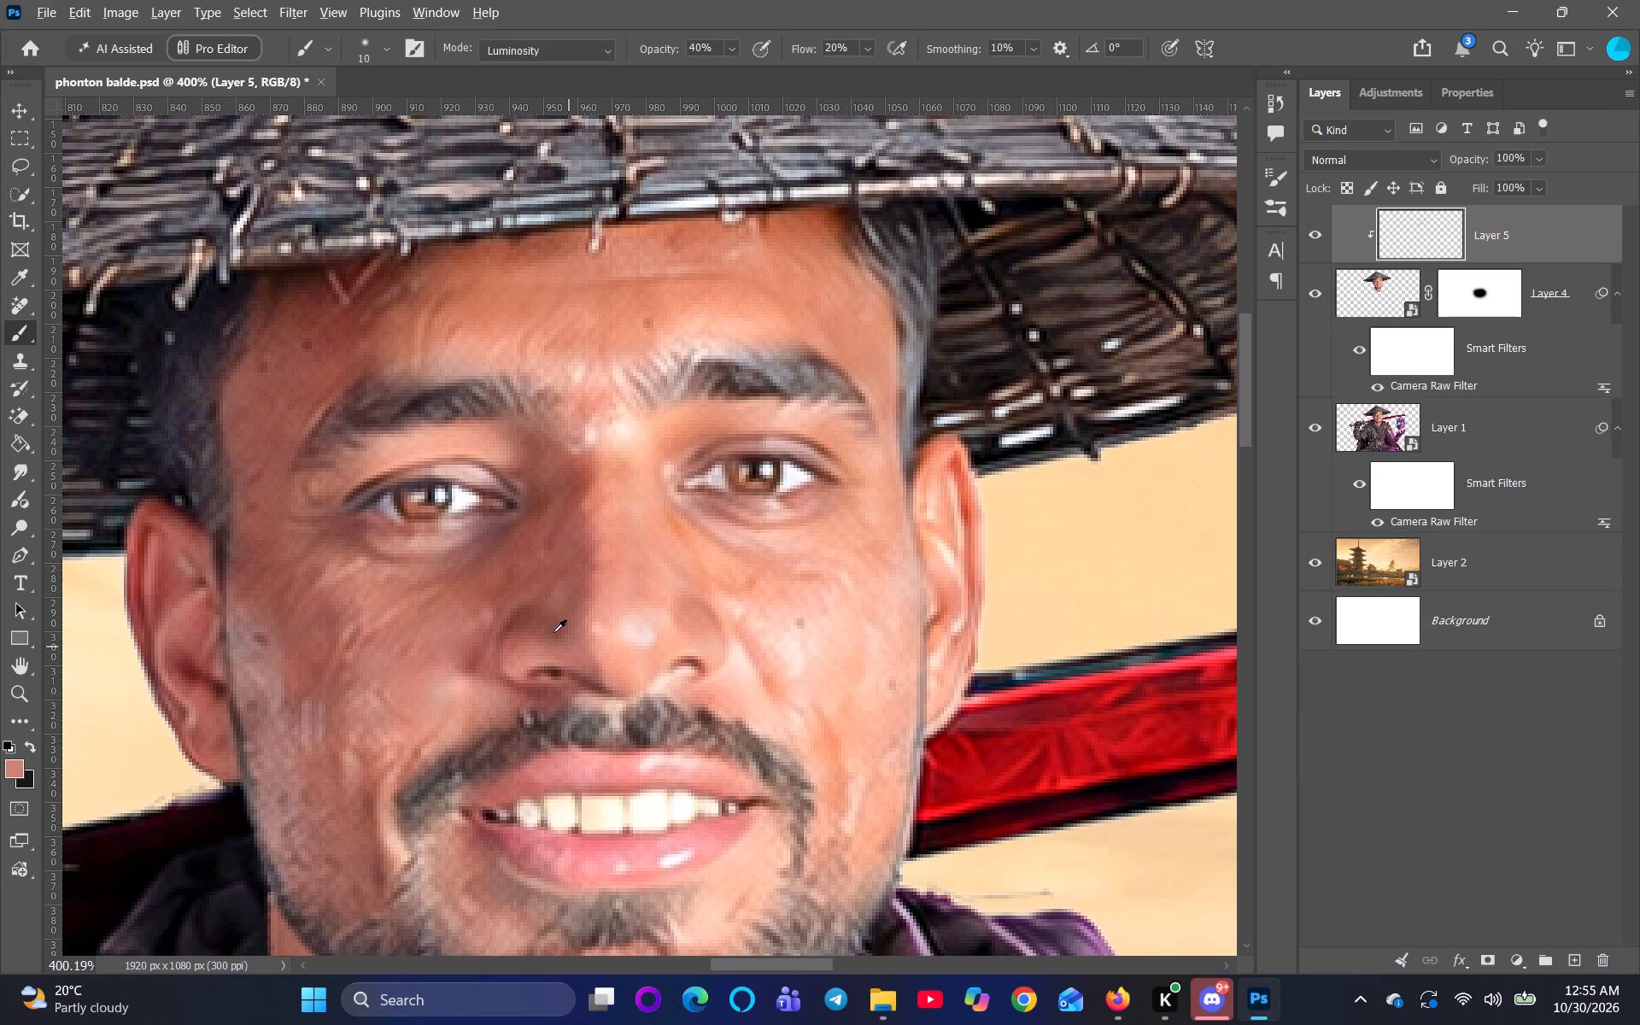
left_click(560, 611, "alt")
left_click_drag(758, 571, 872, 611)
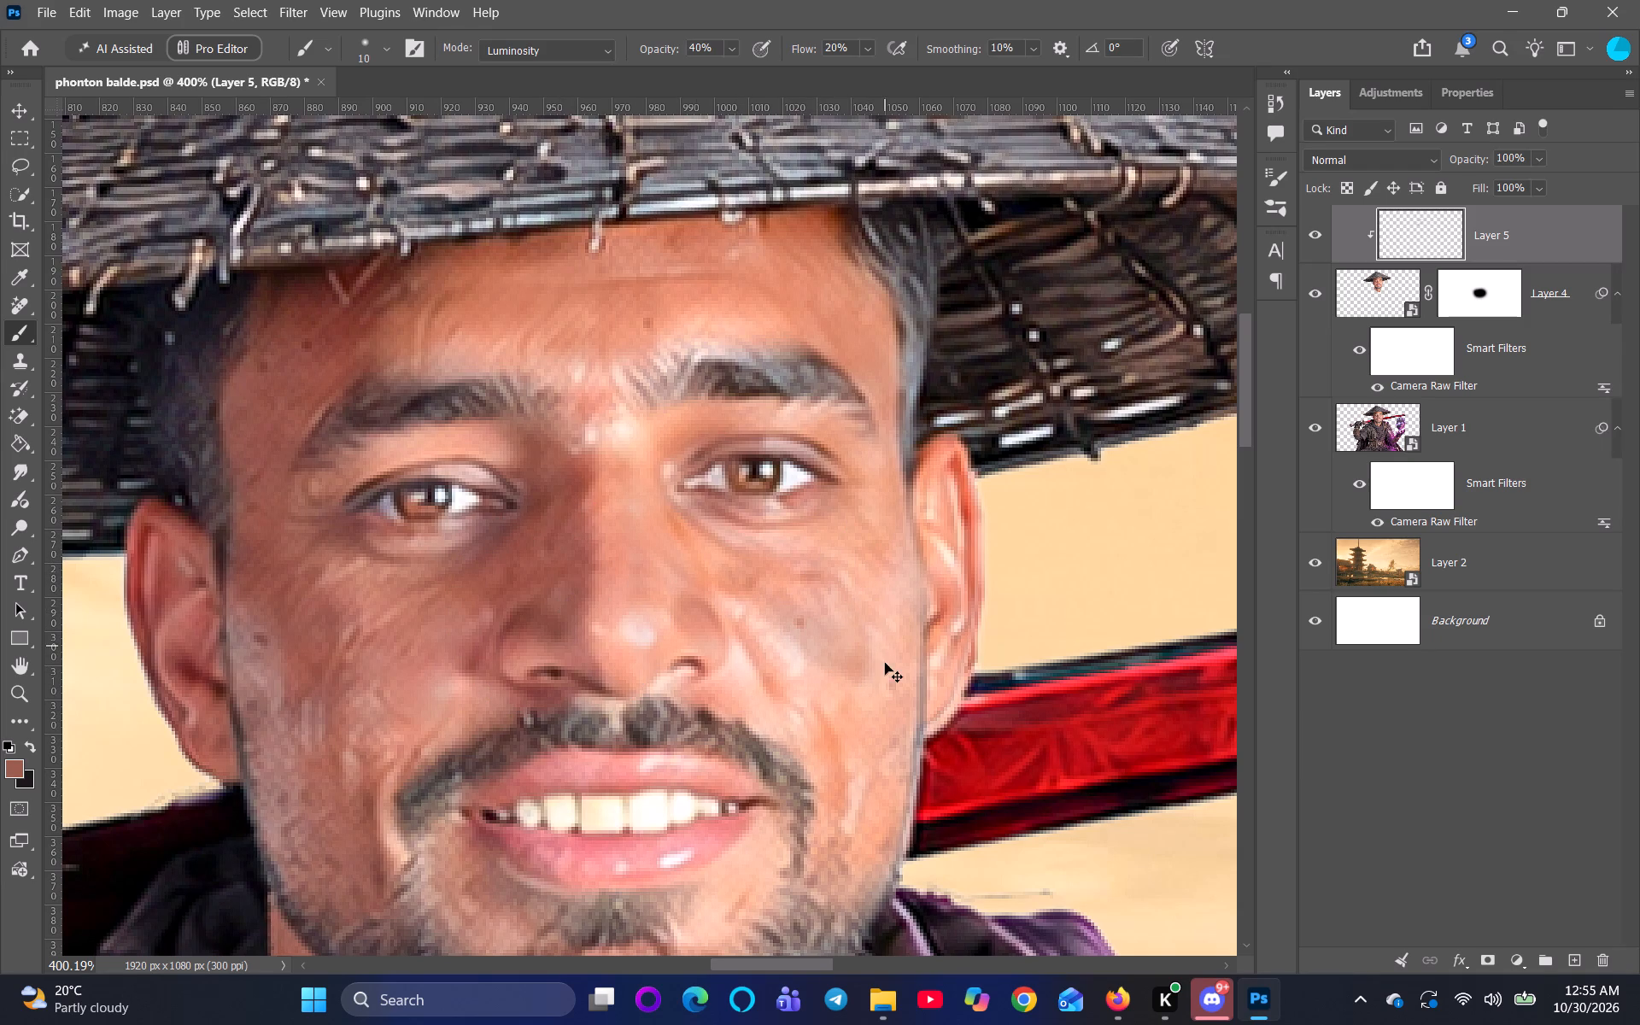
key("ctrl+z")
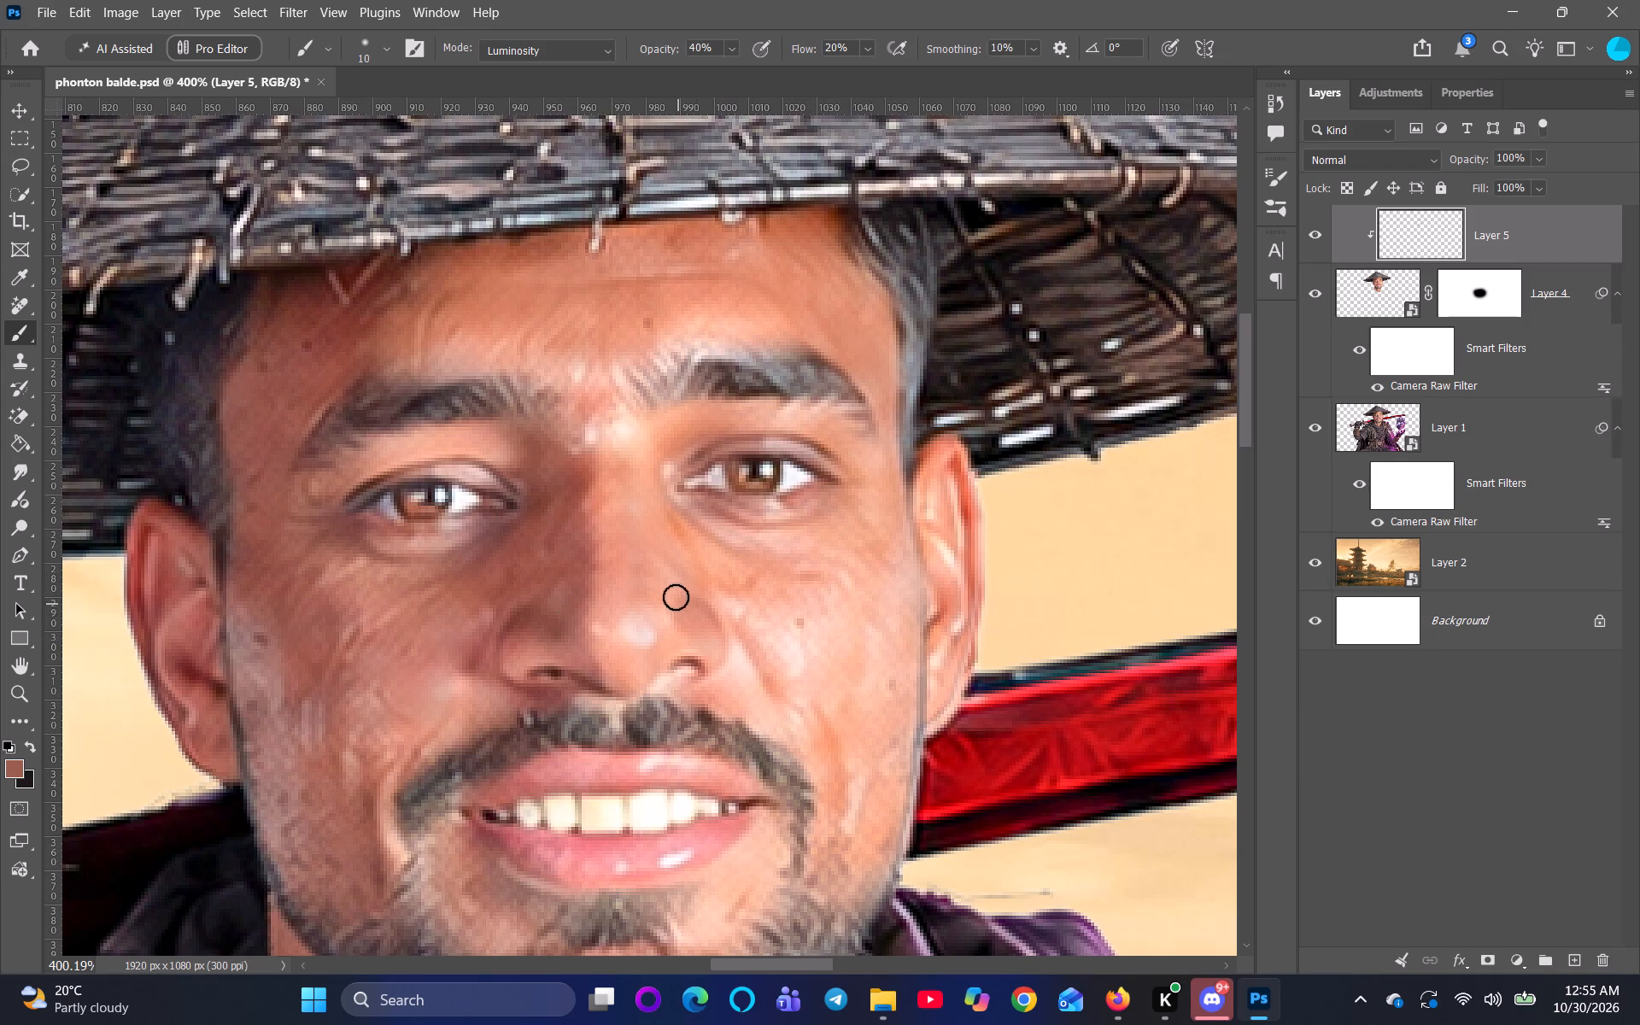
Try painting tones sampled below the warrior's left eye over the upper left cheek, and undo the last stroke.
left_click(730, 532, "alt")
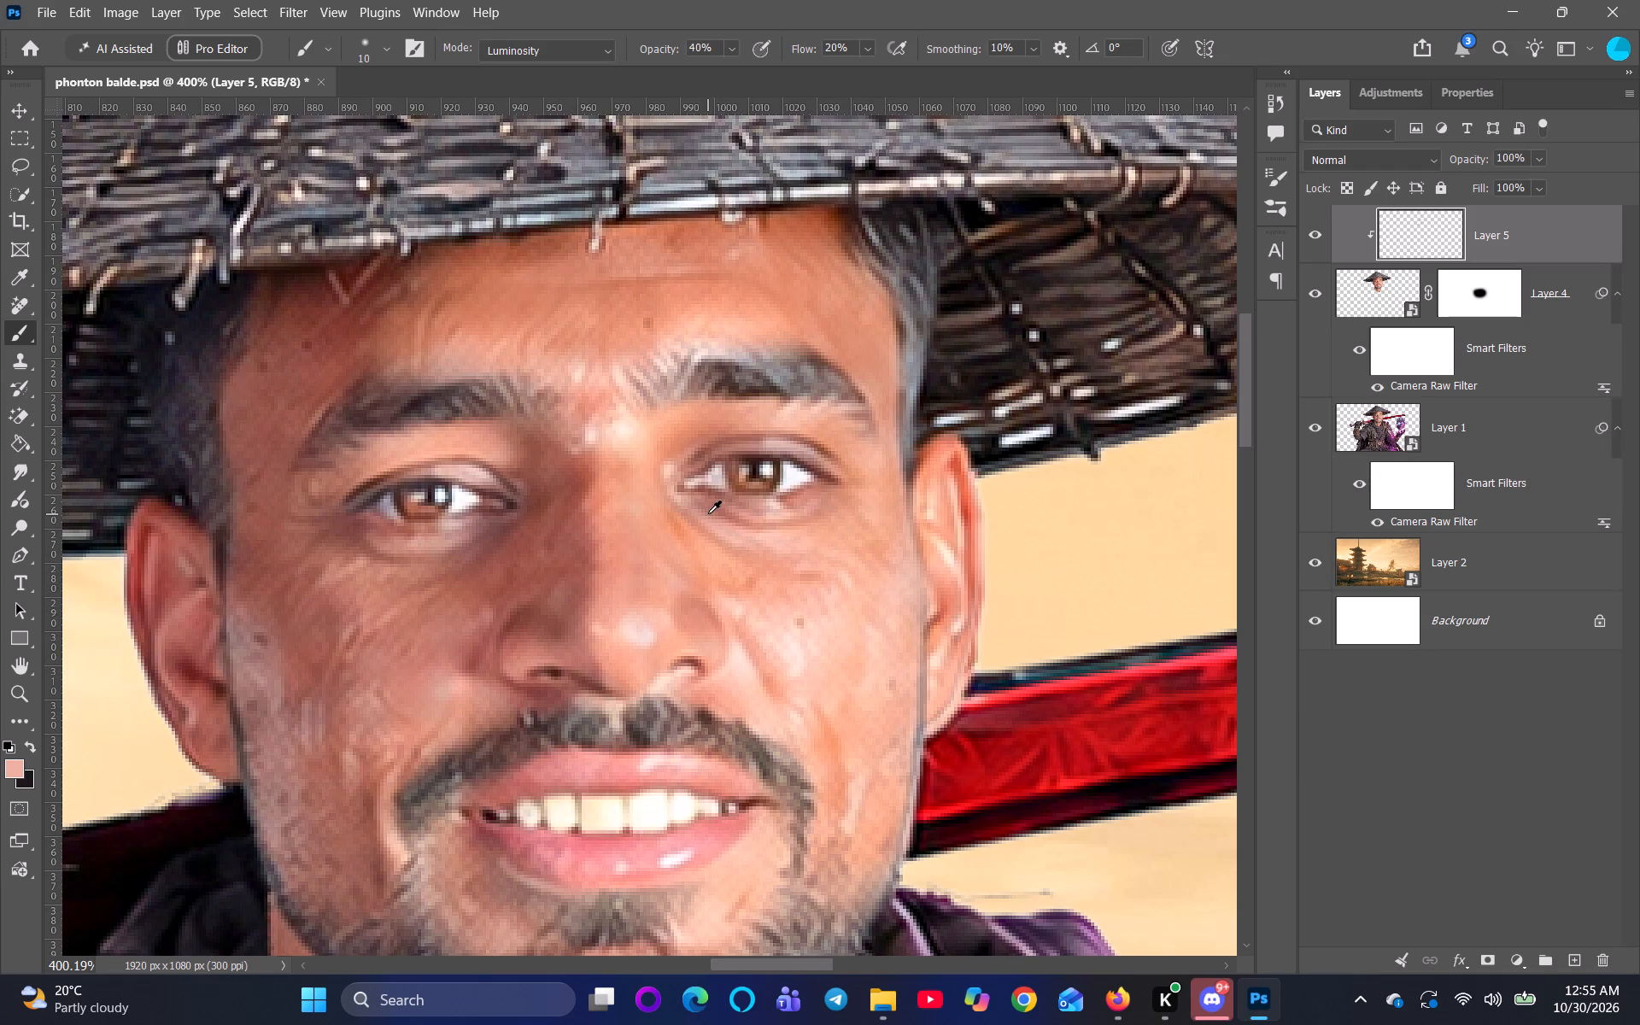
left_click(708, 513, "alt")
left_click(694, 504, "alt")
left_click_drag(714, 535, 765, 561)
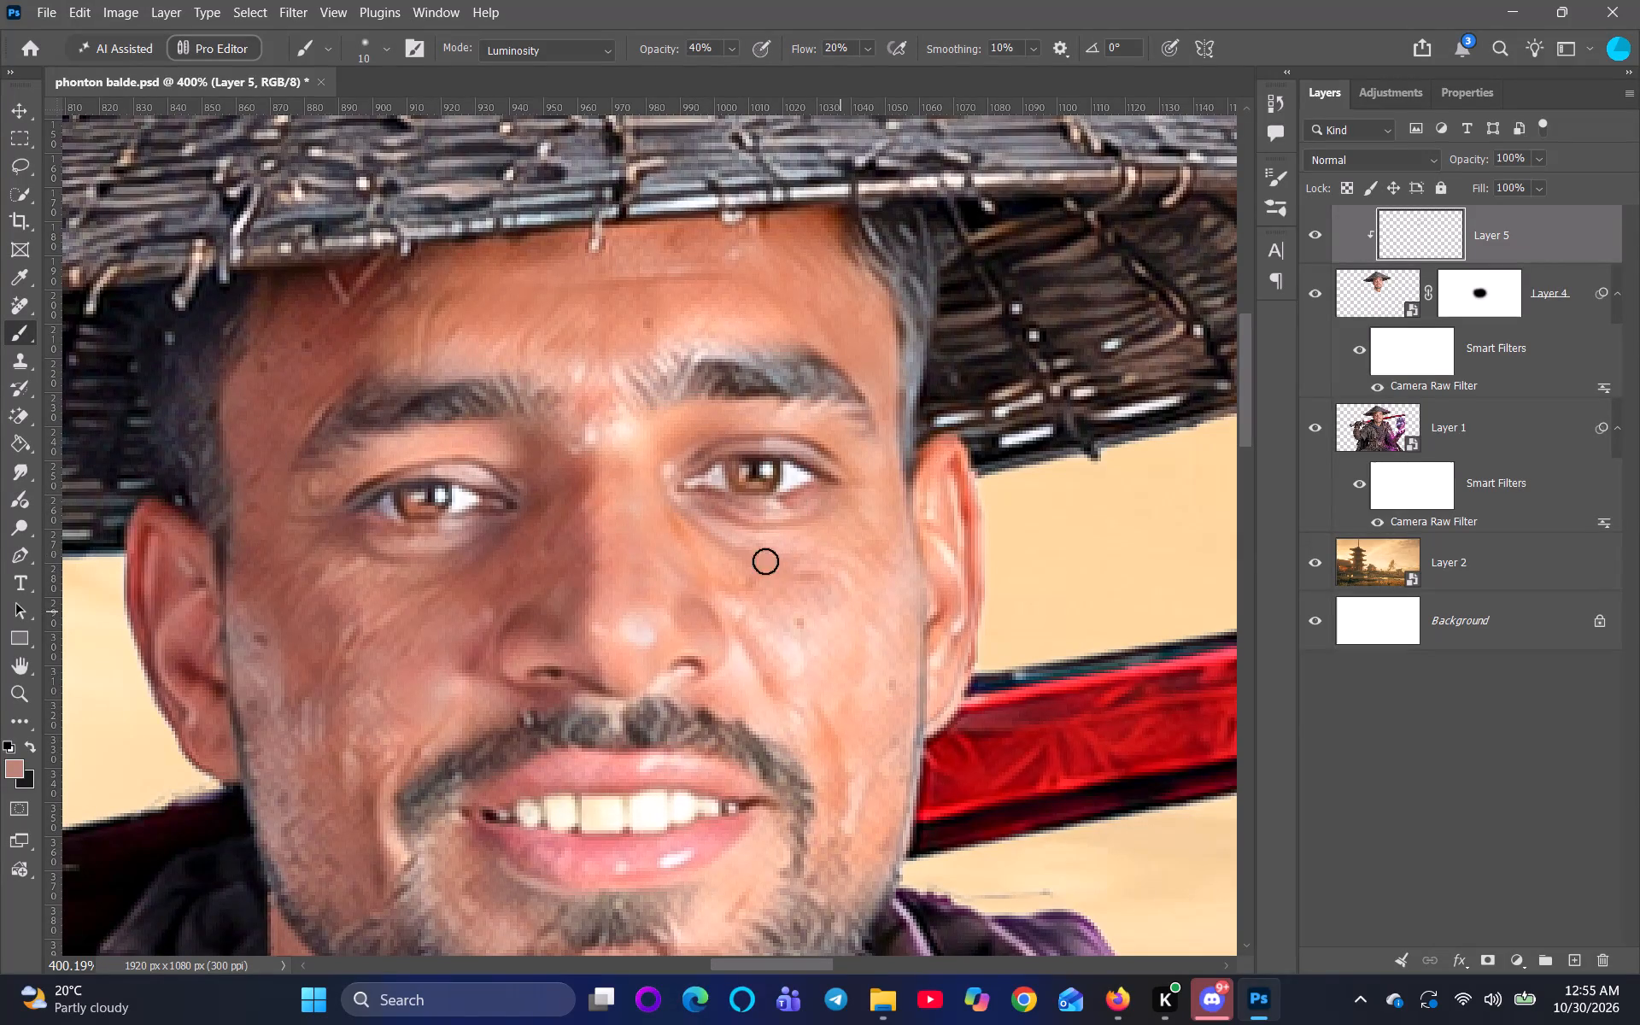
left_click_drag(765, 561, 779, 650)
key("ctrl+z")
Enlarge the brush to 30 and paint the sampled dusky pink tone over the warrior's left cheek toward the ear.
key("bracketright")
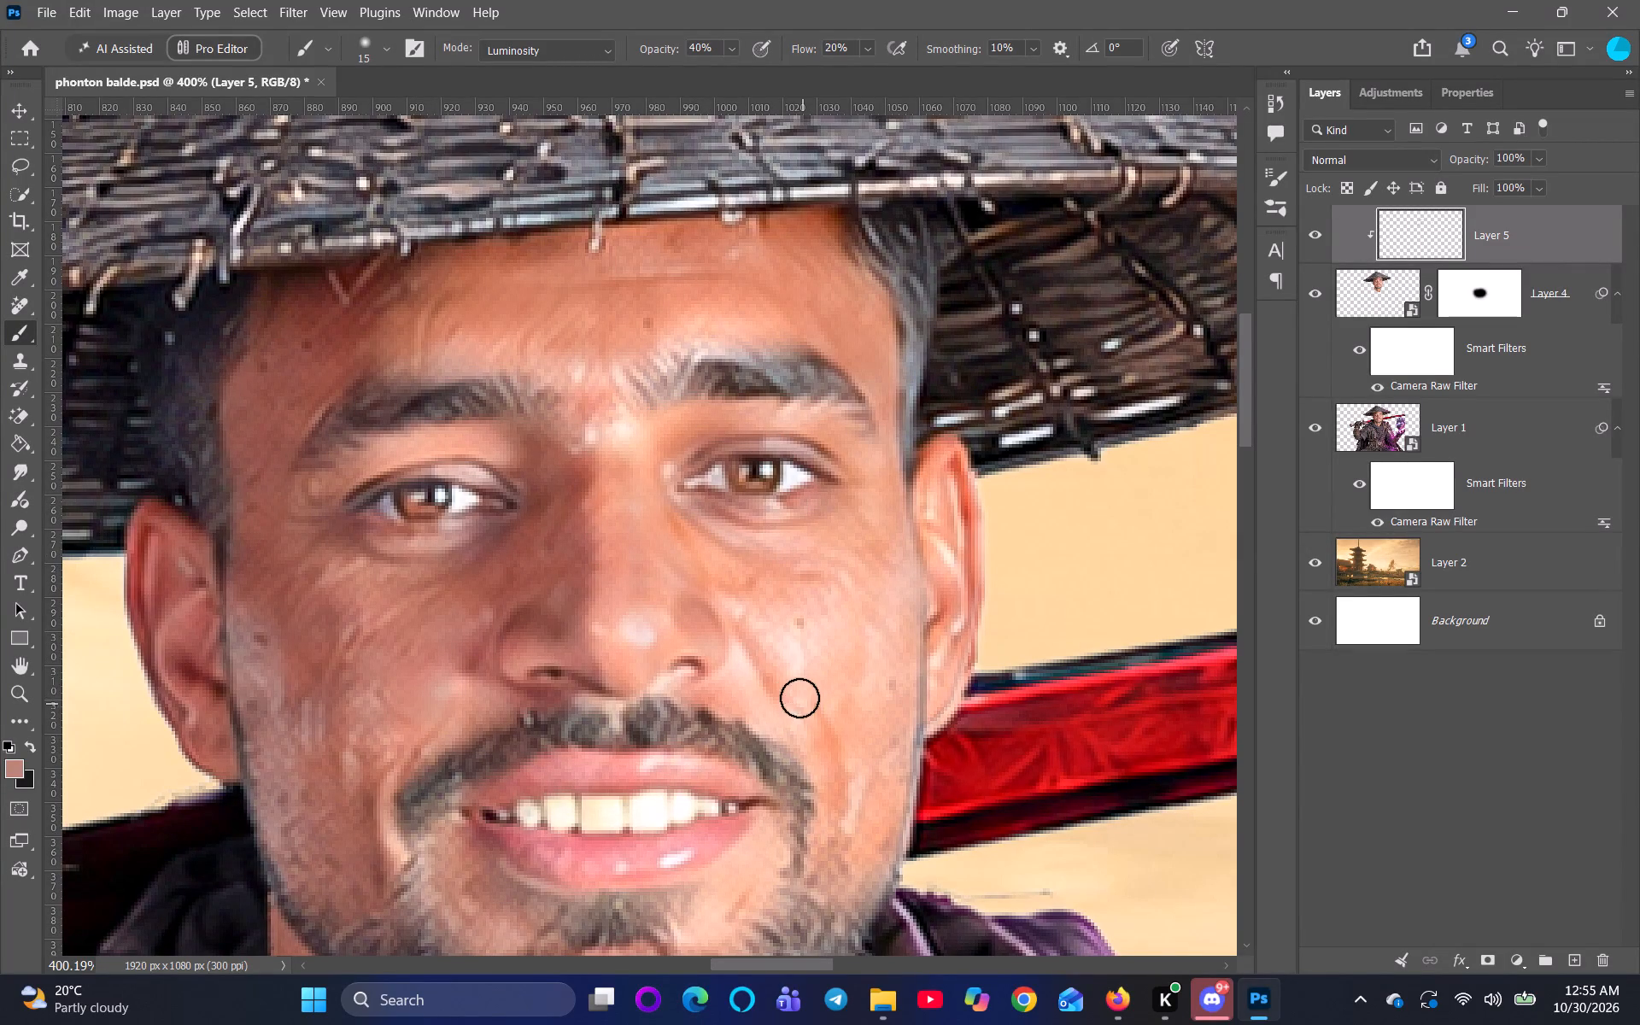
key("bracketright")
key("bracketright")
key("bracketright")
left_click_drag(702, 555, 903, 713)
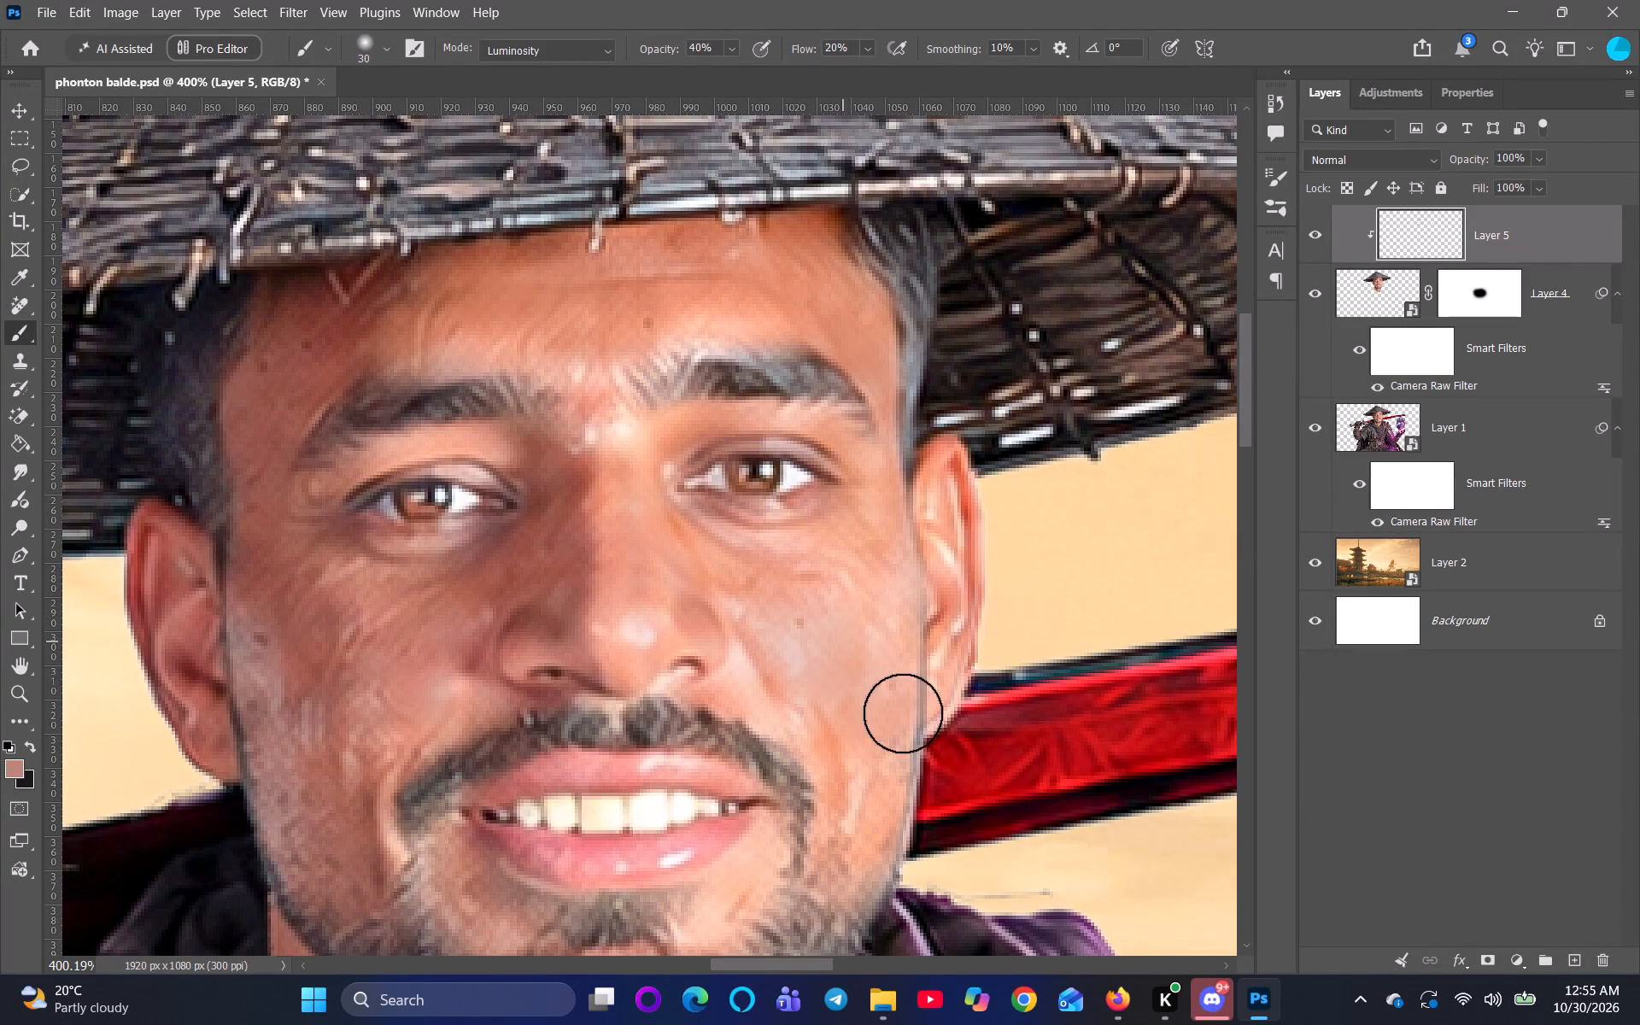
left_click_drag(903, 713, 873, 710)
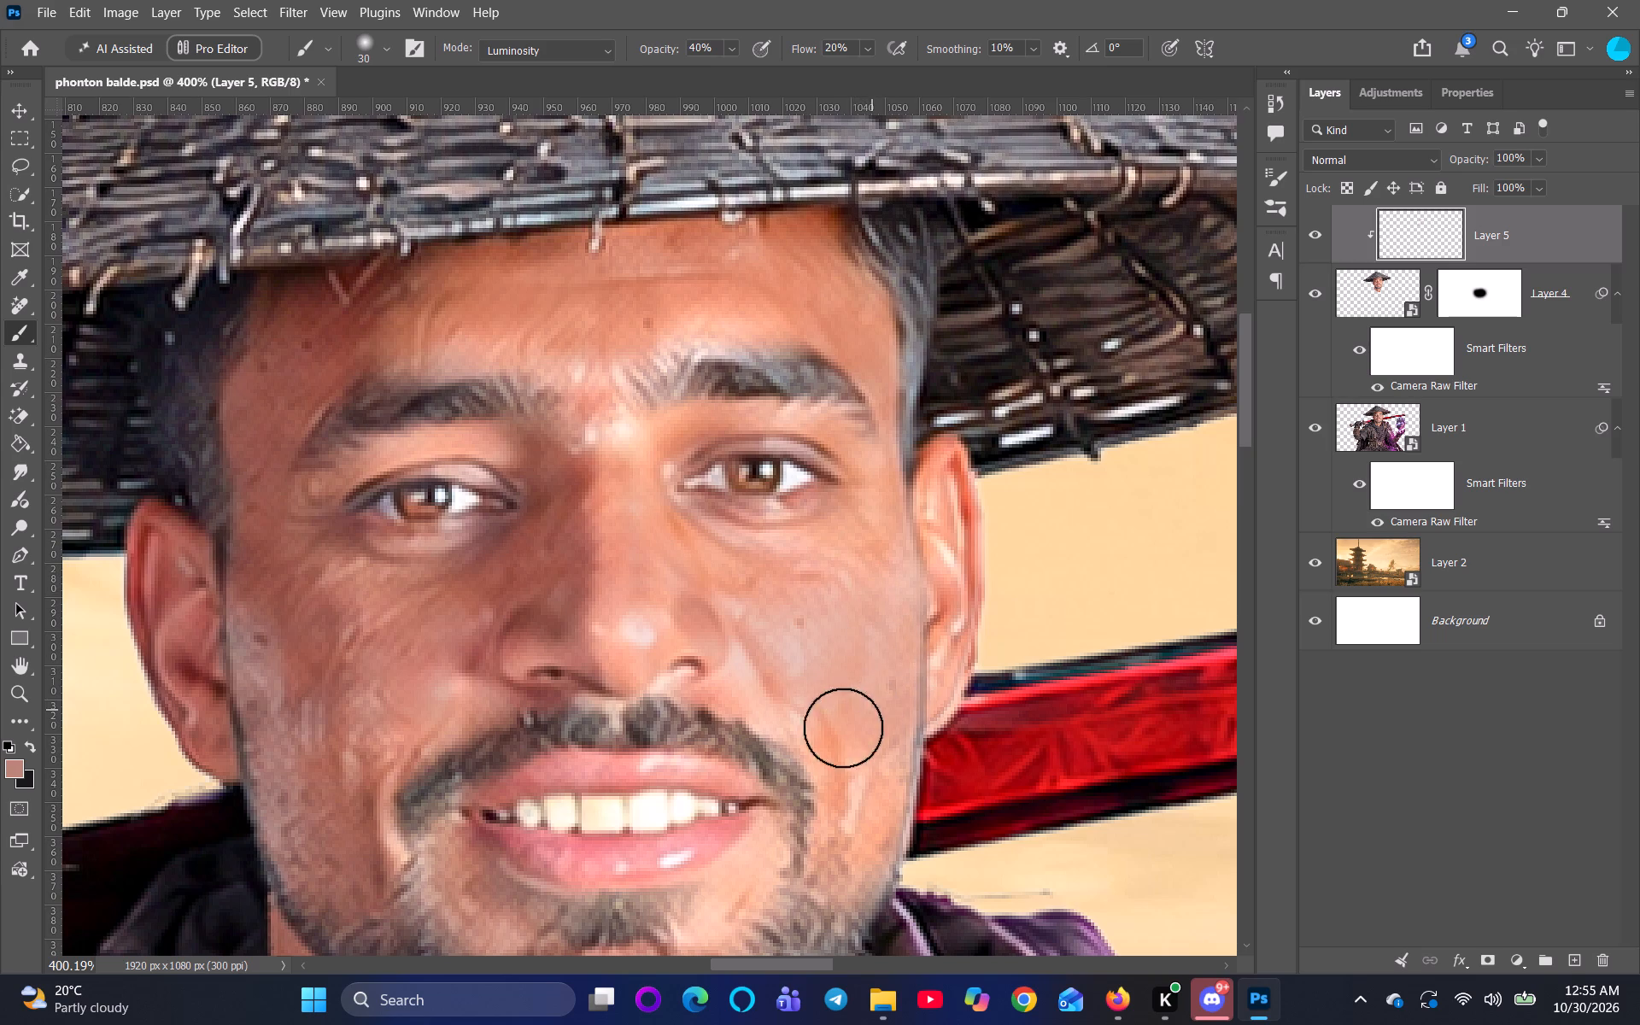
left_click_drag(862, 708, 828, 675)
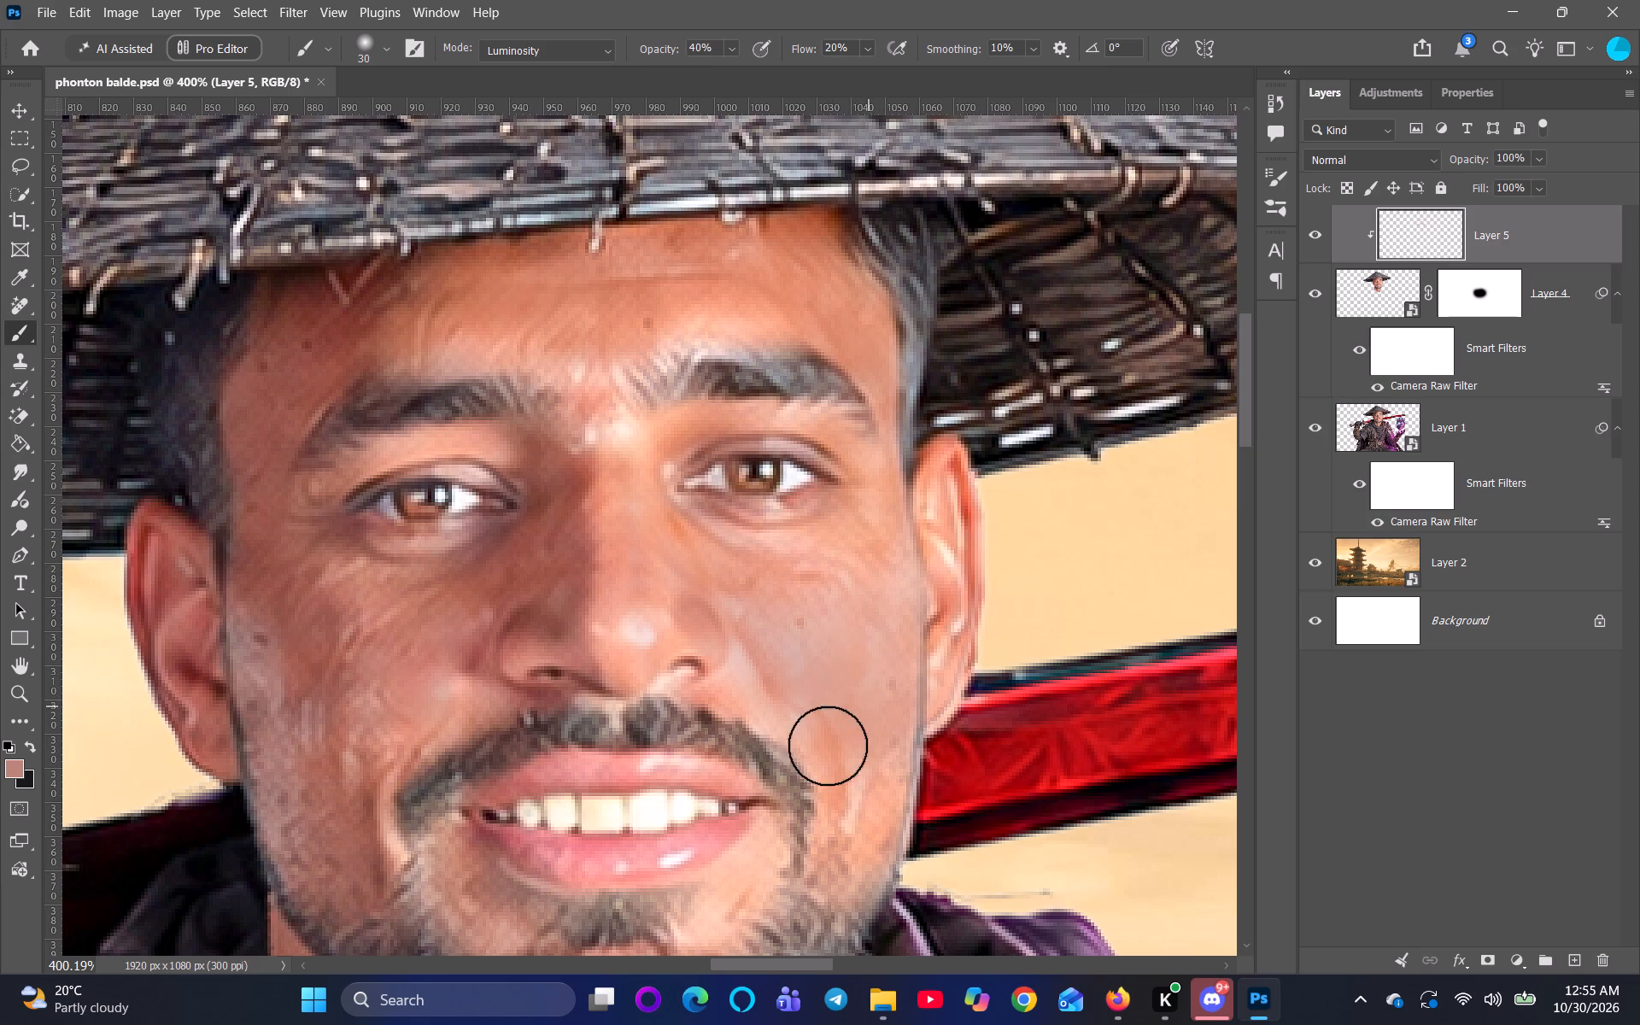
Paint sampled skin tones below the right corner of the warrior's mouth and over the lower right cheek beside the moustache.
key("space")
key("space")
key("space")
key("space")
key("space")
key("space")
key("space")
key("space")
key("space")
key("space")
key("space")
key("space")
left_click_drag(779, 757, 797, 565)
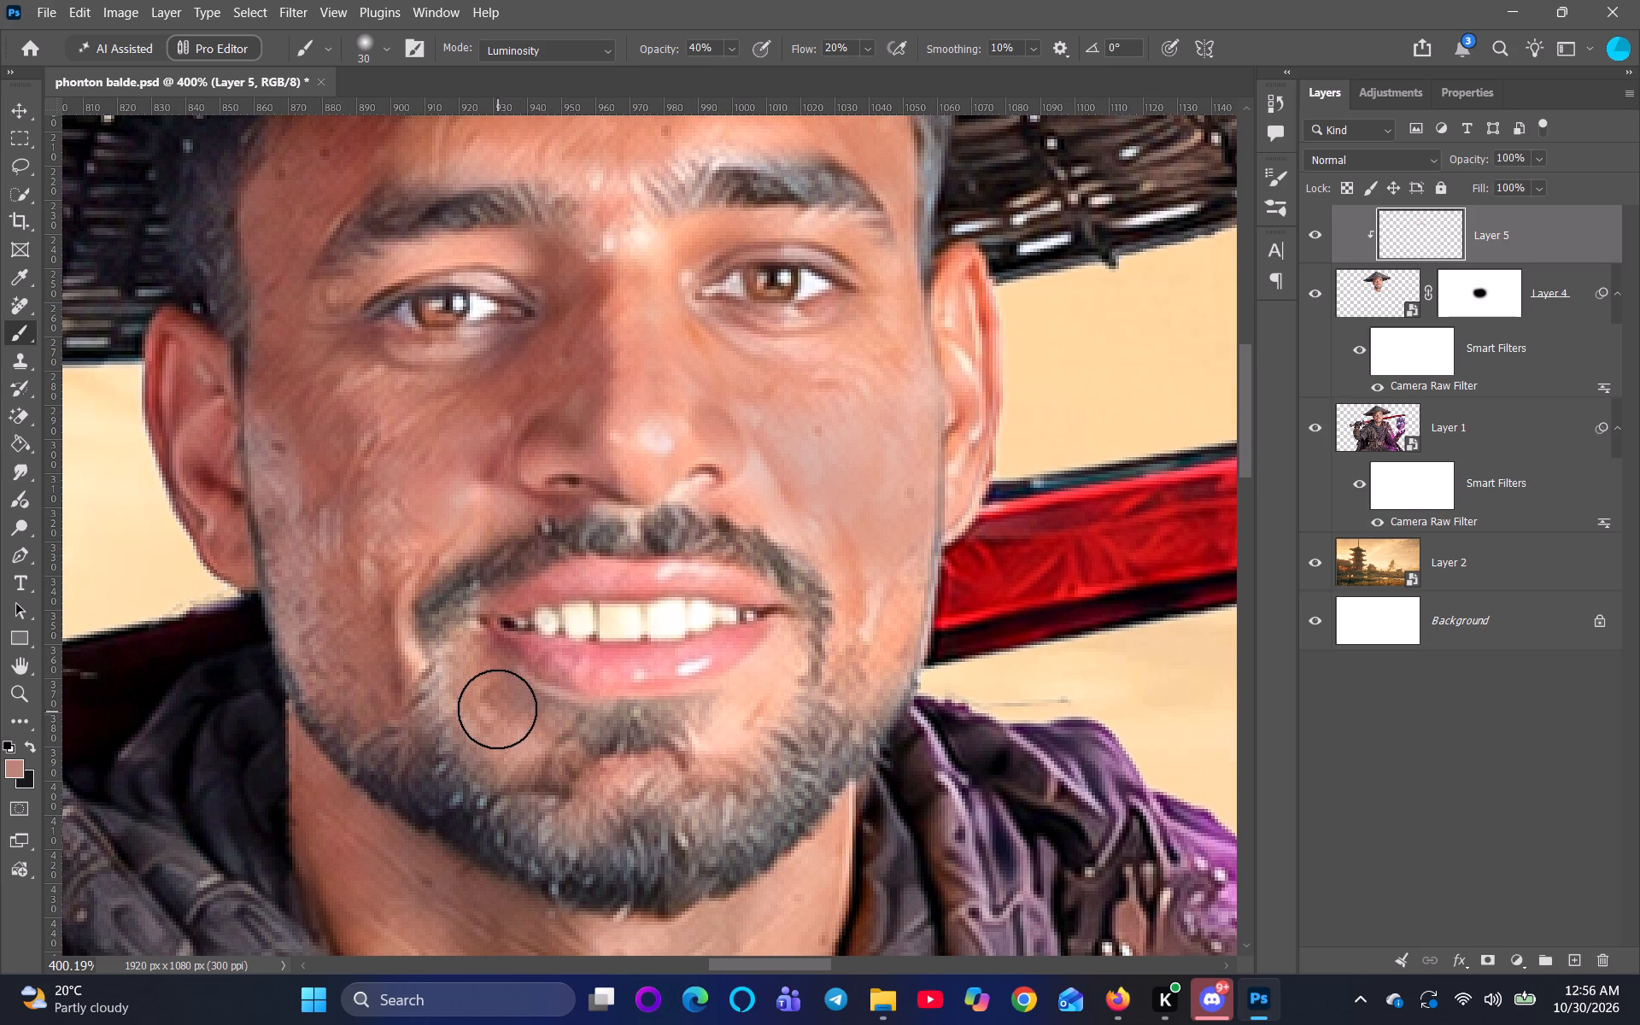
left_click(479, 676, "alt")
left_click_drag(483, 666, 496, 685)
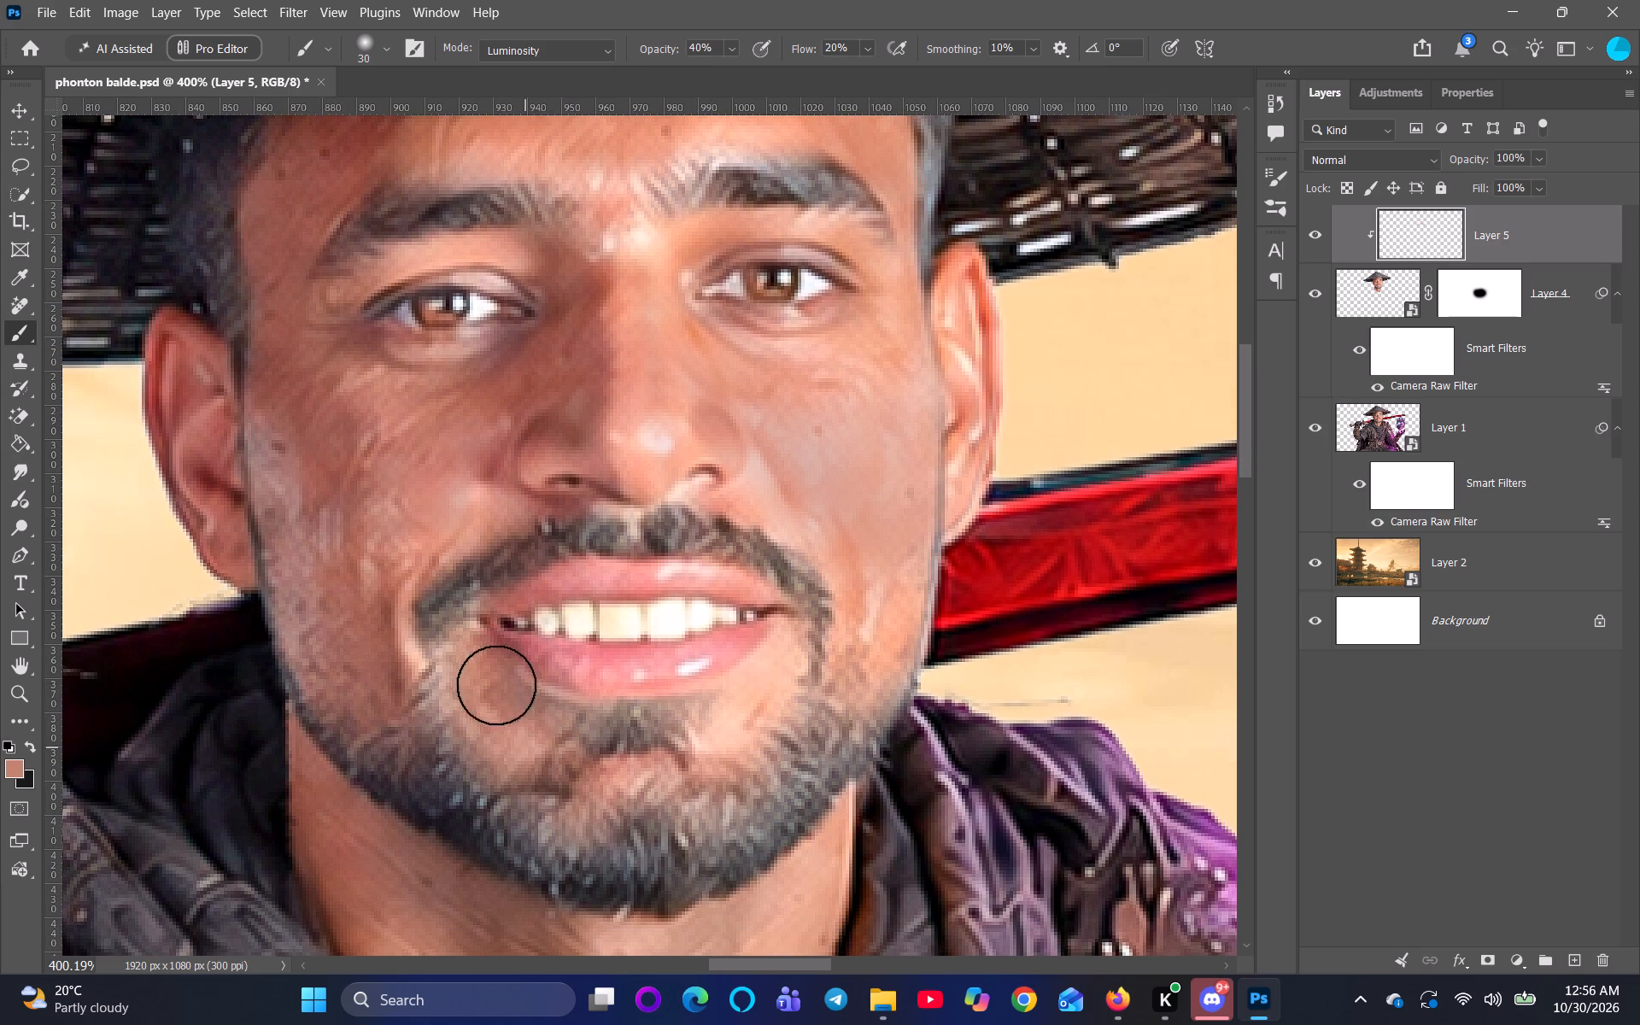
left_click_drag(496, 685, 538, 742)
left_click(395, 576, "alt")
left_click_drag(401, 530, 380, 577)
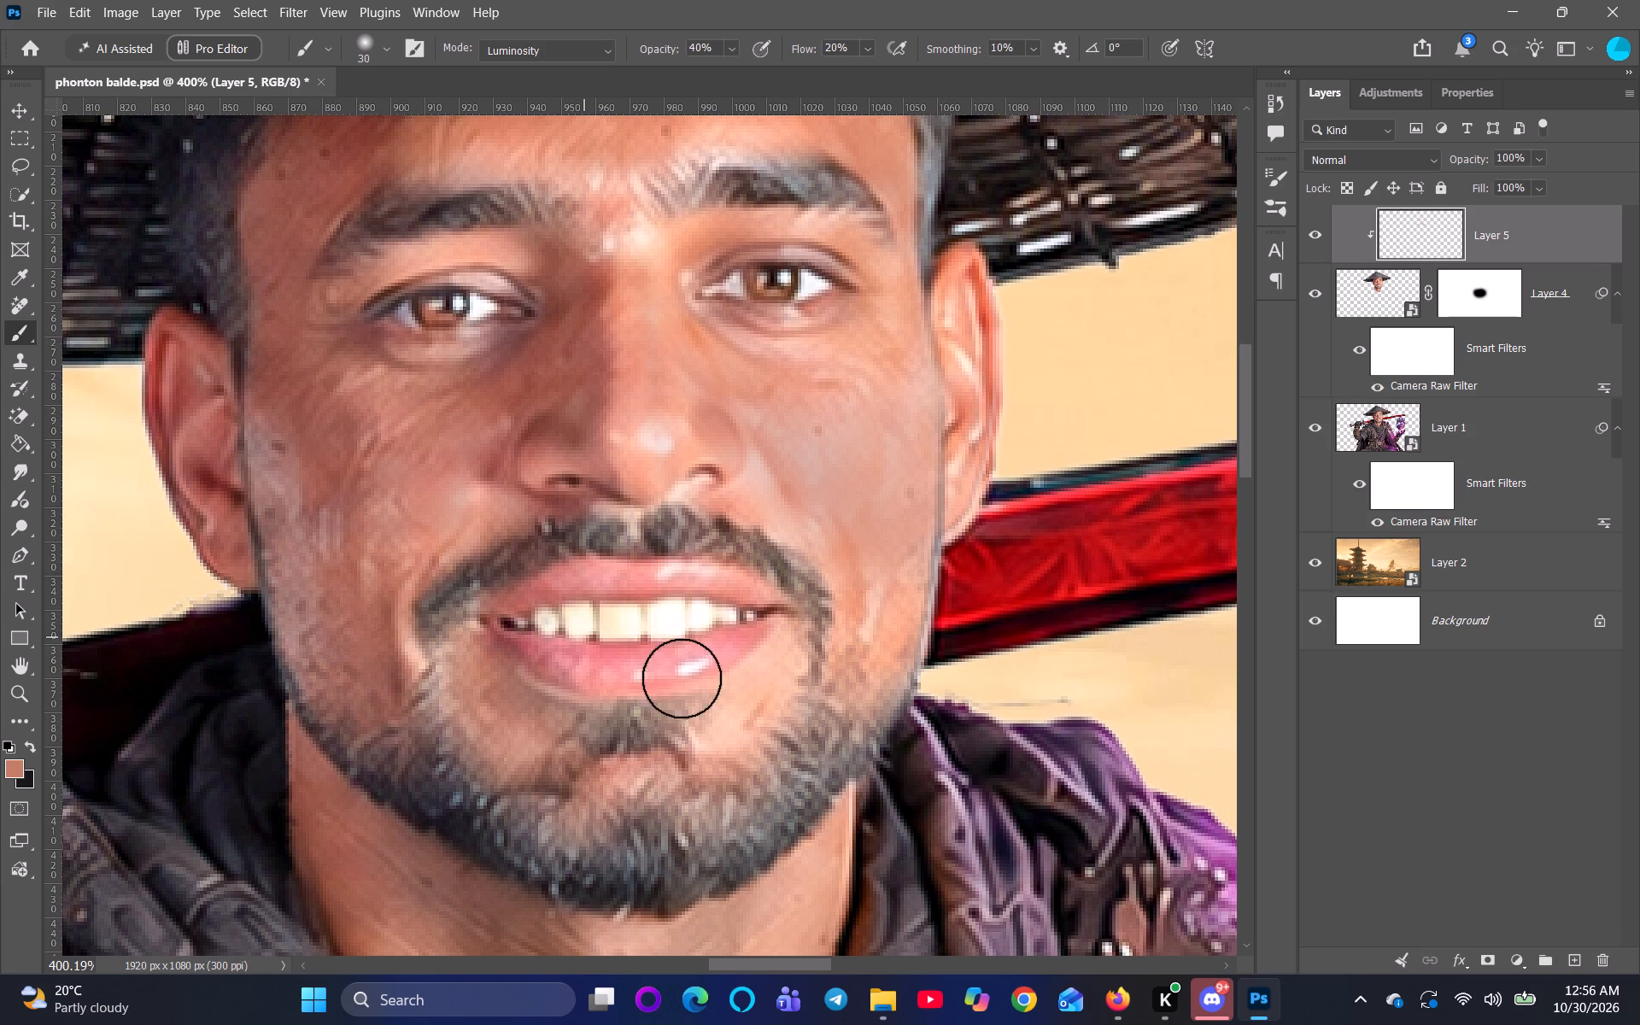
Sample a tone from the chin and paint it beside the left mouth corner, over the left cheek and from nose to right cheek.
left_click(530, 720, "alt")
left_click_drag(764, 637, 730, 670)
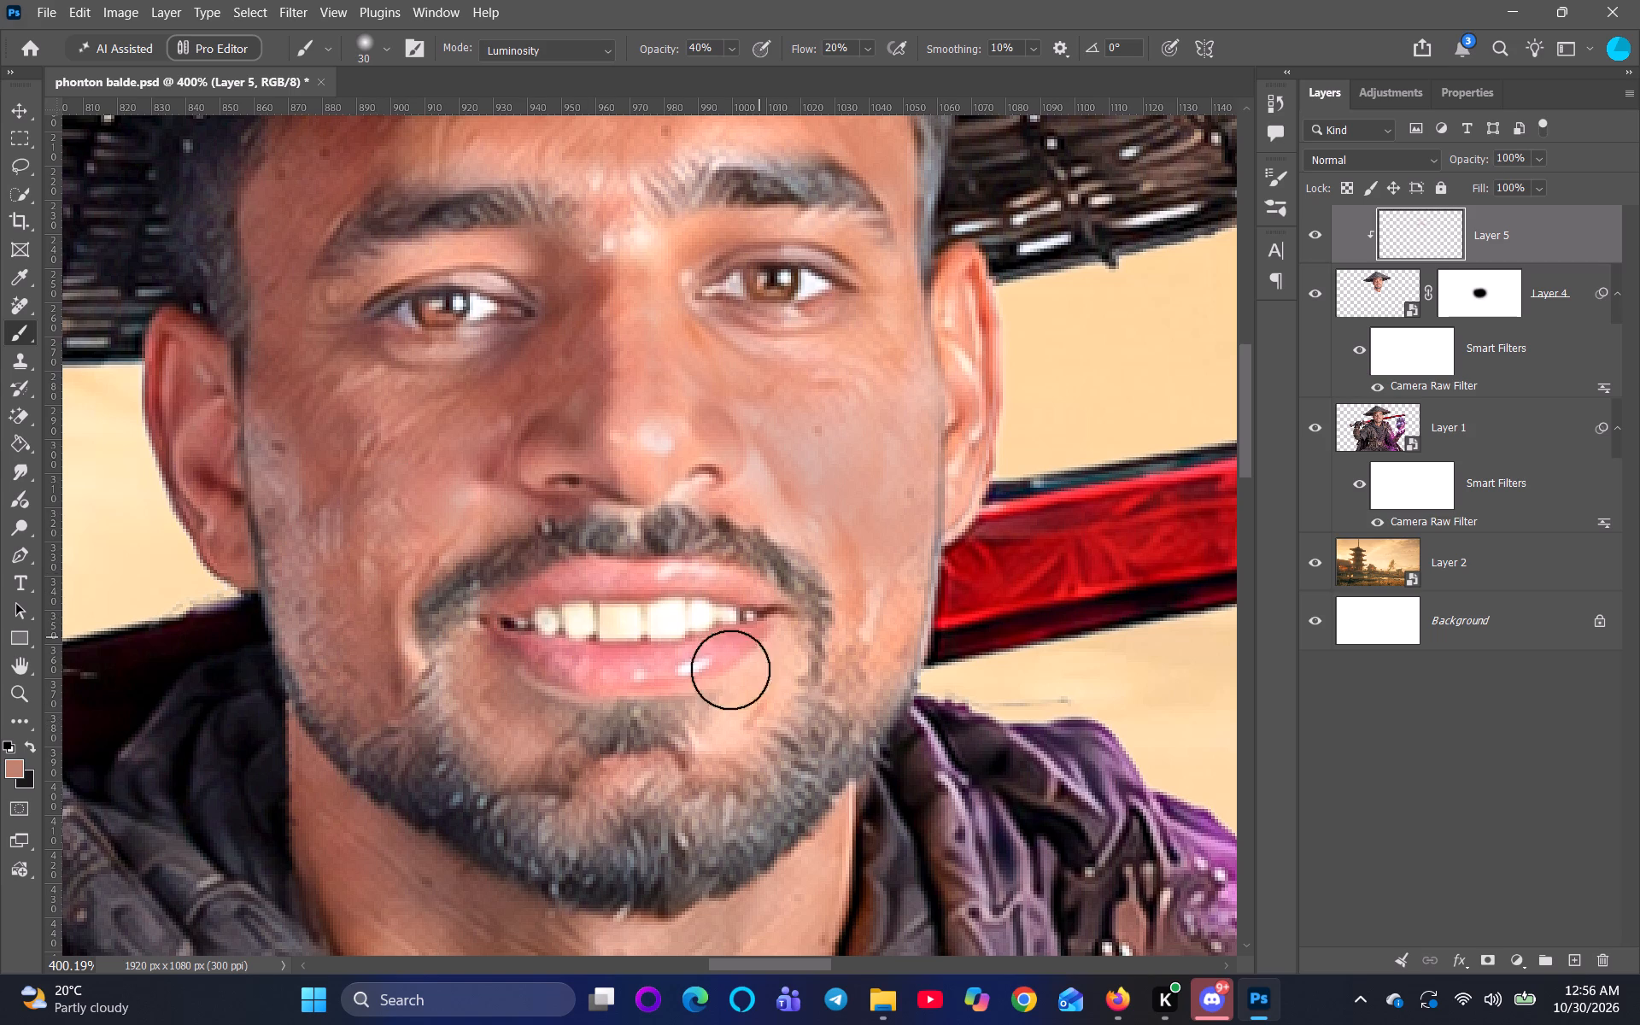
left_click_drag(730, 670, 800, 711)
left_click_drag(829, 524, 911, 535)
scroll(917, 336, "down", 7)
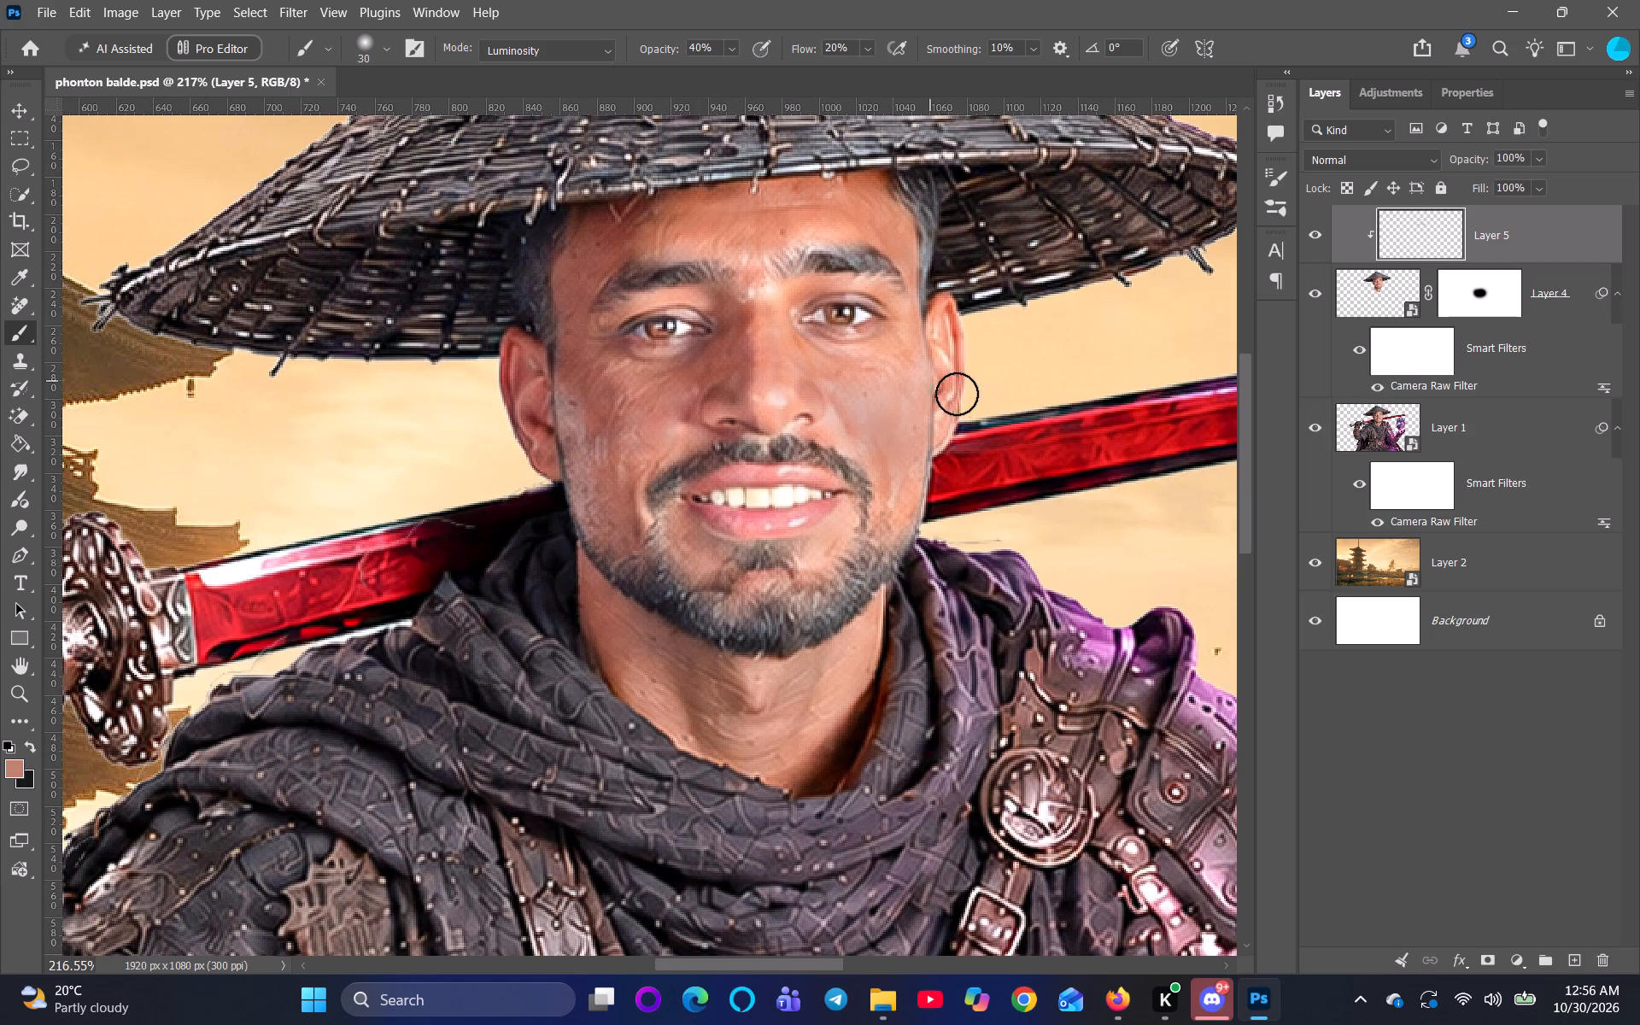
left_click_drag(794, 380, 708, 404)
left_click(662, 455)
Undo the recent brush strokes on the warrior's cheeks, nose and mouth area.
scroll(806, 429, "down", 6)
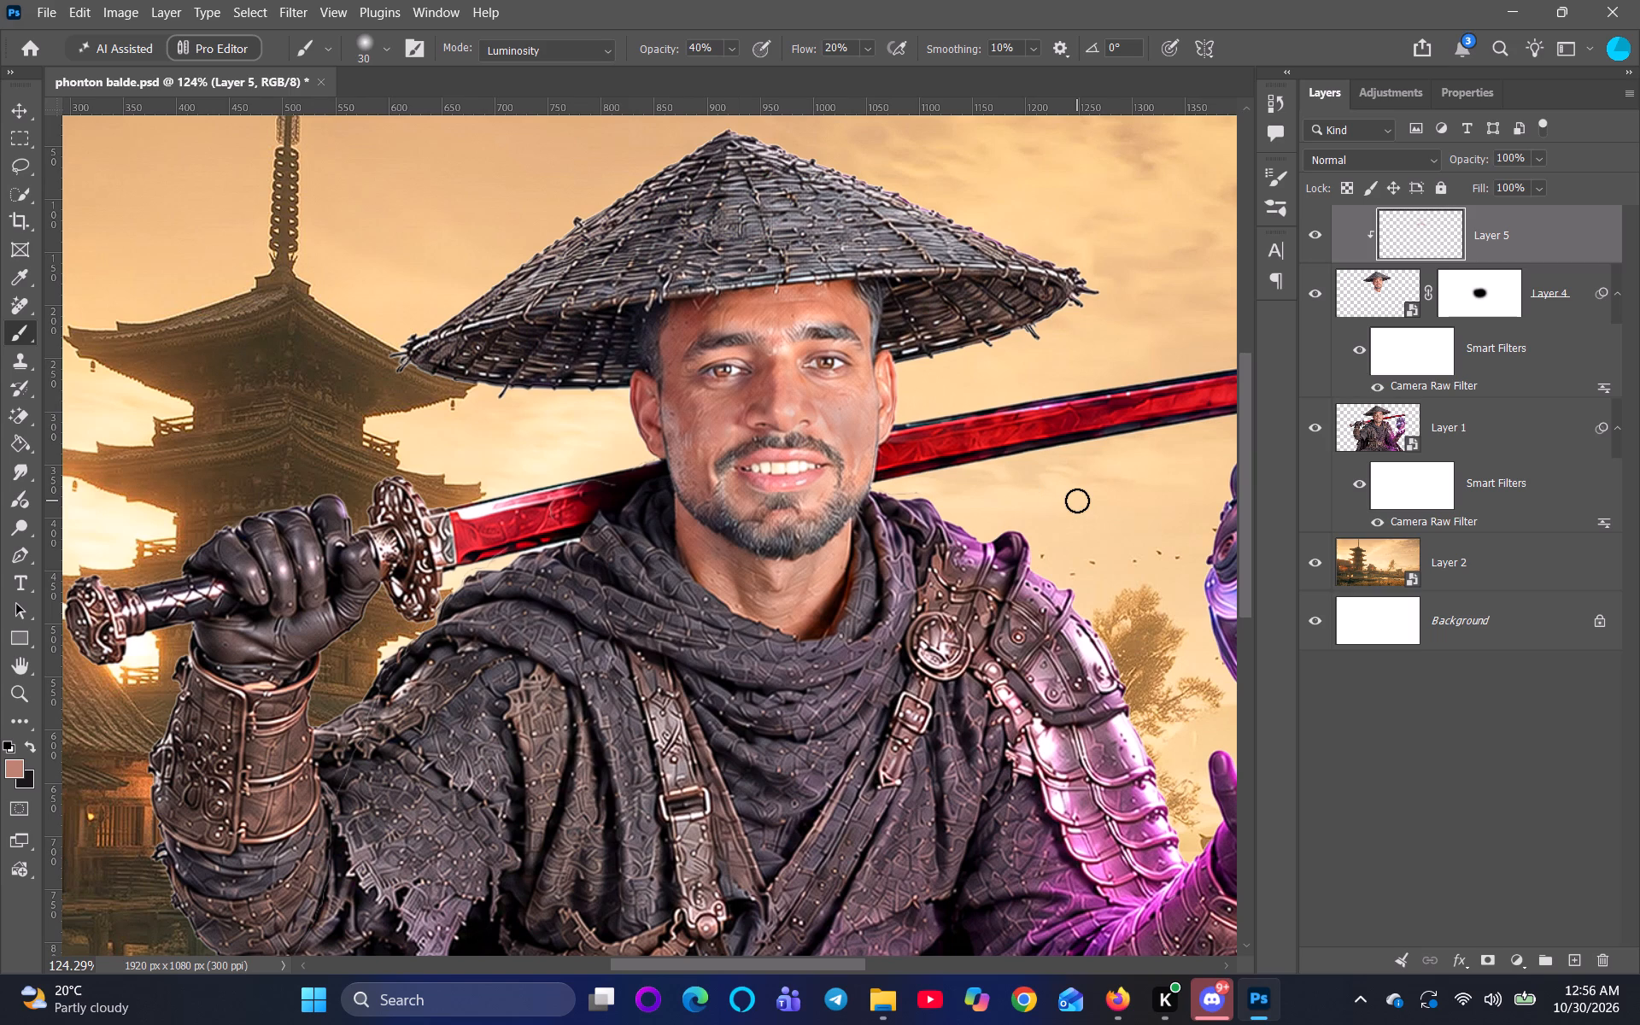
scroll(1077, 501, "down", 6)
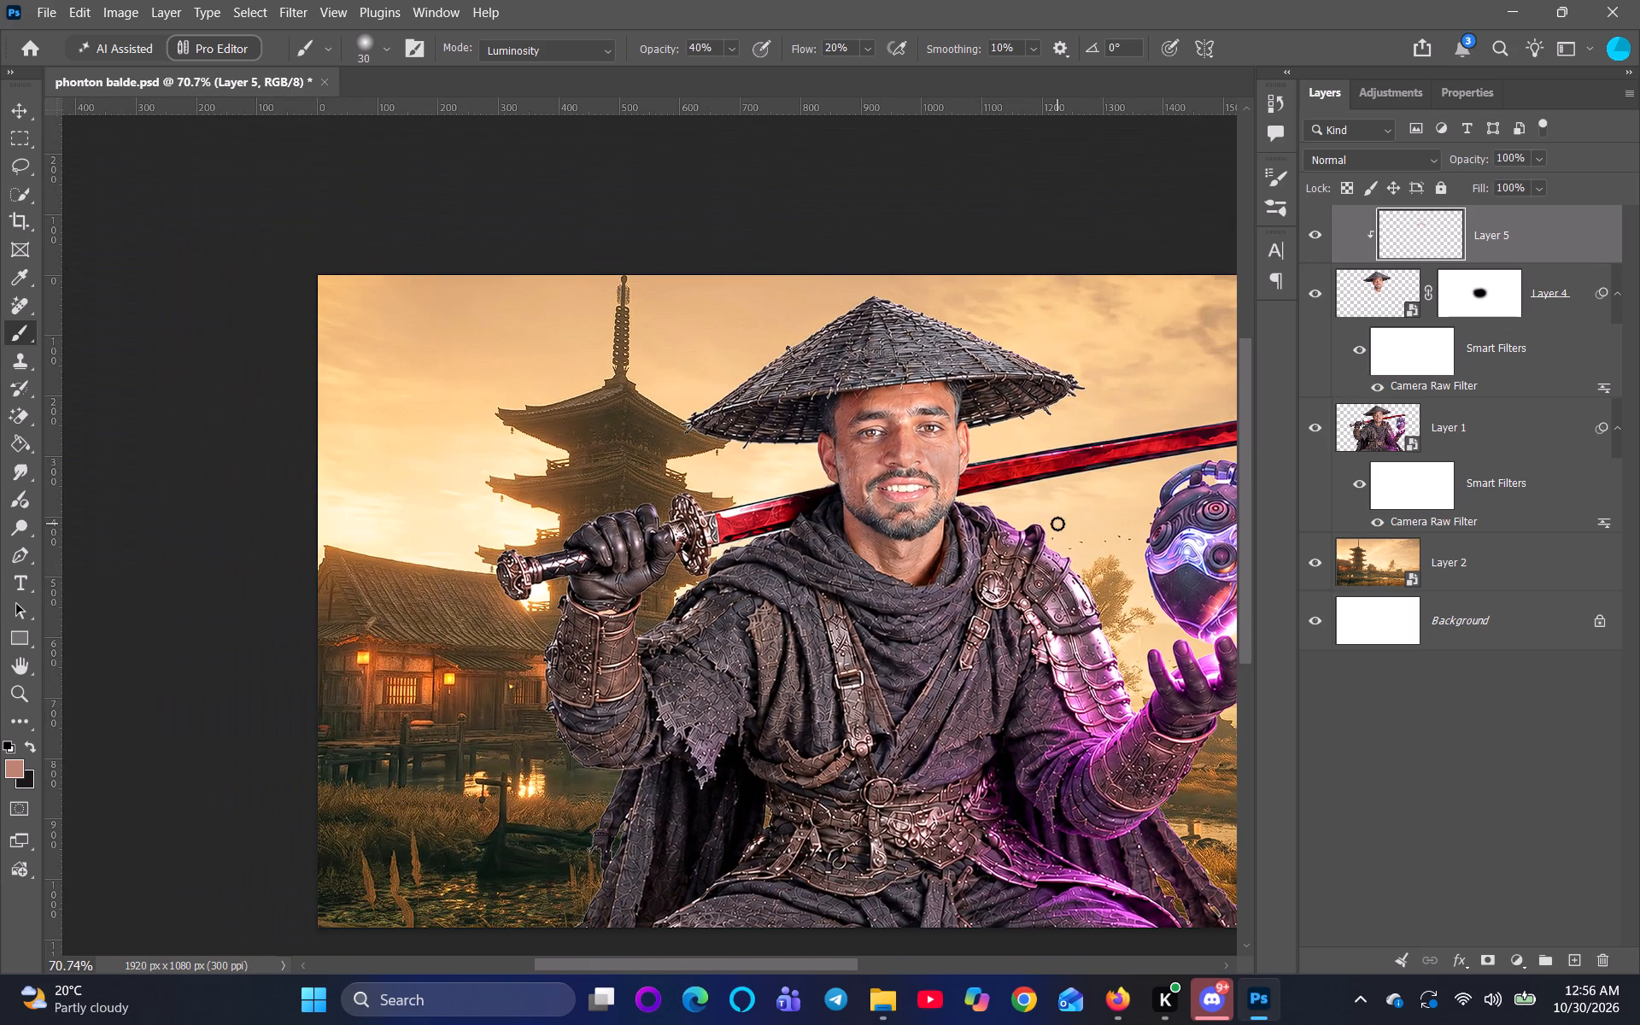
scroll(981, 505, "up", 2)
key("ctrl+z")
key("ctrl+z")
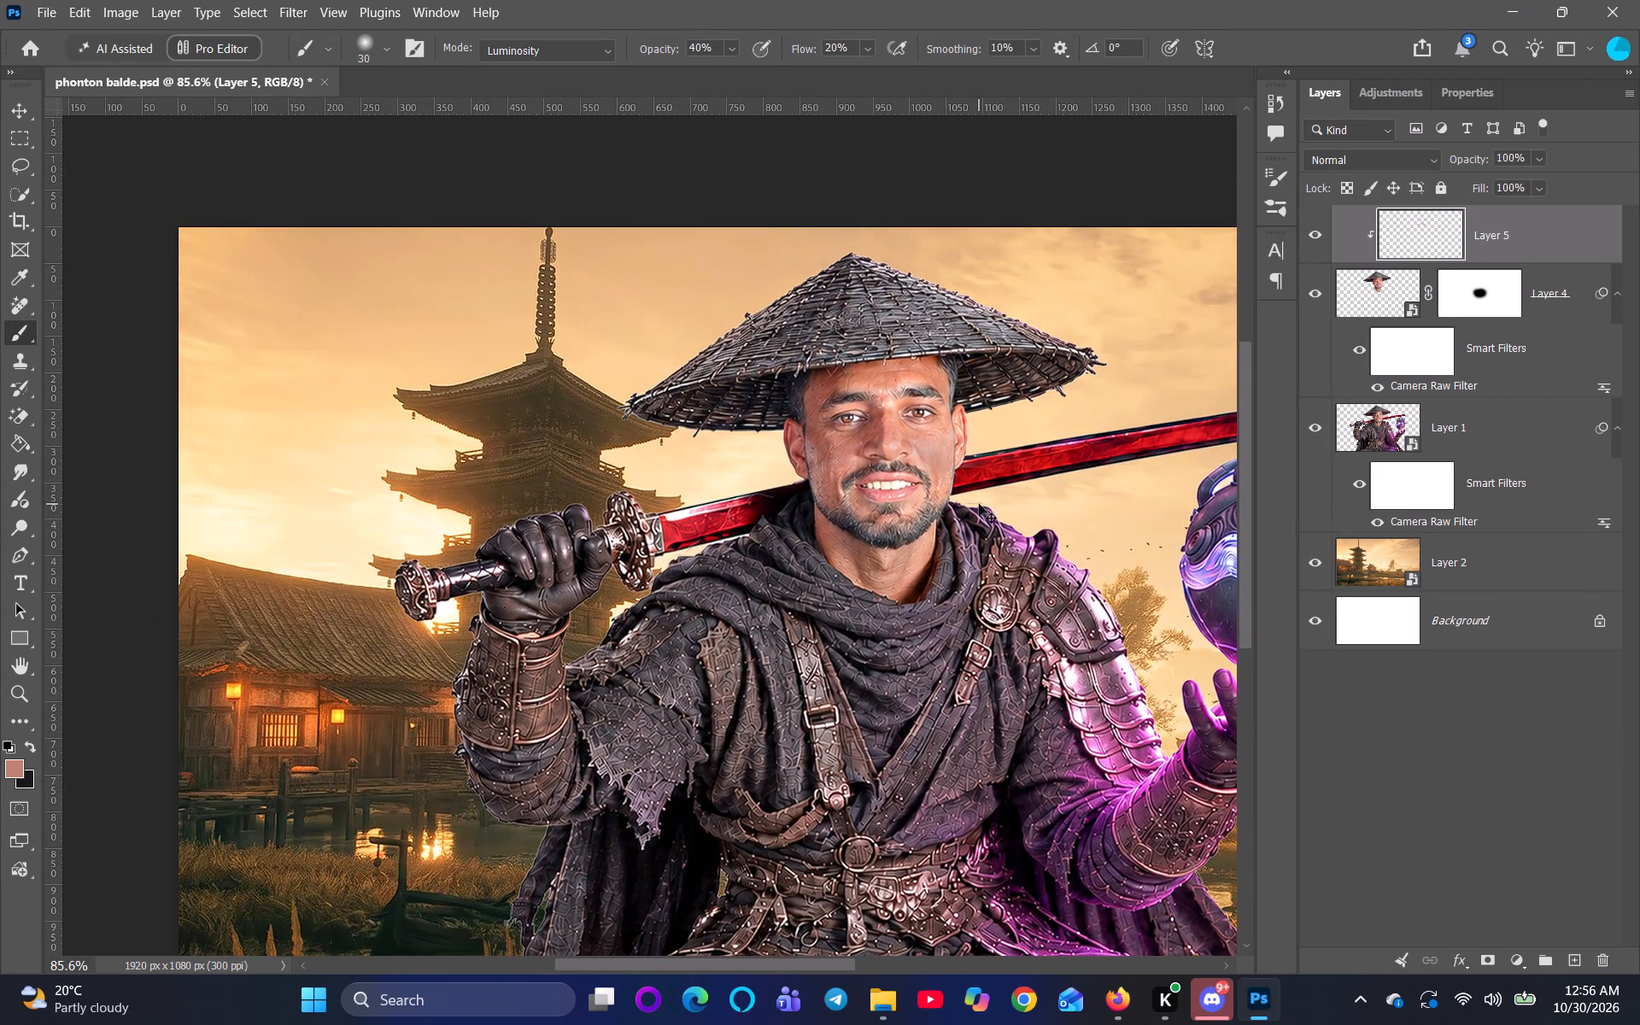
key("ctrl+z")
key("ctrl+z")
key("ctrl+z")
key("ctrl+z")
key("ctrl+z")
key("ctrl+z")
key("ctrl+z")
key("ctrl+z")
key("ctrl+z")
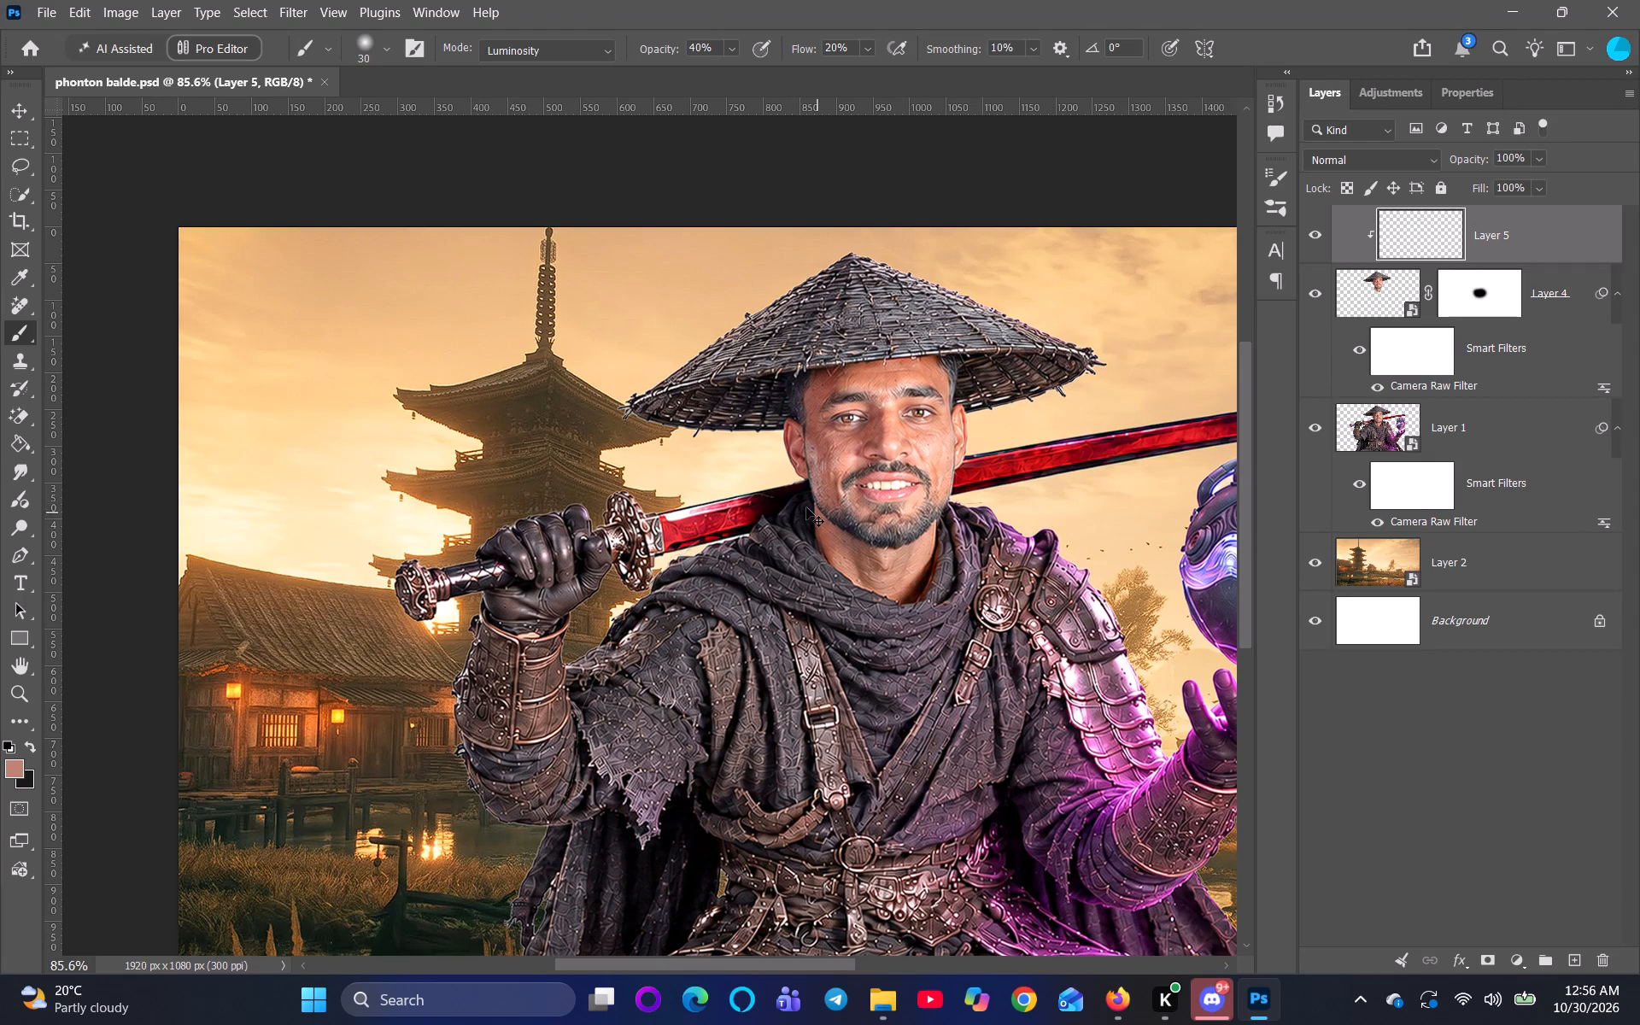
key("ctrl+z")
Sample a pinkish-brown tone below the warrior's right eye and paint it over the right cheek with the size 30 brush.
scroll(844, 469, "up", 13)
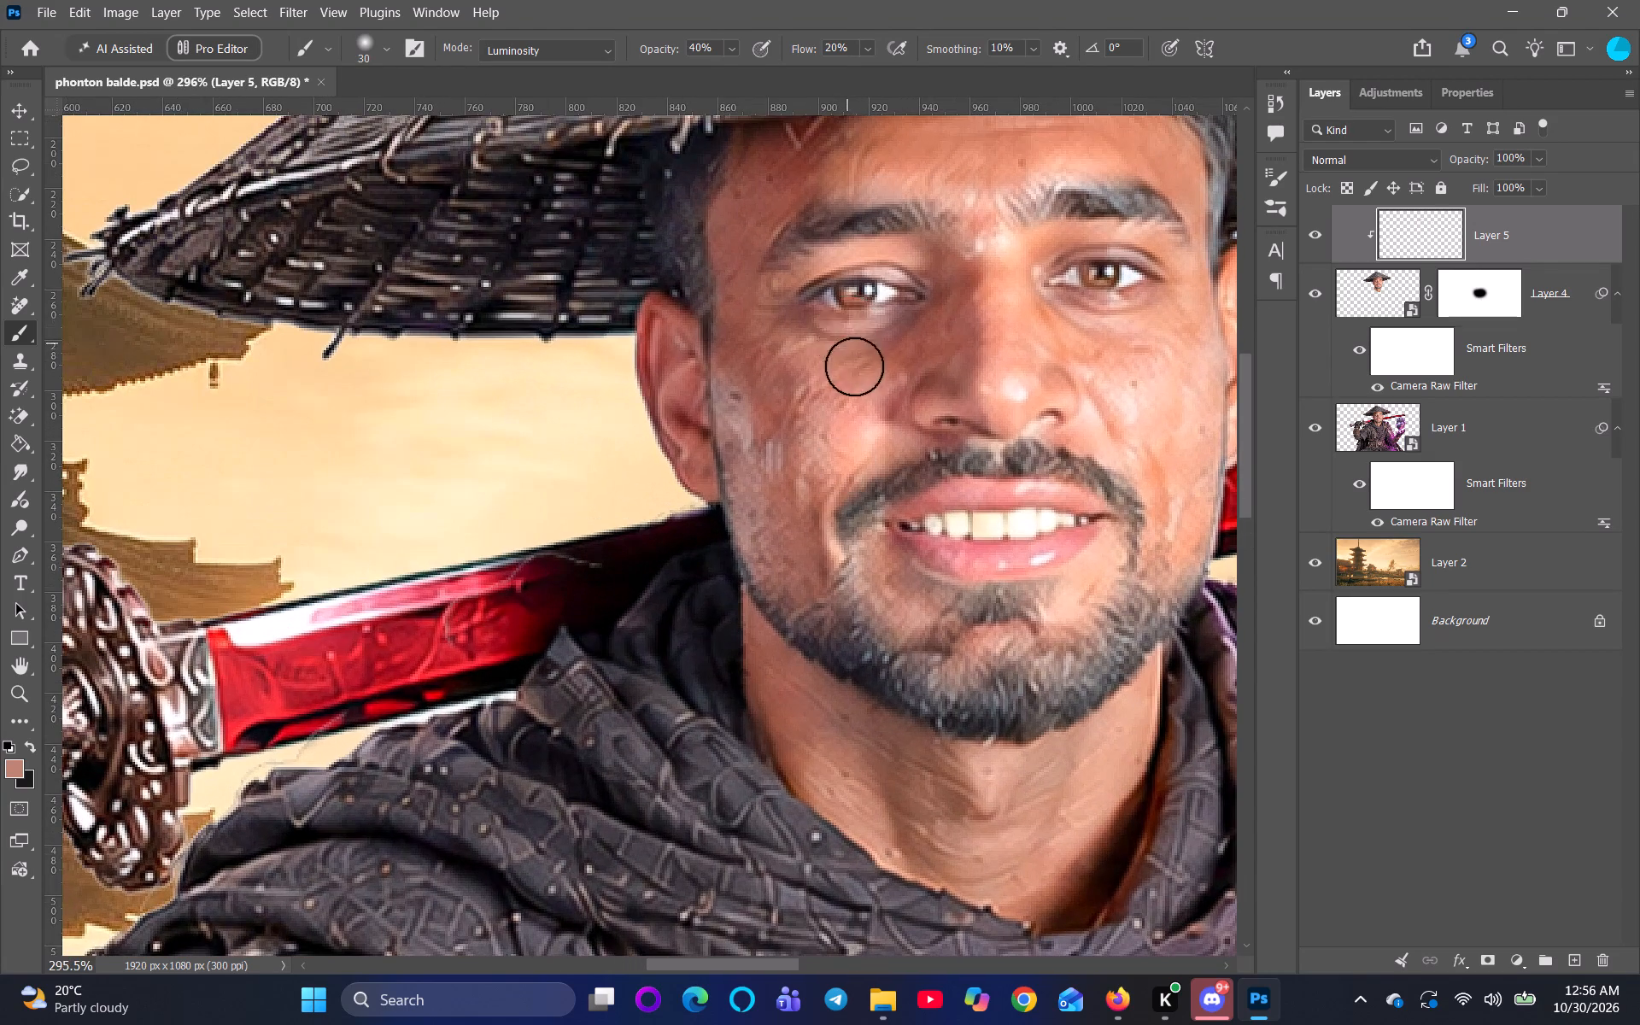
key("z")
key("z")
key("z")
key("z")
key("z")
key("z")
key("z")
key("z")
key("z")
key("z")
key("z")
key("z")
key("z")
key("z")
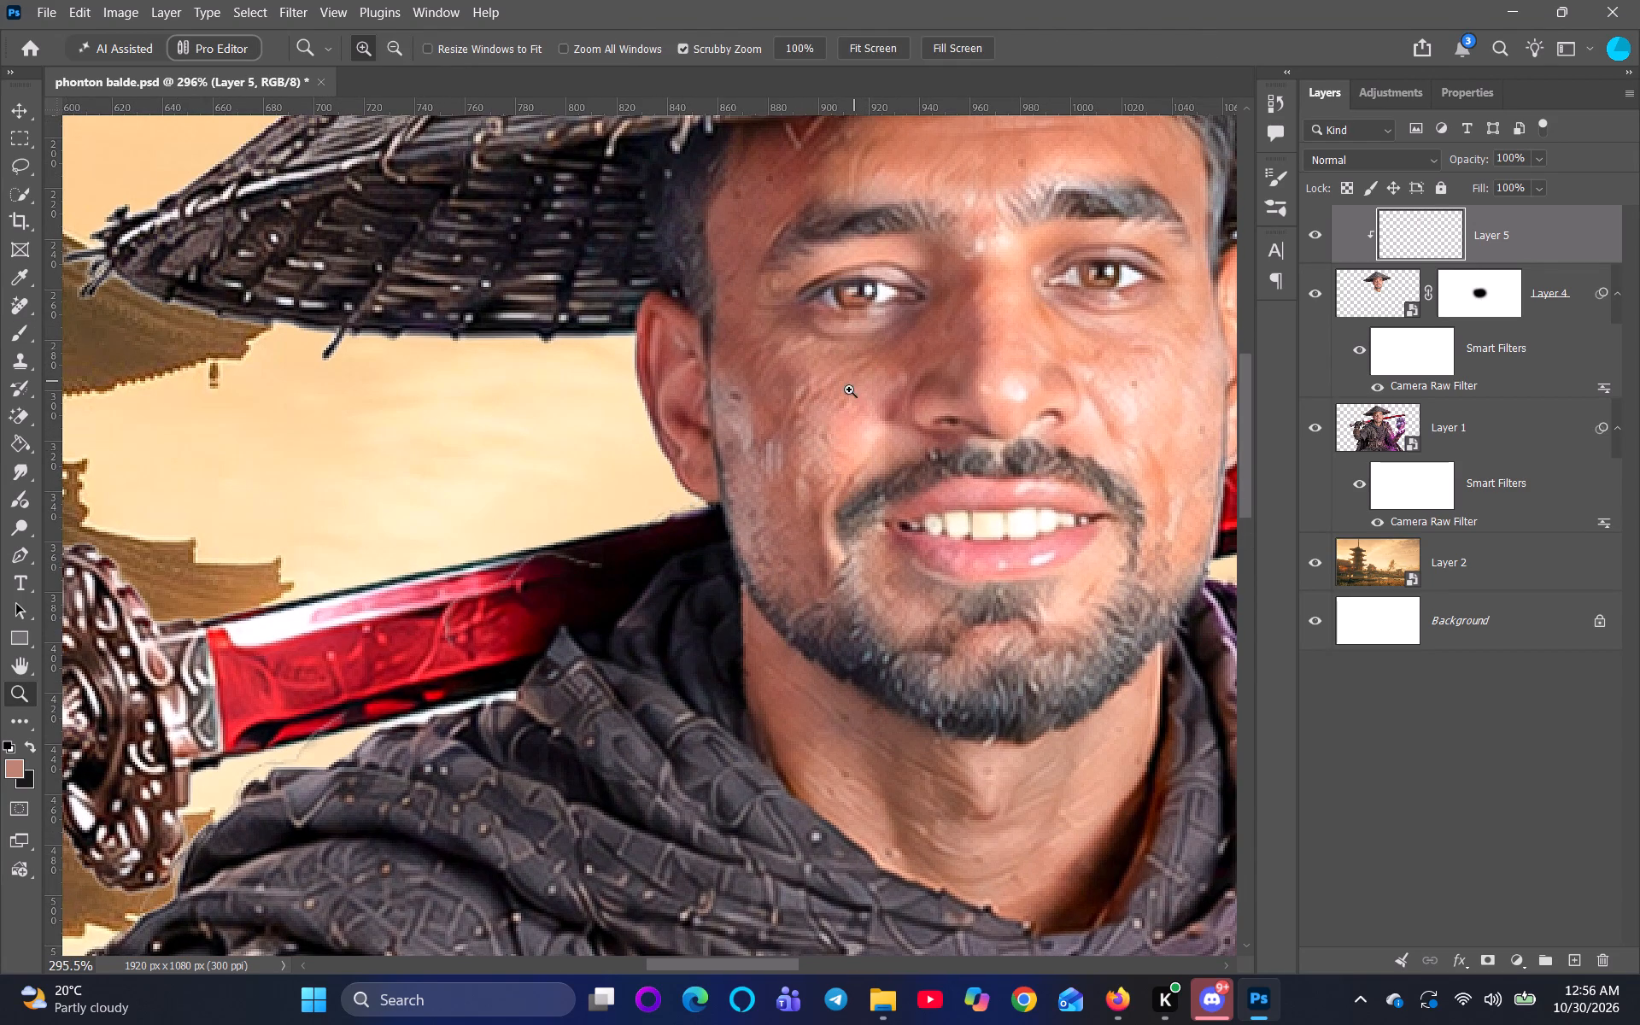
left_click(864, 377, "alt")
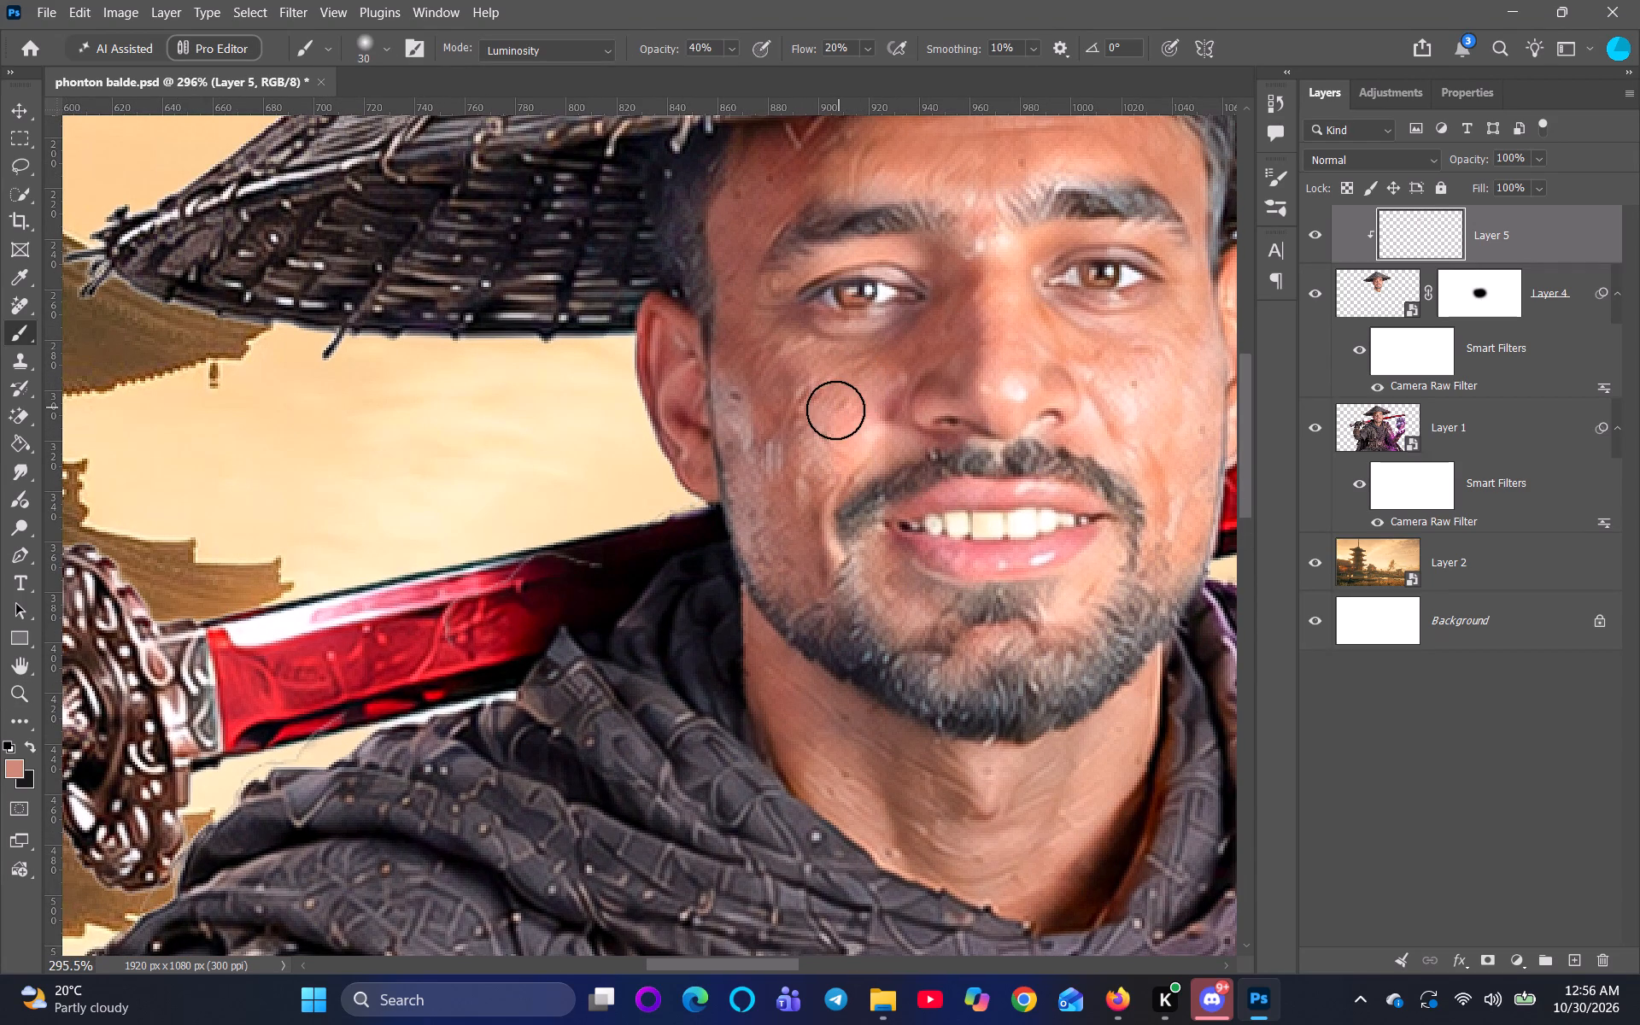
left_click_drag(875, 374, 781, 425)
left_click_drag(811, 360, 803, 481)
left_click_drag(876, 406, 758, 479)
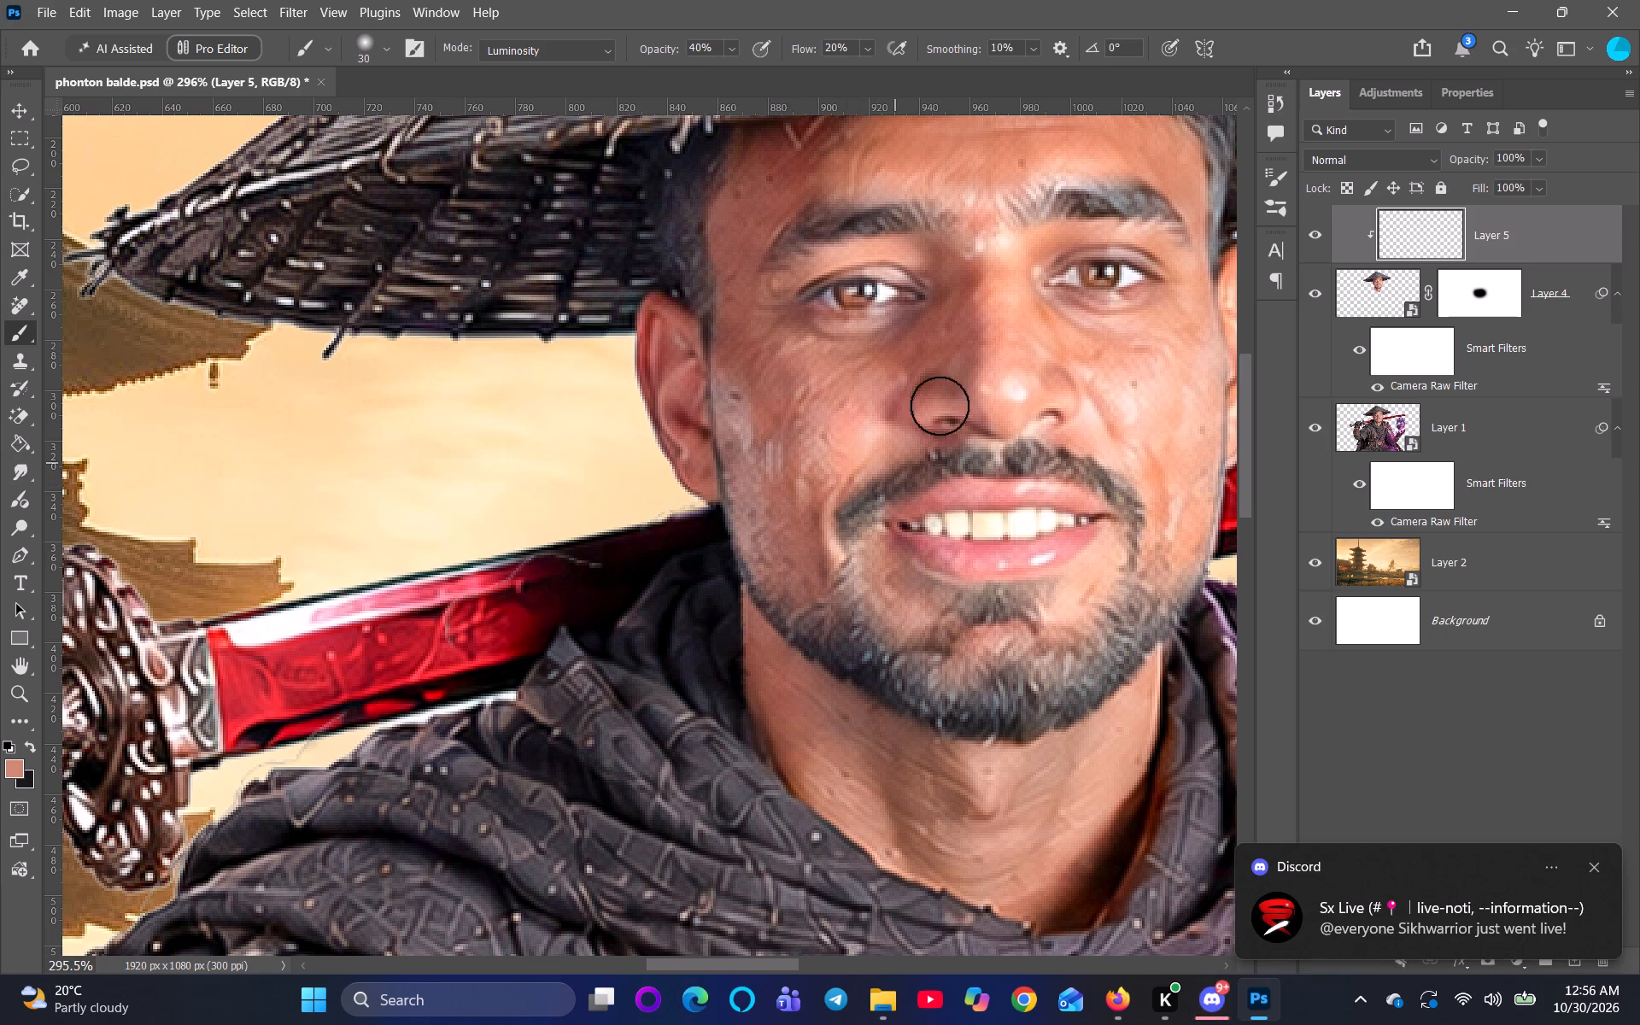
Sample a light peach tone from the warrior's left cheek and paint it over that cheek down to the mouth corner.
scroll(949, 387, "down", 6)
scroll(1155, 518, "down", 7)
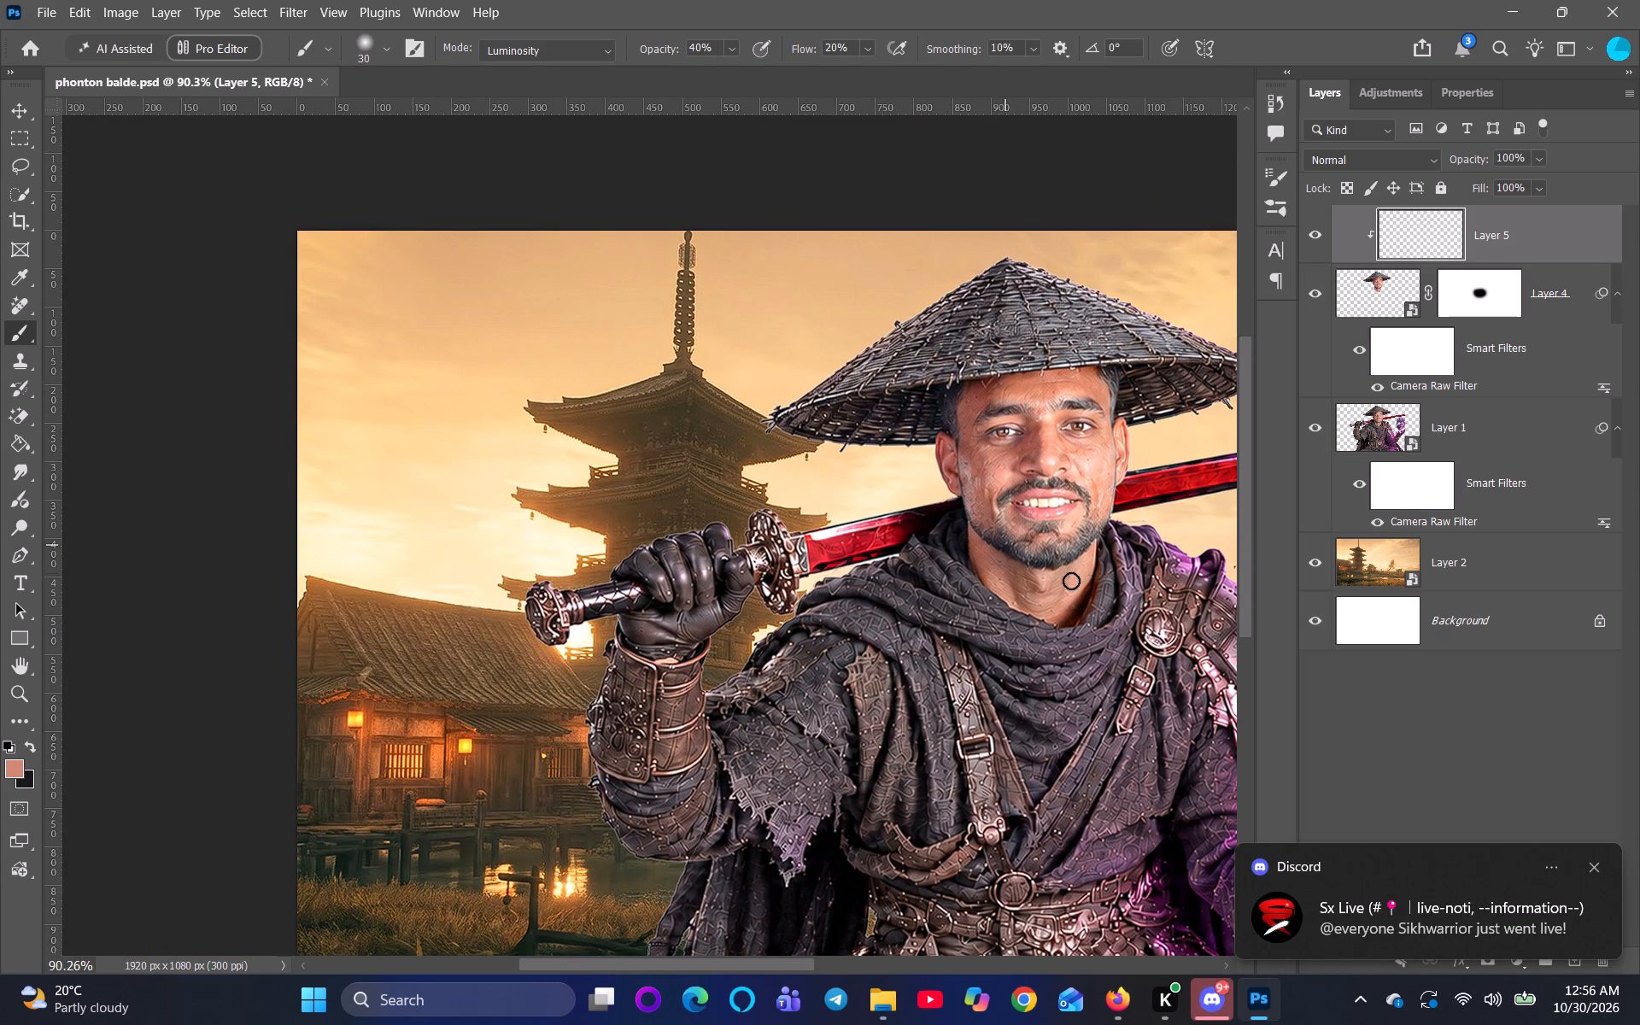
key("space")
key("space")
key("space")
key("space")
key("space")
key("space")
key("space")
key("space")
key("space")
key("space")
key("space")
key("space")
key("space")
key("space")
key("space")
key("space")
key("space")
key("space")
key("space")
key("space")
left_click_drag(1085, 526, 829, 565)
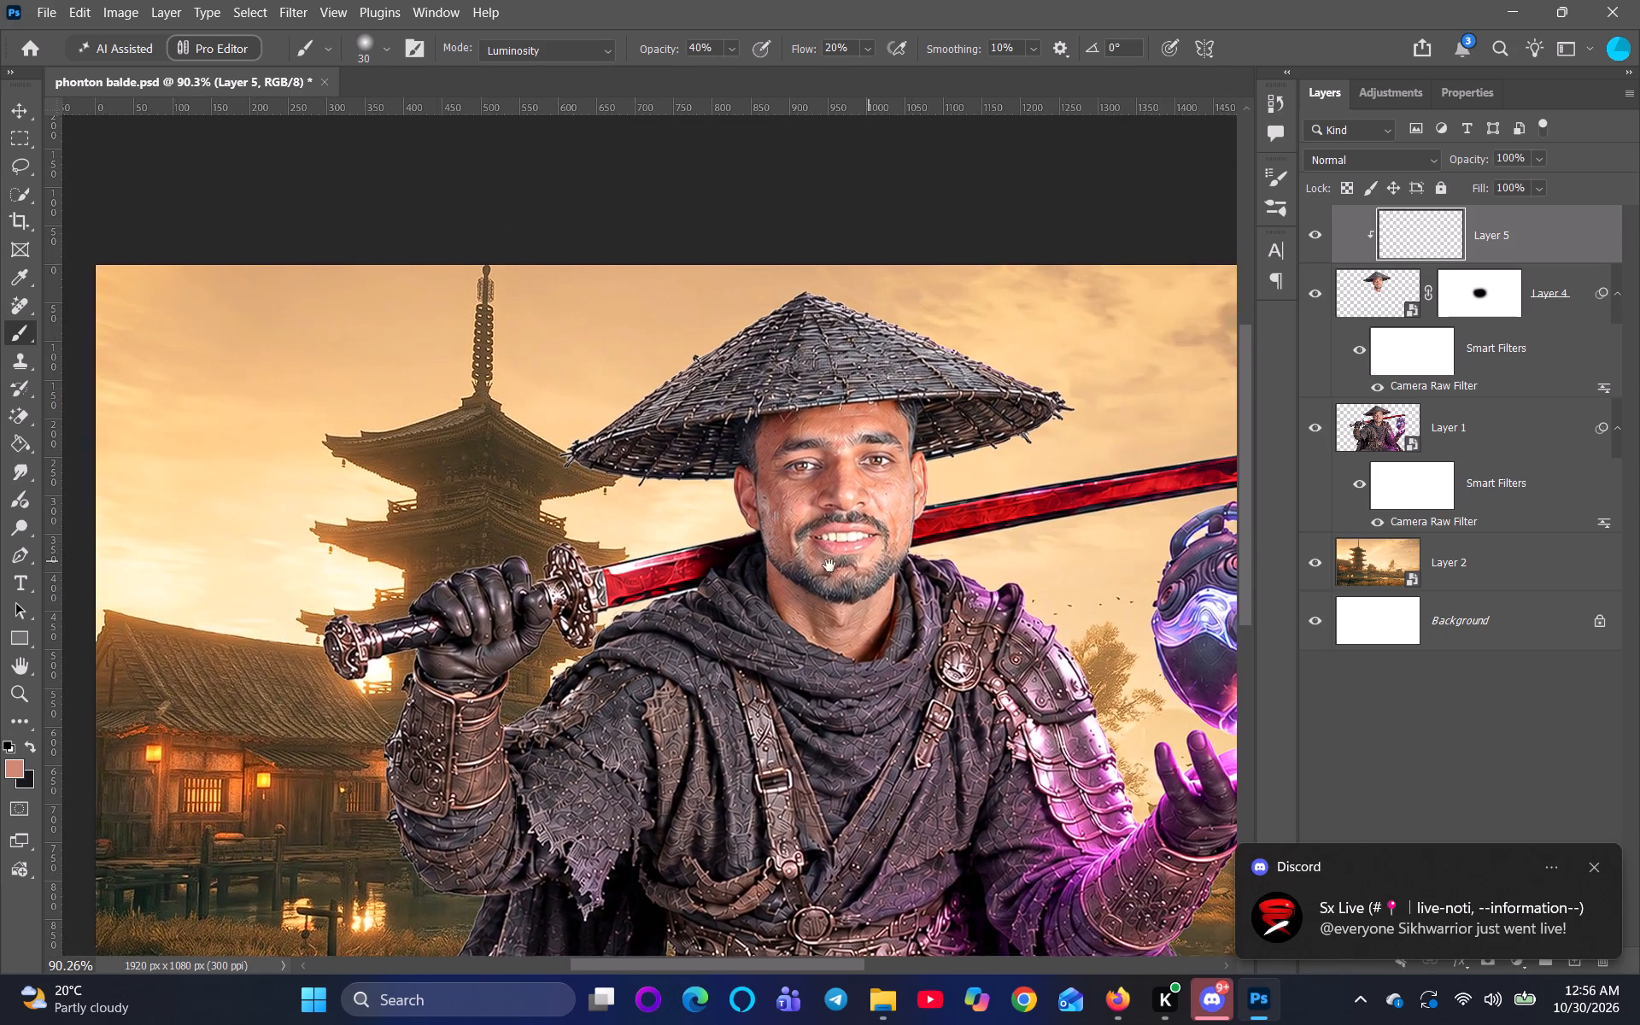
left_click_drag(829, 565, 818, 566)
scroll(818, 566, "up", 7)
scroll(699, 458, "up", 3)
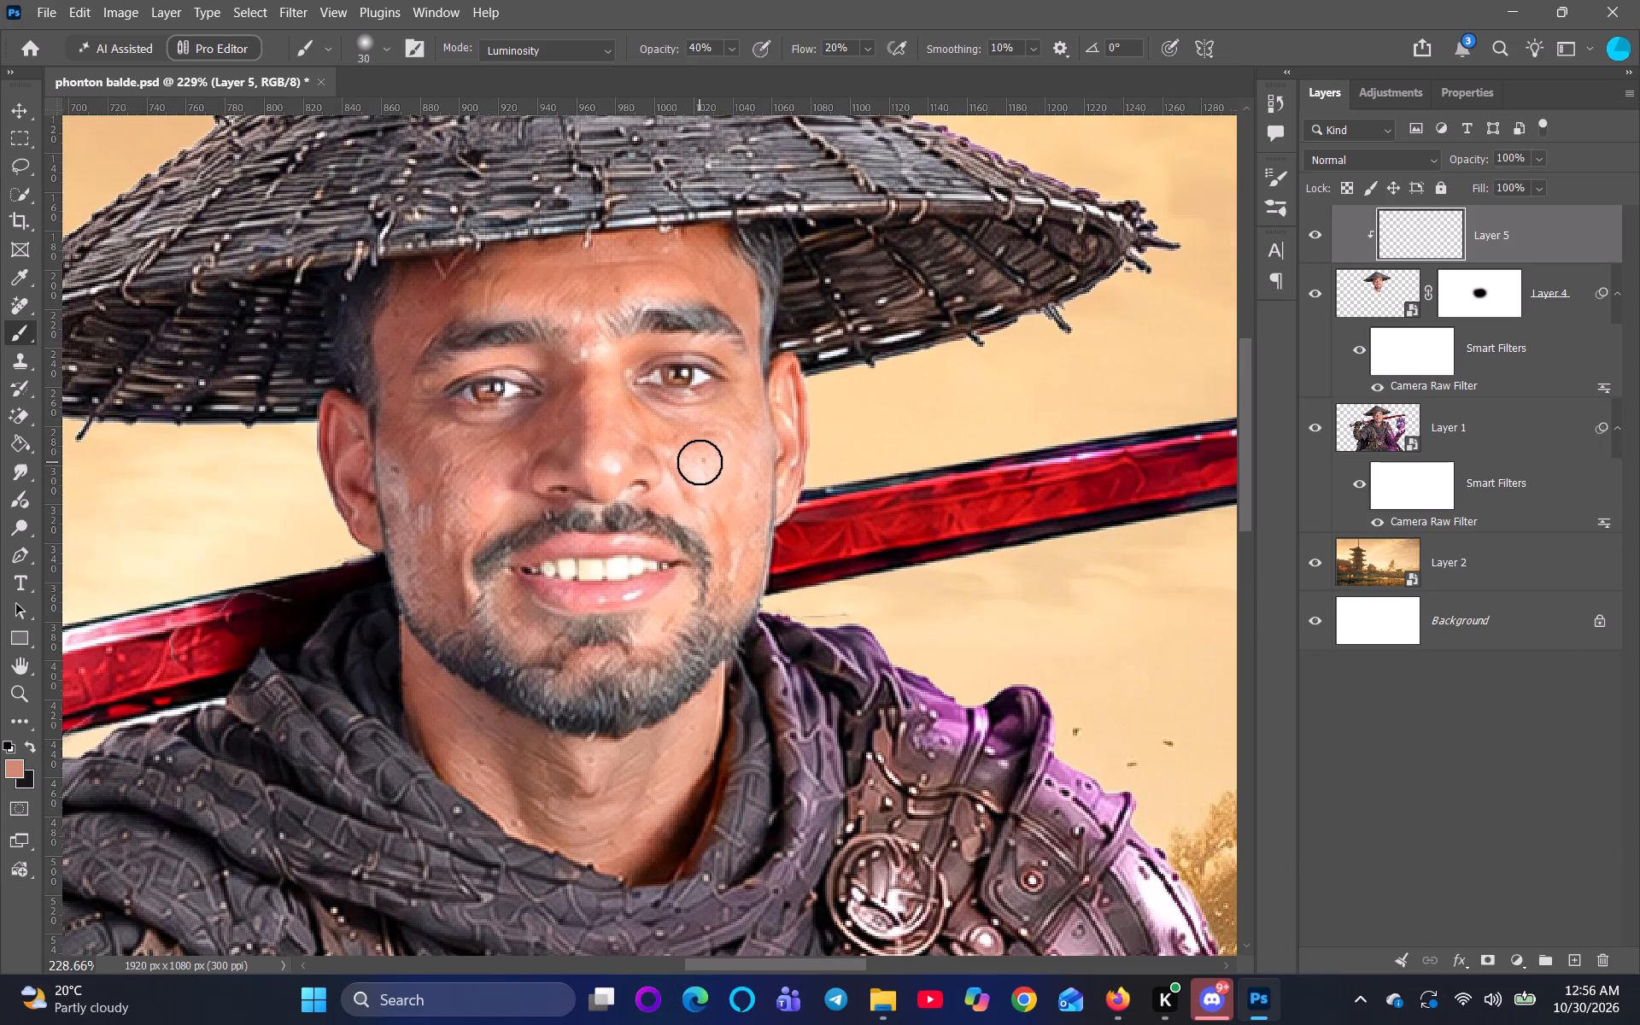
left_click(719, 436, "alt")
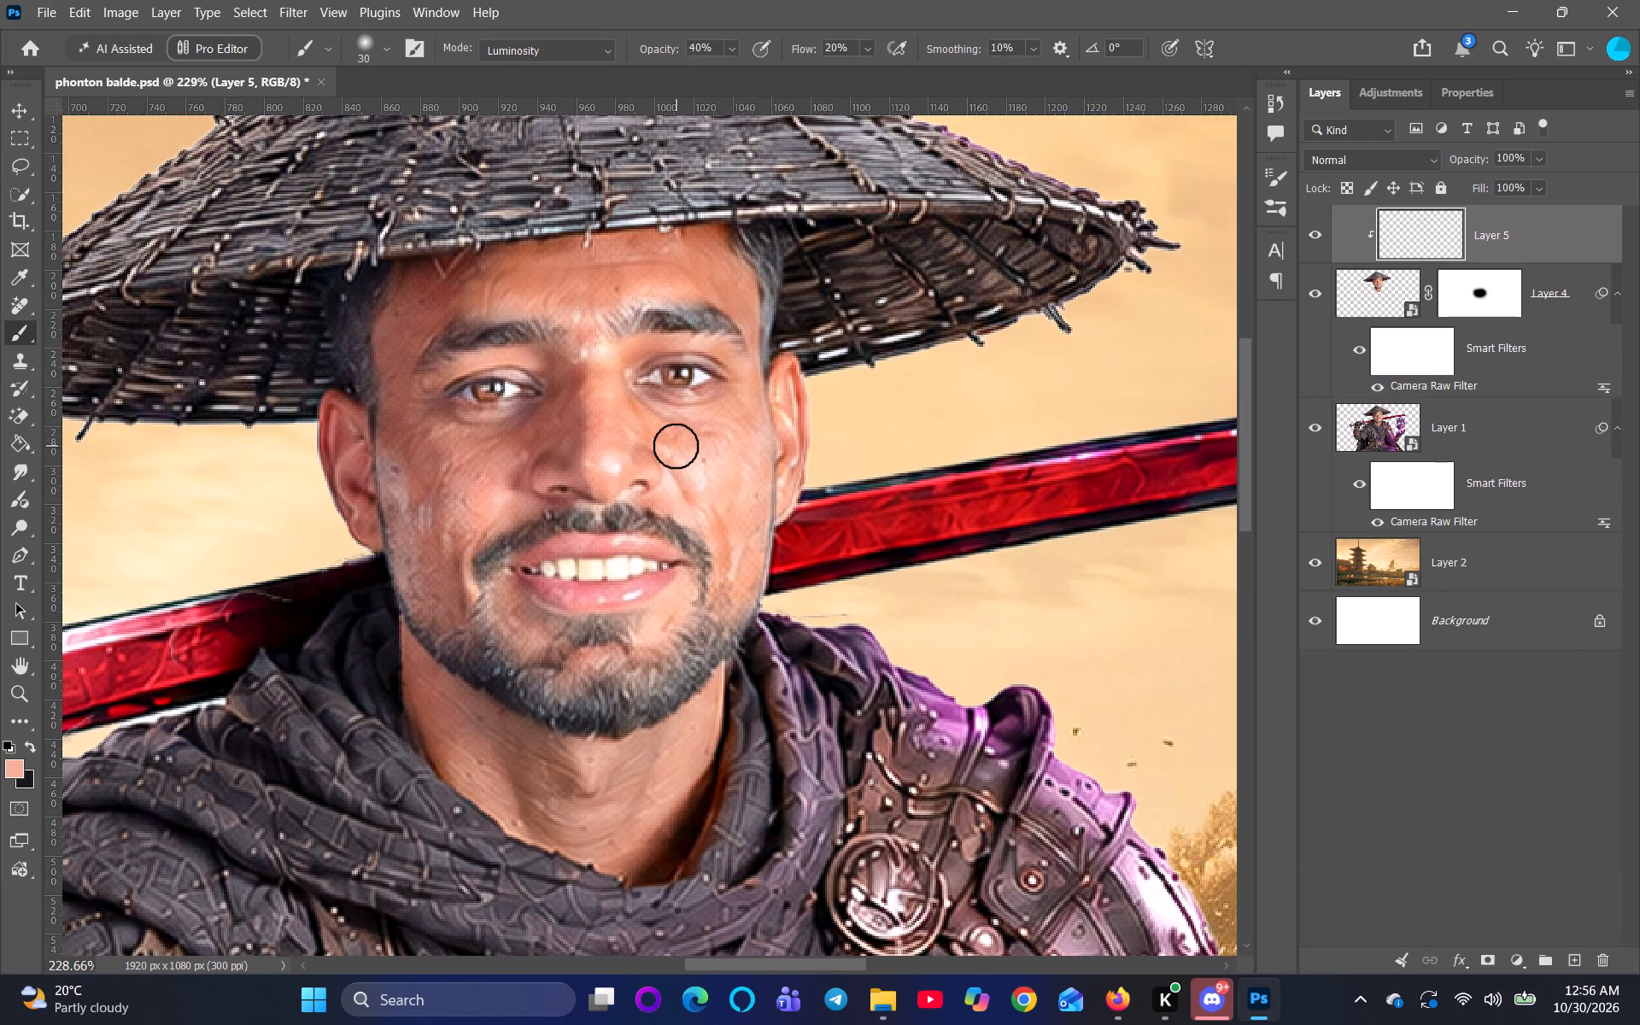
left_click_drag(649, 442, 735, 496)
left_click_drag(685, 430, 764, 533)
left_click_drag(716, 444, 734, 583)
left_click_drag(684, 526, 715, 553)
left_click_drag(724, 500, 724, 564)
left_click_drag(729, 527, 738, 555)
Reduce the brush to 20 and paint the peach tone over the left cheek from below the eye toward the ear.
scroll(682, 447, "up", 9)
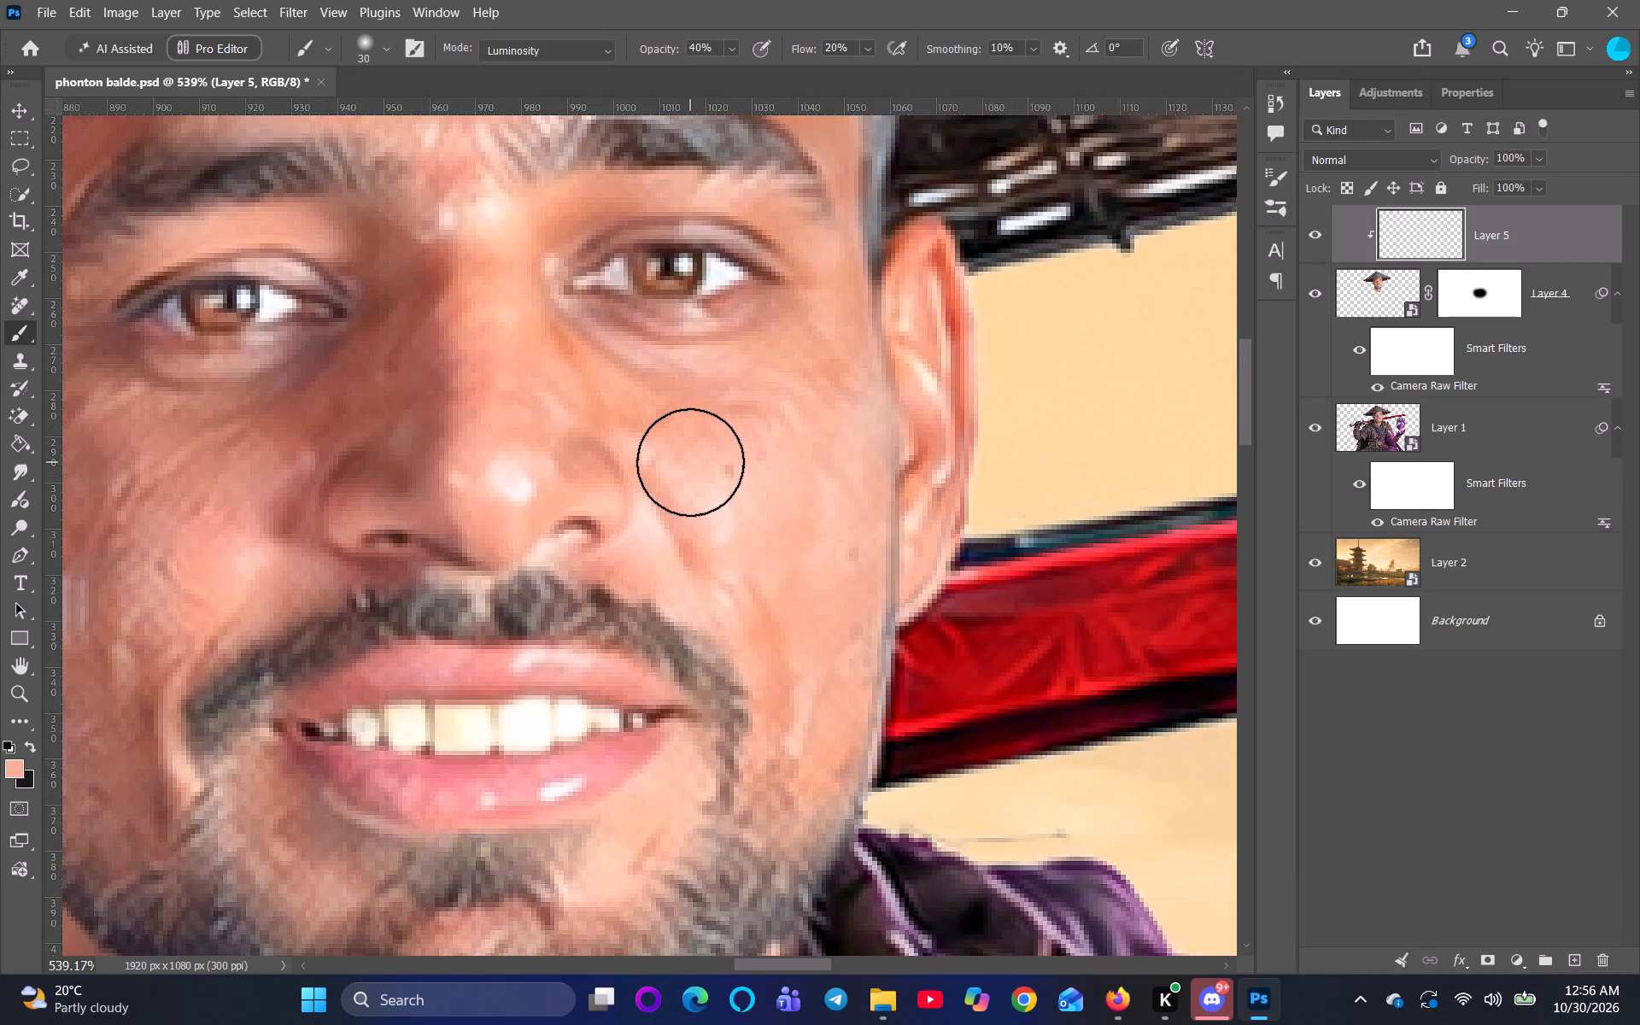
key("bracketleft")
key("bracketleft")
left_click_drag(643, 411, 822, 563)
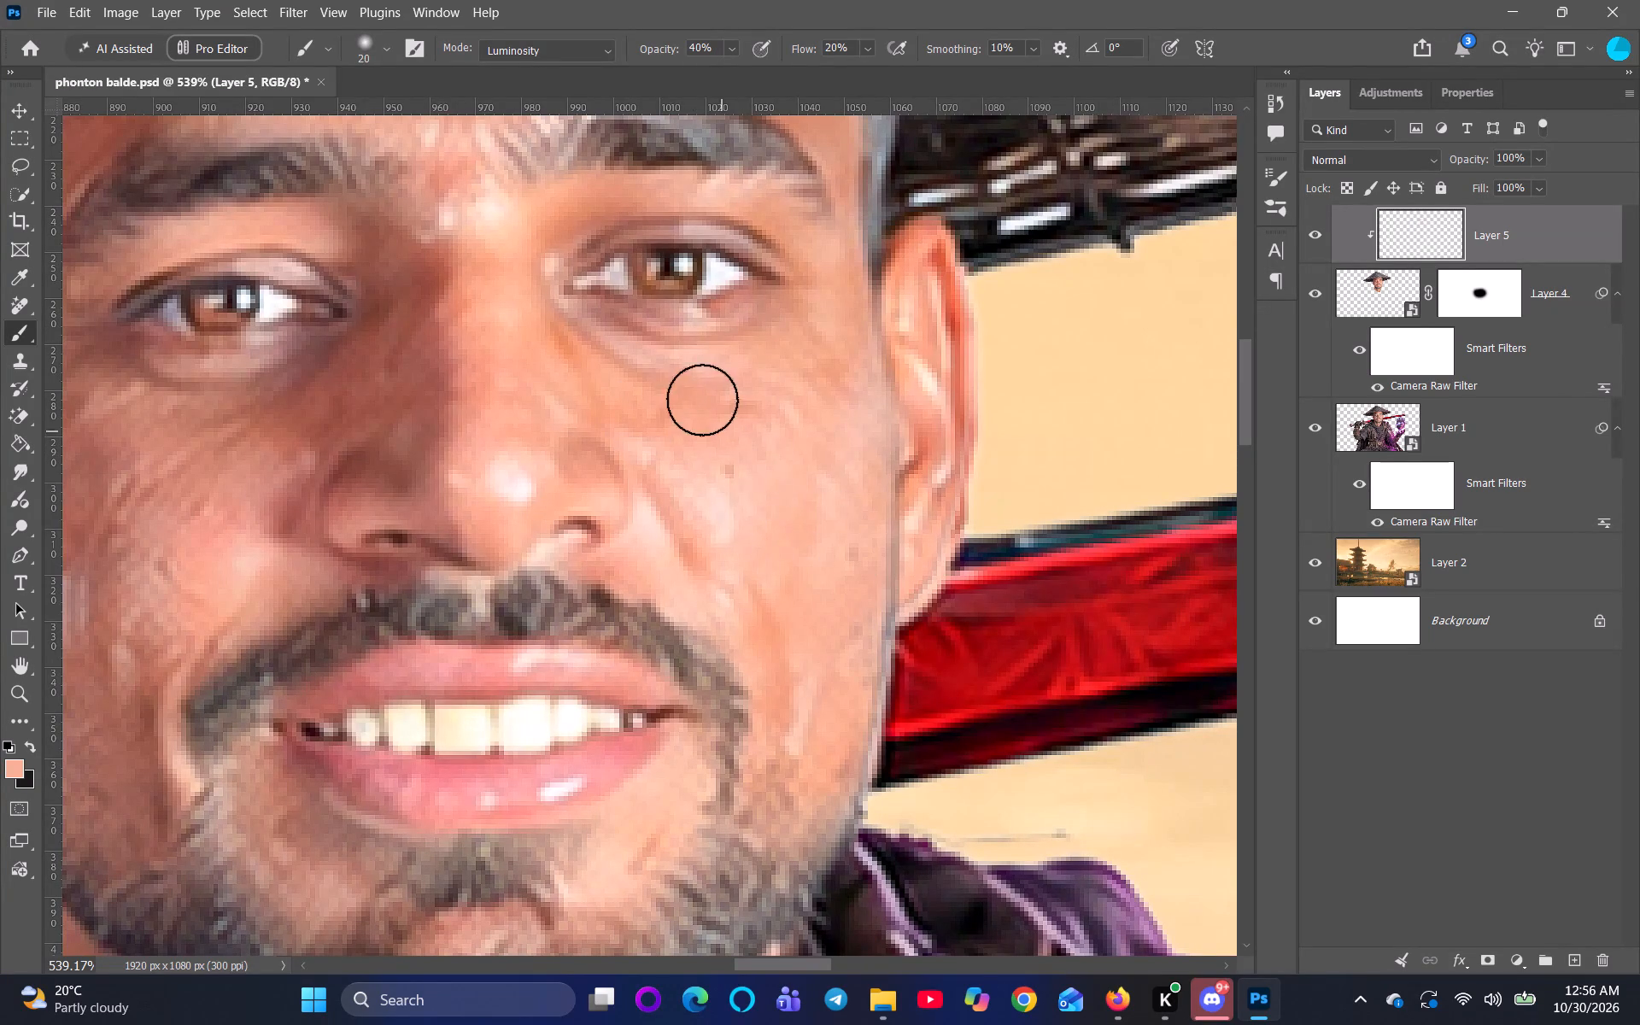
left_click_drag(702, 400, 881, 598)
left_click_drag(724, 384, 741, 548)
left_click_drag(711, 522, 823, 647)
left_click_drag(849, 420, 870, 492)
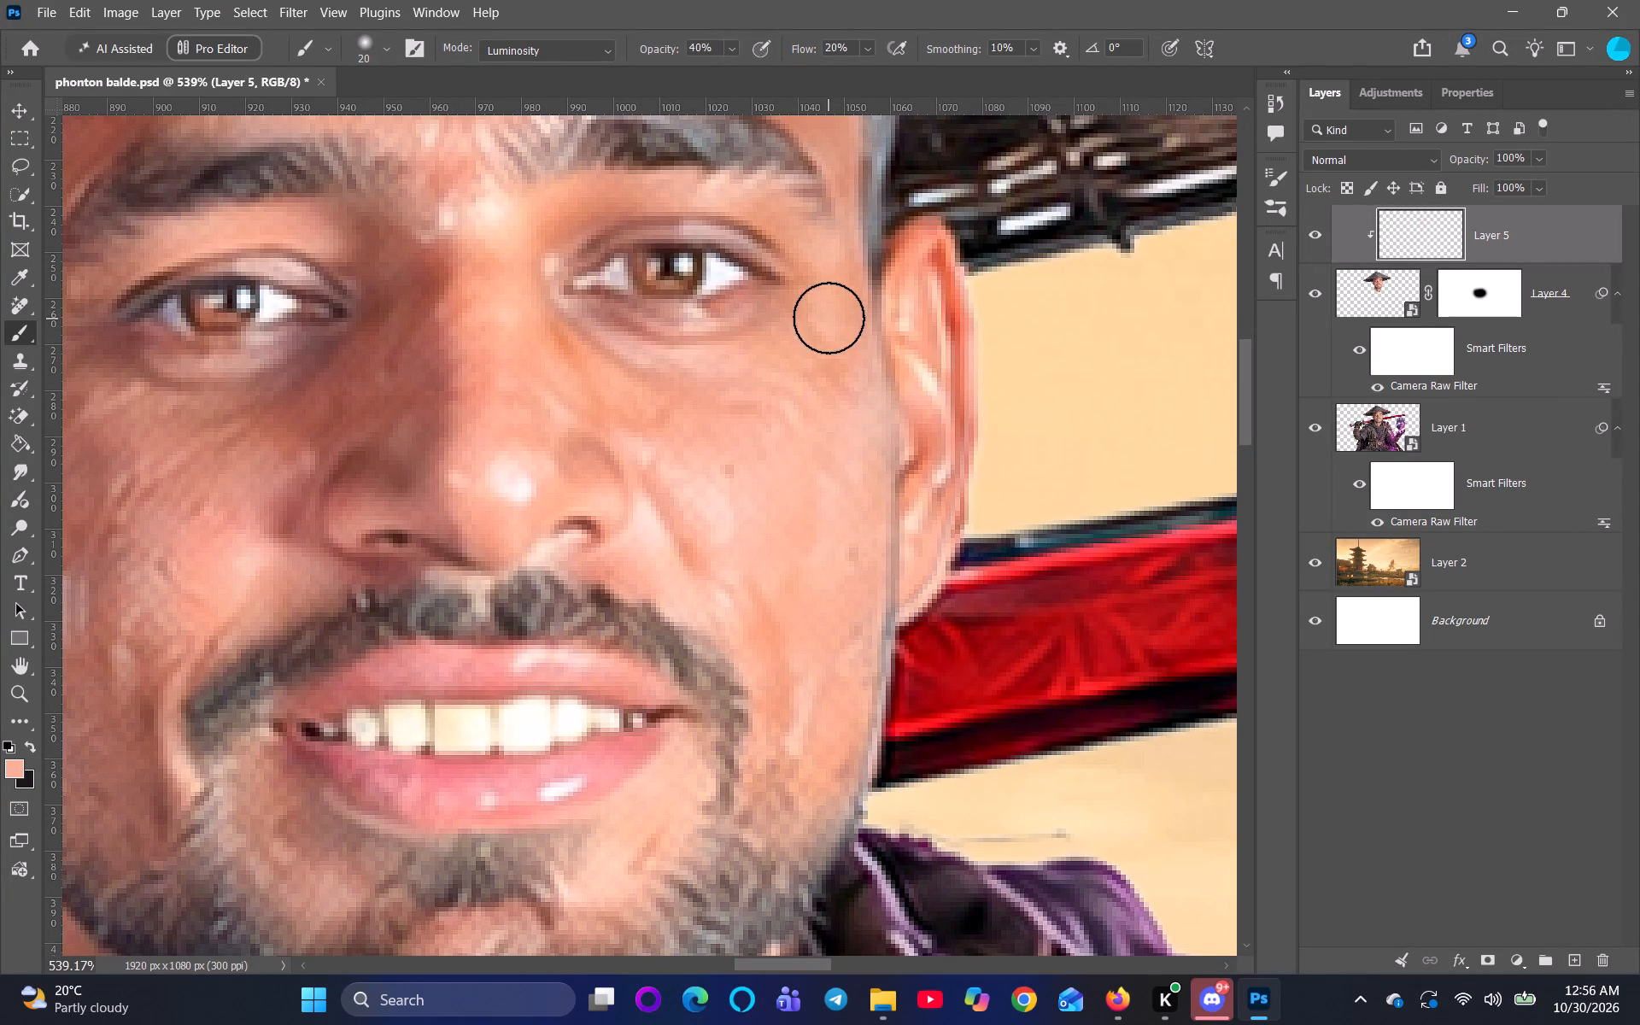
Sample a light orange-peach tone near the outer corner of the left eye and paint it over the left cheek and beside the nostril.
left_click(817, 328, "alt")
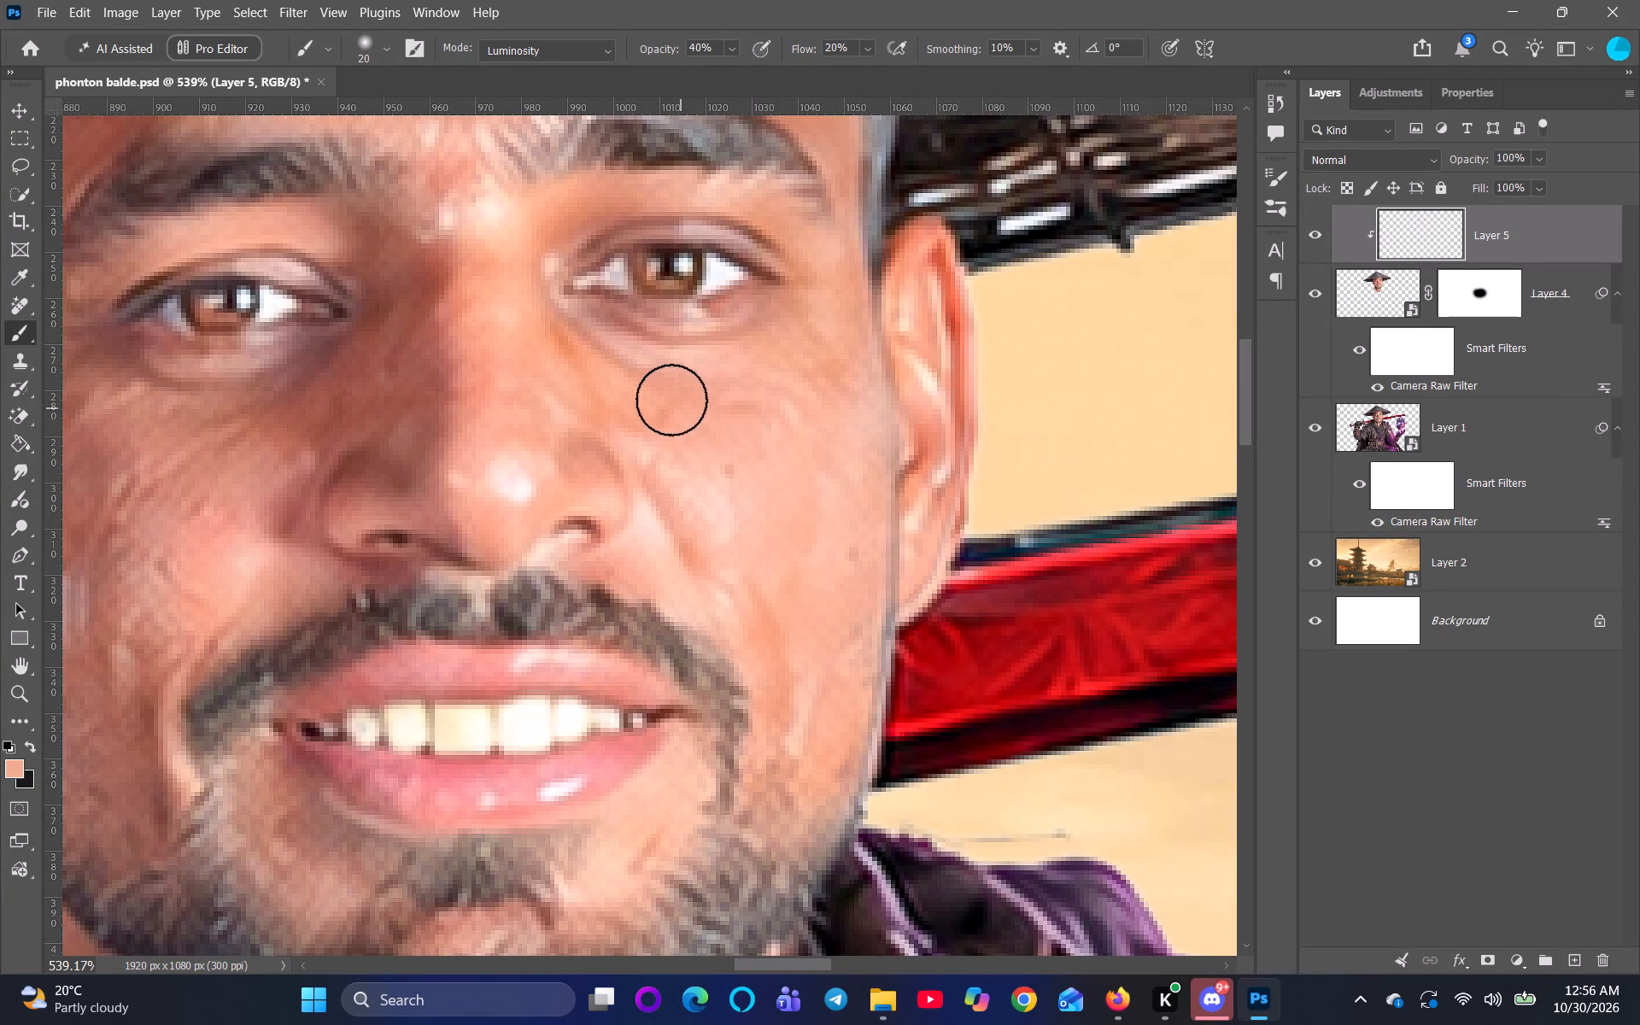
left_click_drag(671, 400, 786, 488)
left_click_drag(674, 447, 818, 582)
left_click_drag(655, 483, 774, 617)
left_click_drag(694, 429, 818, 569)
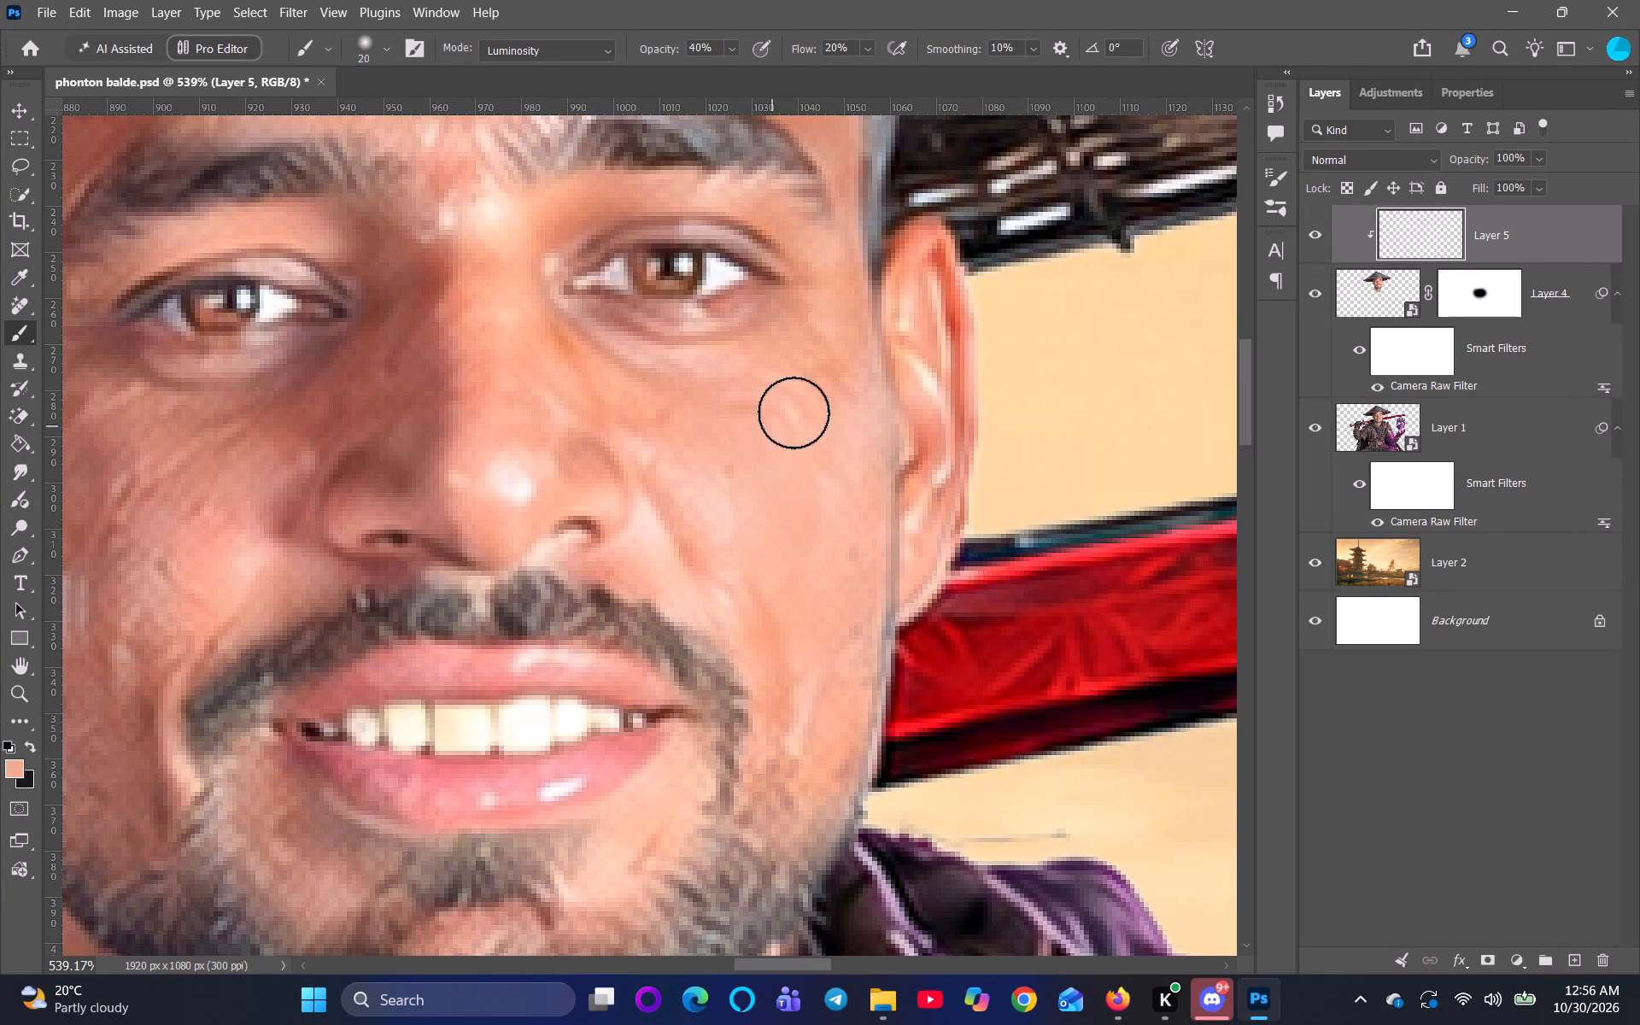
left_click_drag(818, 416, 842, 514)
left_click_drag(812, 402, 735, 565)
left_click_drag(651, 534, 734, 606)
left_click_drag(621, 531, 680, 607)
Set the brush flow to 21%.
scroll(762, 604, "down", 7)
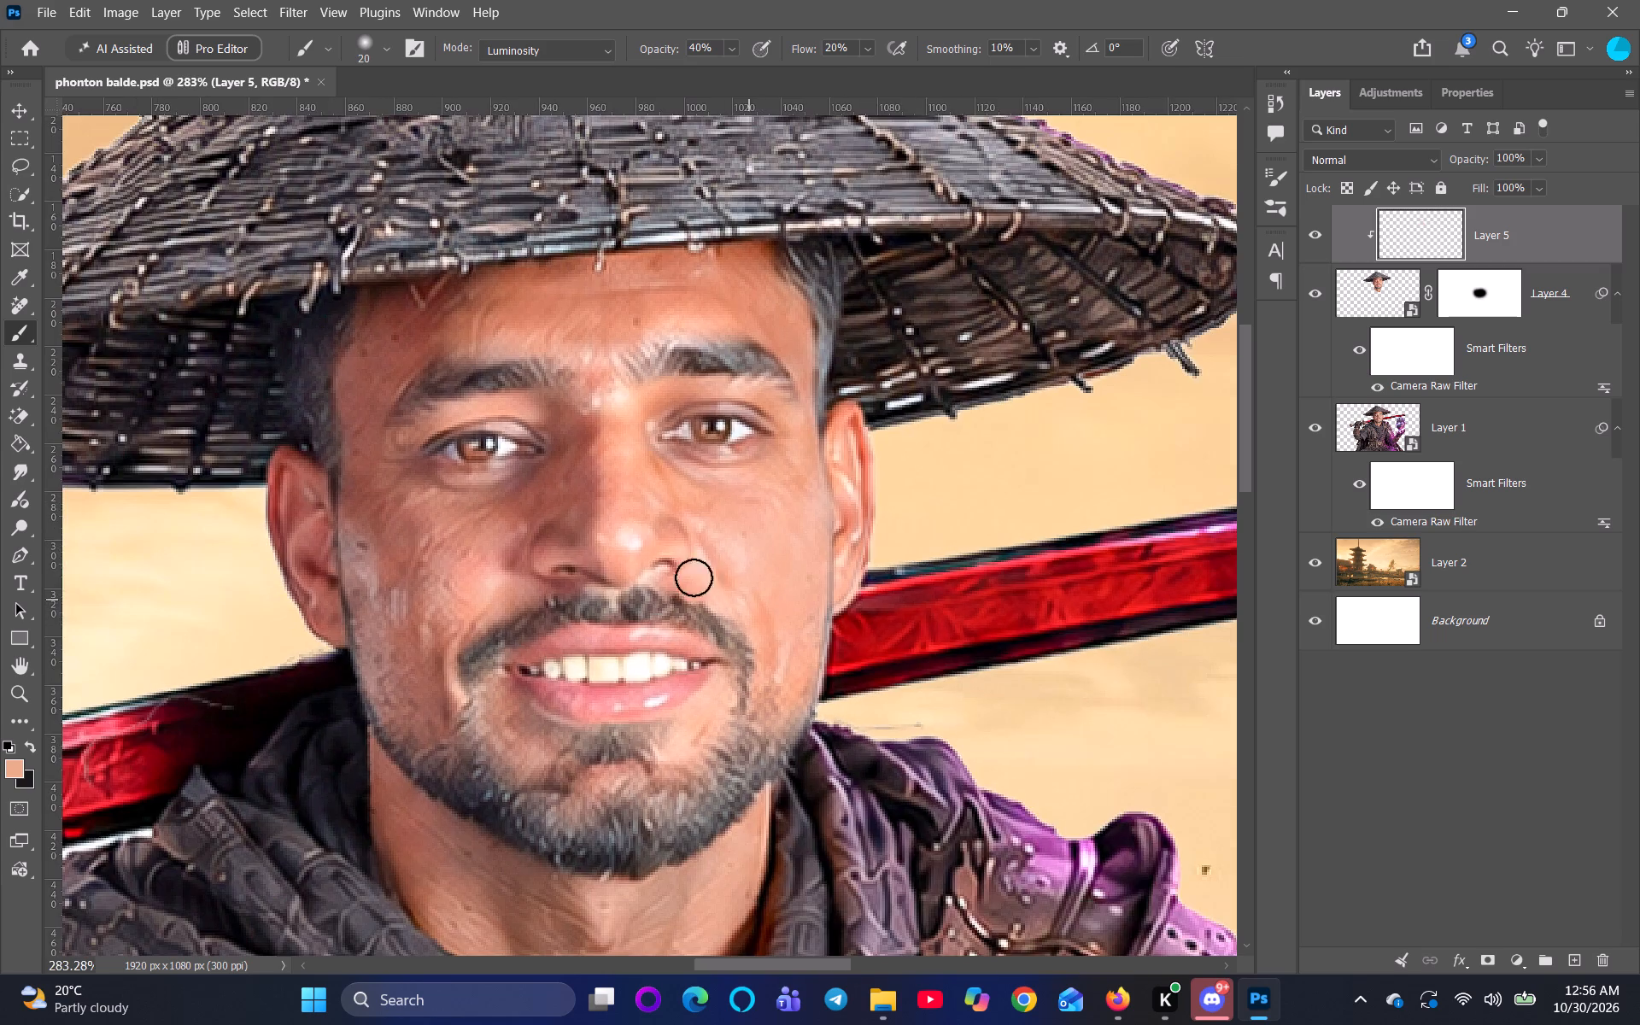
scroll(642, 552, "down", 5)
scroll(643, 558, "up", 1)
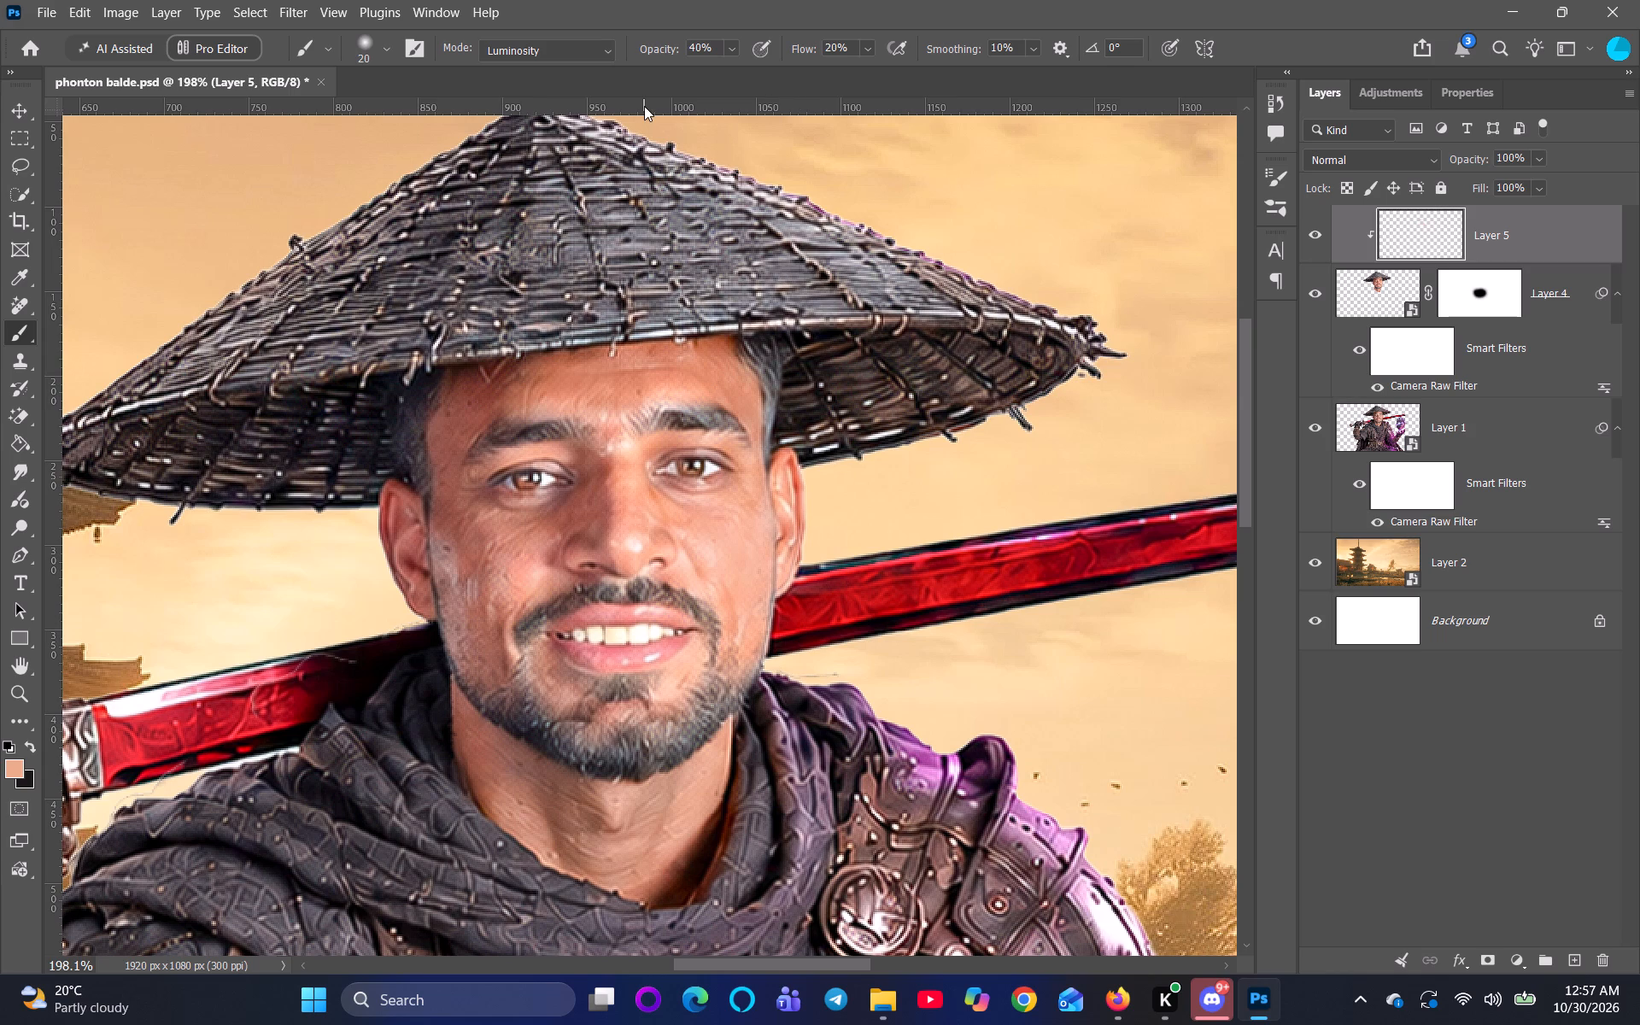
left_click(789, 51)
Toggle Layer 5's visibility several times to compare the warrior's face with and without the painted skin tones.
scroll(928, 323, "down", 3)
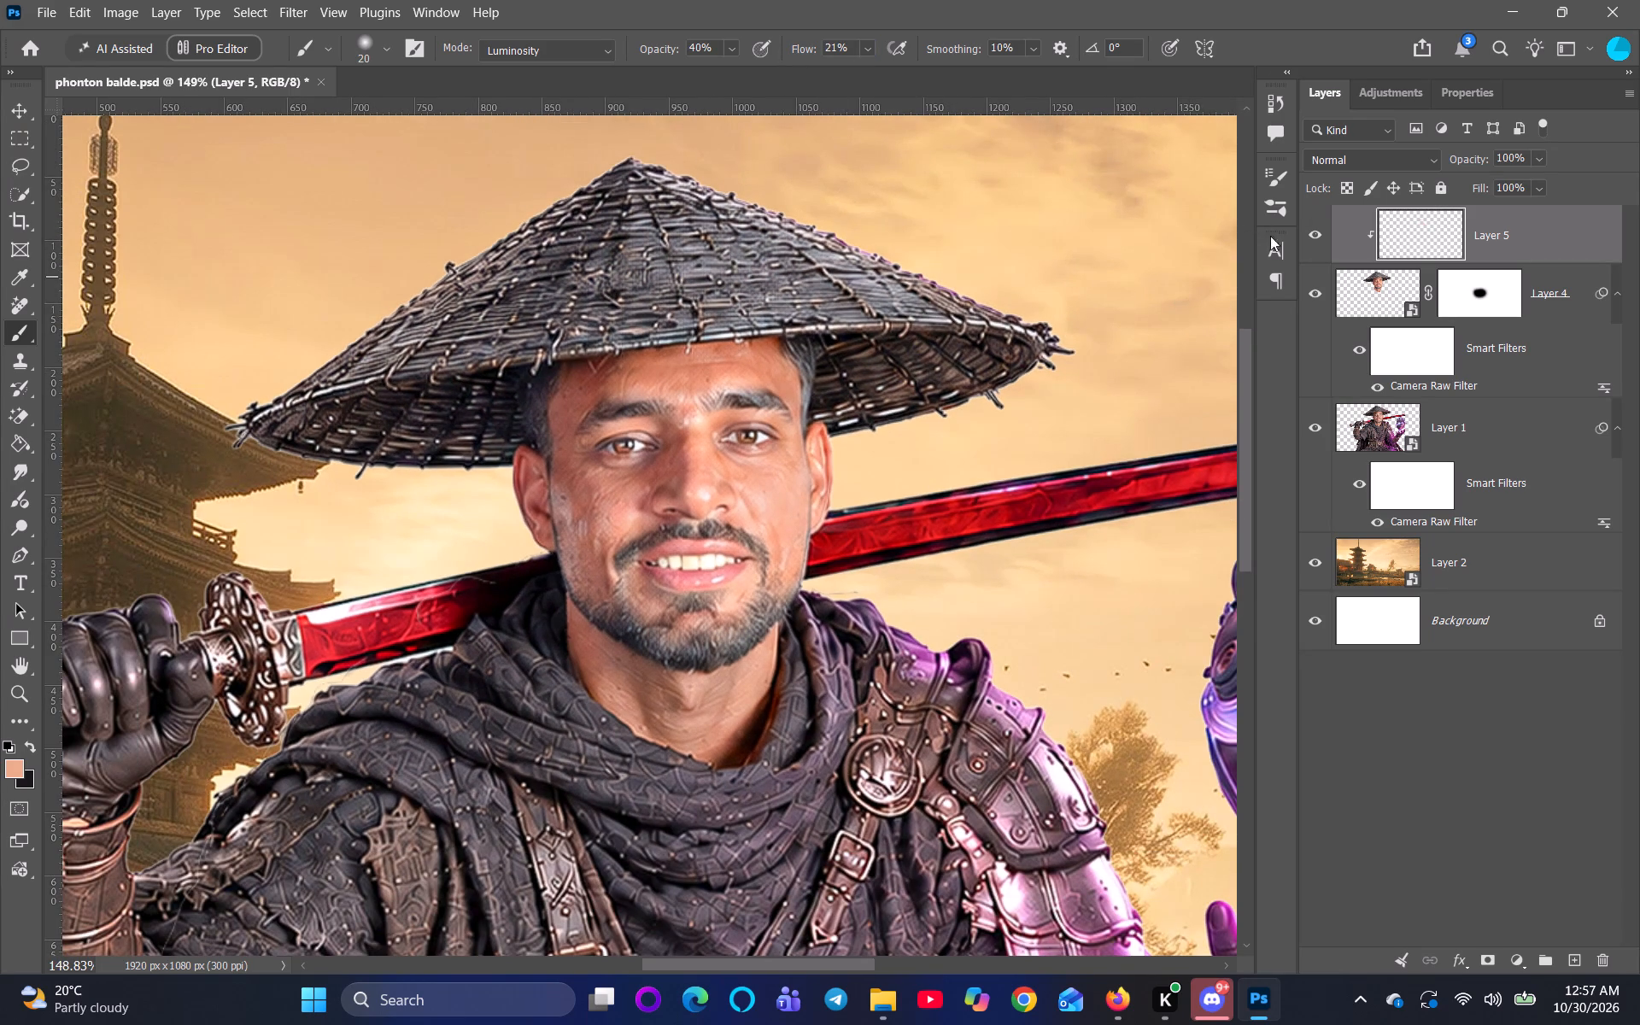
left_click(1321, 237)
scroll(1321, 237, "down", 6)
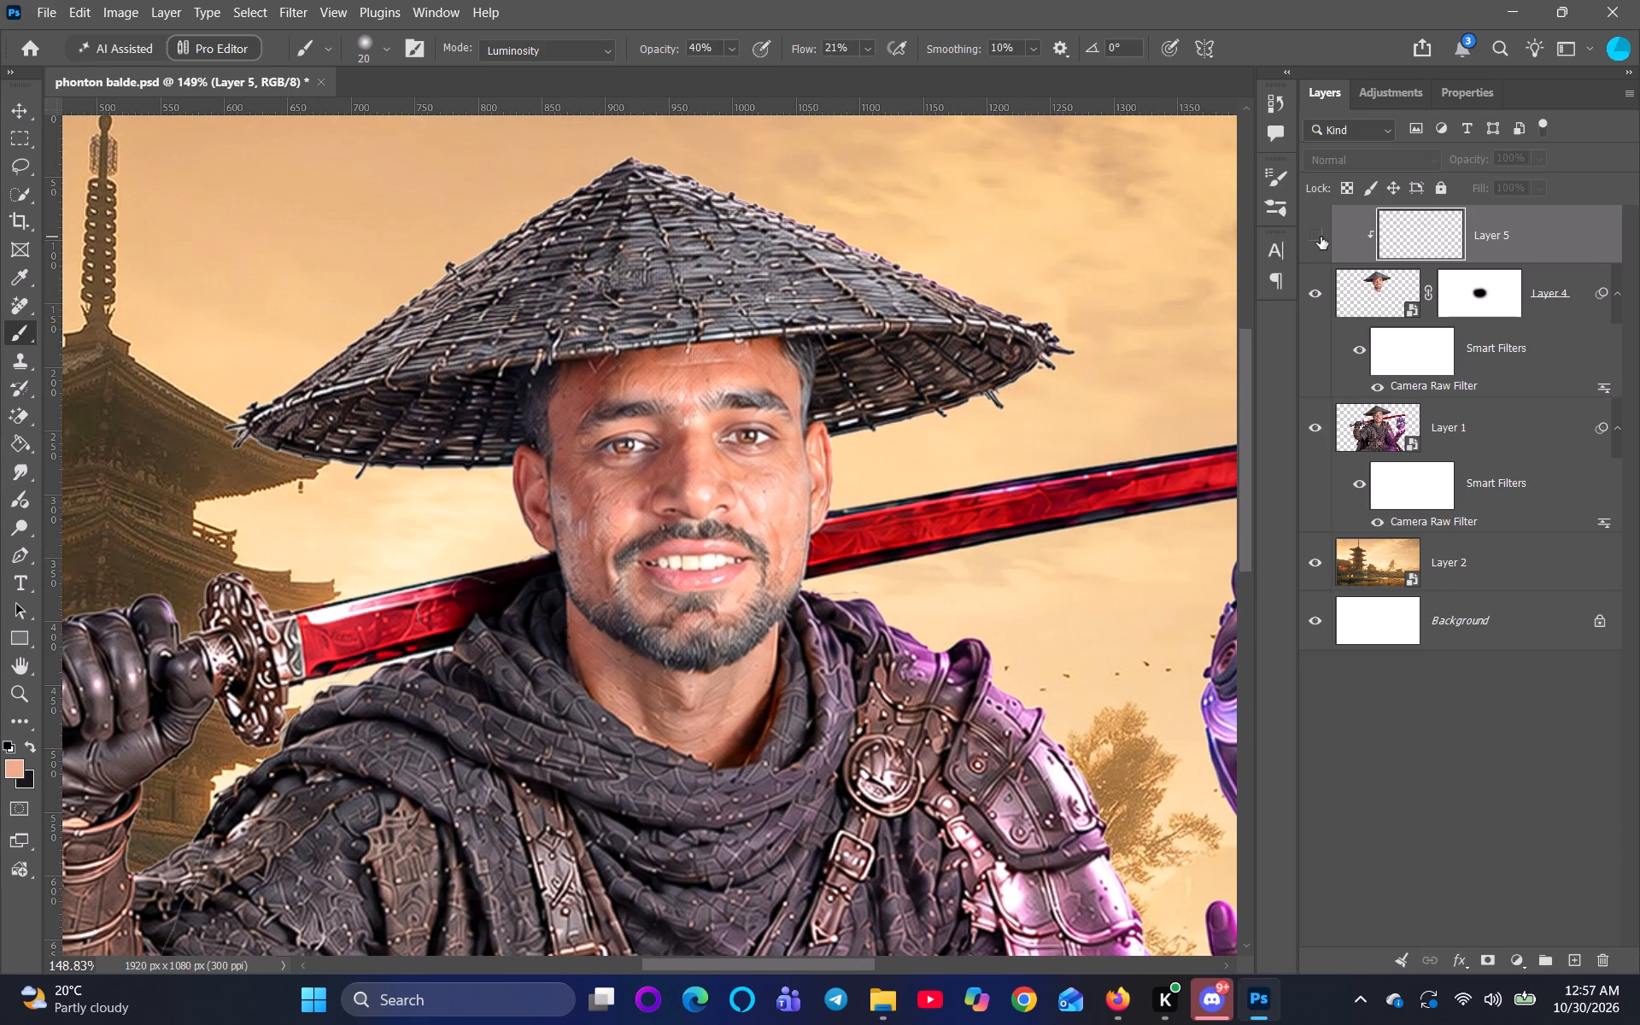
scroll(982, 435, "down", 4)
left_click(1325, 237)
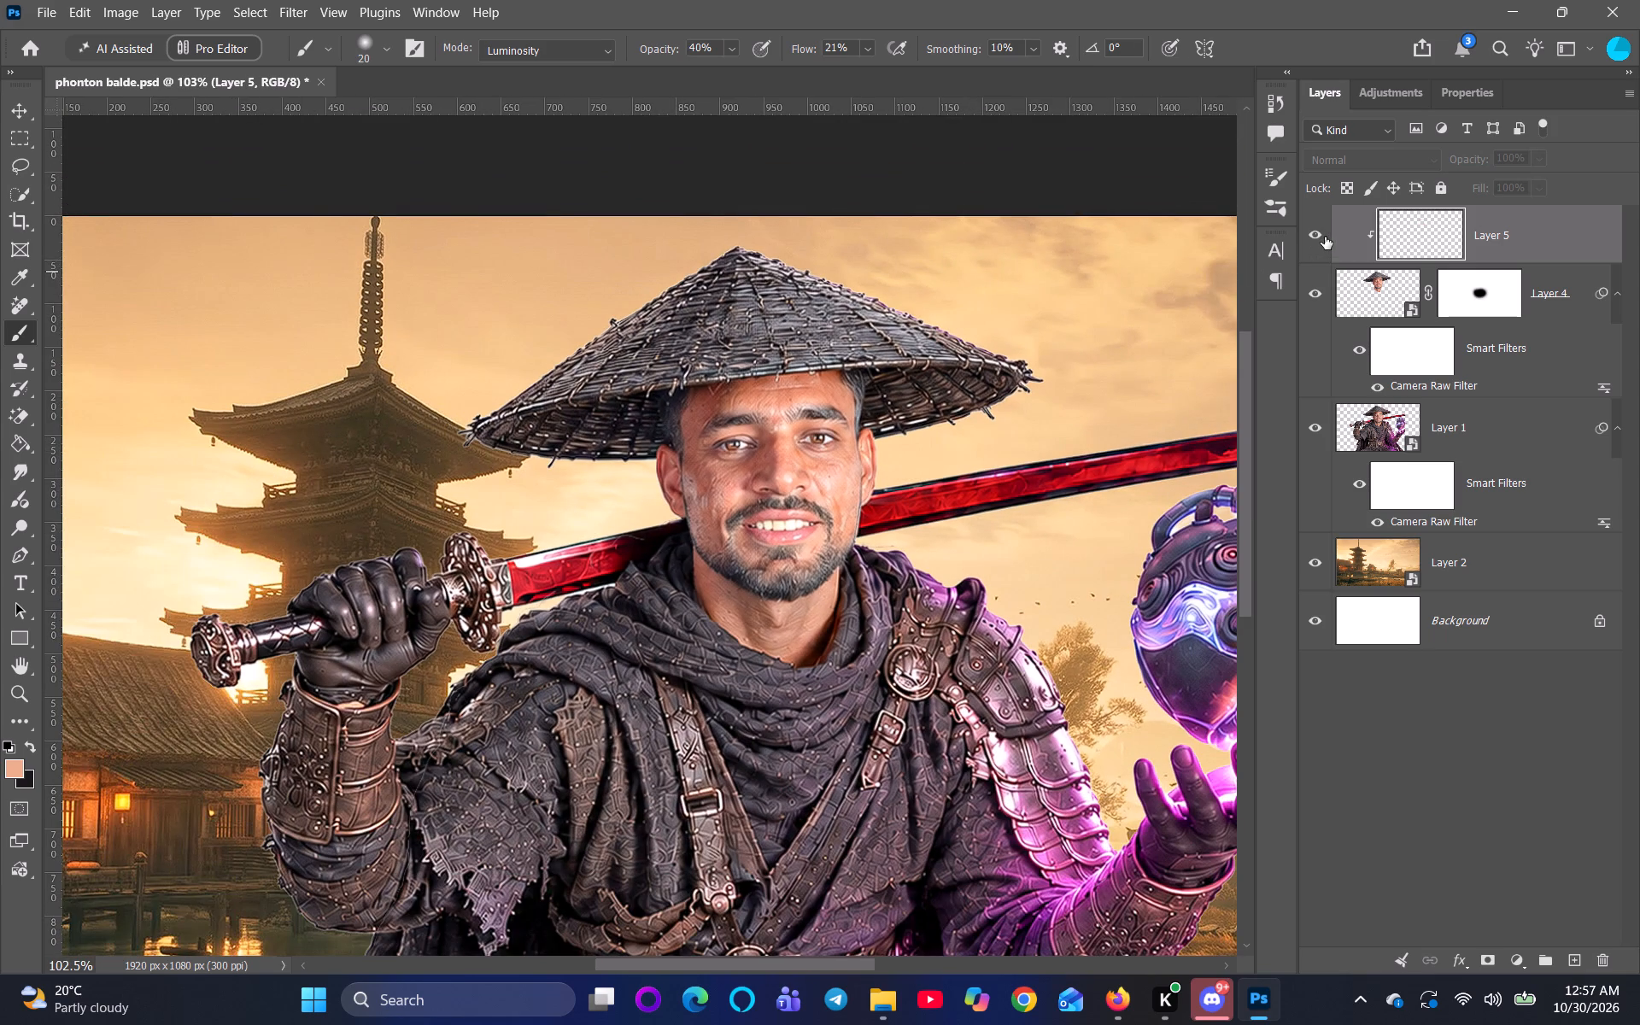
left_click(1323, 232)
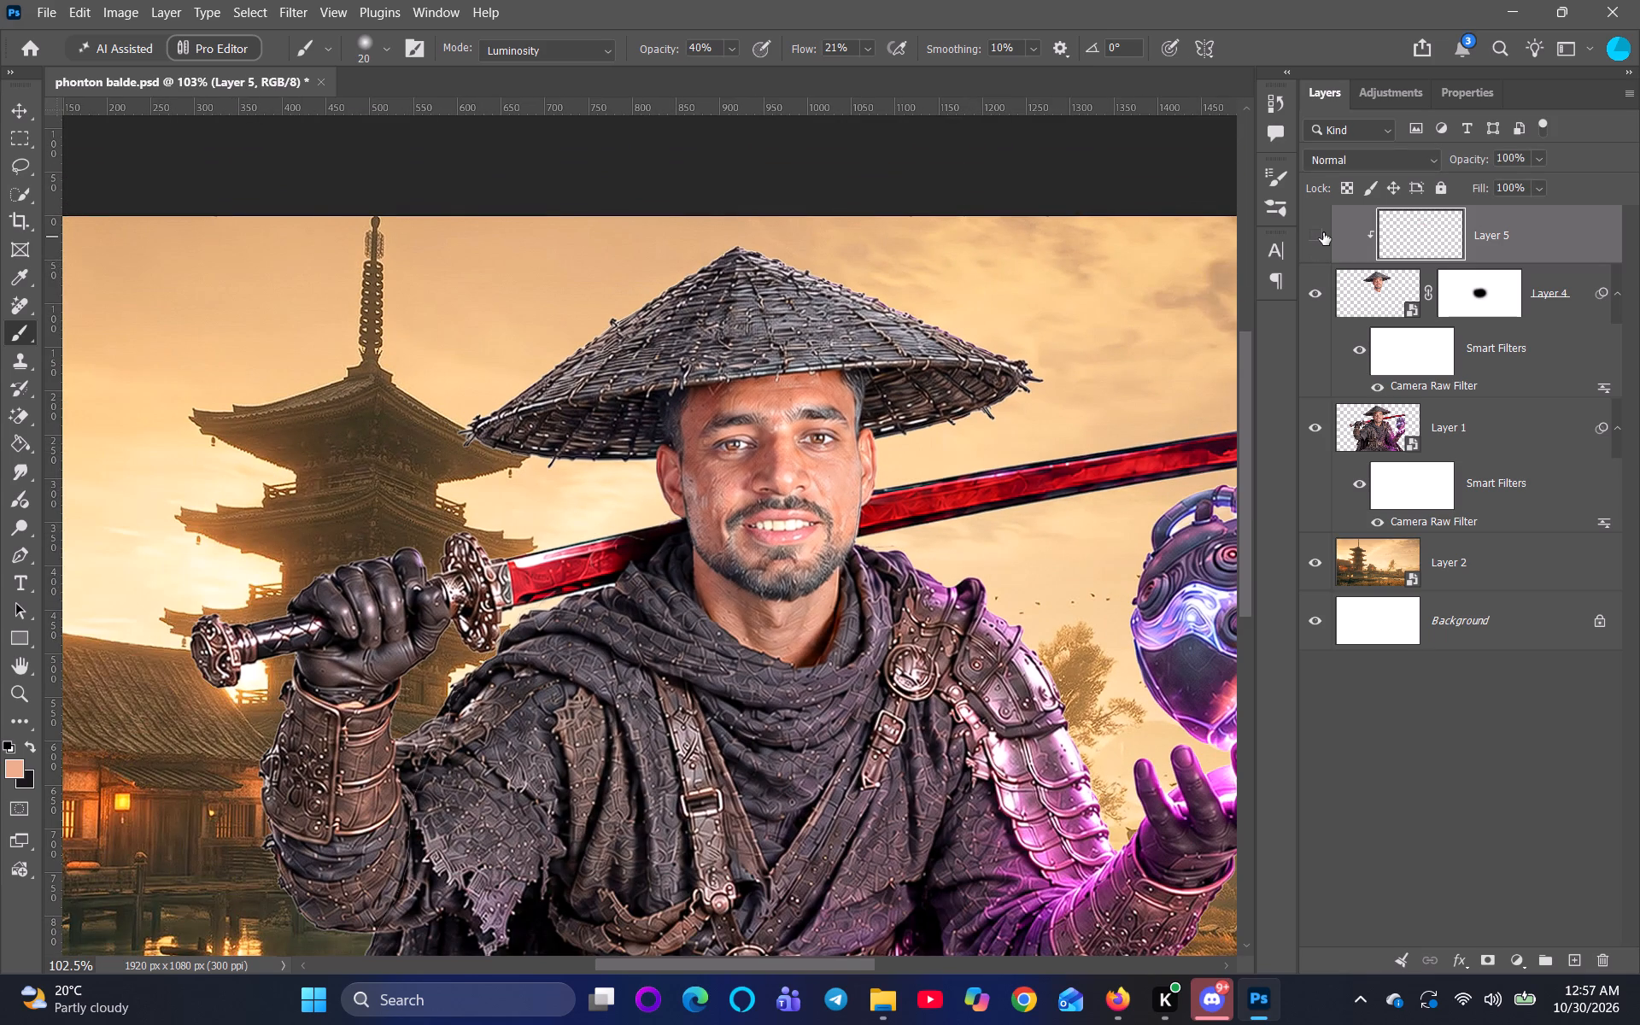
left_click(1323, 232)
left_click(1321, 238)
left_click(1321, 238)
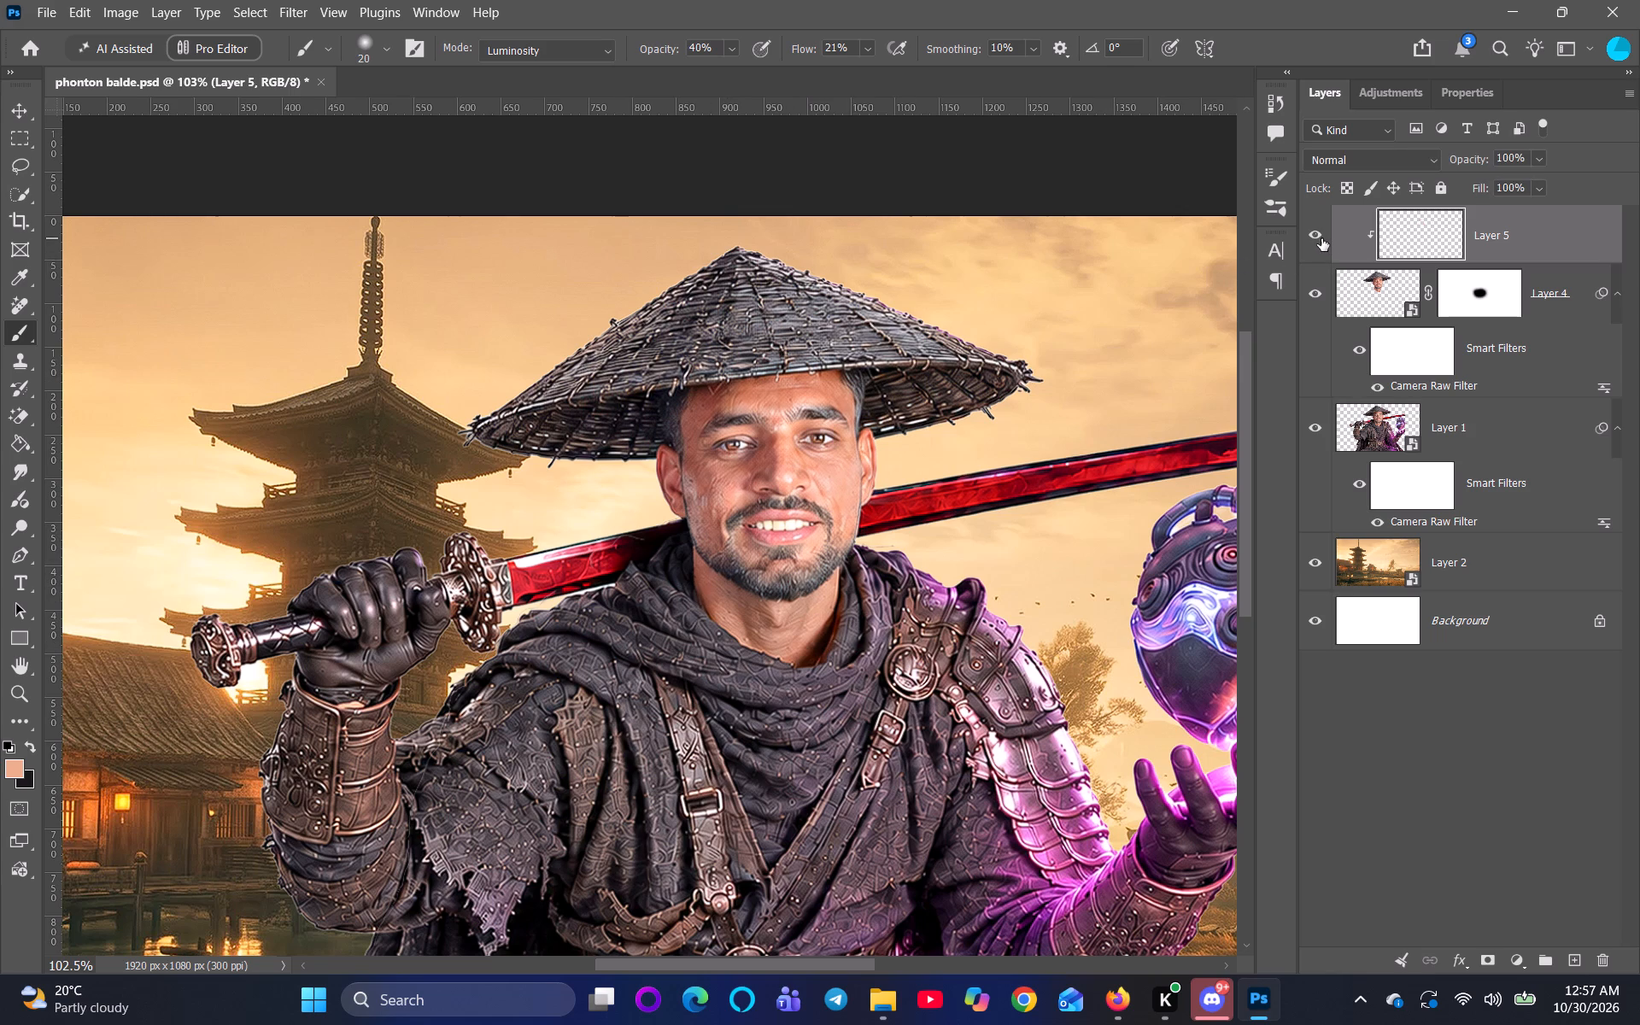
left_click(1321, 238)
left_click(1321, 238)
scroll(1321, 238, "down", 2)
Paint the current peach tone around the mouth corner on the purple-lit armour side and down beside the lower lip.
scroll(901, 465, "up", 2)
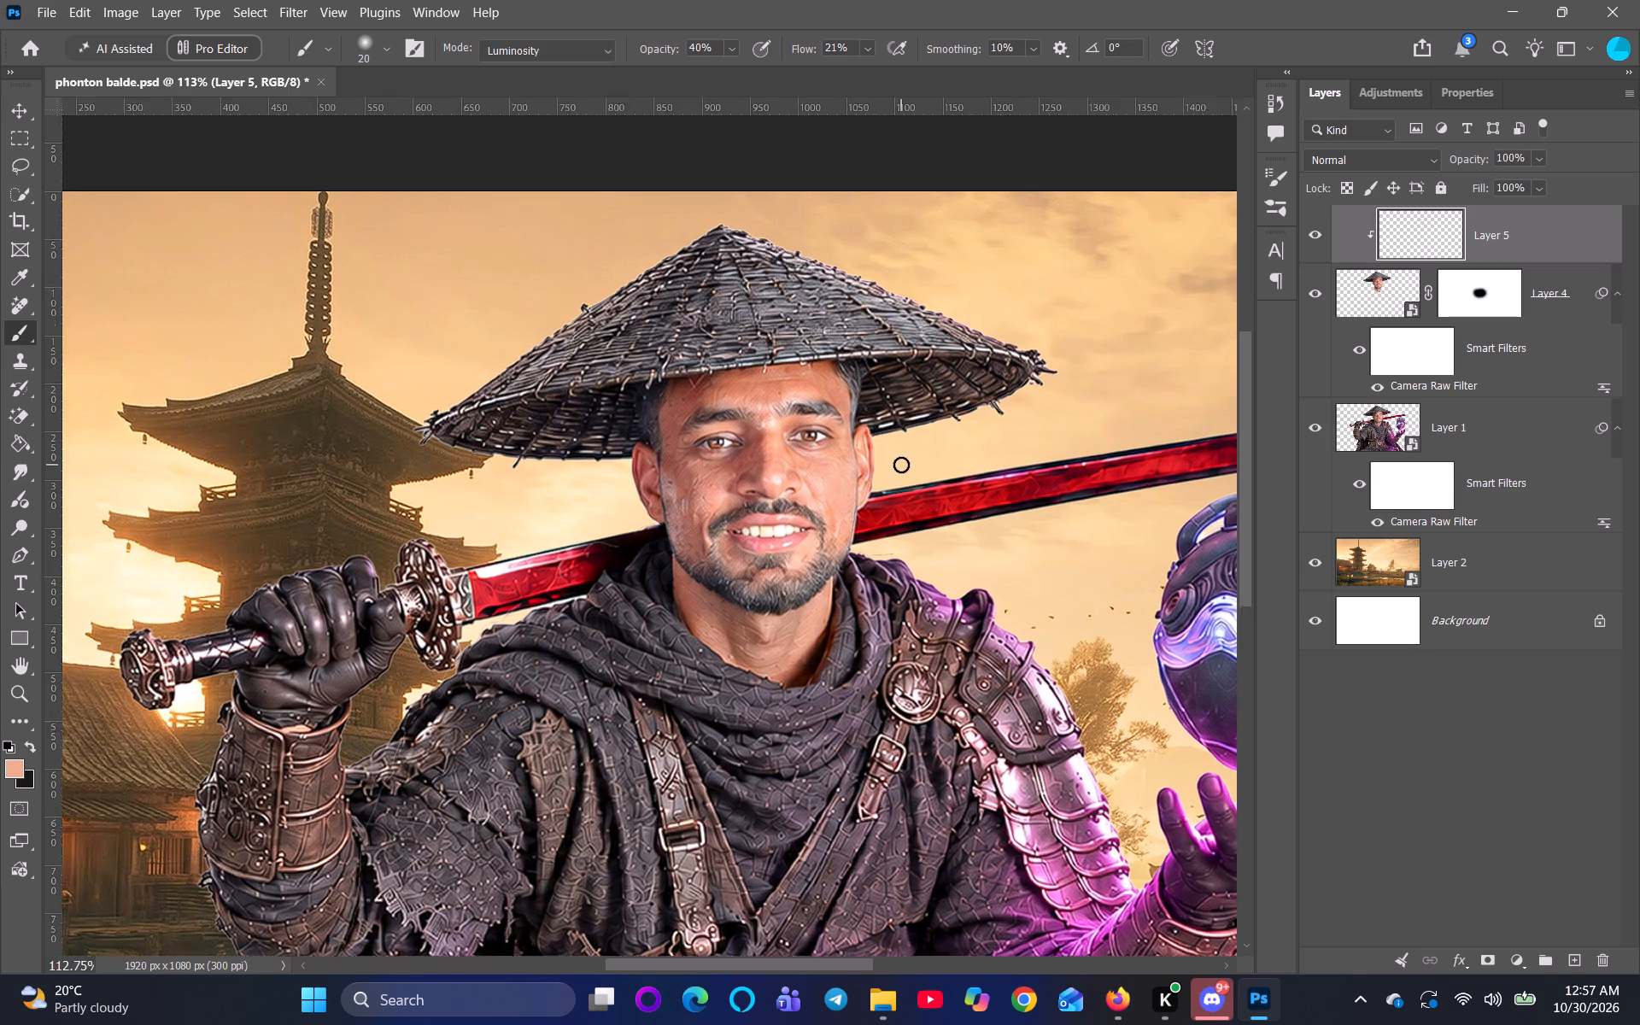
scroll(901, 465, "up", 1)
scroll(858, 528, "up", 5)
scroll(723, 600, "up", 4)
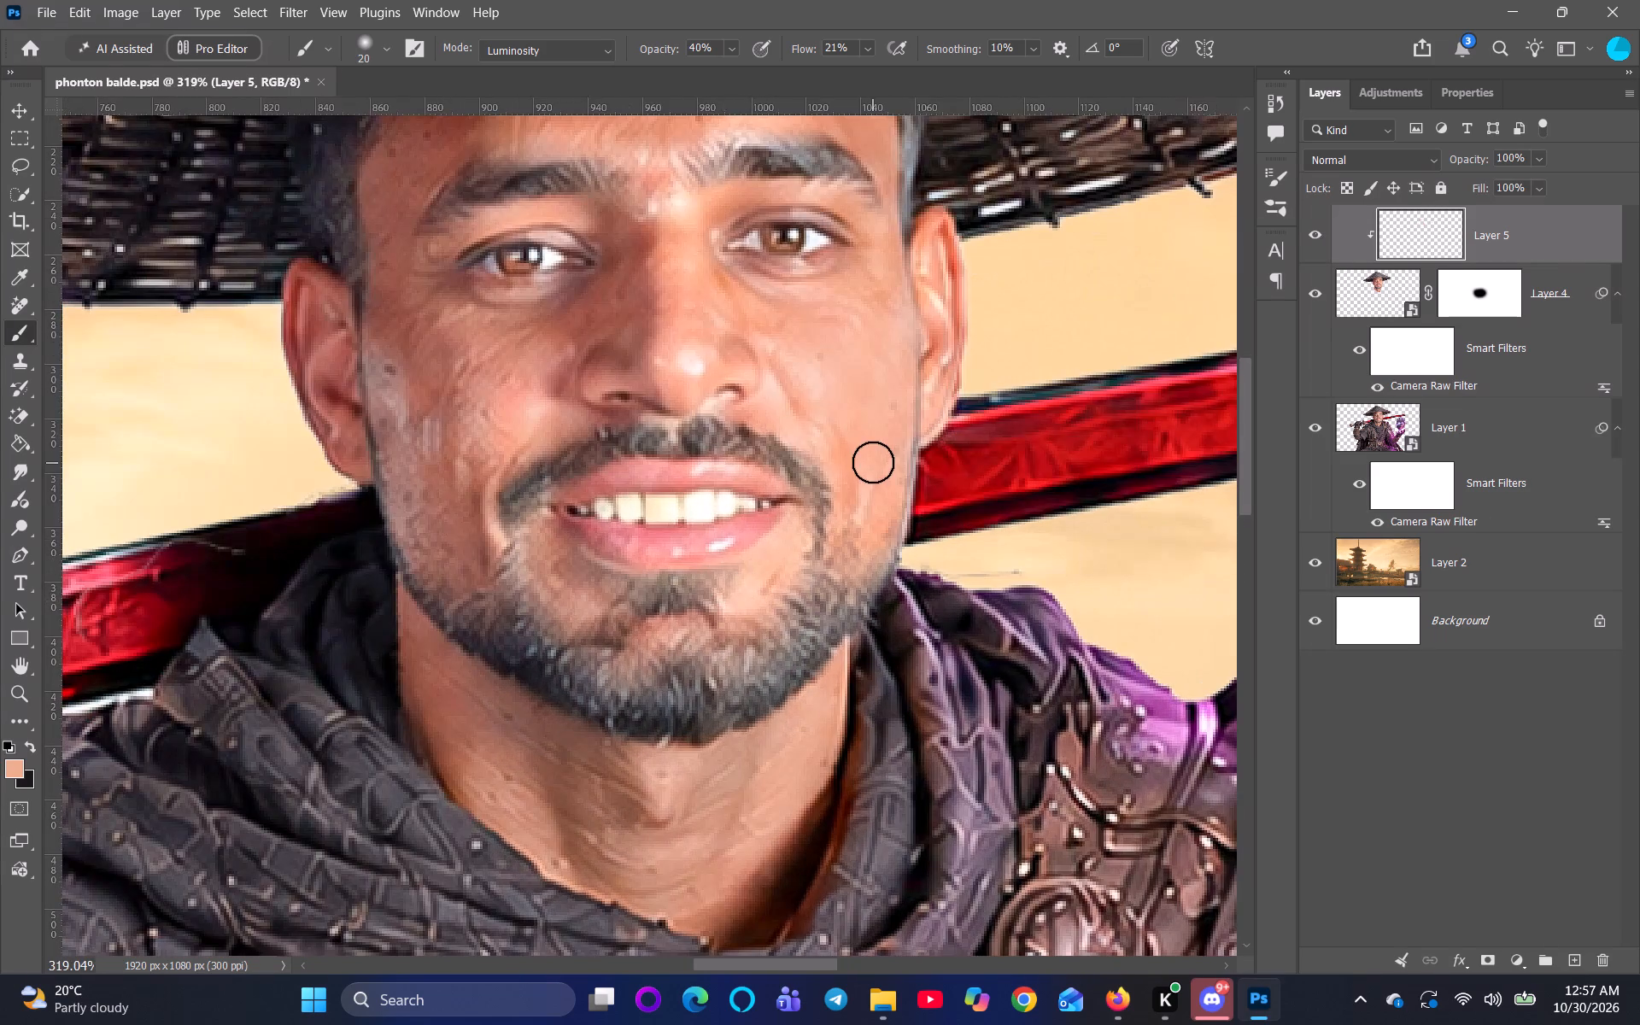
left_click_drag(778, 542, 798, 530)
left_click_drag(798, 530, 749, 596)
left_click_drag(766, 576, 745, 592)
Compare the face with Layer 5 hidden and shown, both close up and with the whole composite fitted in view.
scroll(952, 255, "down", 5)
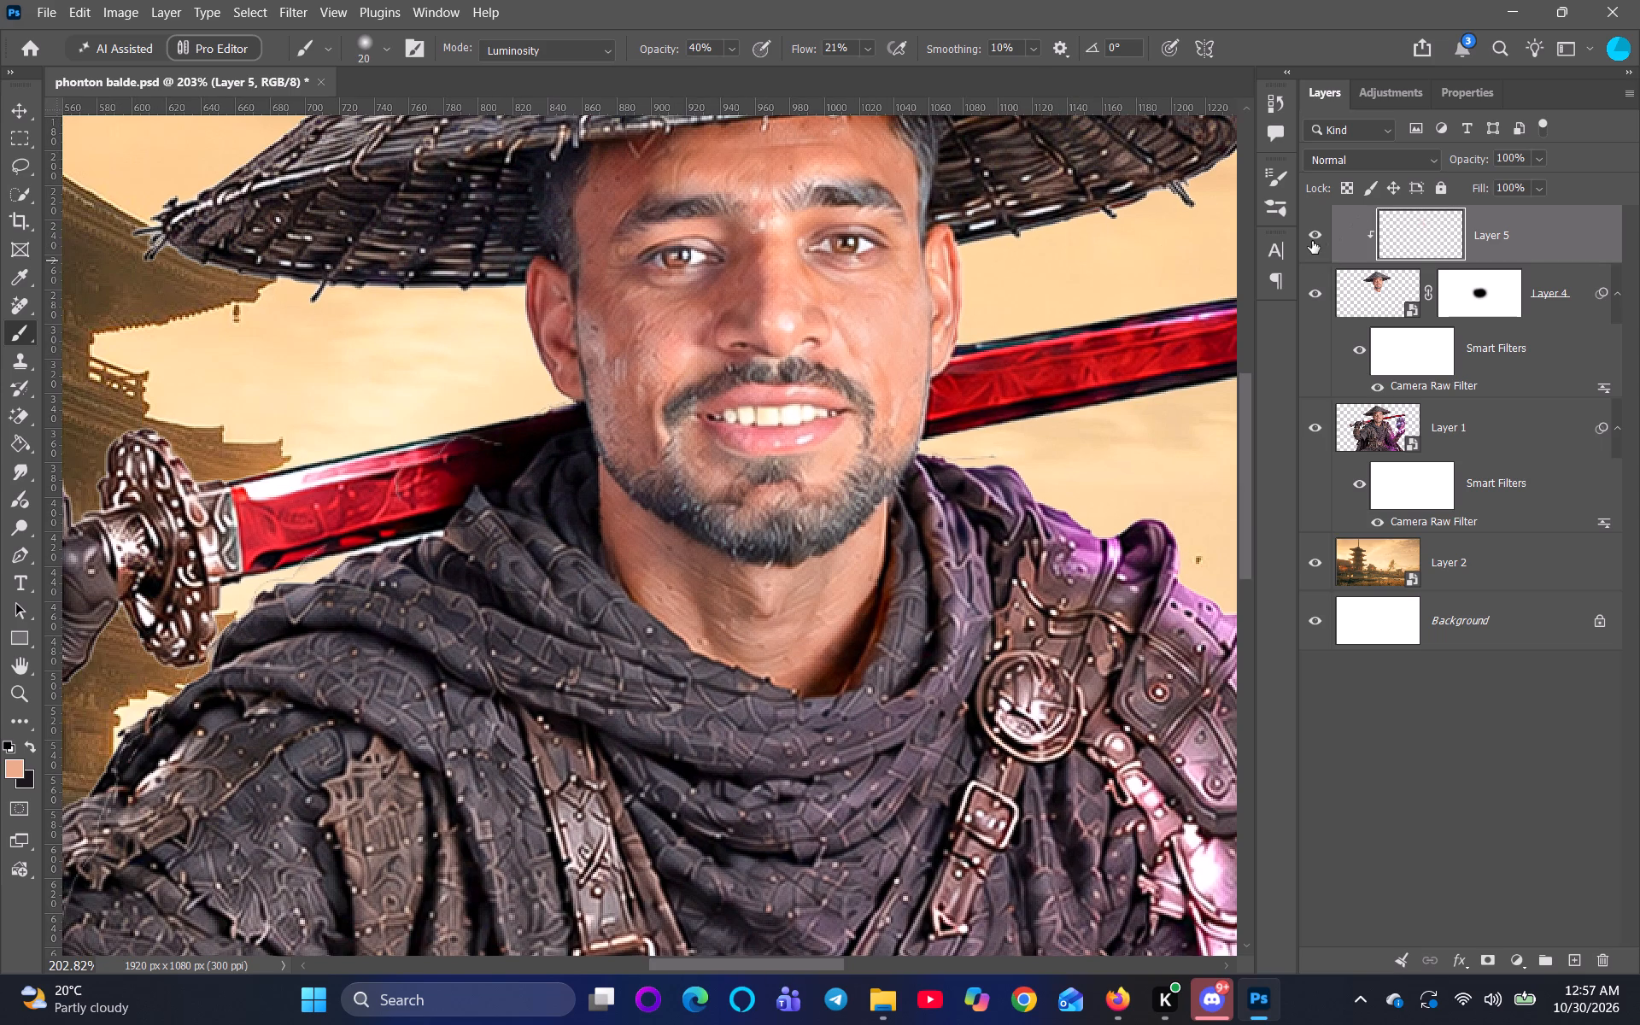
left_click(1312, 241)
left_click(1314, 235)
scroll(1233, 228, "down", 6)
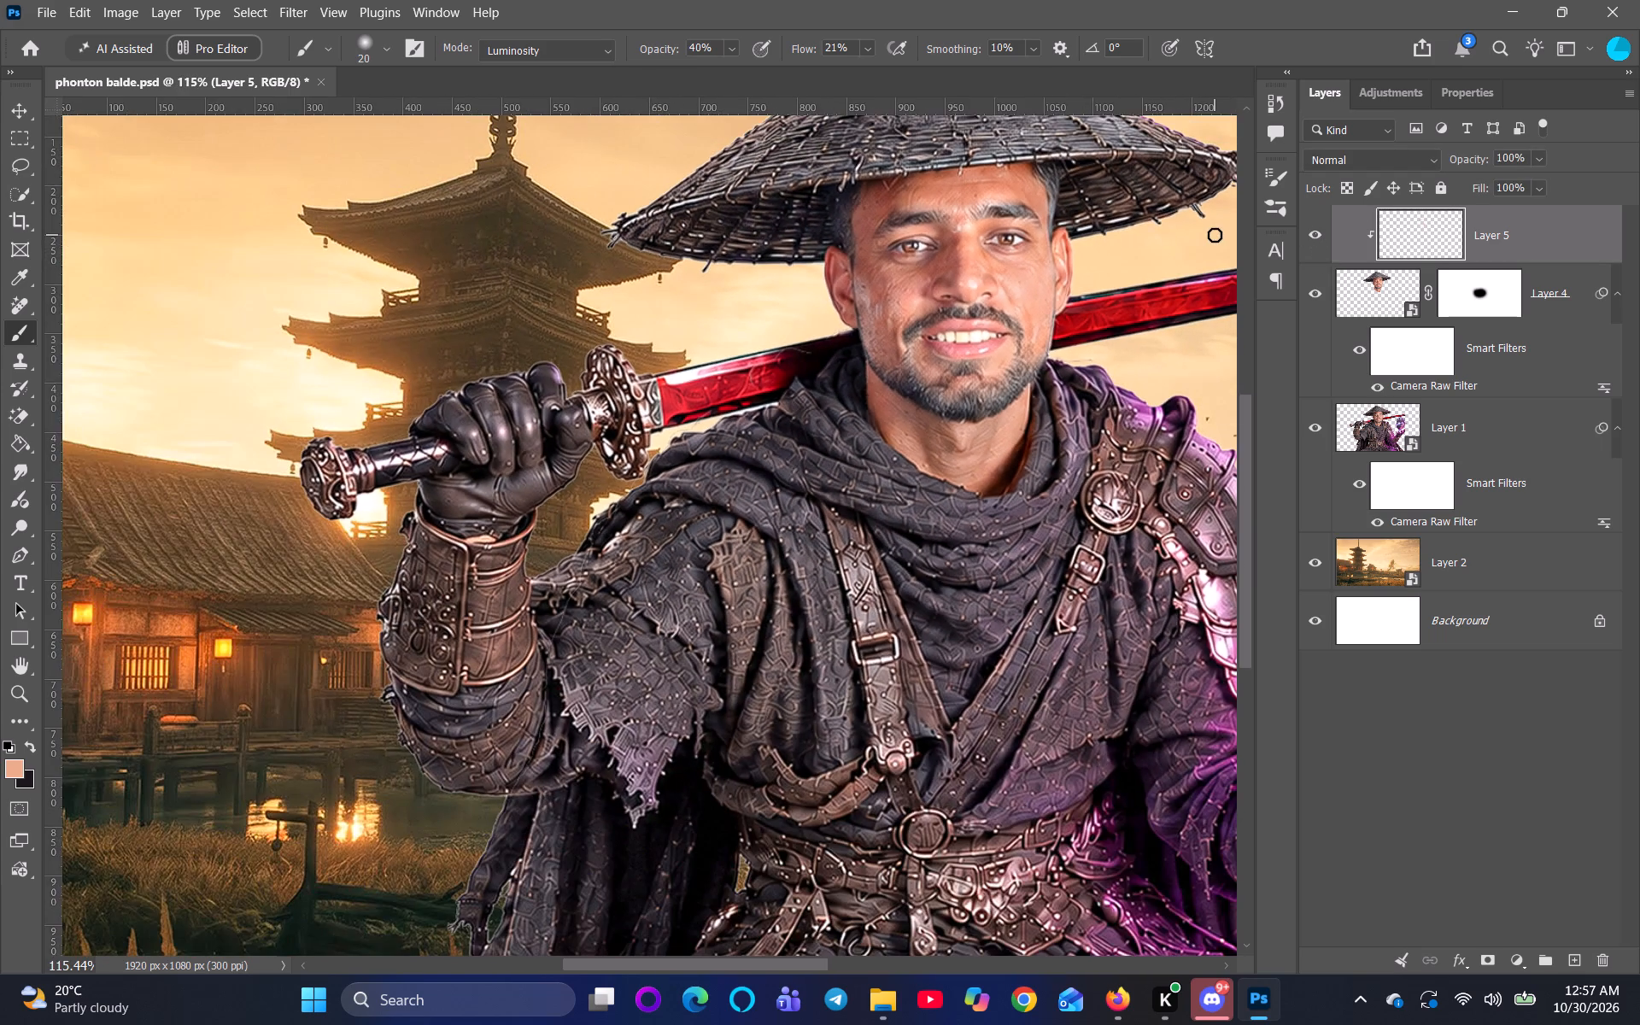
scroll(1208, 256, "down", 4)
key("ctrl+0")
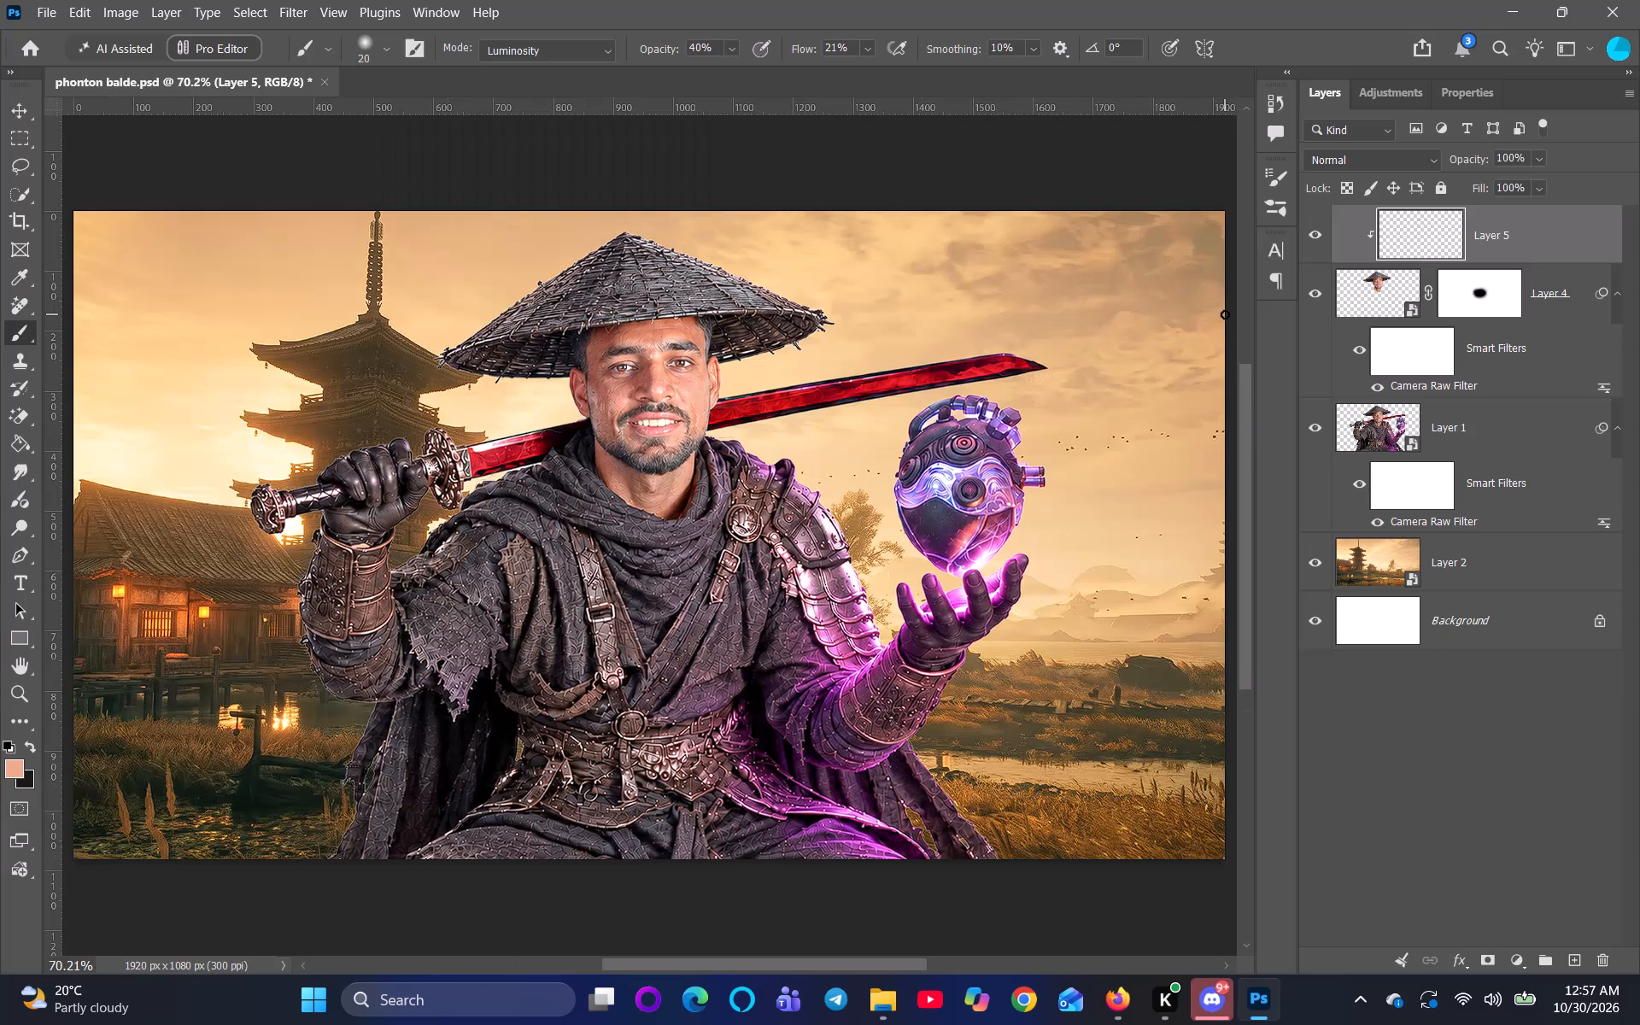
left_click(1313, 232)
left_click(1313, 232)
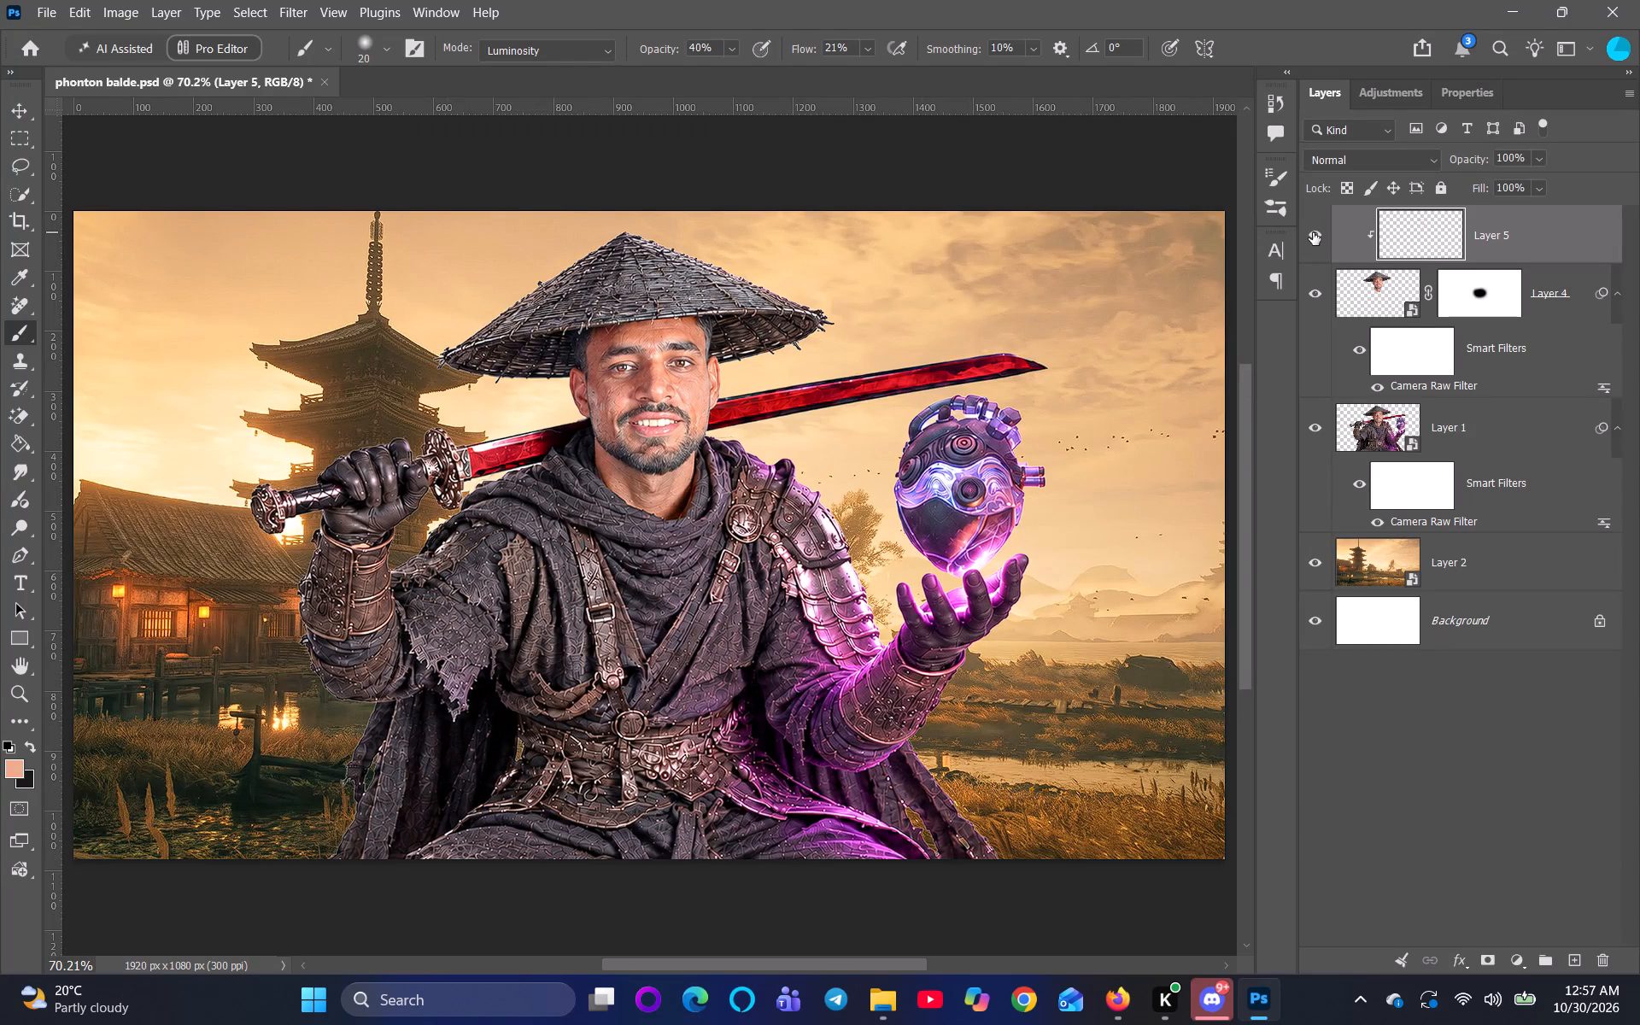
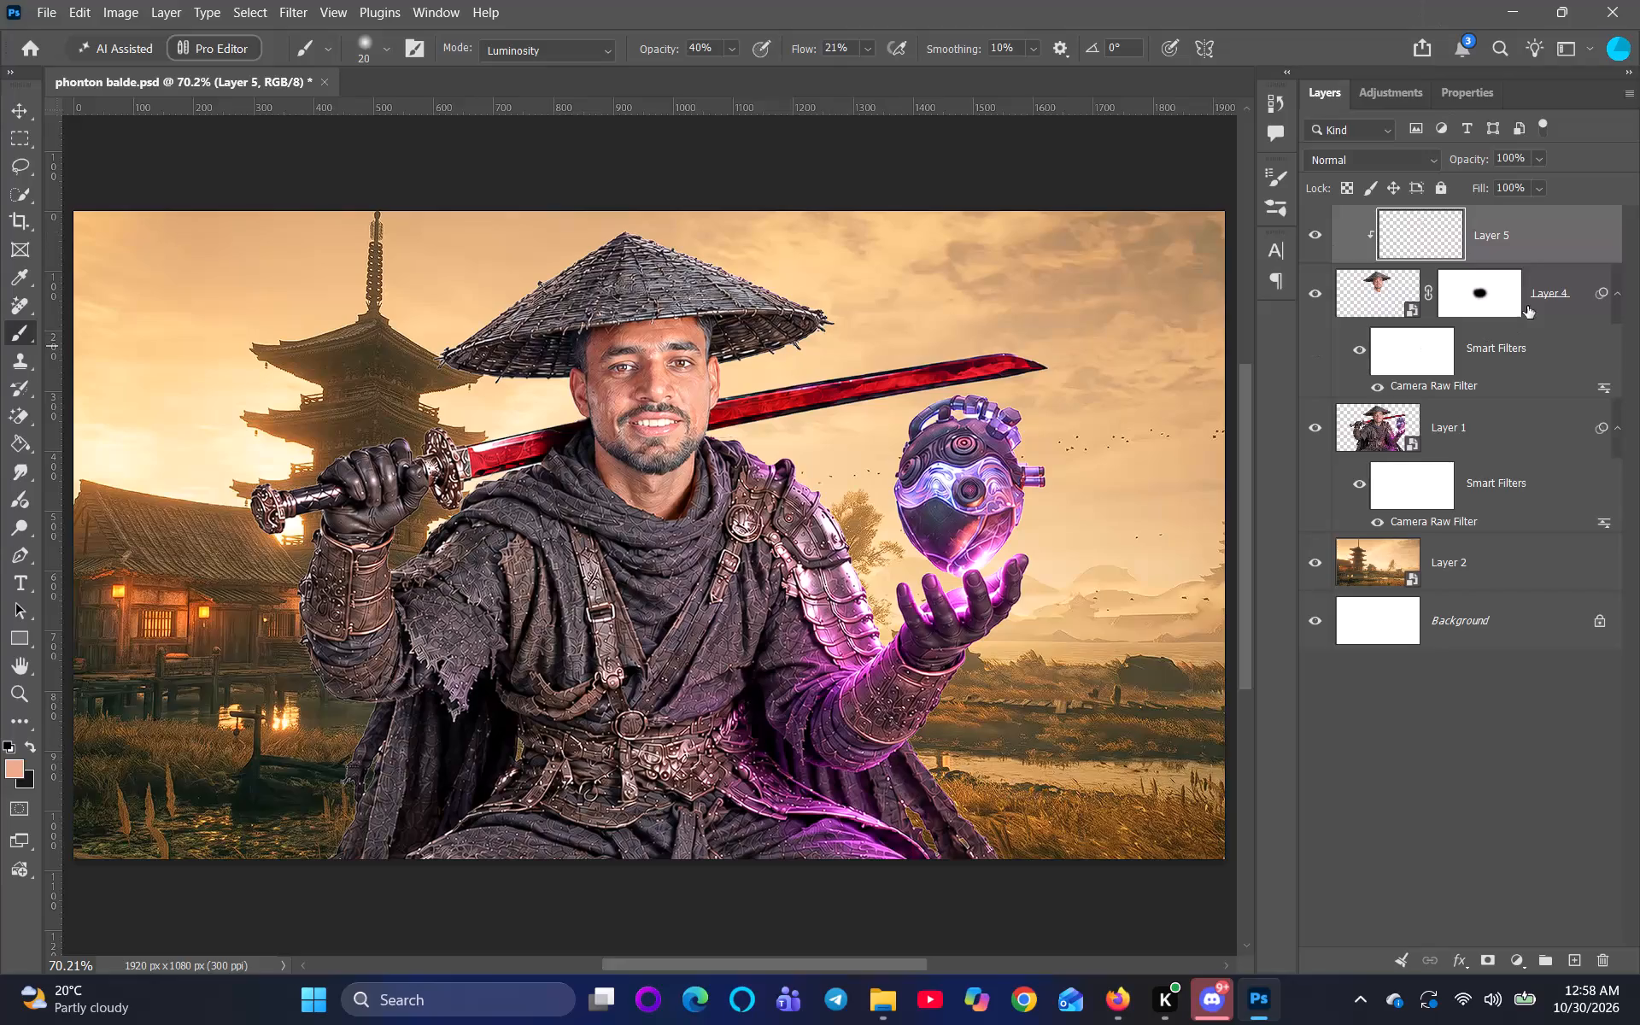
Compare the warrior's face with Layer 4 hidden and shown, both close up and zoomed out, leaving Layer 4 visible.
left_click(1323, 299)
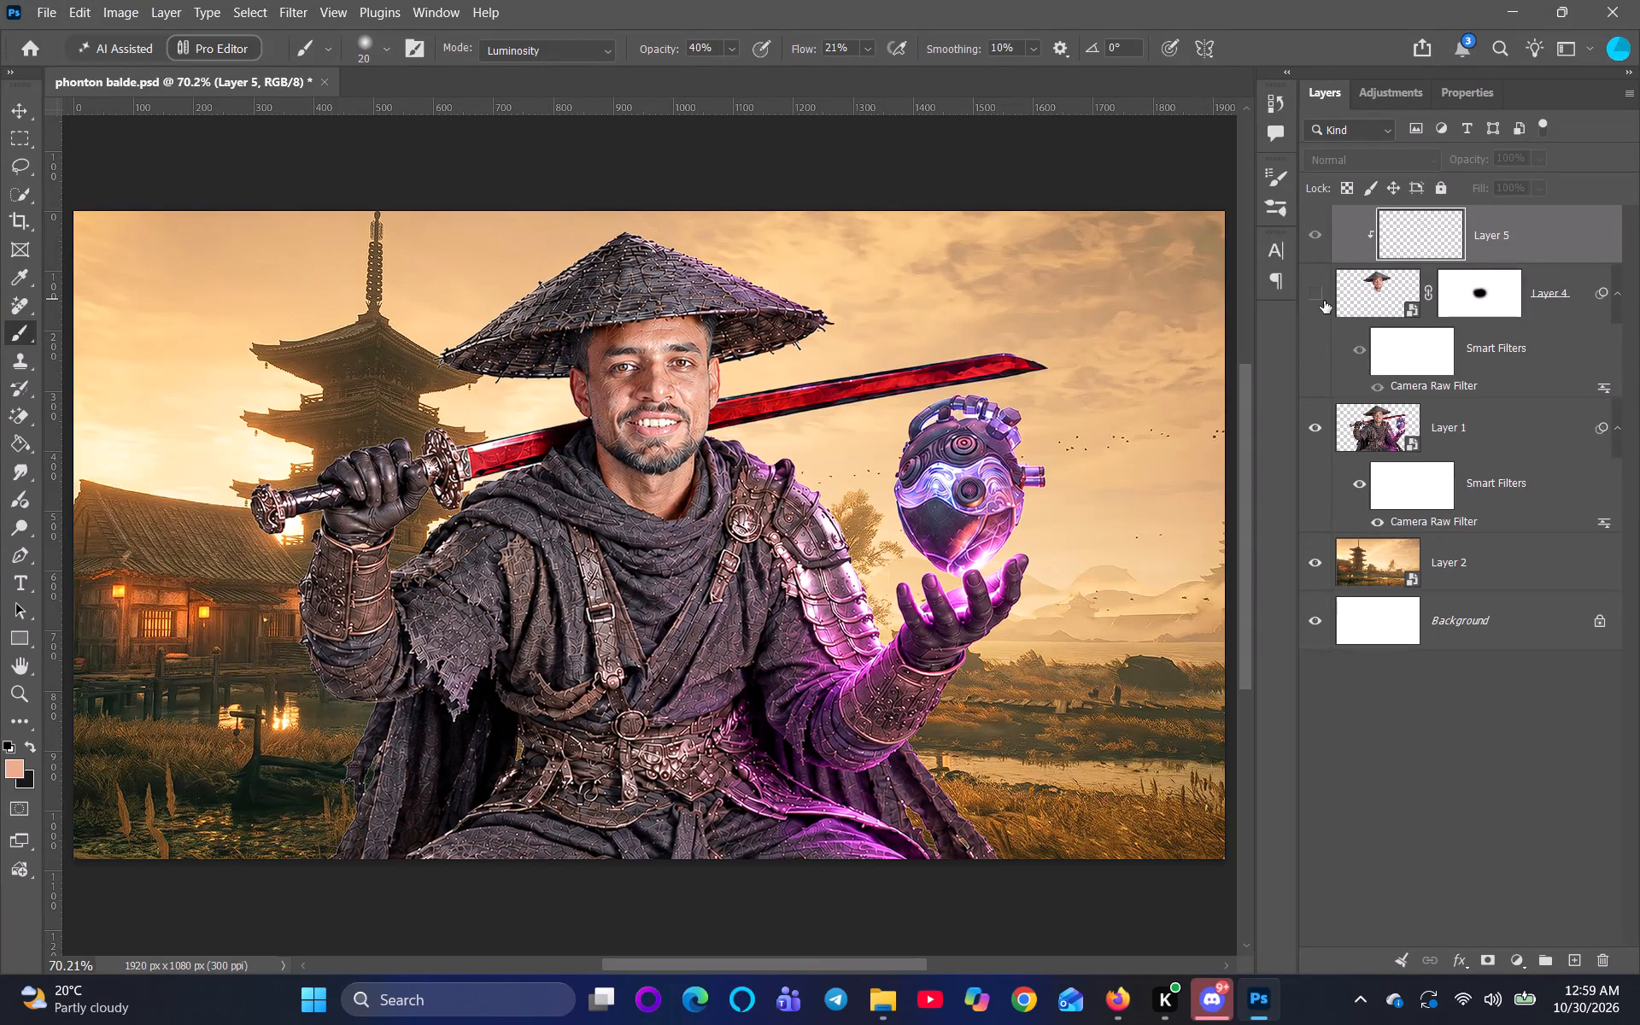
left_click(1324, 301)
left_click(1324, 301)
scroll(592, 408, "up", 4)
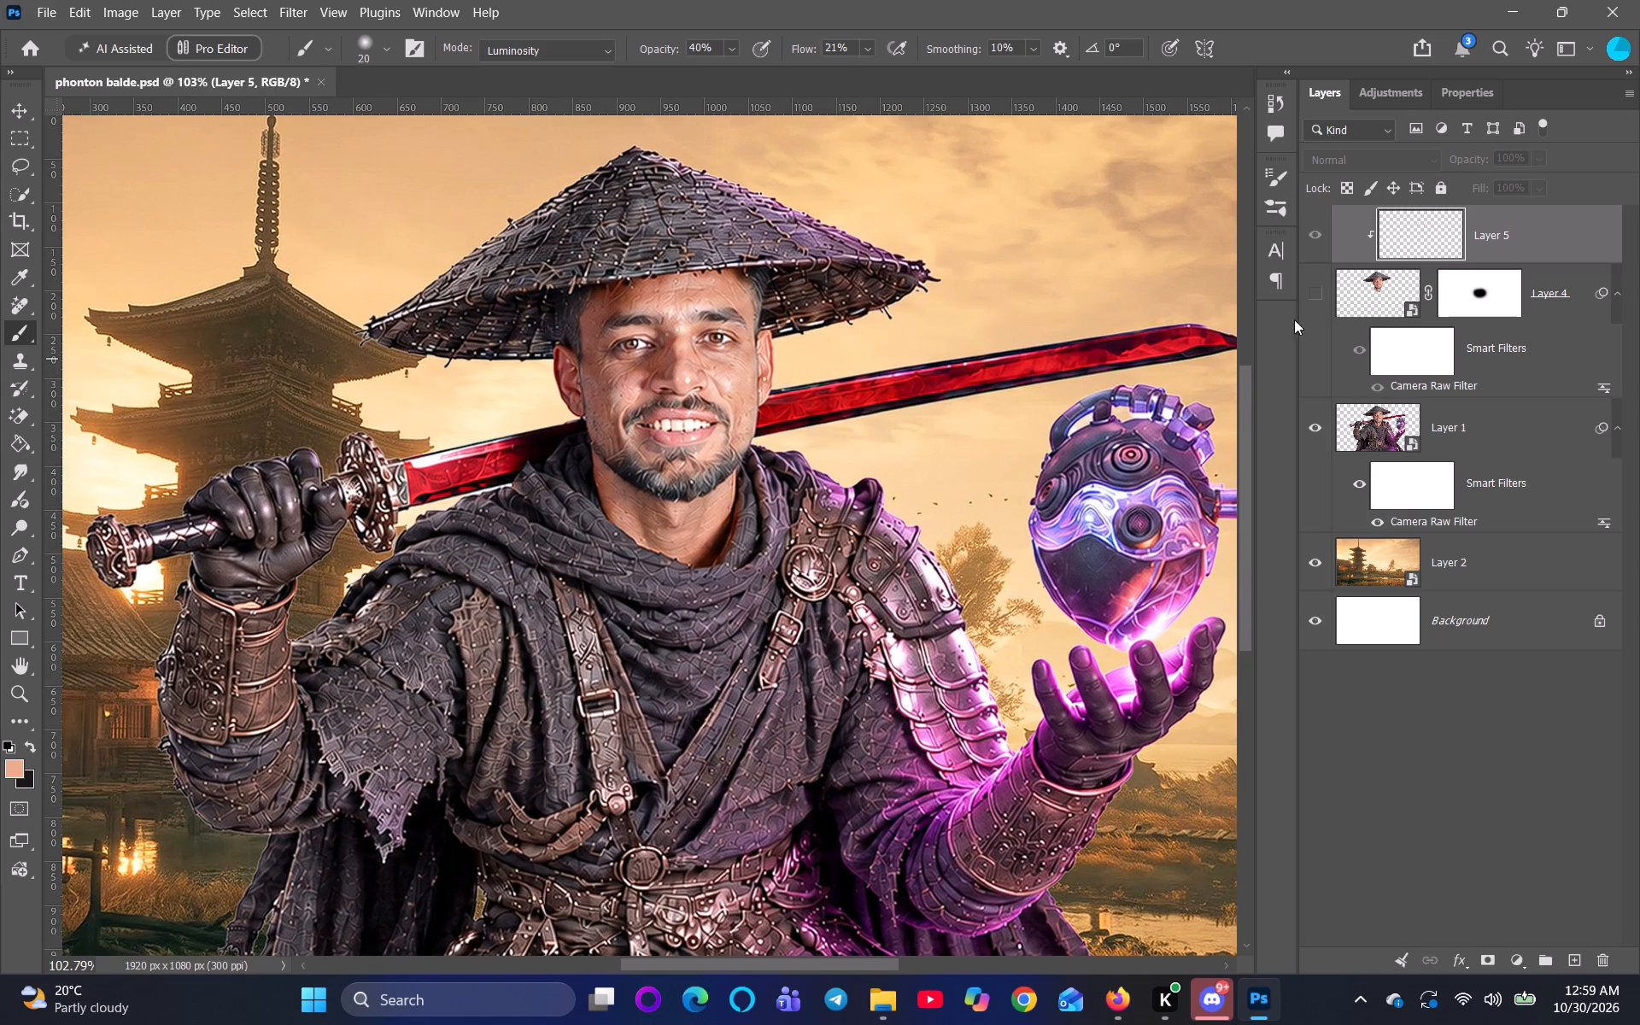
left_click(1325, 298)
scroll(1255, 298, "down", 8)
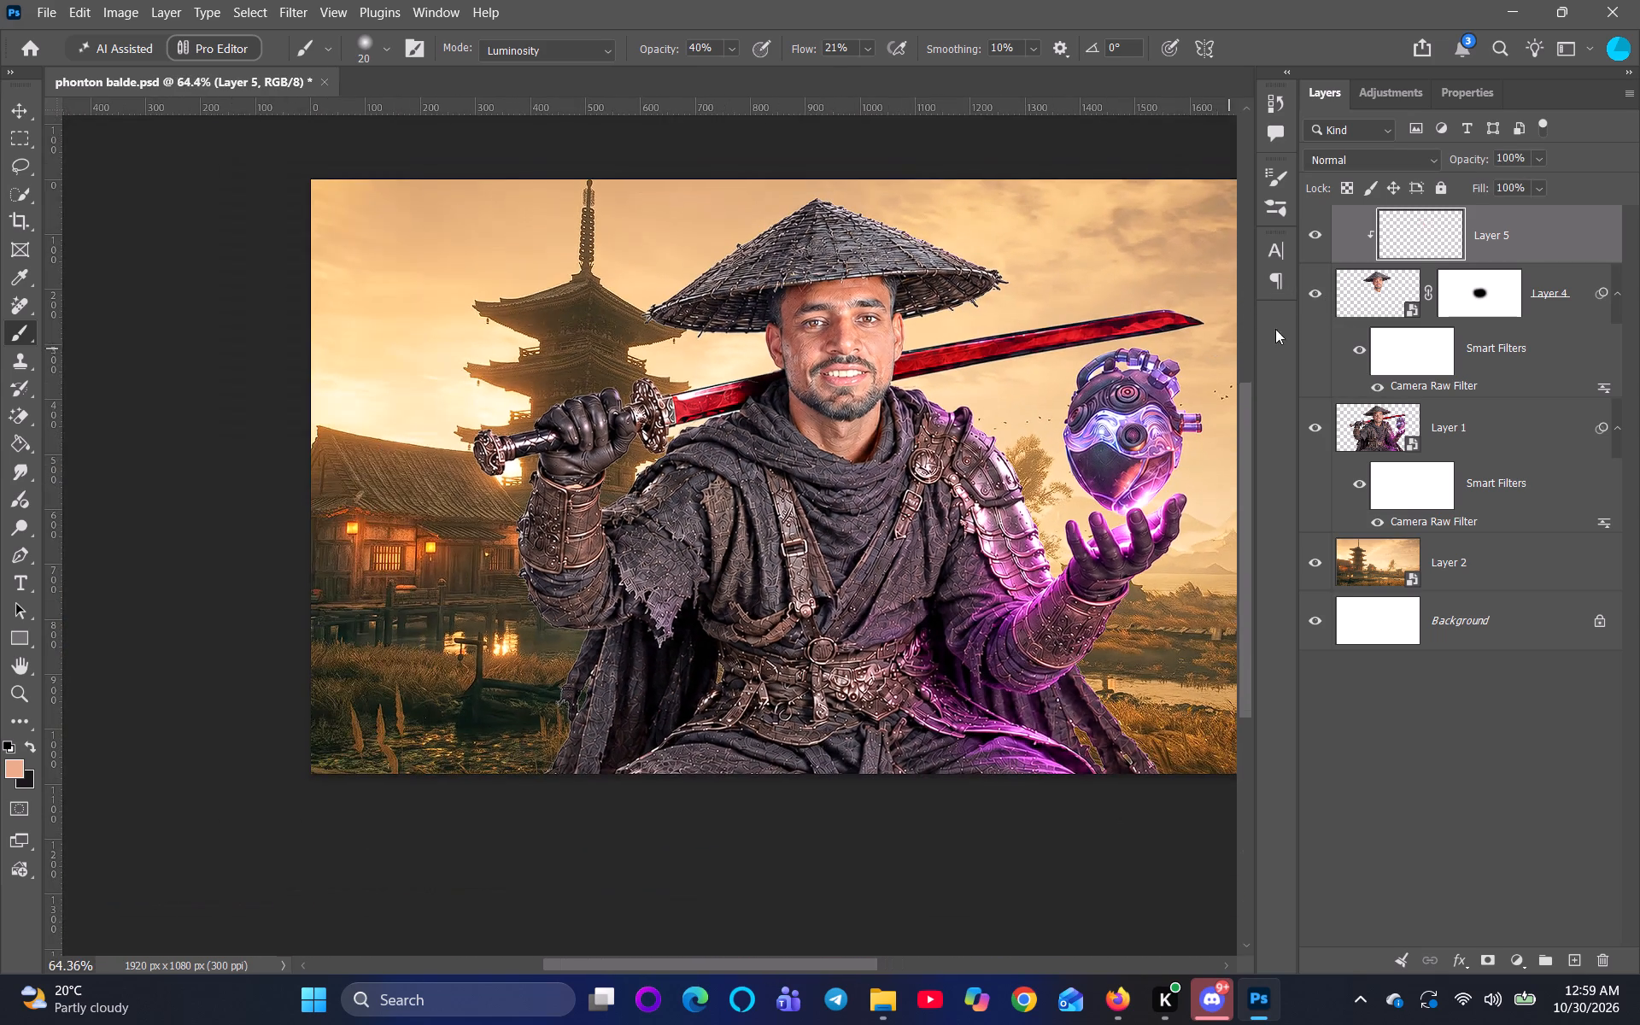
left_click(1320, 301)
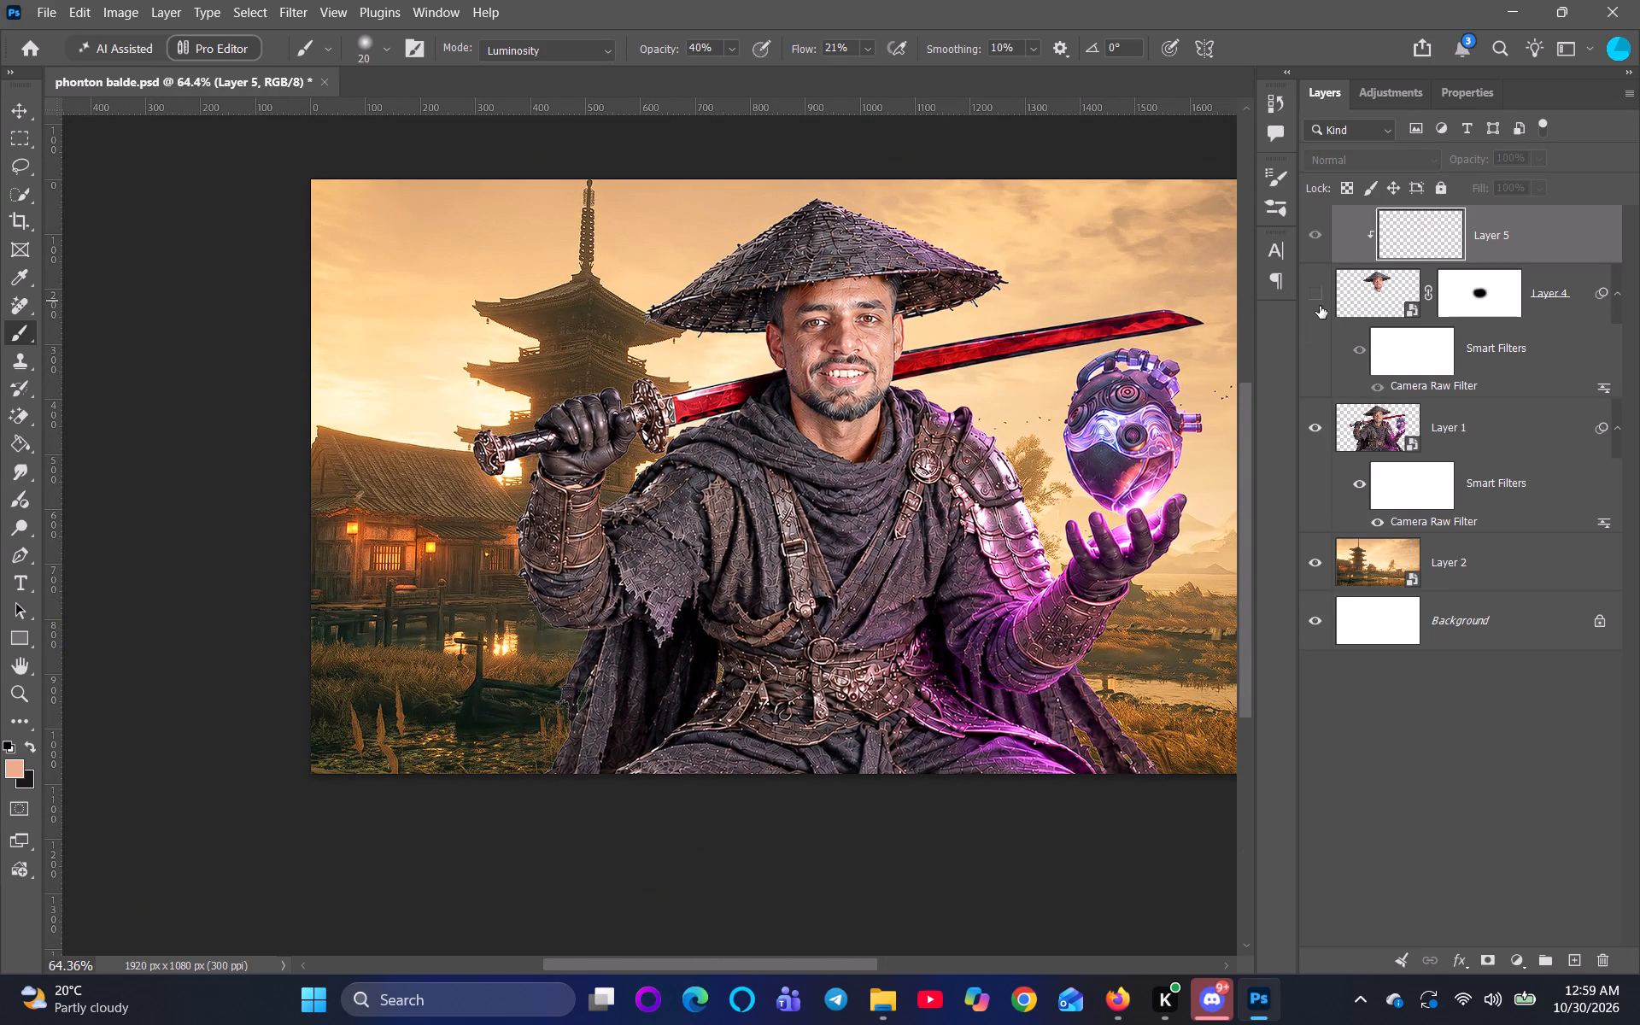
scroll(1320, 306, "up", 4)
scroll(940, 394, "up", 3)
scroll(1157, 347, "up", 2)
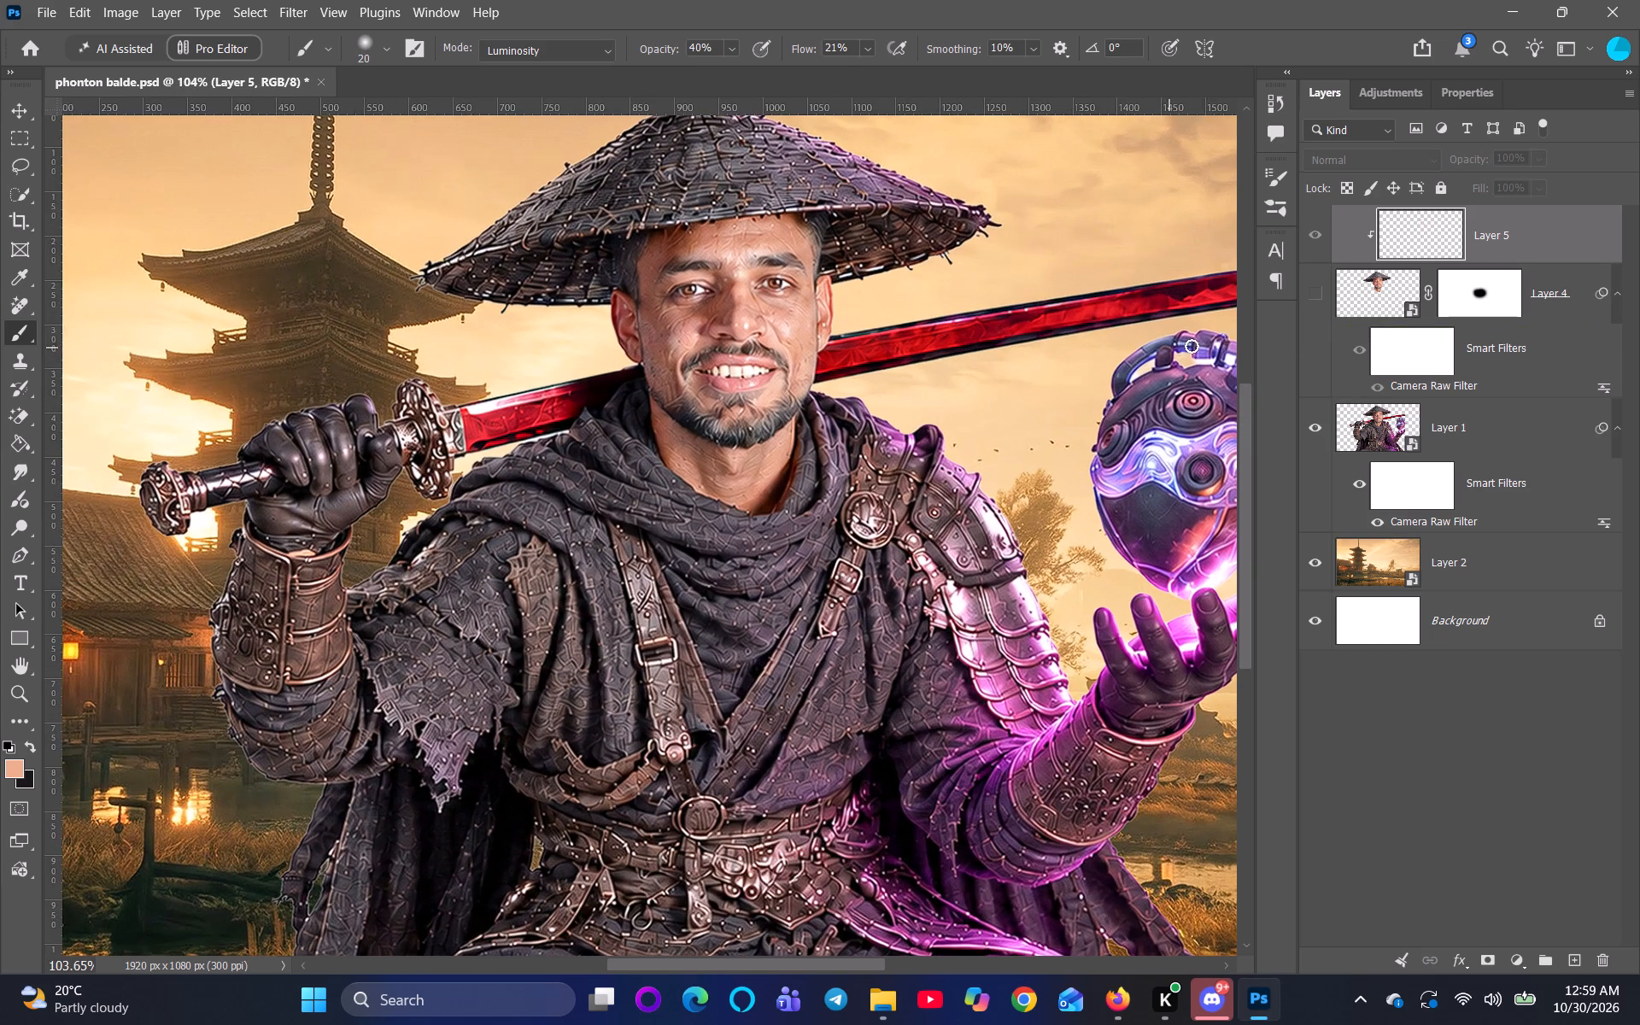
left_click(1317, 301)
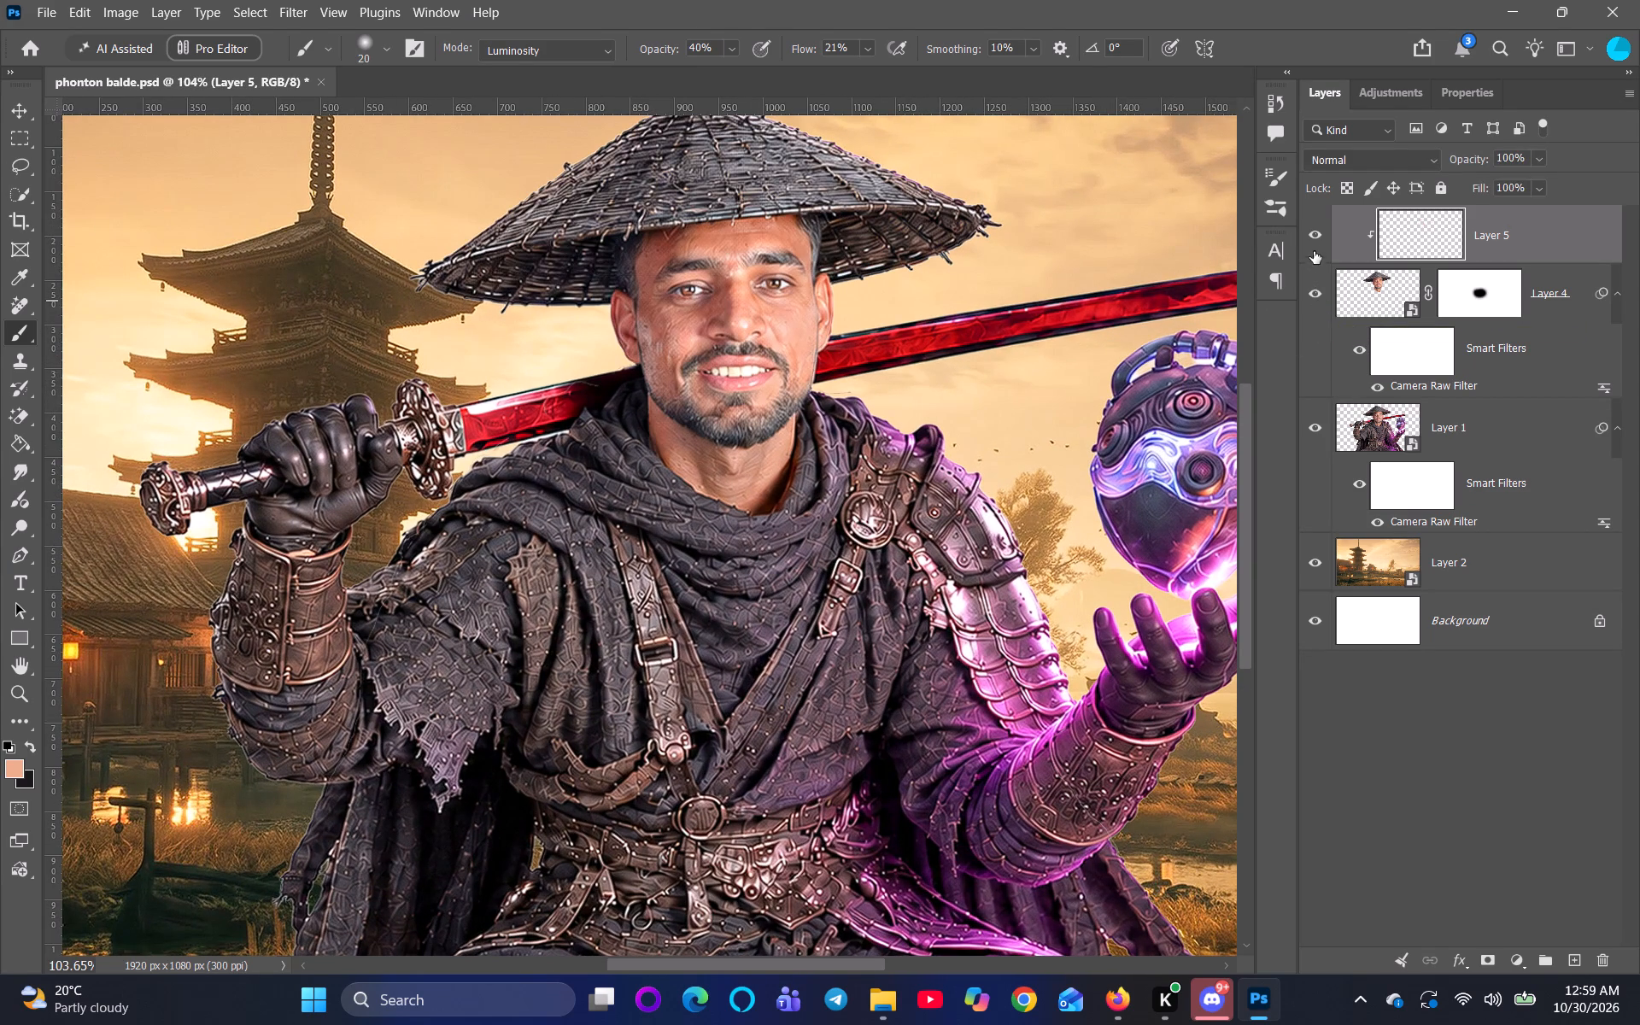
Toggle Layer 5's visibility repeatedly to compare the face with and without the painted skin tones, leaving the layer visible.
left_click(1315, 243)
left_click(1315, 243)
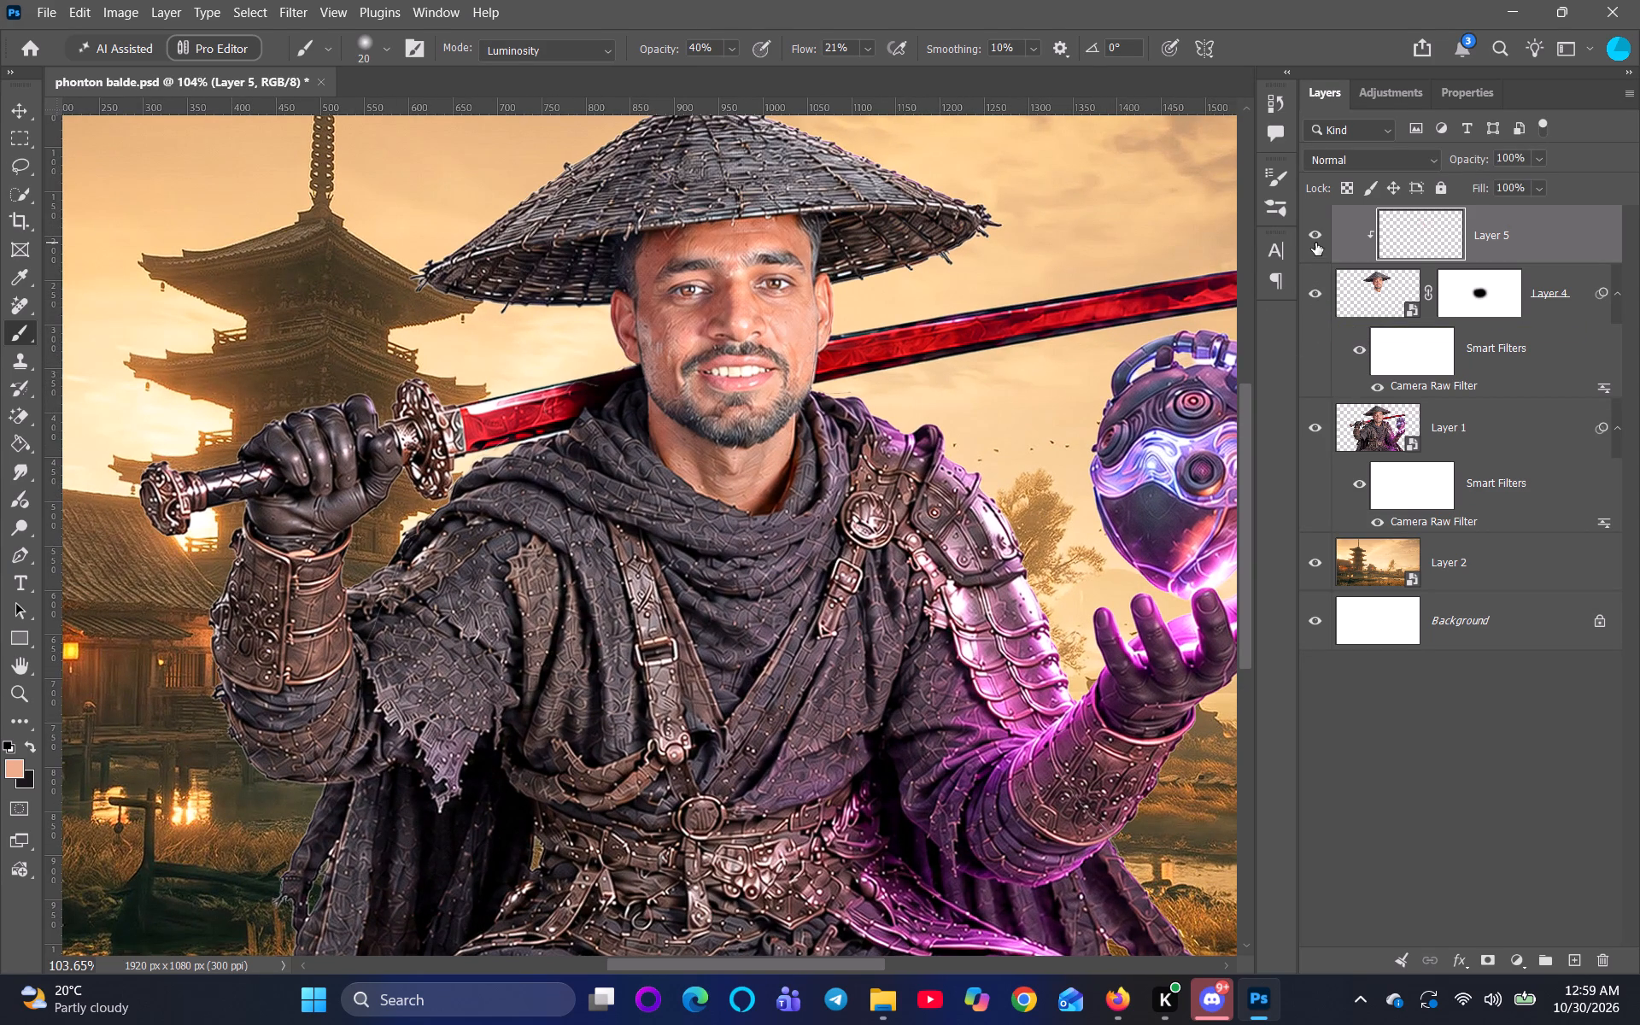
left_click(1315, 243)
left_click(1315, 243)
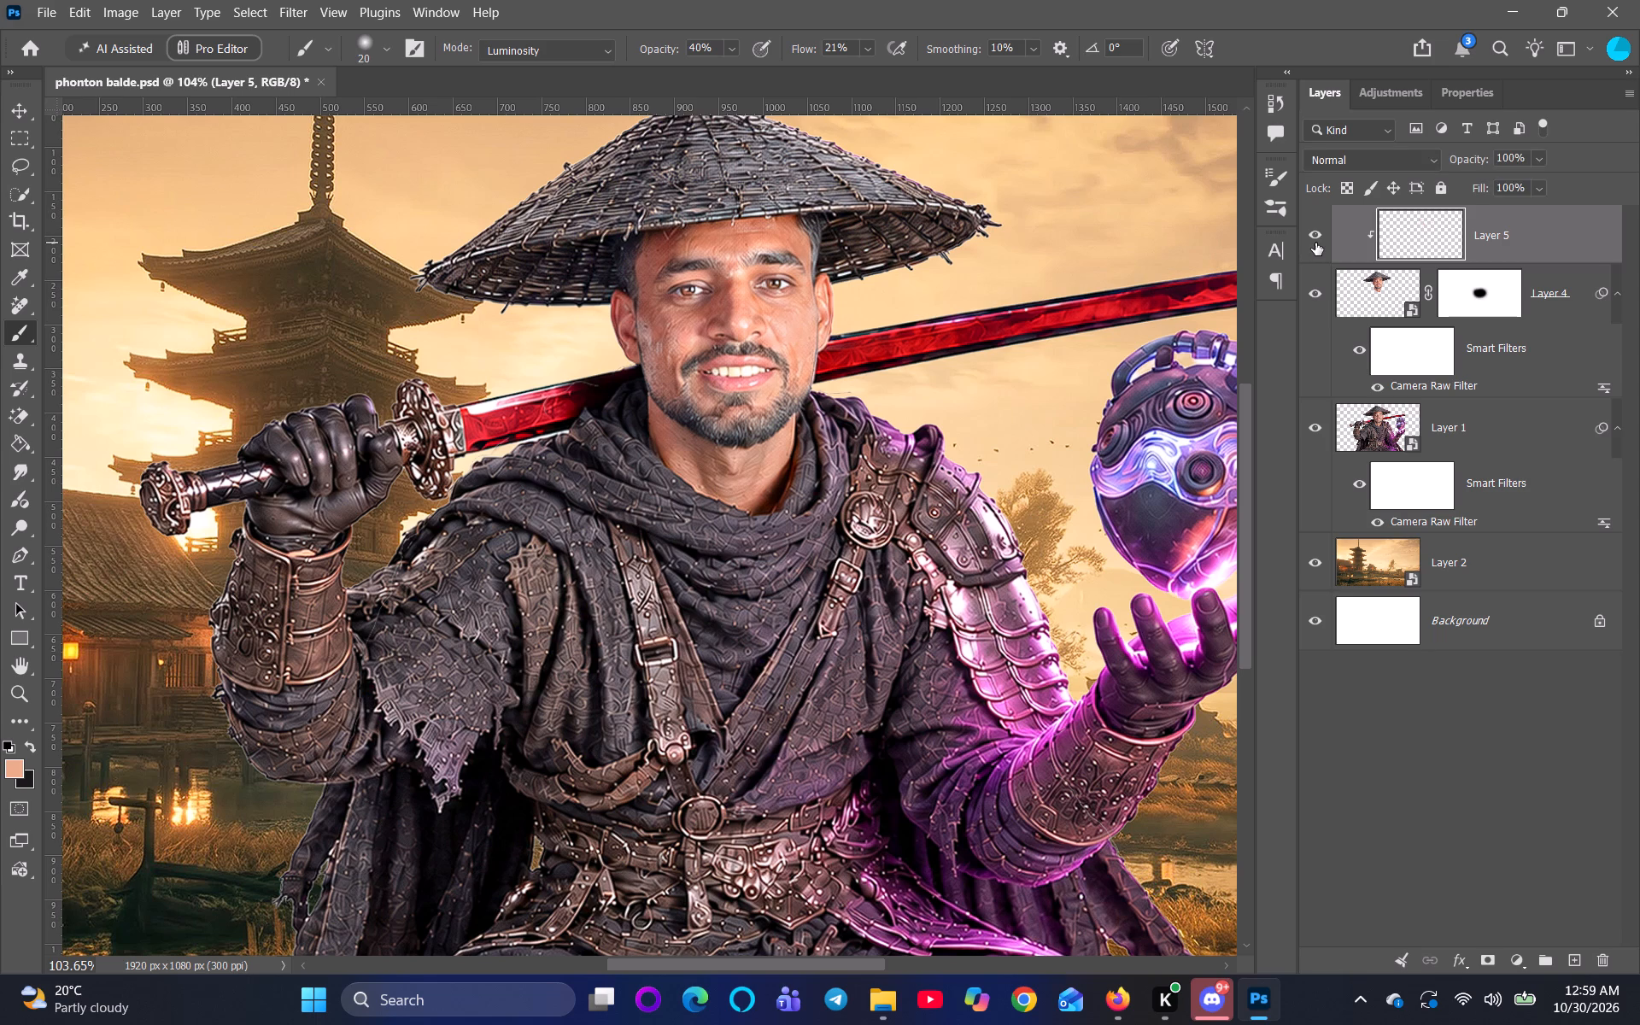
left_click(1315, 243)
left_click(1315, 243)
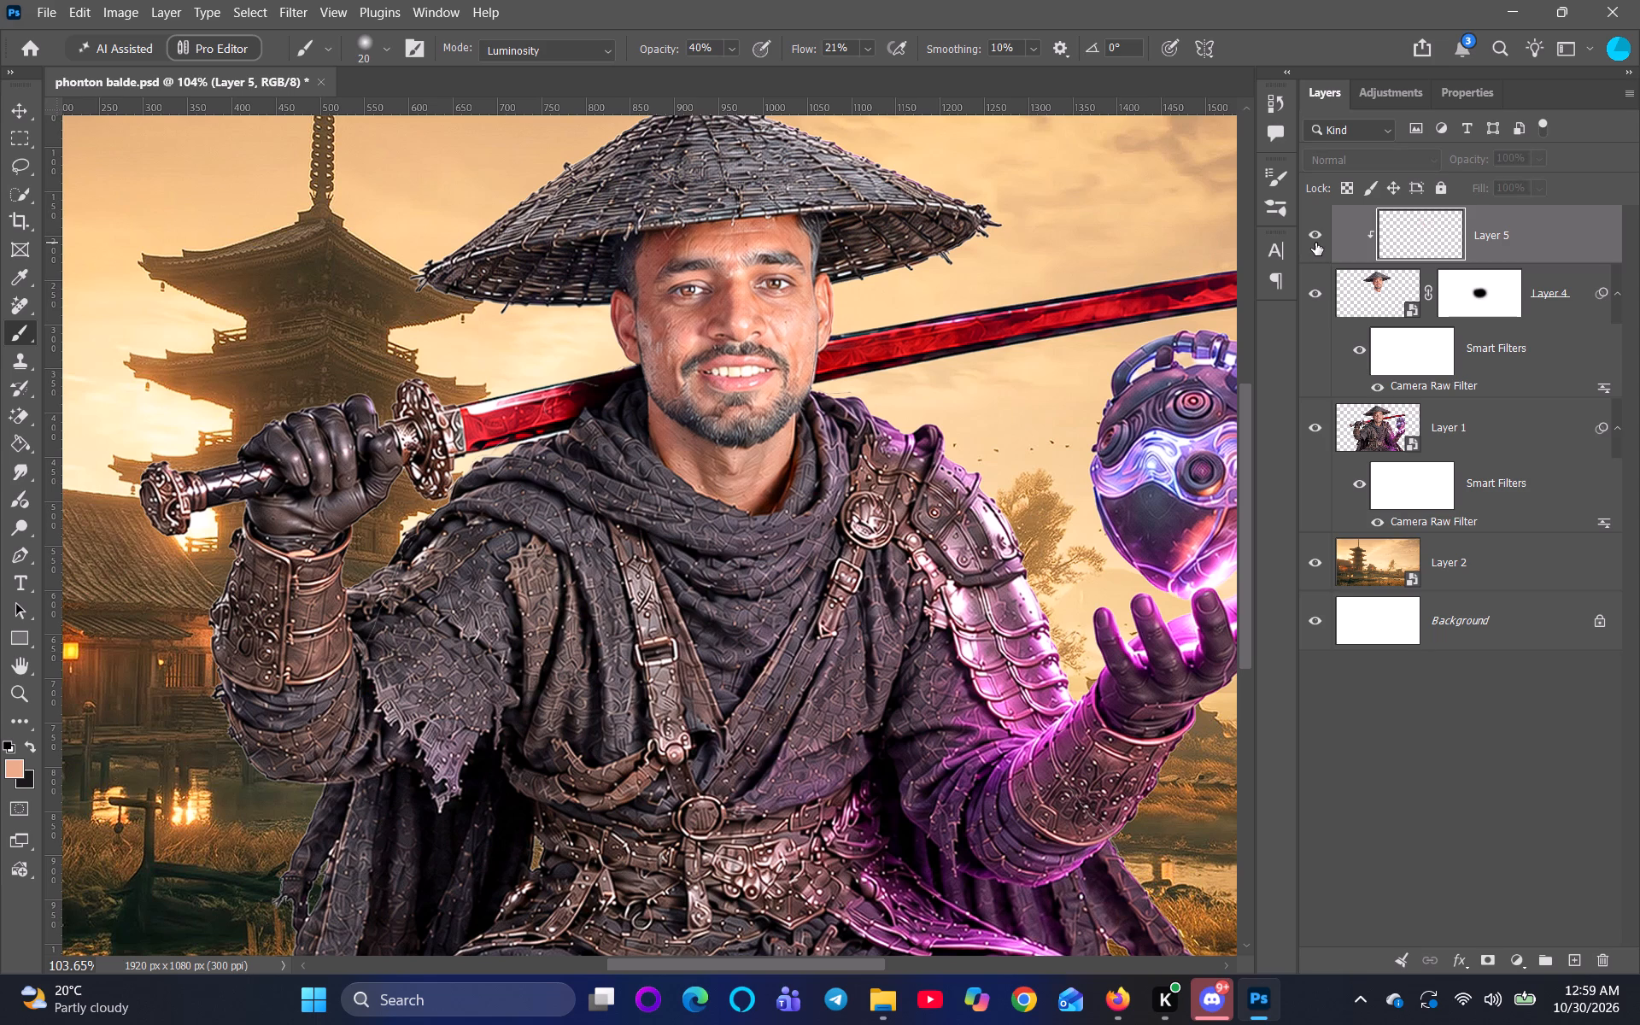
left_click(1315, 243)
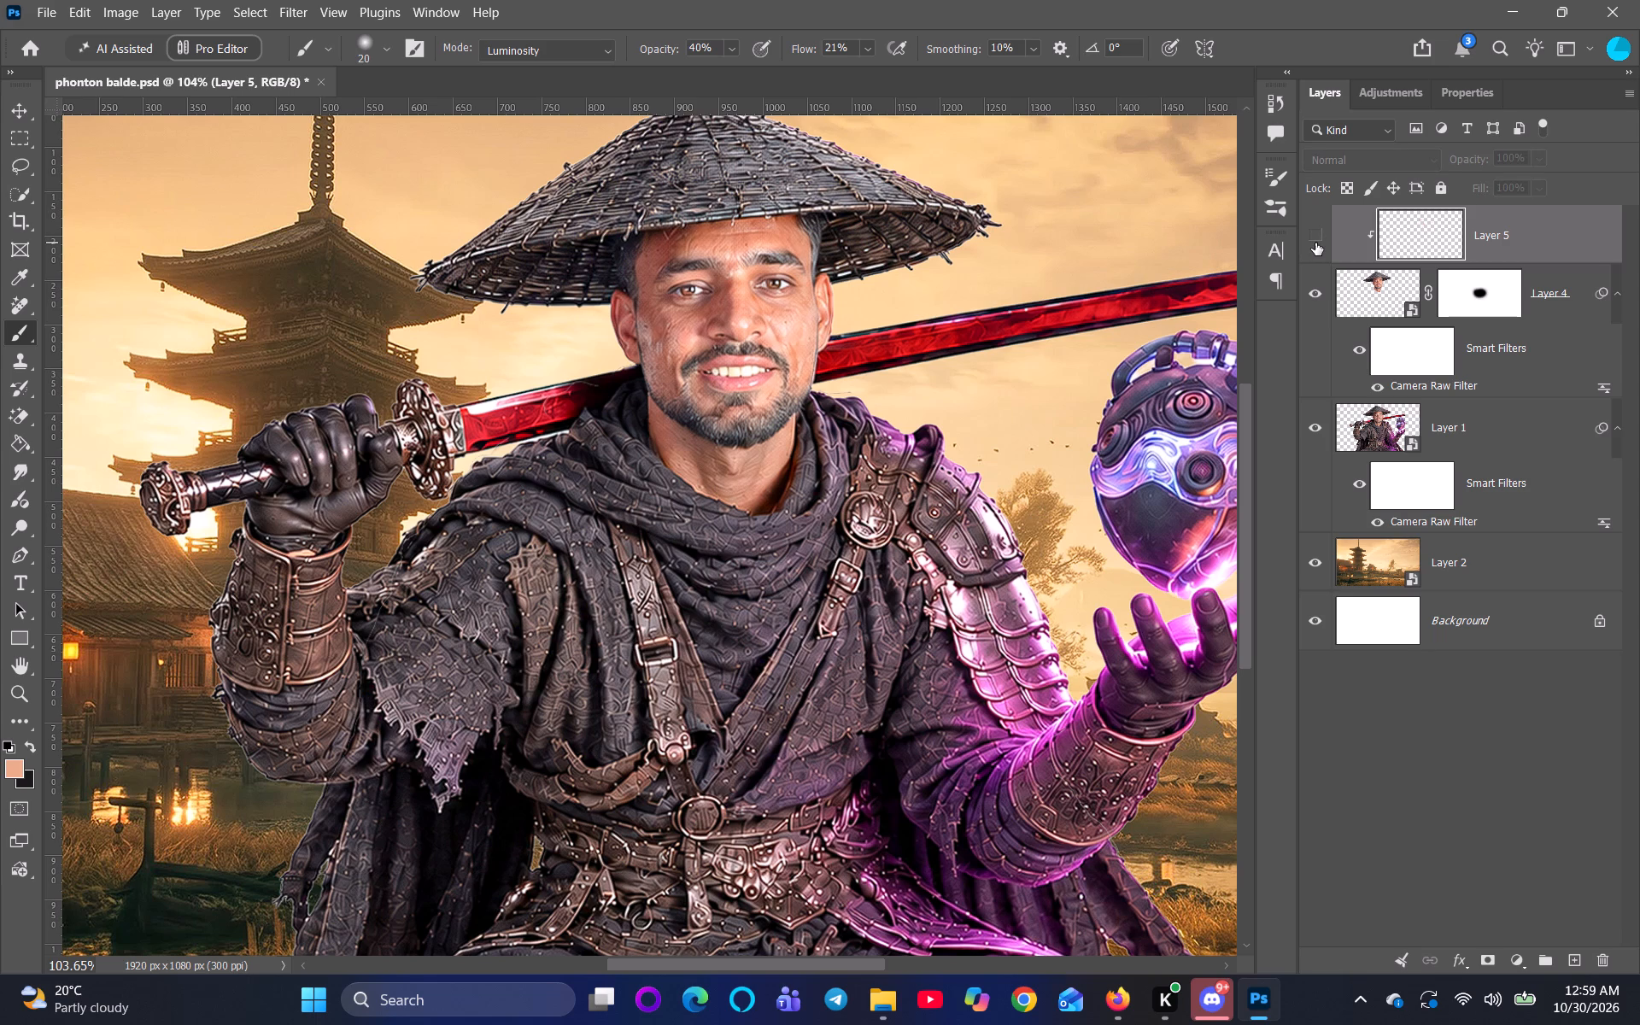
left_click(1315, 243)
left_click(1315, 243)
left_click(1315, 243)
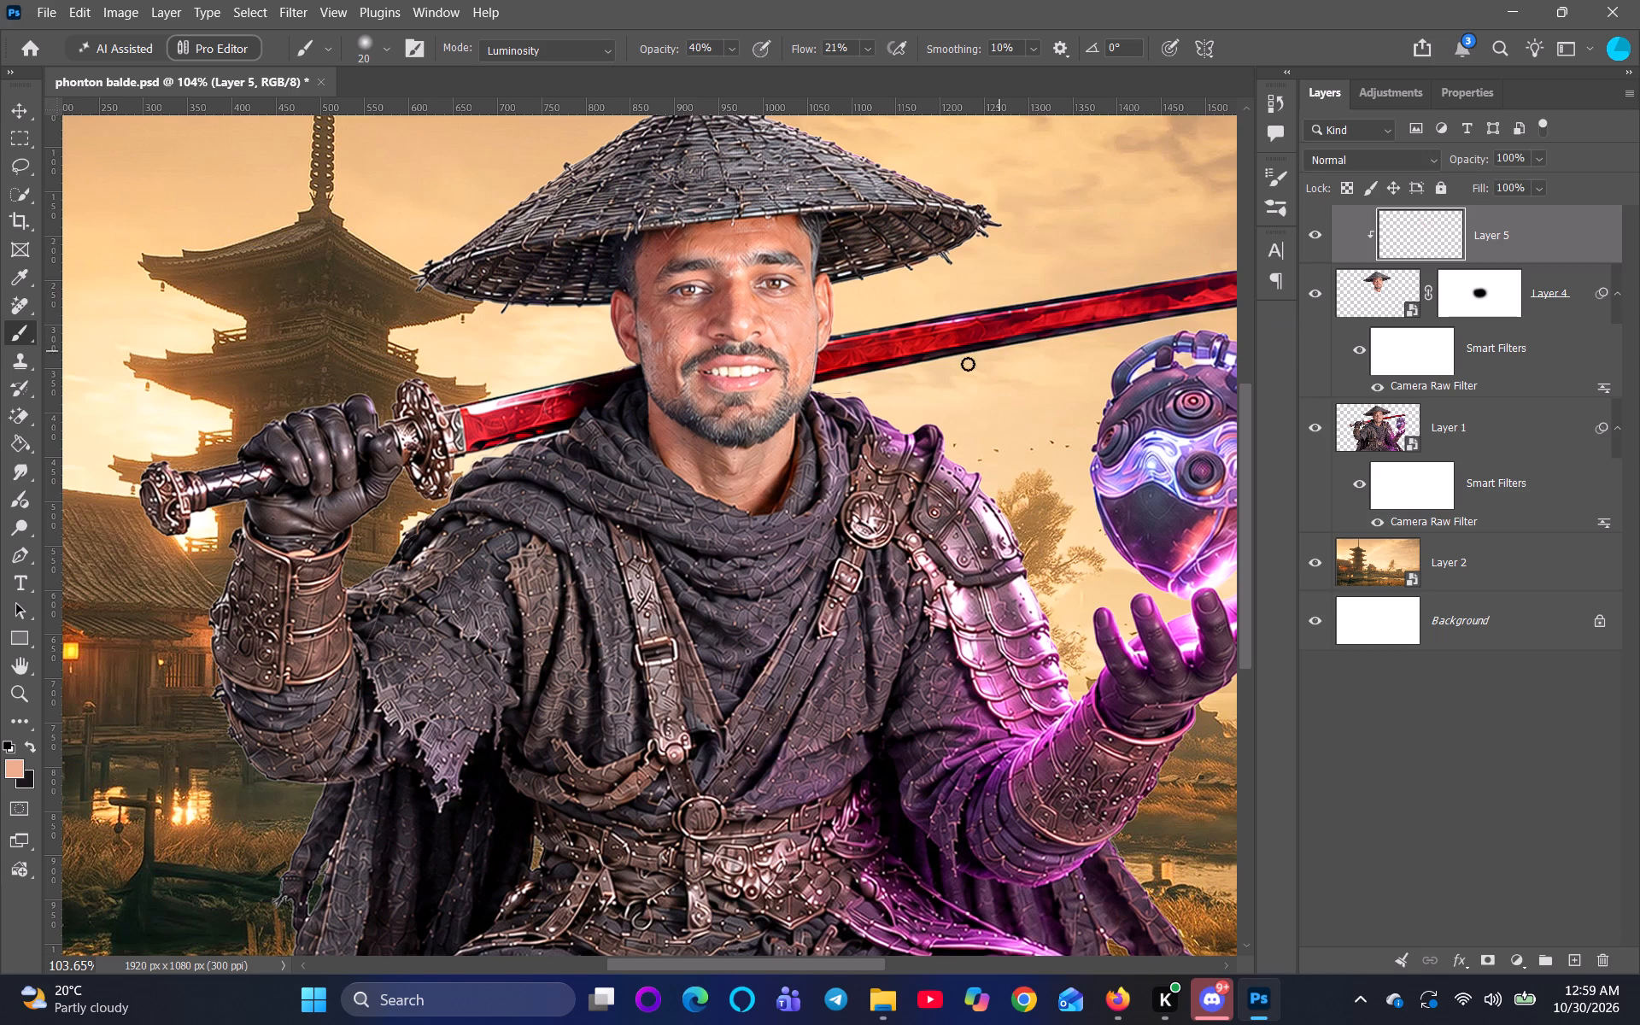
Sample the off-white of the front teeth and paint it across the tooth row on Layer 5, reducing the brush size to 9.
scroll(879, 387, "up", 7)
scroll(665, 370, "up", 3)
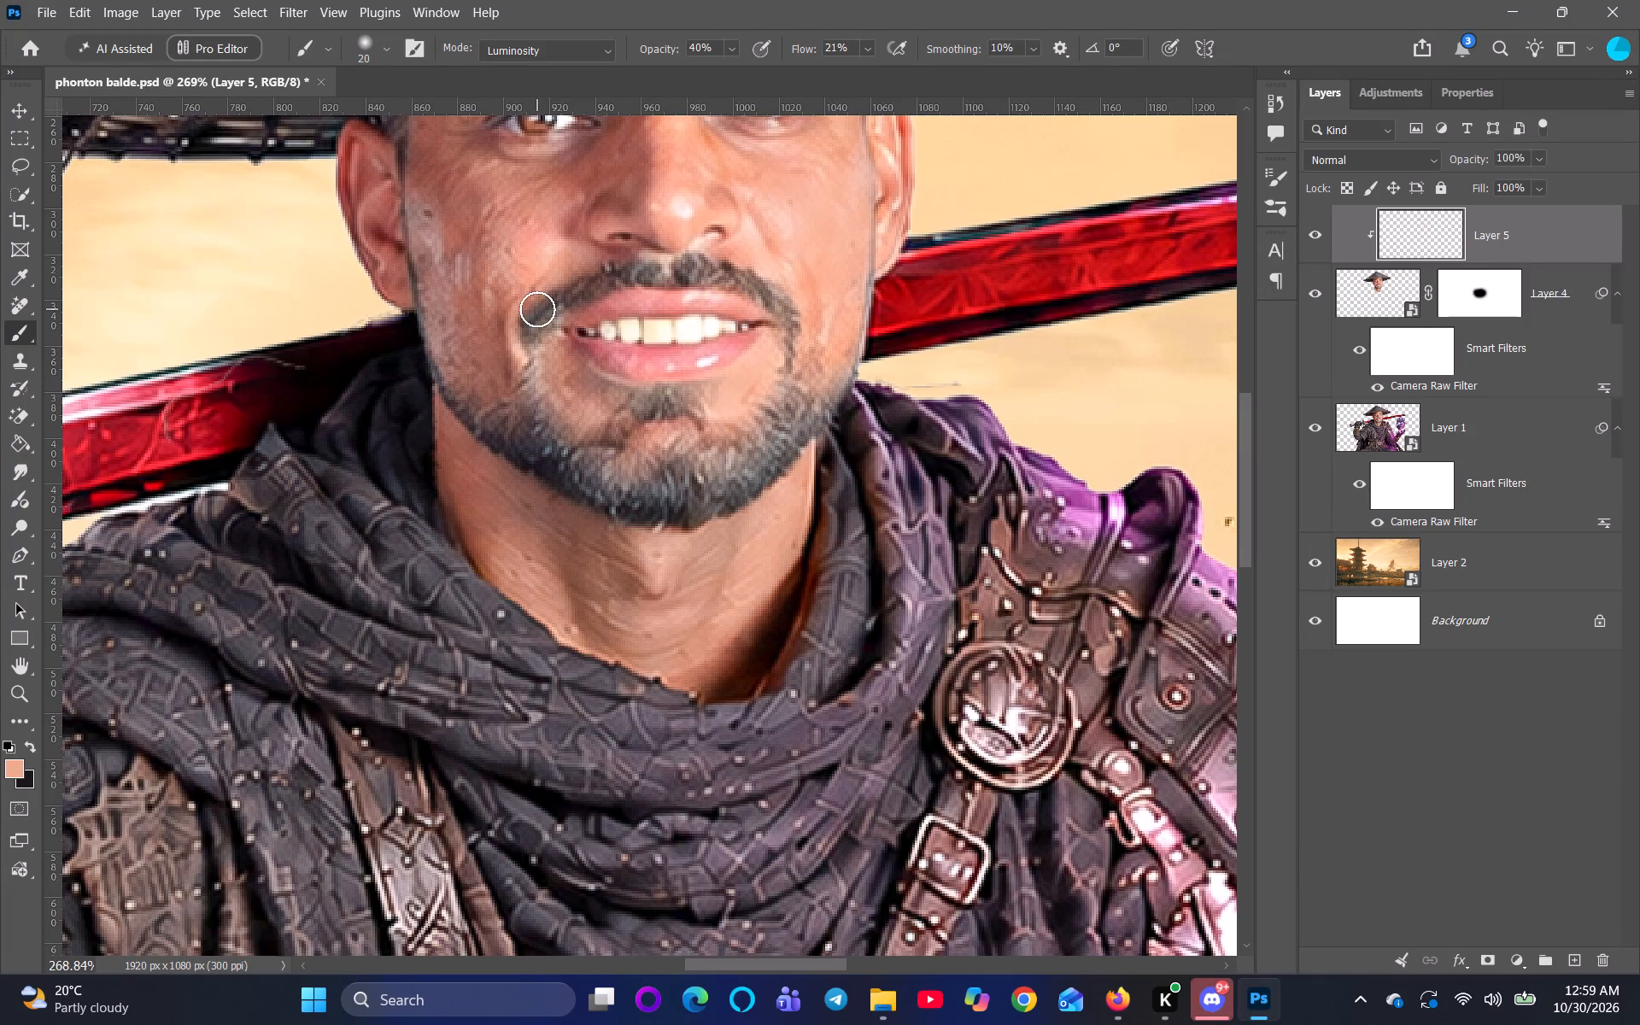
left_click(666, 325, "alt")
left_click_drag(601, 331, 702, 332)
scroll(688, 334, "up", 5)
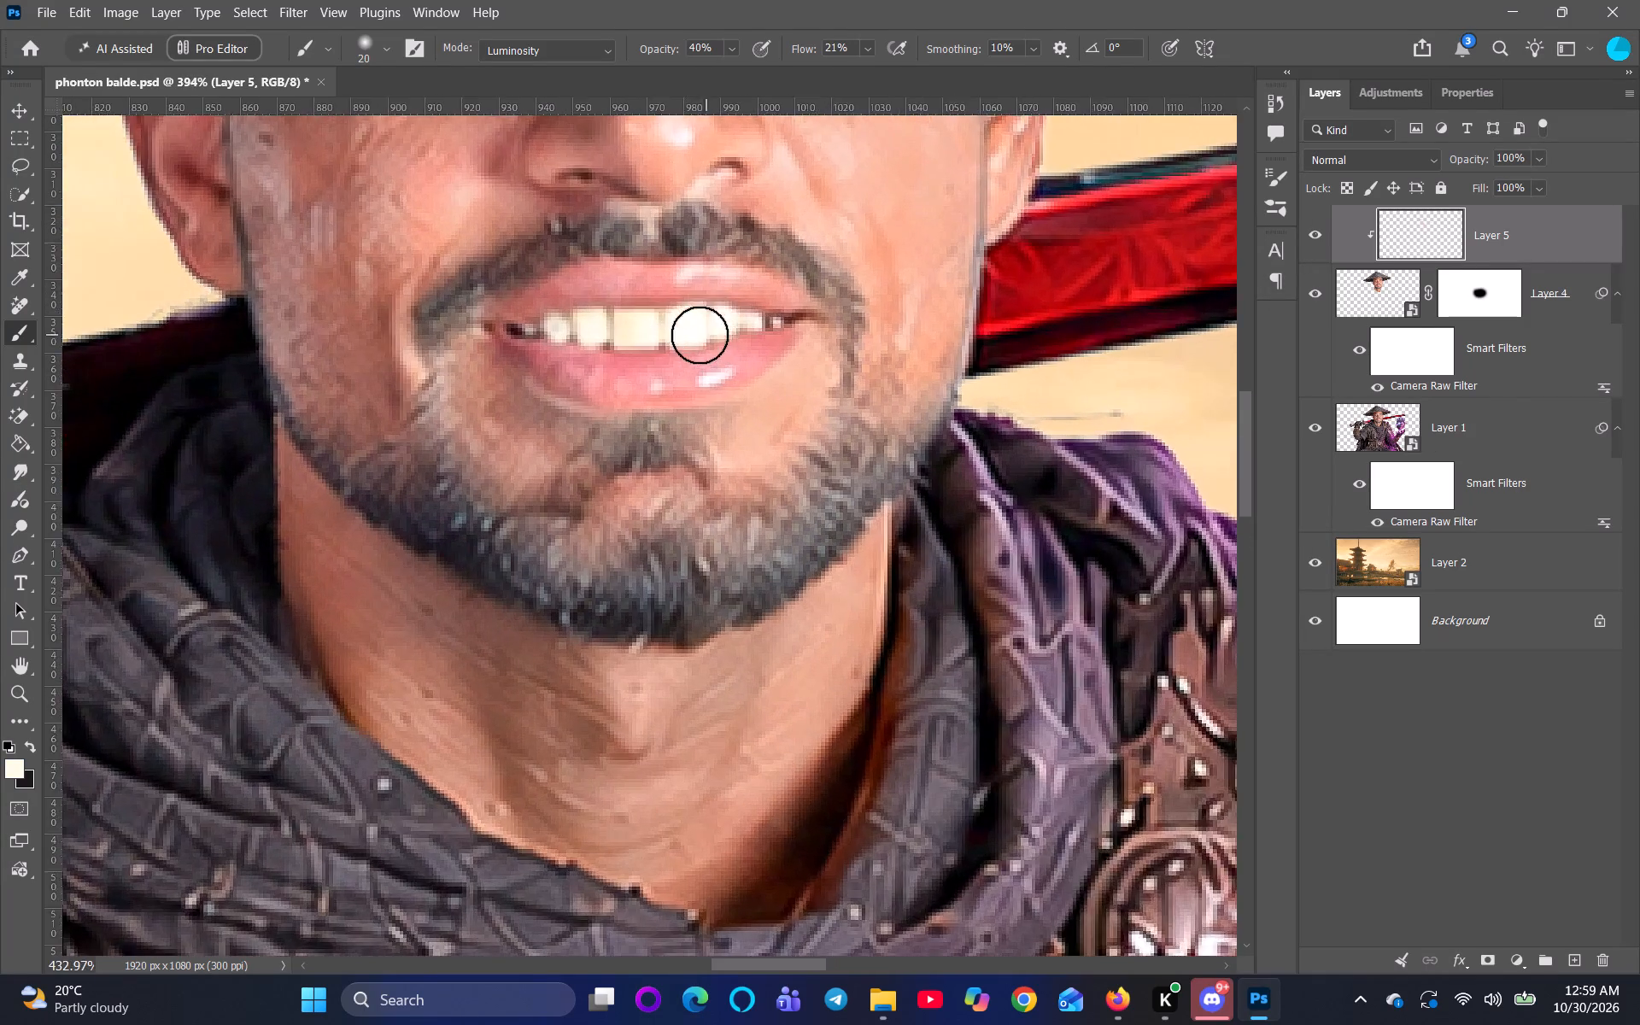
scroll(700, 335, "up", 3)
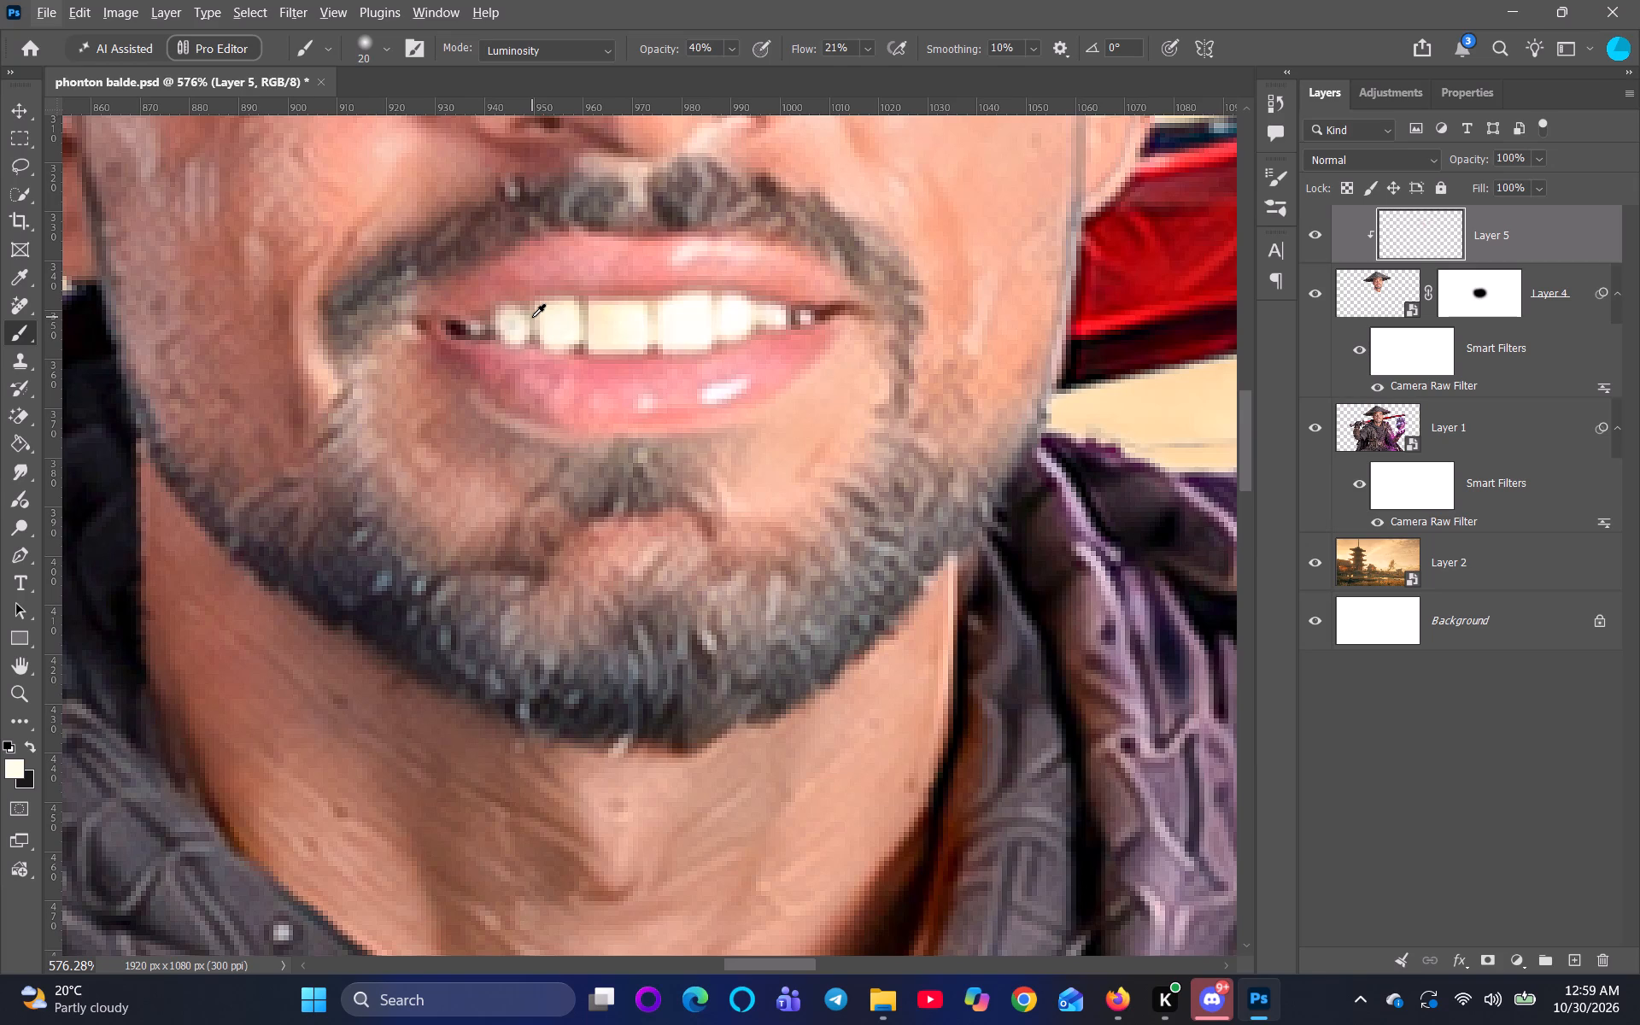
key("bracketleft")
key("bracketleft")
key("bracketleft")
left_click_drag(538, 317, 617, 336)
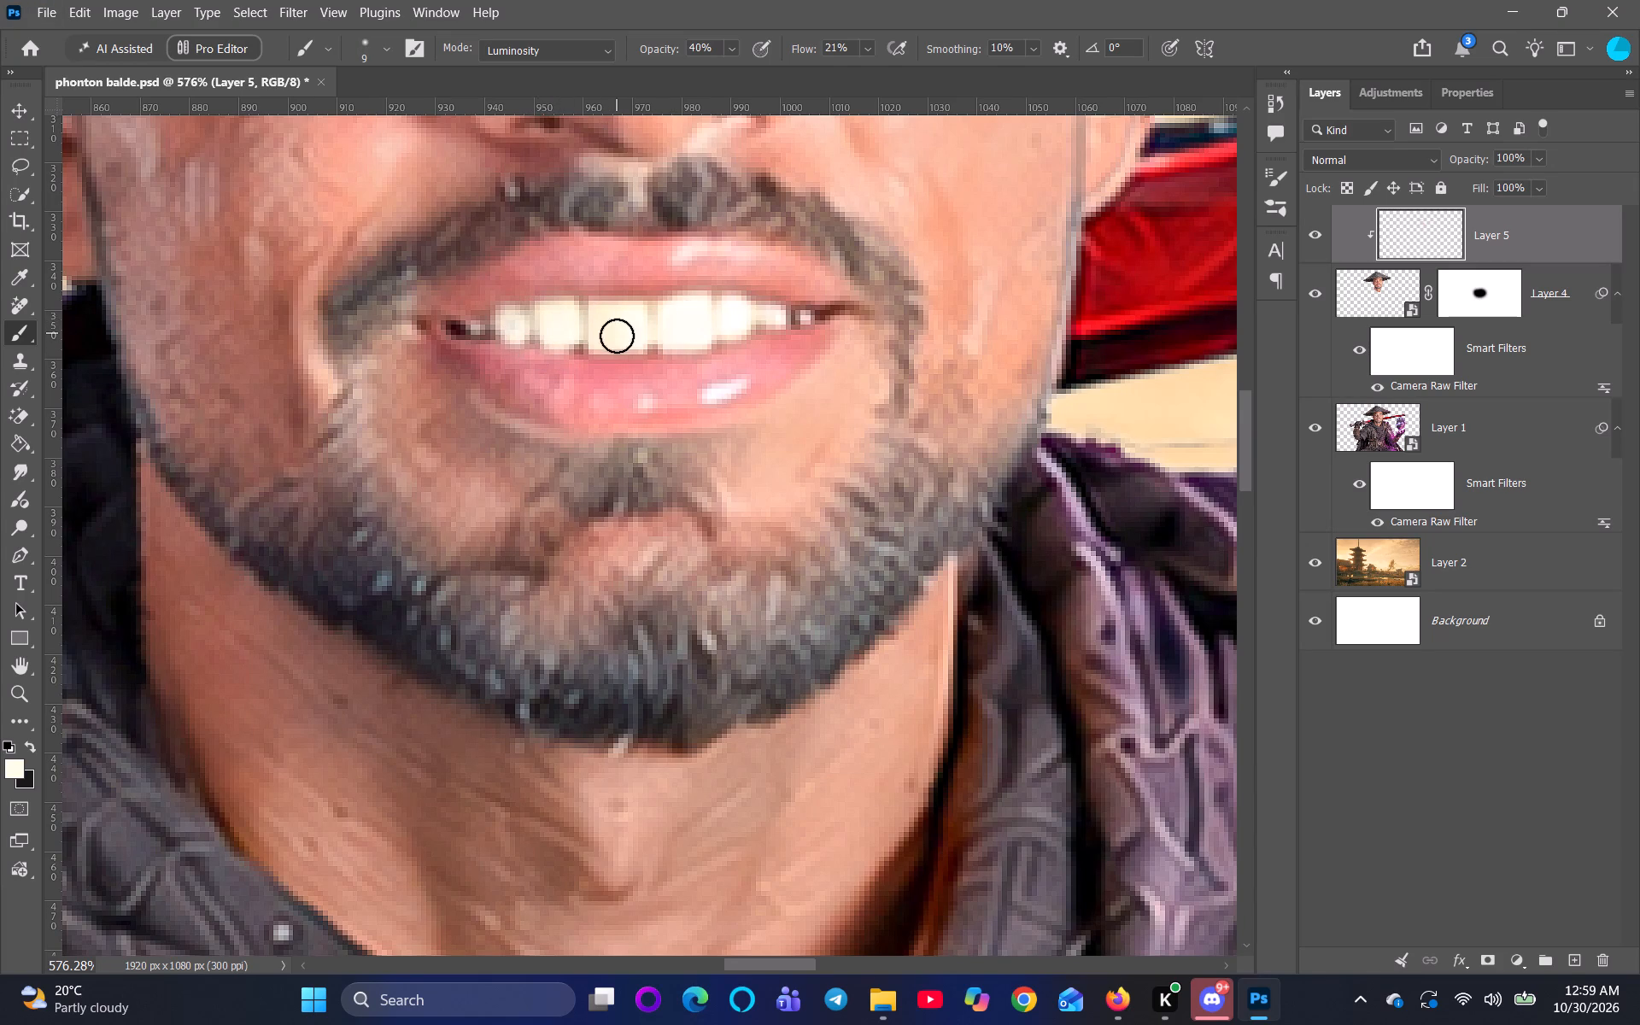
left_click_drag(617, 336, 782, 314)
scroll(725, 296, "down", 17)
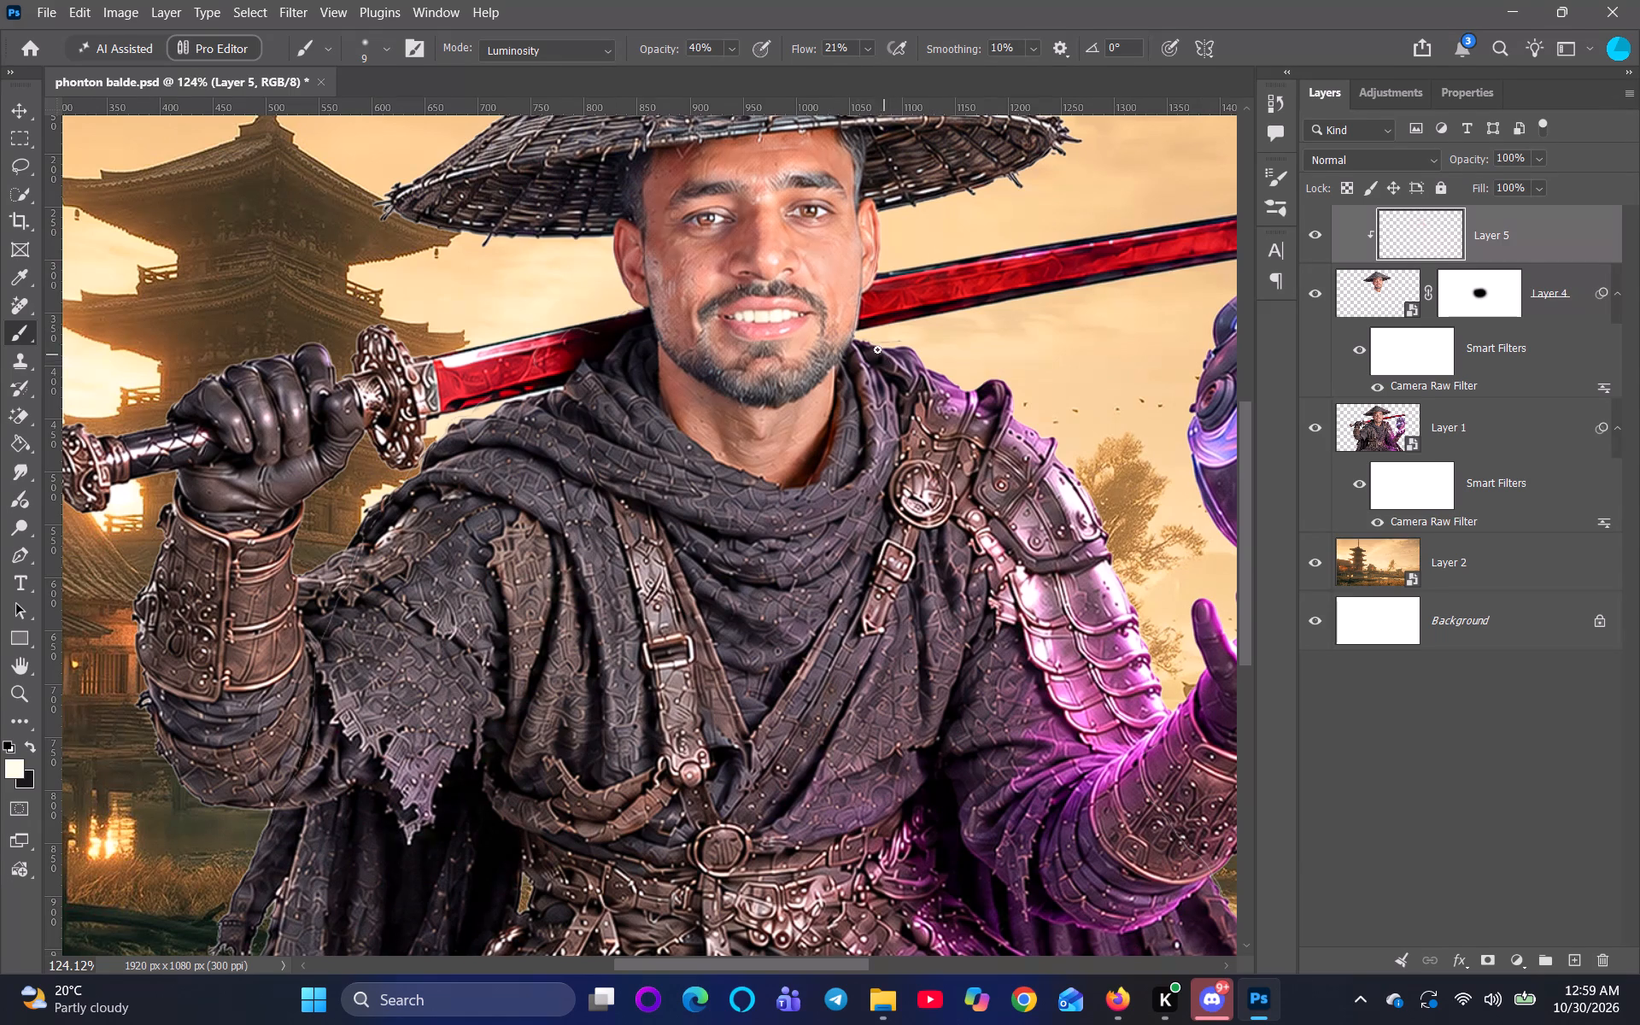
scroll(872, 341, "down", 6)
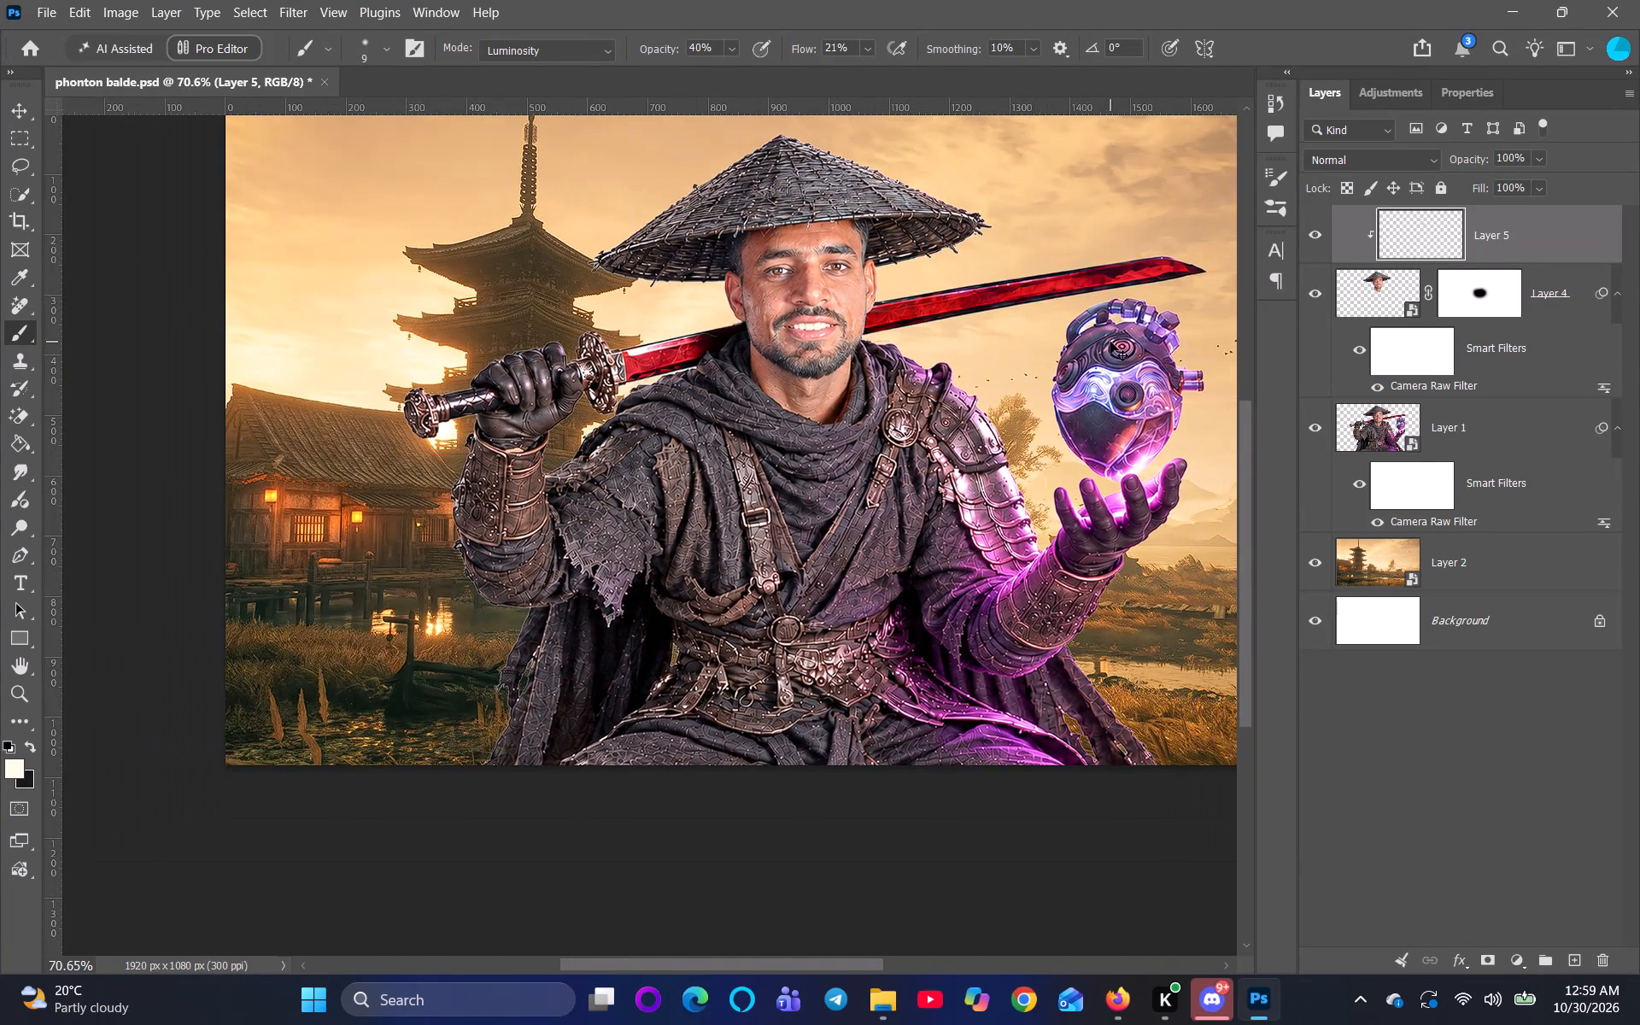
key("ctrl+0")
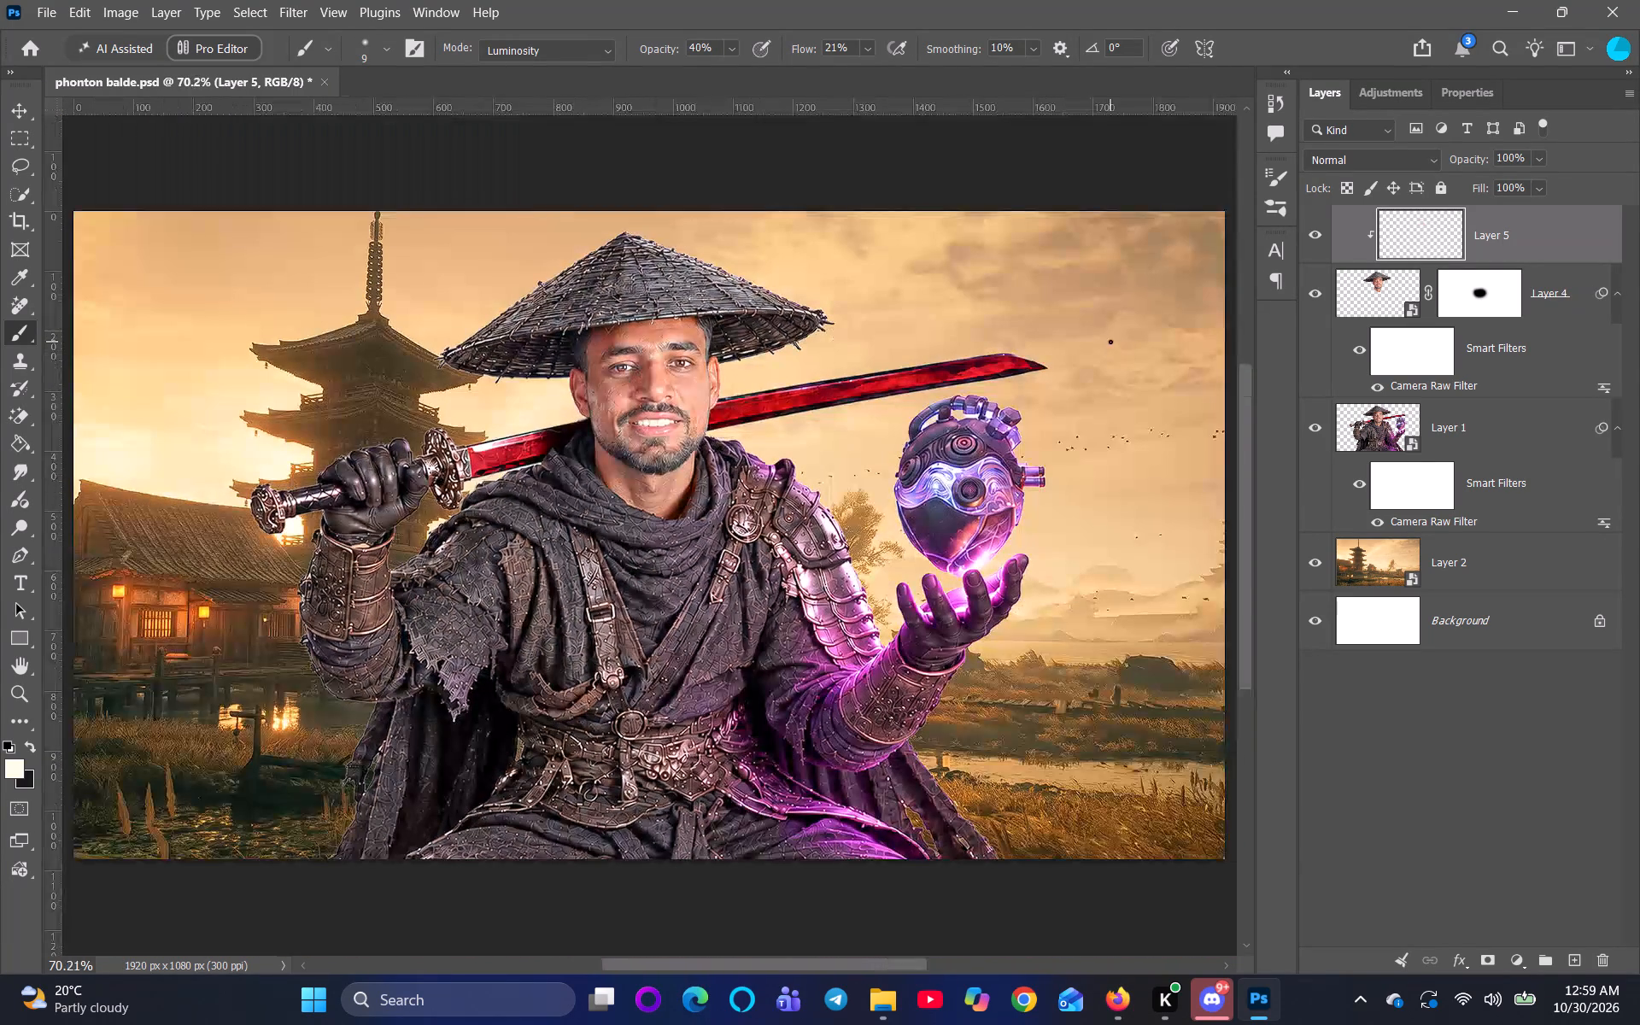
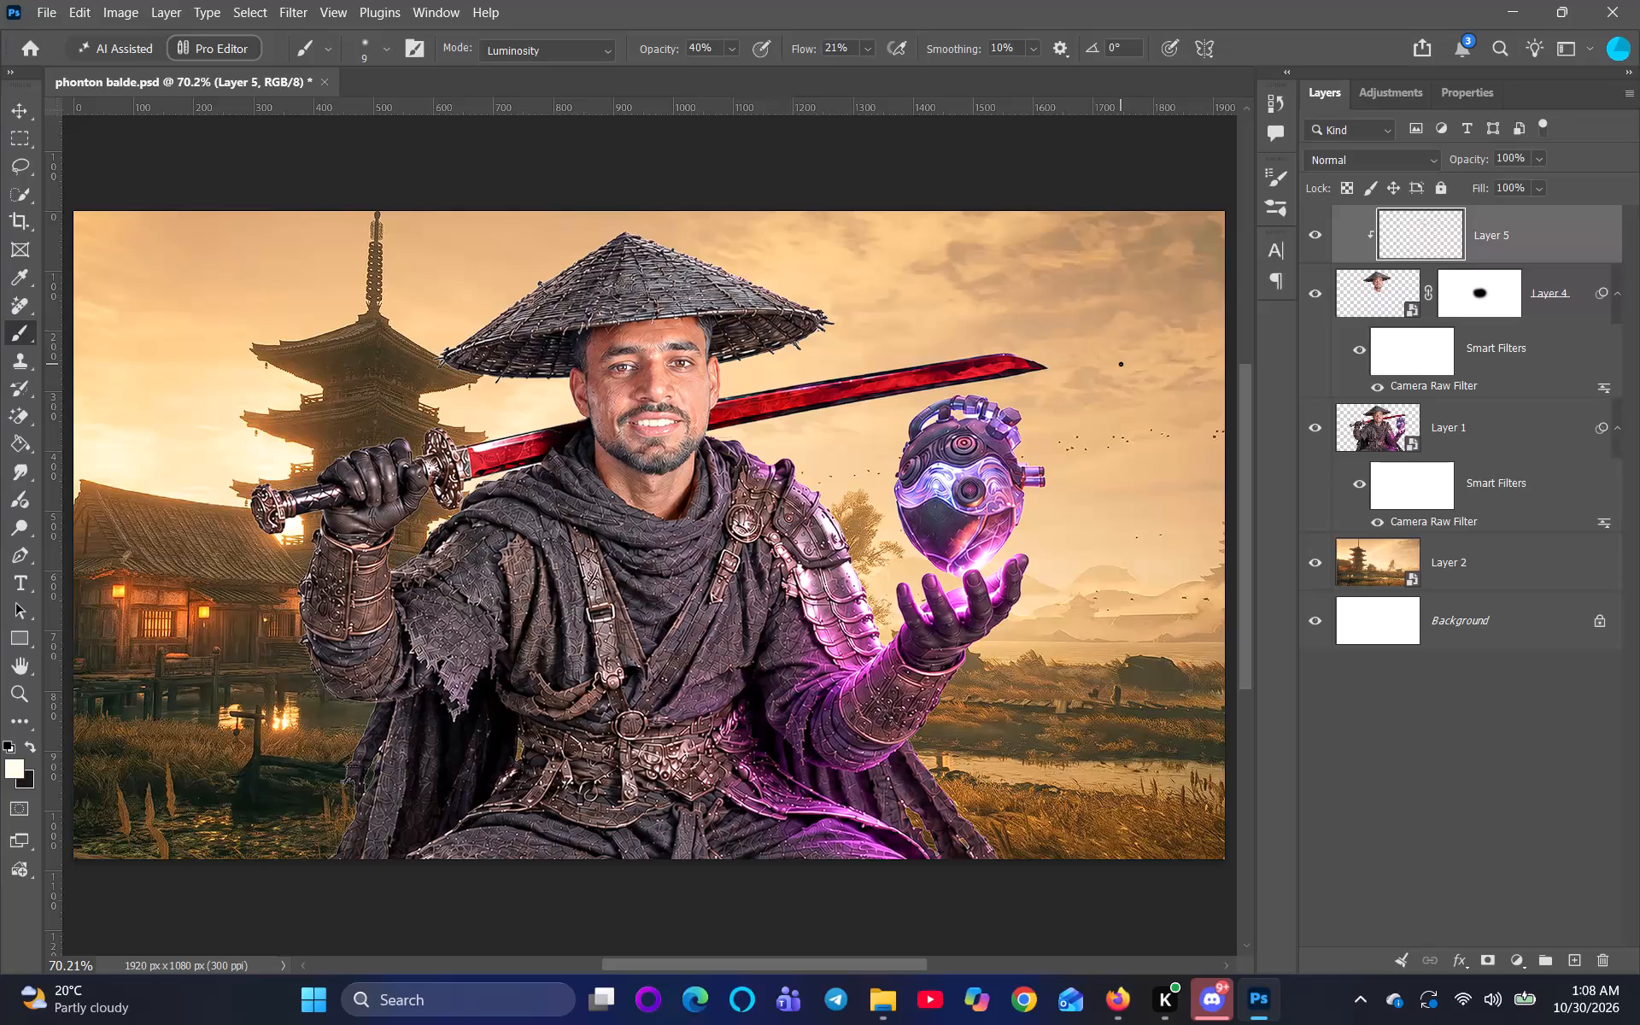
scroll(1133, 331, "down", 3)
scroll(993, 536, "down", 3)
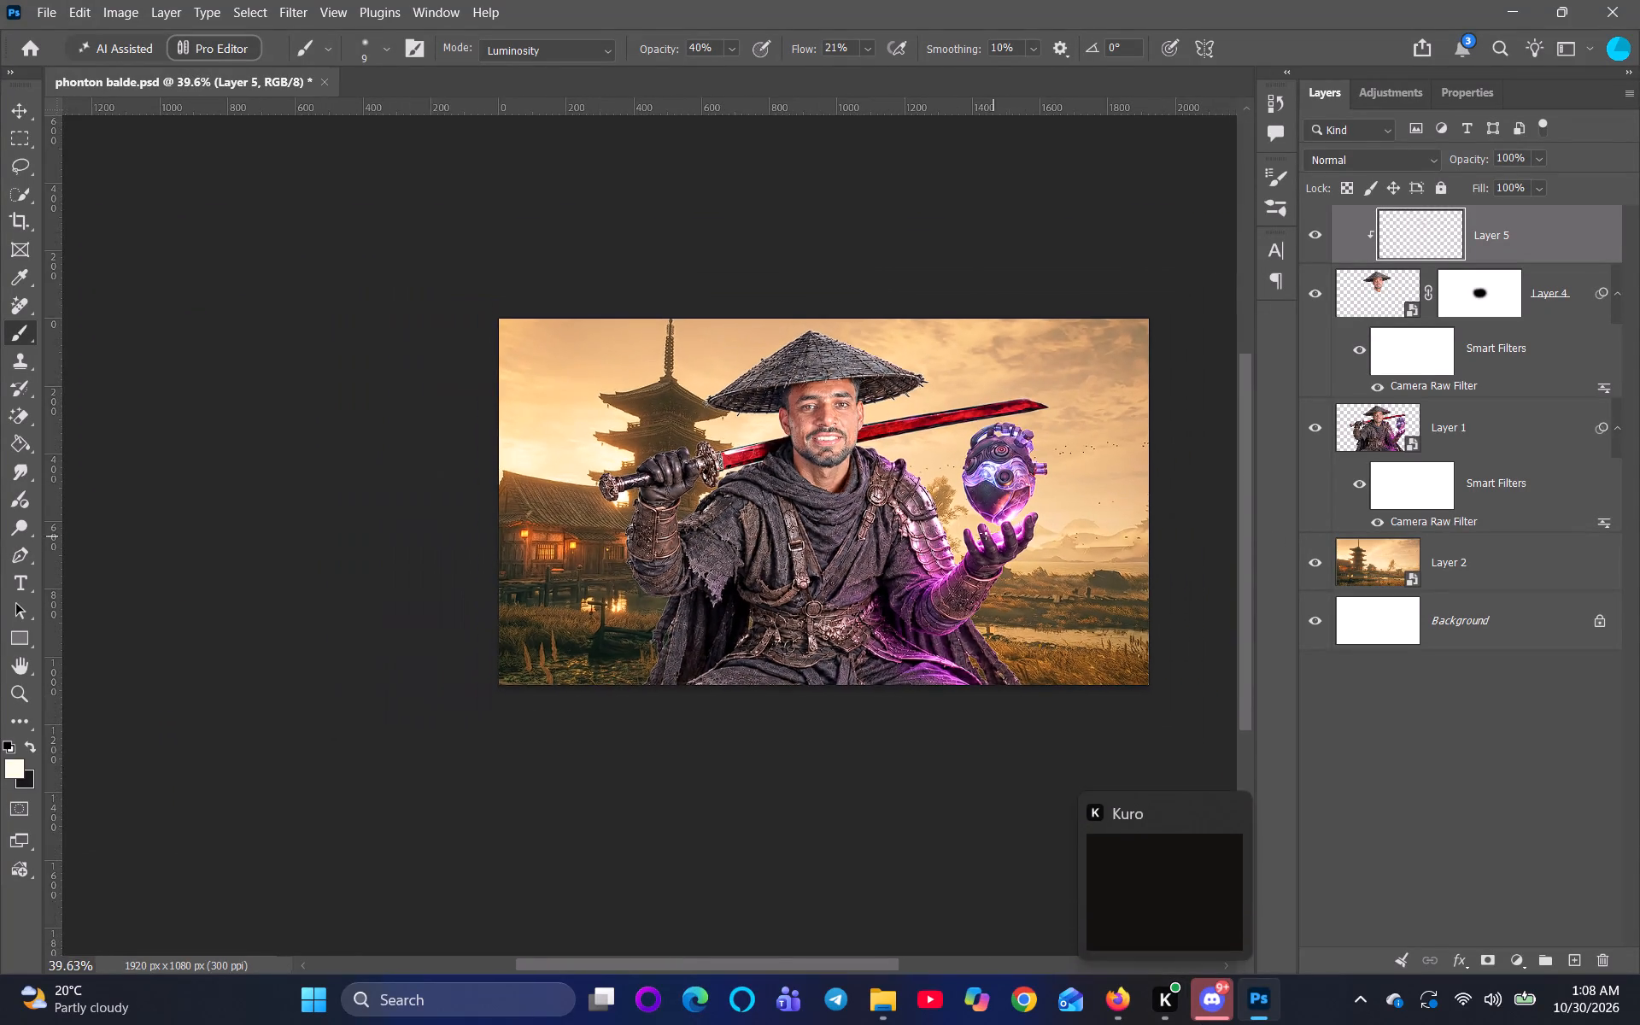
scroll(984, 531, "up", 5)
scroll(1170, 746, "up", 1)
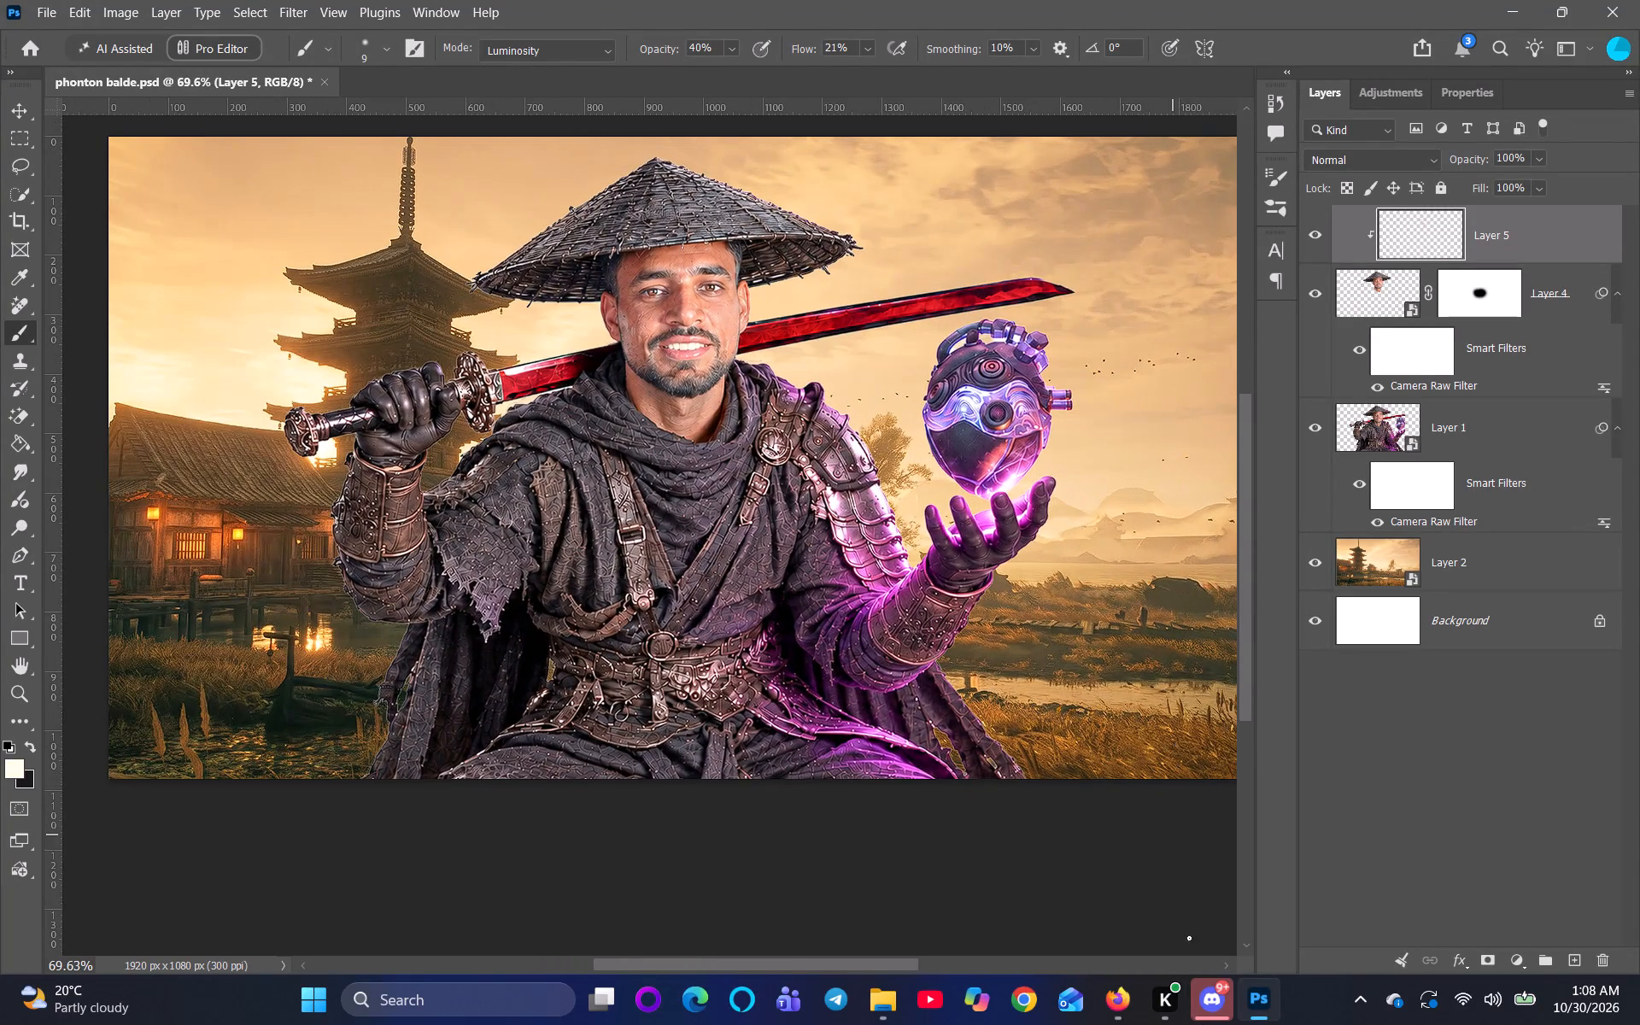